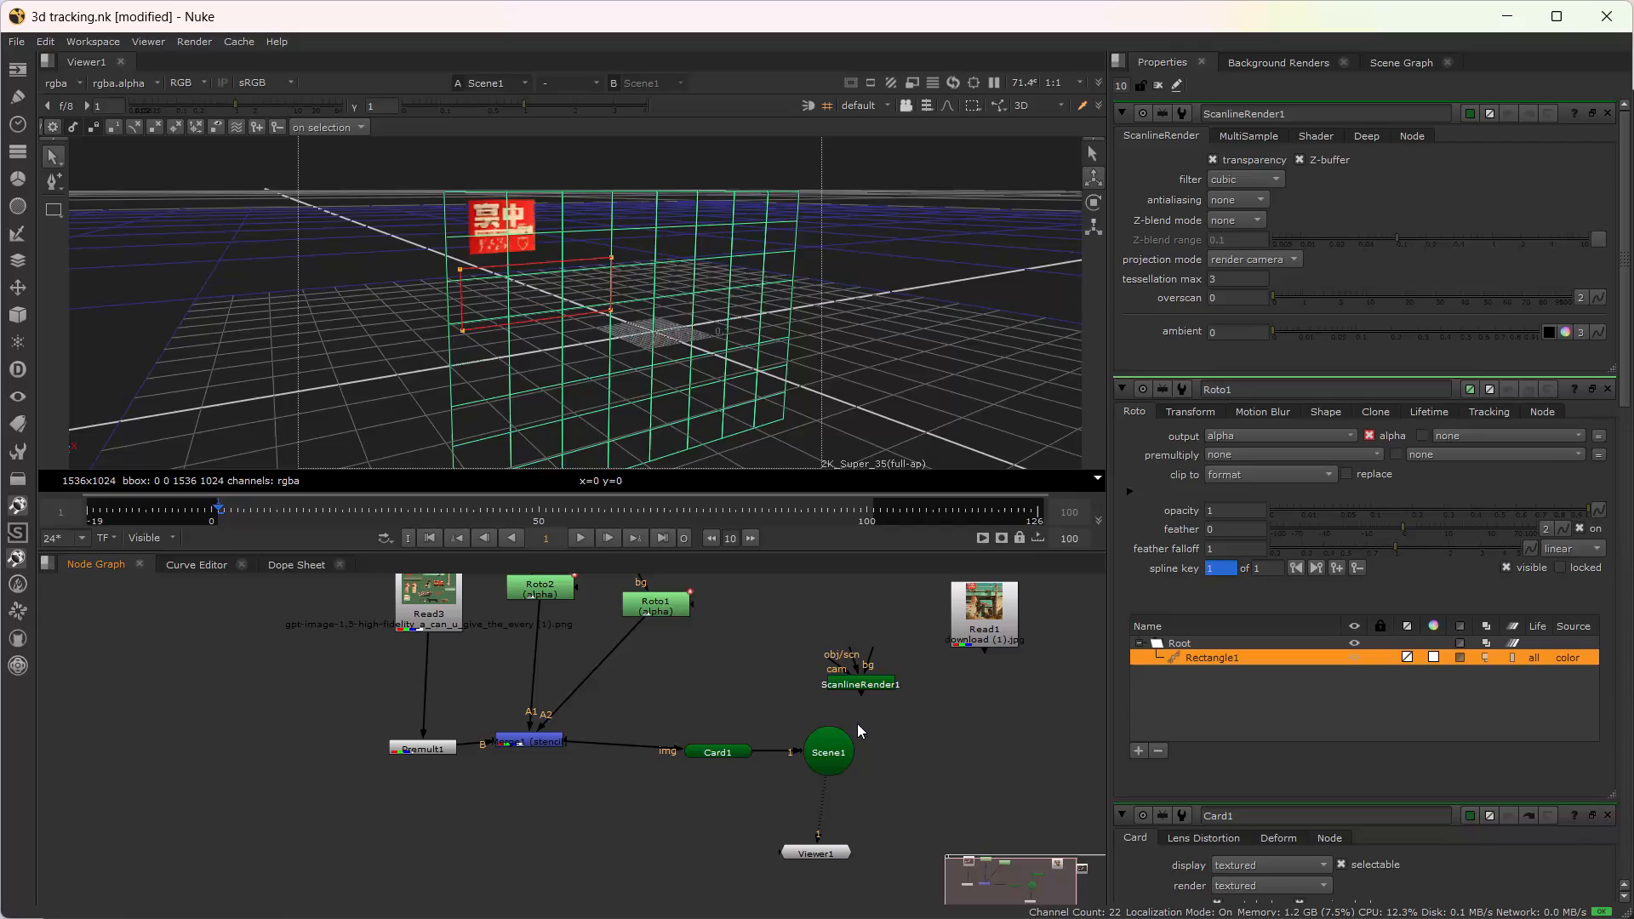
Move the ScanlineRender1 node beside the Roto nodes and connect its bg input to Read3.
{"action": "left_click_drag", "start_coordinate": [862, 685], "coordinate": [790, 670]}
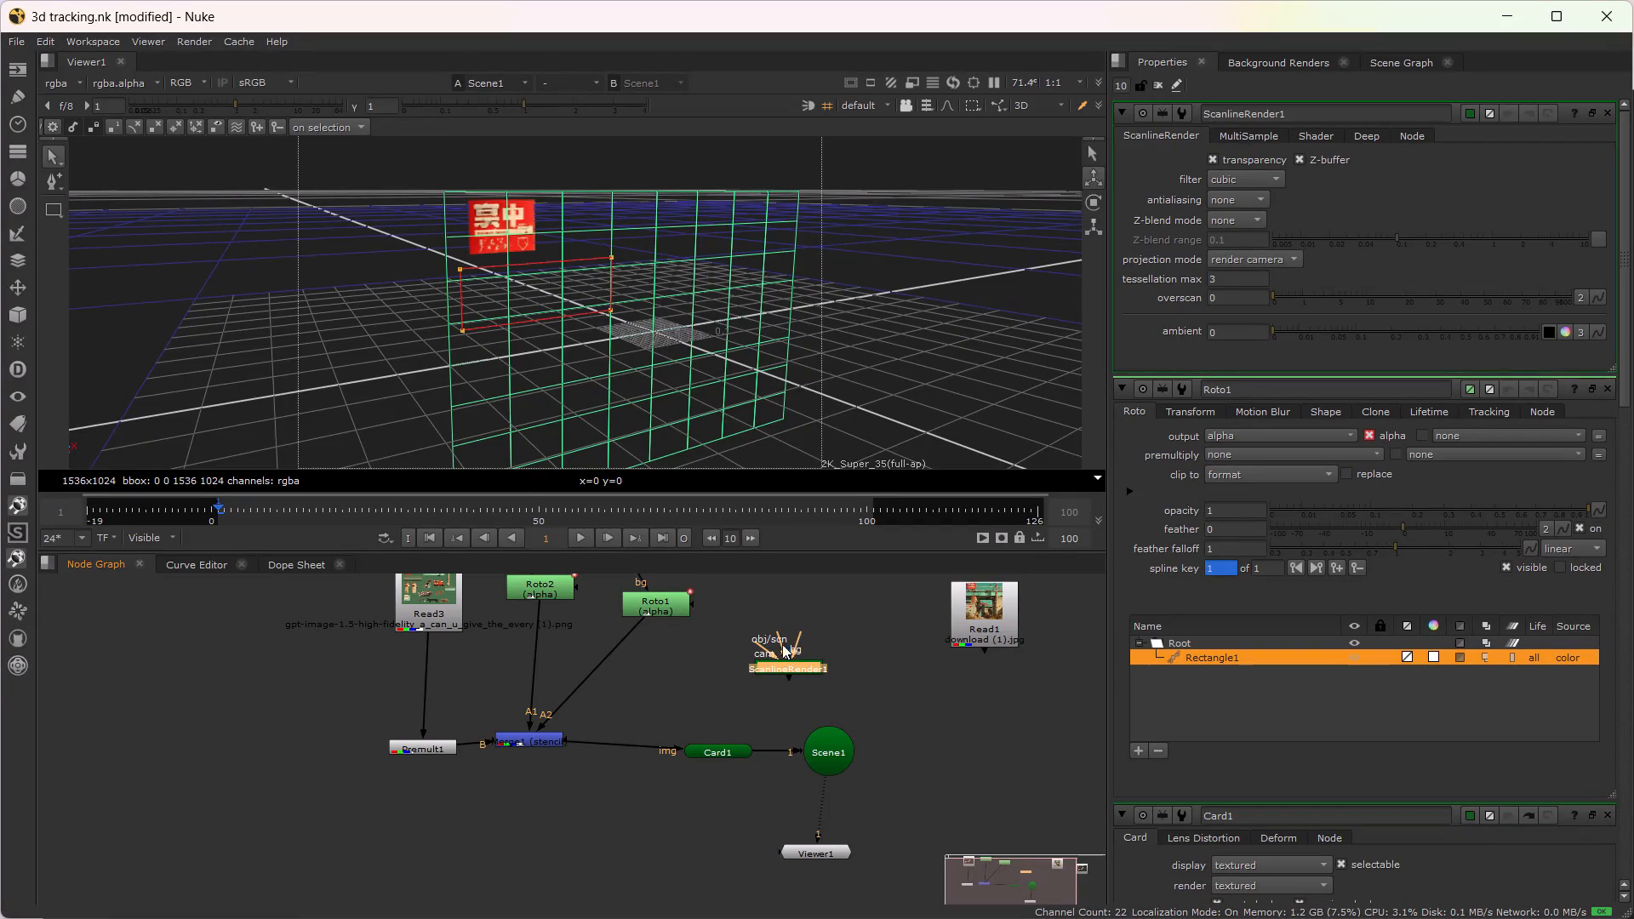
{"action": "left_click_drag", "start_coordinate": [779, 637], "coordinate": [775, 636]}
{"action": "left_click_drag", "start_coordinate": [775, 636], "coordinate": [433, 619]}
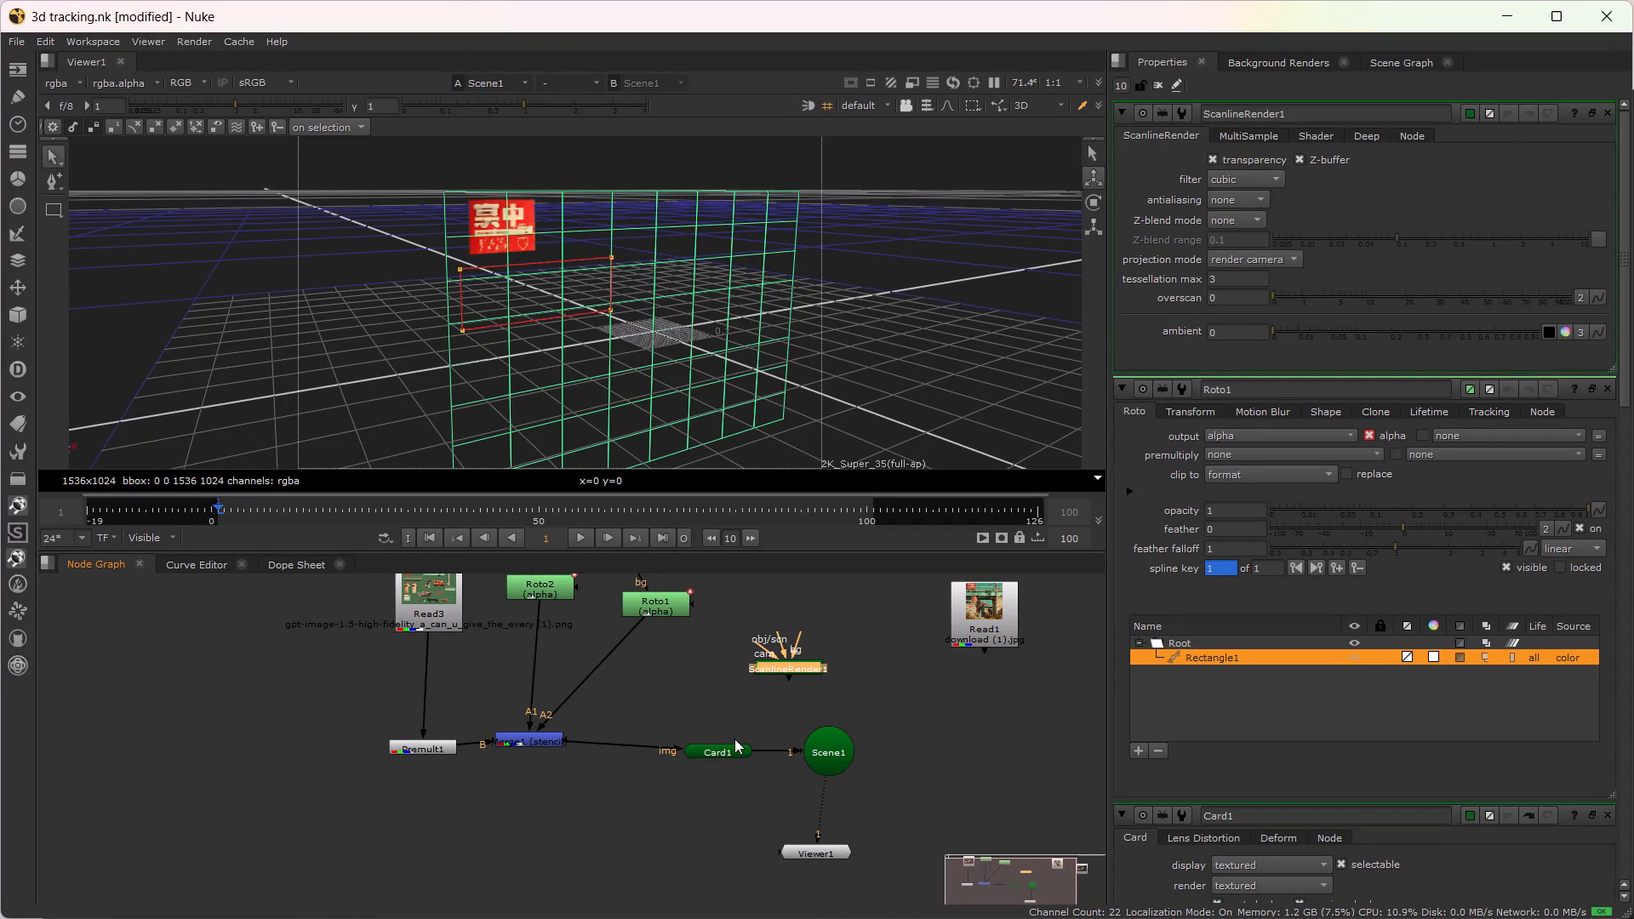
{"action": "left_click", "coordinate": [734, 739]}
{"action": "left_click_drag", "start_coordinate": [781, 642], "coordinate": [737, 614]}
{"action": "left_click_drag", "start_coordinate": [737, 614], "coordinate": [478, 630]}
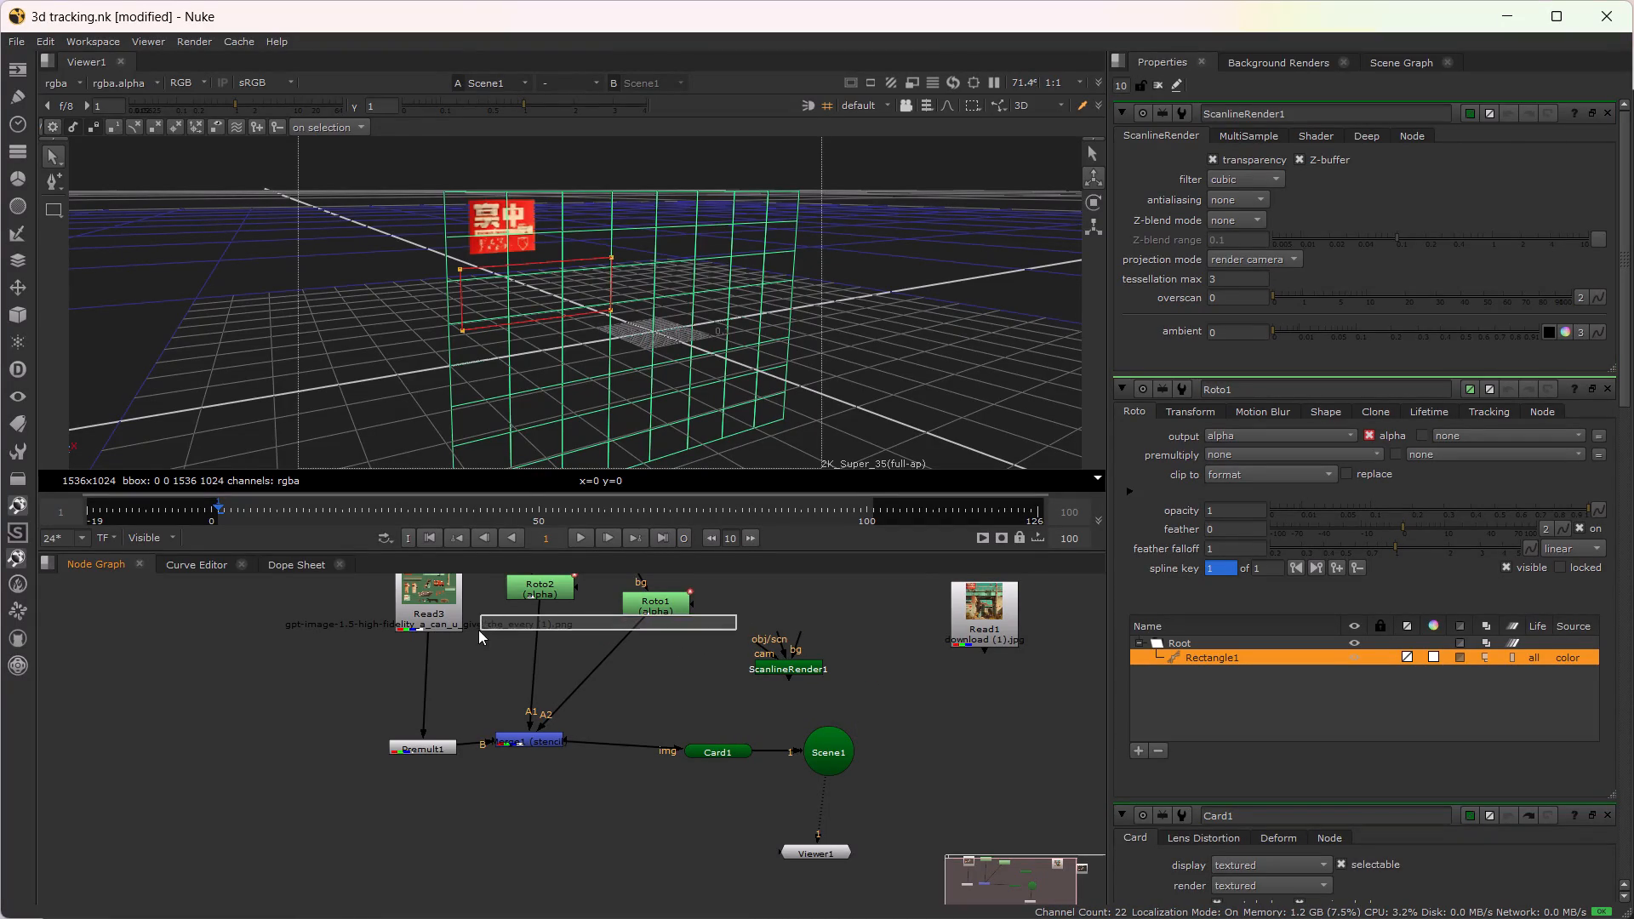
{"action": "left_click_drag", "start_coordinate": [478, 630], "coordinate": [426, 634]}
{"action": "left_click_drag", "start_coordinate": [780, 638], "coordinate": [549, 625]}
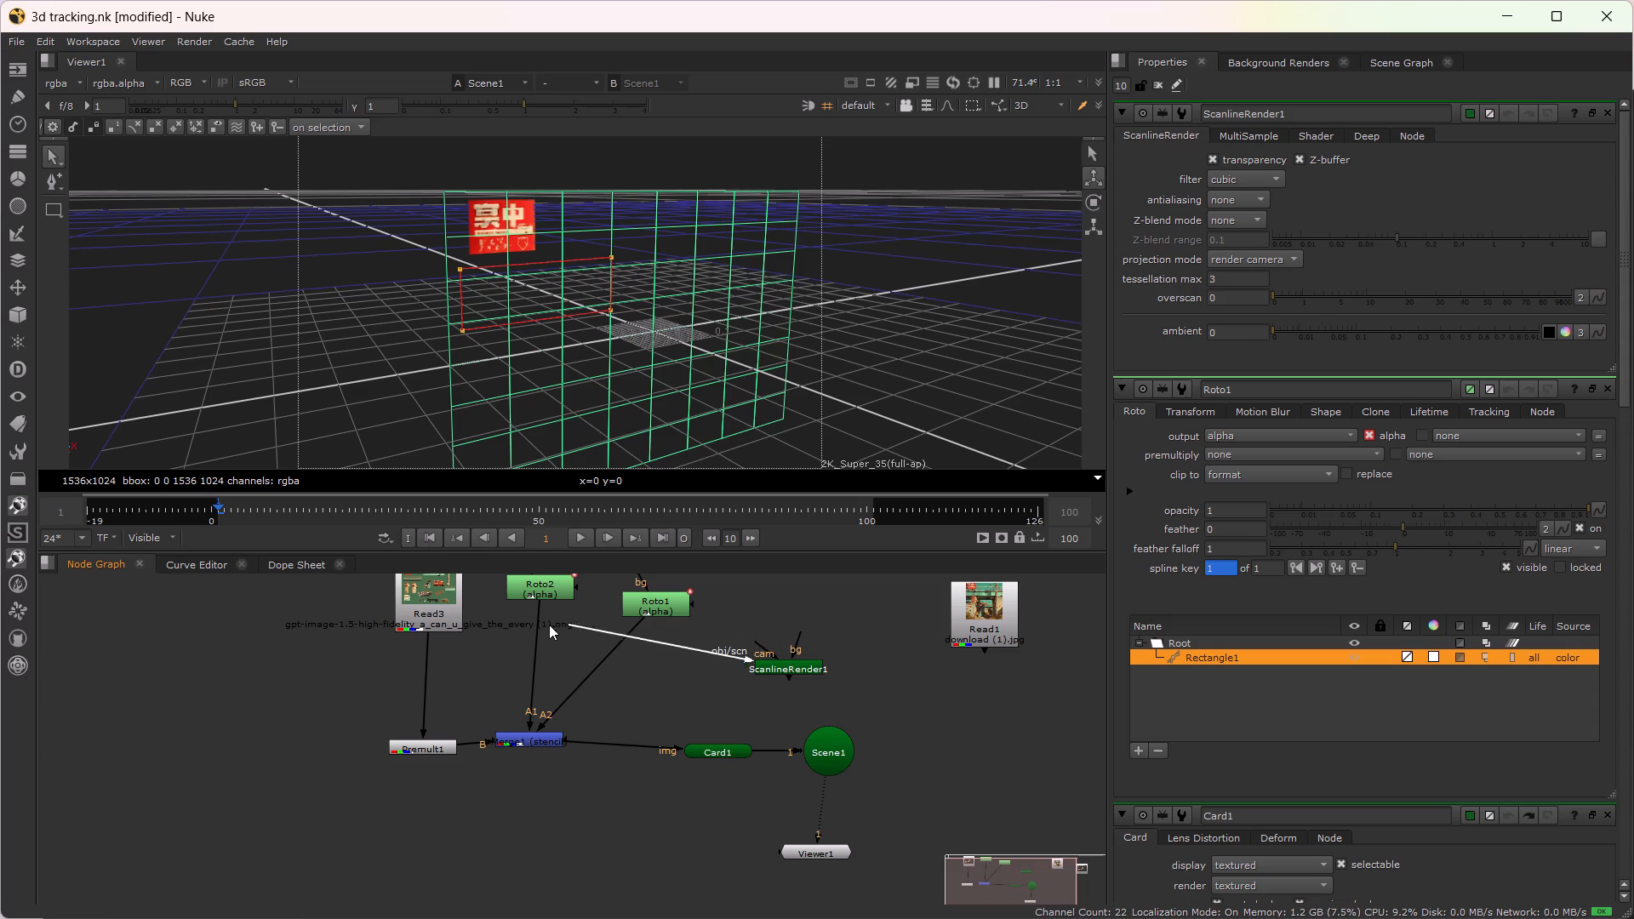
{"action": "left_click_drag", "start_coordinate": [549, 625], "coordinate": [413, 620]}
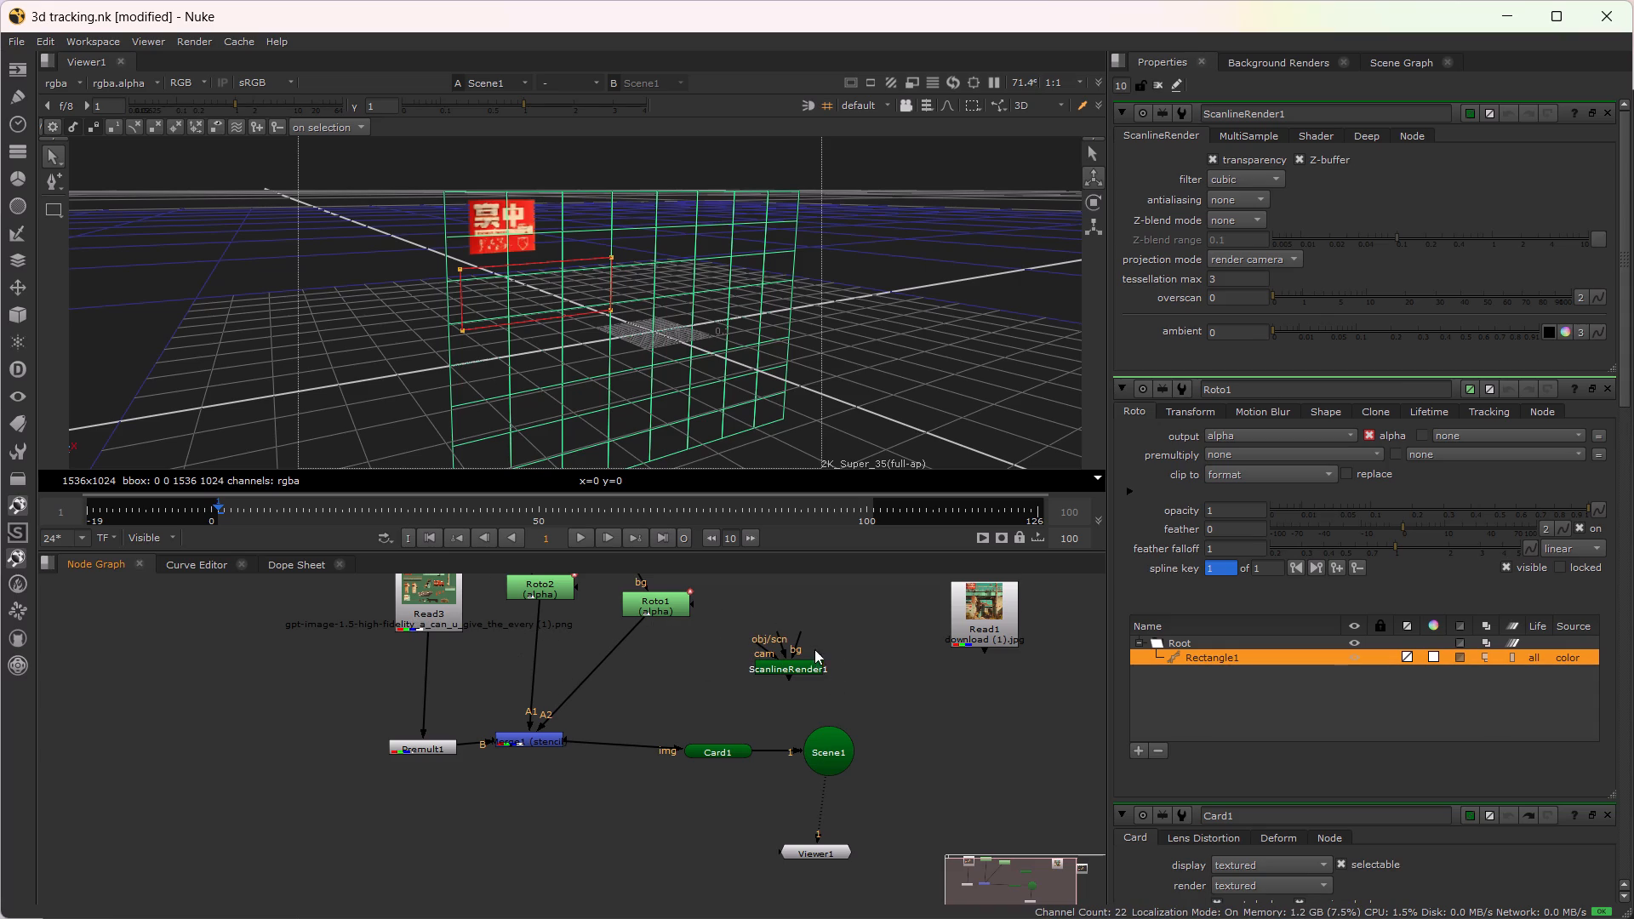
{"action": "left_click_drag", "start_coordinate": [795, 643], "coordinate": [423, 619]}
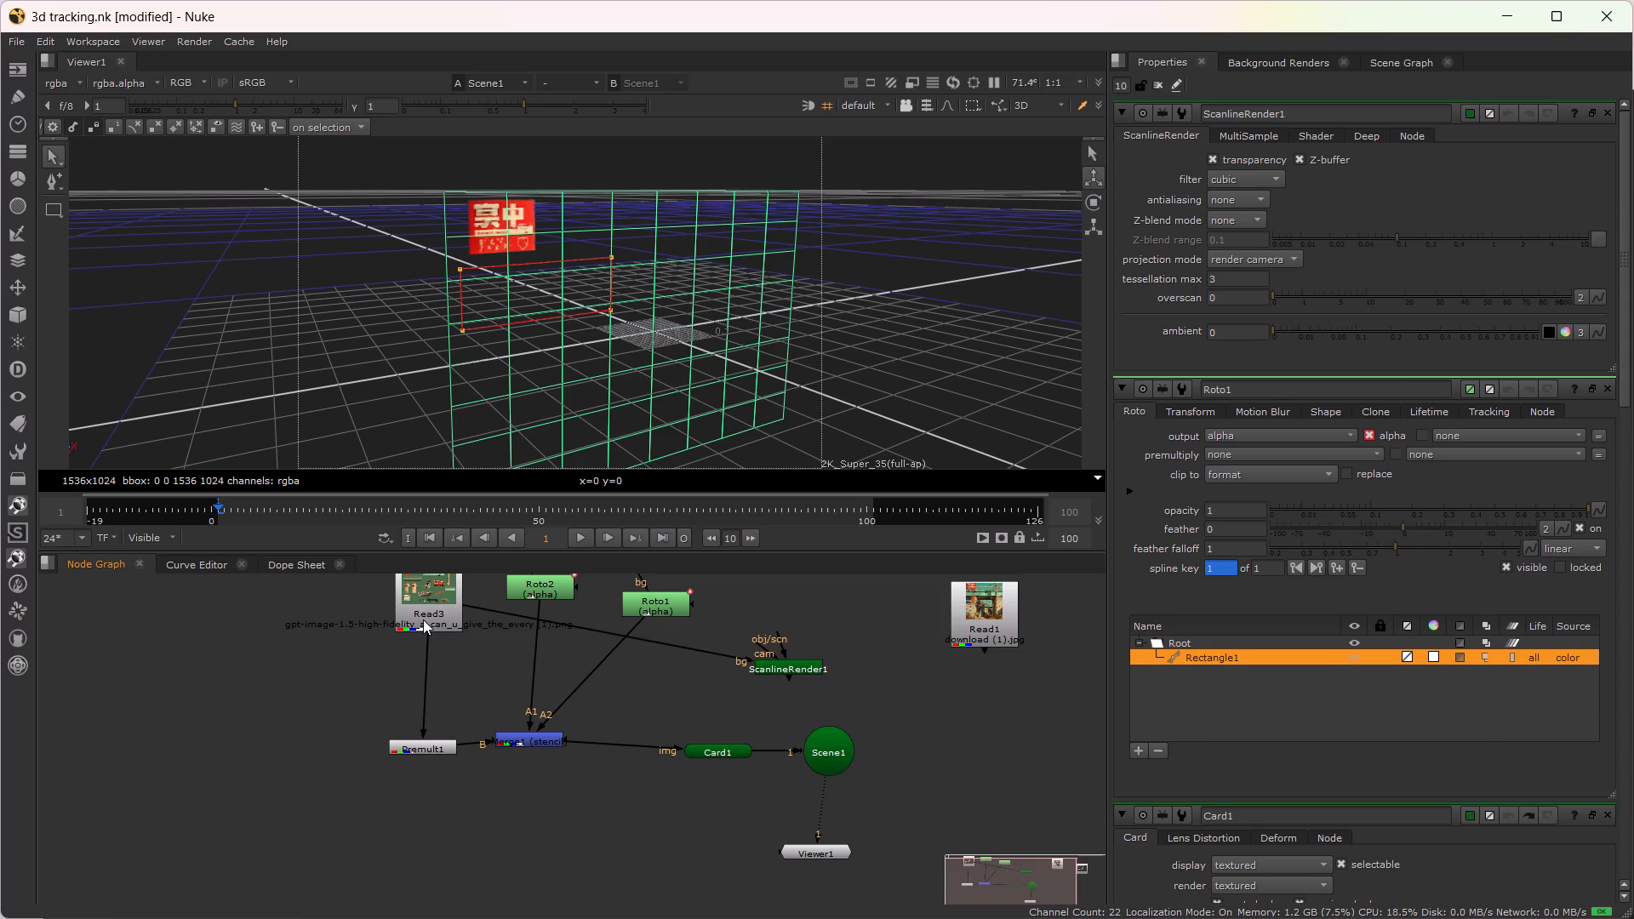
Reposition ScanlineRender1 above Scene1 and connect its obj/scn input to Scene1.
{"action": "left_click_drag", "start_coordinate": [784, 674], "coordinate": [808, 670]}
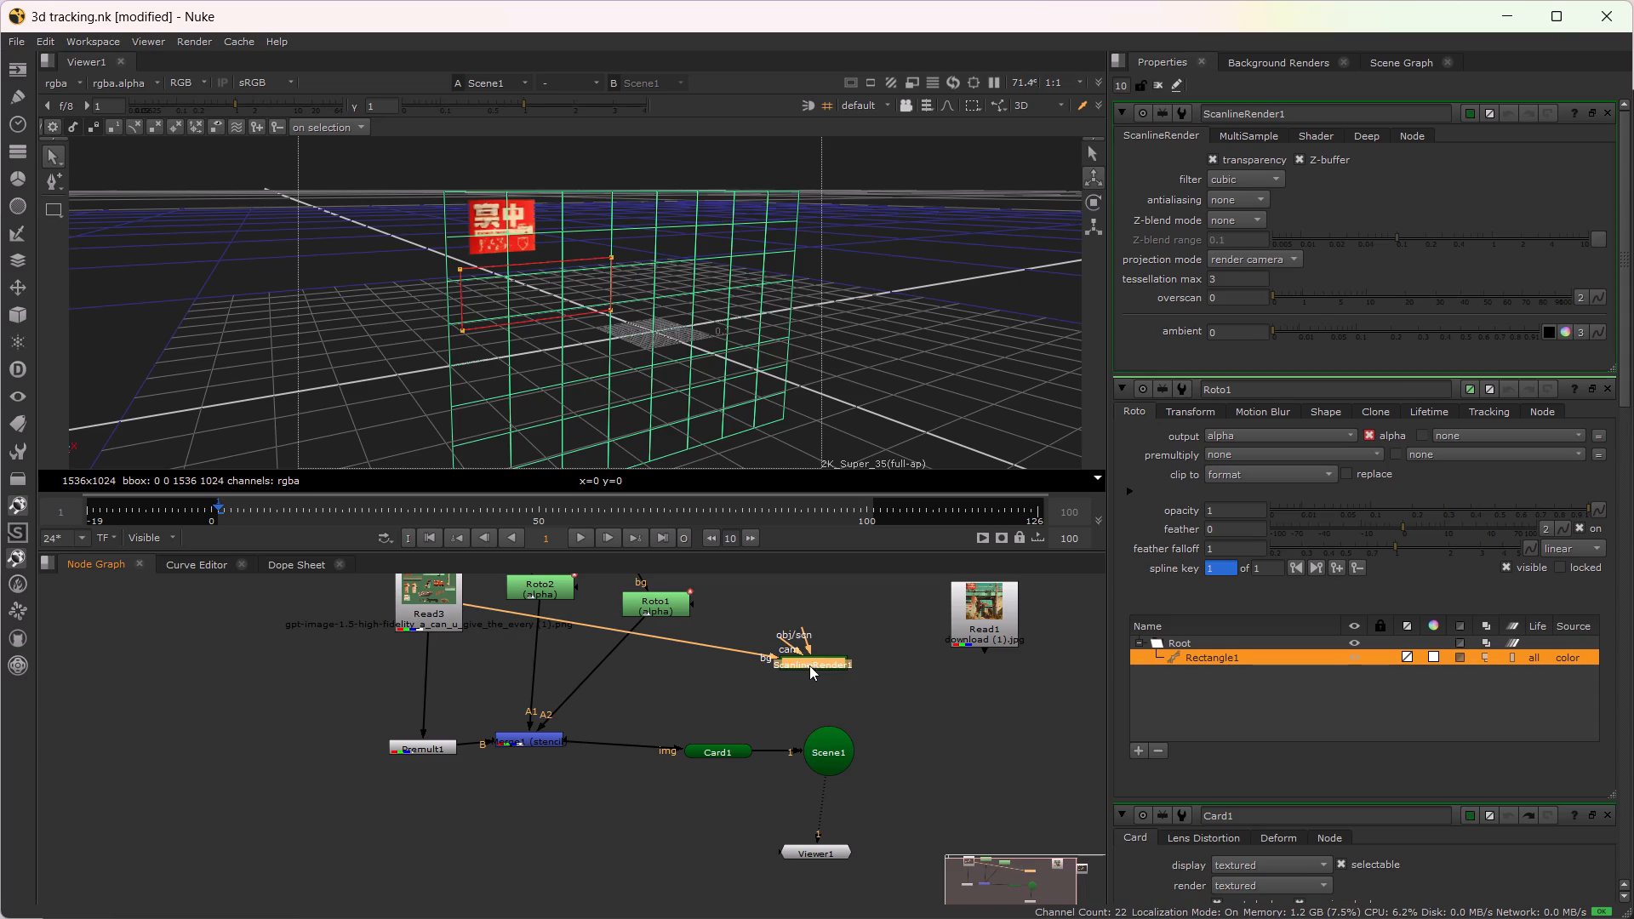
{"action": "left_click_drag", "start_coordinate": [805, 635], "coordinate": [818, 635]}
{"action": "left_click_drag", "start_coordinate": [818, 635], "coordinate": [824, 759]}
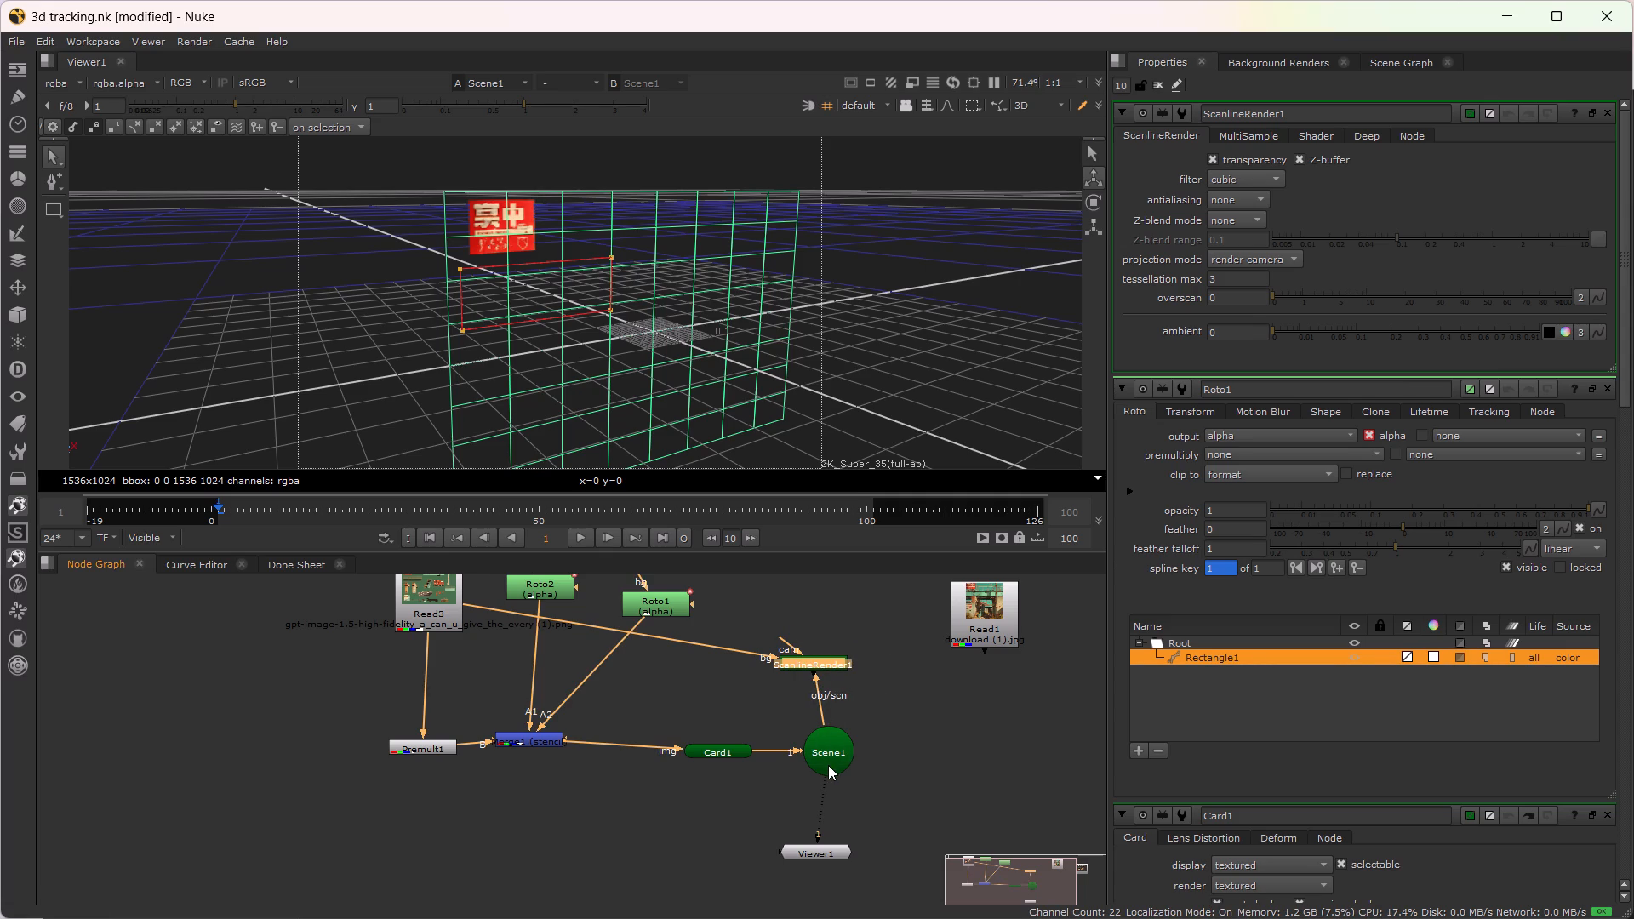
View the outputs of Scene1, Card1 and ScanlineRender1 in turn.
{"action": "left_click", "coordinate": [826, 759]}
{"action": "type", "text": "11"}
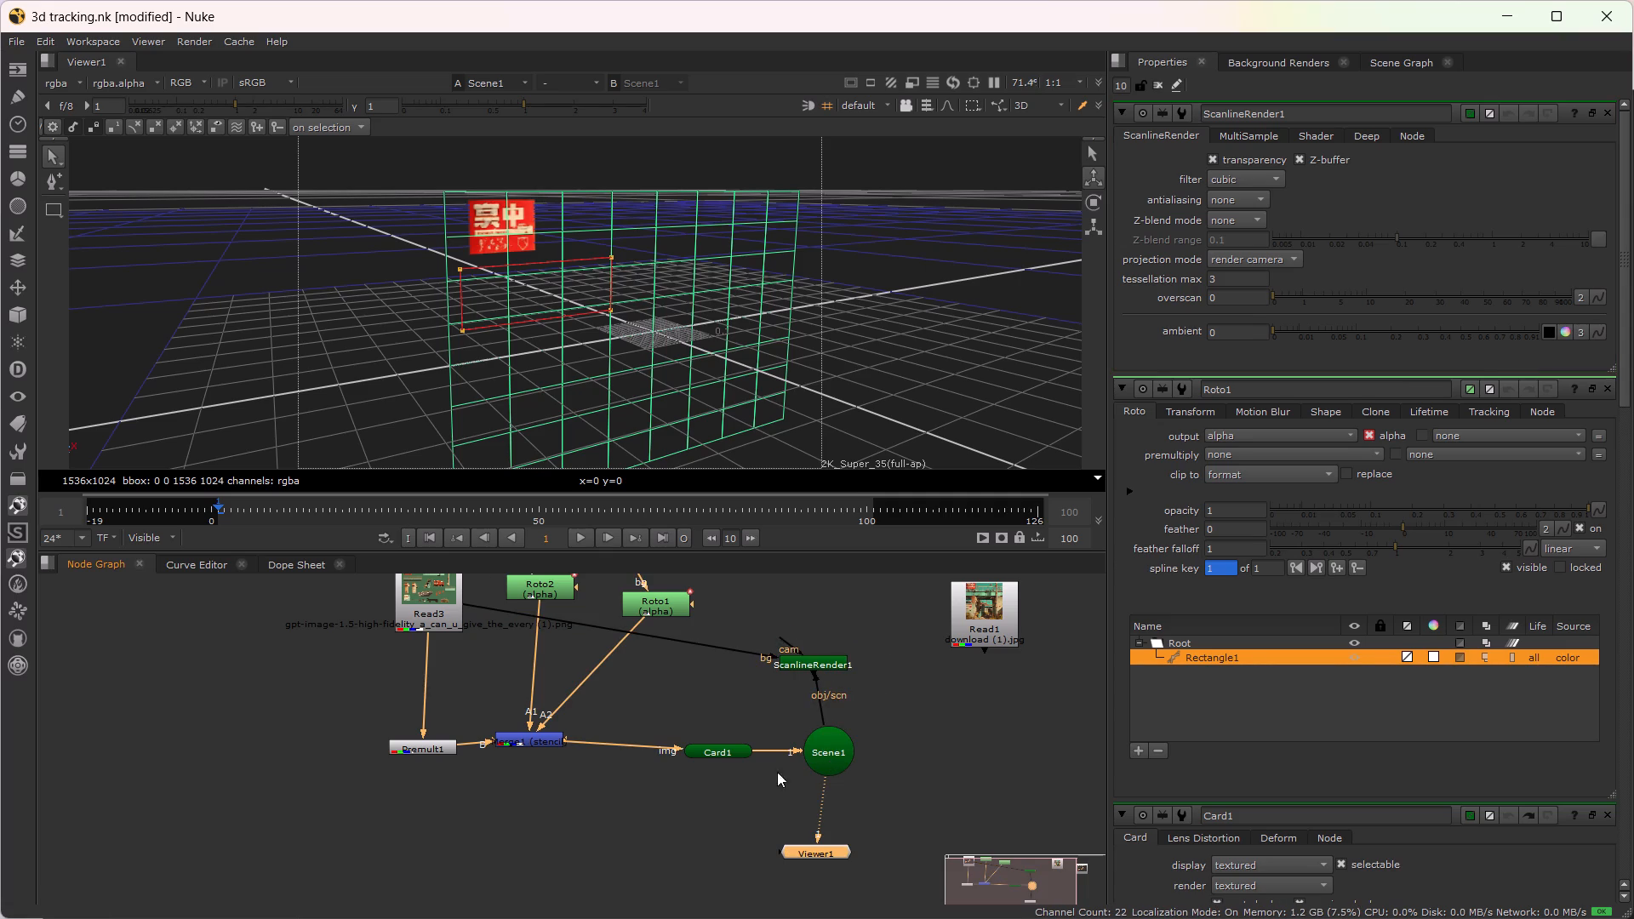
{"action": "left_click", "coordinate": [712, 757]}
{"action": "key", "text": "1"}
{"action": "left_click", "coordinate": [812, 663]}
{"action": "key", "text": "1"}
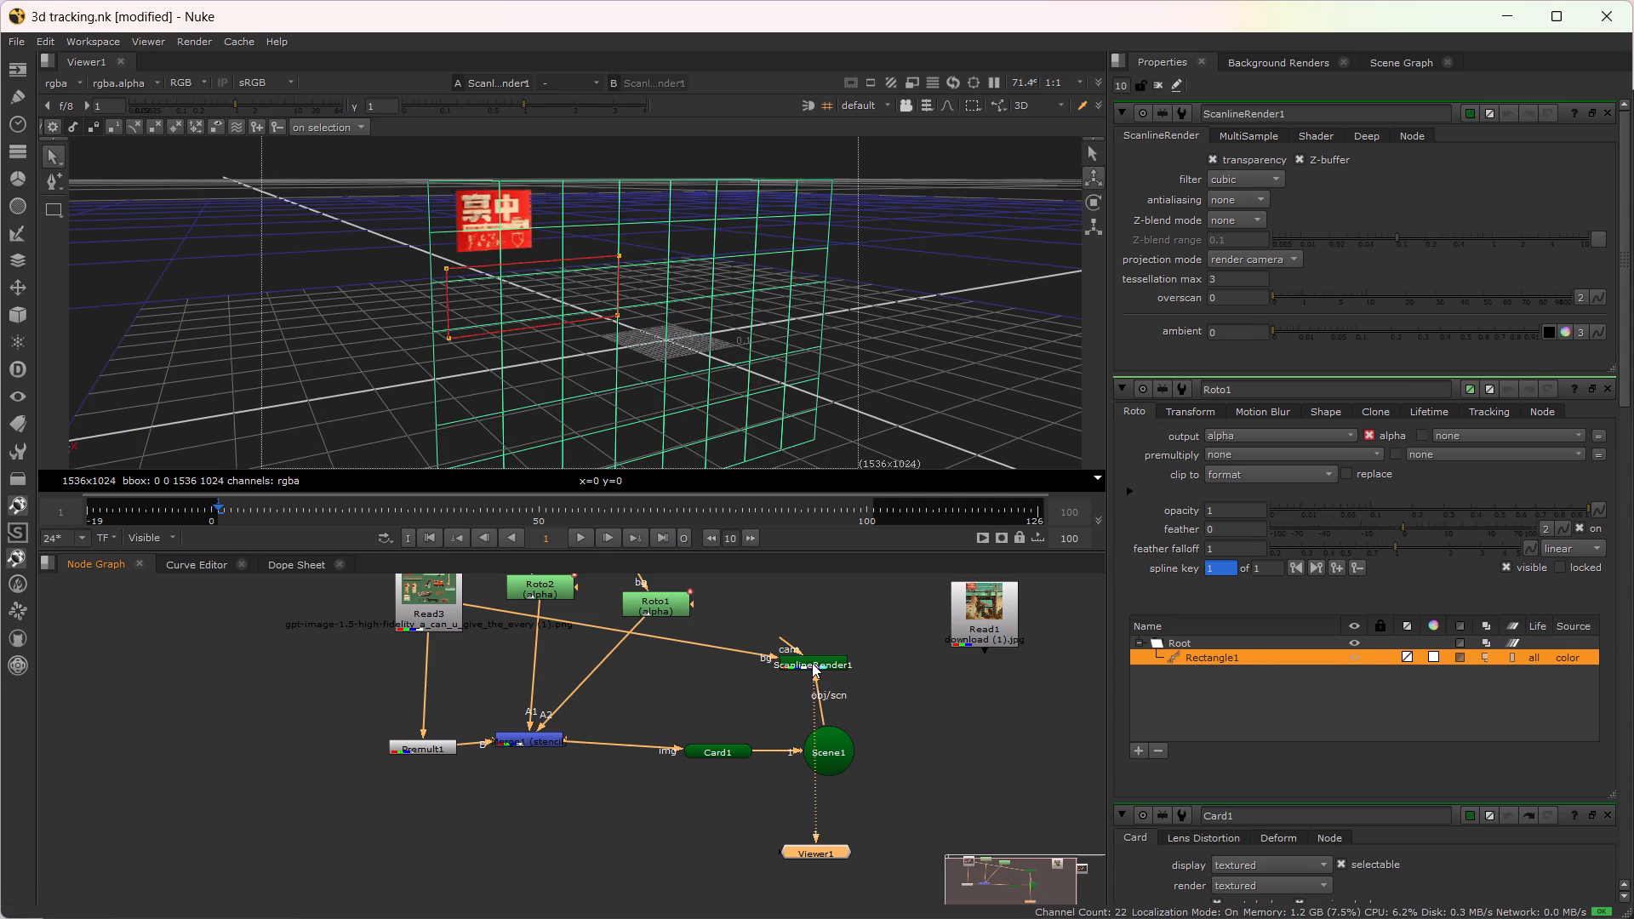
{"action": "scroll", "coordinate": [744, 431], "scroll_direction": "down", "scroll_amount": 12}
{"action": "scroll", "coordinate": [717, 395], "scroll_direction": "up", "scroll_amount": 4}
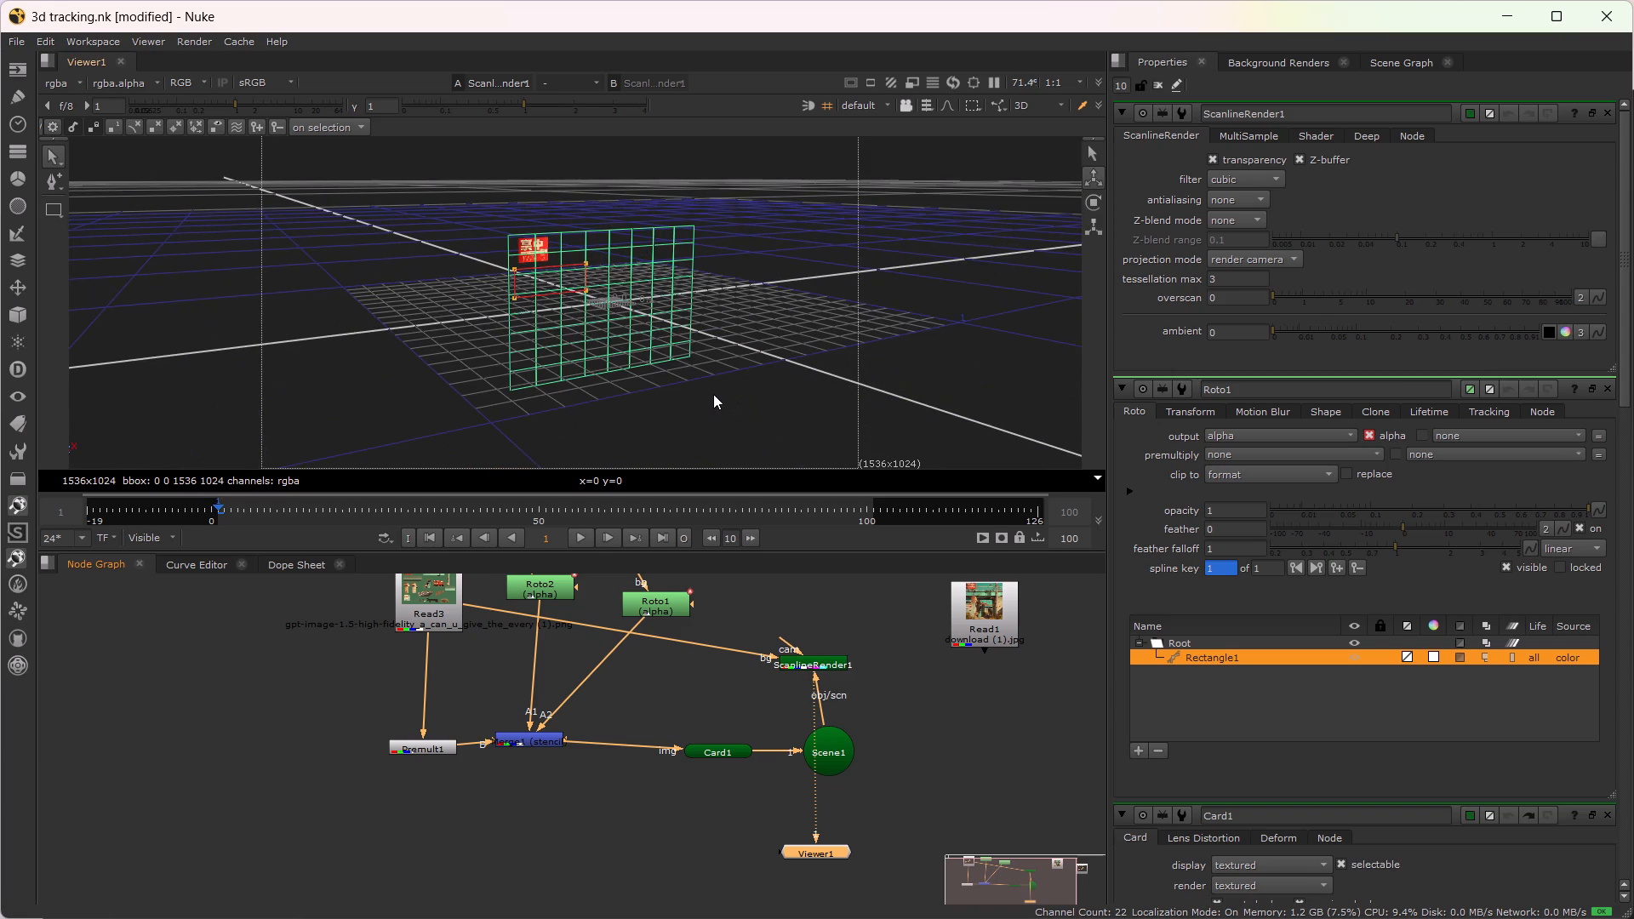
Switch the ScanlineRender1 output to the 2D view and inspect the full rendered image.
{"action": "key", "text": "Tab"}
{"action": "scroll", "coordinate": [713, 394], "scroll_direction": "down", "scroll_amount": 7}
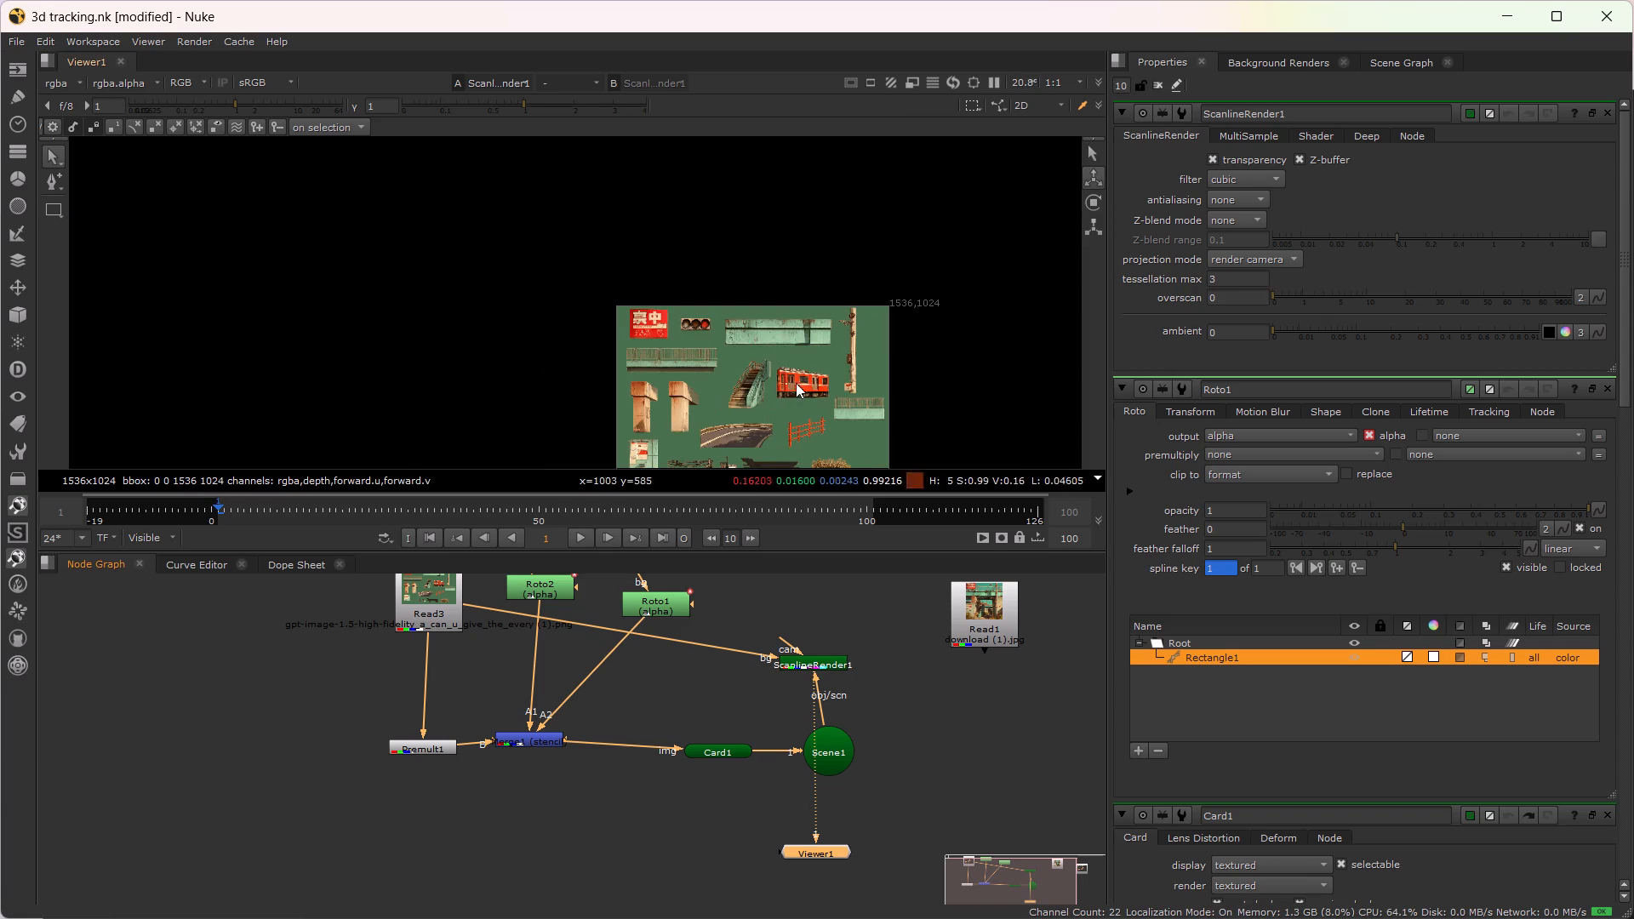
{"action": "key", "text": "Tab"}
{"action": "key", "text": "Tab"}
{"action": "left_click_drag", "start_coordinate": [800, 366], "coordinate": [765, 318], "text": "alt"}
{"action": "left_click", "coordinate": [754, 295], "text": "alt"}
{"action": "scroll", "coordinate": [731, 334], "scroll_direction": "up", "scroll_amount": 4}
{"action": "left_click_drag", "start_coordinate": [749, 345], "coordinate": [739, 277], "text": "alt"}
{"action": "scroll", "coordinate": [739, 277], "scroll_direction": "down", "scroll_amount": 3}
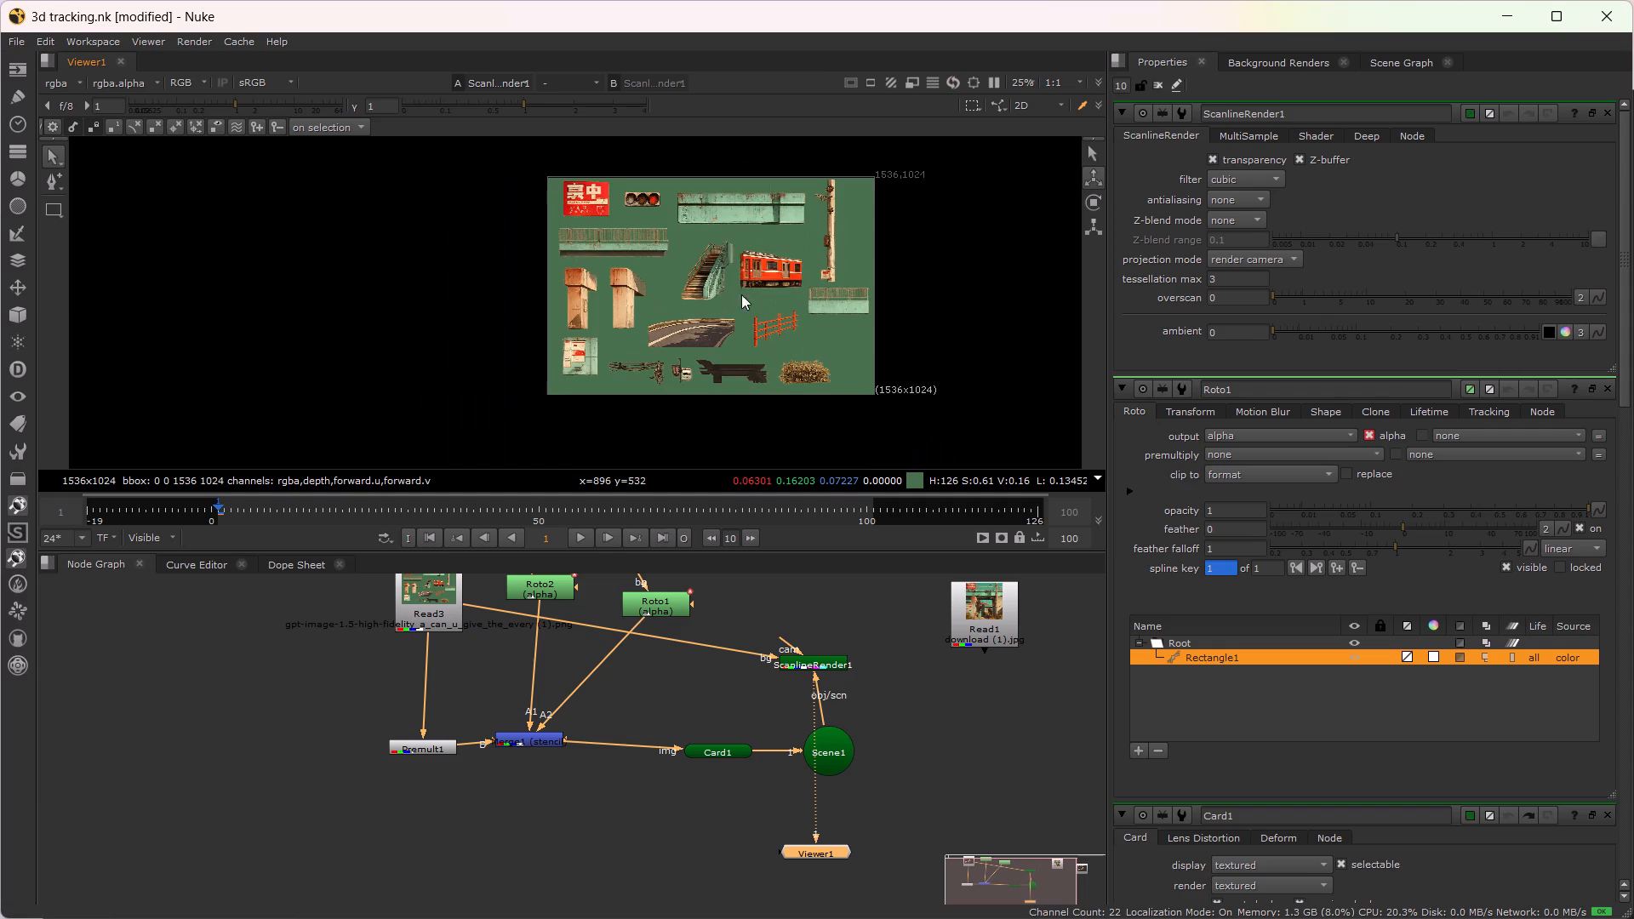
View Scene1 again and examine the textured card in 3D, looking at it from a more frontal angle.
{"action": "left_click", "coordinate": [829, 750]}
{"action": "key", "text": "1"}
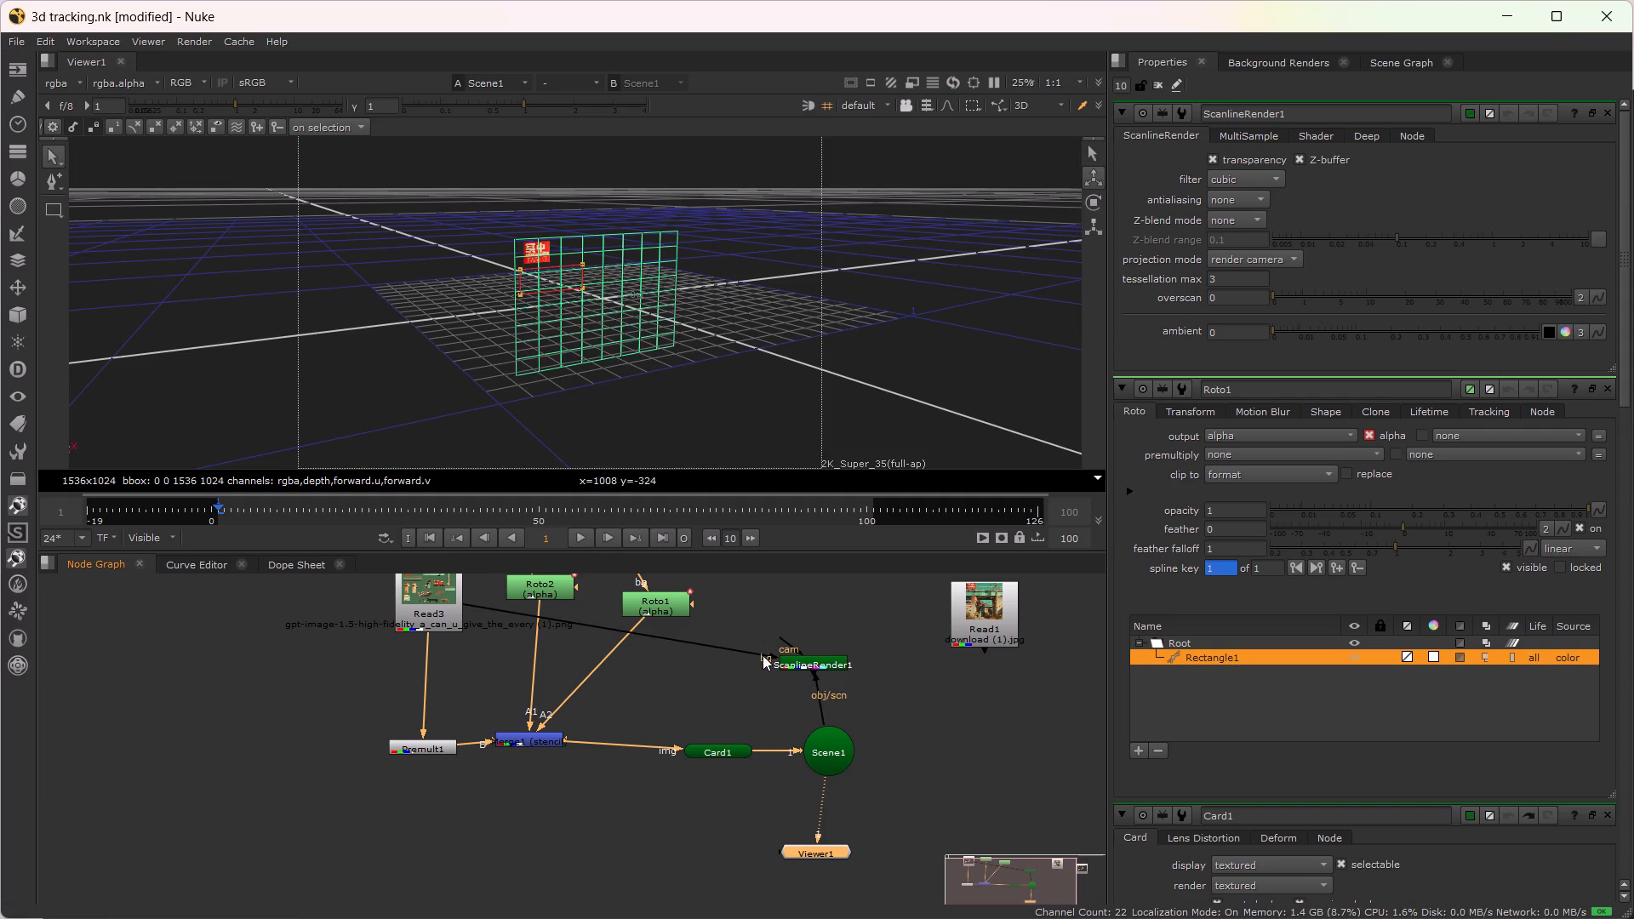
{"action": "scroll", "coordinate": [558, 335], "scroll_direction": "up", "scroll_amount": 7}
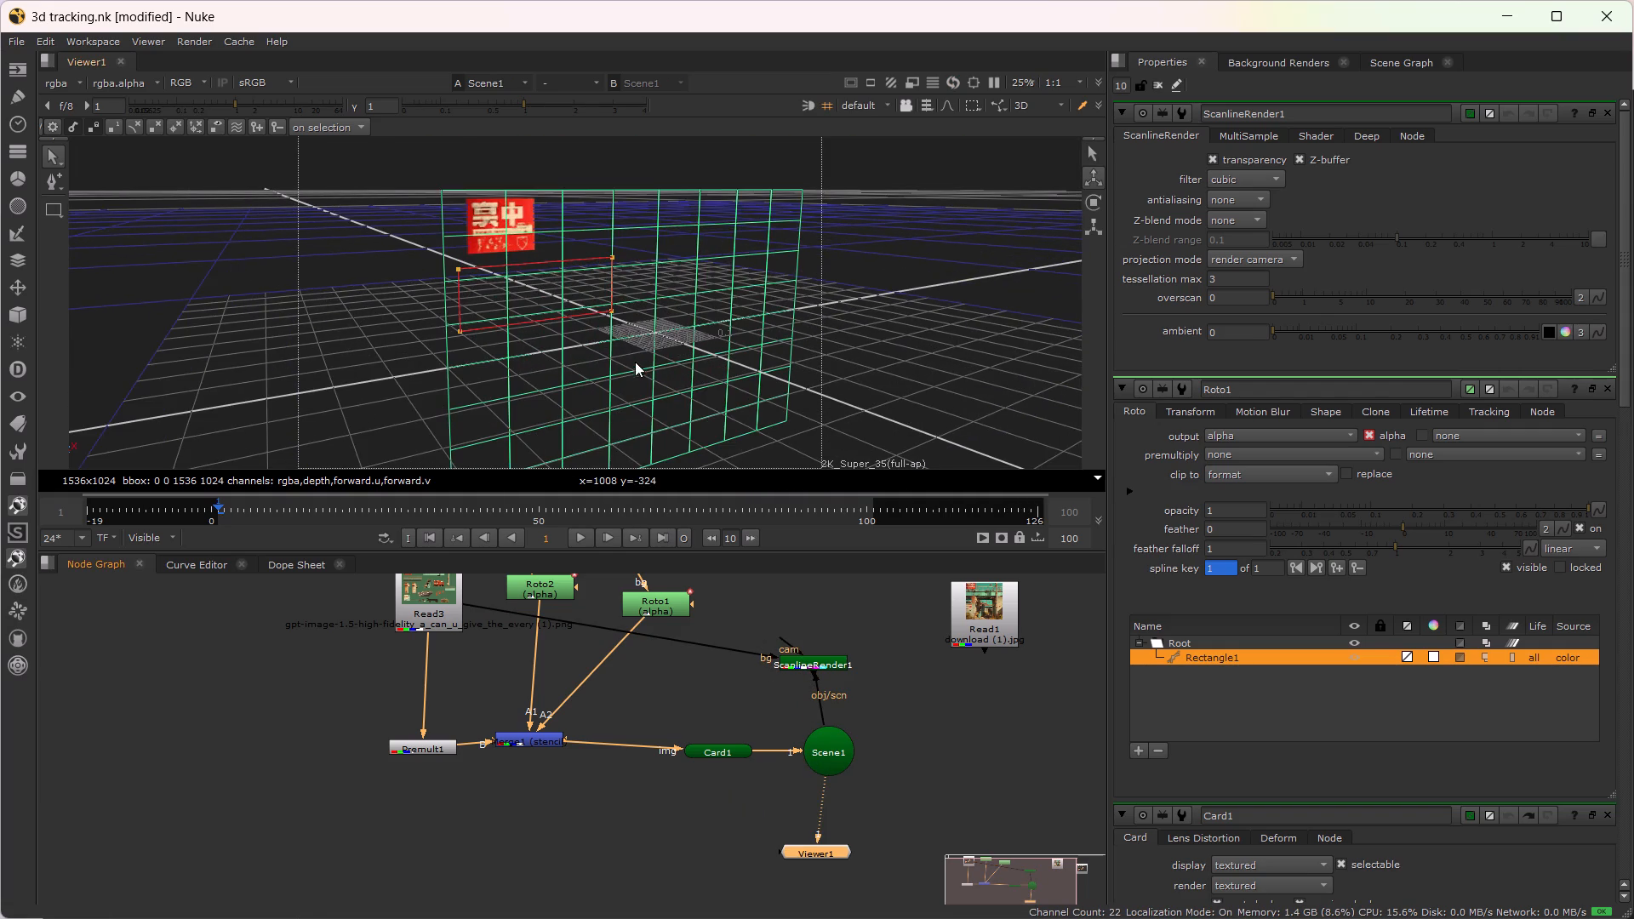
{"action": "left_click_drag", "start_coordinate": [637, 364], "coordinate": [620, 350], "text": "alt"}
{"action": "left_click_drag", "start_coordinate": [685, 422], "coordinate": [581, 397], "text": "ctrl"}
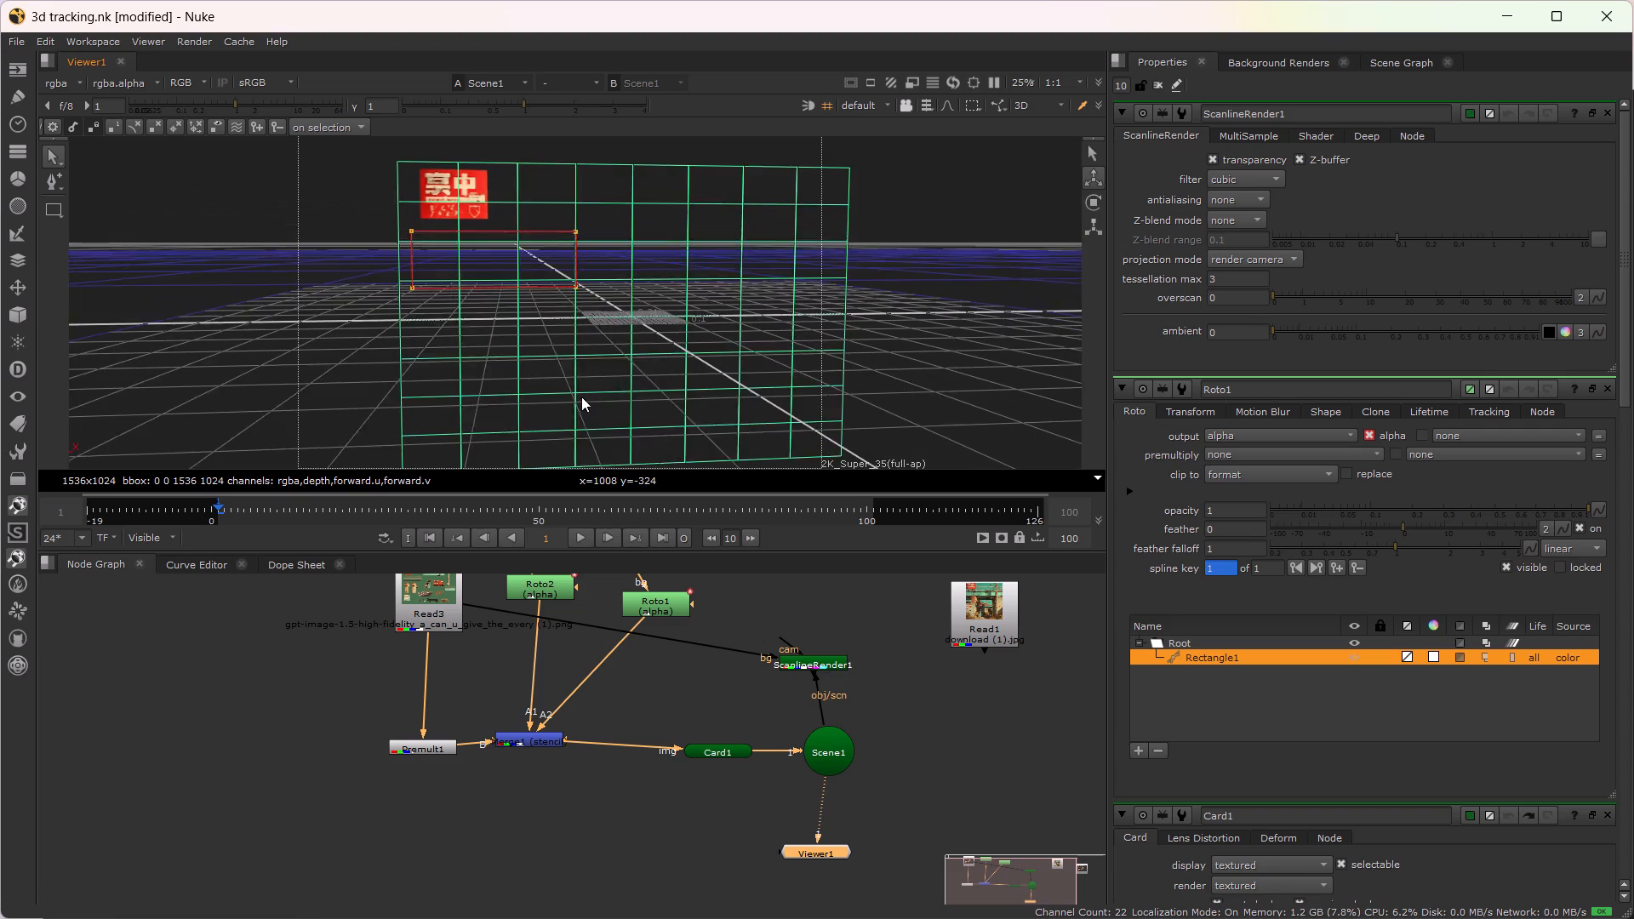
{"action": "left_click_drag", "start_coordinate": [581, 397], "coordinate": [579, 396], "text": "ctrl"}
{"action": "scroll", "coordinate": [581, 377], "scroll_direction": "up", "scroll_amount": 3}
{"action": "scroll", "coordinate": [617, 362], "scroll_direction": "down", "scroll_amount": 3}
{"action": "left_click_drag", "start_coordinate": [618, 362], "coordinate": [602, 363], "text": "alt"}
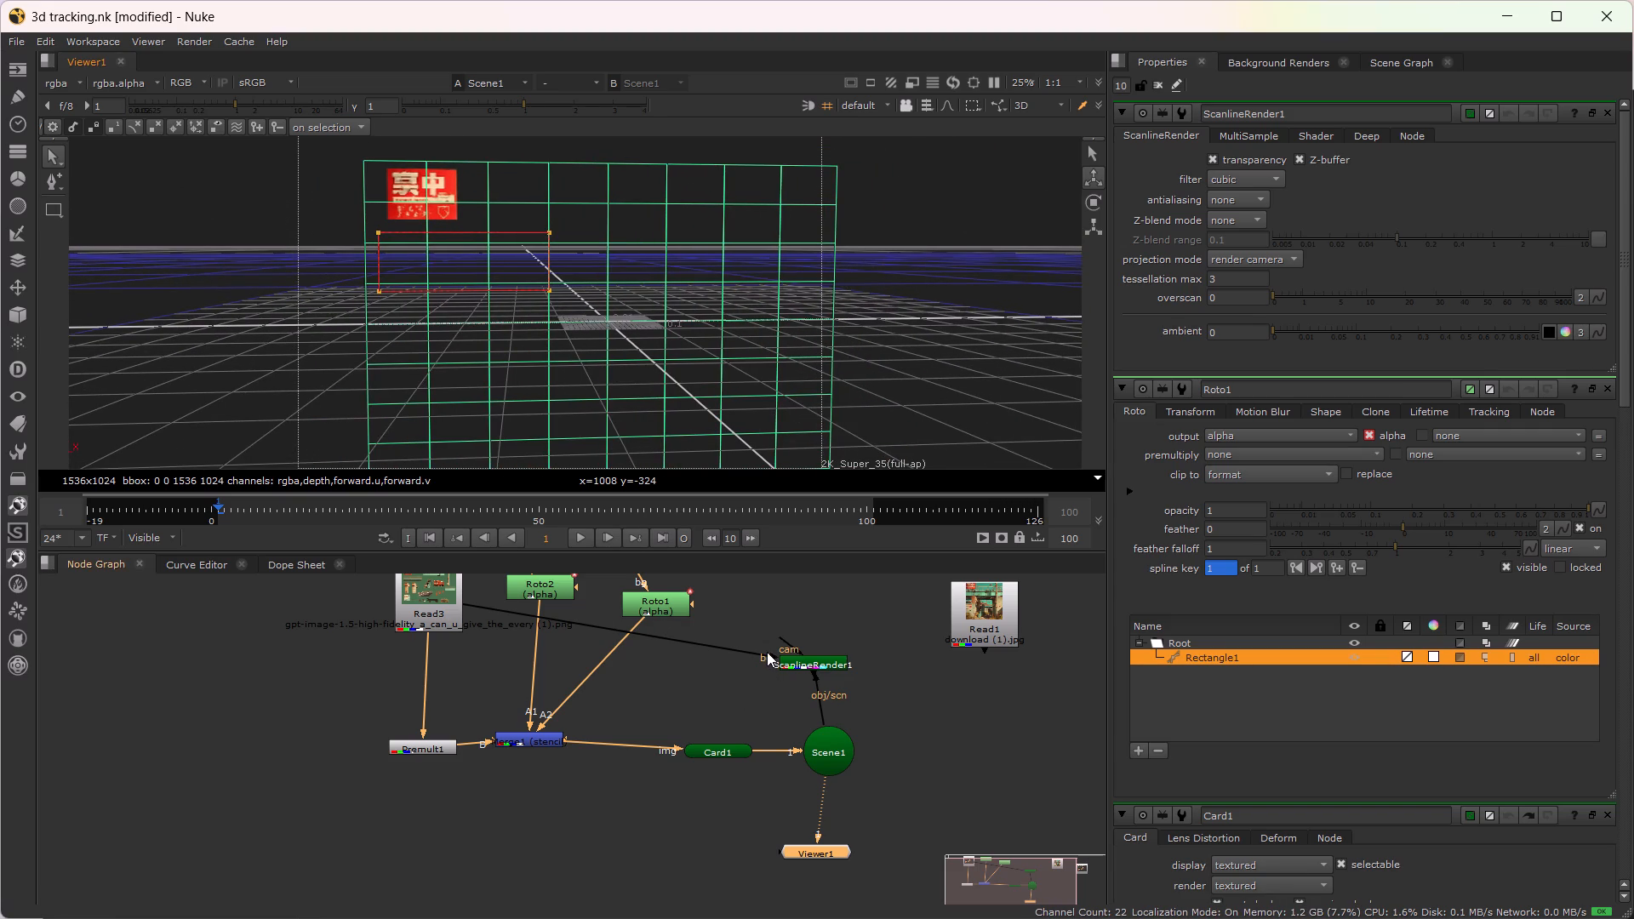
Disconnect ScanlineRender1's bg input from Read3 and move the node higher above Scene1.
{"action": "left_click_drag", "start_coordinate": [767, 652], "coordinate": [749, 679]}
{"action": "left_click_drag", "start_coordinate": [799, 674], "coordinate": [843, 661]}
{"action": "left_click_drag", "start_coordinate": [808, 668], "coordinate": [854, 654]}
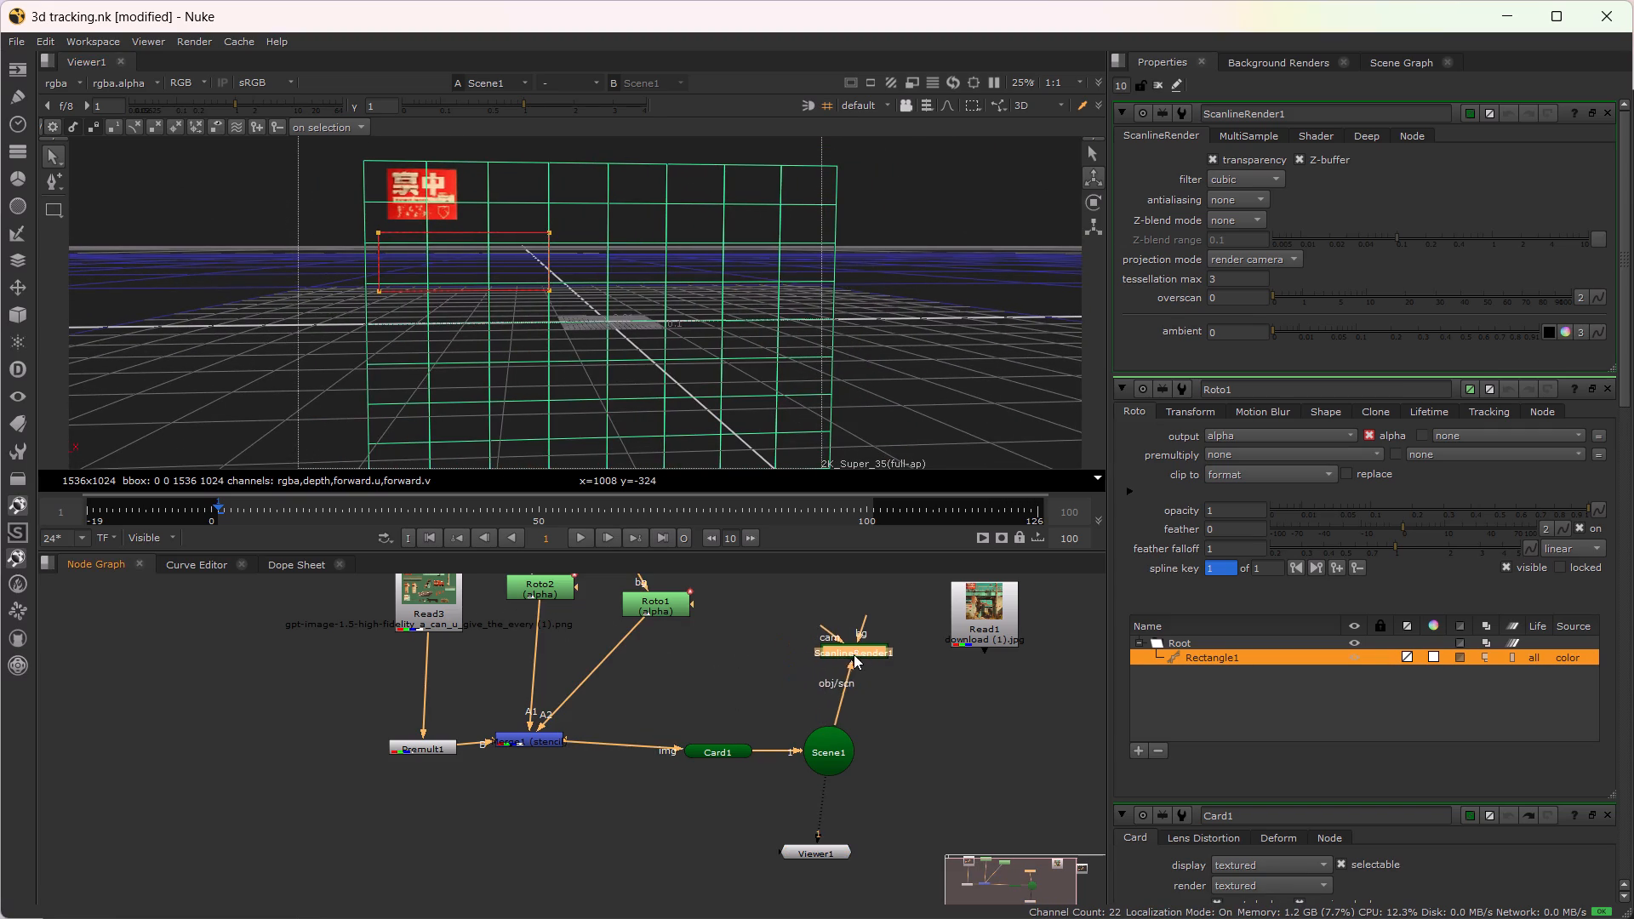
{"action": "left_click_drag", "start_coordinate": [854, 654], "coordinate": [861, 639]}
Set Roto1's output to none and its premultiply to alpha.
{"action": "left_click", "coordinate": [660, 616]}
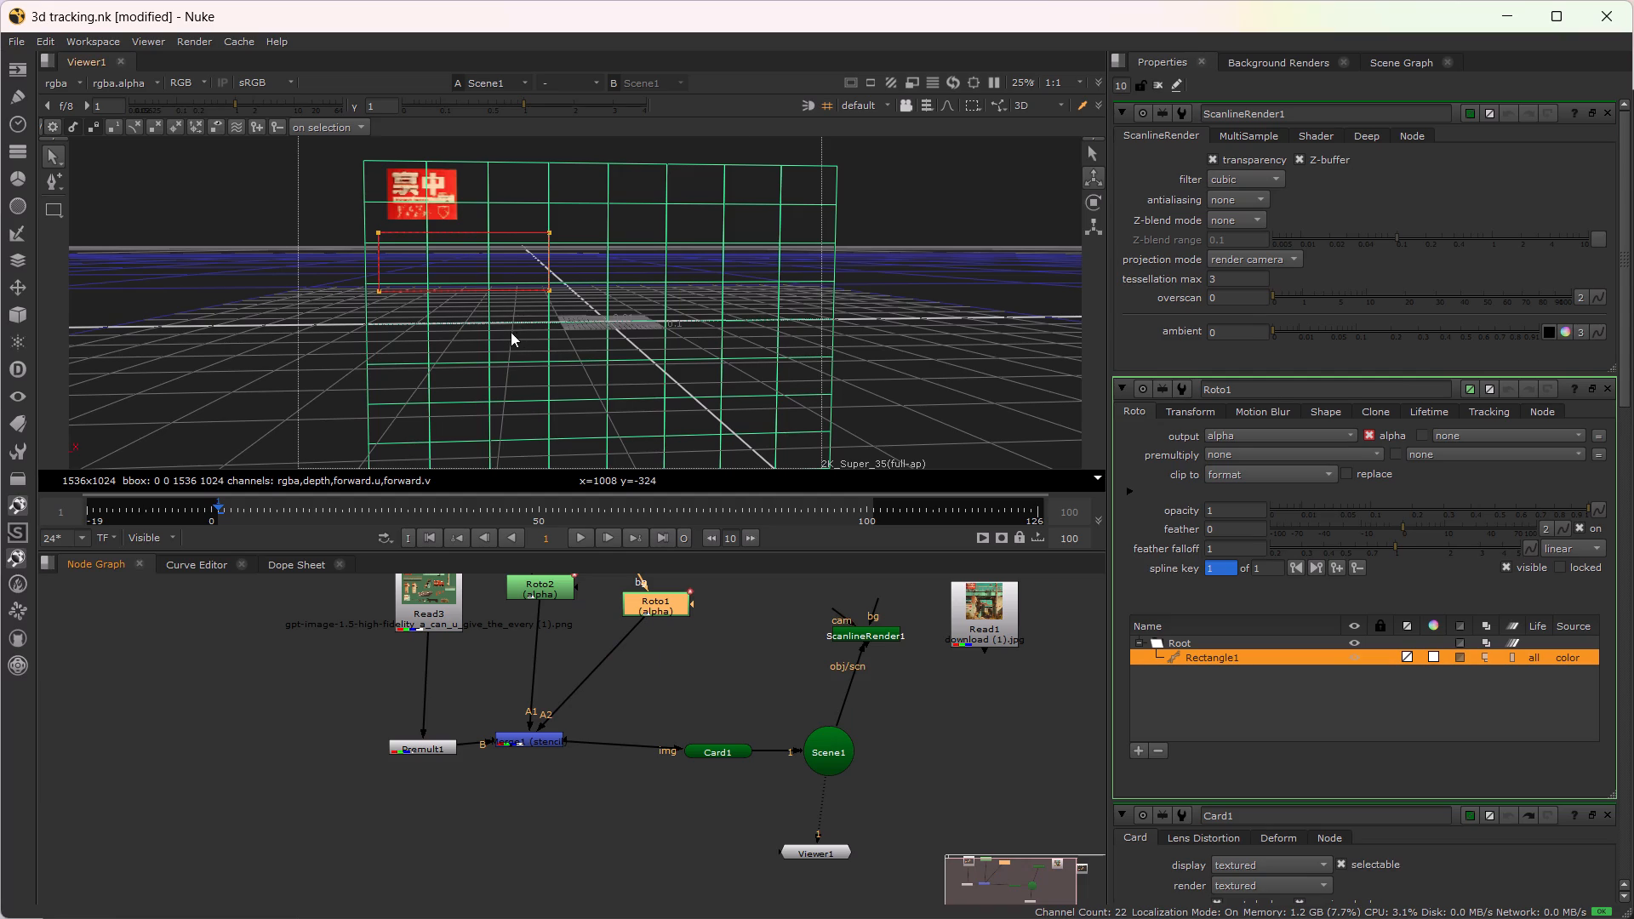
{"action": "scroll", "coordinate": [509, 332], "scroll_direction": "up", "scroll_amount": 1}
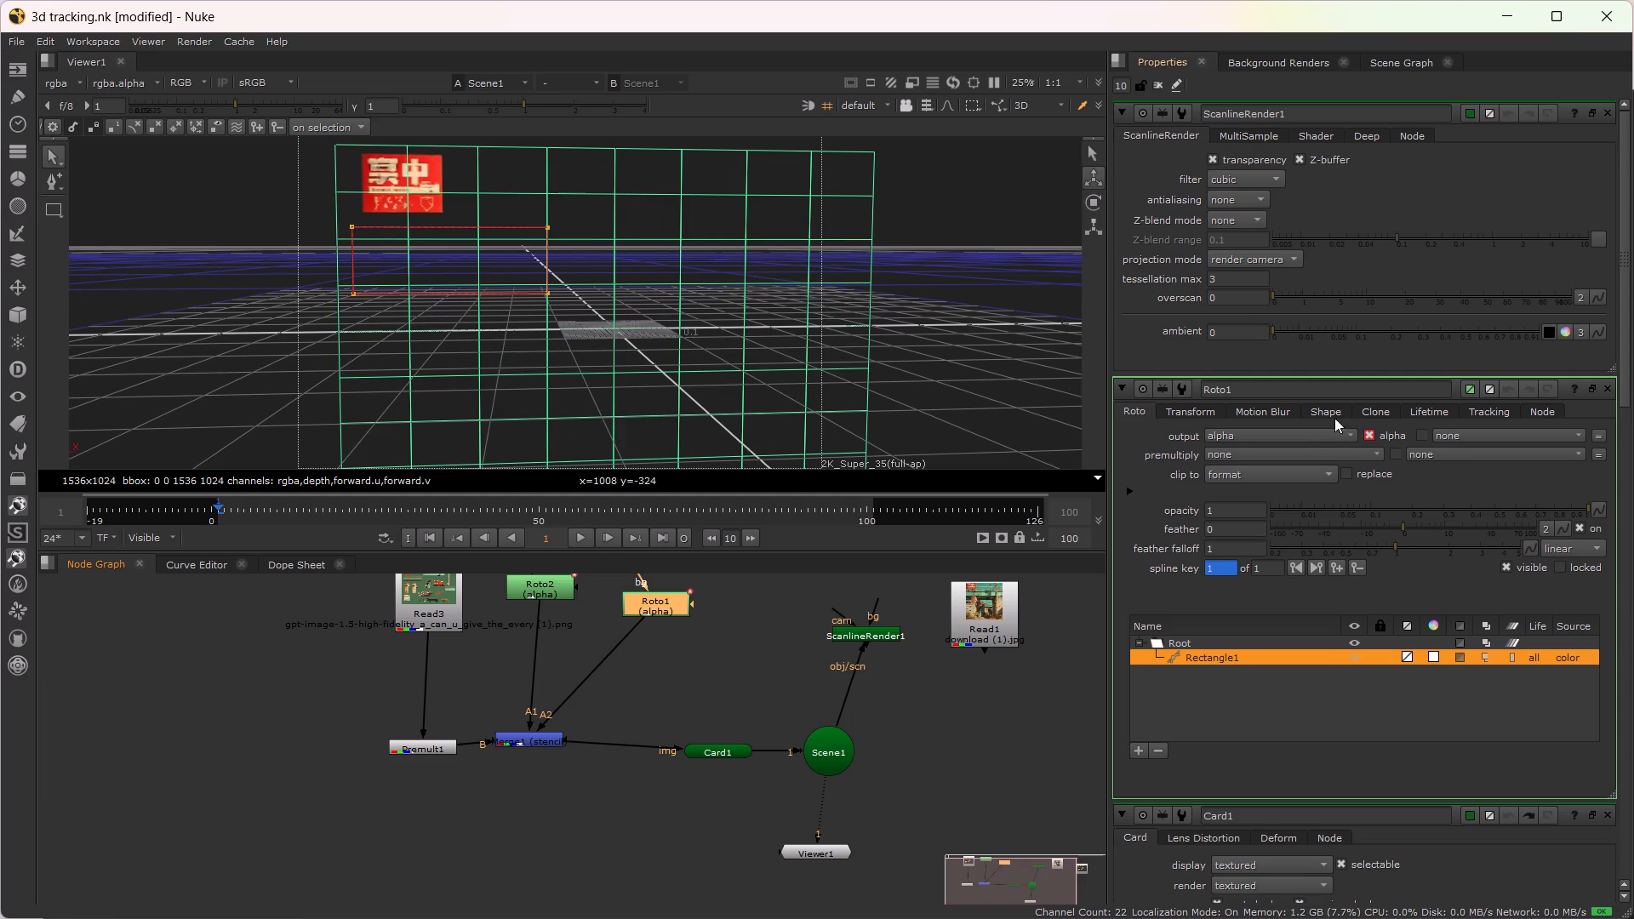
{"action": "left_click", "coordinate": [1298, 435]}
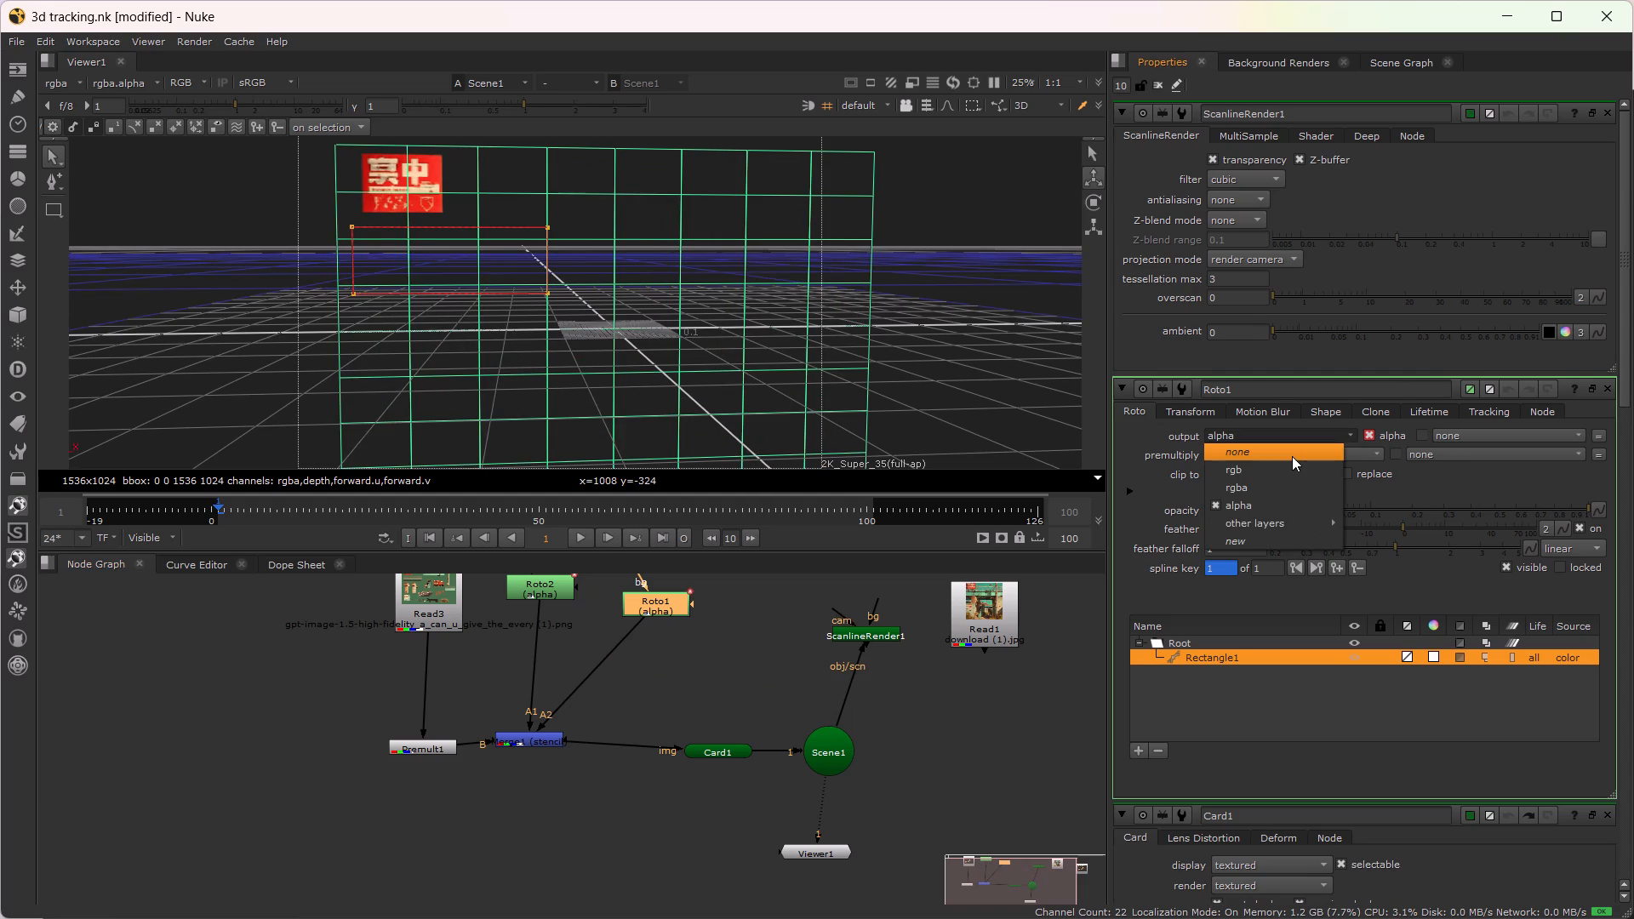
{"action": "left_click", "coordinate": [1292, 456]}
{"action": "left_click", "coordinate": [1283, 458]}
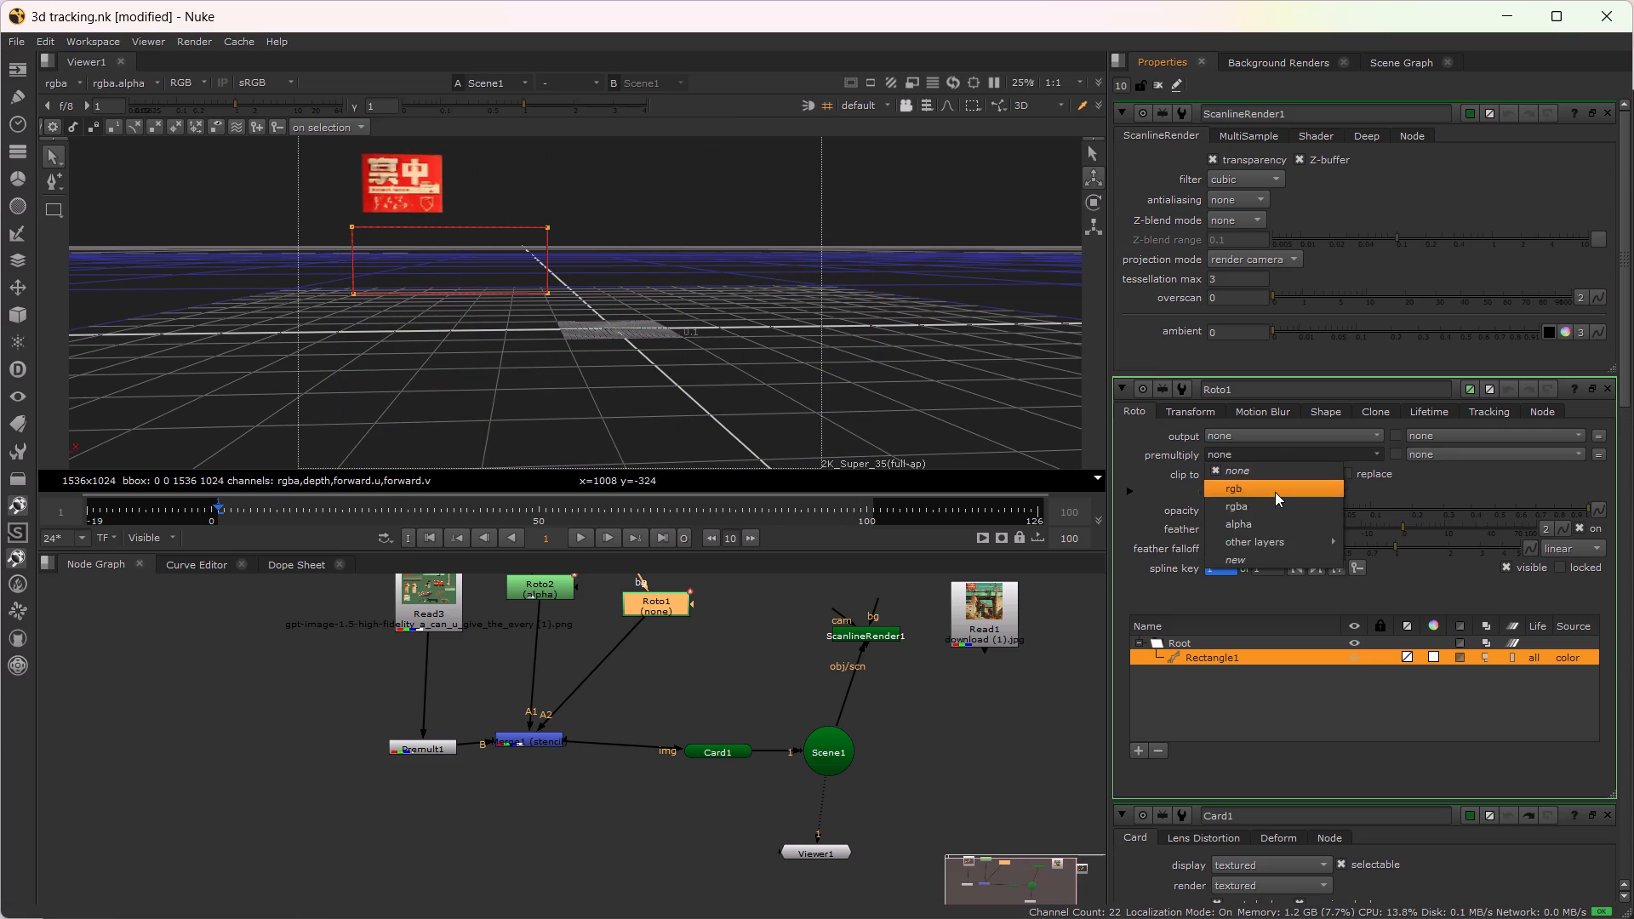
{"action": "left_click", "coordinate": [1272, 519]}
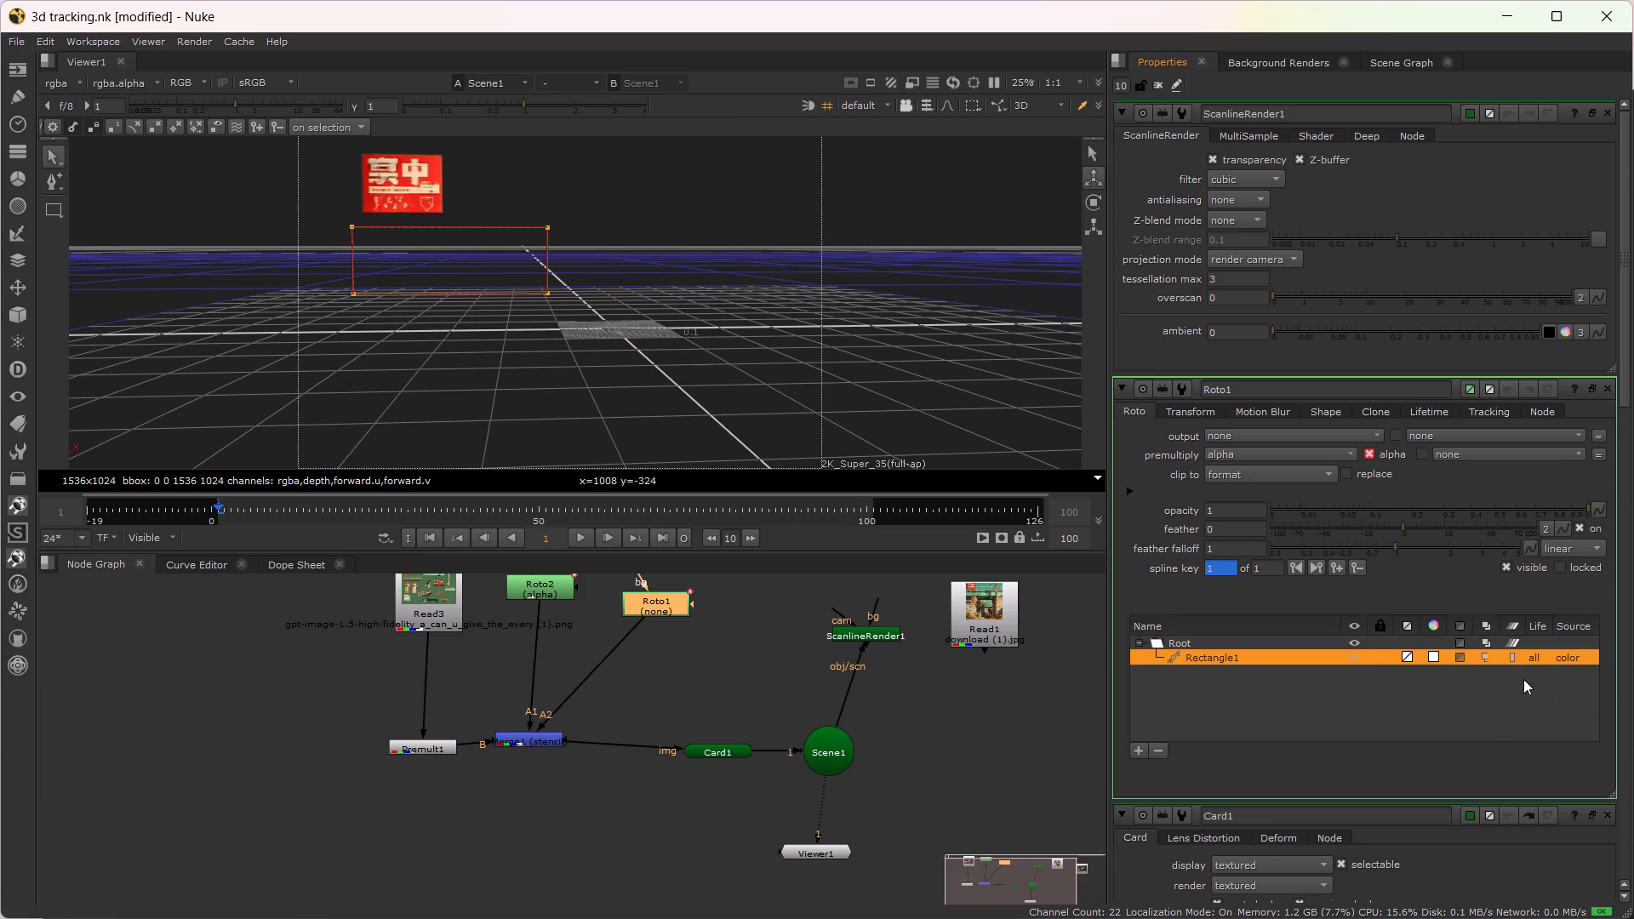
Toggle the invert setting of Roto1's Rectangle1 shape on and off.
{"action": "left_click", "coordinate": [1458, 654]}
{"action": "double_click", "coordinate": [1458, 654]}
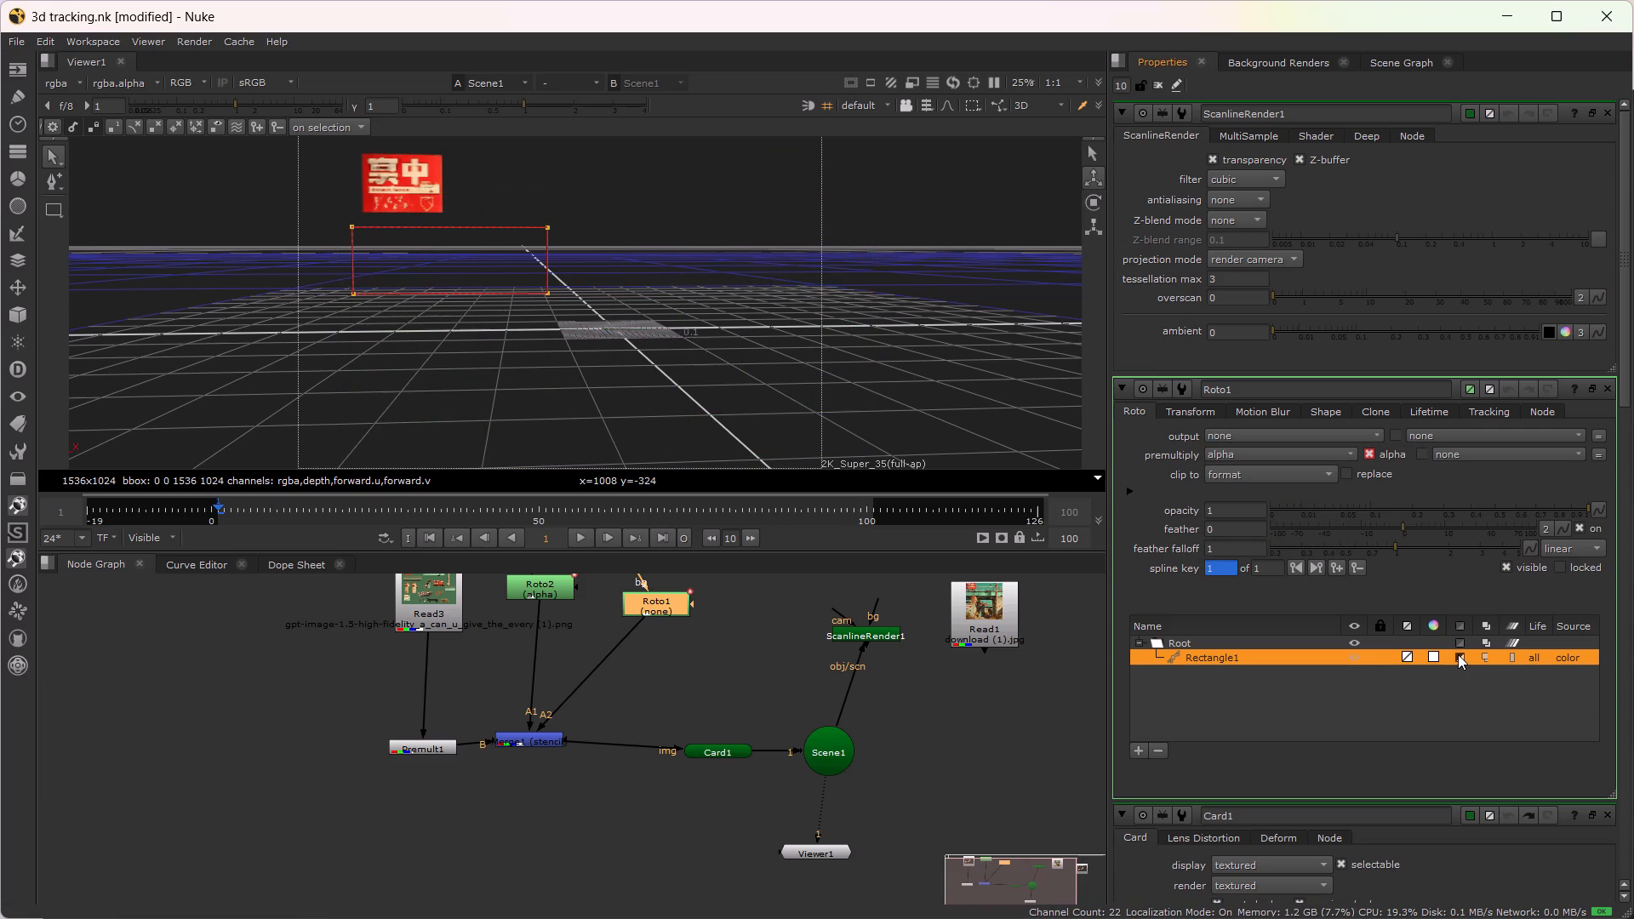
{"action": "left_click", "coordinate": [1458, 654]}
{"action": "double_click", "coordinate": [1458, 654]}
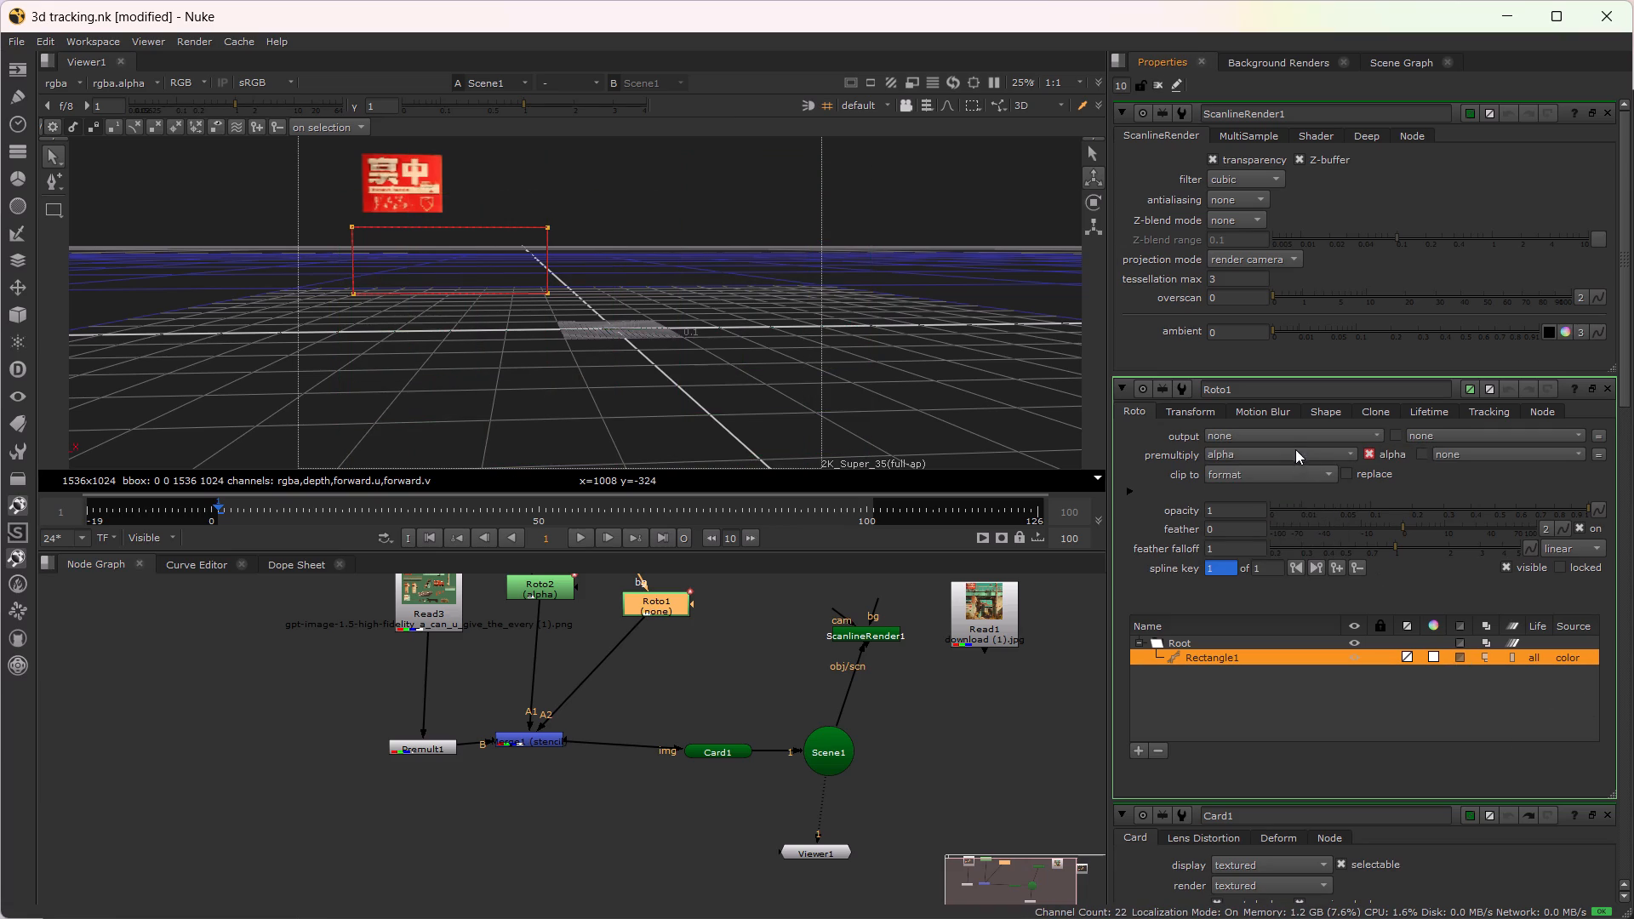
Set Roto1's premultiply to rgba and its output to rgb.
{"action": "left_click", "coordinate": [1293, 456]}
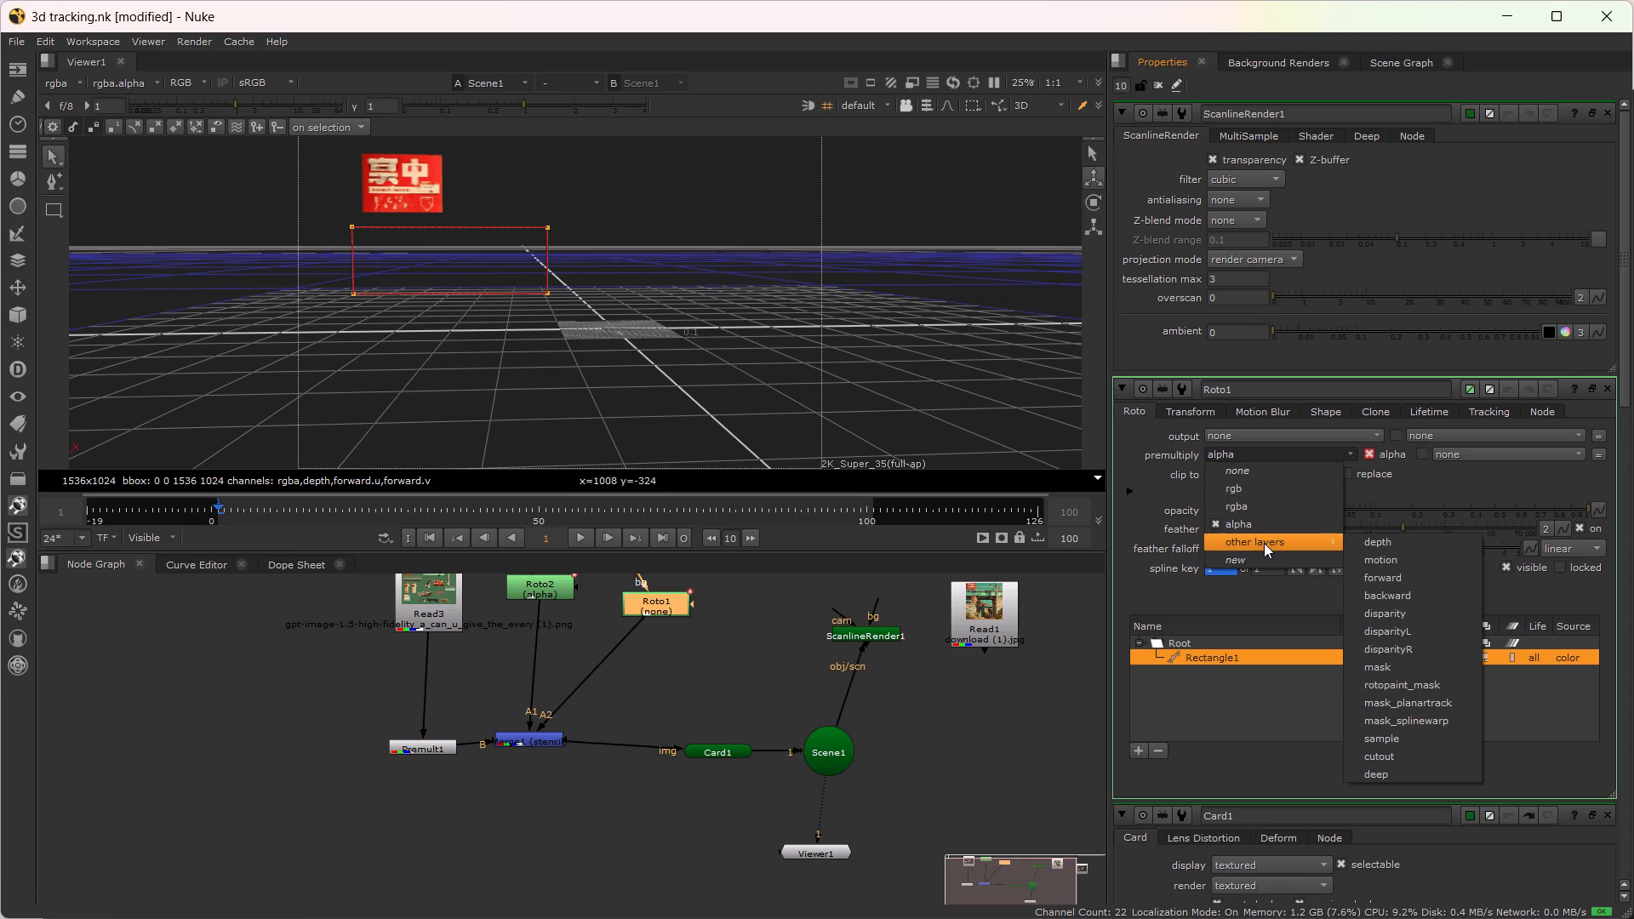
{"action": "left_click", "coordinate": [1254, 505]}
{"action": "left_click", "coordinate": [1250, 436]}
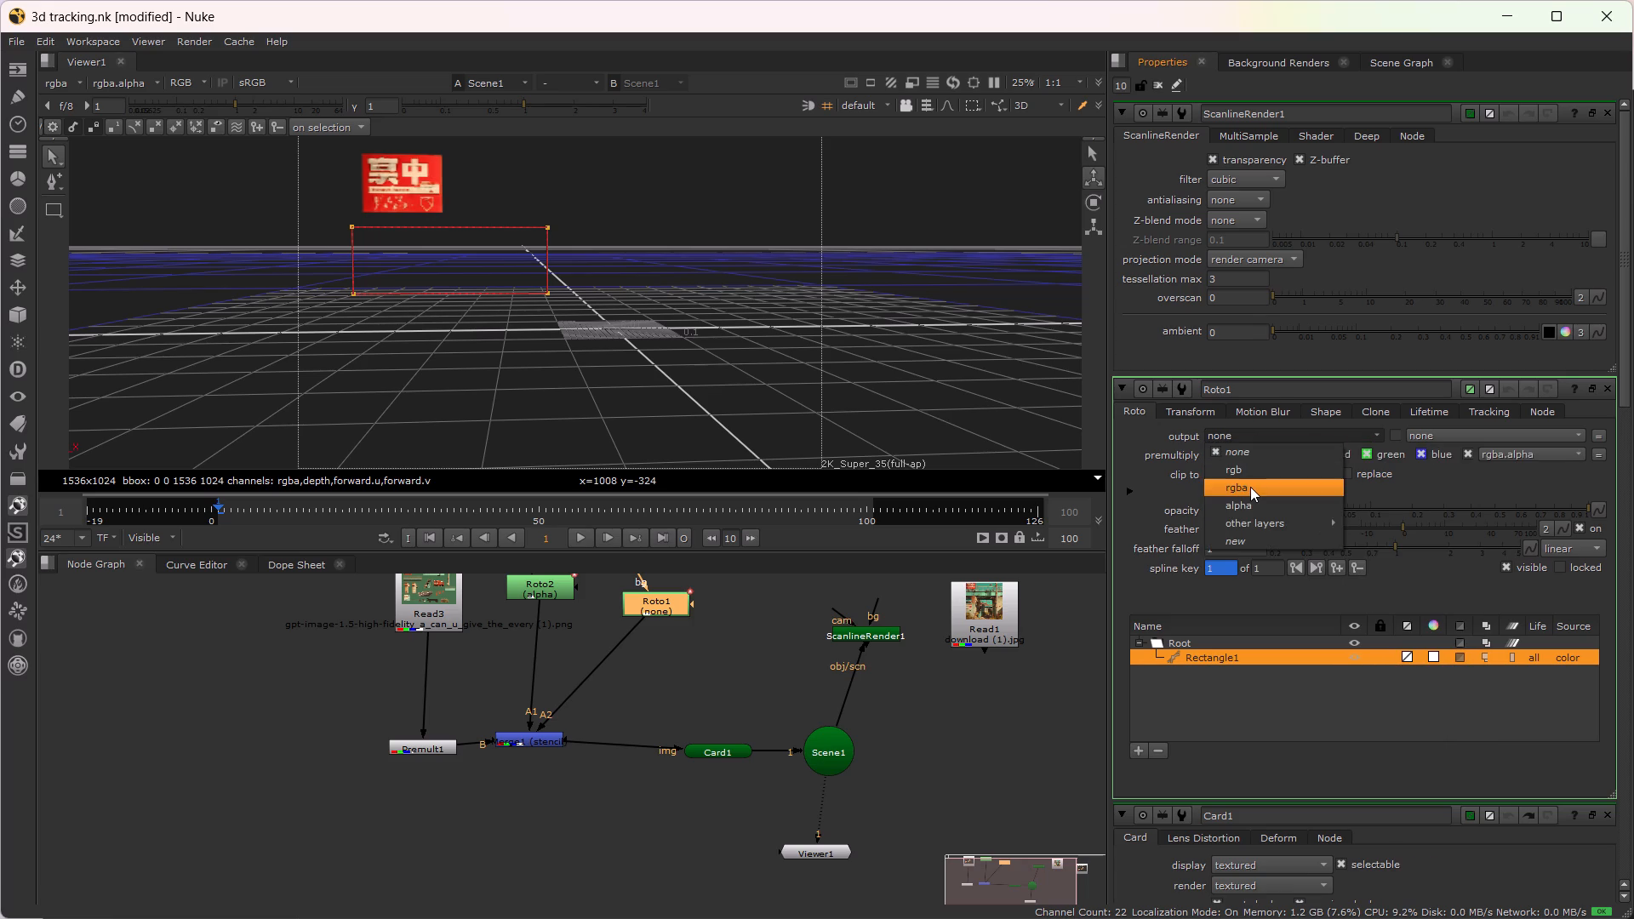
{"action": "left_click", "coordinate": [1247, 473]}
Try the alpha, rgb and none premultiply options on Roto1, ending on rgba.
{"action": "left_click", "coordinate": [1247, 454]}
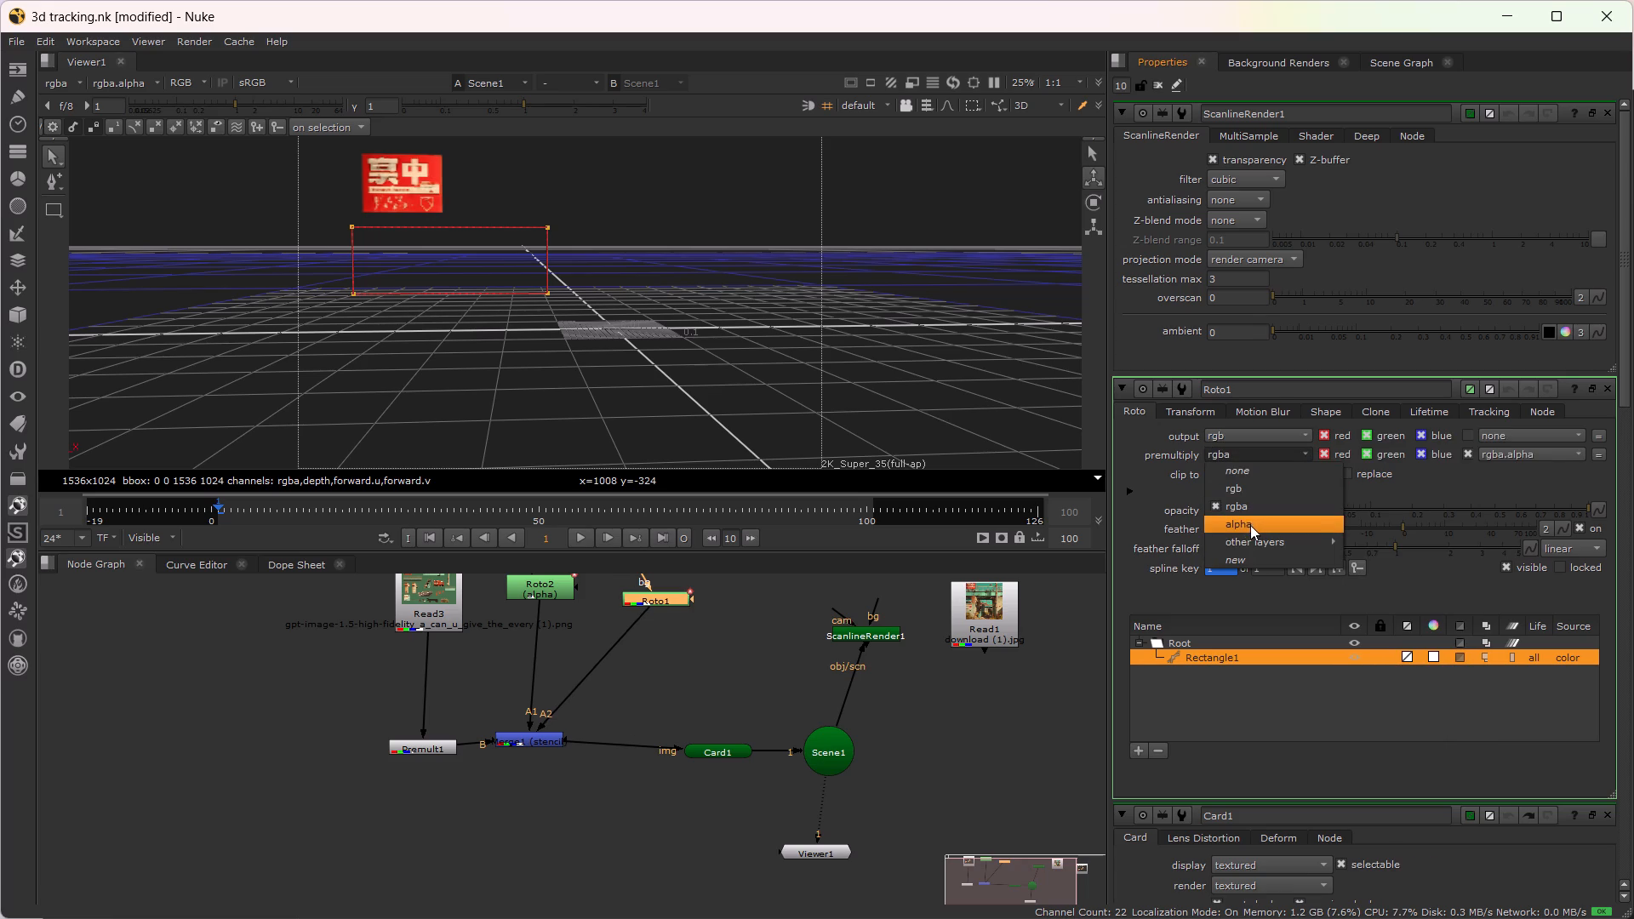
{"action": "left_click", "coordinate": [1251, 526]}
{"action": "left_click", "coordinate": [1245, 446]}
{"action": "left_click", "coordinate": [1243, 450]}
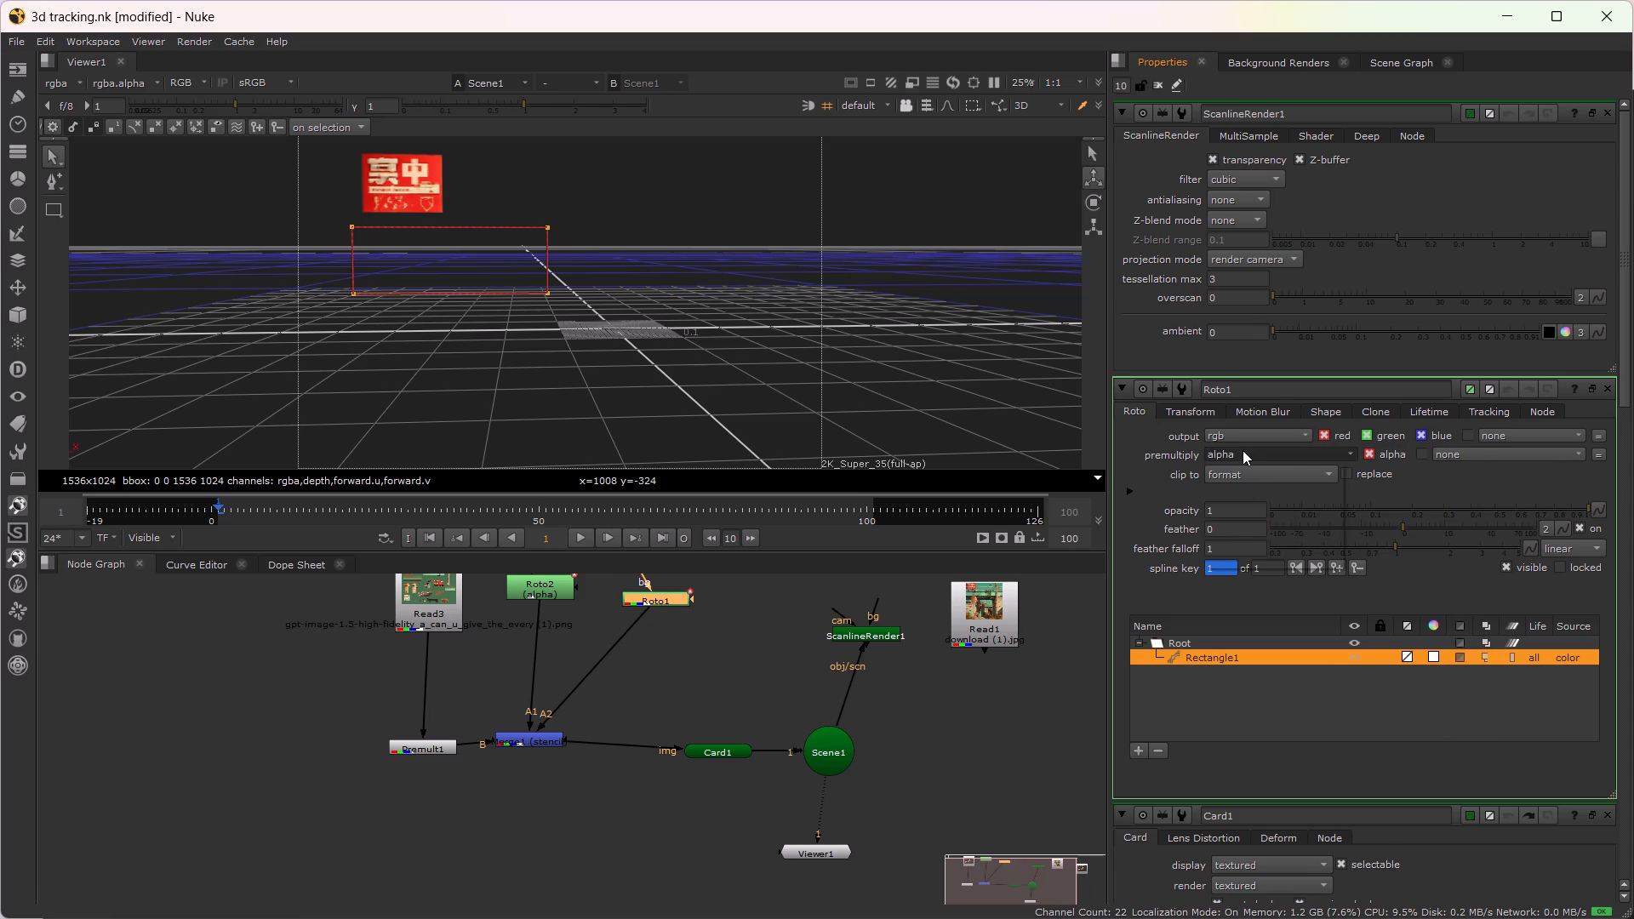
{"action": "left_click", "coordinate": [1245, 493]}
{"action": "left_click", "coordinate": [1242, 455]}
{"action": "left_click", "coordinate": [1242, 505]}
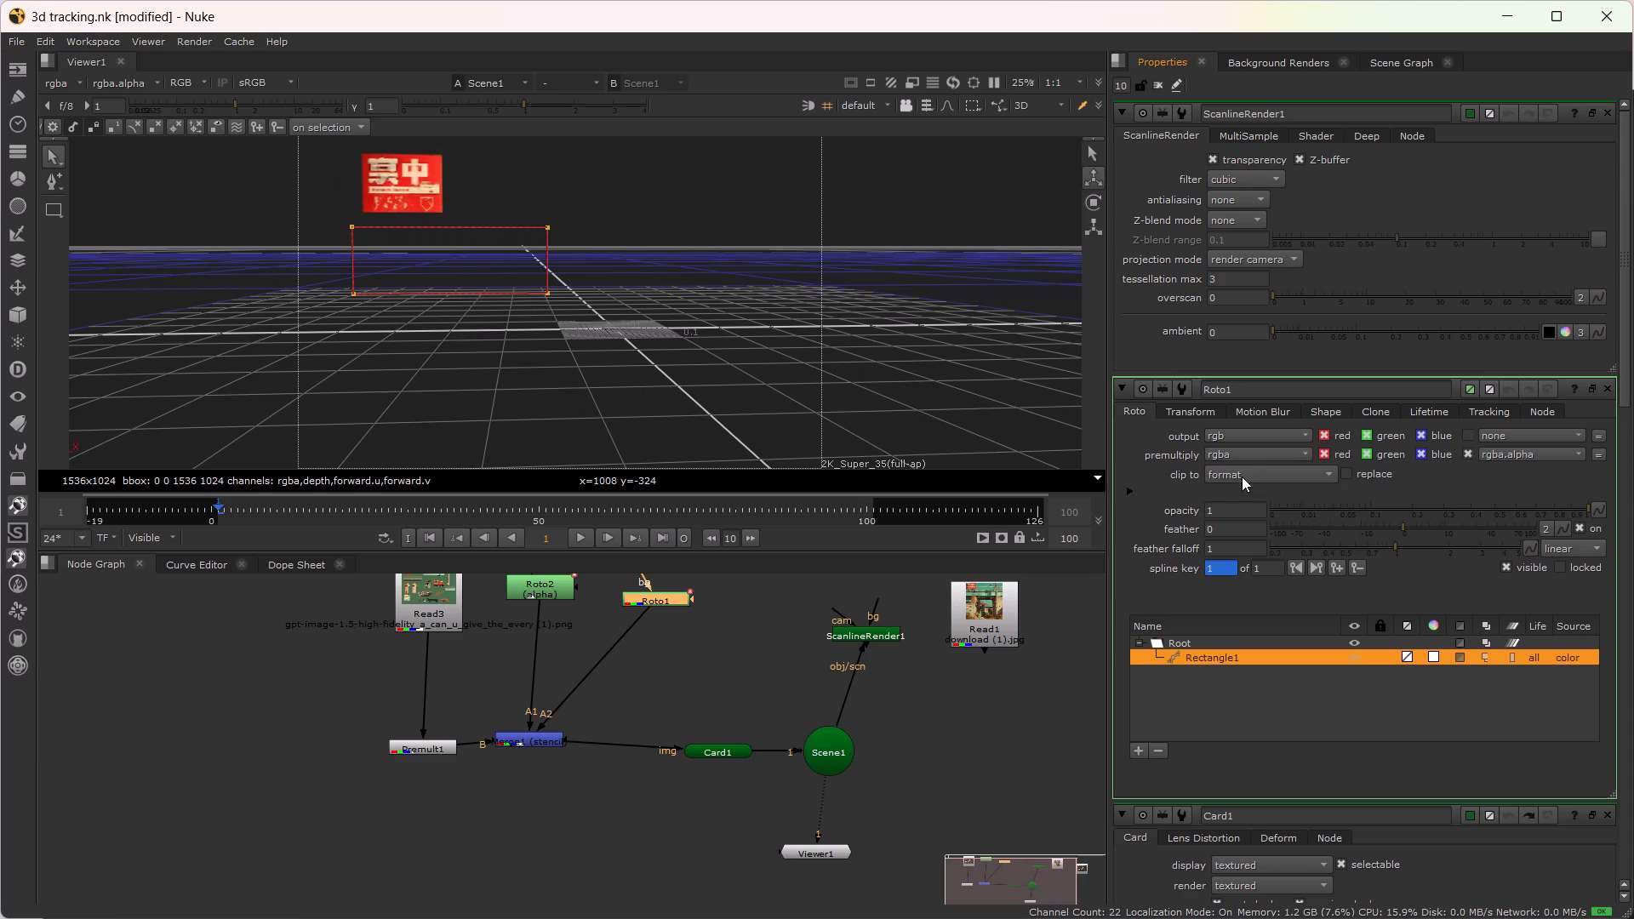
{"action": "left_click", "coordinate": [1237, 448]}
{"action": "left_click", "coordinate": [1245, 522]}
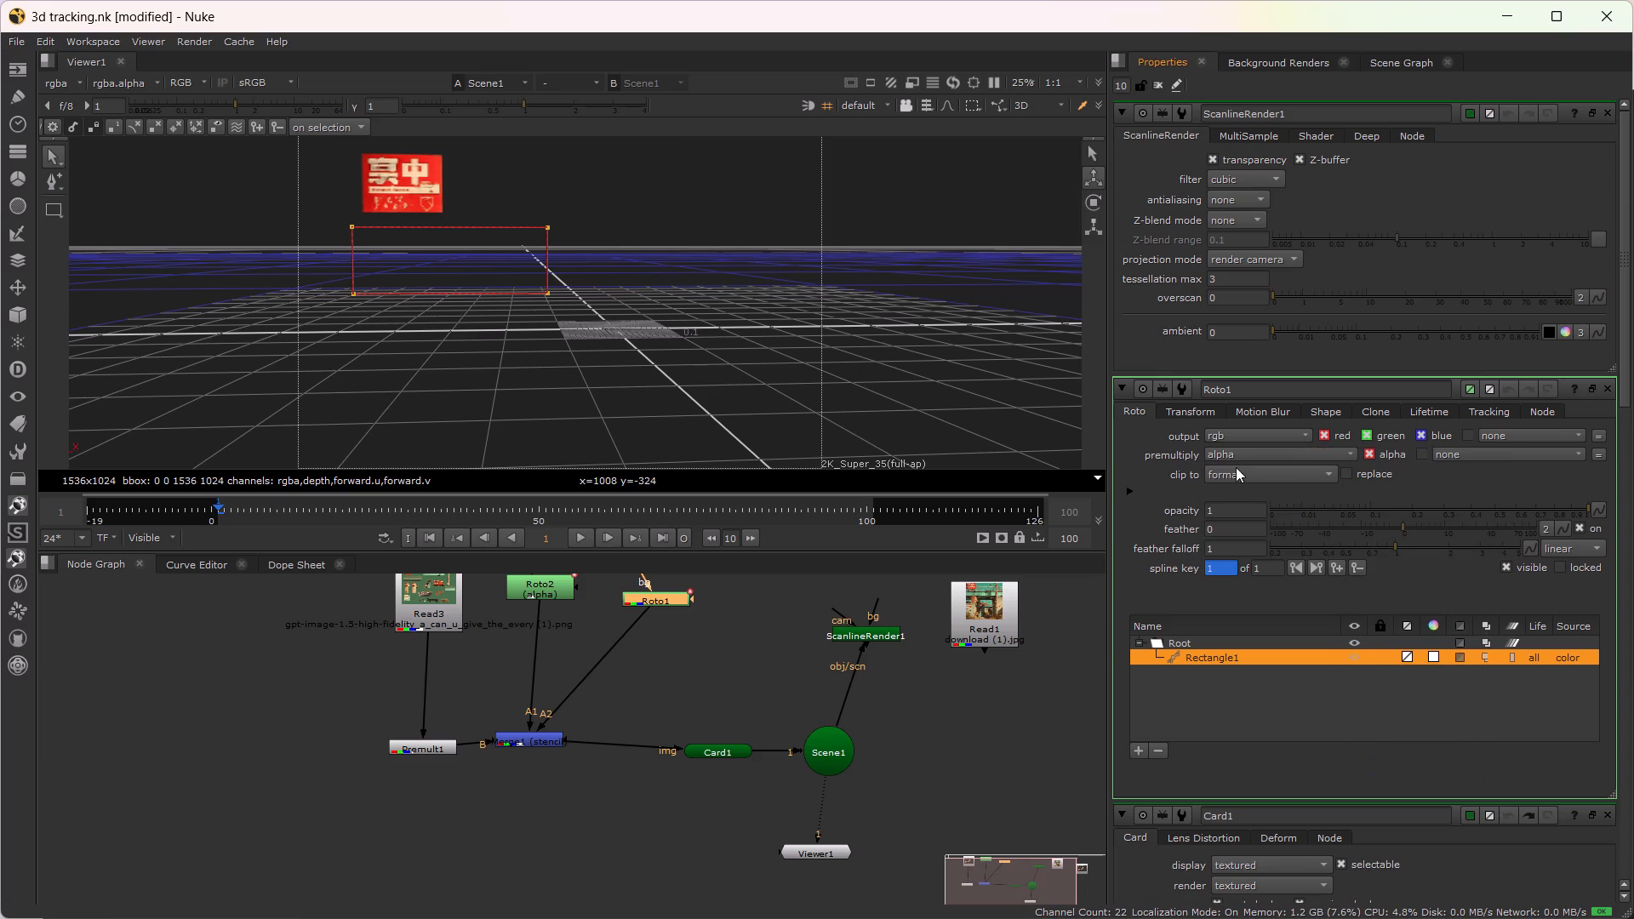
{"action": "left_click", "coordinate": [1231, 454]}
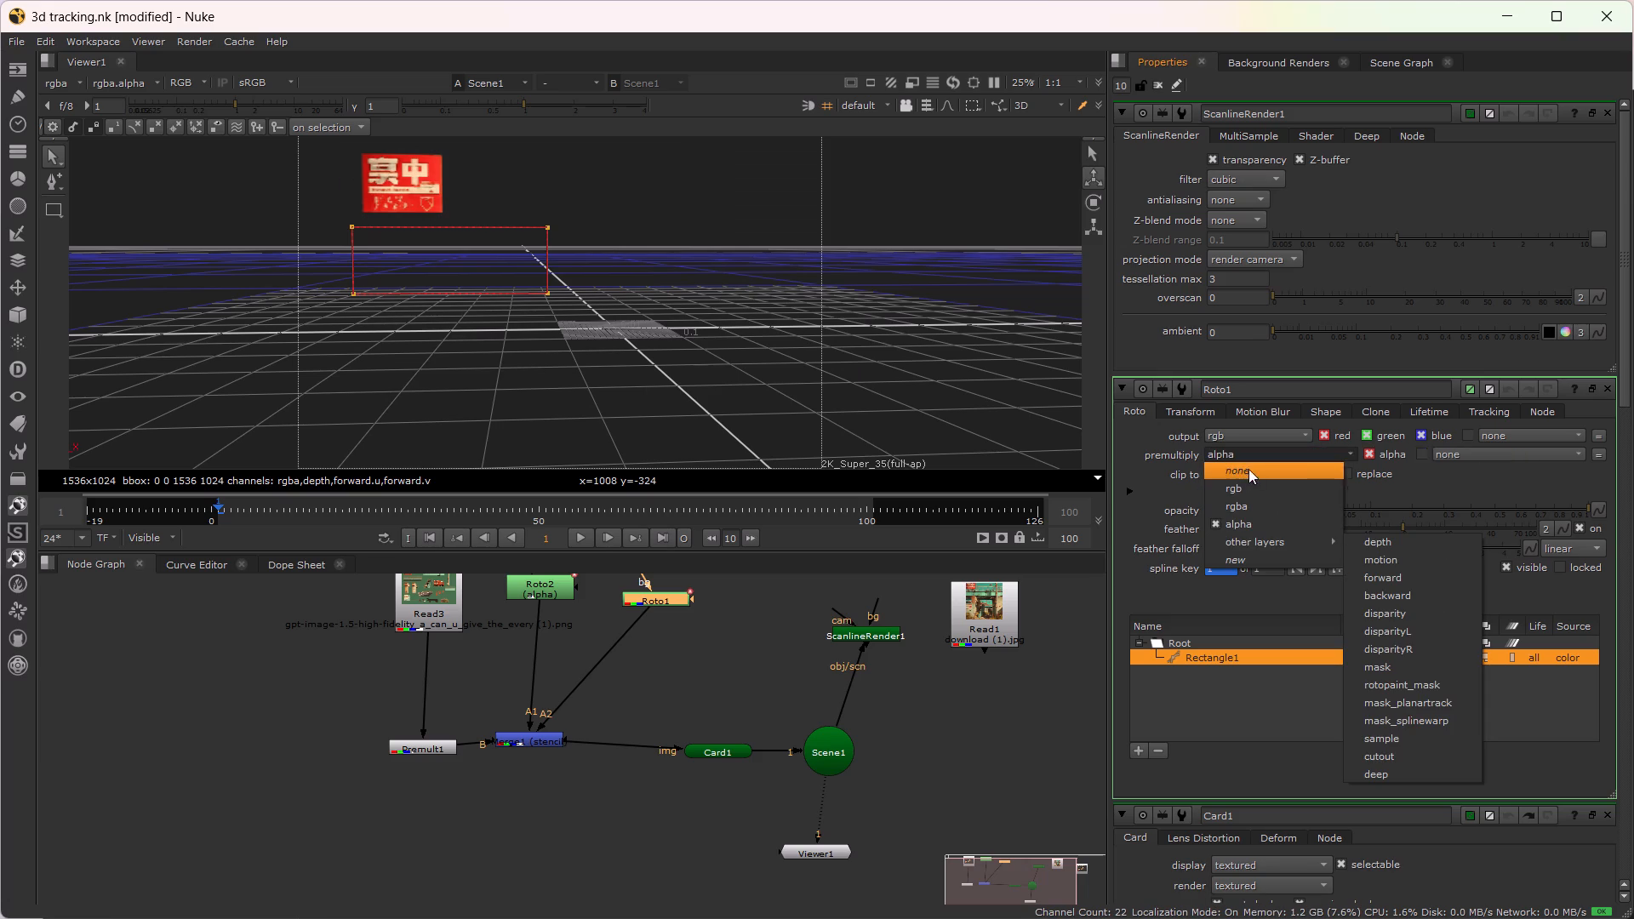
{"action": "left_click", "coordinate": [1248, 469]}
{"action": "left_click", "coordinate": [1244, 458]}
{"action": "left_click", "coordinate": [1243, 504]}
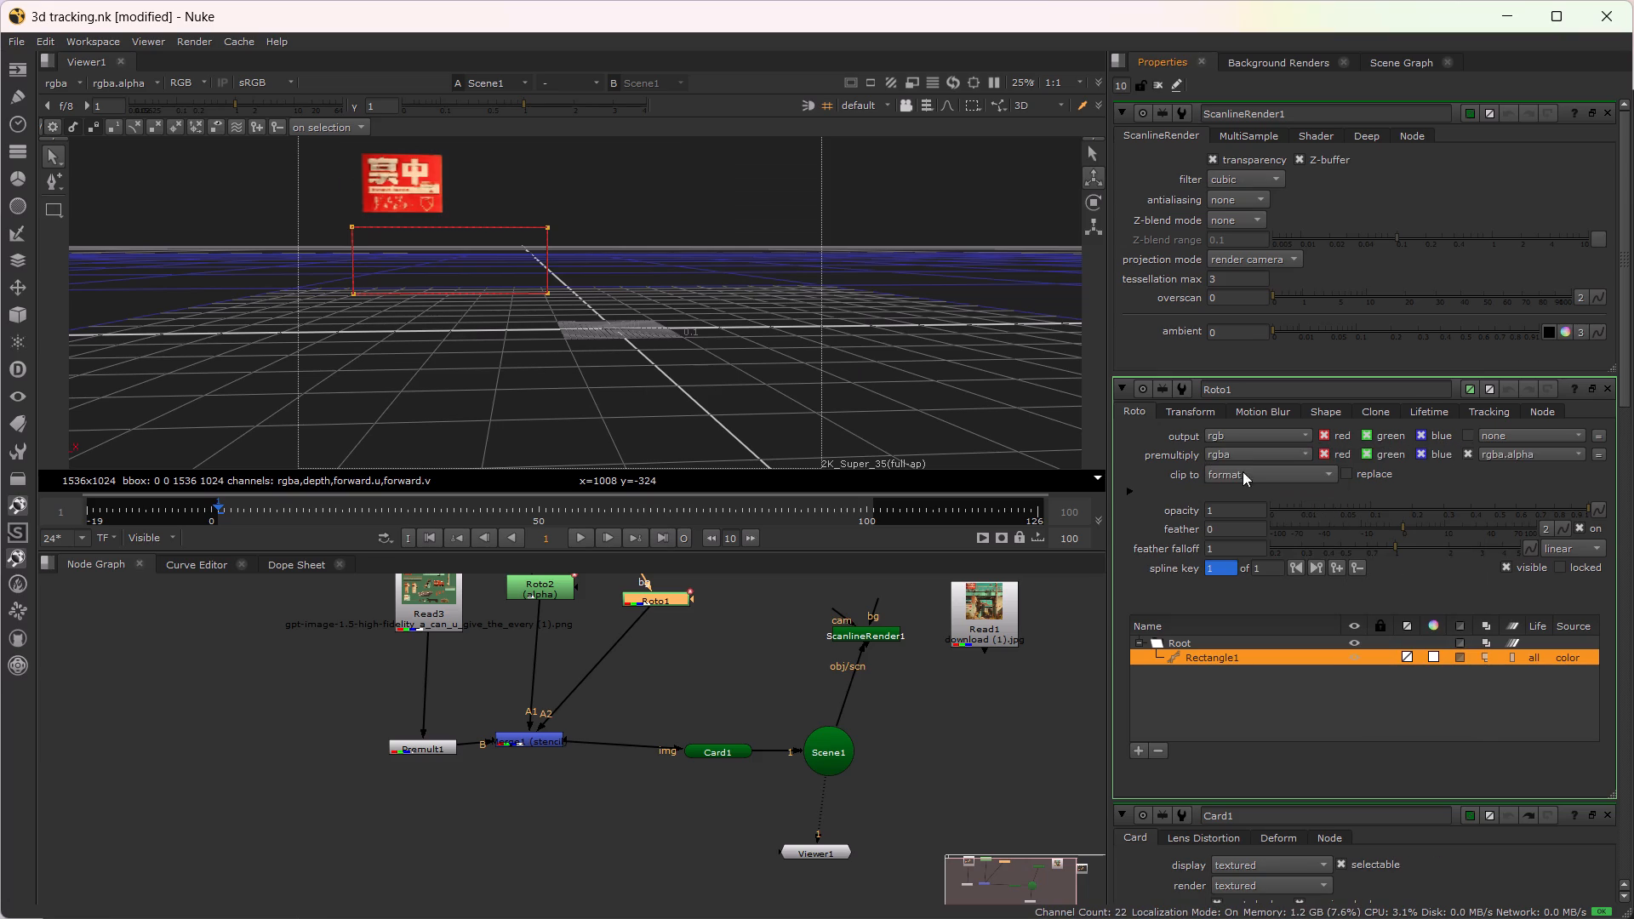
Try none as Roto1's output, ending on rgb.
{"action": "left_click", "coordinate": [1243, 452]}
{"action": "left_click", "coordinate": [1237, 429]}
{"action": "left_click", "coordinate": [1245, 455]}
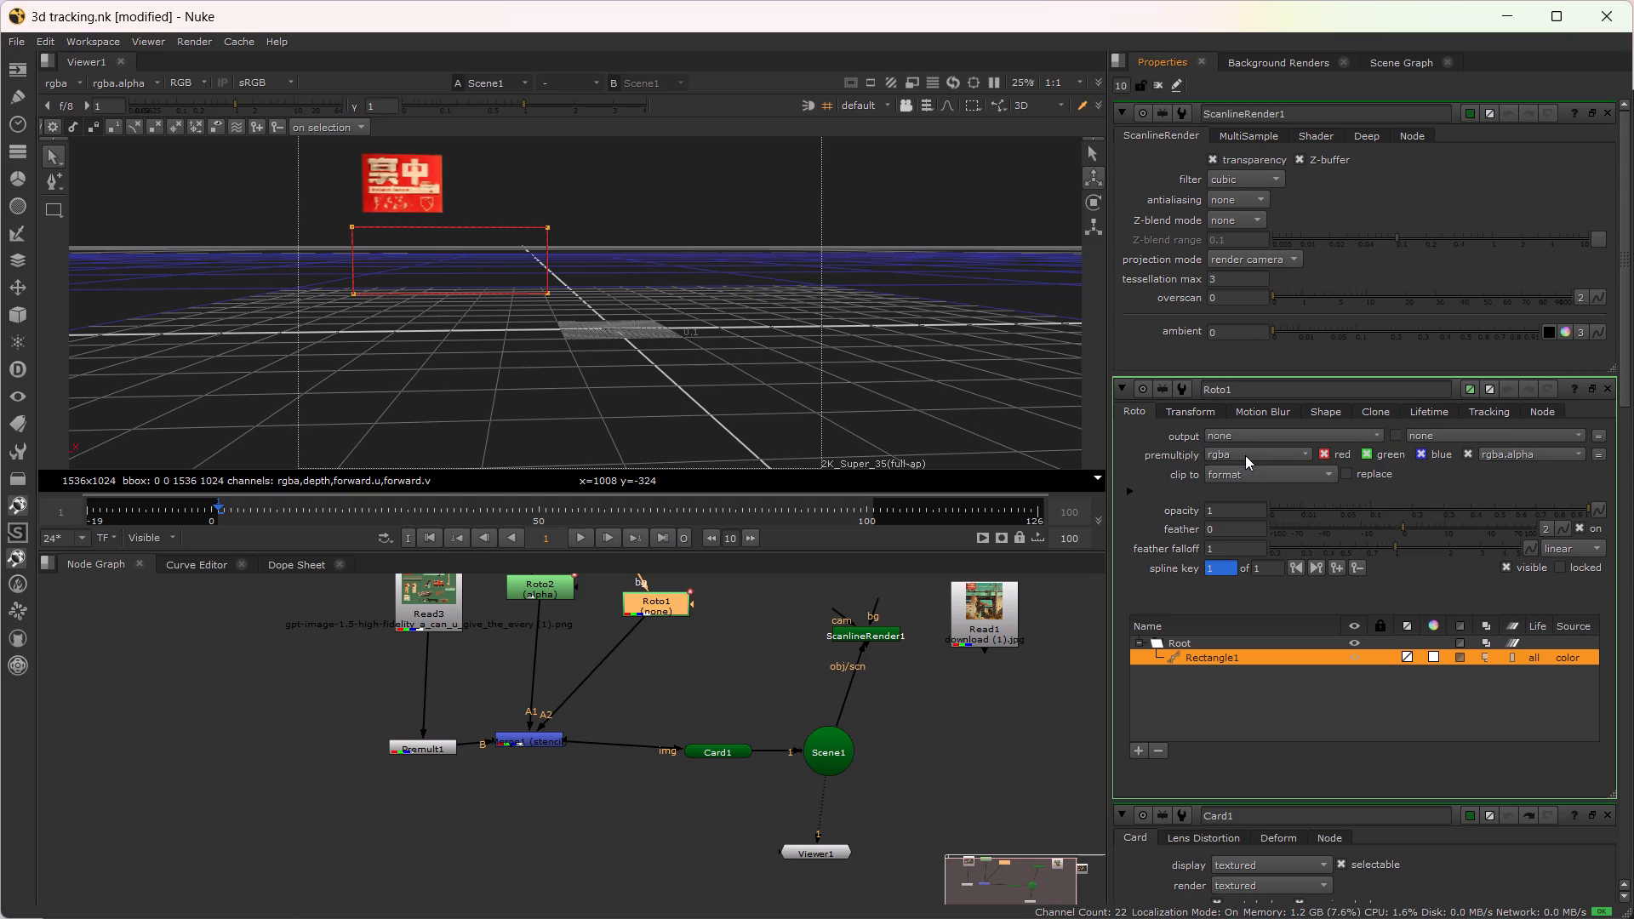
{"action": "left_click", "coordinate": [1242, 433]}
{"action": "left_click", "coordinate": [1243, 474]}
Set Roto1's output to alpha and its premultiply to none.
{"action": "left_click", "coordinate": [1244, 435]}
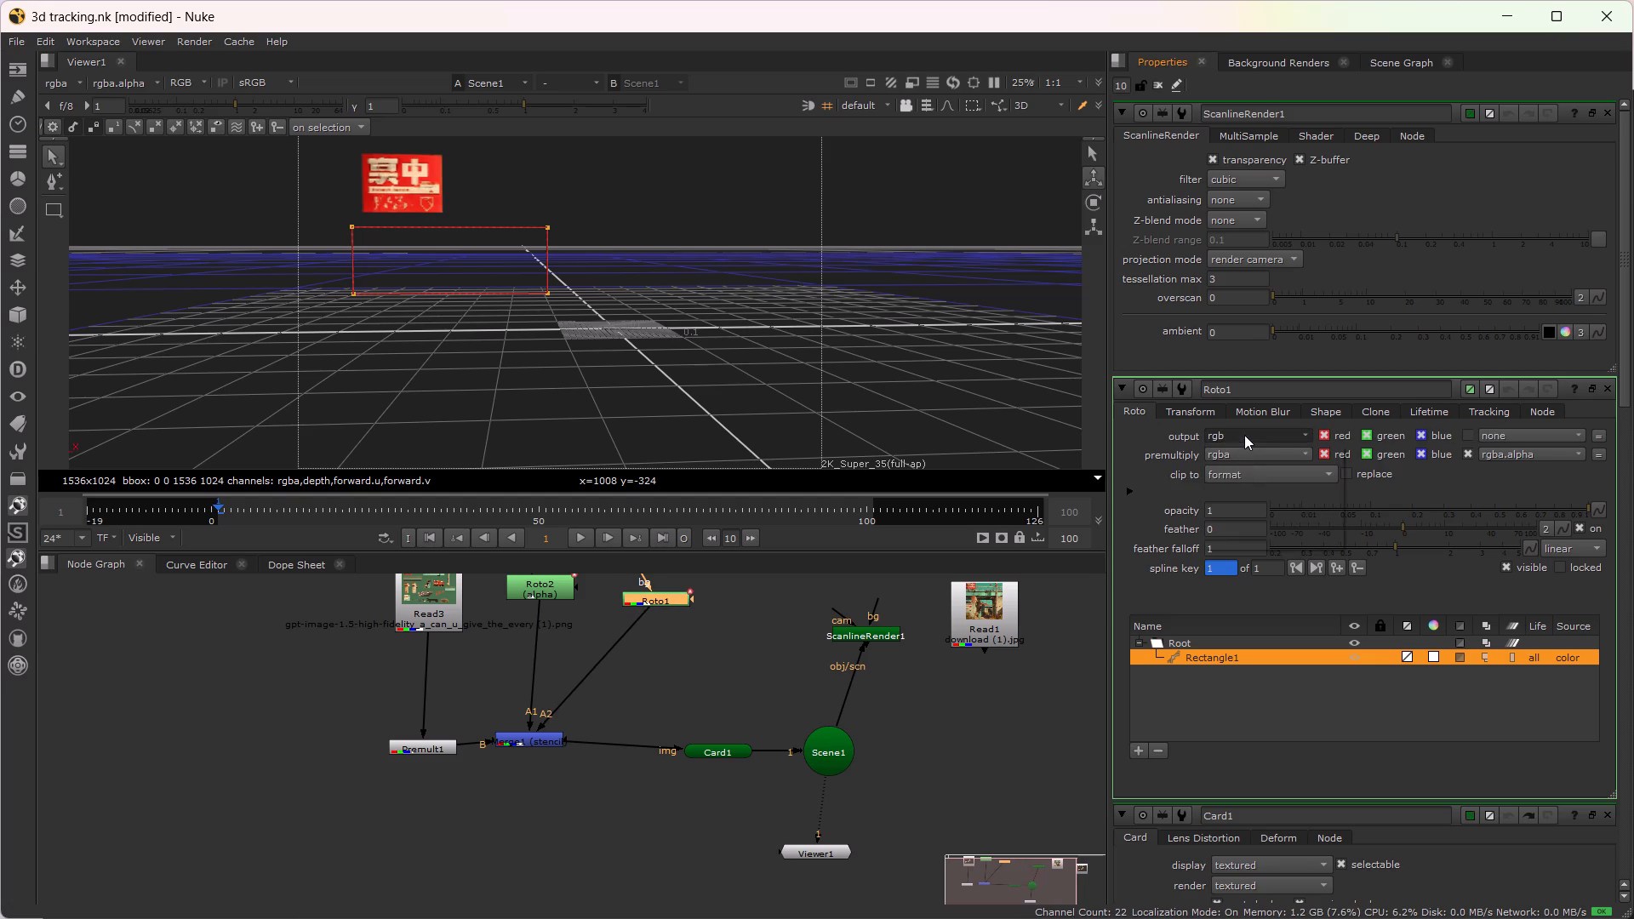
{"action": "left_click", "coordinate": [1246, 509]}
{"action": "left_click", "coordinate": [1254, 456]}
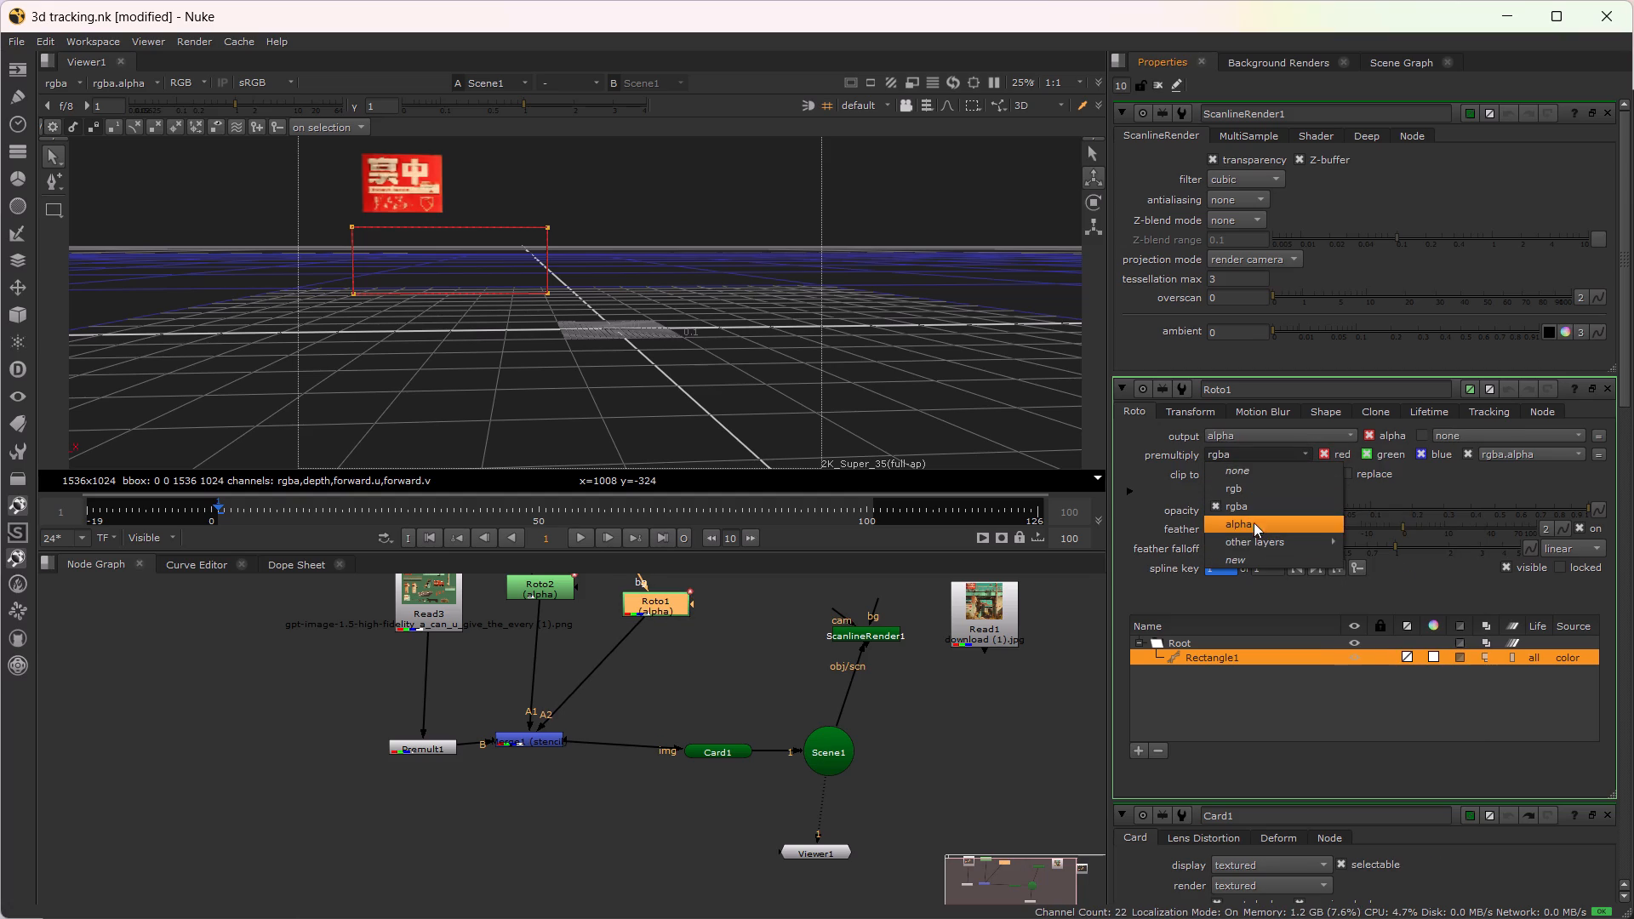
{"action": "left_click", "coordinate": [1252, 469]}
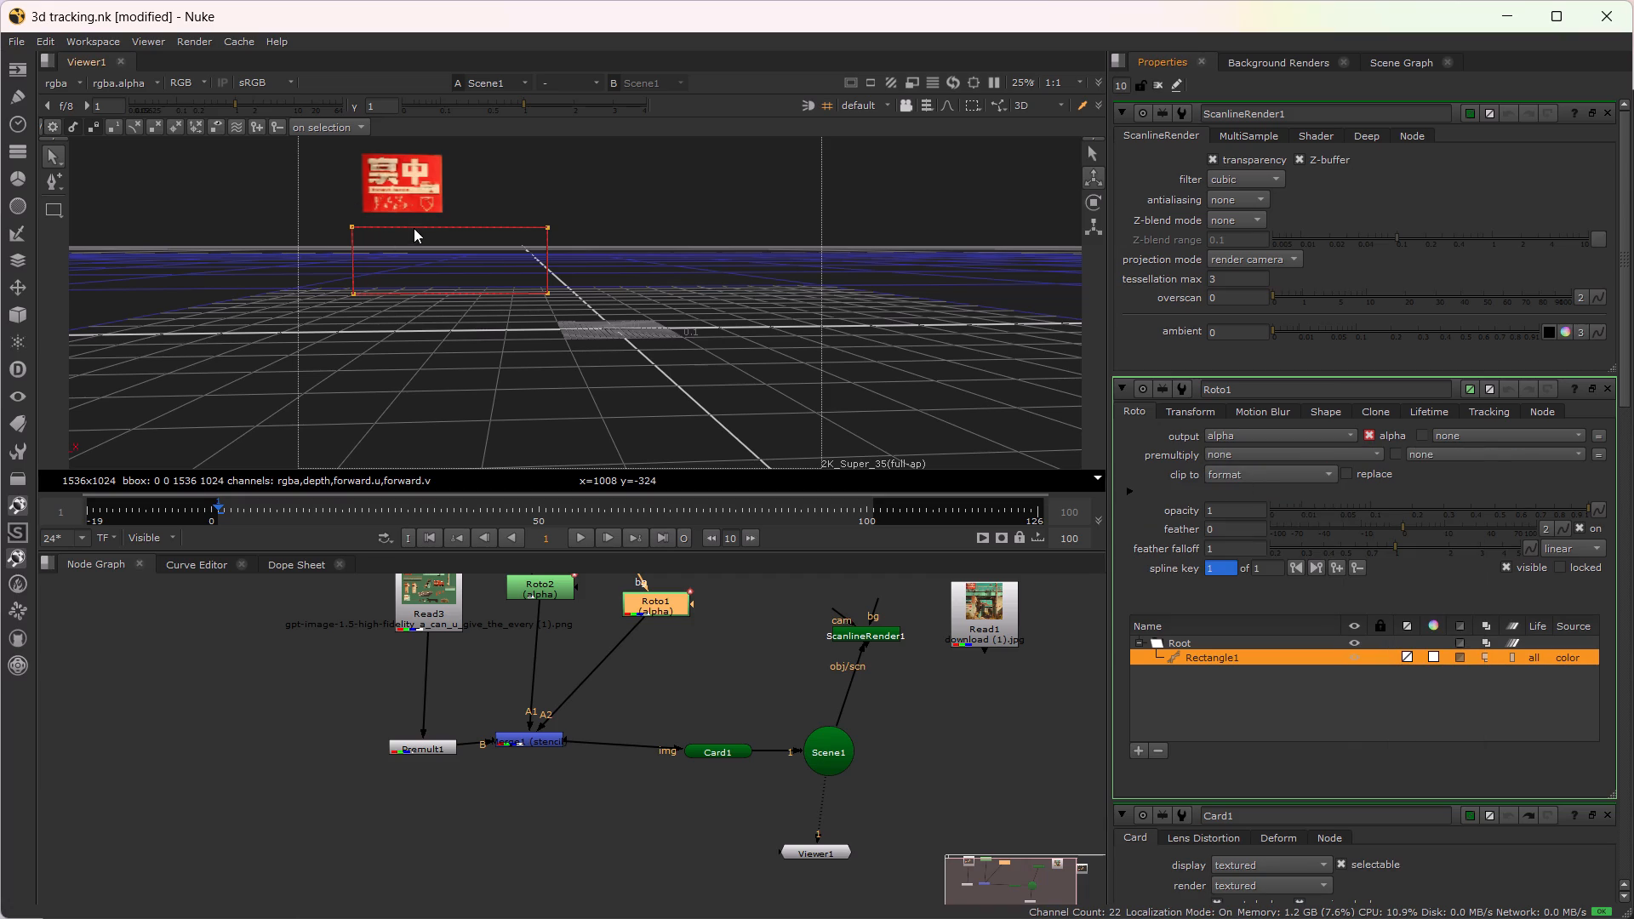
View the Roto1 node in Viewer1 and bring up its properties.
{"action": "left_click", "coordinate": [668, 609]}
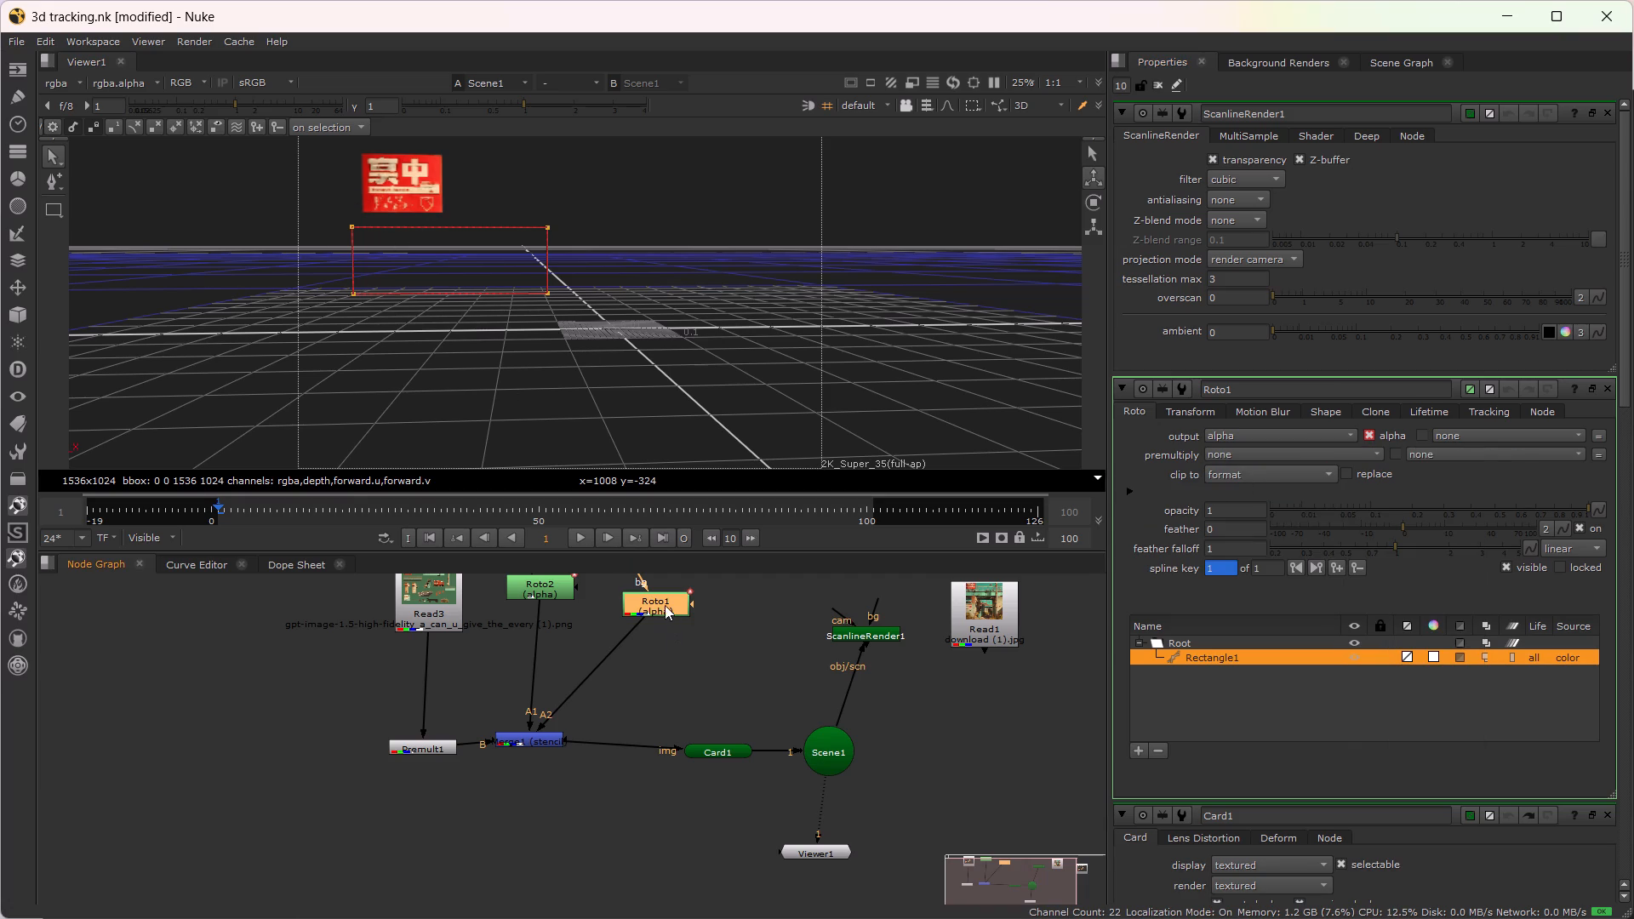
{"action": "key", "text": "1"}
{"action": "key", "text": "1"}
{"action": "double_click", "coordinate": [656, 599]}
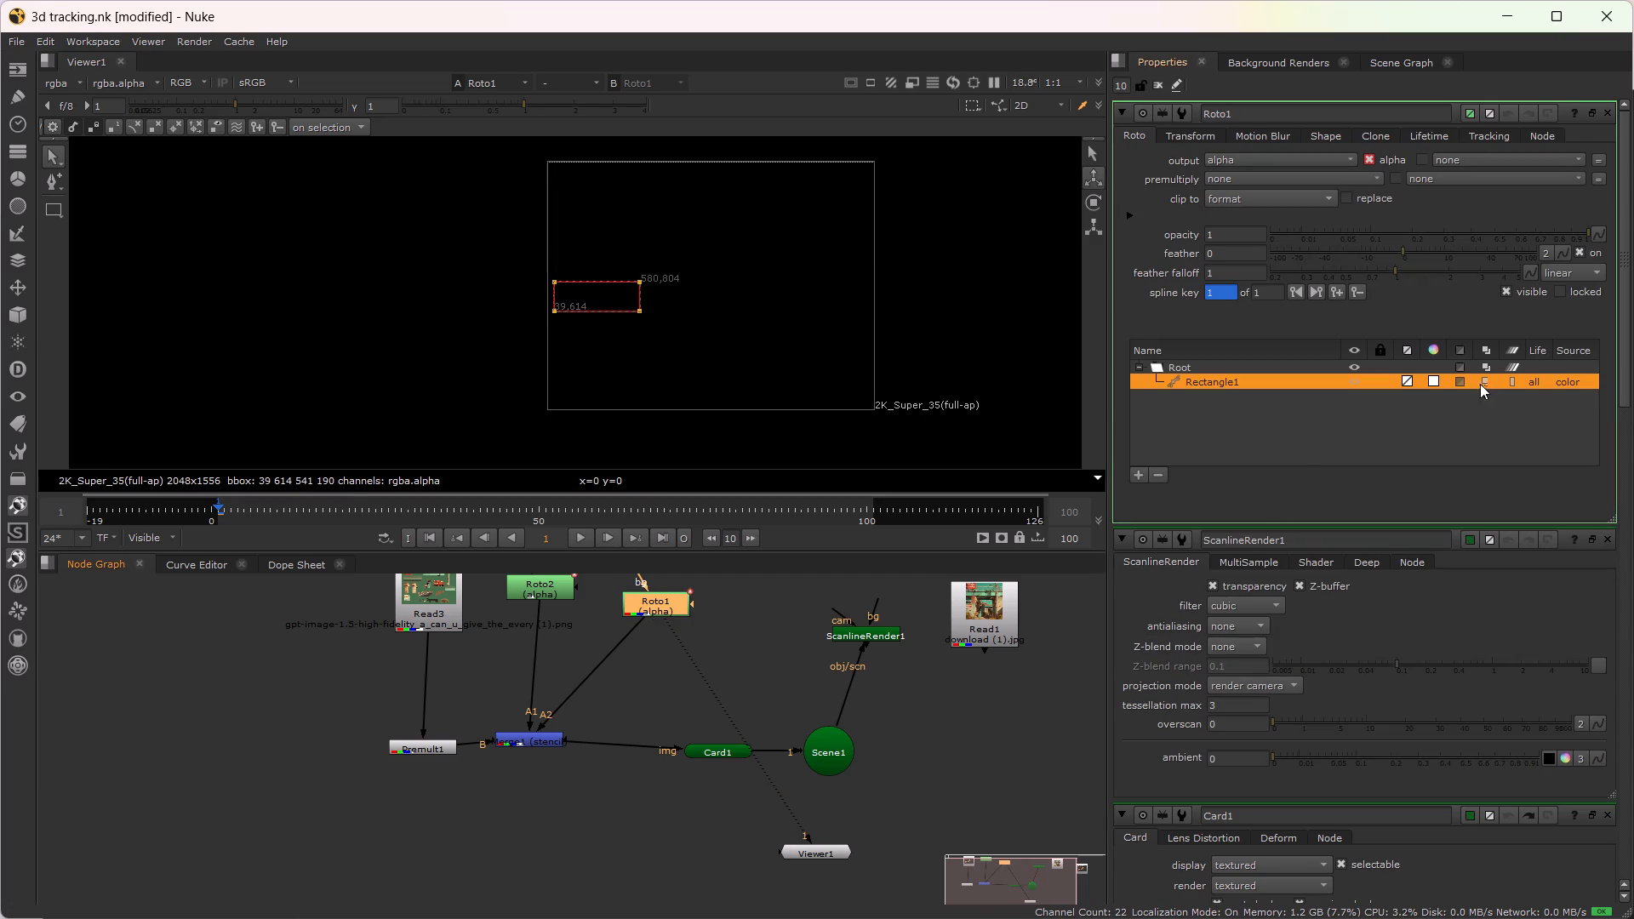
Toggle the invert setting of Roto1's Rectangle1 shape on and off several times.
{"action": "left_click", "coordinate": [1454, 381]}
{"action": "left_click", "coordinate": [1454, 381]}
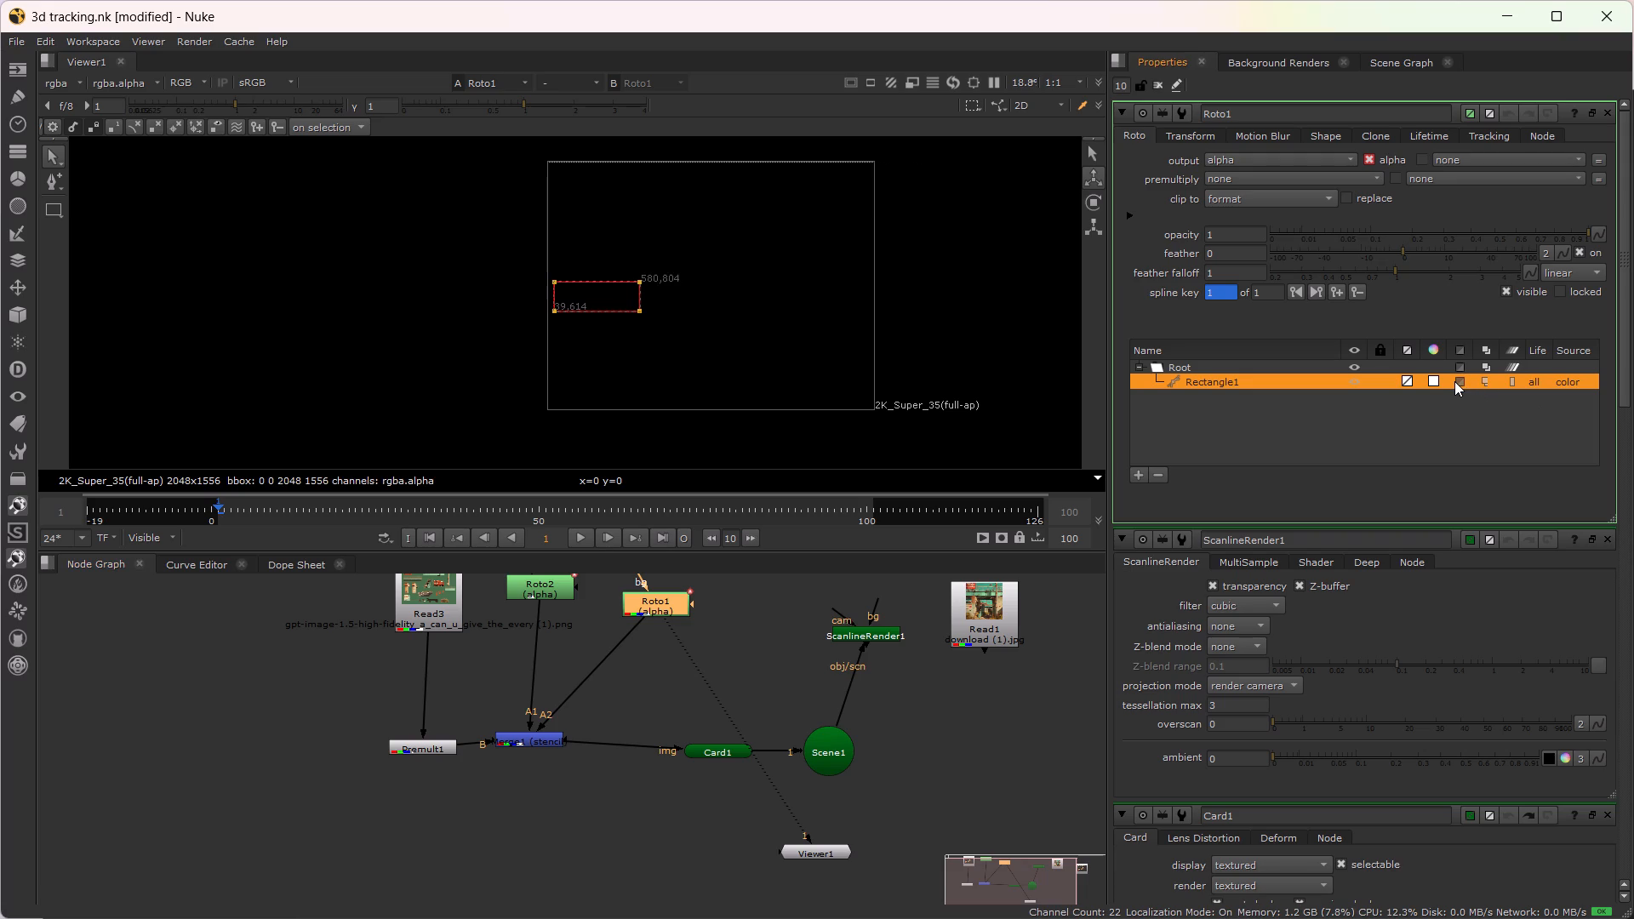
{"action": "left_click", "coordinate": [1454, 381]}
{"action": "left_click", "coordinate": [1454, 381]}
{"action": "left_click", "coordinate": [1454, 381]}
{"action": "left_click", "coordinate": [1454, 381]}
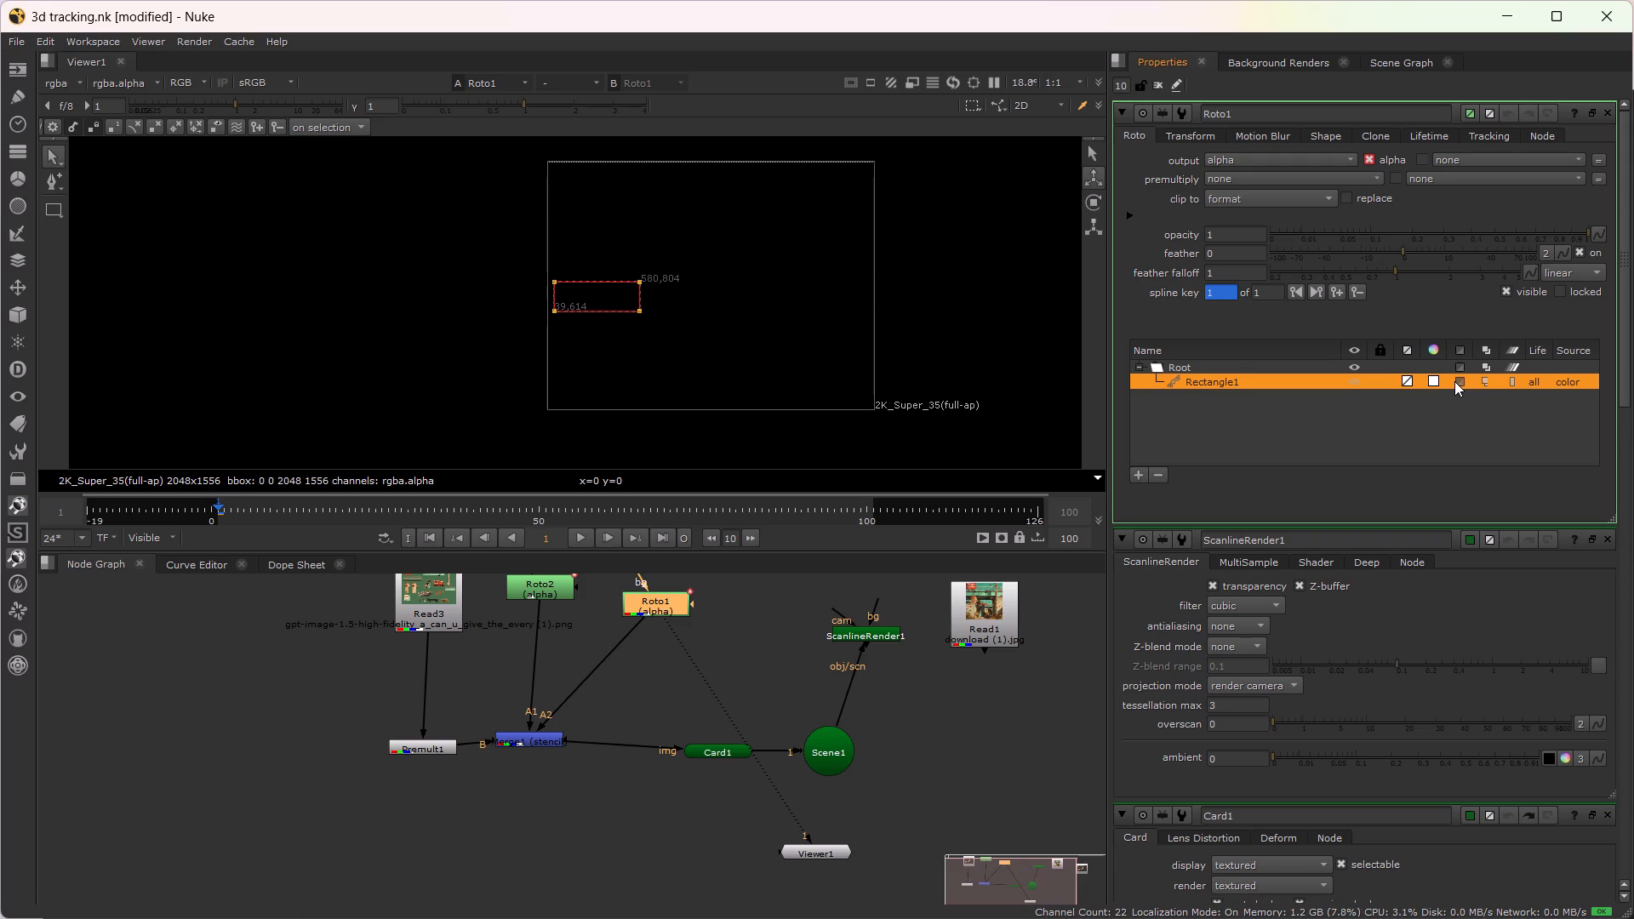
View Scene1 in Viewer1 to check the card in the 3D scene.
{"action": "left_click", "coordinate": [824, 734]}
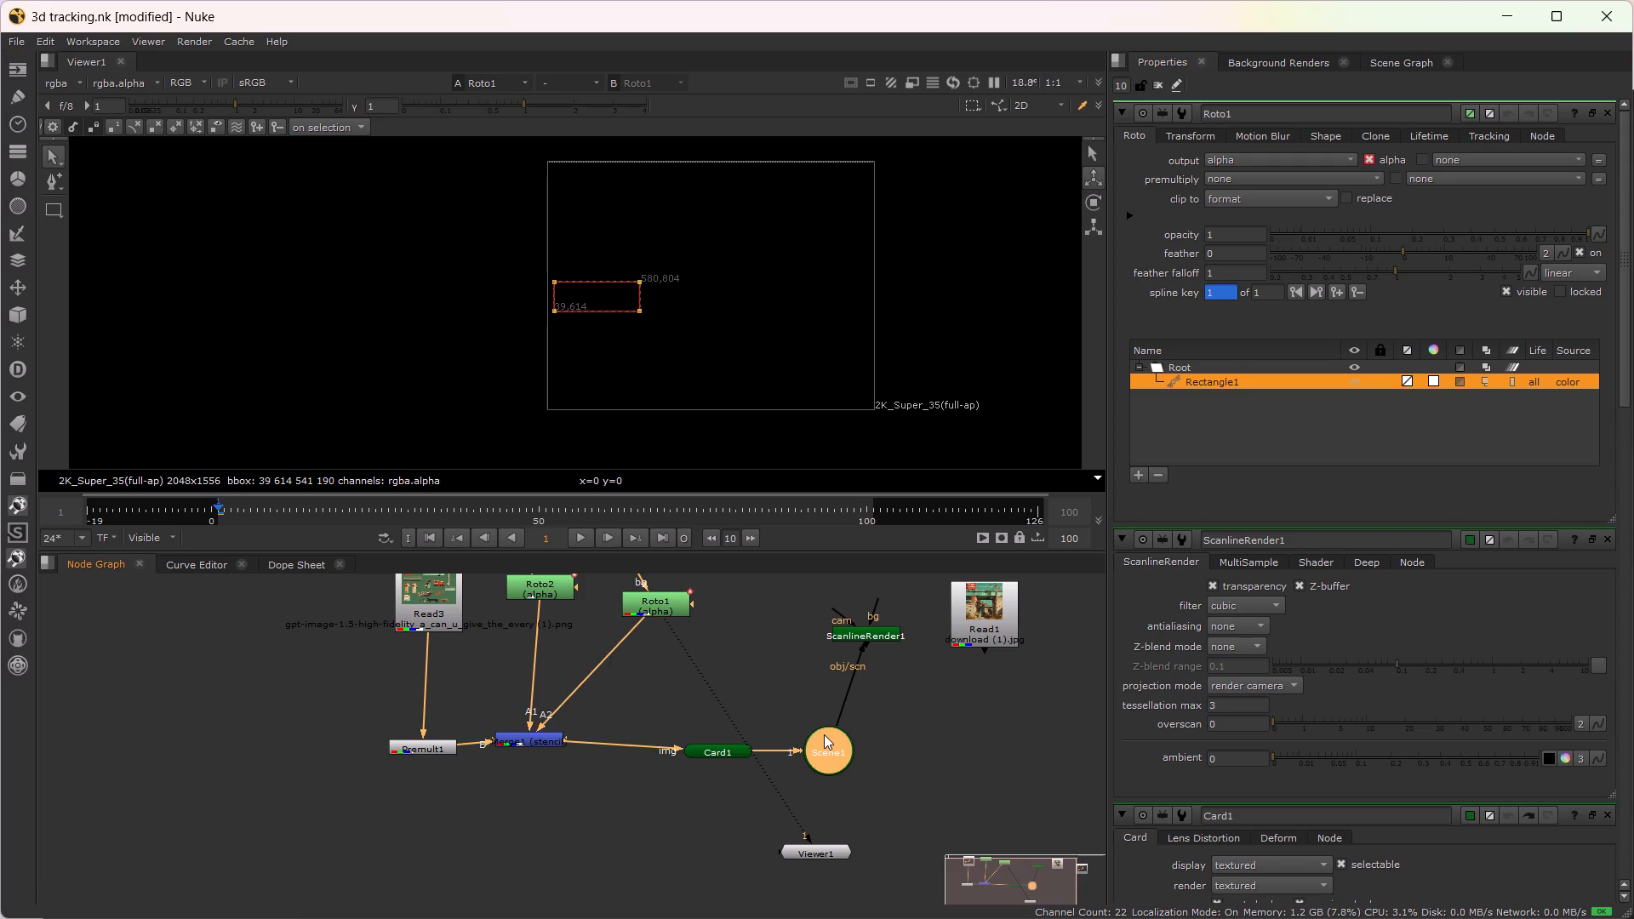
{"action": "key", "text": "1"}
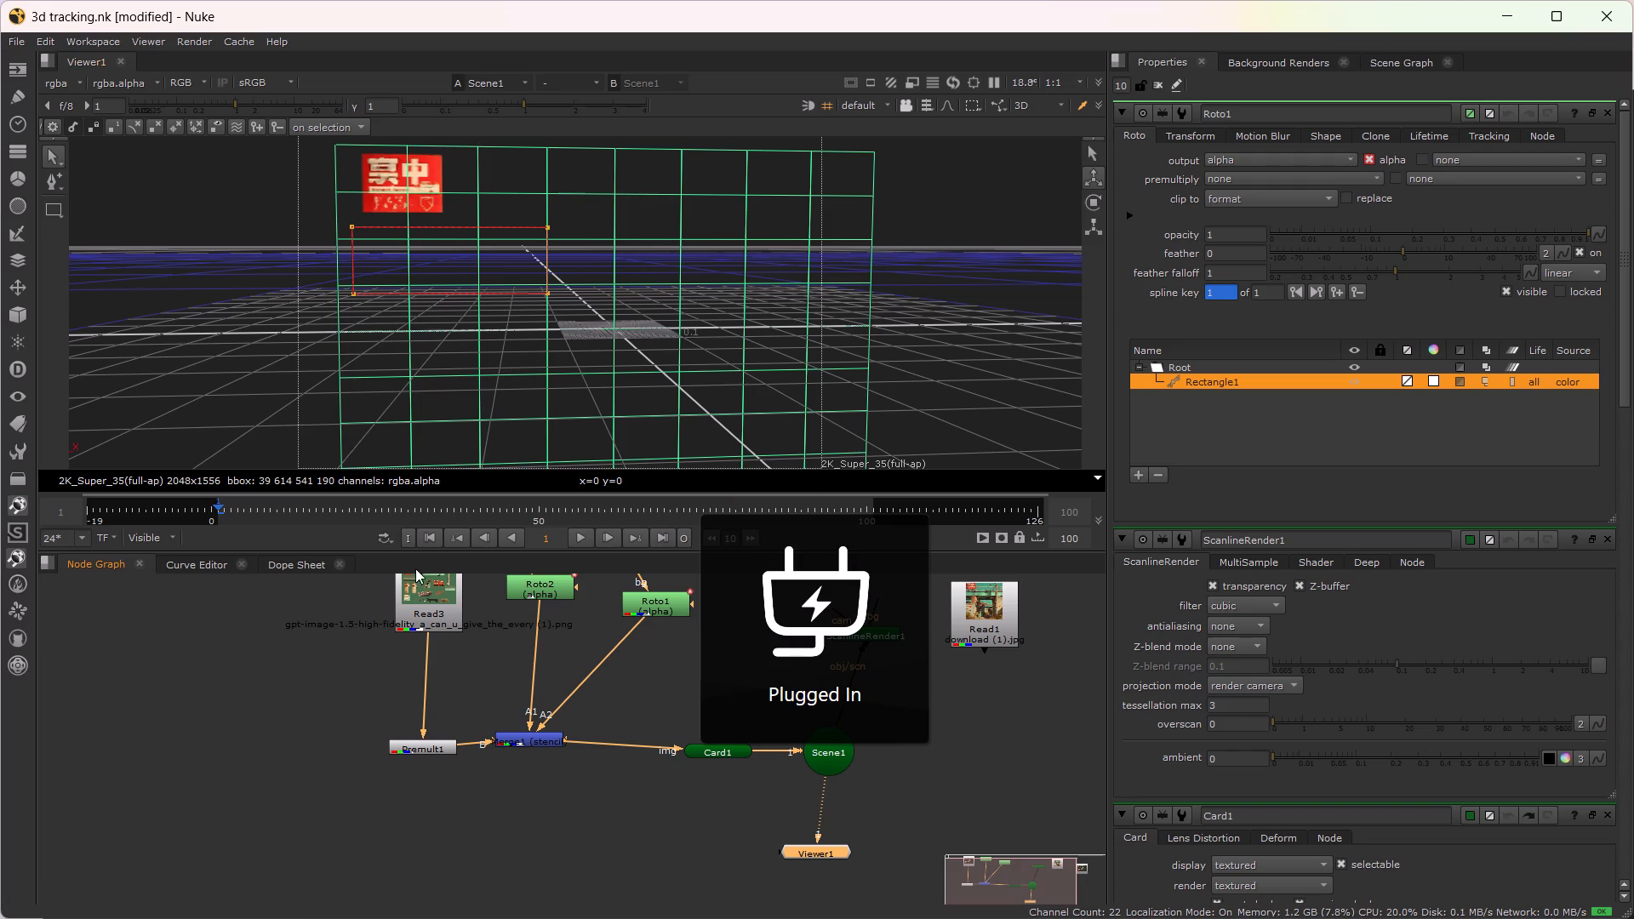
Capture a full-screen screenshot of the 3D view, node graph and Roto1 properties with Snipping Tool.
{"action": "scroll", "coordinate": [565, 736], "scroll_direction": "down", "scroll_amount": 1}
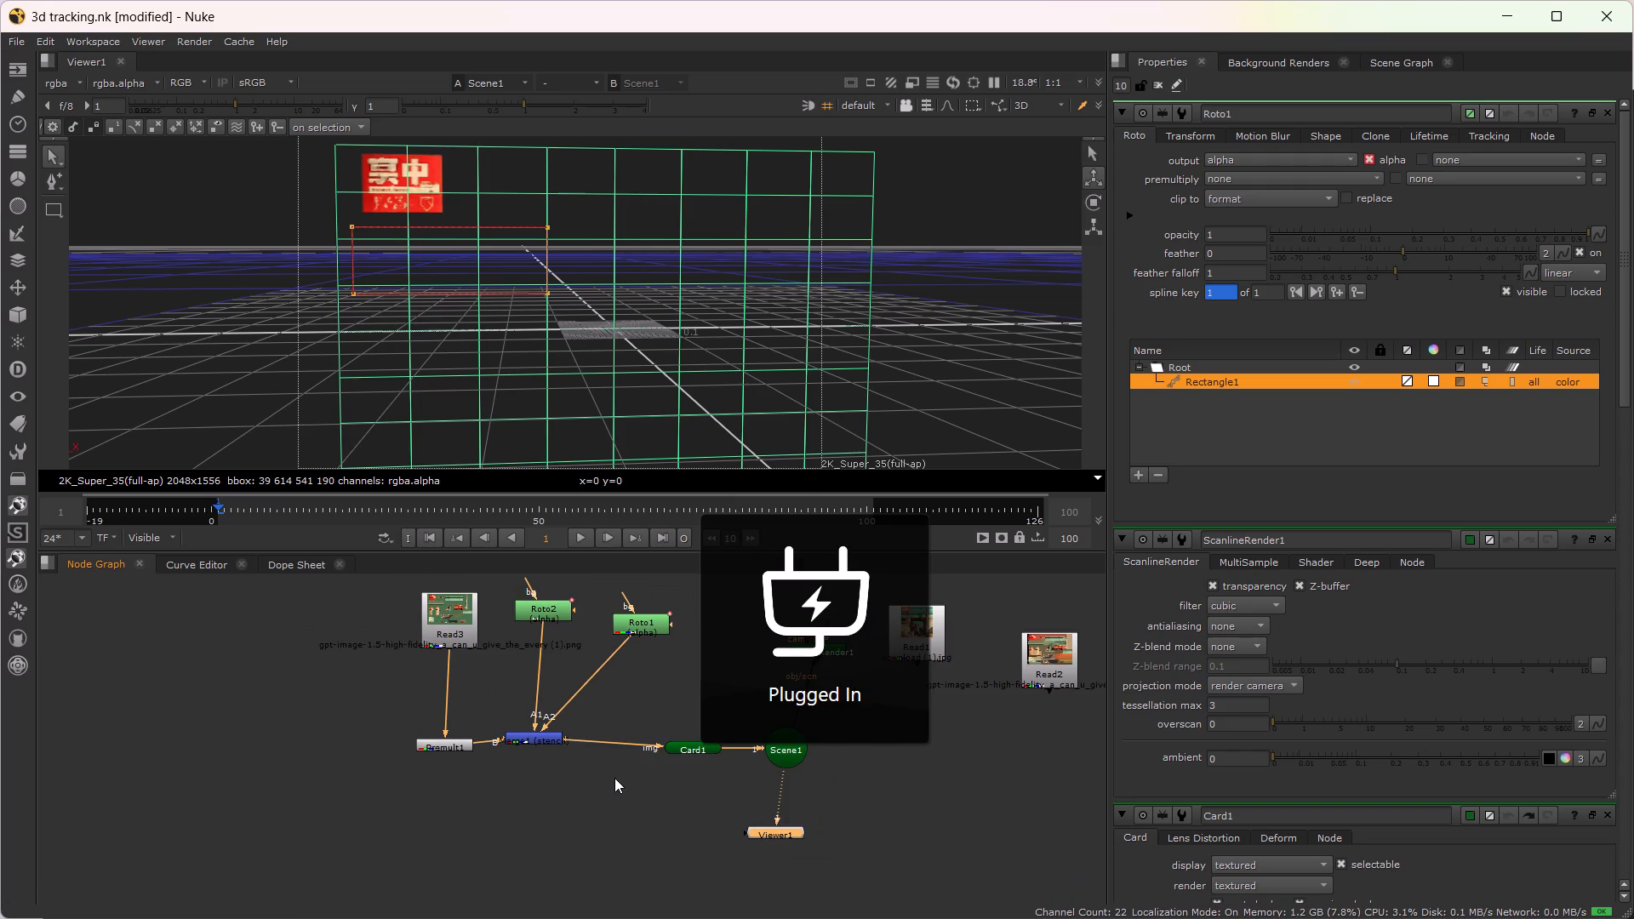
{"action": "scroll", "coordinate": [614, 776], "scroll_direction": "down", "scroll_amount": 1}
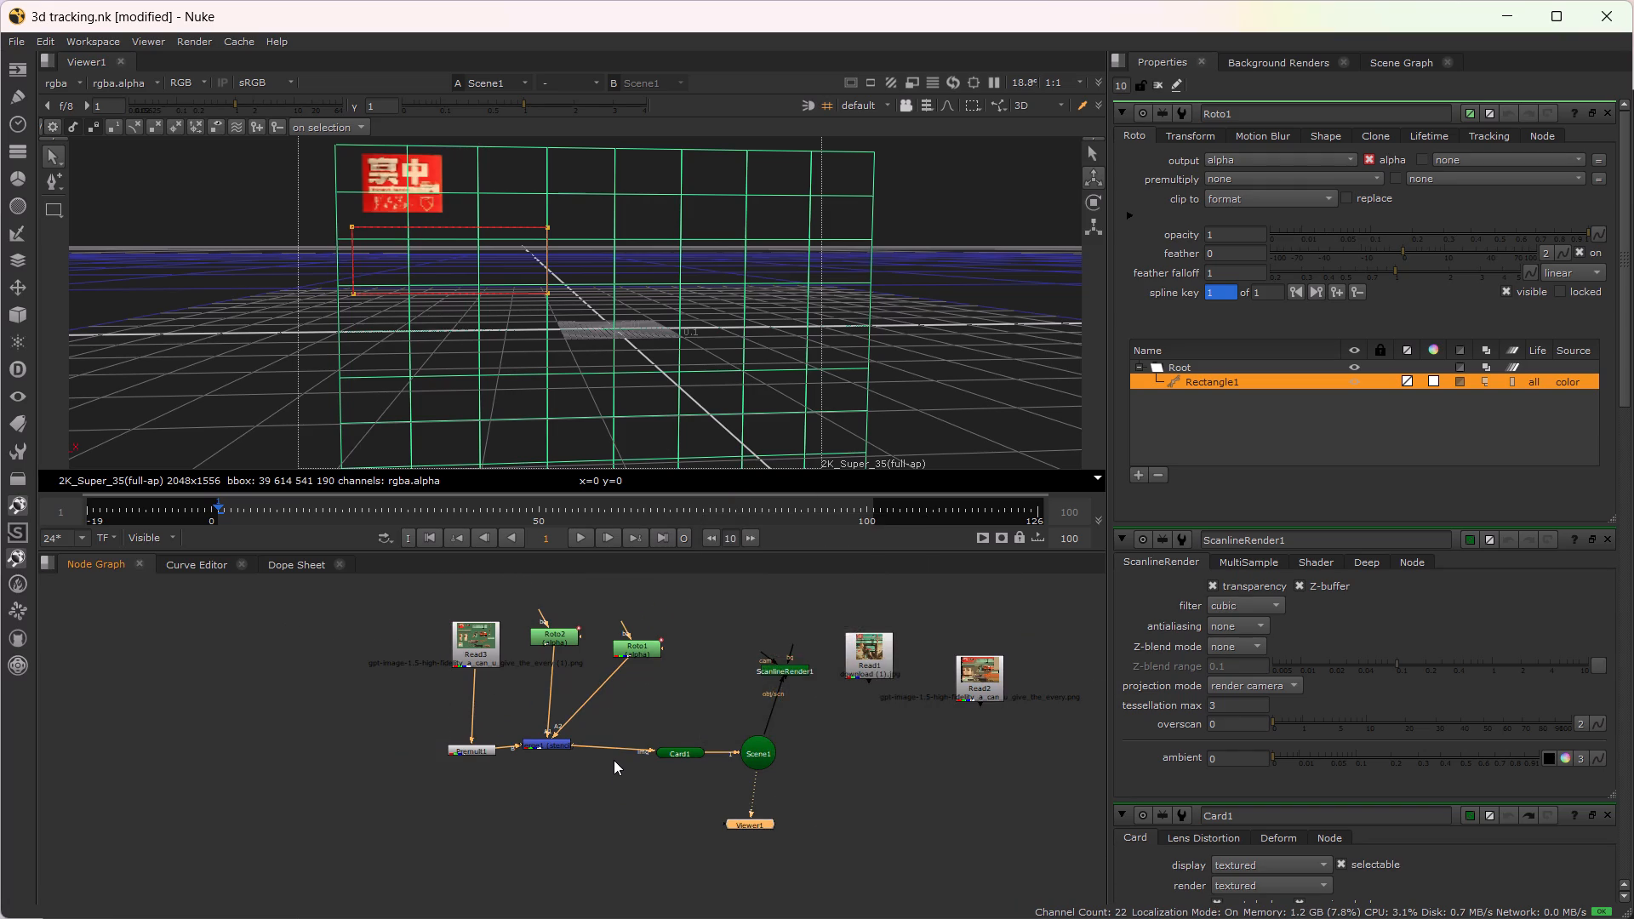
{"action": "scroll", "coordinate": [614, 760], "scroll_direction": "up", "scroll_amount": 1}
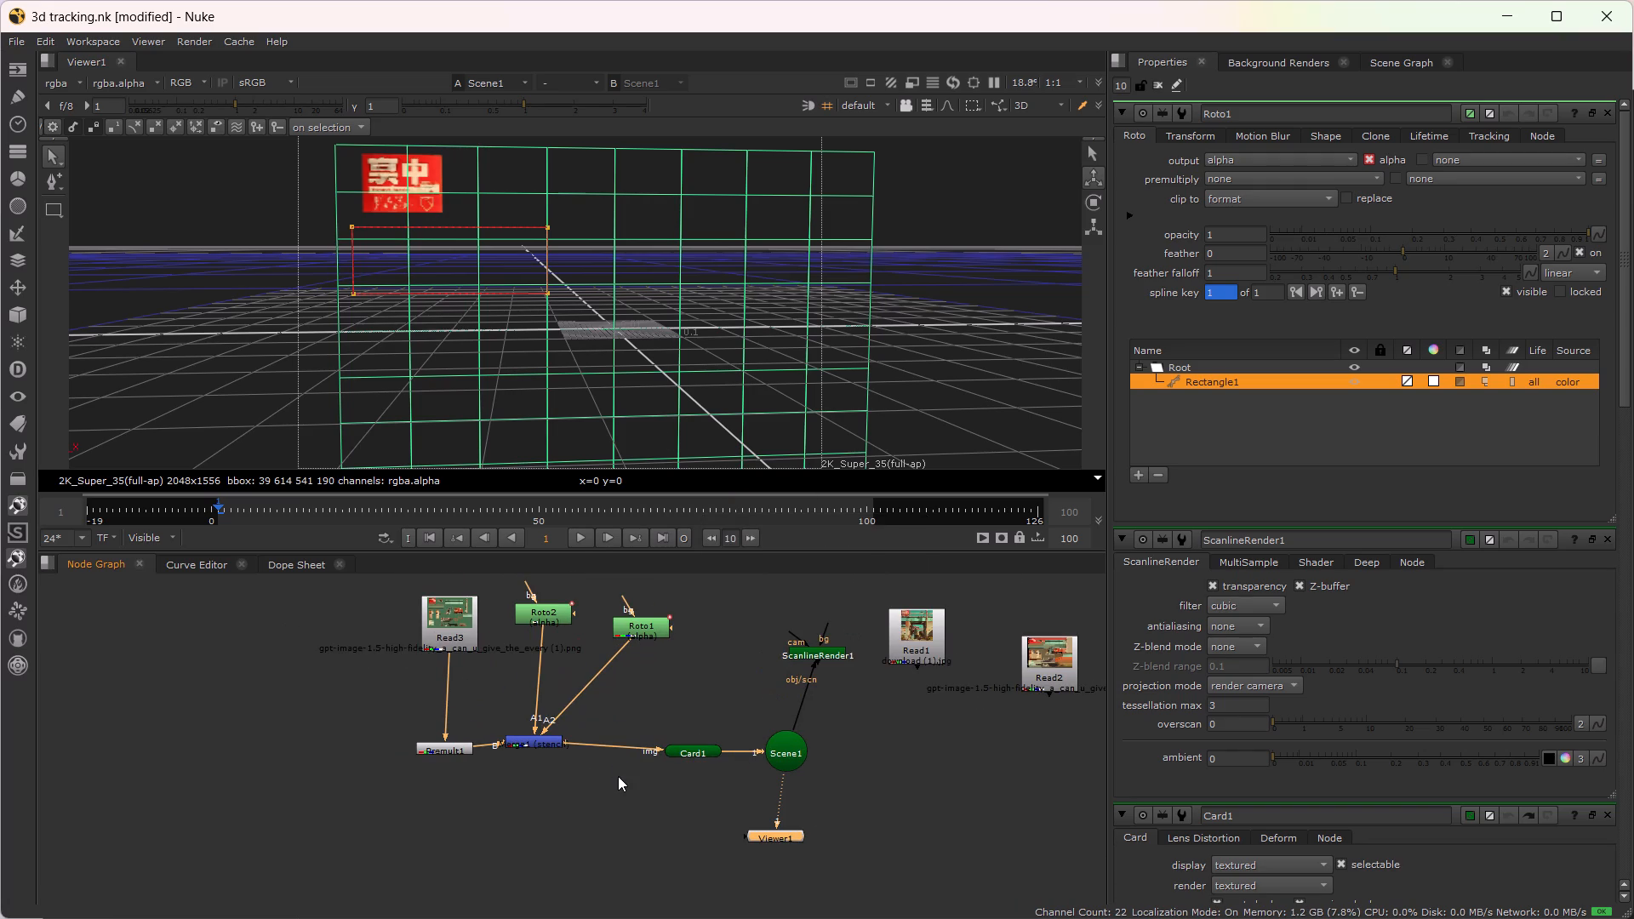
{"action": "key", "text": "Print"}
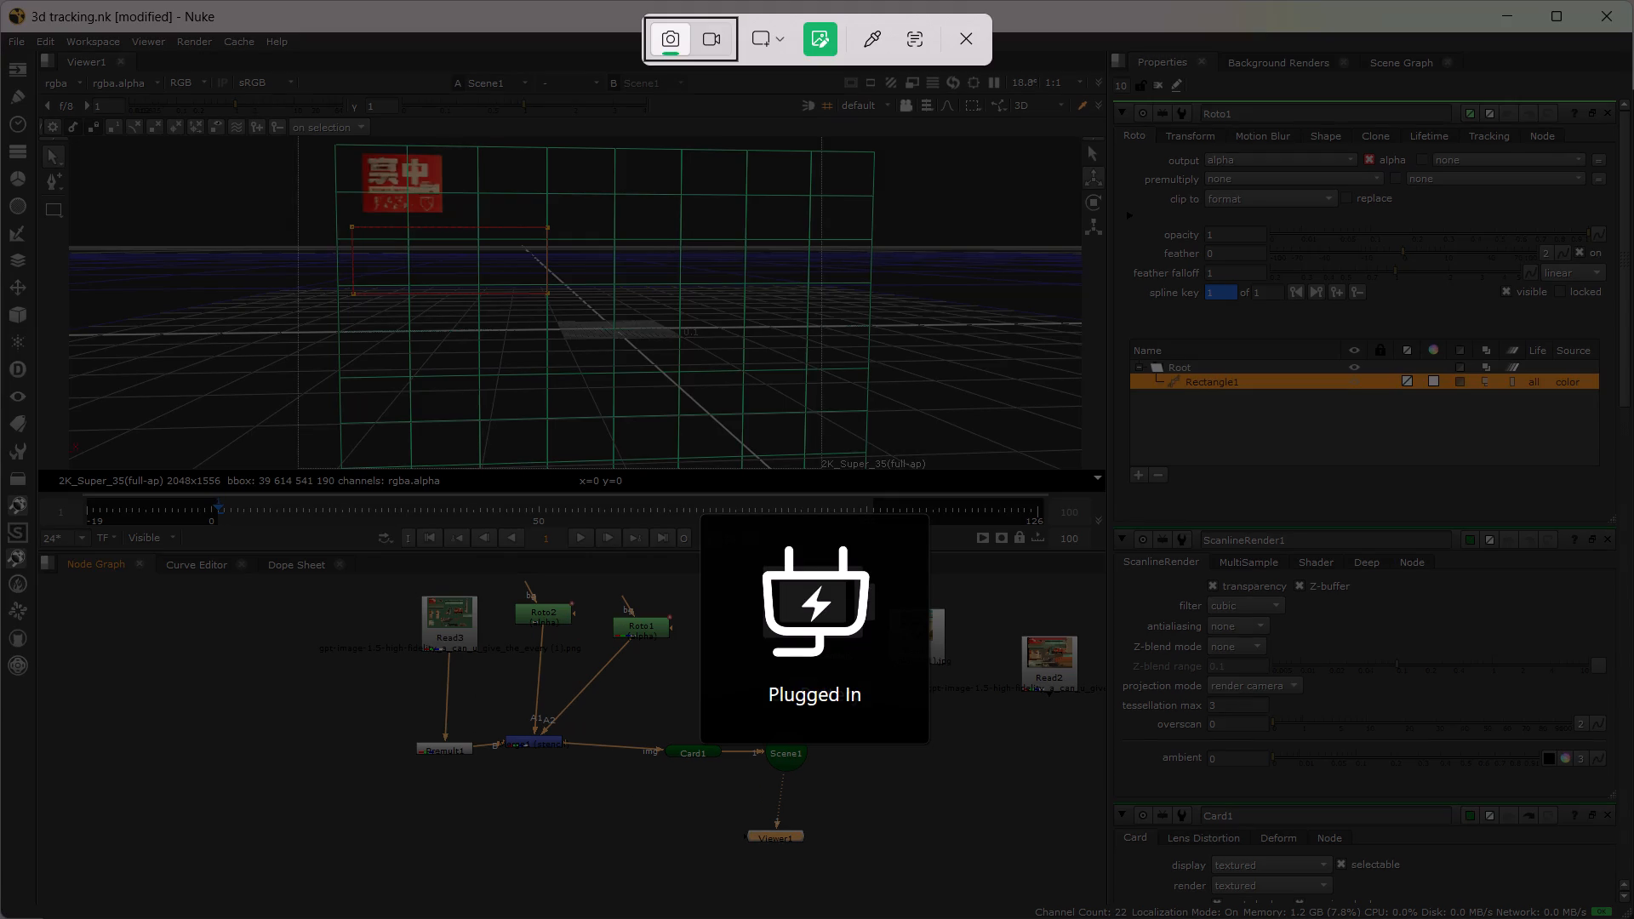
{"action": "left_click", "coordinate": [969, 28]}
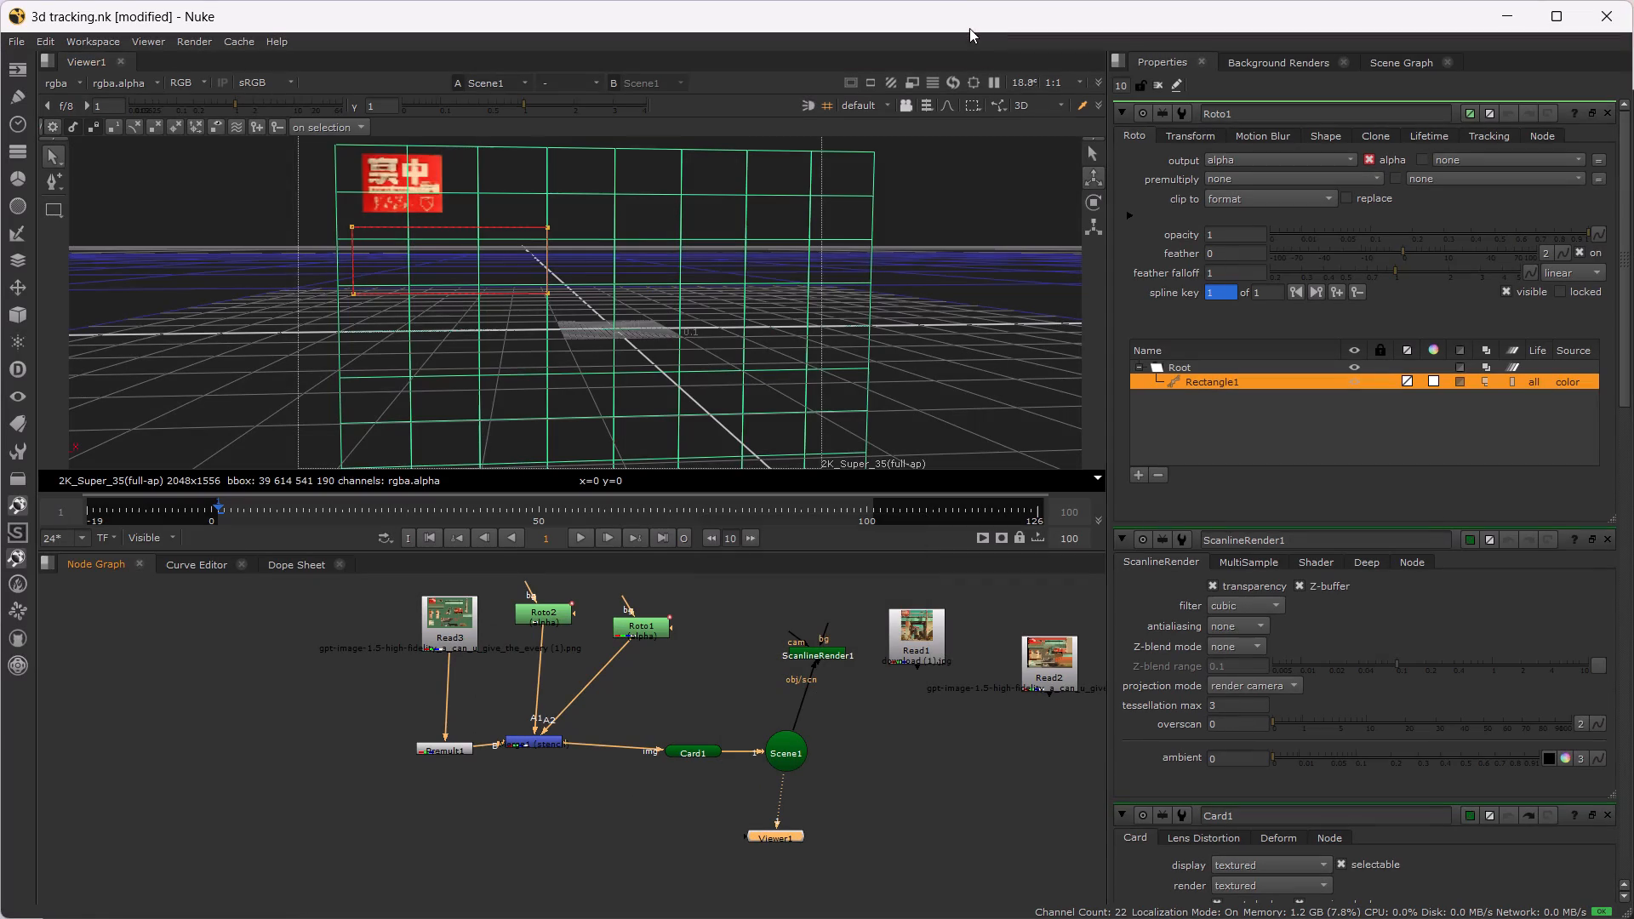
{"action": "key", "text": "Print"}
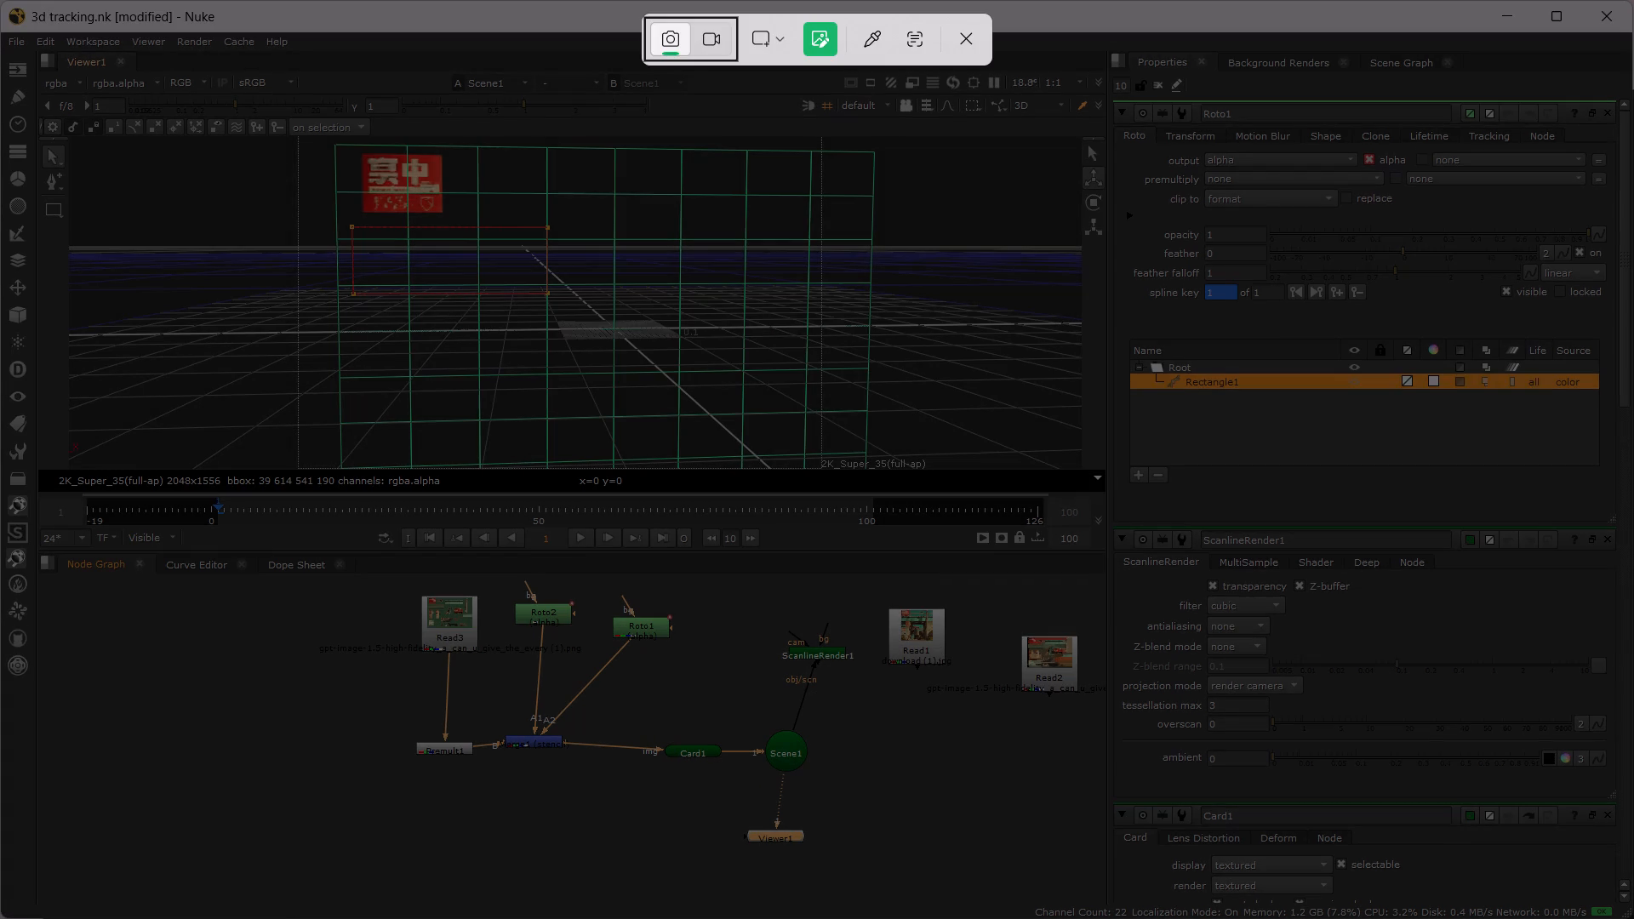
{"action": "left_click", "coordinate": [753, 43]}
{"action": "left_click", "coordinate": [786, 117]}
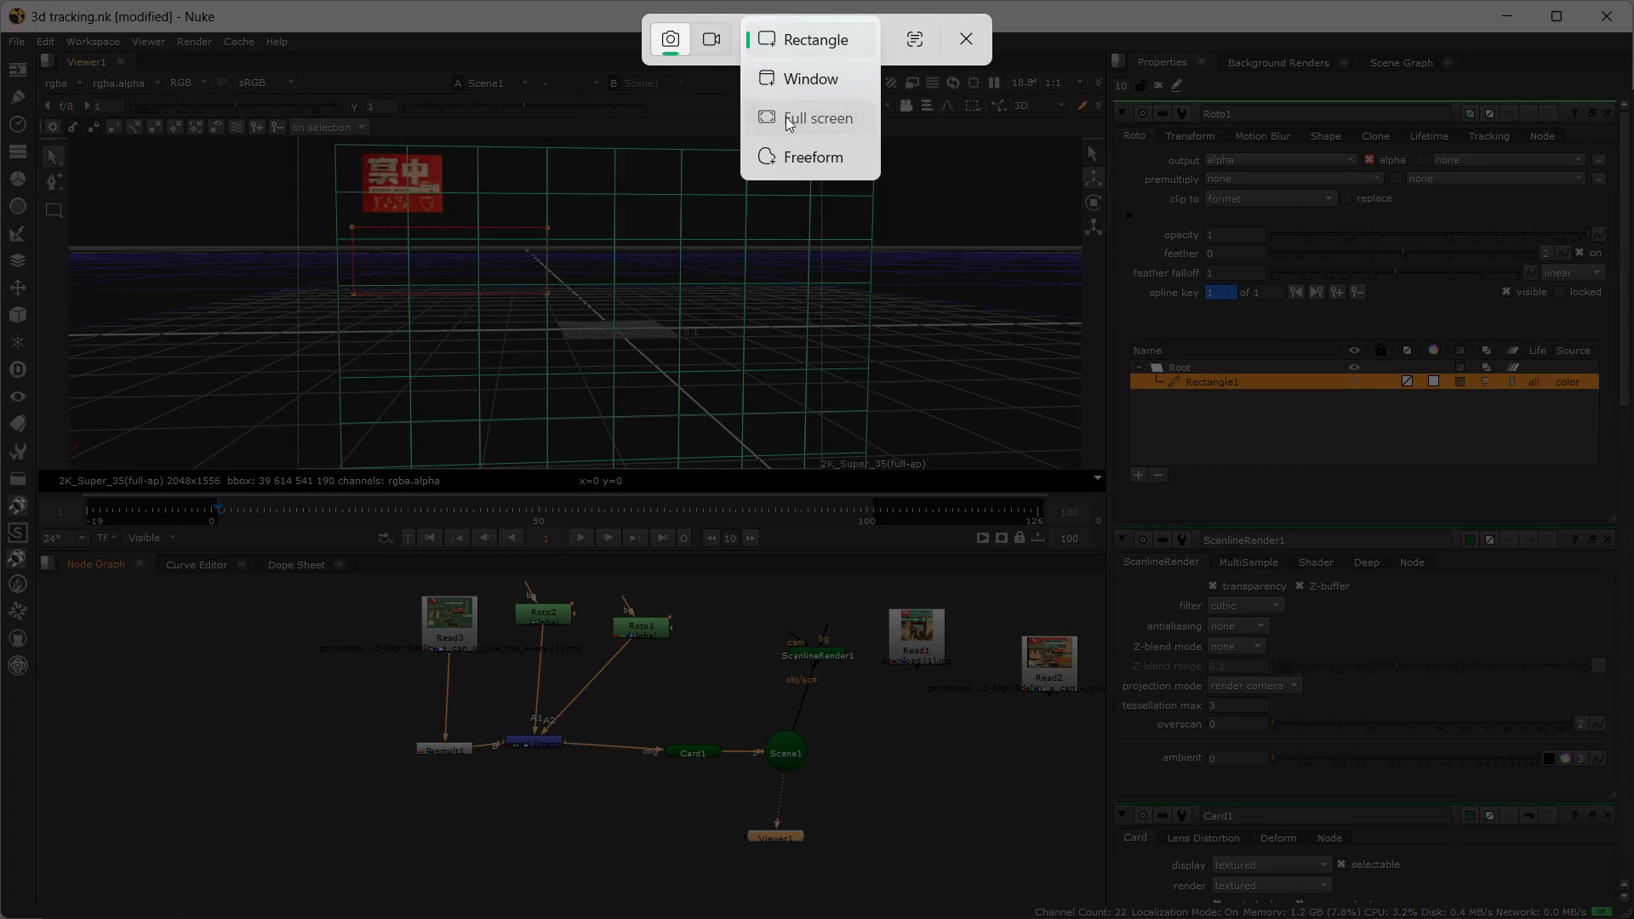
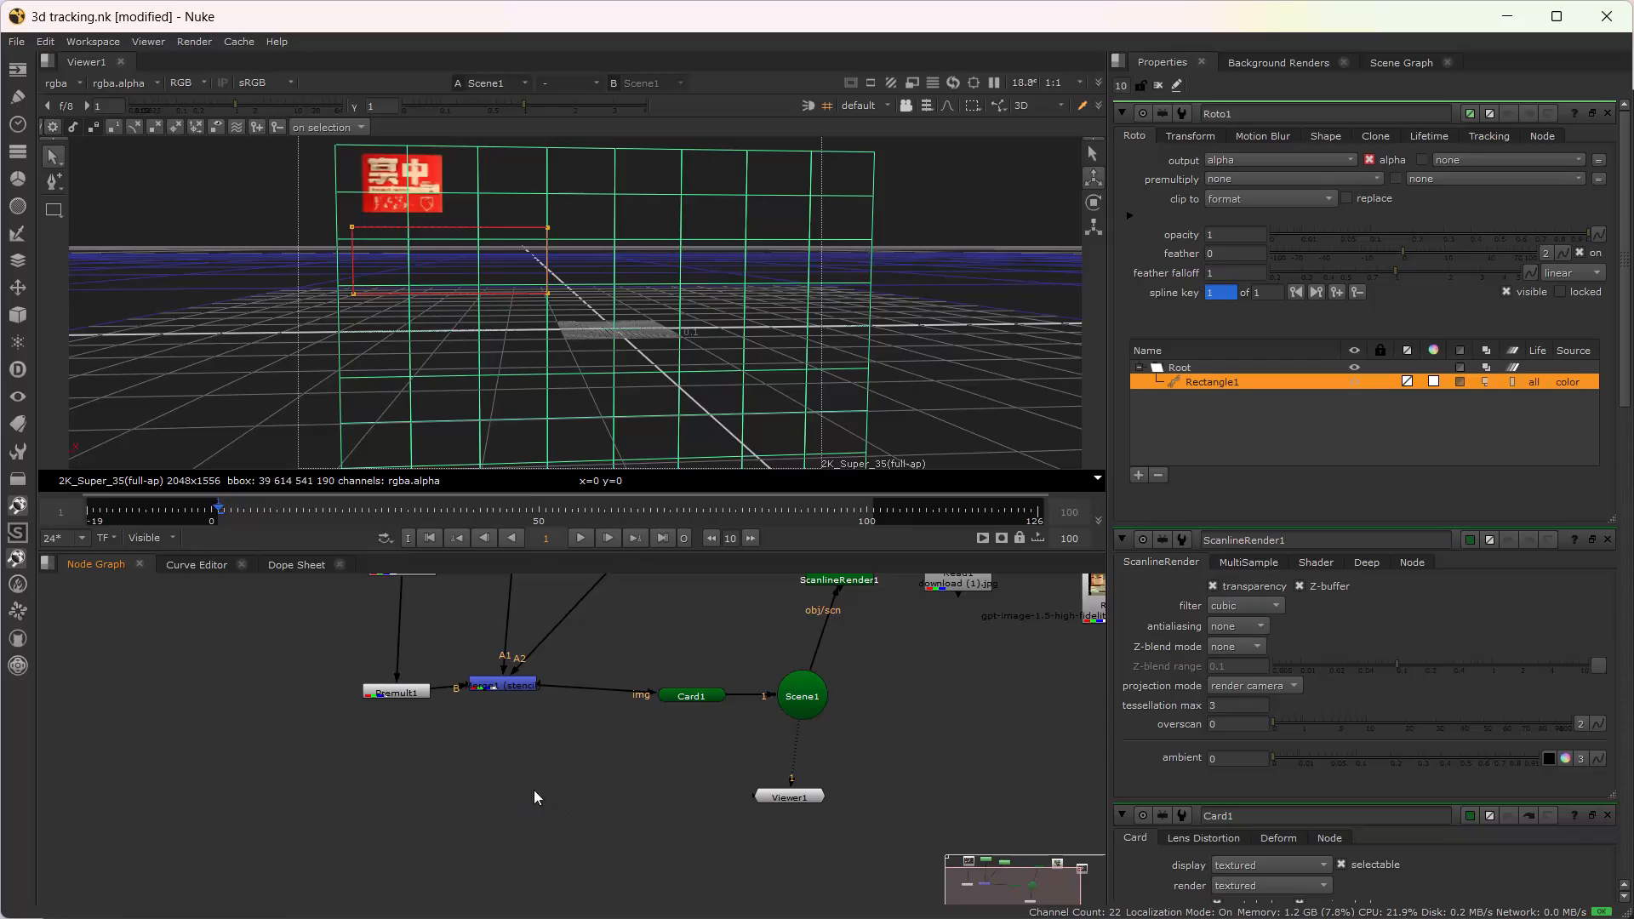
Duplicate the Read3 image node into the empty area of the node graph beyond Read2.
{"action": "left_click_drag", "start_coordinate": [657, 770], "coordinate": [548, 813], "text": "alt"}
{"action": "left_click_drag", "start_coordinate": [524, 807], "coordinate": [414, 853], "text": "alt"}
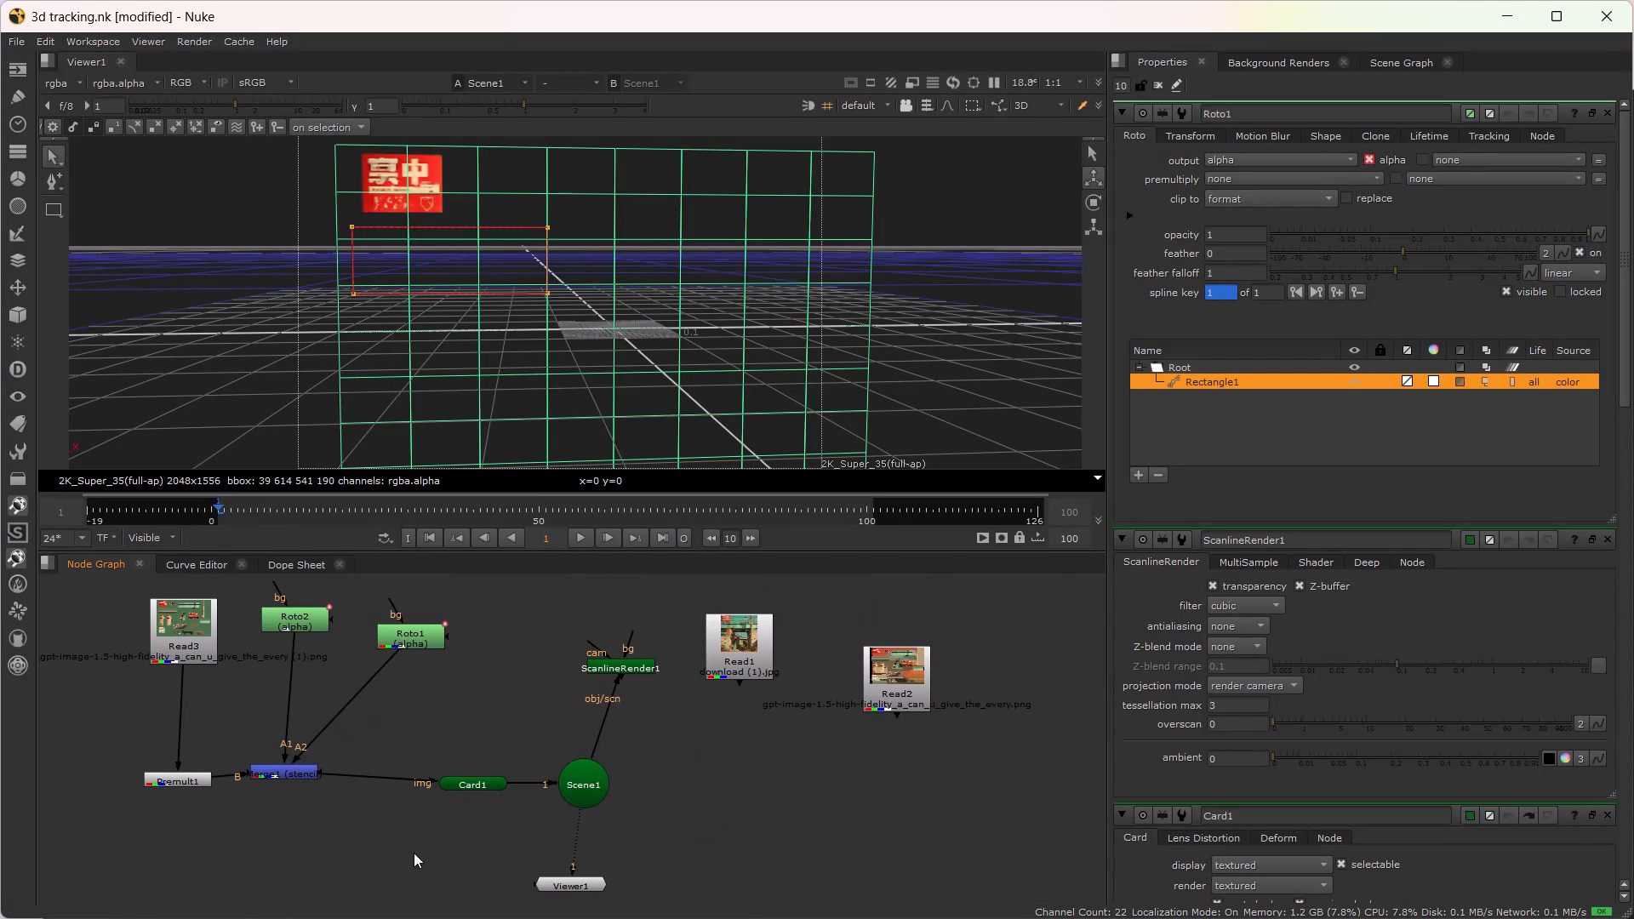
{"action": "left_click_drag", "start_coordinate": [414, 853], "coordinate": [413, 853], "text": "alt"}
{"action": "left_click", "coordinate": [150, 616]}
{"action": "key", "text": "ctrl+c"}
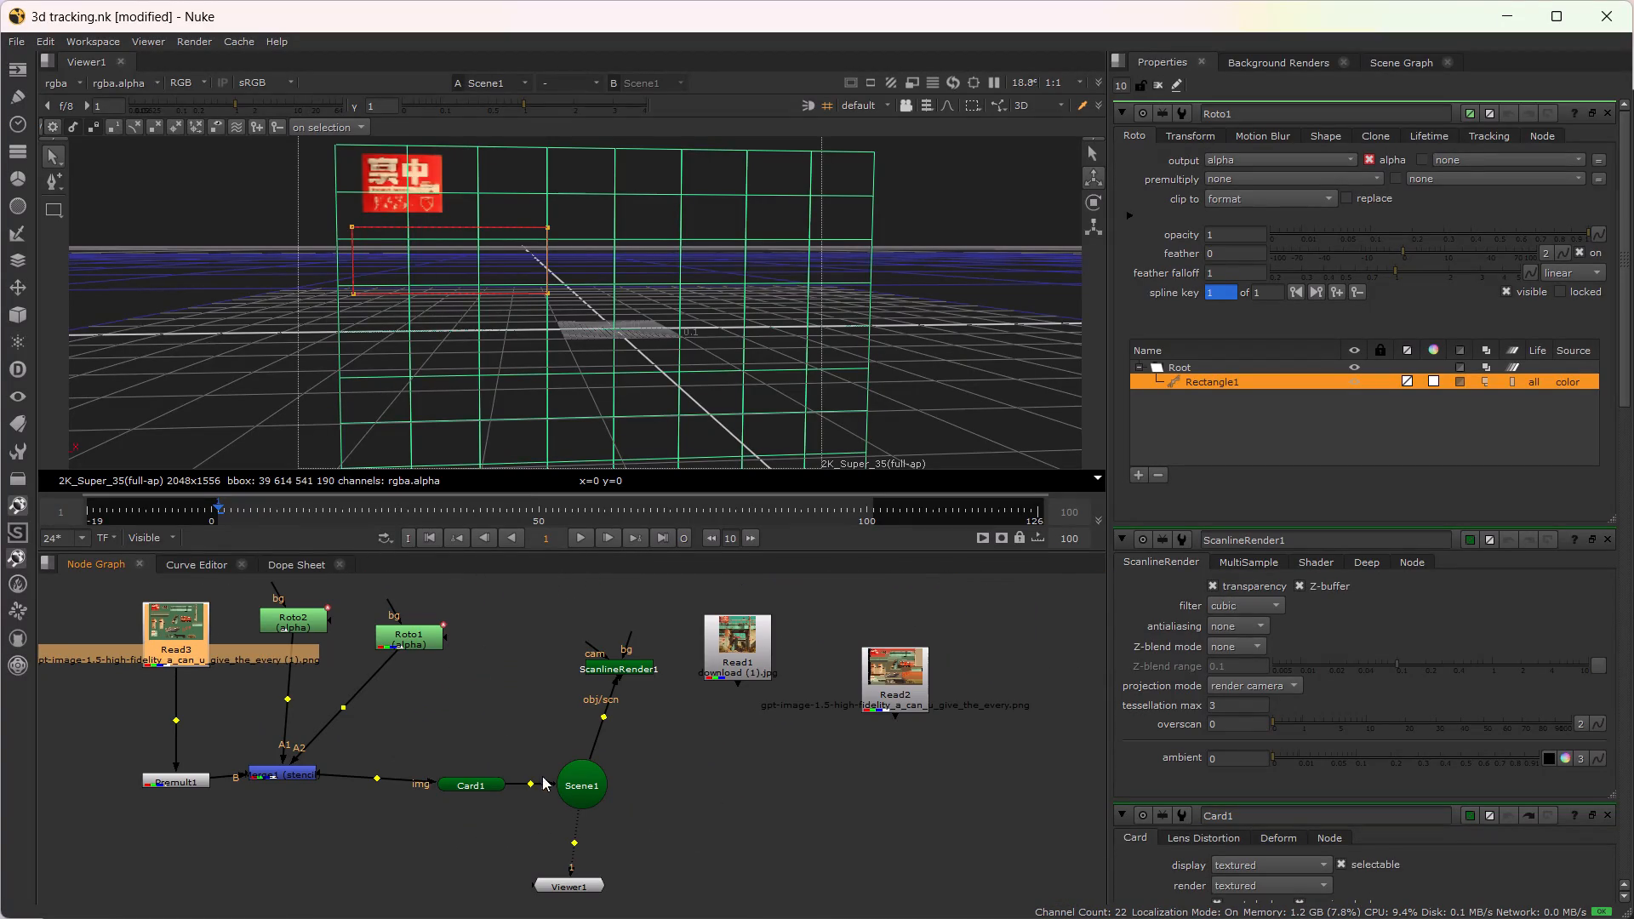
{"action": "left_click_drag", "start_coordinate": [857, 831], "coordinate": [391, 798], "text": "alt"}
{"action": "left_click", "coordinate": [572, 717]}
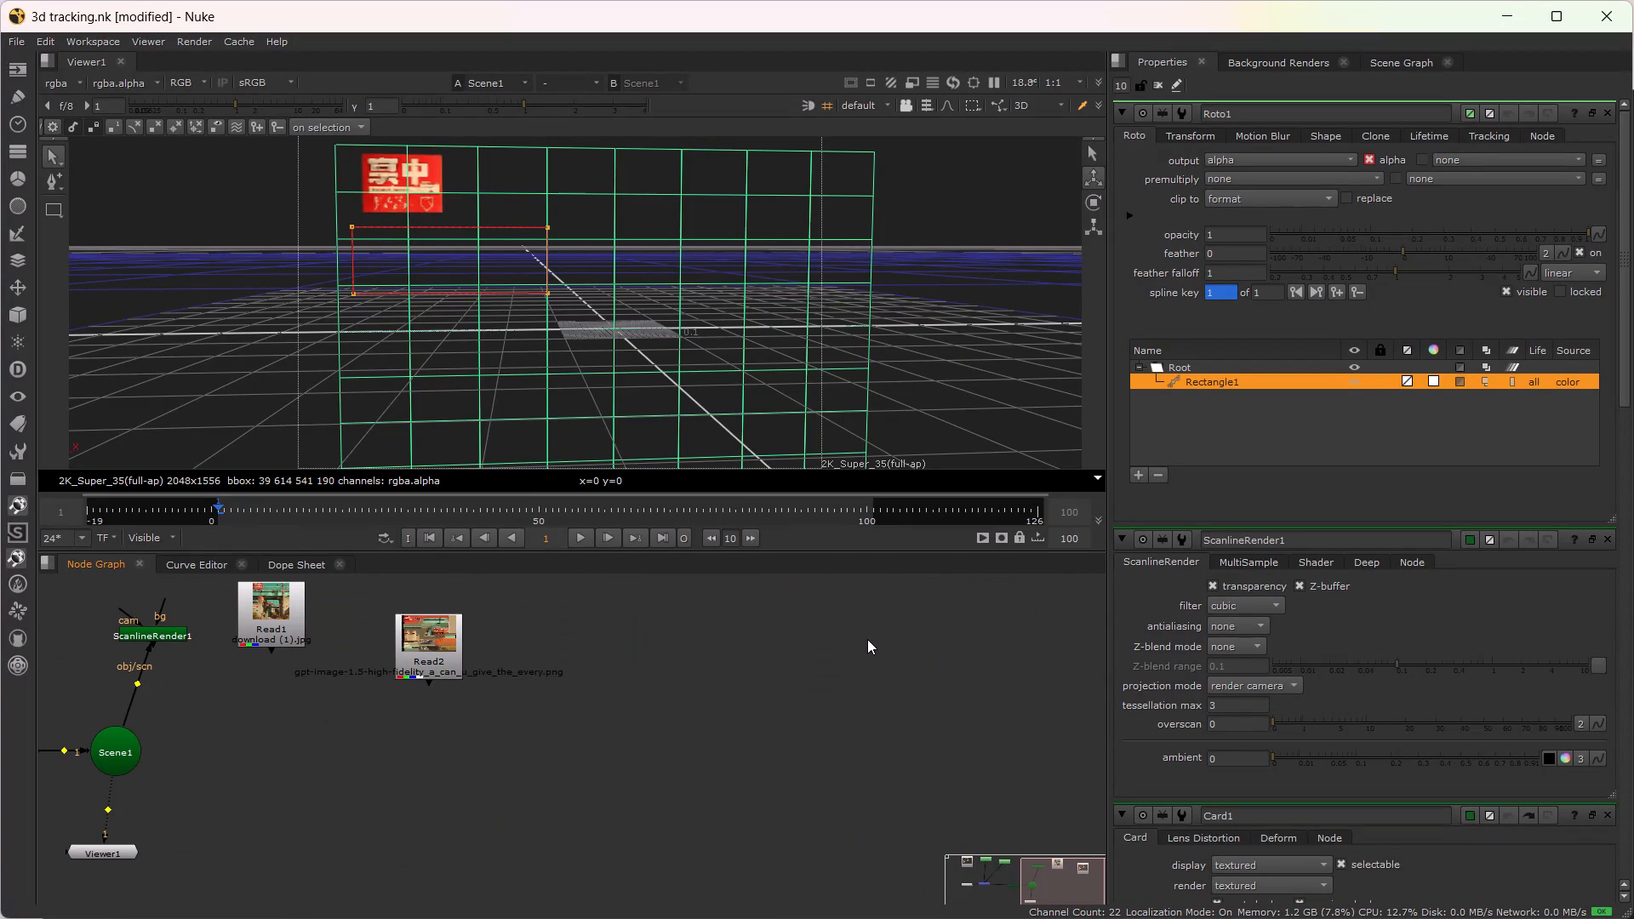
{"action": "key", "text": "ctrl+v"}
{"action": "left_click_drag", "start_coordinate": [690, 727], "coordinate": [841, 679], "text": "alt"}
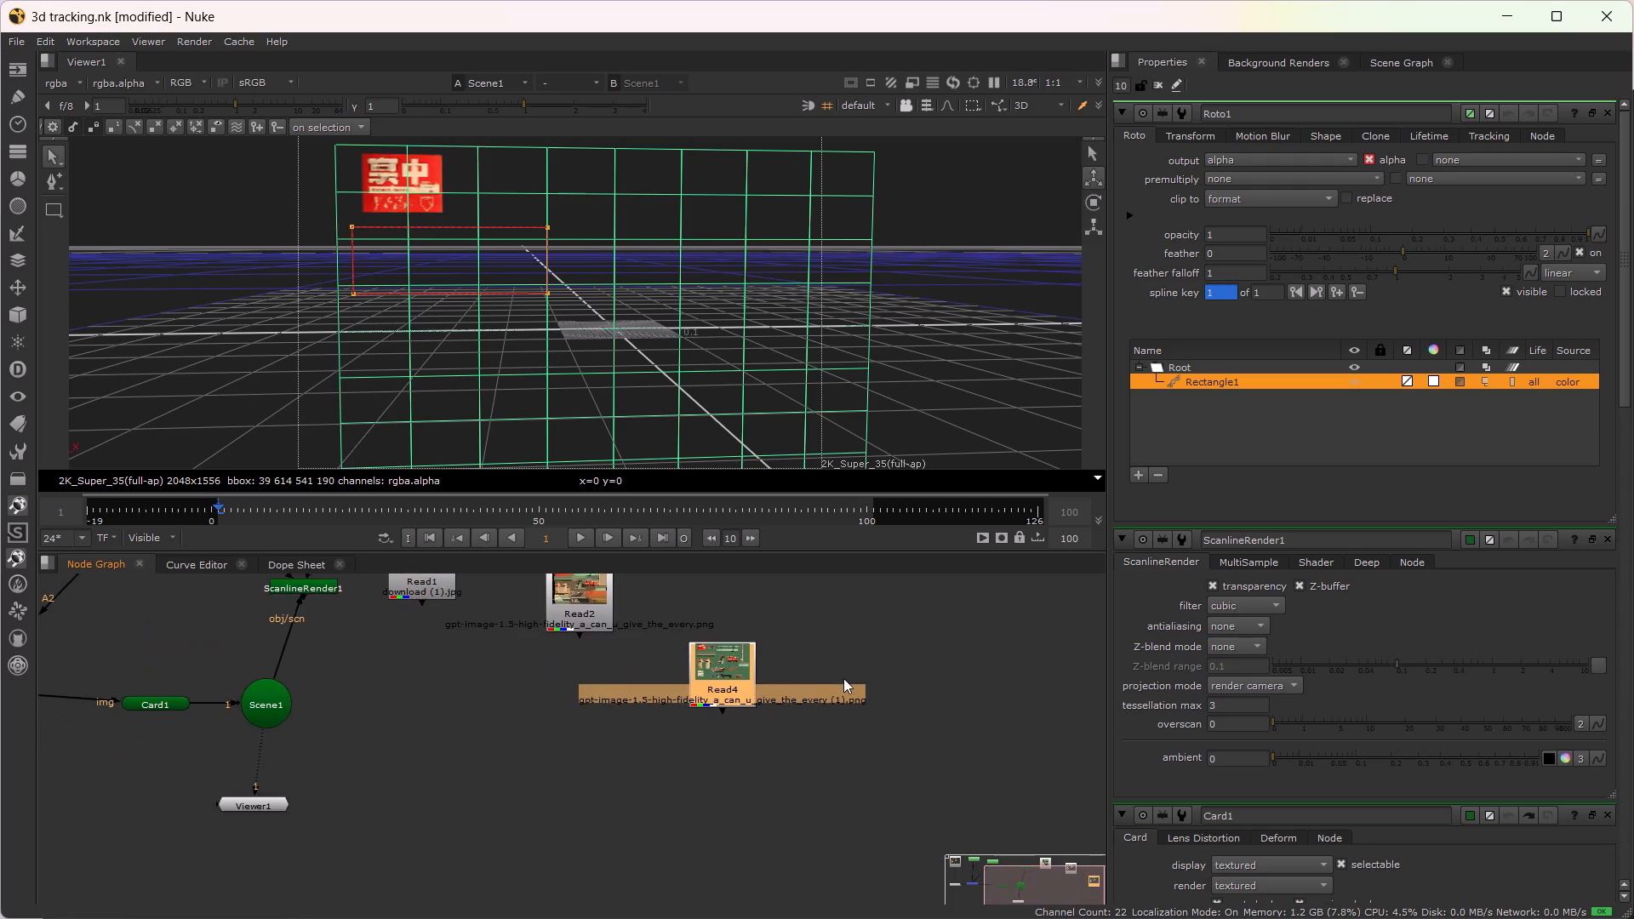
Duplicate the Roto1 node into the empty area beside the copied Read node.
{"action": "scroll", "coordinate": [843, 678], "scroll_direction": "down", "scroll_amount": 3}
{"action": "left_click", "coordinate": [387, 604]}
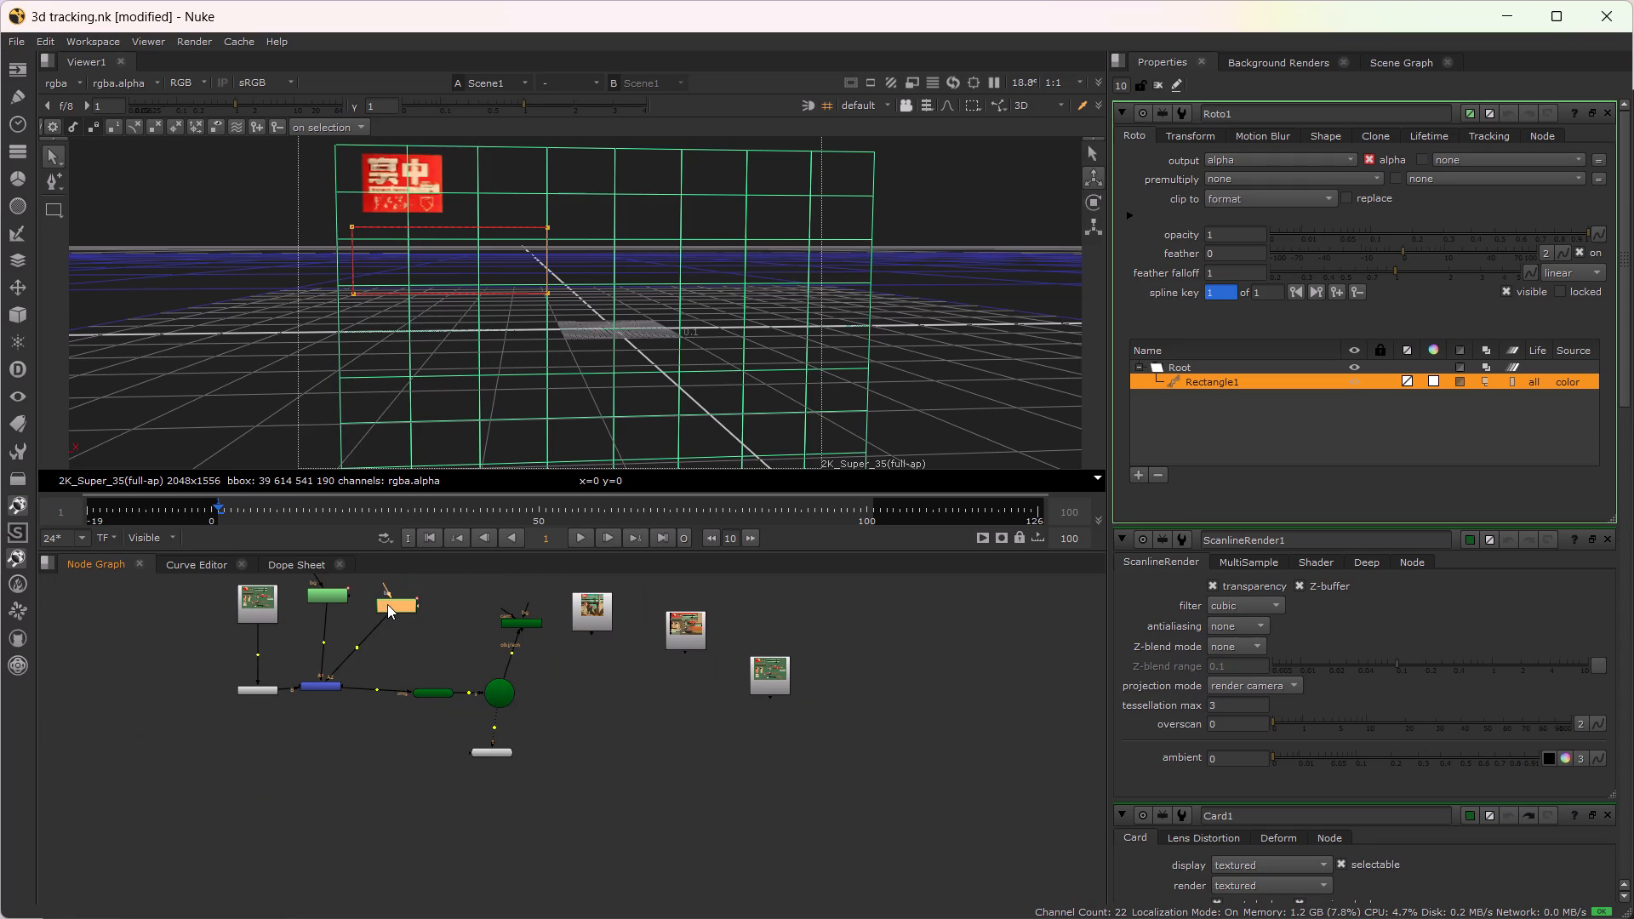
{"action": "key", "text": "ctrl+c"}
{"action": "left_click", "coordinate": [983, 728]}
{"action": "key", "text": "ctrl+v"}
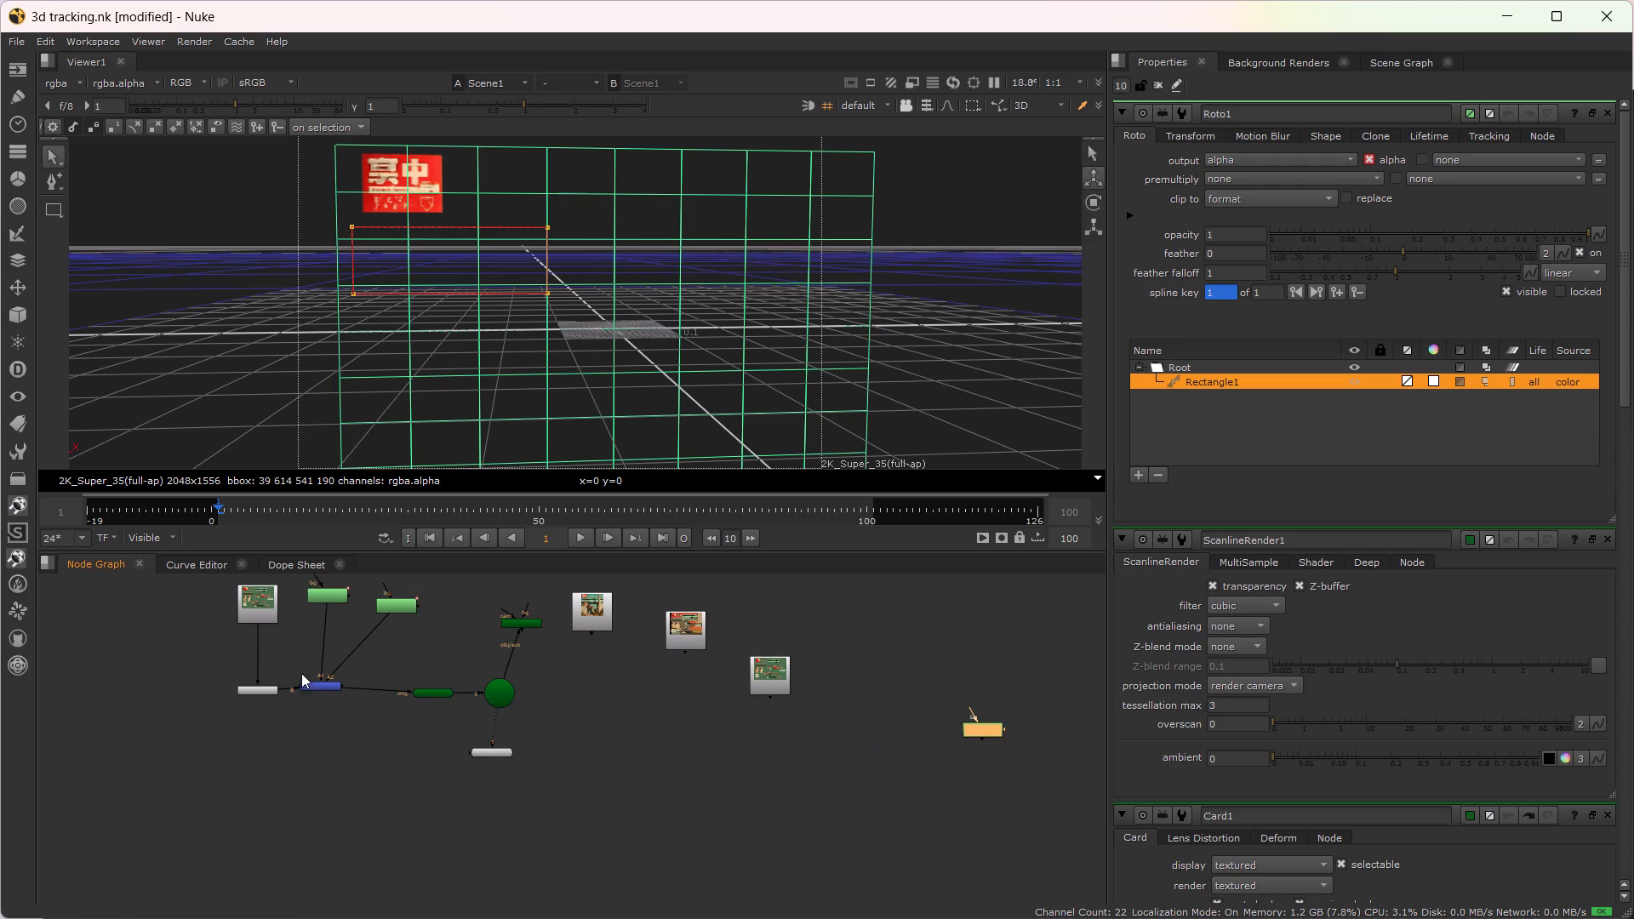
Duplicate the stencil Merge node and place the copy between the copied Read and Roto nodes, slightly below them.
{"action": "left_click", "coordinate": [320, 685]}
{"action": "key", "text": "ctrl+c"}
{"action": "left_click", "coordinate": [740, 776]}
{"action": "key", "text": "ctrl+v"}
{"action": "scroll", "coordinate": [834, 775], "scroll_direction": "up", "scroll_amount": 4}
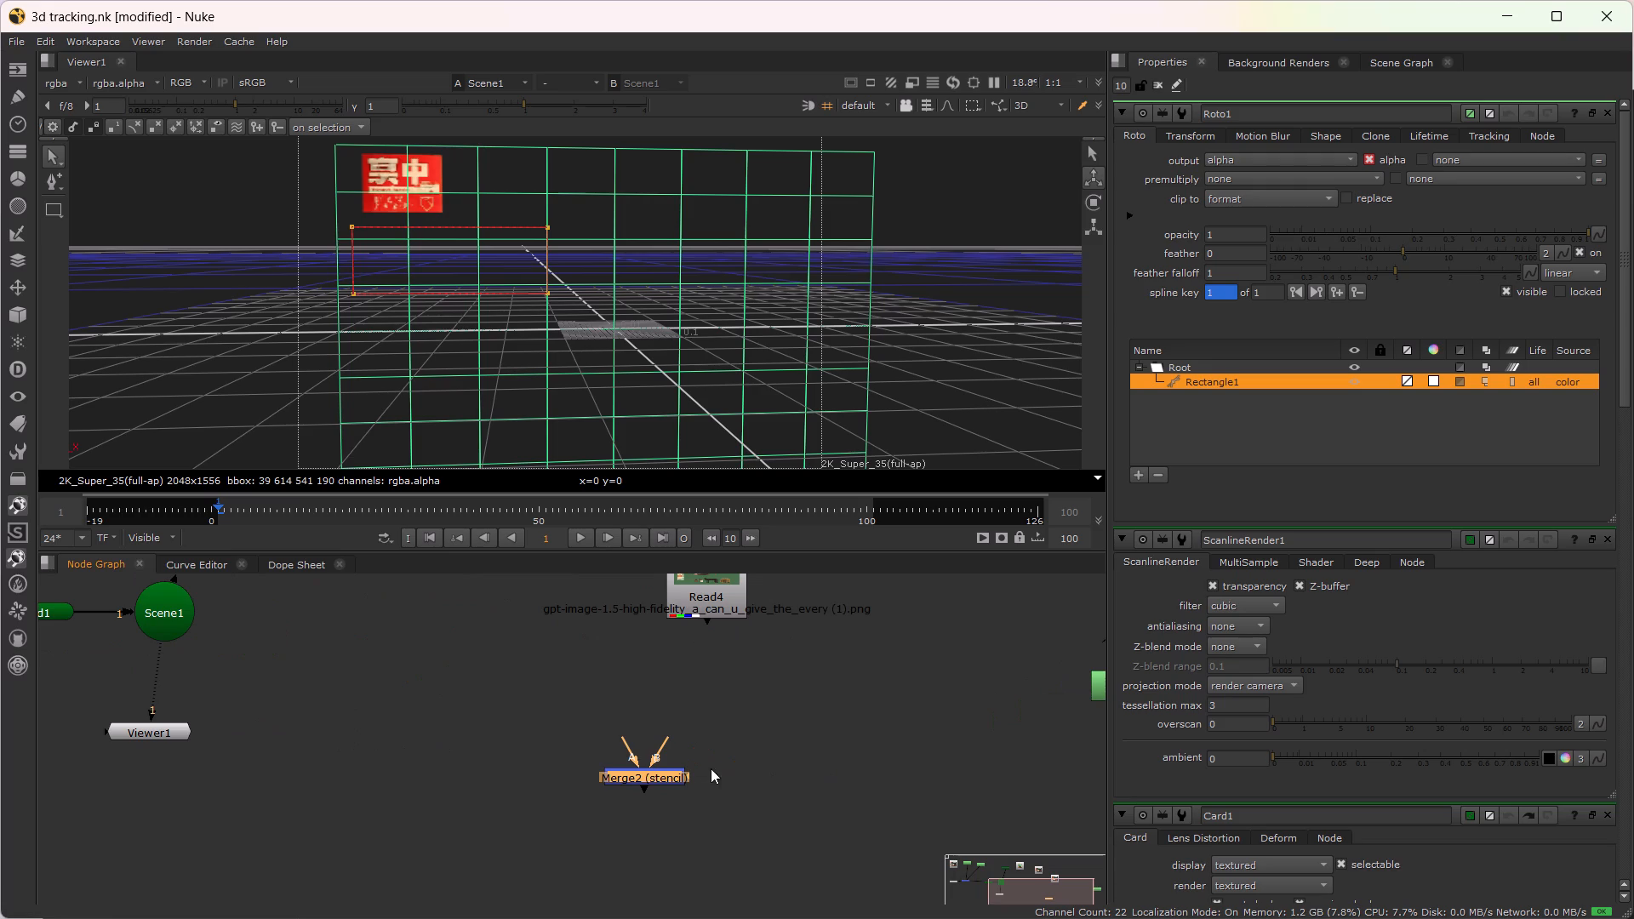
{"action": "left_click_drag", "start_coordinate": [749, 741], "coordinate": [646, 744], "text": "alt"}
{"action": "scroll", "coordinate": [637, 732], "scroll_direction": "down", "scroll_amount": 2}
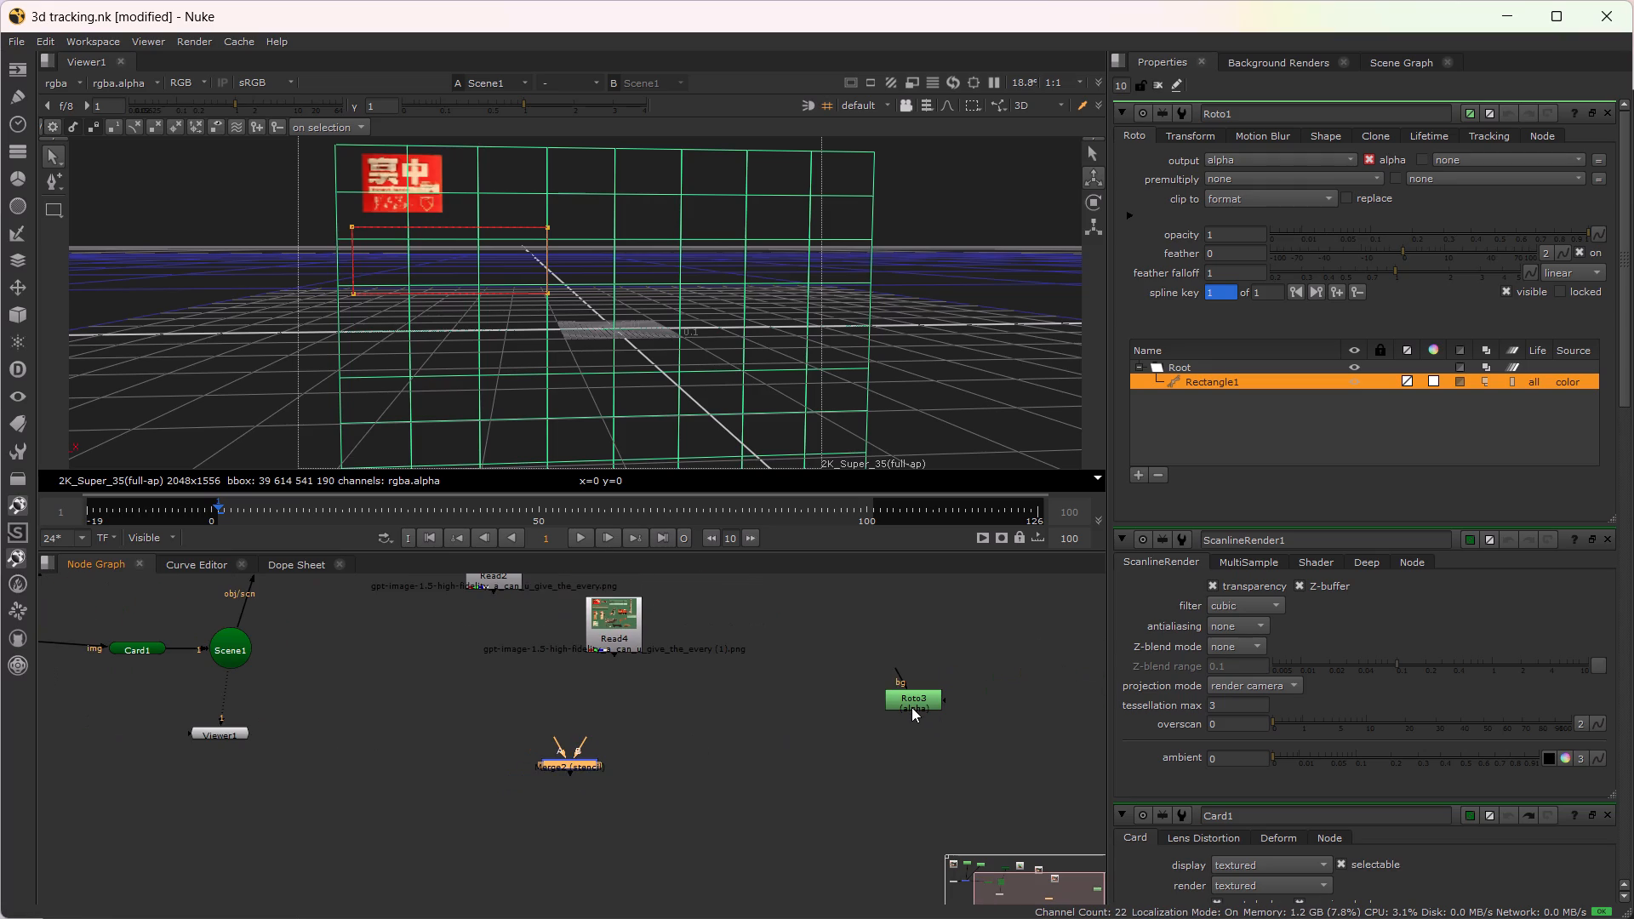
{"action": "left_click_drag", "start_coordinate": [583, 766], "coordinate": [763, 763]}
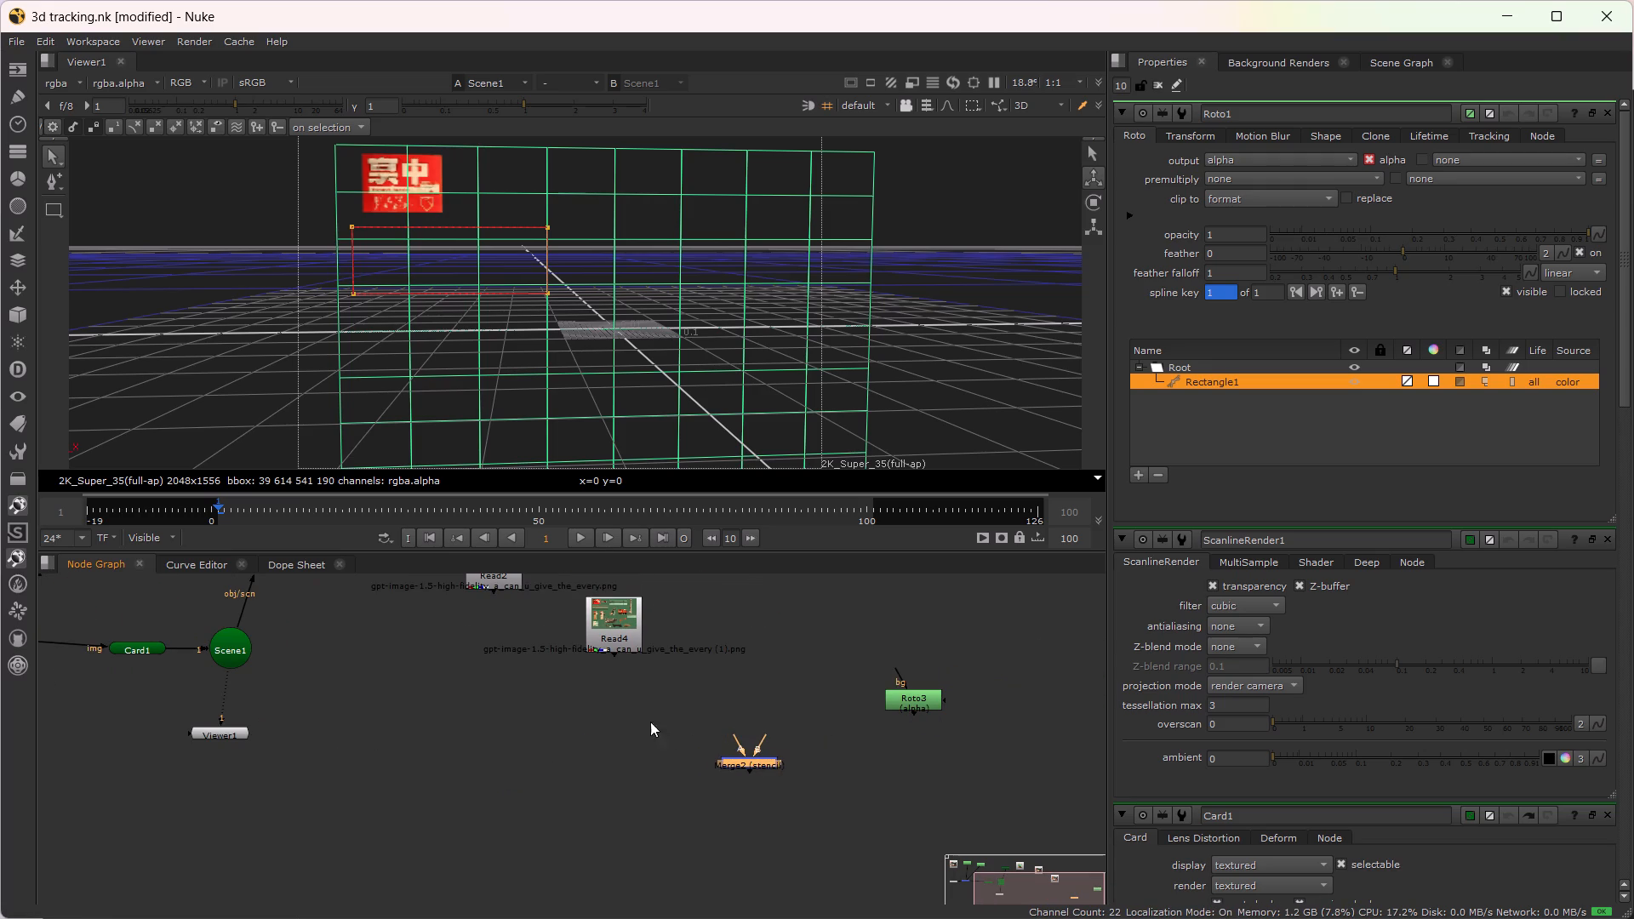
Duplicate Premult1 and place the copy below Read4, connected to Read4's output.
{"action": "left_click", "coordinate": [614, 626]}
{"action": "scroll", "coordinate": [517, 726], "scroll_direction": "down", "scroll_amount": 1}
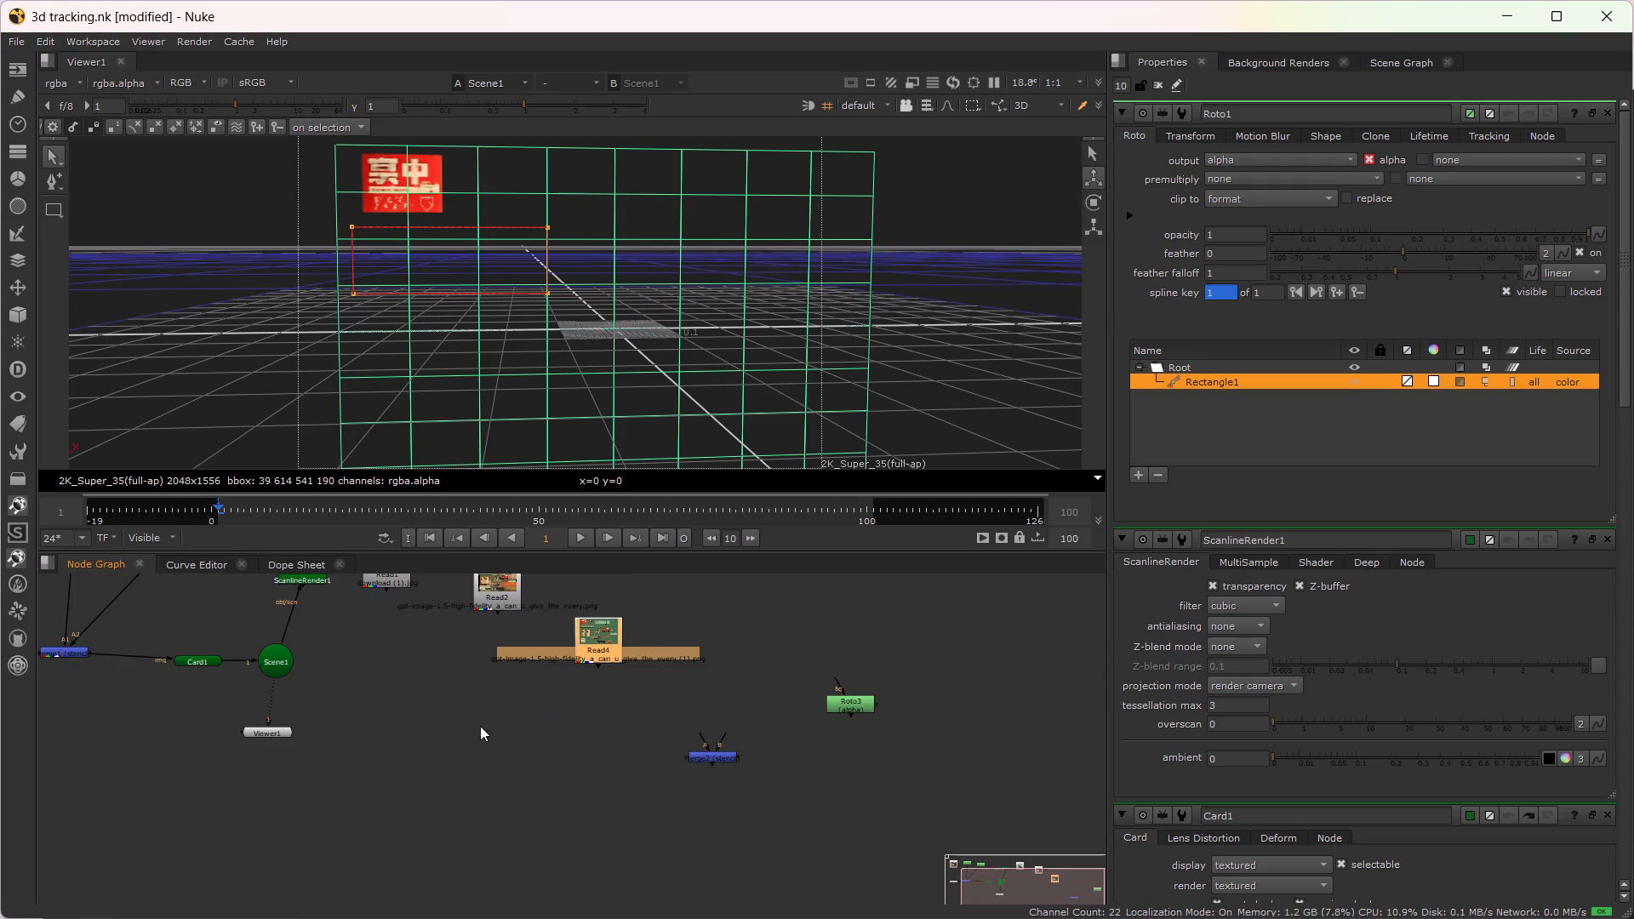
{"action": "left_click_drag", "start_coordinate": [468, 730], "coordinate": [659, 739], "text": "alt"}
{"action": "left_click", "coordinate": [164, 665]}
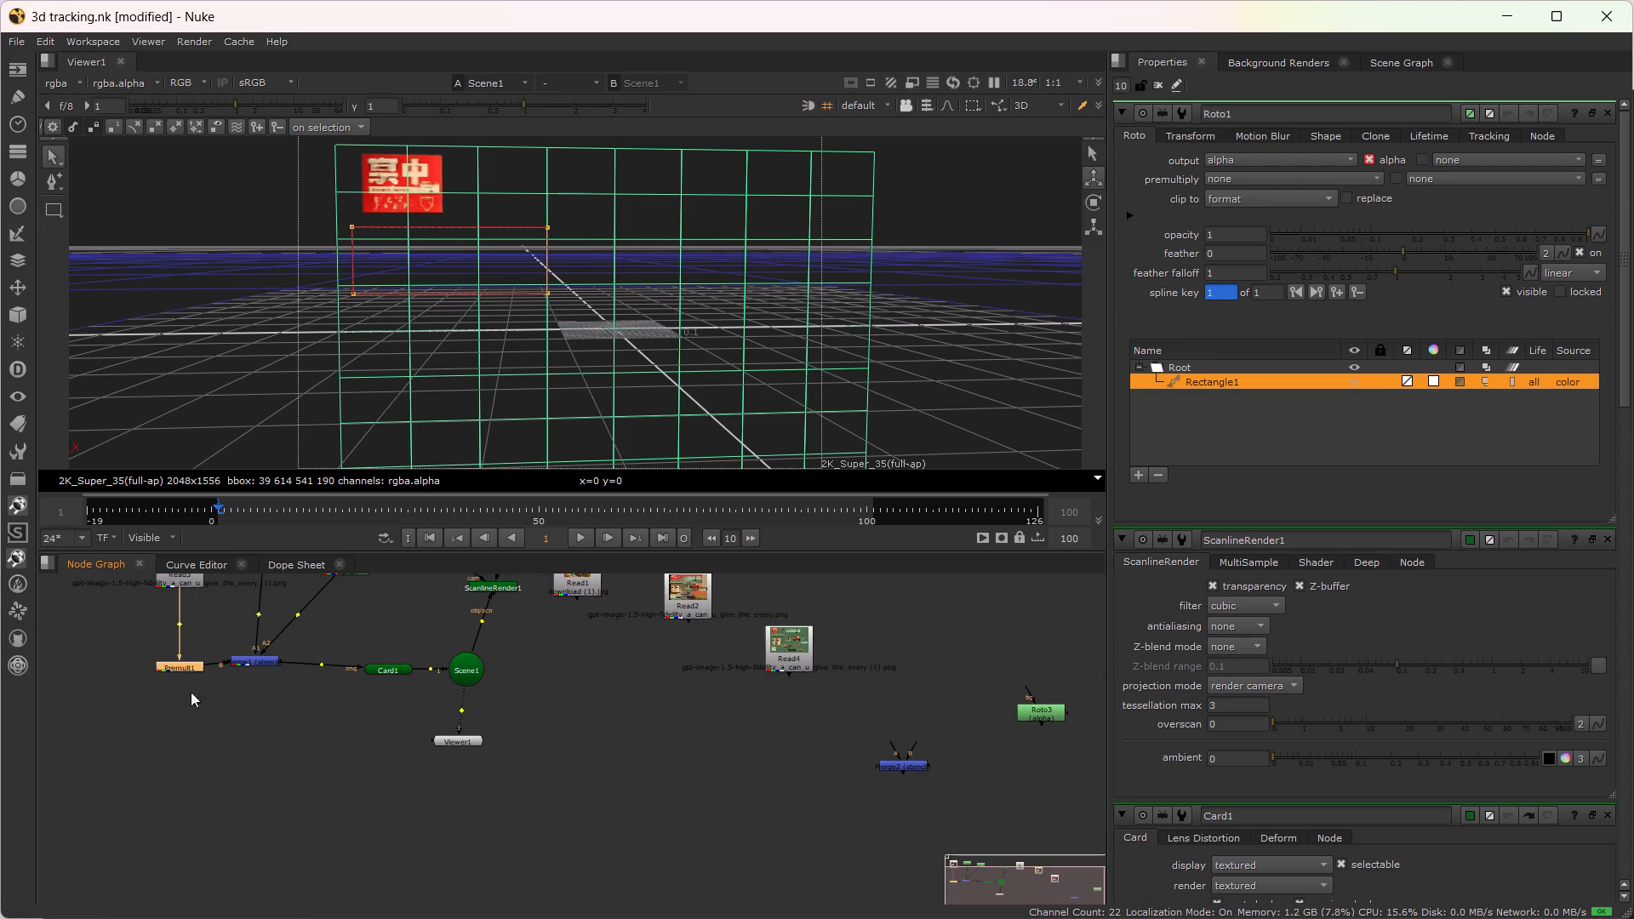
{"action": "key", "text": "ctrl+c"}
{"action": "left_click", "coordinate": [780, 659]}
{"action": "key", "text": "ctrl+v"}
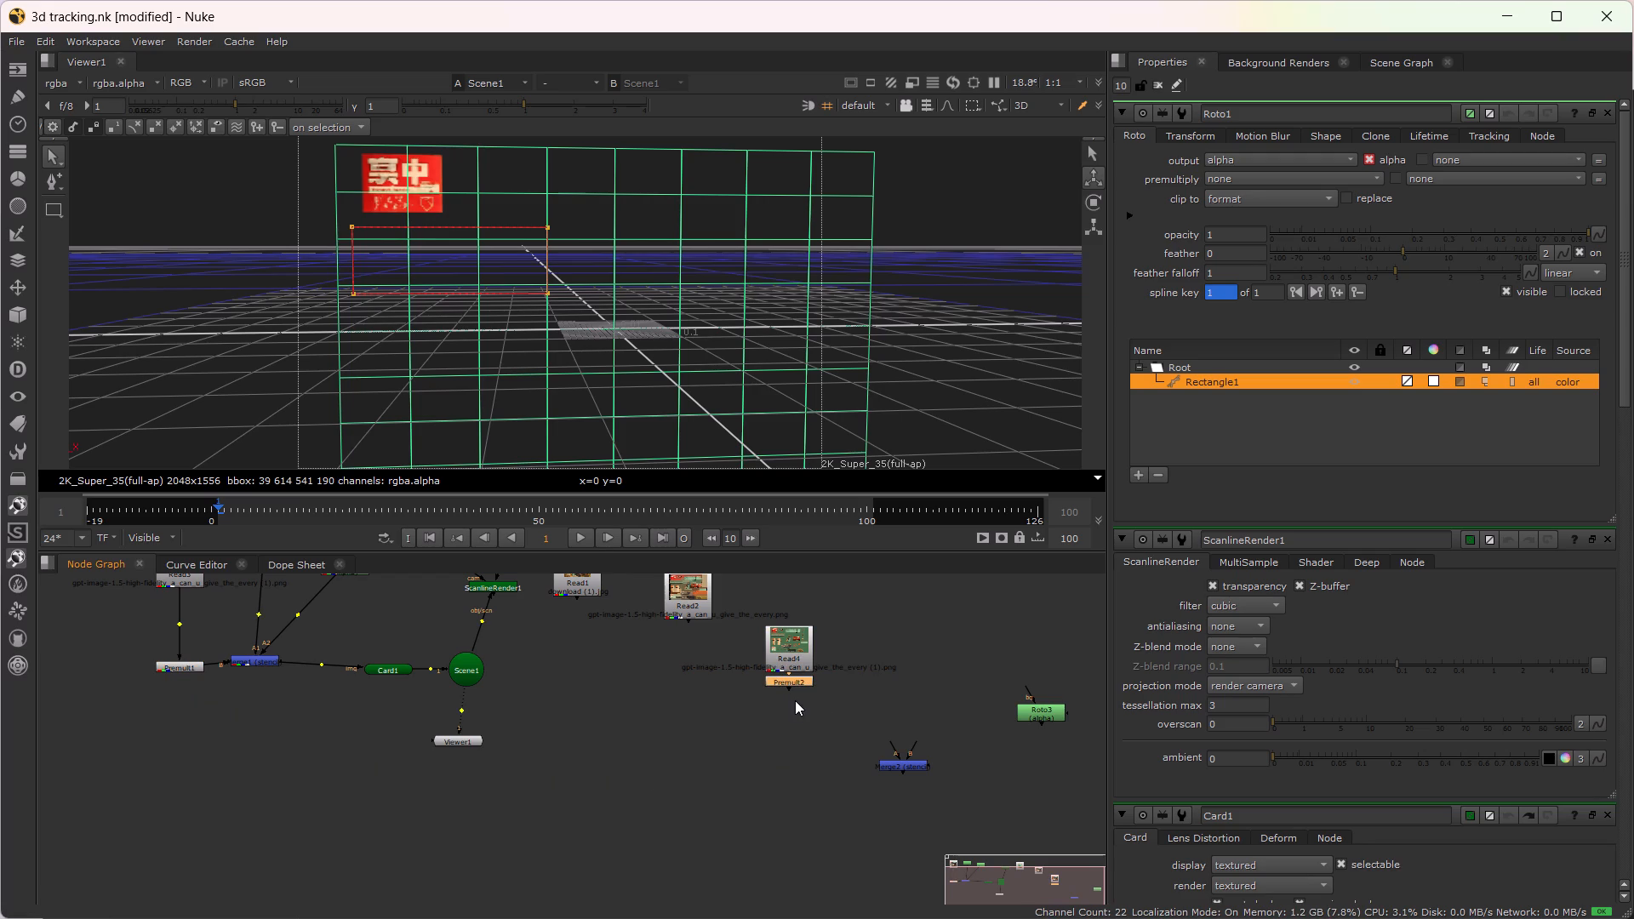
{"action": "left_click_drag", "start_coordinate": [786, 680], "coordinate": [795, 767]}
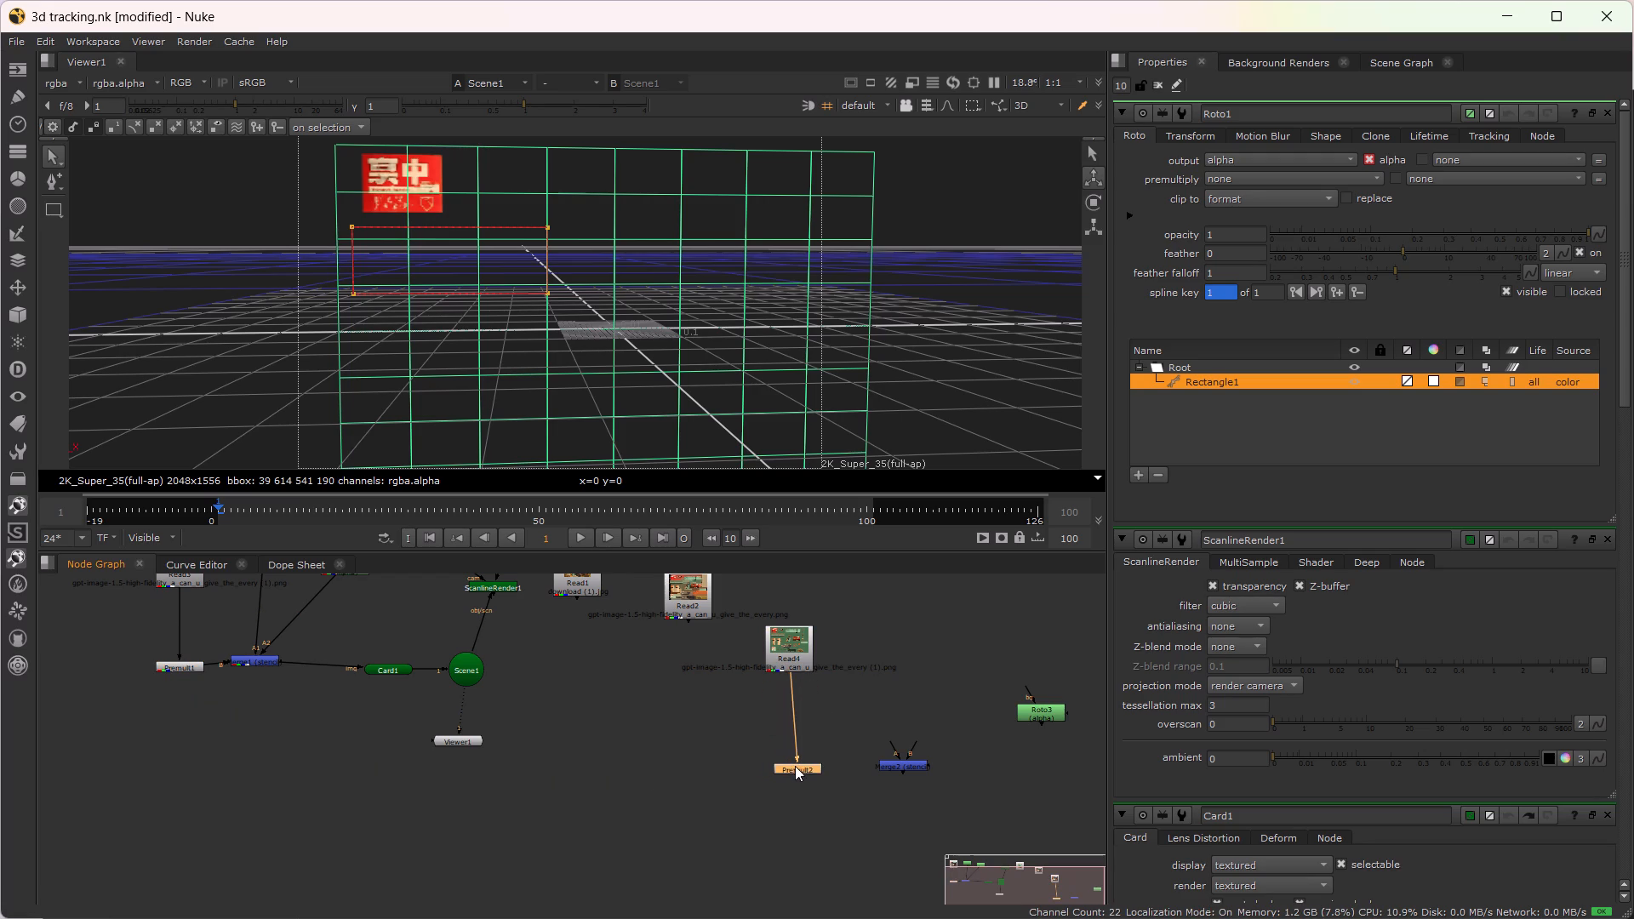
{"action": "left_click_drag", "start_coordinate": [795, 769], "coordinate": [786, 769]}
Connect Merge2's B input to Premult2 and its A input to Roto3, and view Merge2 in Viewer1.
{"action": "scroll", "coordinate": [823, 754], "scroll_direction": "down", "scroll_amount": 2}
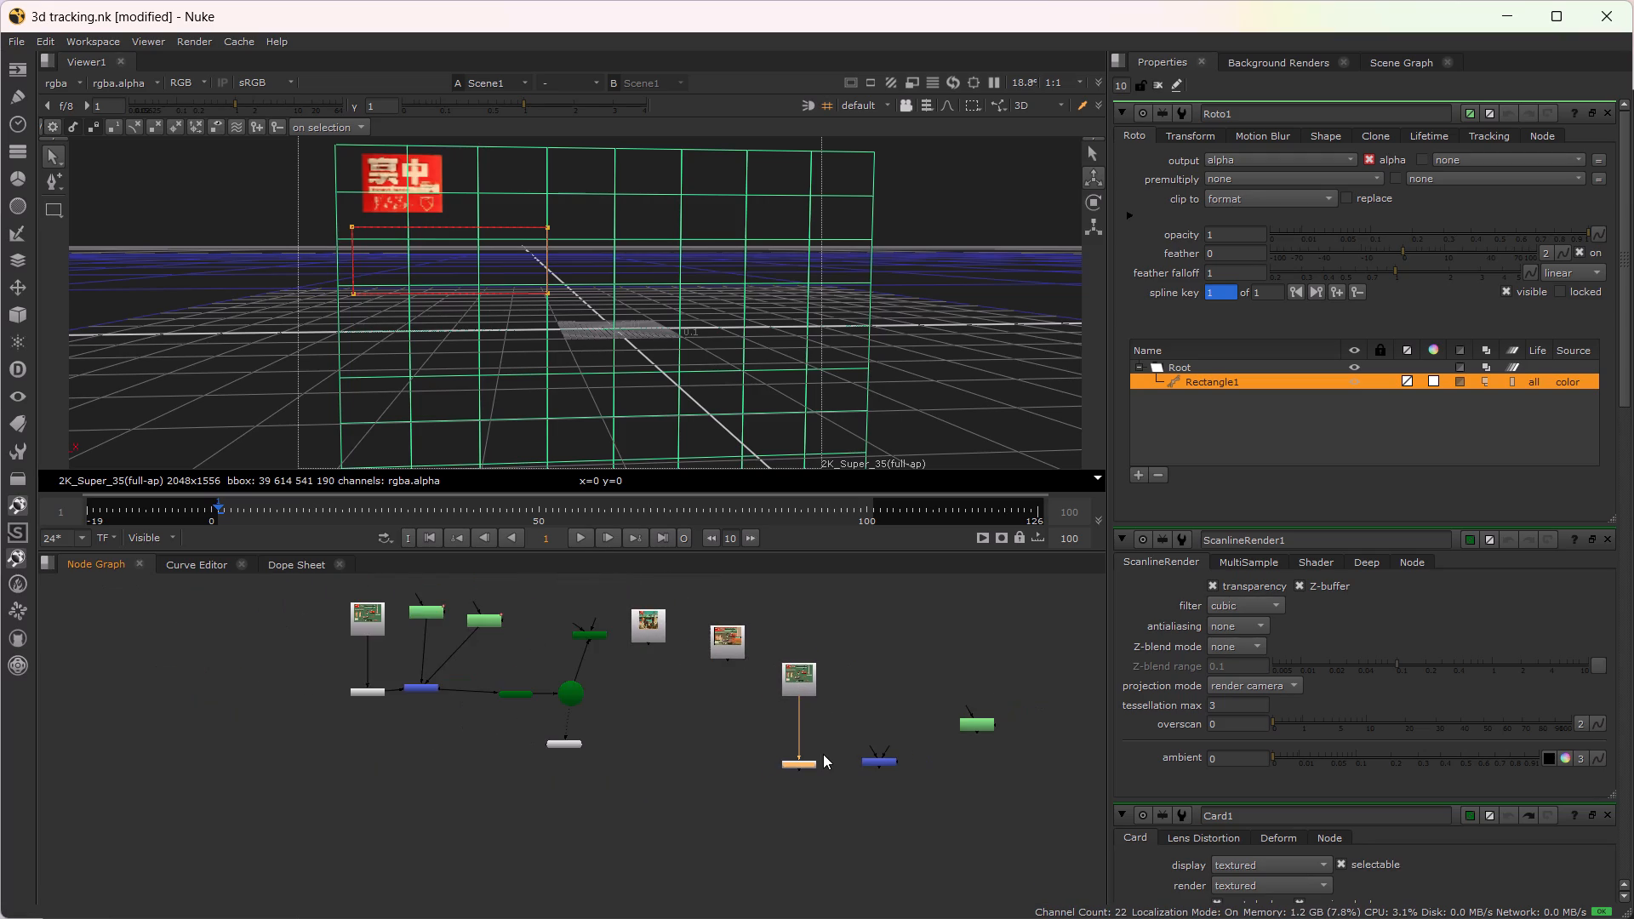
{"action": "scroll", "coordinate": [829, 759], "scroll_direction": "up", "scroll_amount": 3}
{"action": "left_click_drag", "start_coordinate": [851, 776], "coordinate": [809, 768], "text": "alt"}
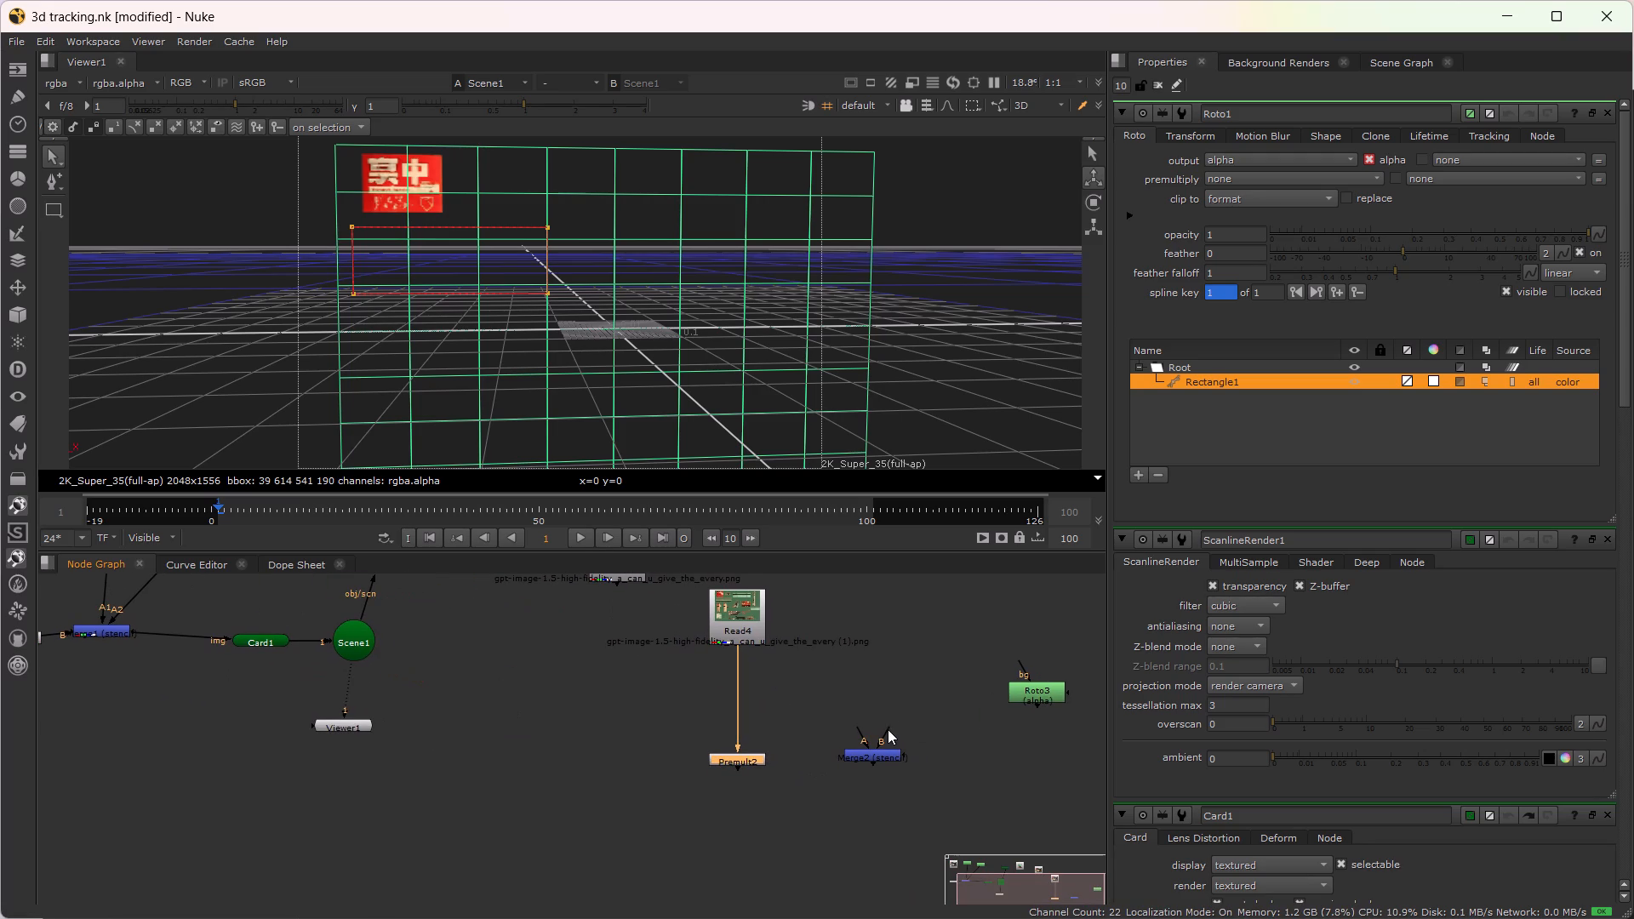
{"action": "left_click_drag", "start_coordinate": [883, 729], "coordinate": [748, 762]}
{"action": "left_click_drag", "start_coordinate": [858, 736], "coordinate": [1052, 691]}
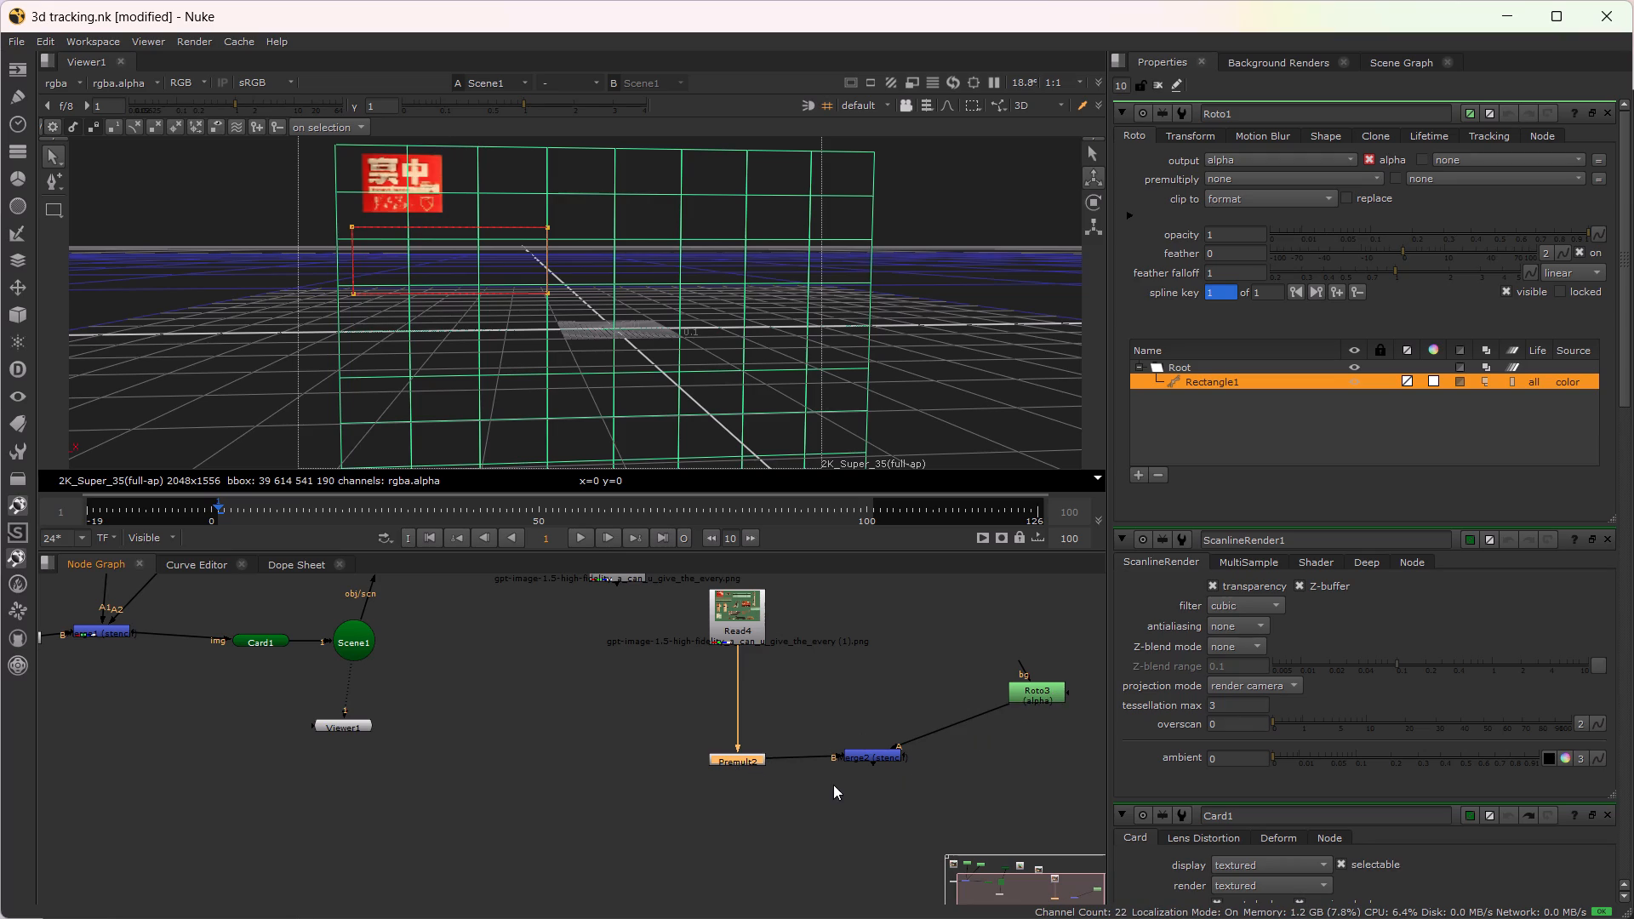
{"action": "left_click", "coordinate": [860, 761]}
{"action": "key", "text": "1"}
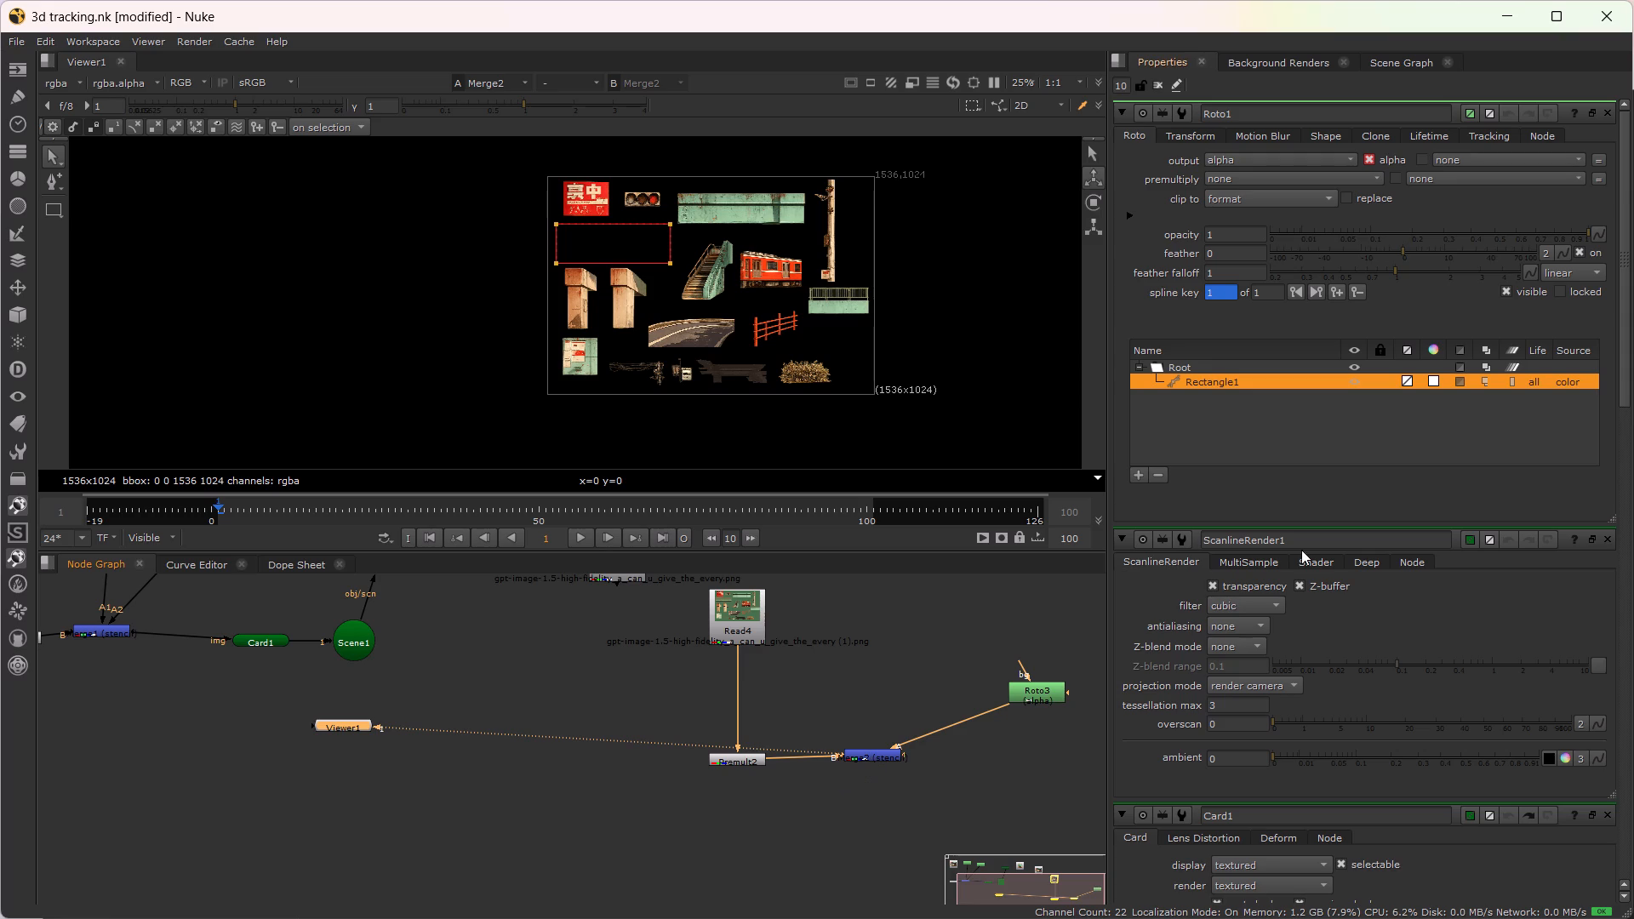
Toggle the invert setting of Roto1's Rectangle1 shape repeatedly, leaving it switched to the opposite state.
{"action": "left_click", "coordinate": [1462, 382]}
{"action": "left_click", "coordinate": [1458, 378]}
{"action": "double_click", "coordinate": [1458, 380]}
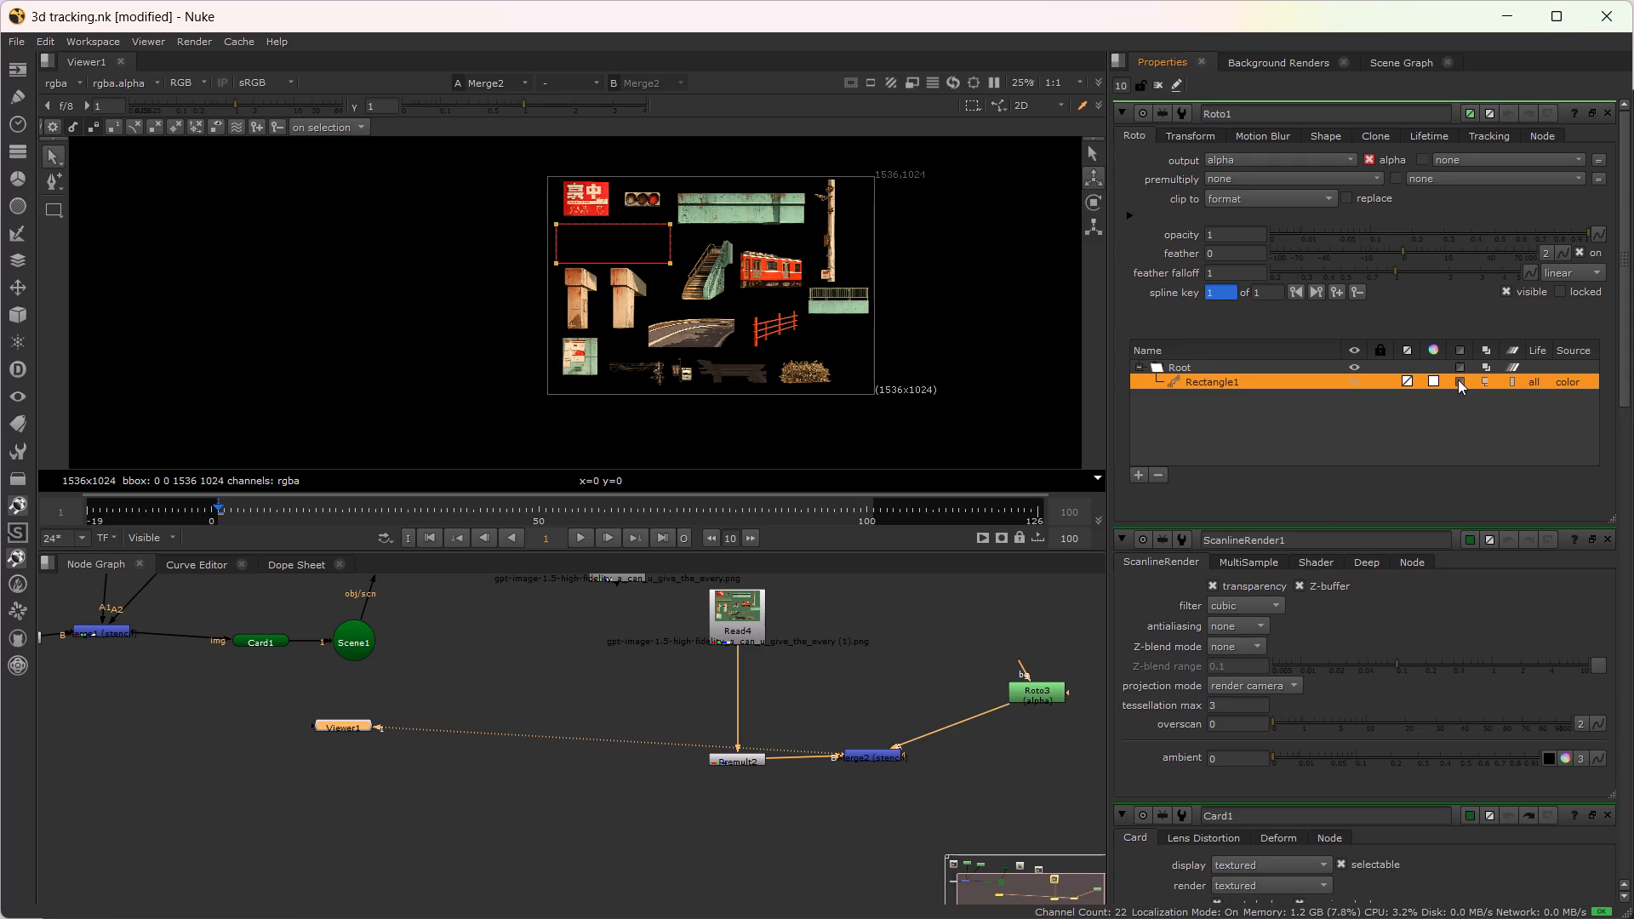
{"action": "left_click", "coordinate": [1458, 380]}
{"action": "left_click", "coordinate": [1458, 380]}
{"action": "left_click", "coordinate": [1458, 380]}
Move the Viewer1 node lower in the graph and view Merge2 in it again.
{"action": "left_click_drag", "start_coordinate": [340, 727], "coordinate": [321, 804]}
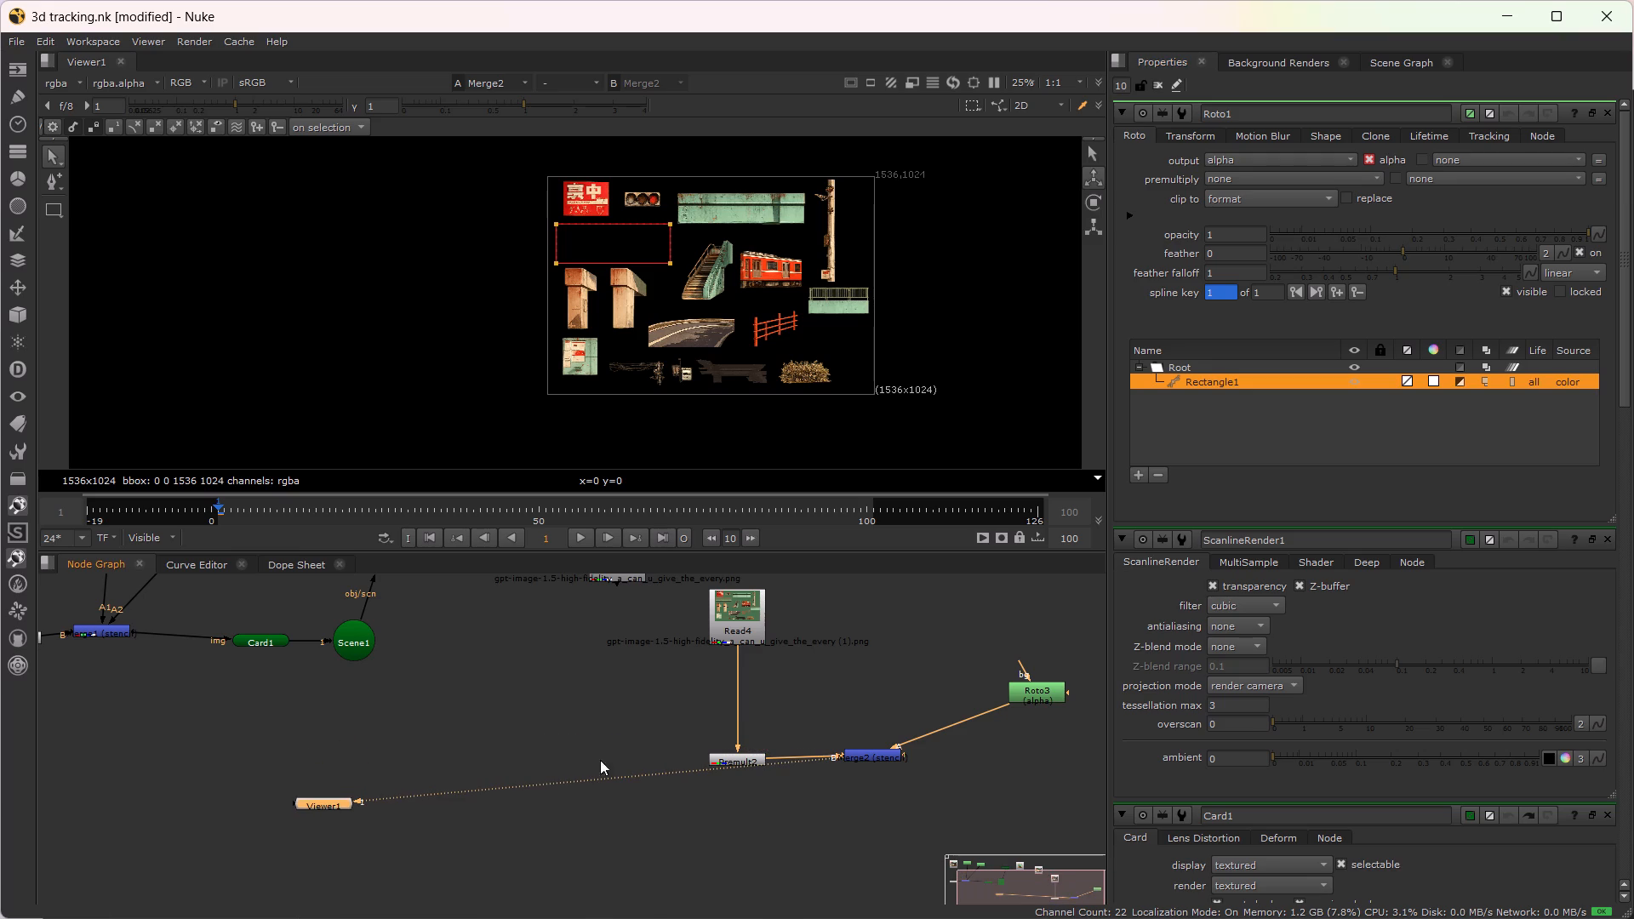
{"action": "left_click", "coordinate": [873, 753]}
{"action": "key", "text": "1"}
{"action": "key", "text": "1"}
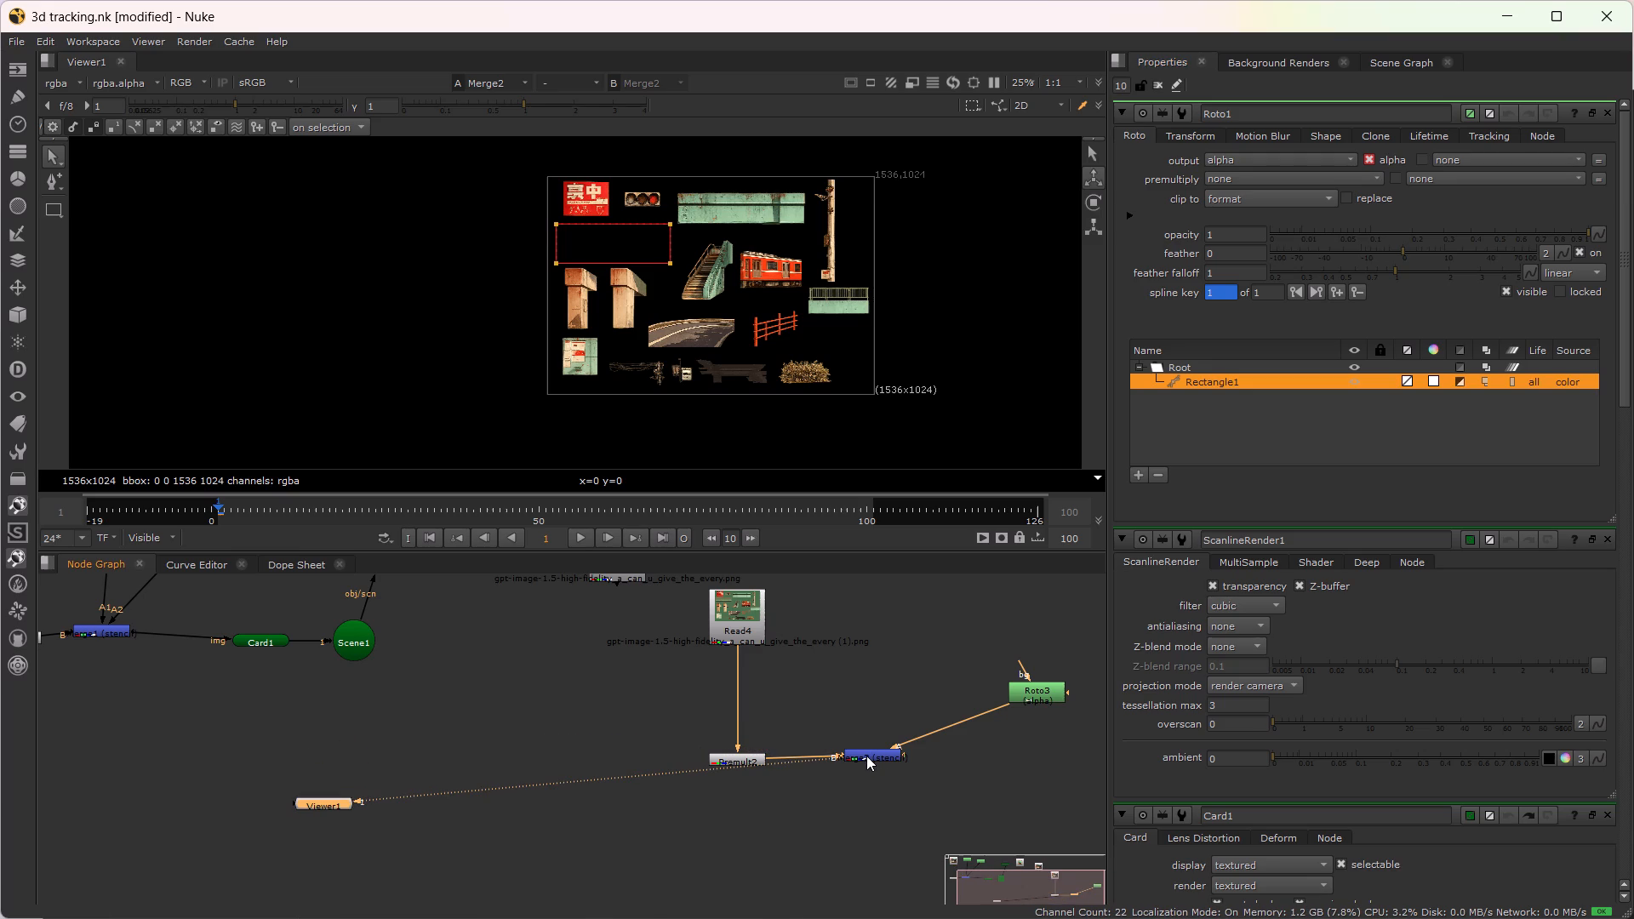
{"action": "type", "text": "21"}
{"action": "left_click", "coordinate": [866, 756]}
{"action": "key", "text": "1"}
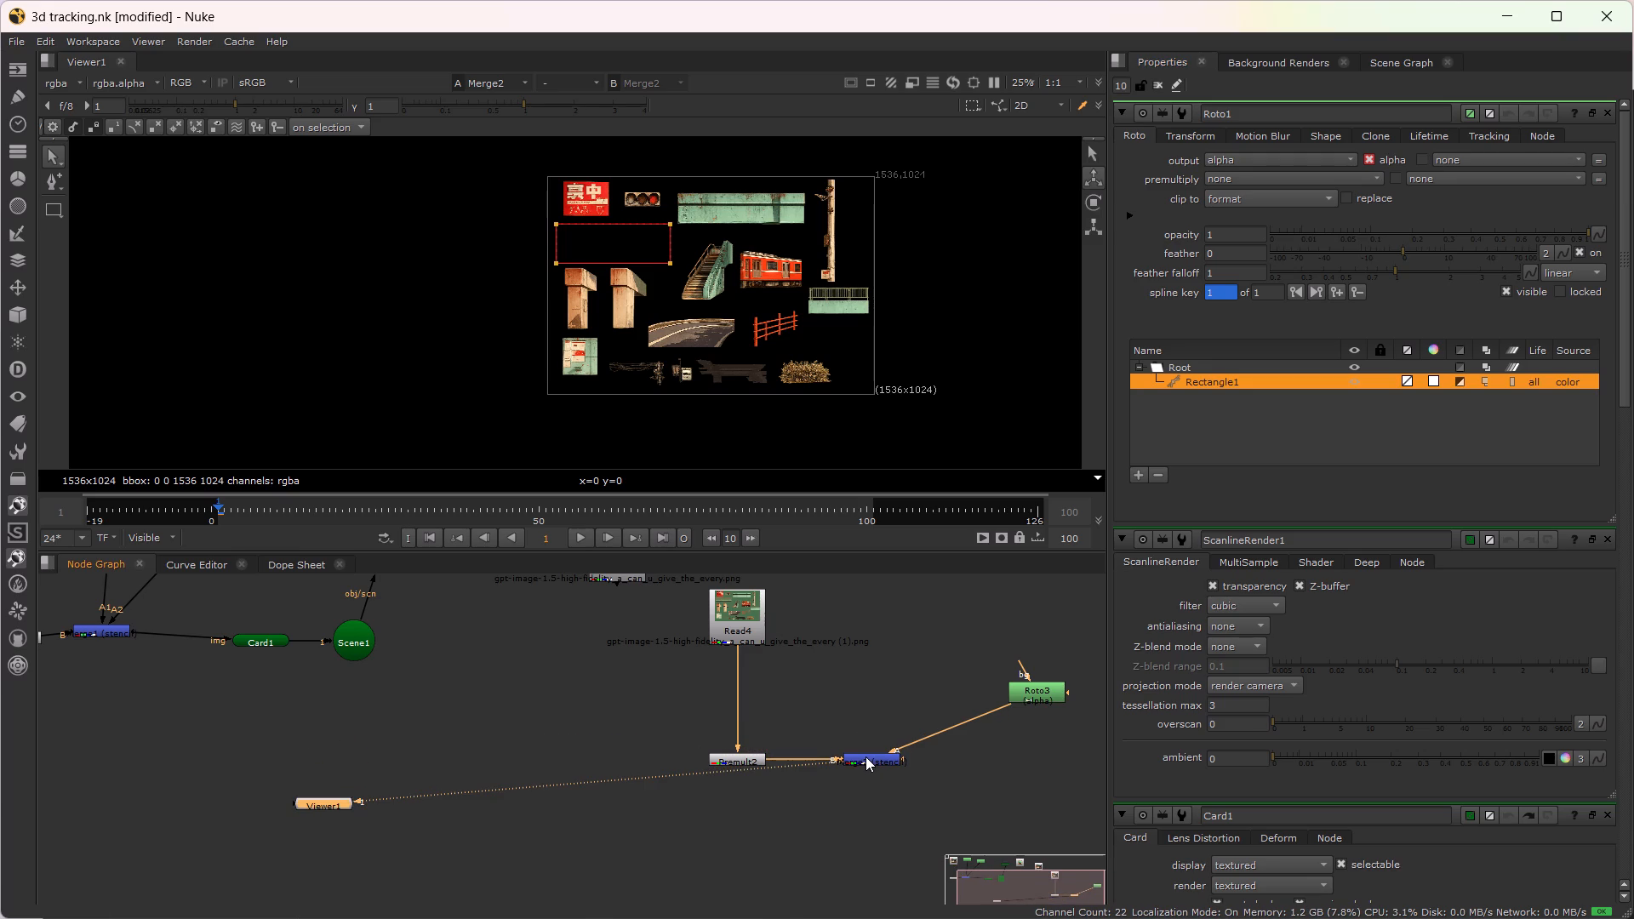
Disconnect Merge2's A input from Roto3.
{"action": "left_click_drag", "start_coordinate": [904, 742], "coordinate": [904, 720]}
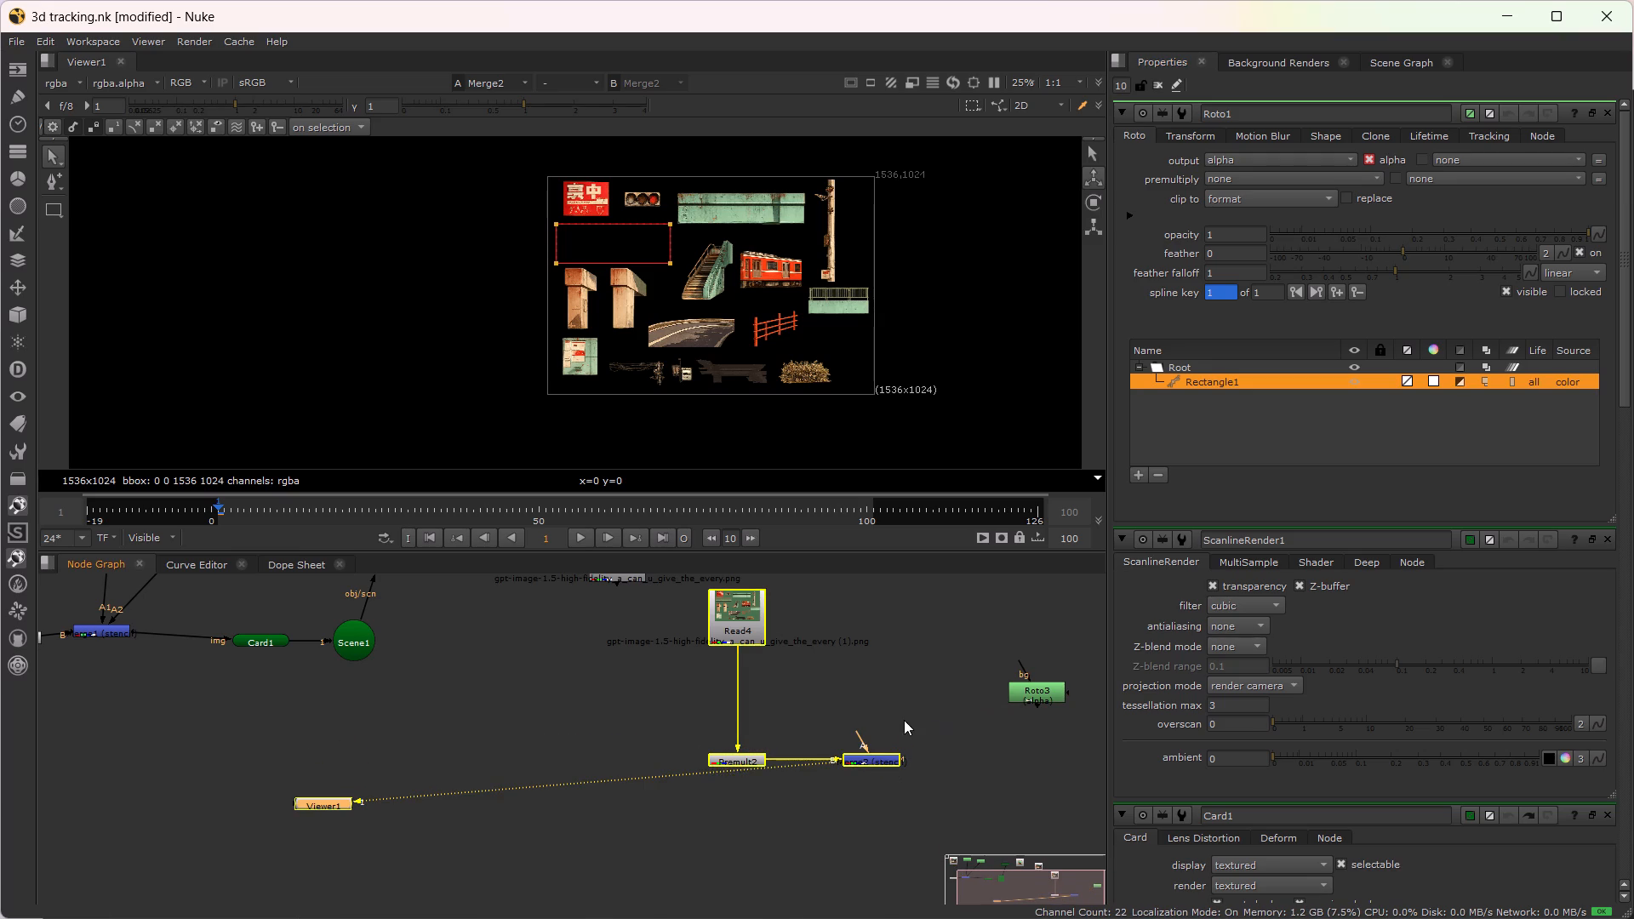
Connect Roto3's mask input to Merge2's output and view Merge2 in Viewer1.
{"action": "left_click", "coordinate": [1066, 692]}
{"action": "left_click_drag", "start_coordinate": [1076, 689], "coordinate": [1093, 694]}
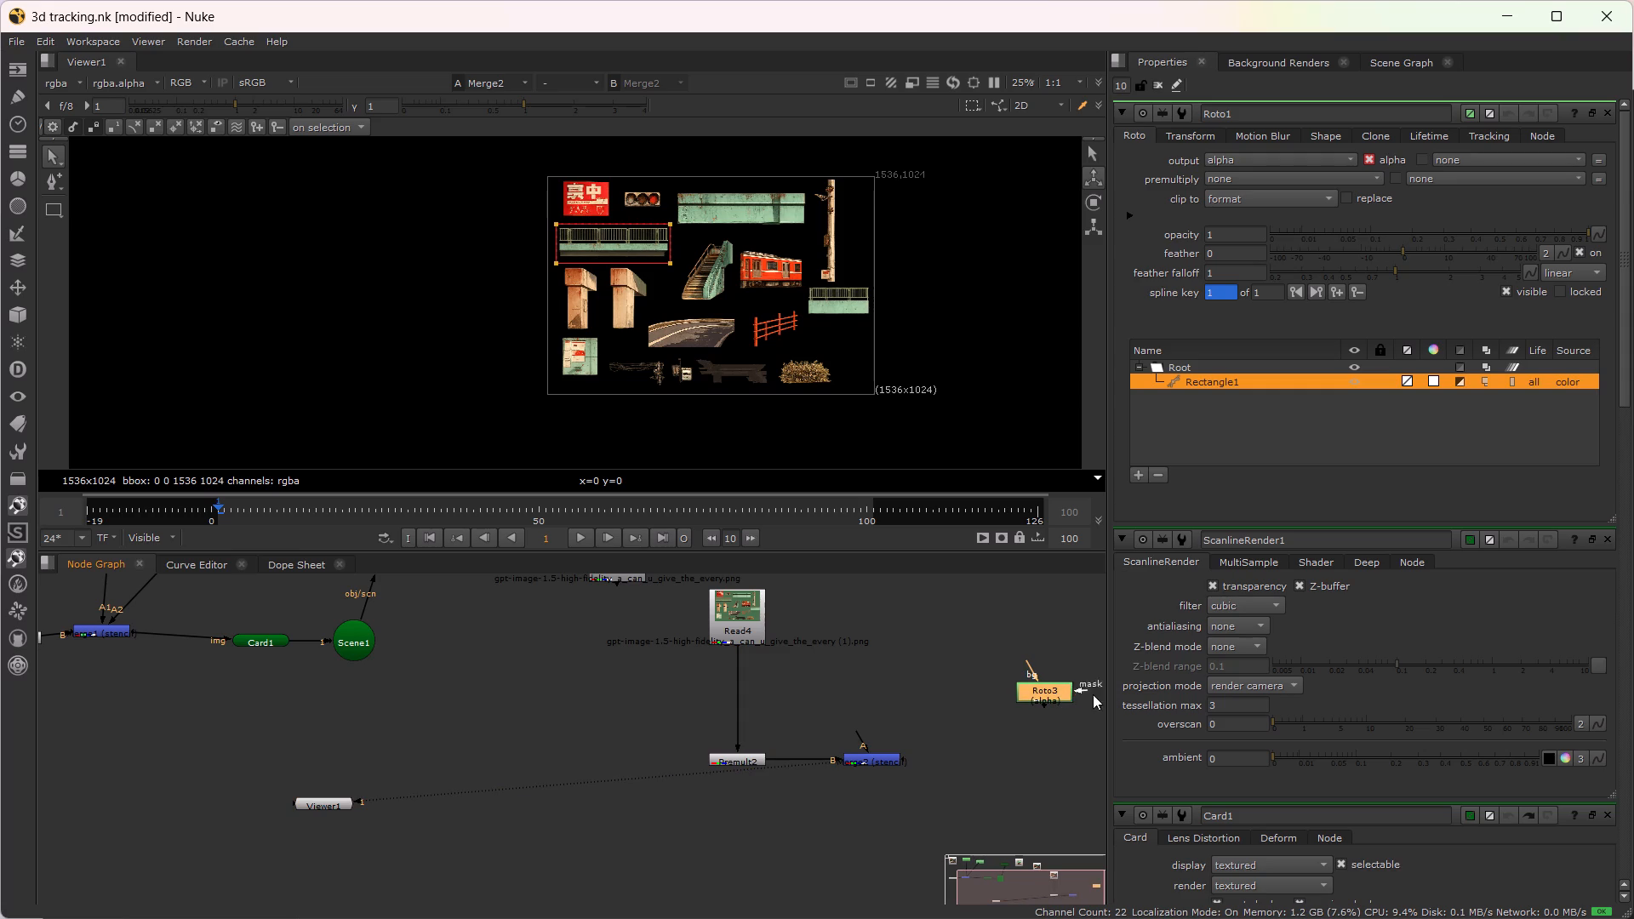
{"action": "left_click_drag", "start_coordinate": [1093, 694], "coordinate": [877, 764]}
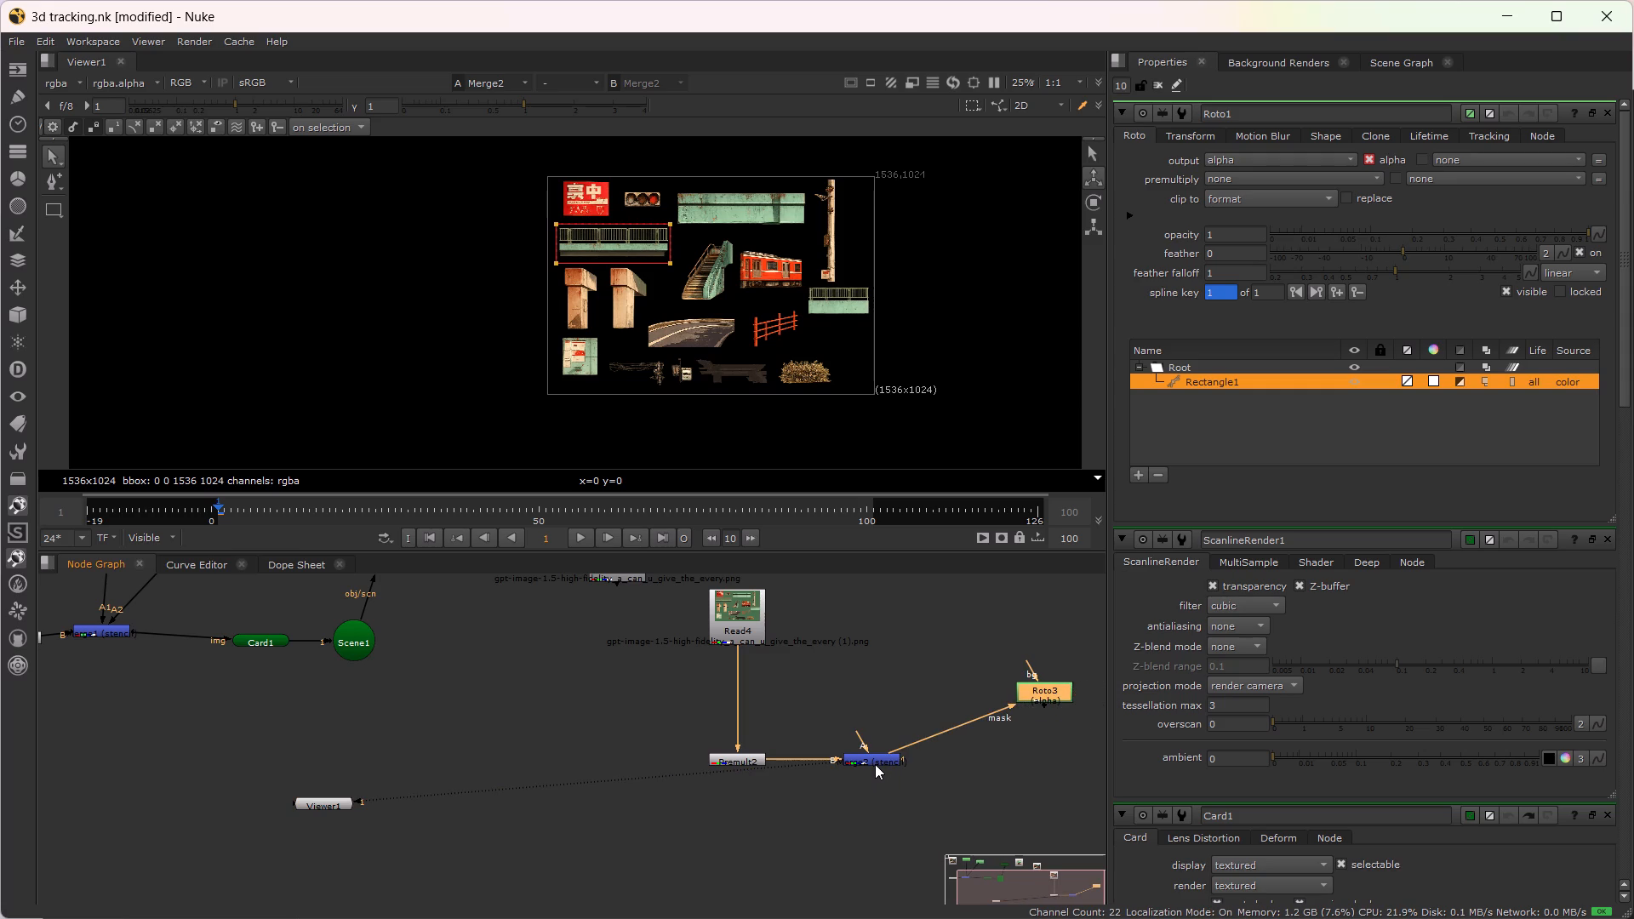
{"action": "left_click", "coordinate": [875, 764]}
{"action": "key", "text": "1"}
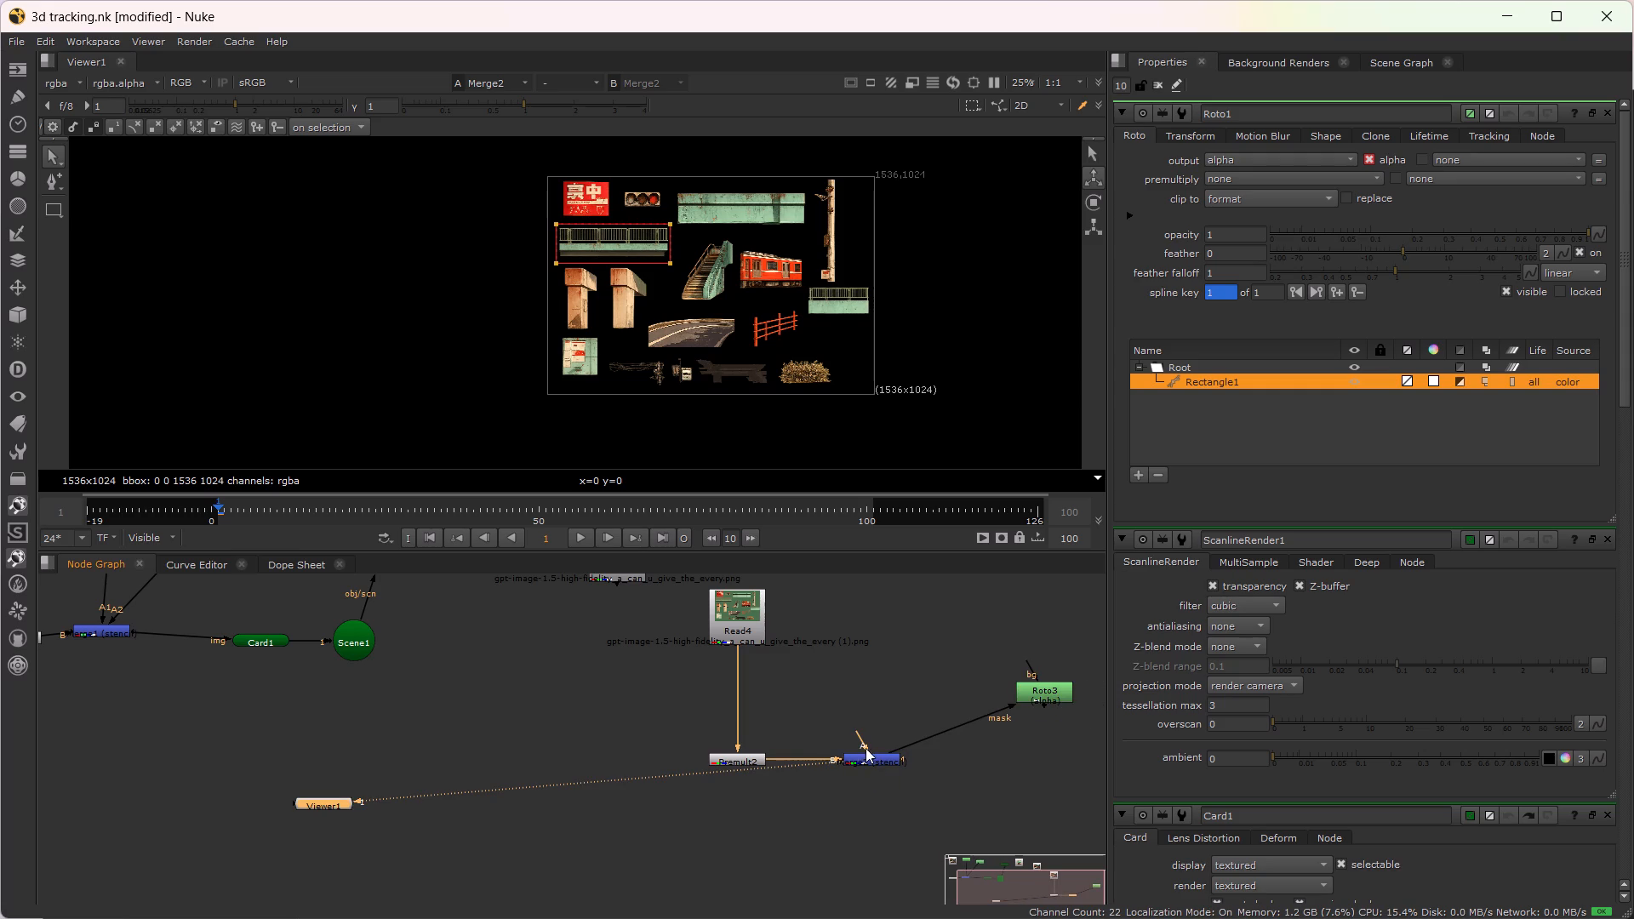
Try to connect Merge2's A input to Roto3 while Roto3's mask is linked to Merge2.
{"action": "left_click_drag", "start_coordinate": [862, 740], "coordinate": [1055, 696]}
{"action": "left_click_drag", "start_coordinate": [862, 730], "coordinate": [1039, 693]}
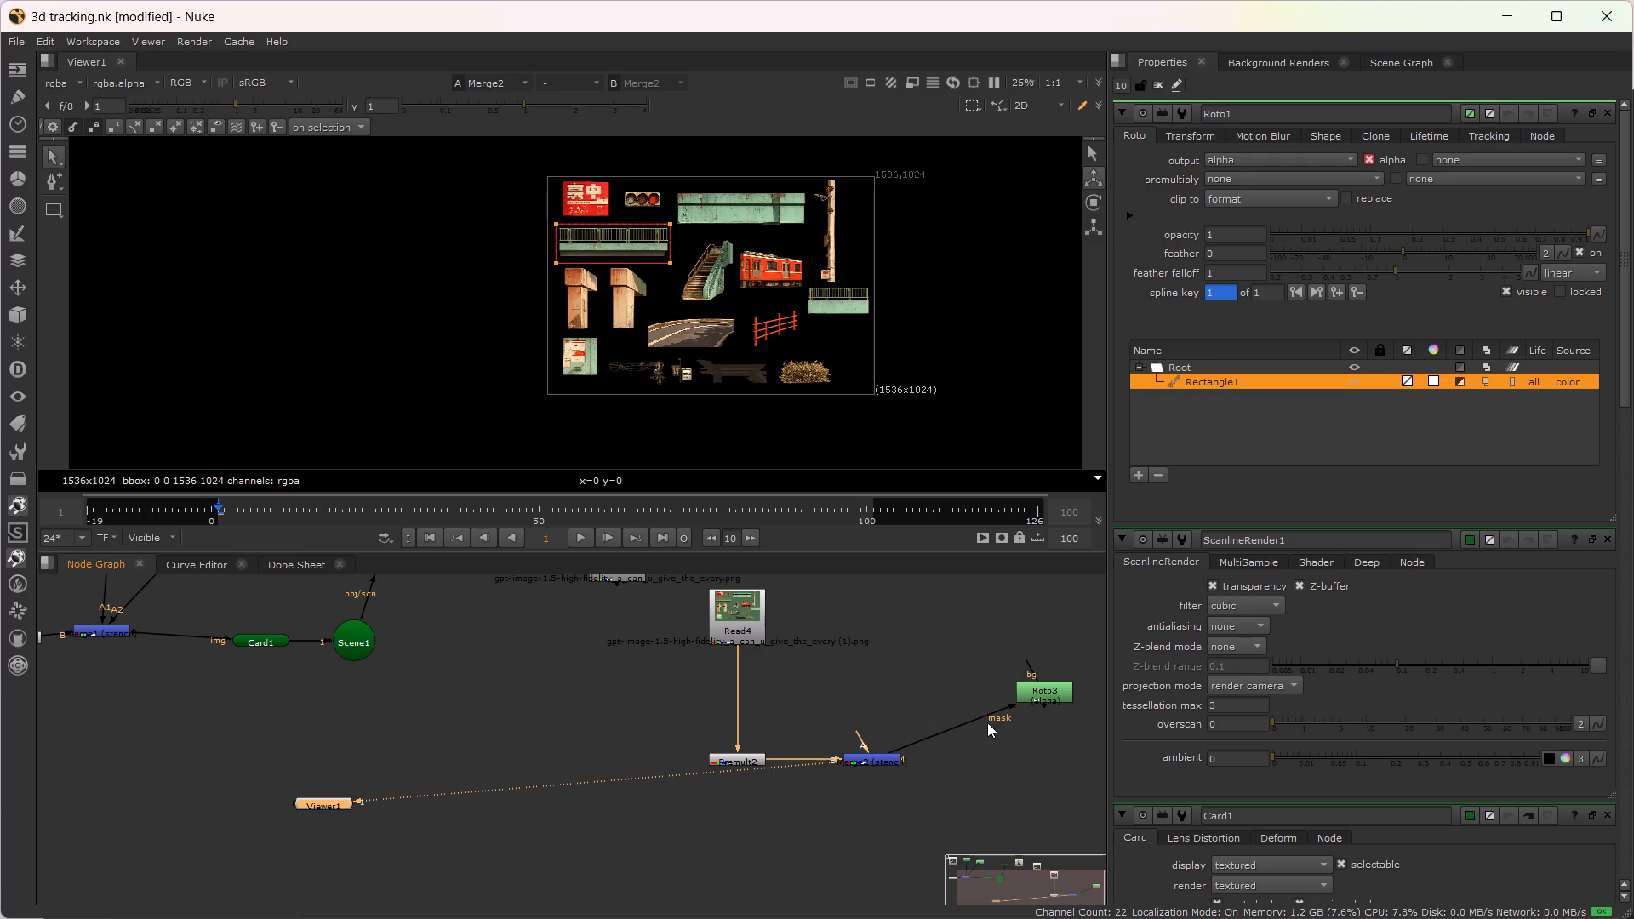
Swap Merge2's A and B inputs repeatedly, ending with the two inputs exchanged.
{"action": "left_click_drag", "start_coordinate": [854, 750], "coordinate": [820, 719], "text": "alt"}
{"action": "left_click", "coordinate": [831, 725]}
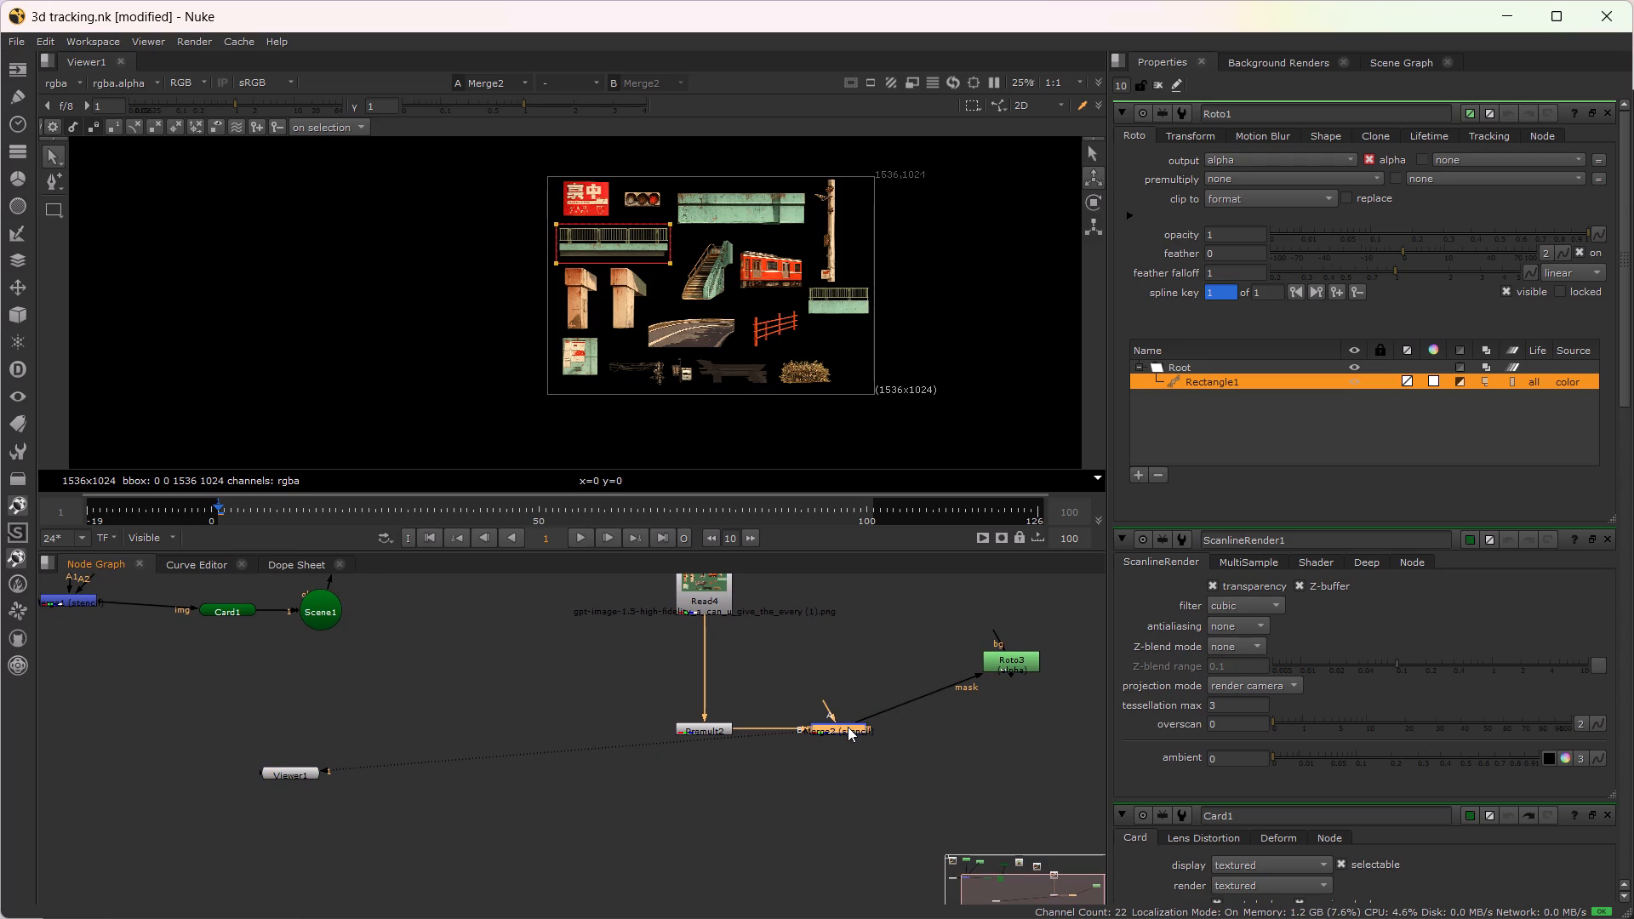
{"action": "key", "text": "shift+x"}
{"action": "key", "text": "shift+x"}
{"action": "key", "text": "shift+x"}
{"action": "type", "text": "XX"}
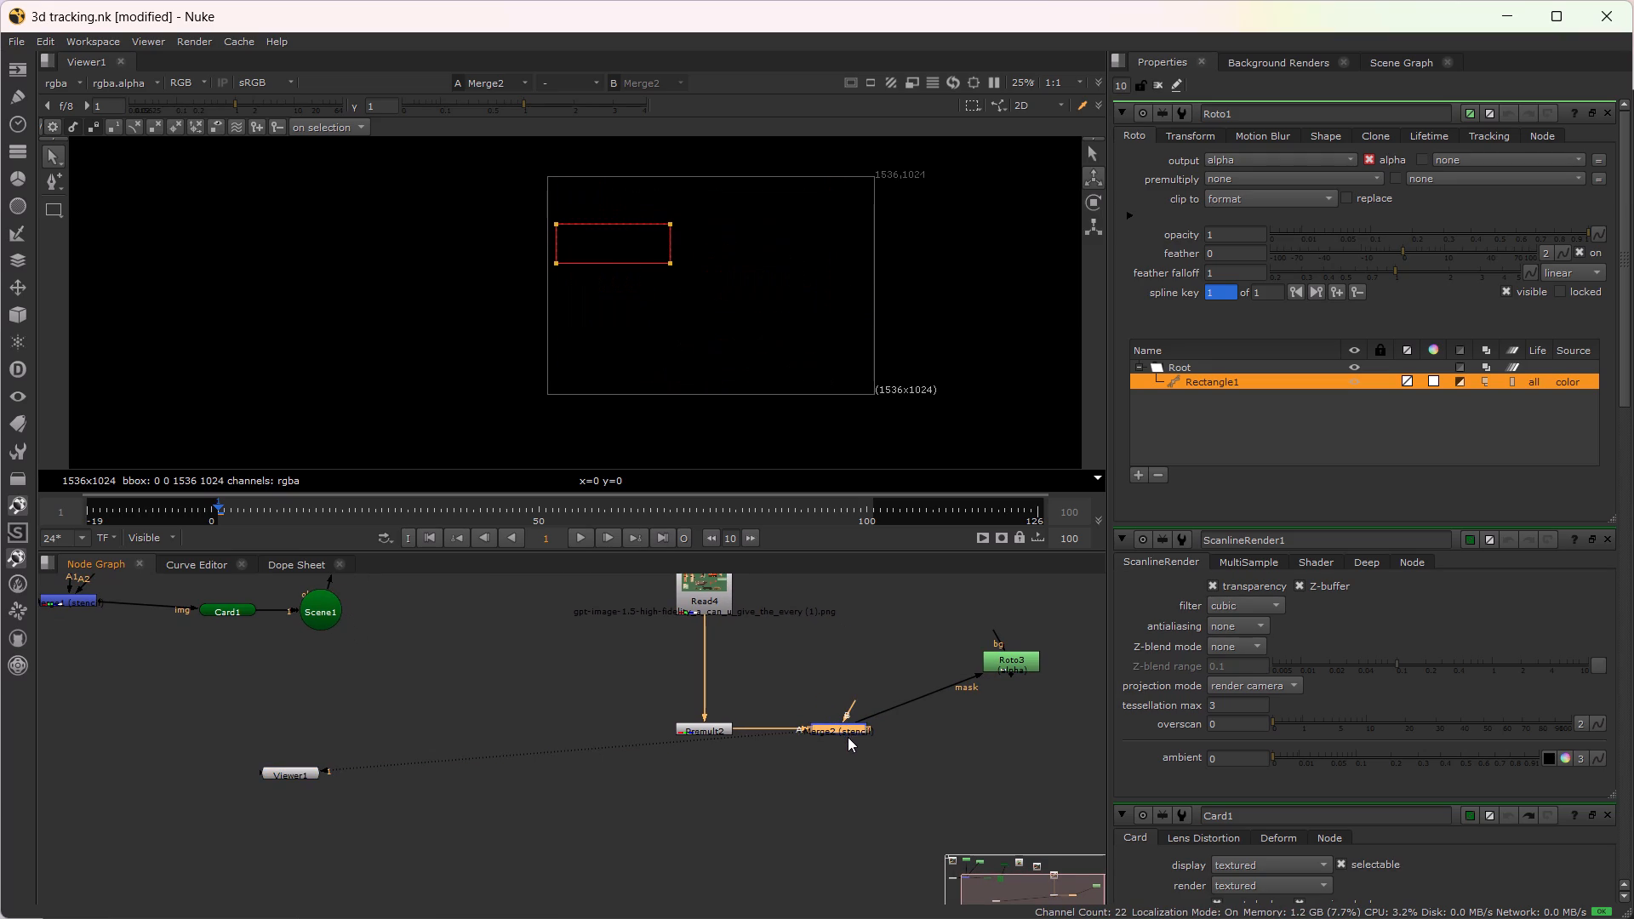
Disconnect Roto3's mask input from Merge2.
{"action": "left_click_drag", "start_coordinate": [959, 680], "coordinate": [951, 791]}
Connect Merge2's free input to Roto3 and swap the A and B inputs so that Premult2 feeds B.
{"action": "left_click_drag", "start_coordinate": [852, 700], "coordinate": [1010, 667]}
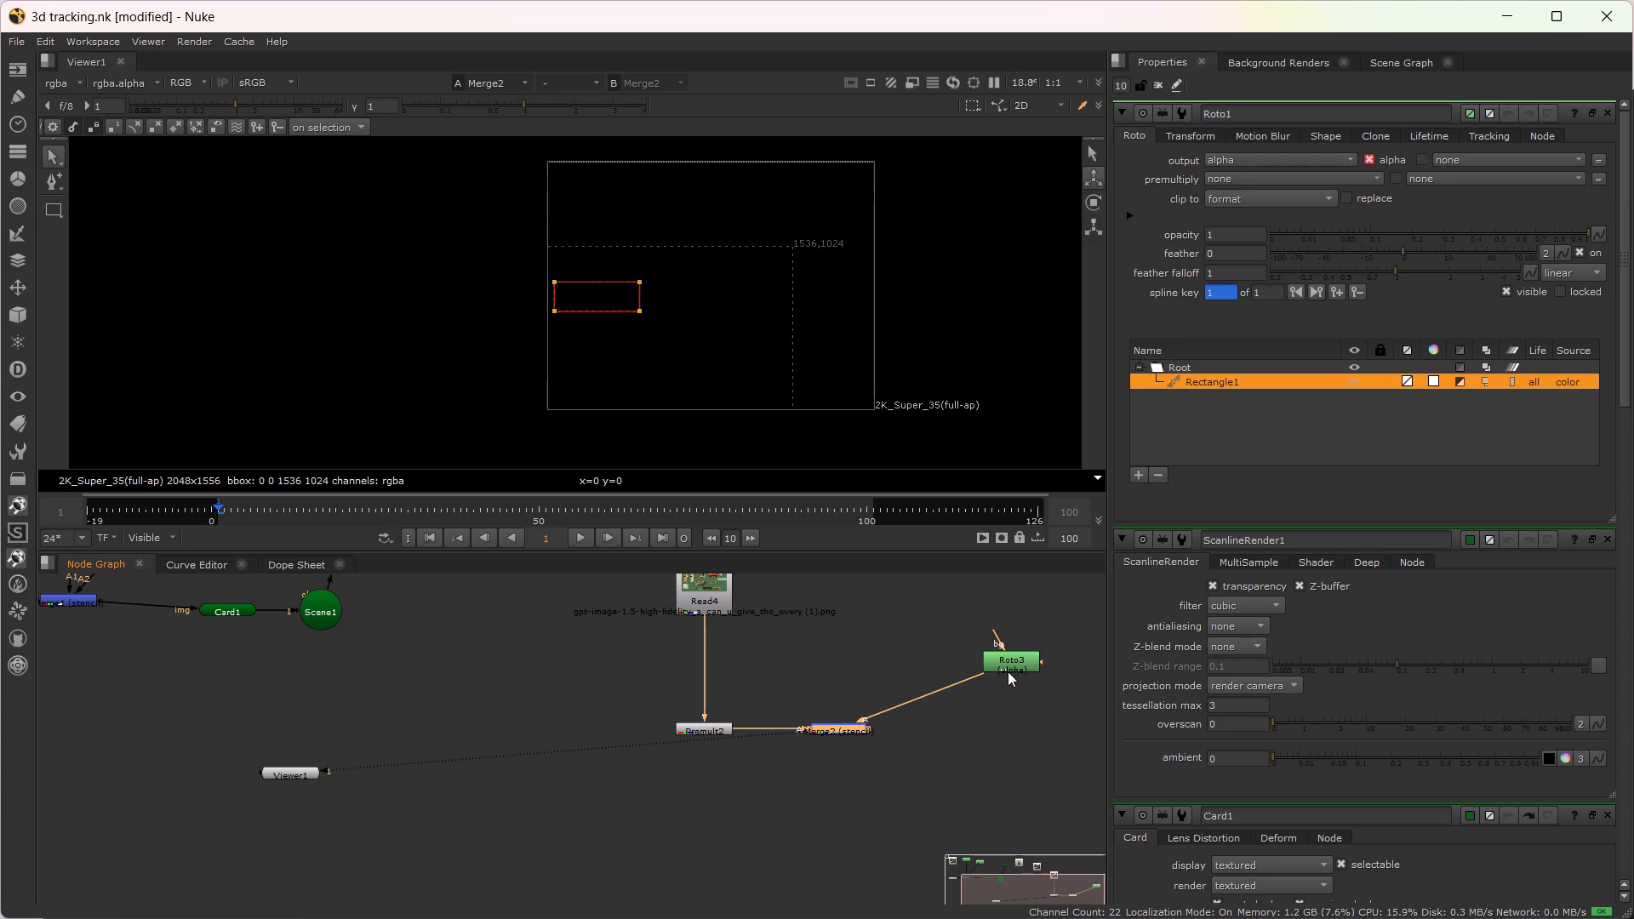
{"action": "key", "text": "shift+x"}
{"action": "type", "text": "XX"}
Open Merge2's properties.
{"action": "double_click", "coordinate": [830, 728]}
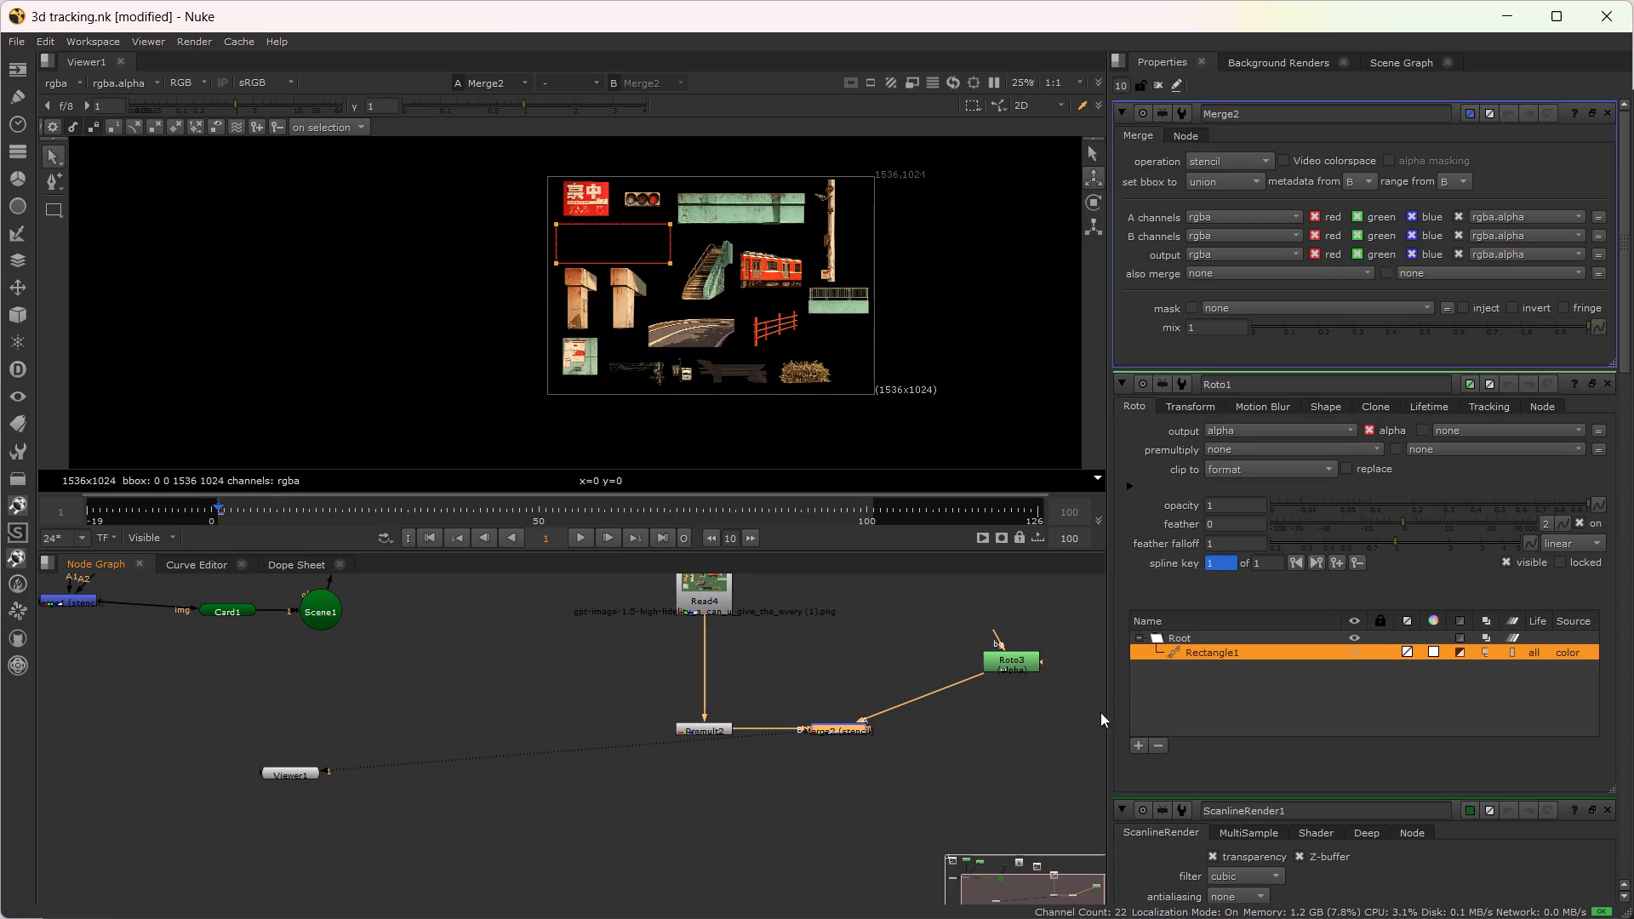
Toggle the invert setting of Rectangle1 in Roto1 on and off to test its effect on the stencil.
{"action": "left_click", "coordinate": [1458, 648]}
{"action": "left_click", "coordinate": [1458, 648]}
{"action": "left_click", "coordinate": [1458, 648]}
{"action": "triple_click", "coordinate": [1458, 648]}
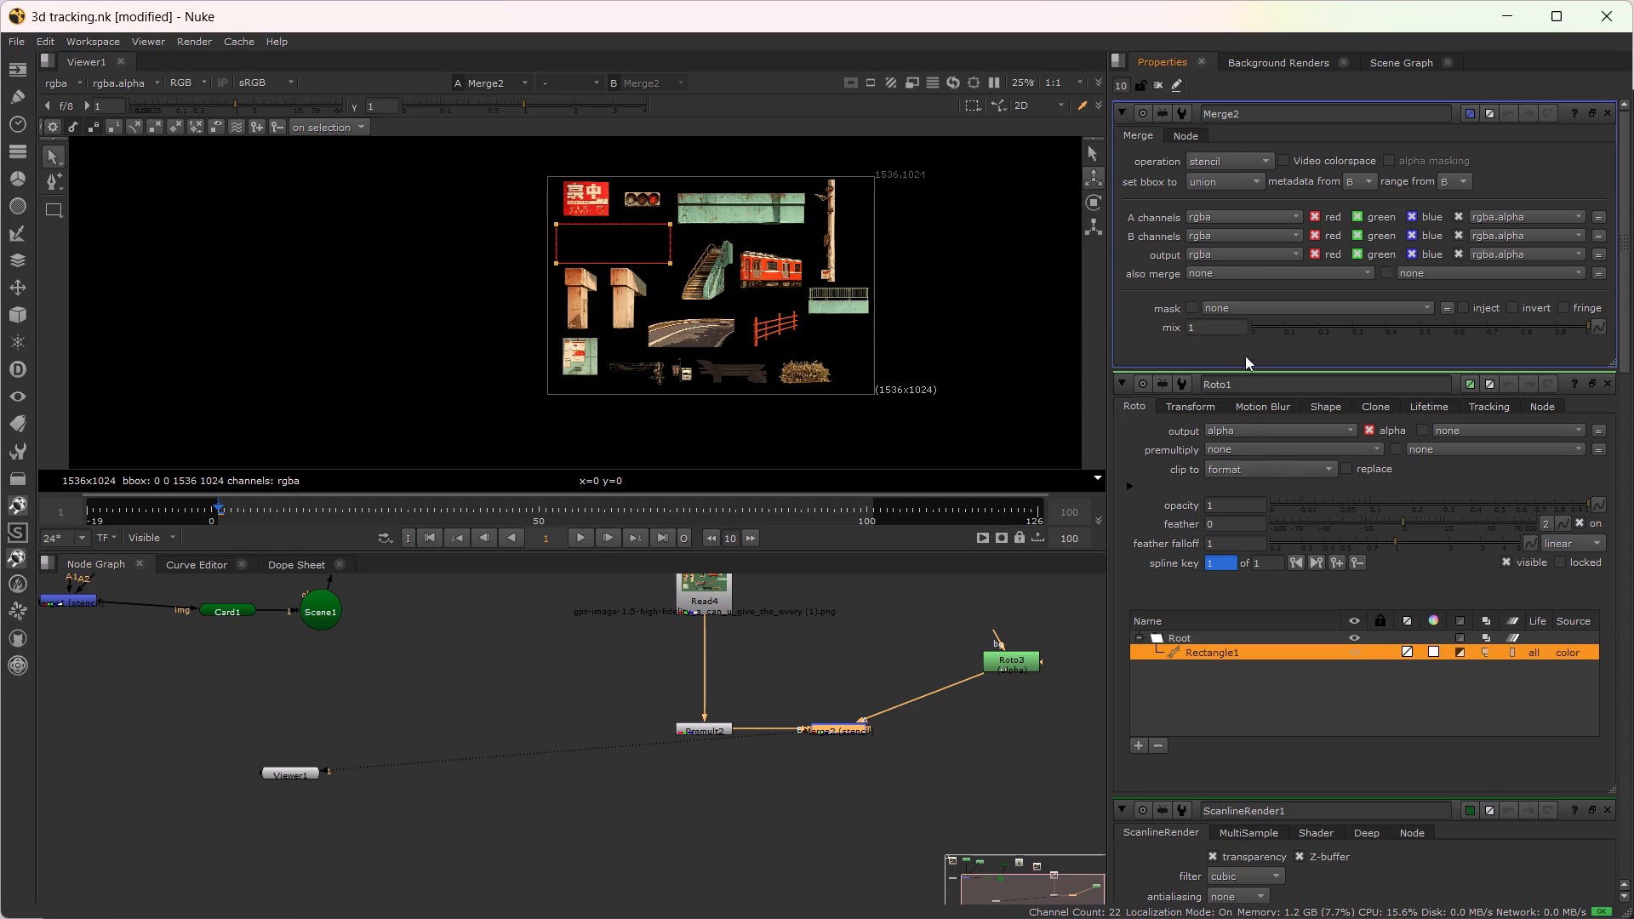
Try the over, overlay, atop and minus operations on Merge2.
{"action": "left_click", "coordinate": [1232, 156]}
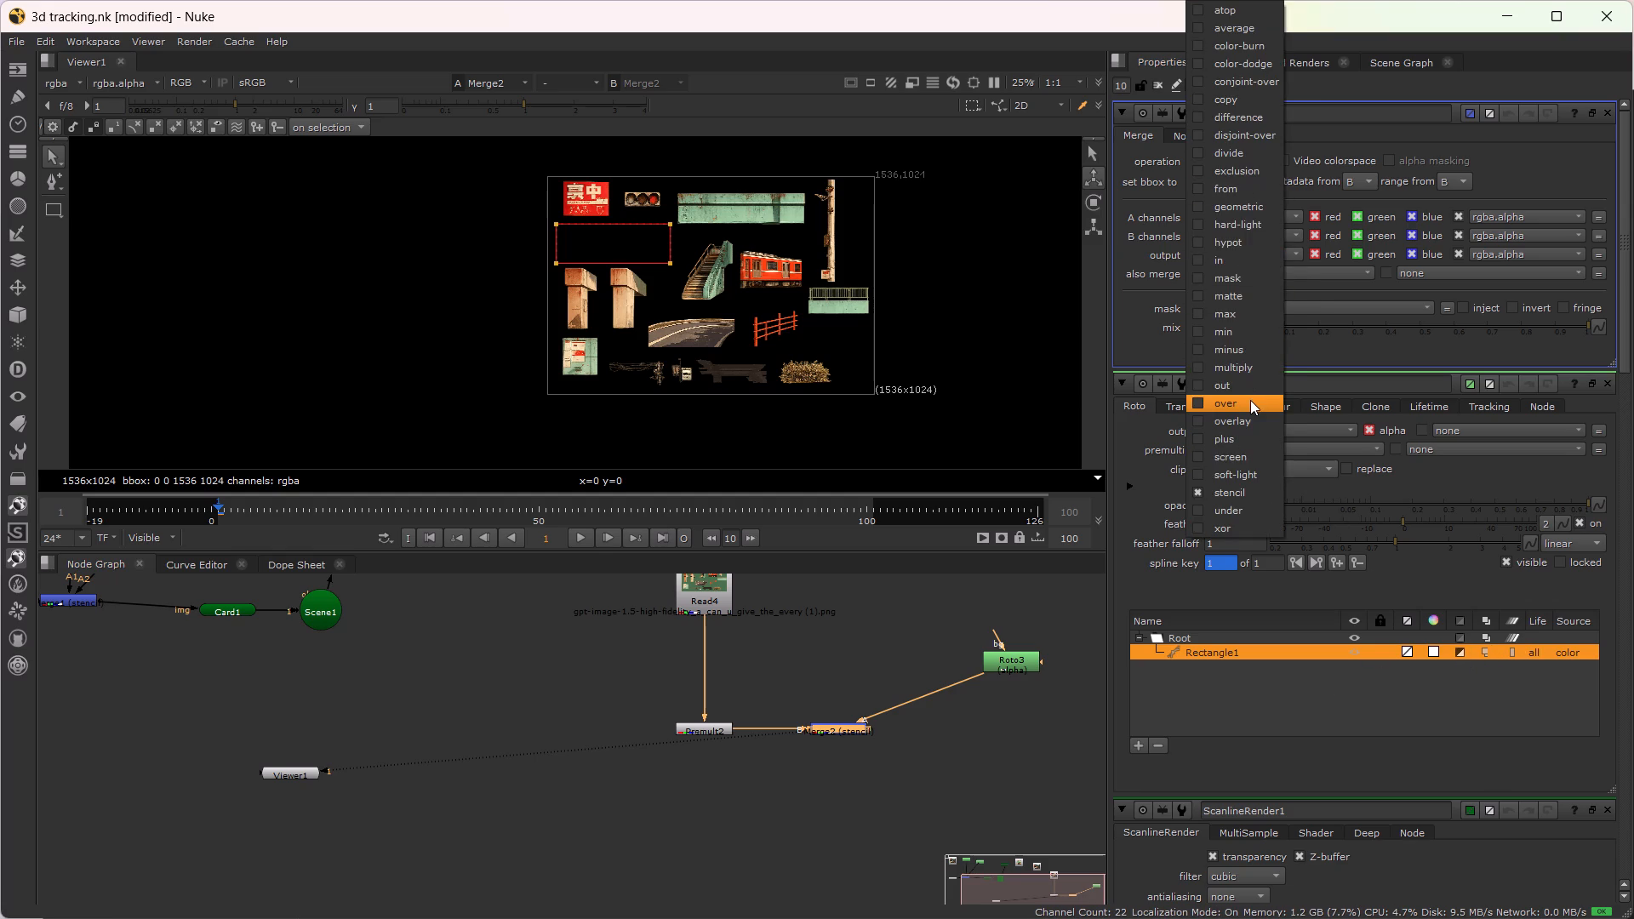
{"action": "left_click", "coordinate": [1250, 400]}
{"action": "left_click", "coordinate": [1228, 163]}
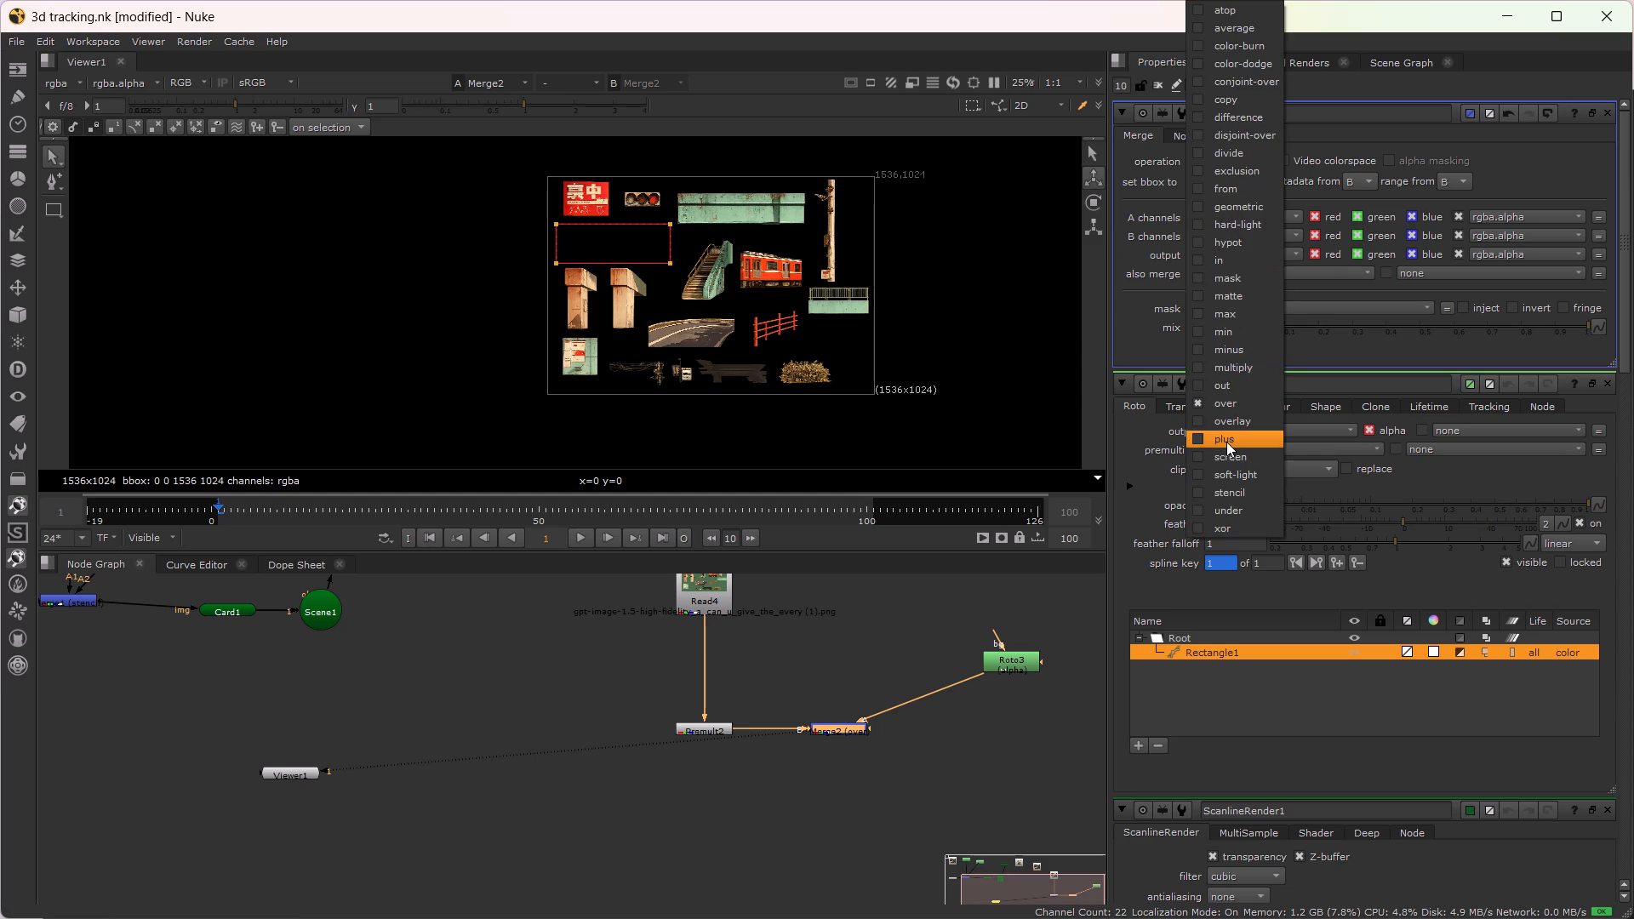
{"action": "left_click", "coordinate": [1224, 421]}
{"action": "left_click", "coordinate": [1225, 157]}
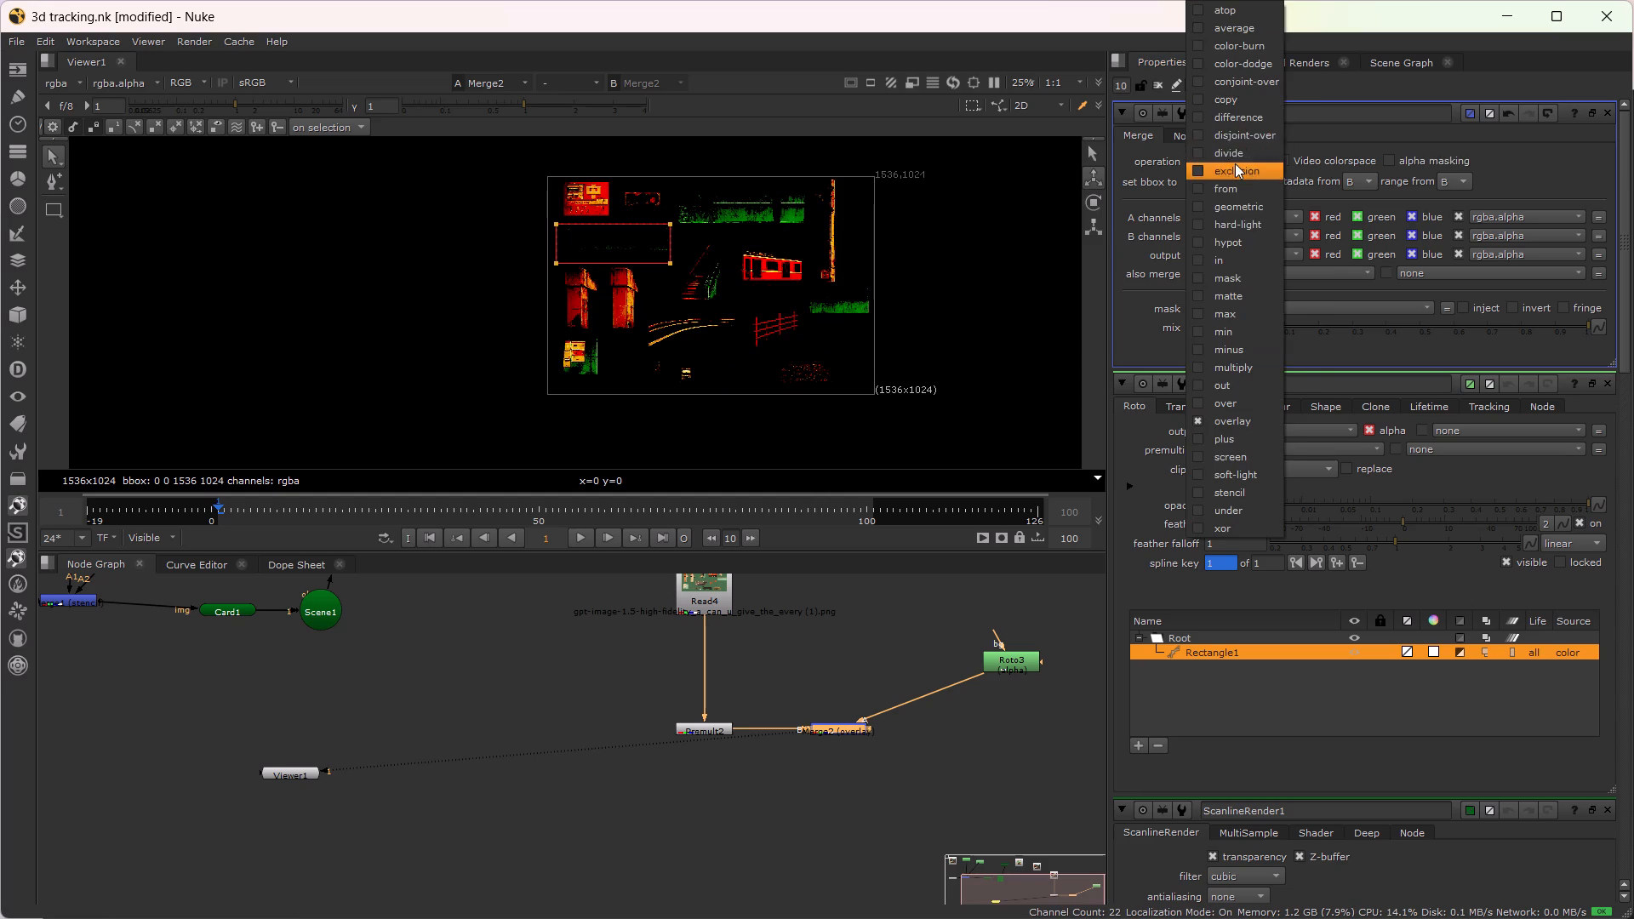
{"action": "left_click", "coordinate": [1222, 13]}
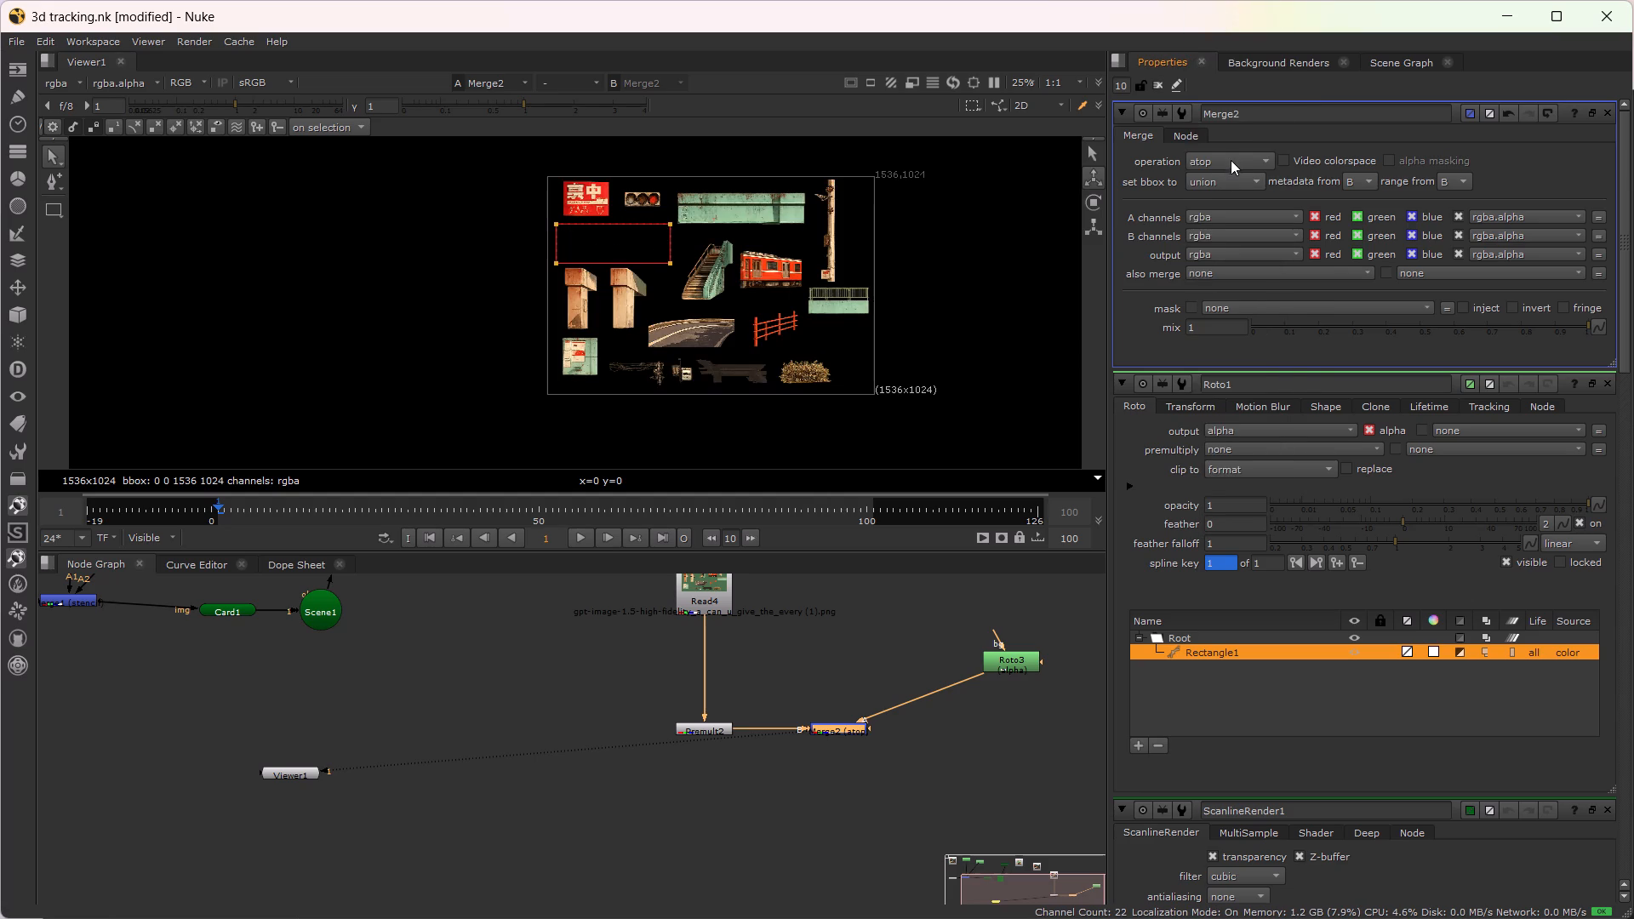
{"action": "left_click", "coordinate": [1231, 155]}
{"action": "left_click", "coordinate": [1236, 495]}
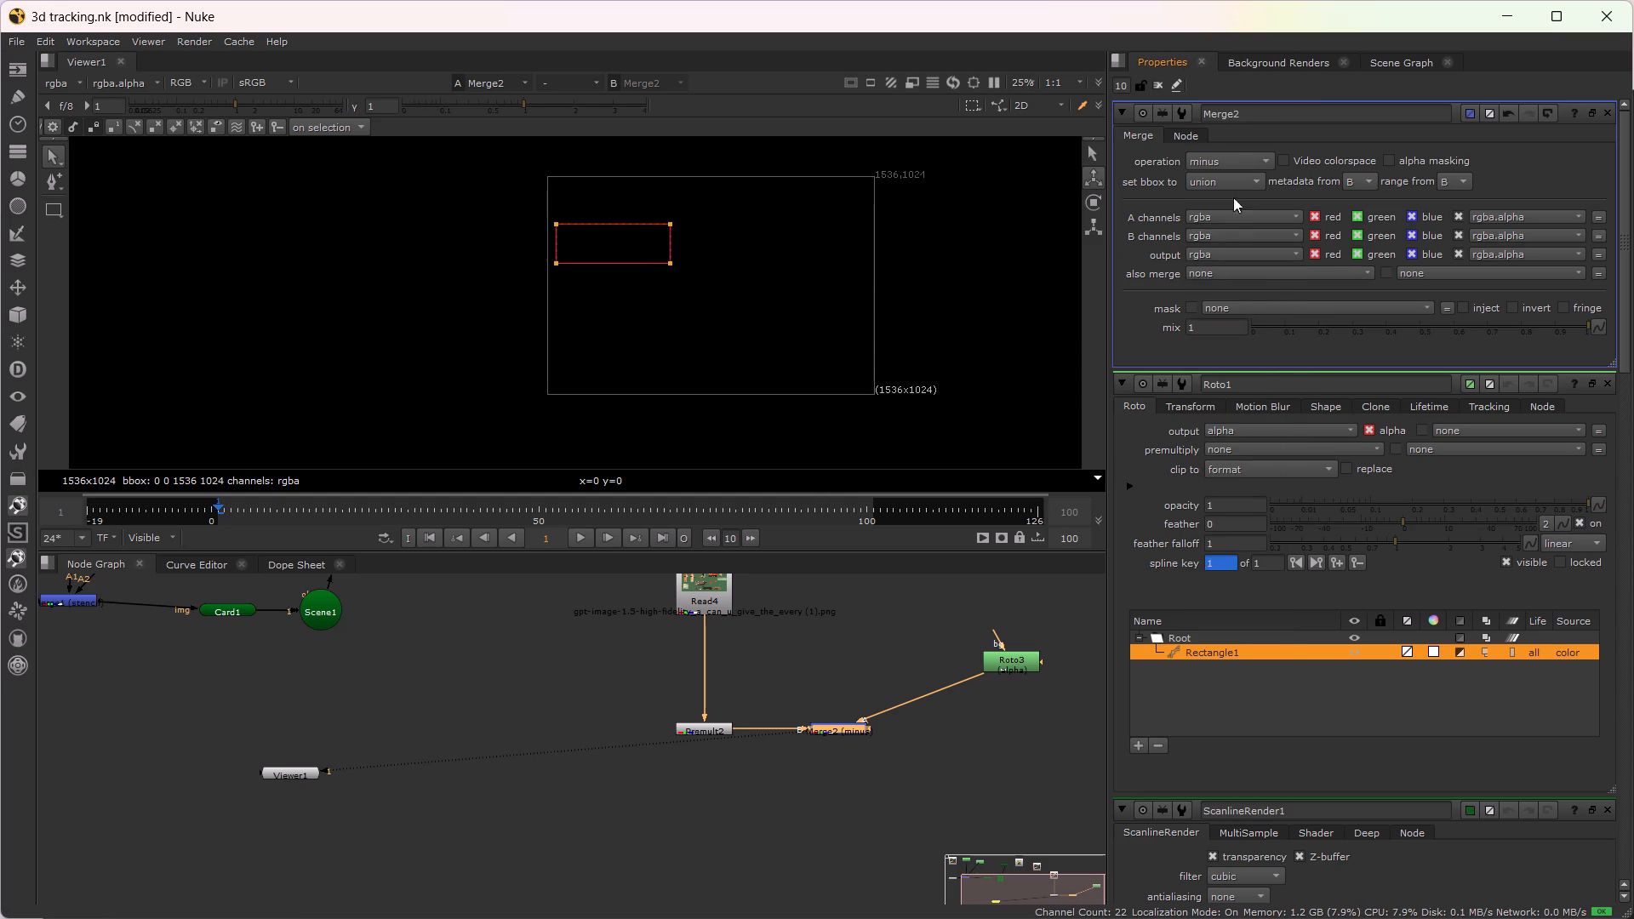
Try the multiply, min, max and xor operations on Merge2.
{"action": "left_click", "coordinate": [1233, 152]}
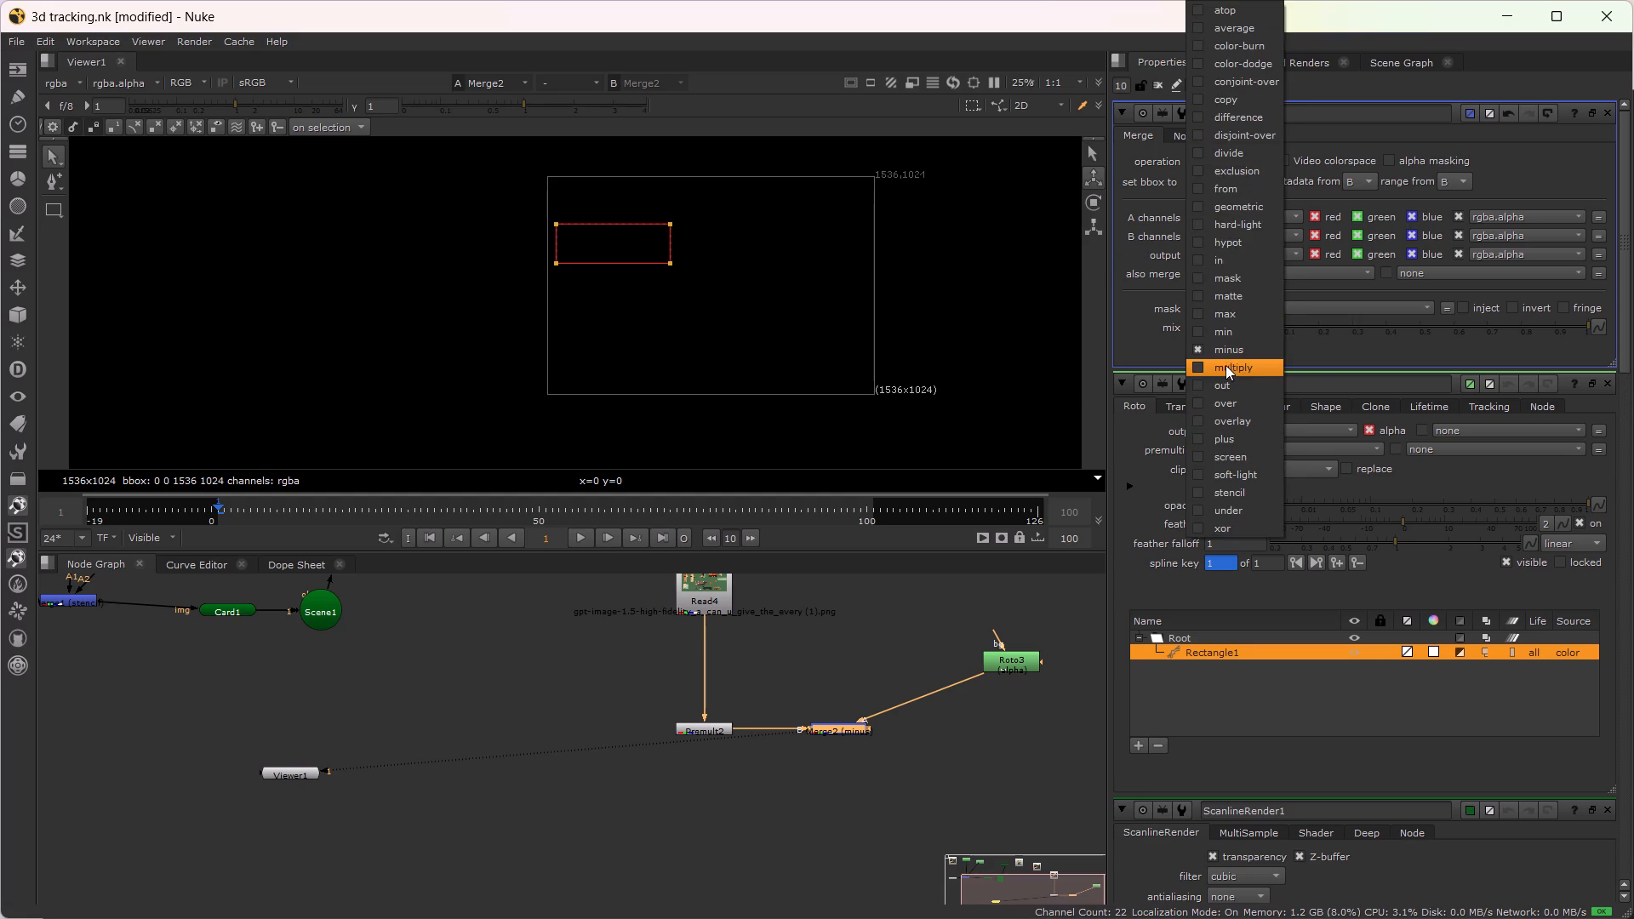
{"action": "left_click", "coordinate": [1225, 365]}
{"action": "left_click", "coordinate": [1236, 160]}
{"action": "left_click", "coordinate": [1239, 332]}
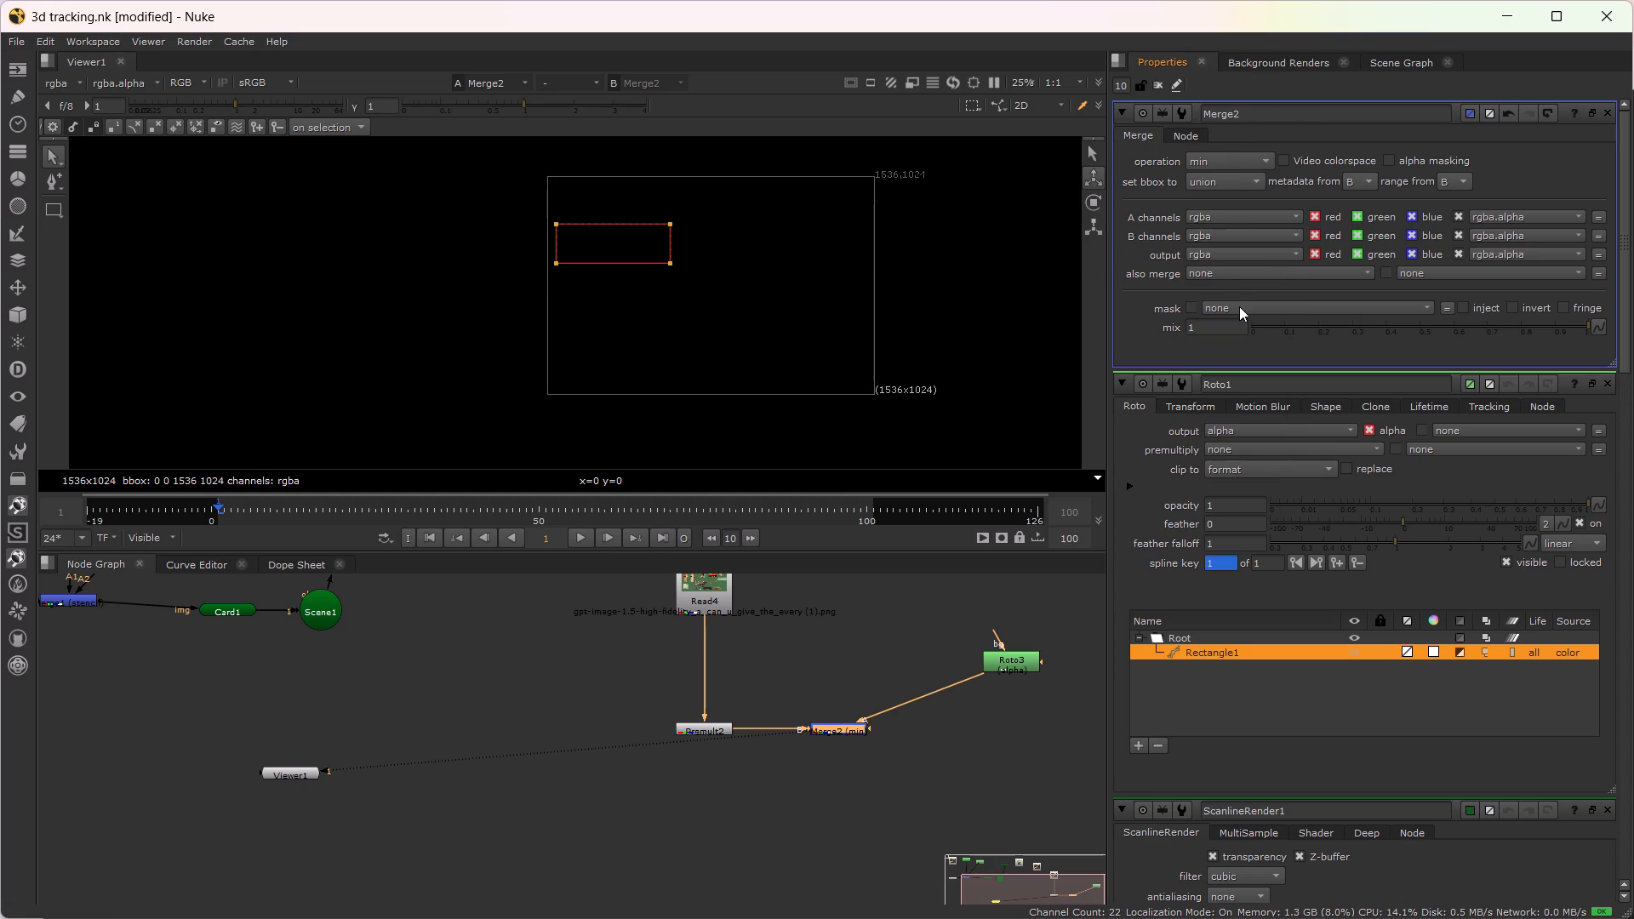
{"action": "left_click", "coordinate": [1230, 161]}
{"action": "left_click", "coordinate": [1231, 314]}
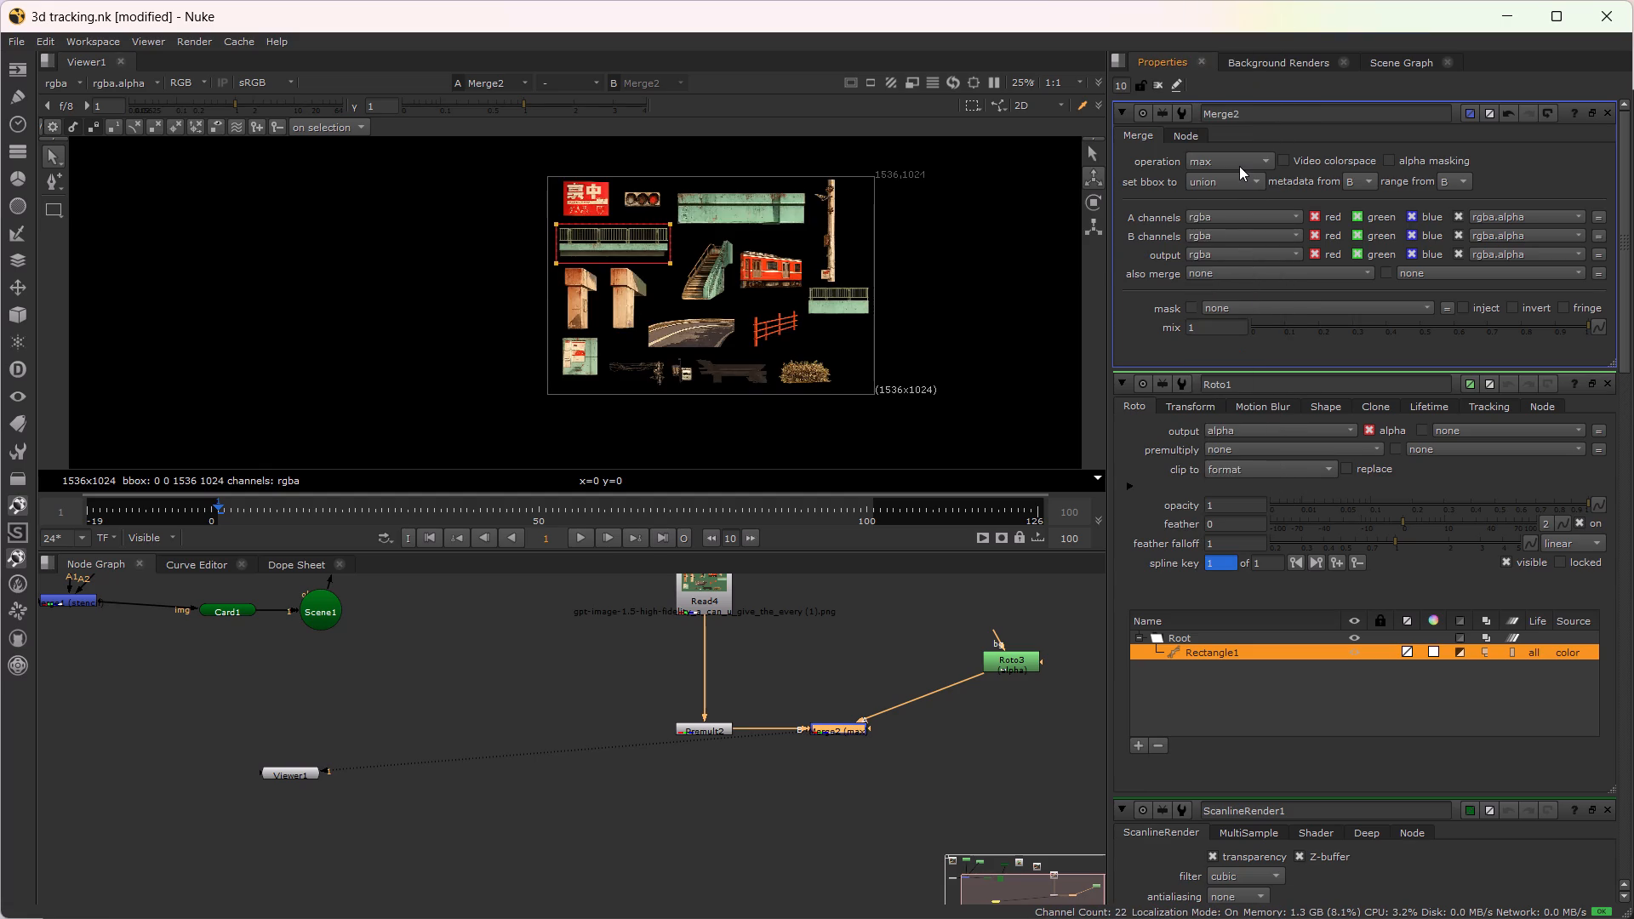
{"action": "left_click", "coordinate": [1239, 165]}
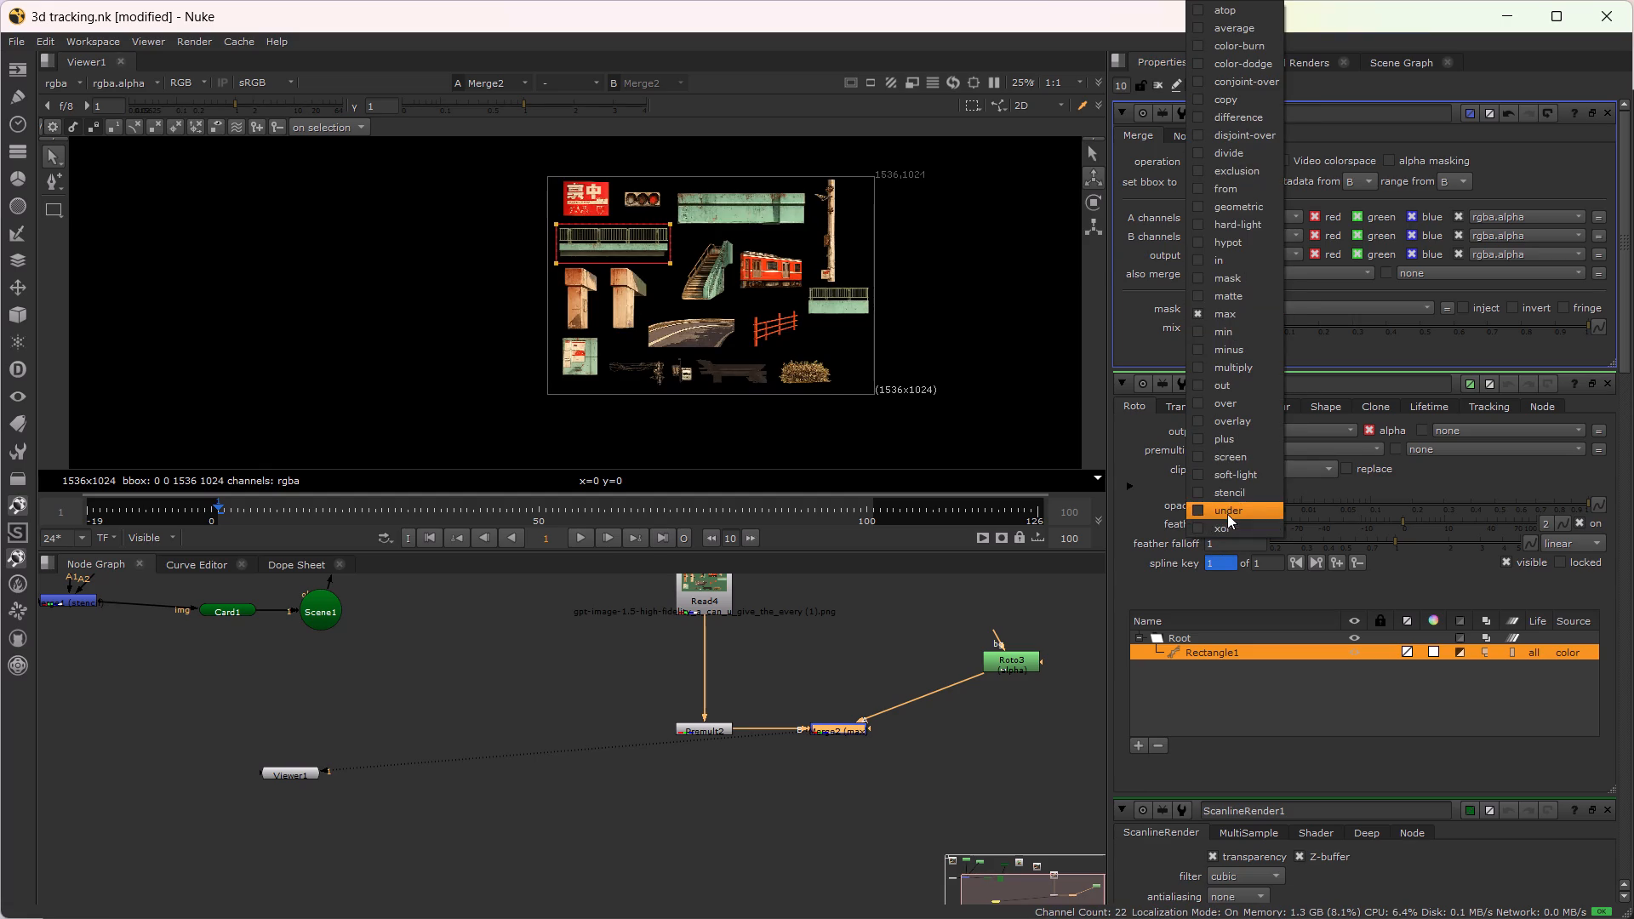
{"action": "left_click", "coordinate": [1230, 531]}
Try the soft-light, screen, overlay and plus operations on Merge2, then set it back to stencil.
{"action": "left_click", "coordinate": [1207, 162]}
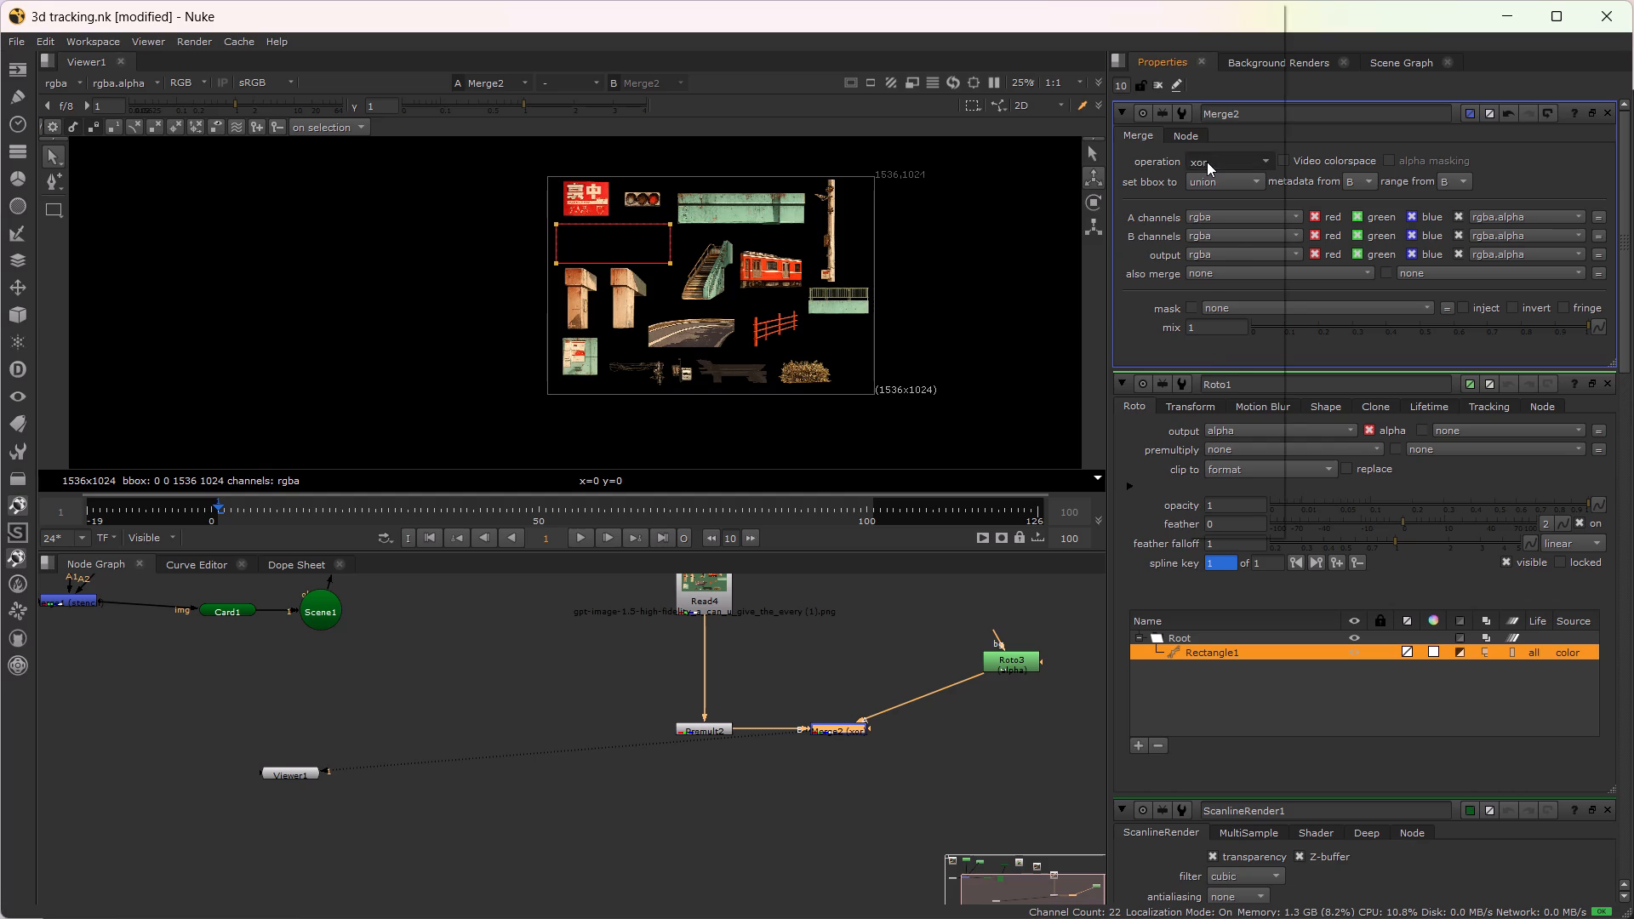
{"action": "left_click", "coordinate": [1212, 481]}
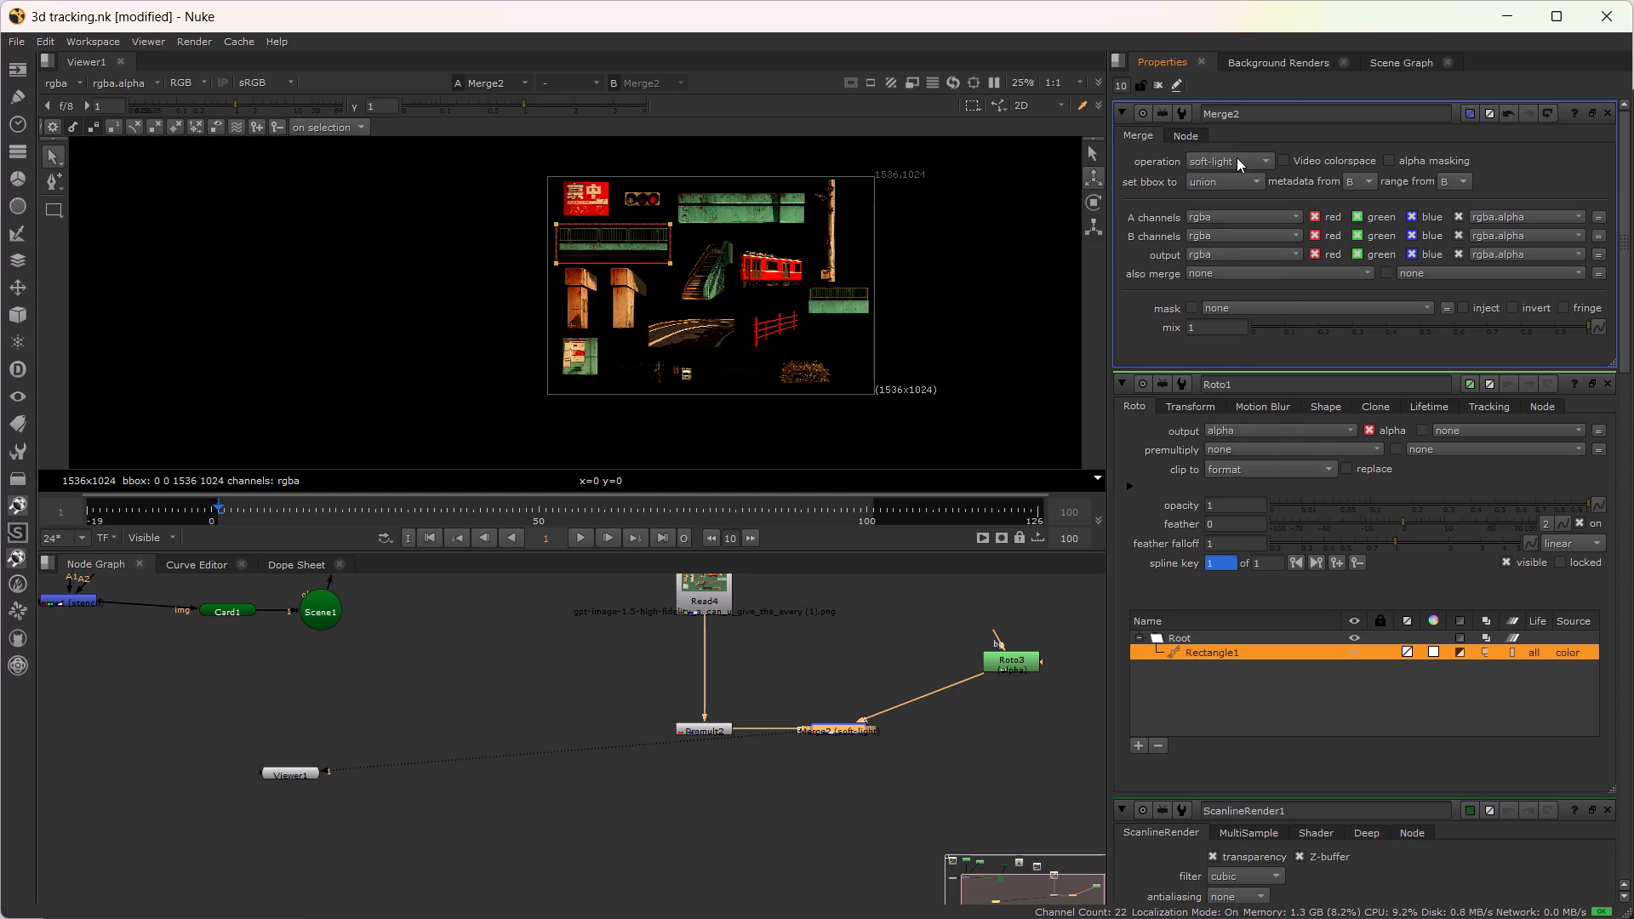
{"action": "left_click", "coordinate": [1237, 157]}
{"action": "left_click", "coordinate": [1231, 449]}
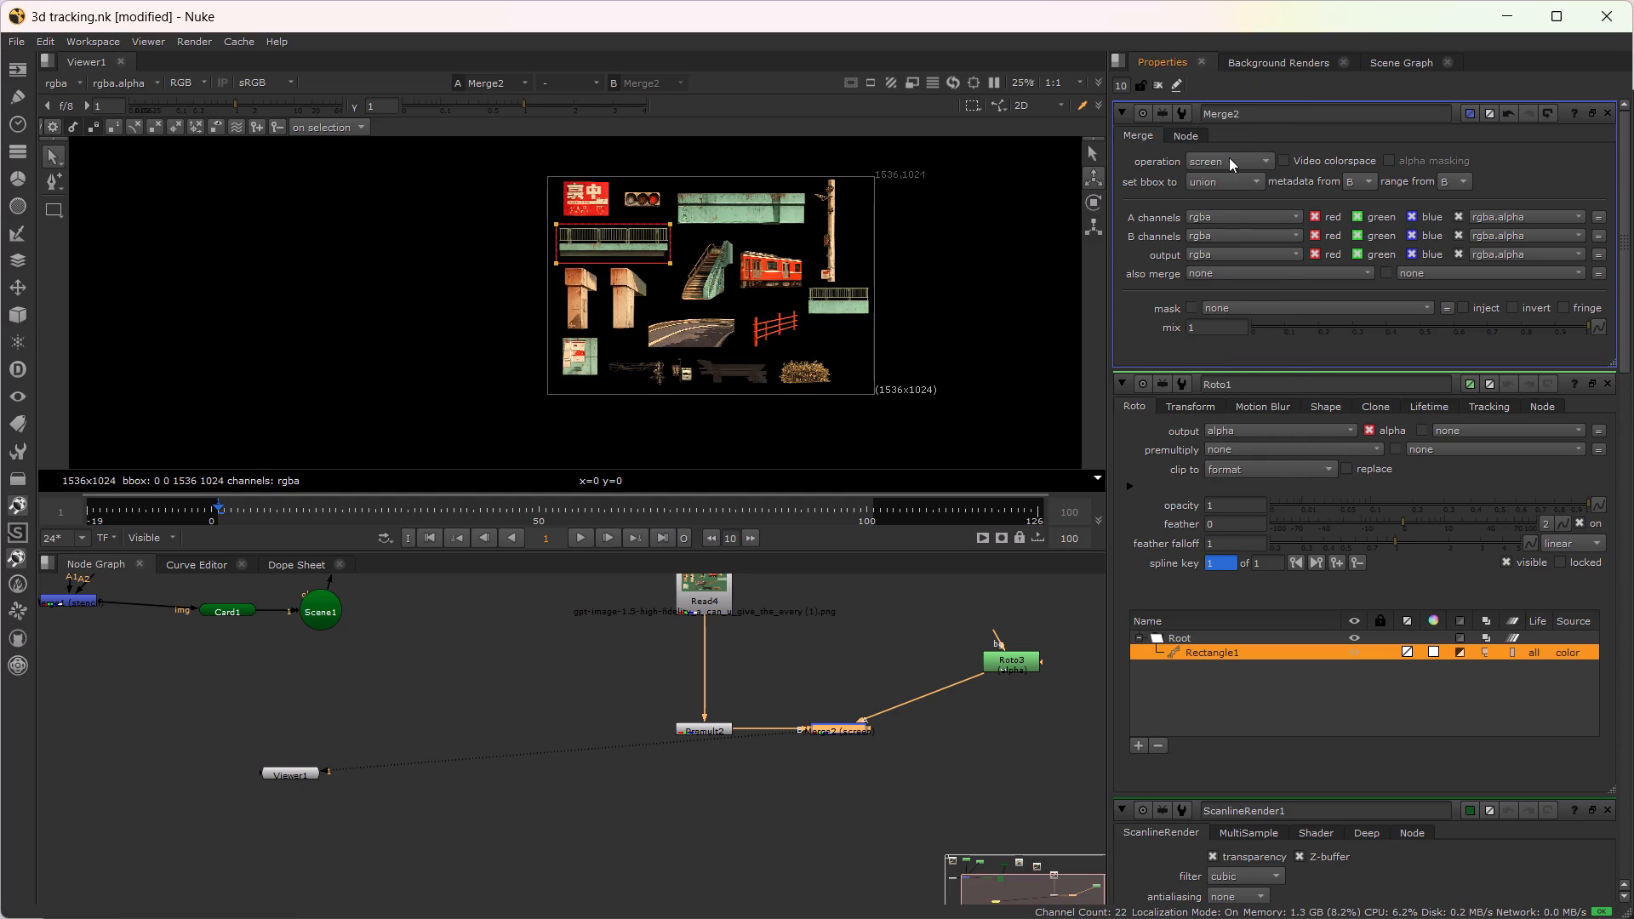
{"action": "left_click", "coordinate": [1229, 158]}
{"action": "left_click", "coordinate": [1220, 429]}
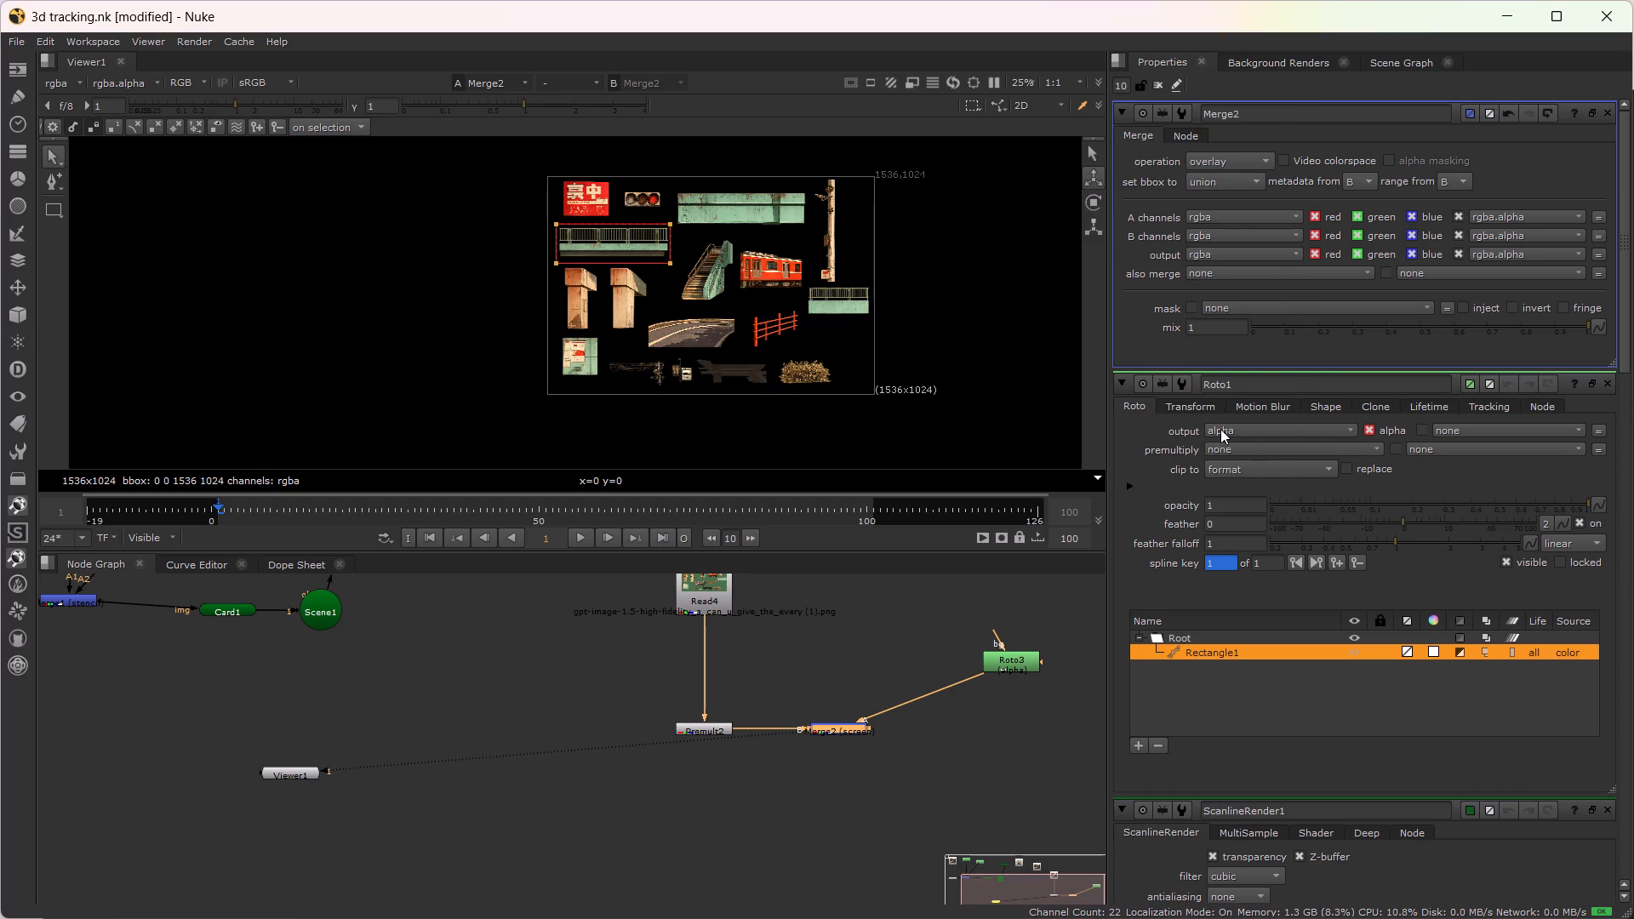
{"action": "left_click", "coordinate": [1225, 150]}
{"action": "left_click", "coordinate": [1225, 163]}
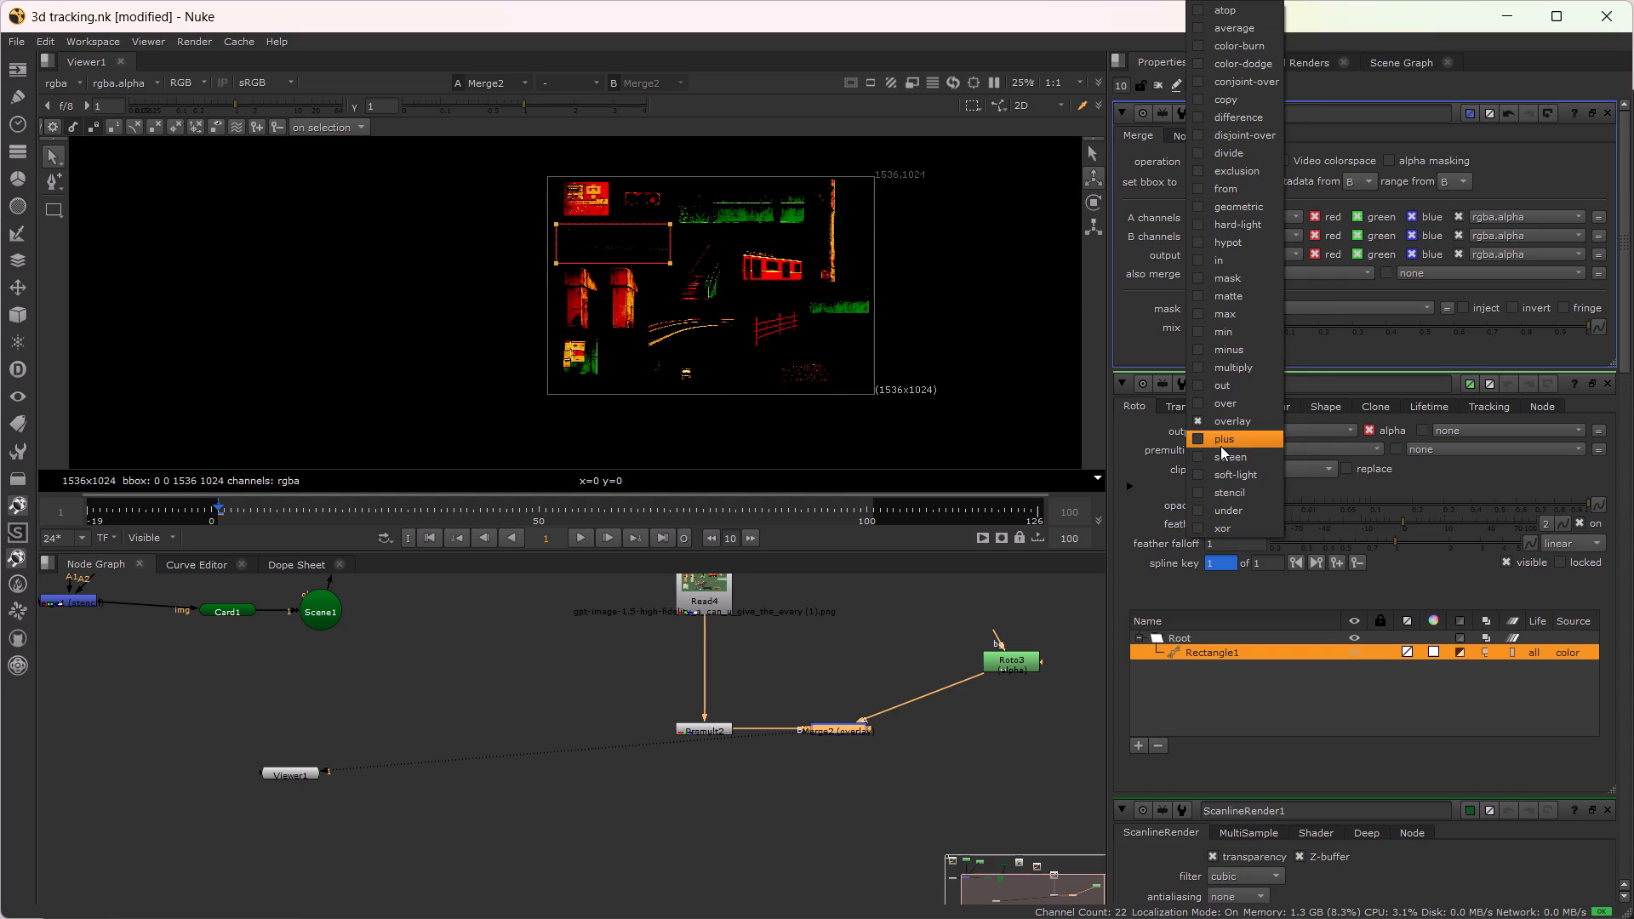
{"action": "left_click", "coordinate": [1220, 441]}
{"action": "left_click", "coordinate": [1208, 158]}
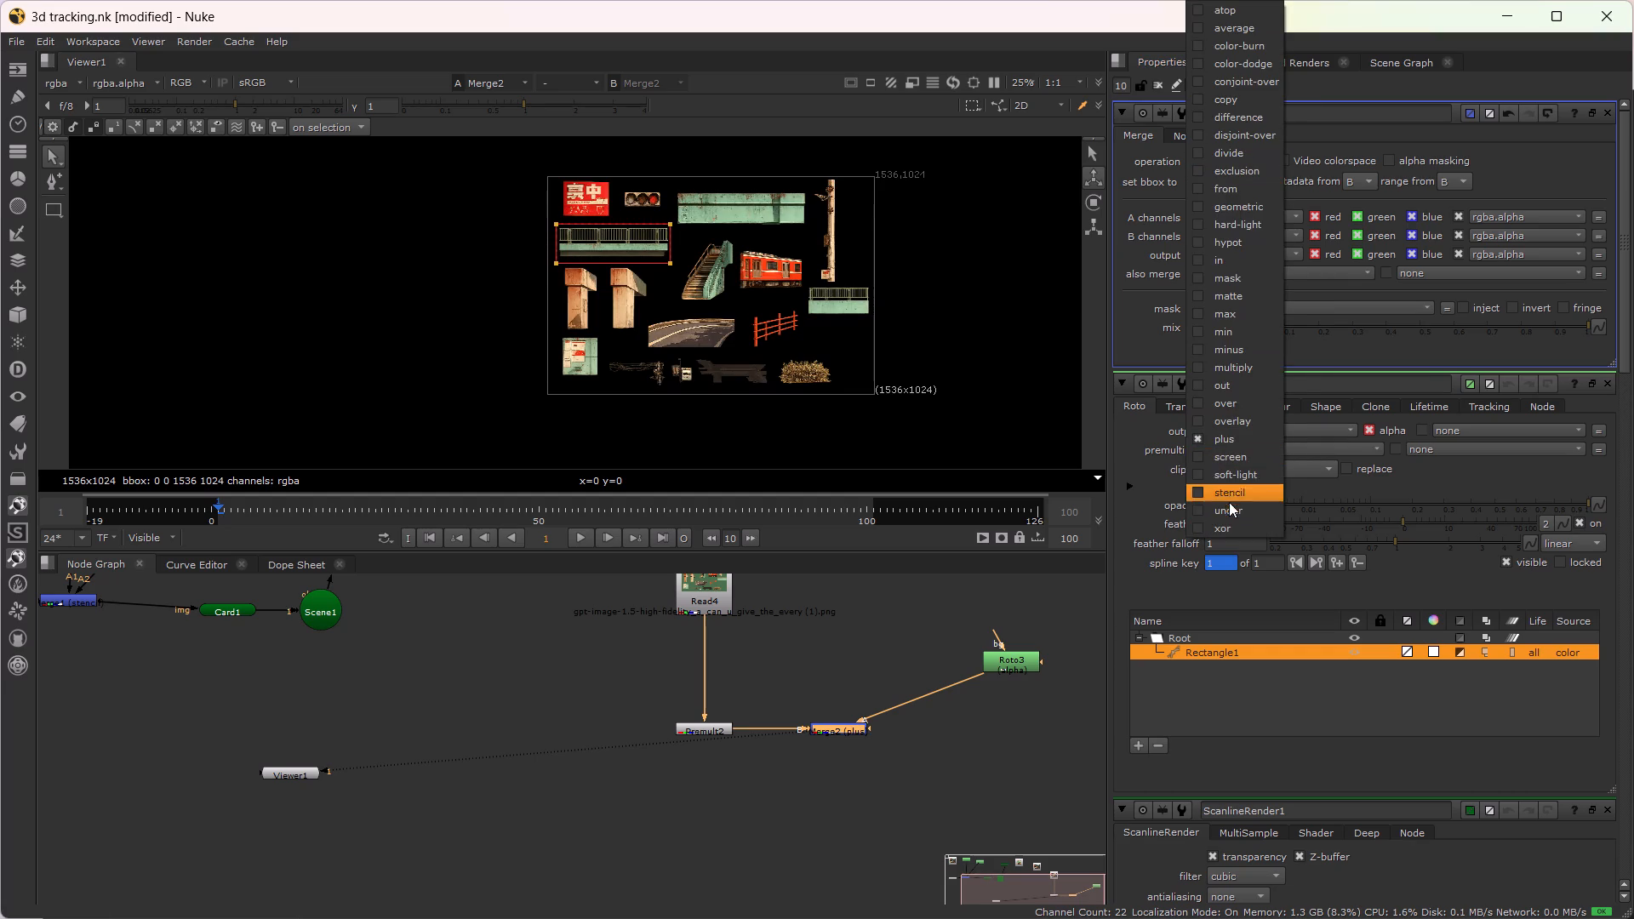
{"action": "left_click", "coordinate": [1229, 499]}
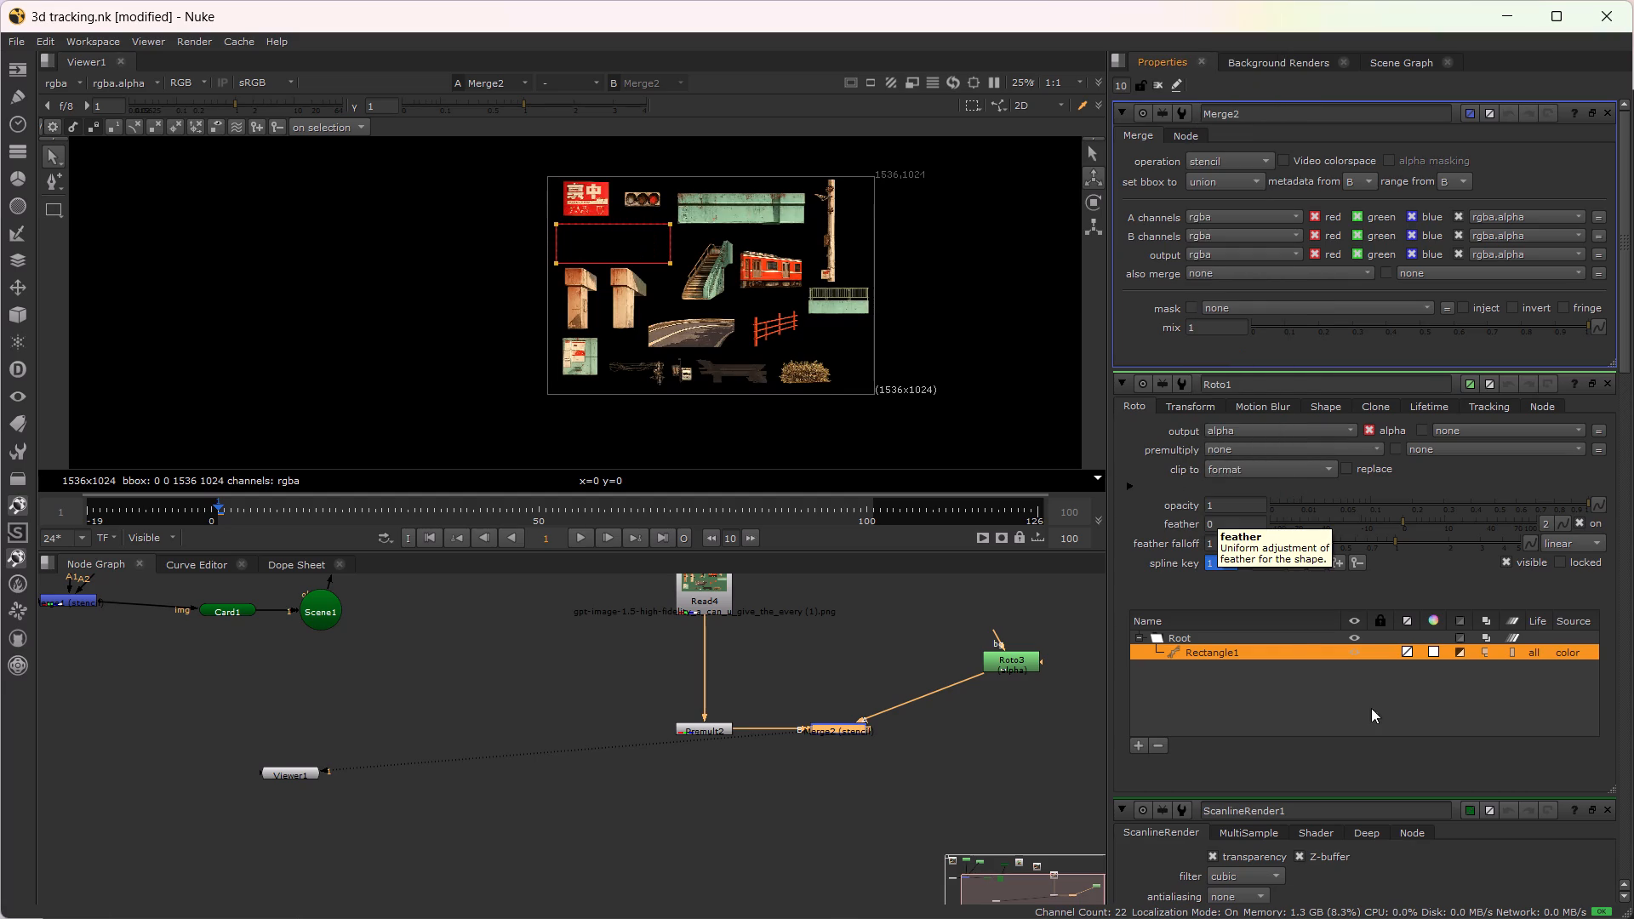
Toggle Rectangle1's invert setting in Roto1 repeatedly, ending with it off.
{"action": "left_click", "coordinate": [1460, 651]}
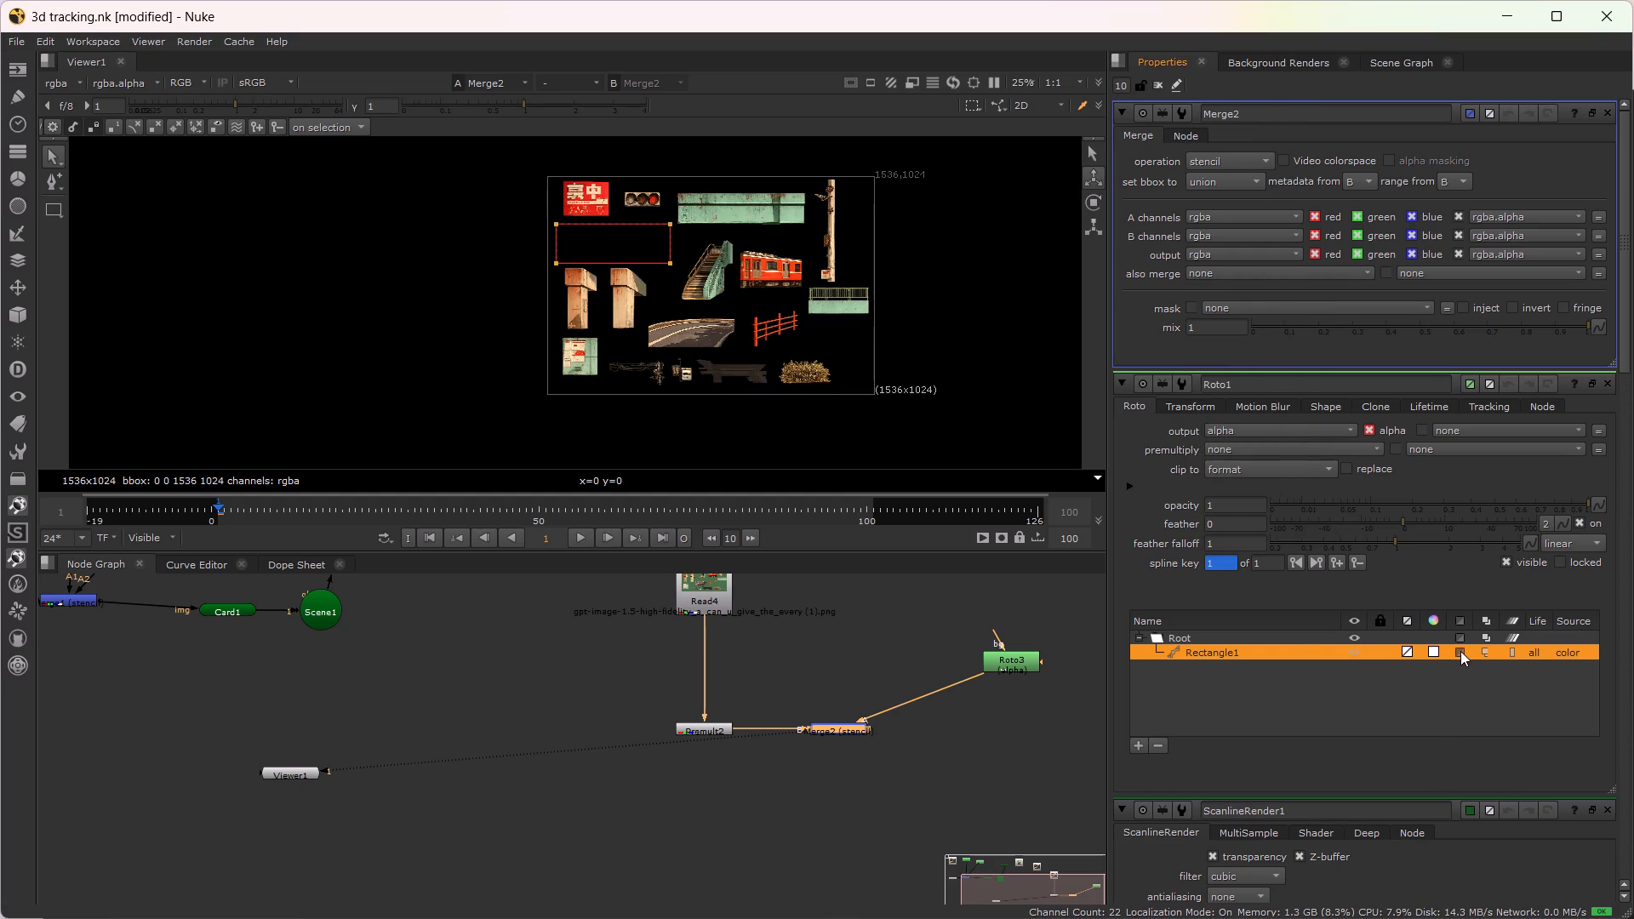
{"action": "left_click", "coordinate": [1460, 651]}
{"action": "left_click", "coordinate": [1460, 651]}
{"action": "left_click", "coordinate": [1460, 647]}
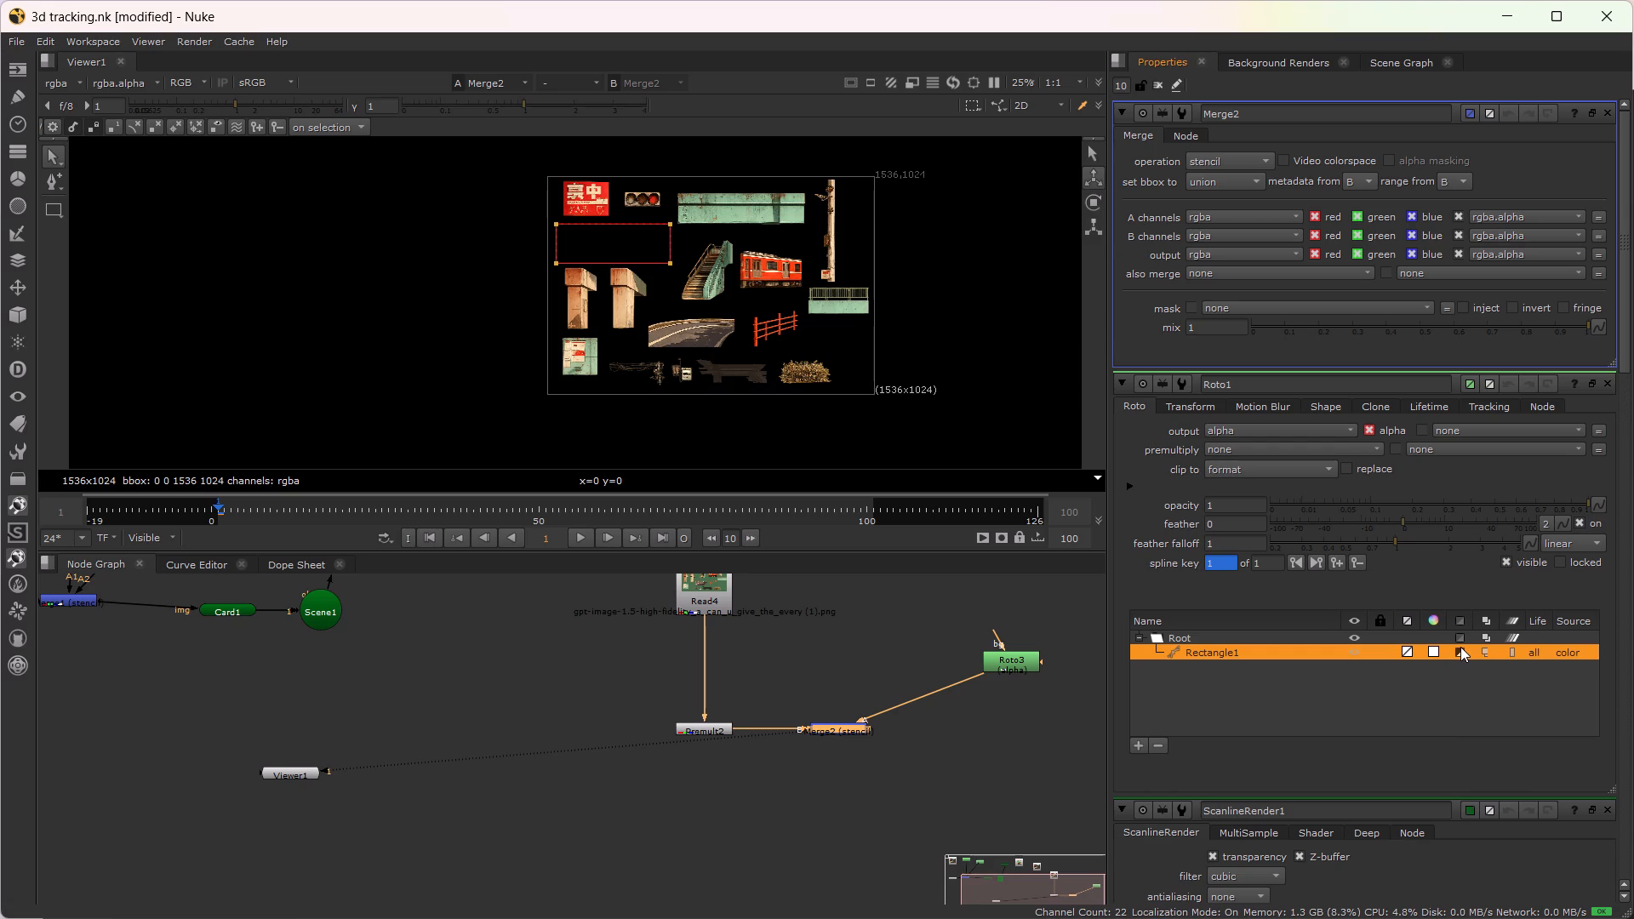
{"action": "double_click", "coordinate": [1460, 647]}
View Roto3's output in Viewer1, then return the viewer to Merge2 for comparison.
{"action": "left_click", "coordinate": [1000, 668]}
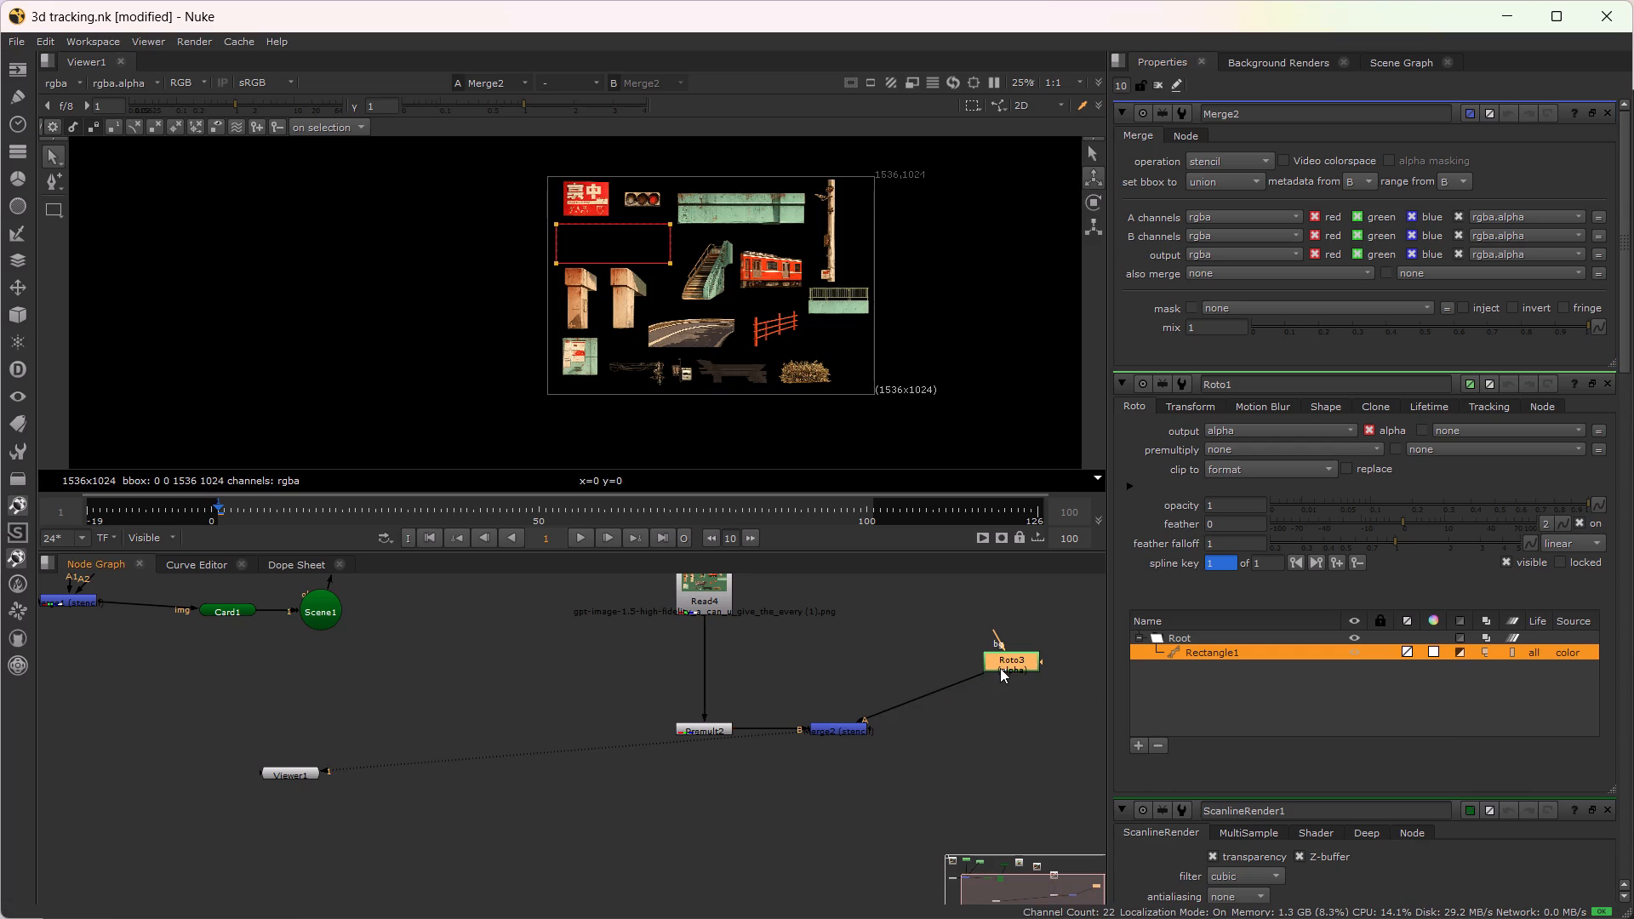
{"action": "type", "text": "11"}
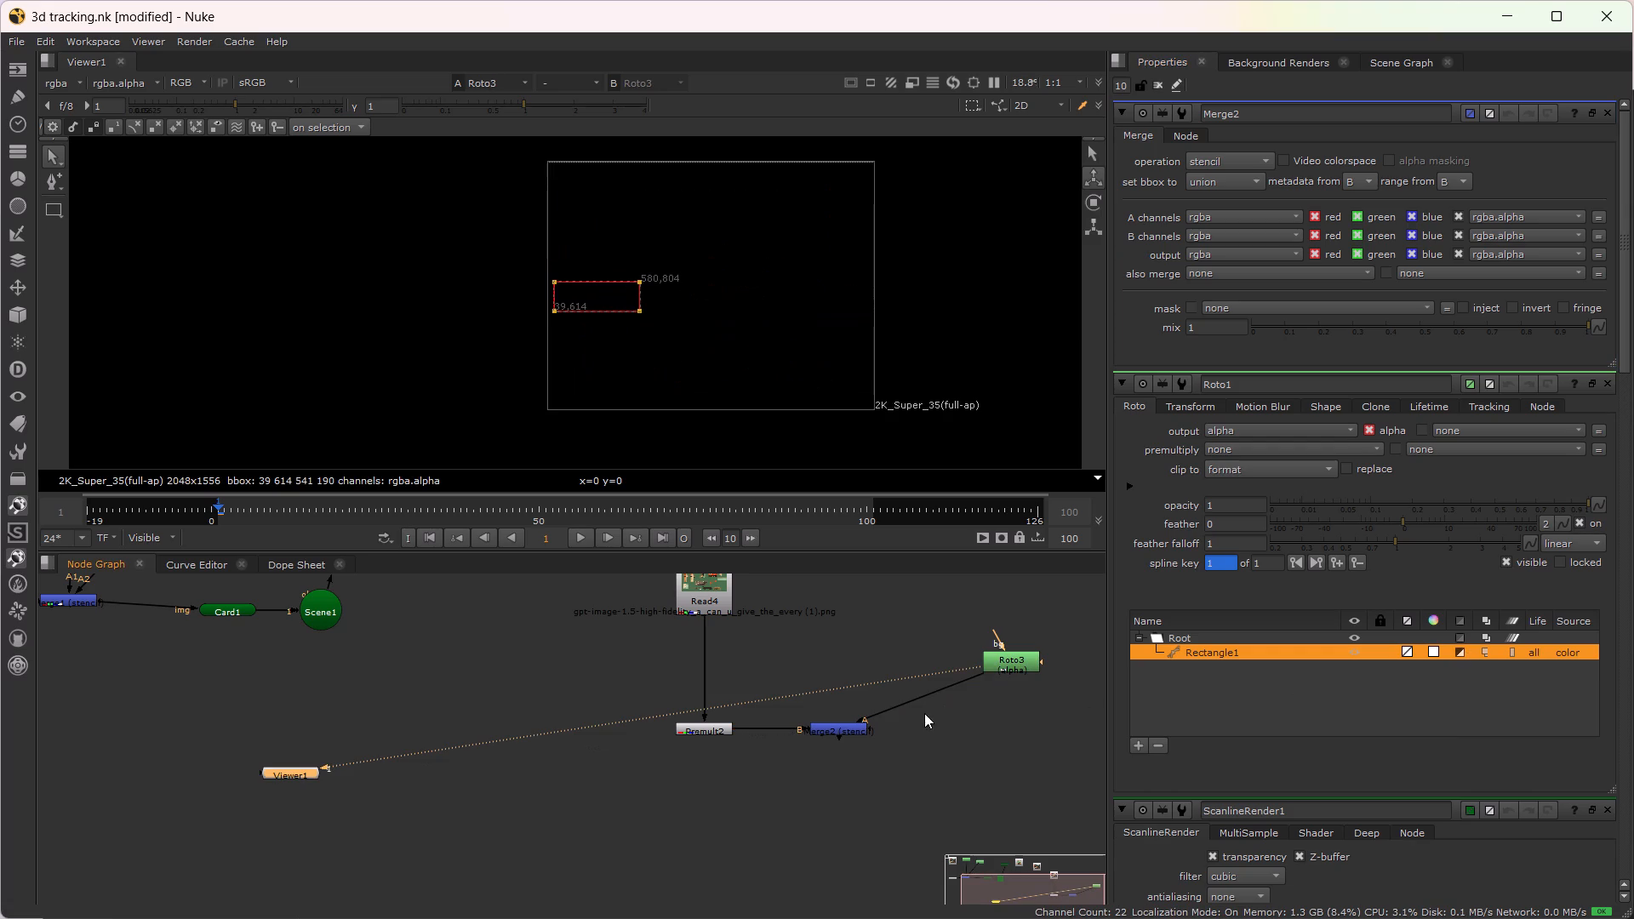
{"action": "left_click", "coordinate": [844, 733]}
{"action": "key", "text": "1"}
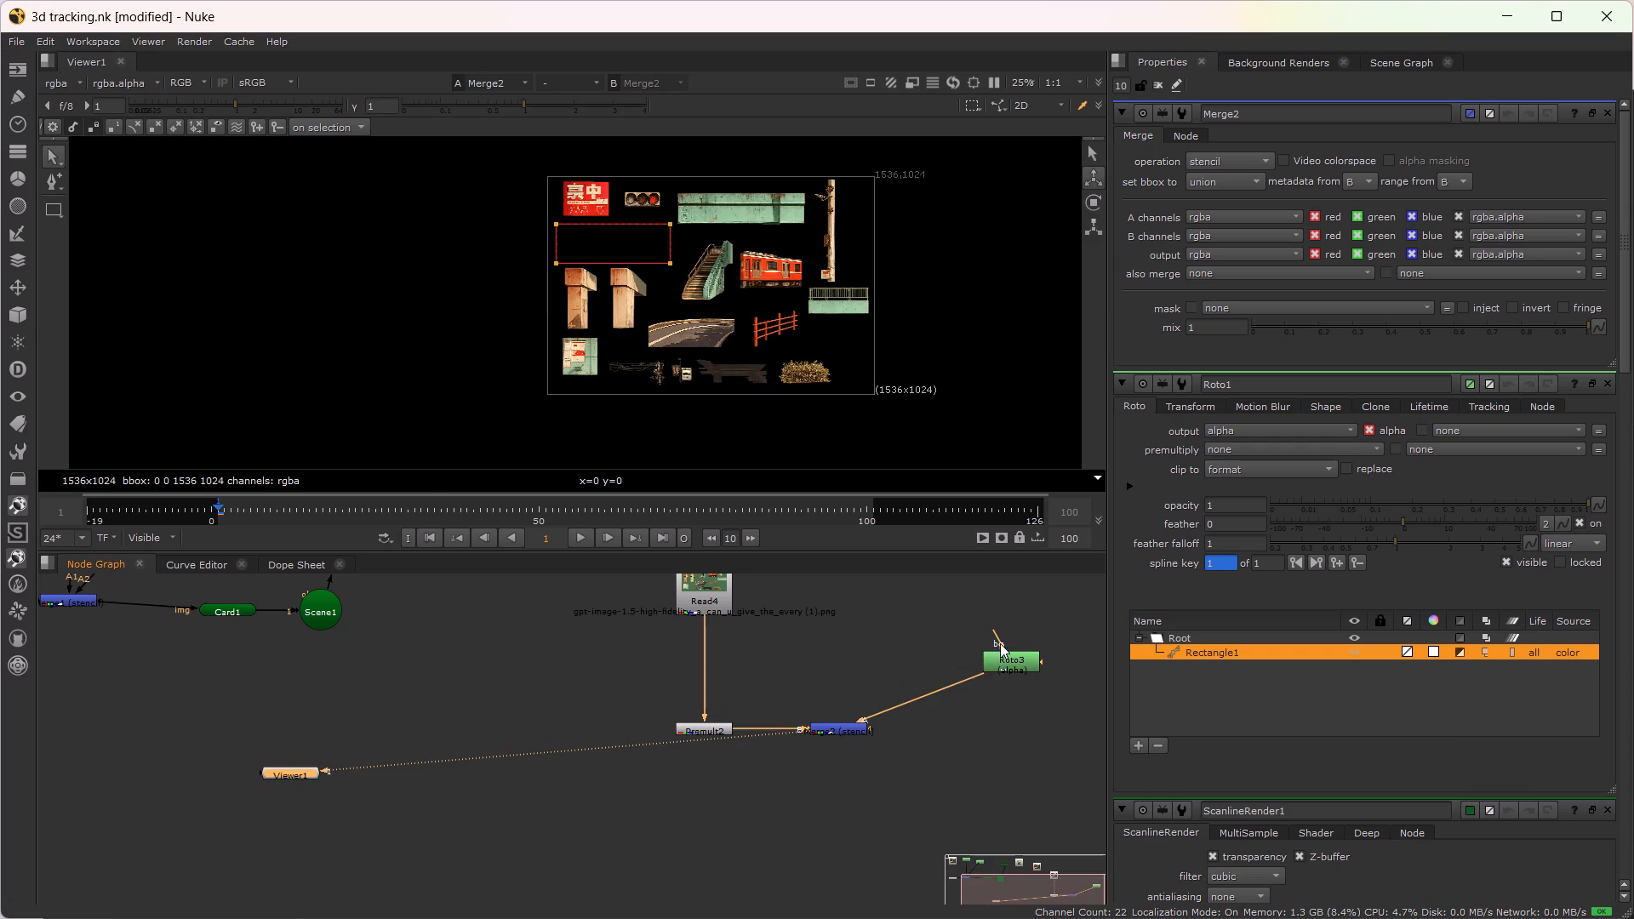
Connect Roto3's bg input to Read4 and view Merge2 in Viewer1.
{"action": "left_click_drag", "start_coordinate": [997, 643], "coordinate": [674, 600]}
{"action": "left_click", "coordinate": [686, 600]}
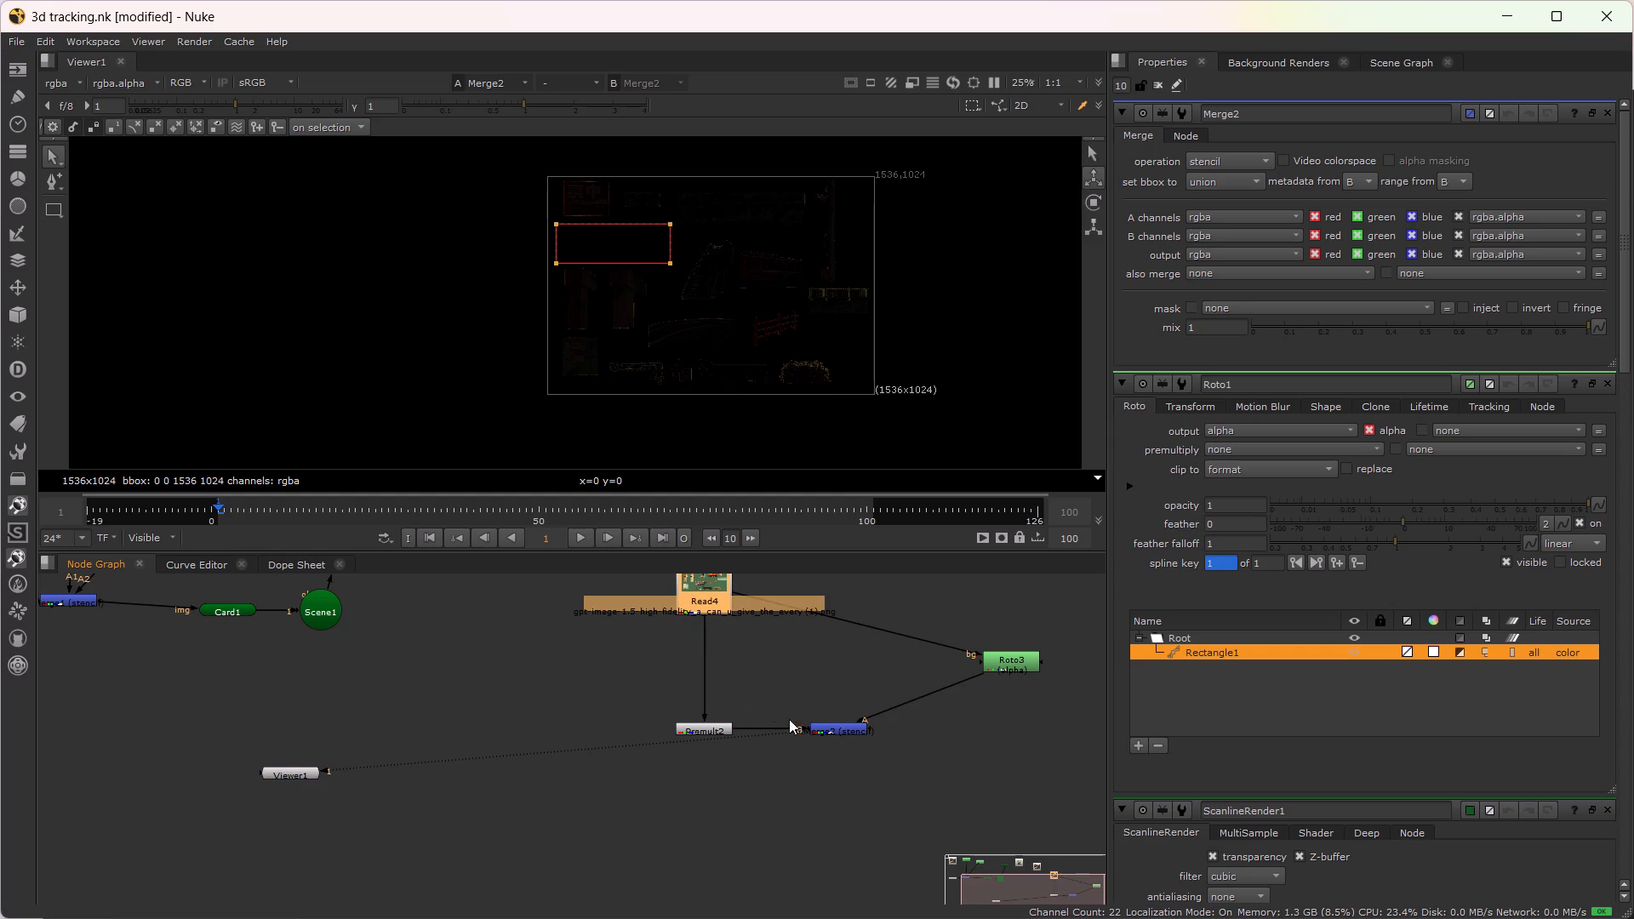
{"action": "left_click", "coordinate": [818, 724]}
{"action": "key", "text": "1"}
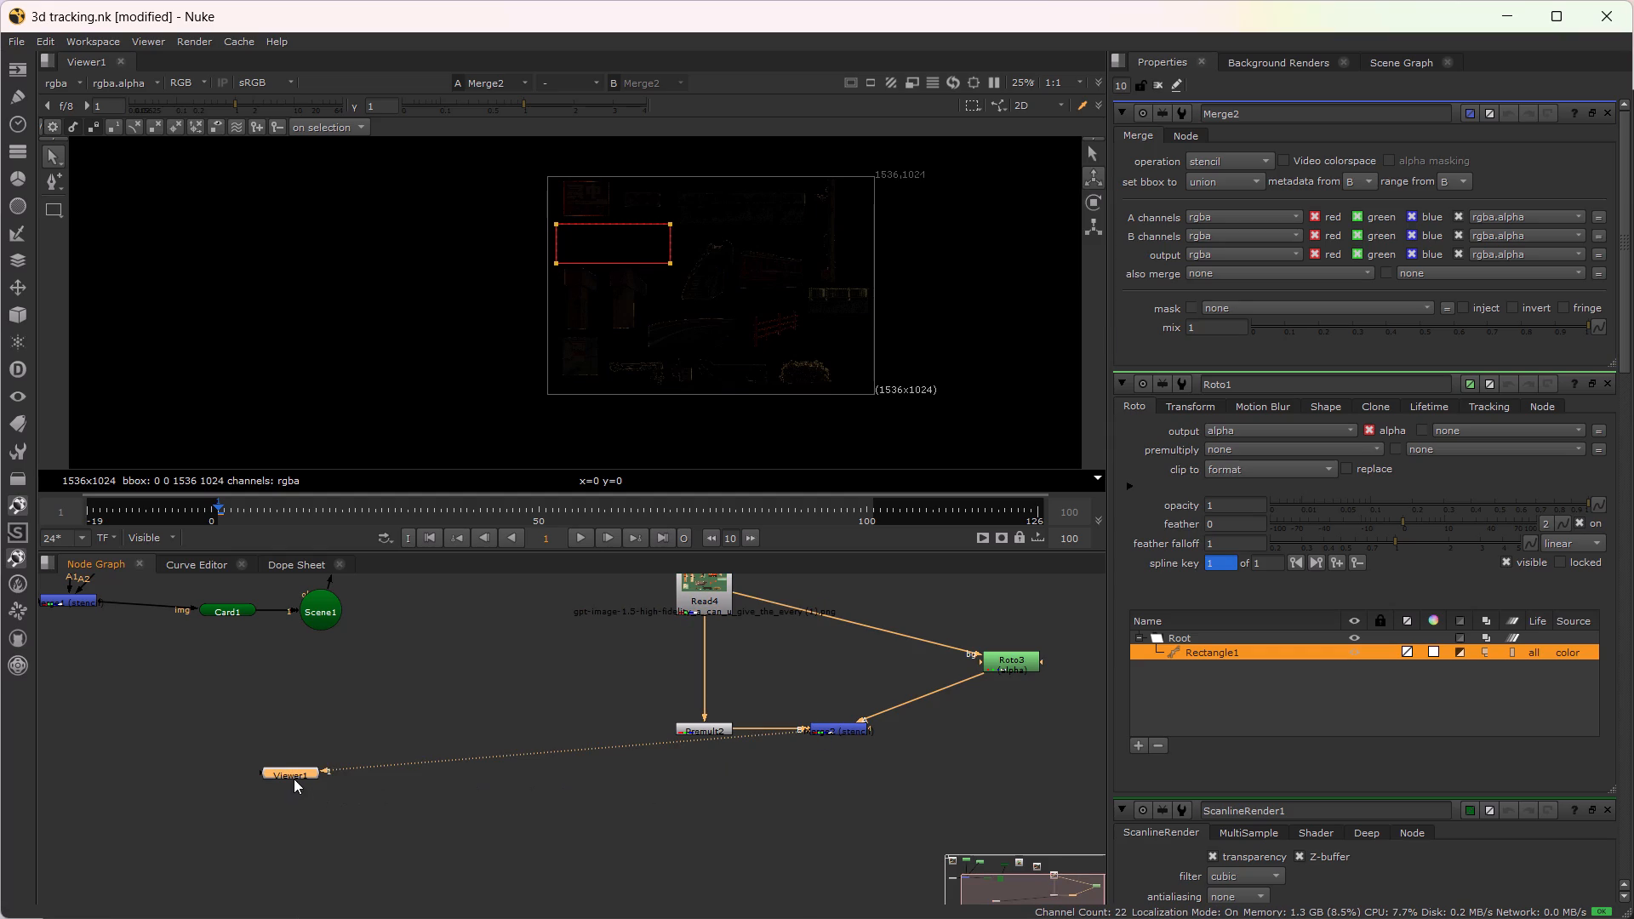
Move the Viewer1 node below Merge2 in the node graph.
{"action": "left_click_drag", "start_coordinate": [292, 772], "coordinate": [780, 858]}
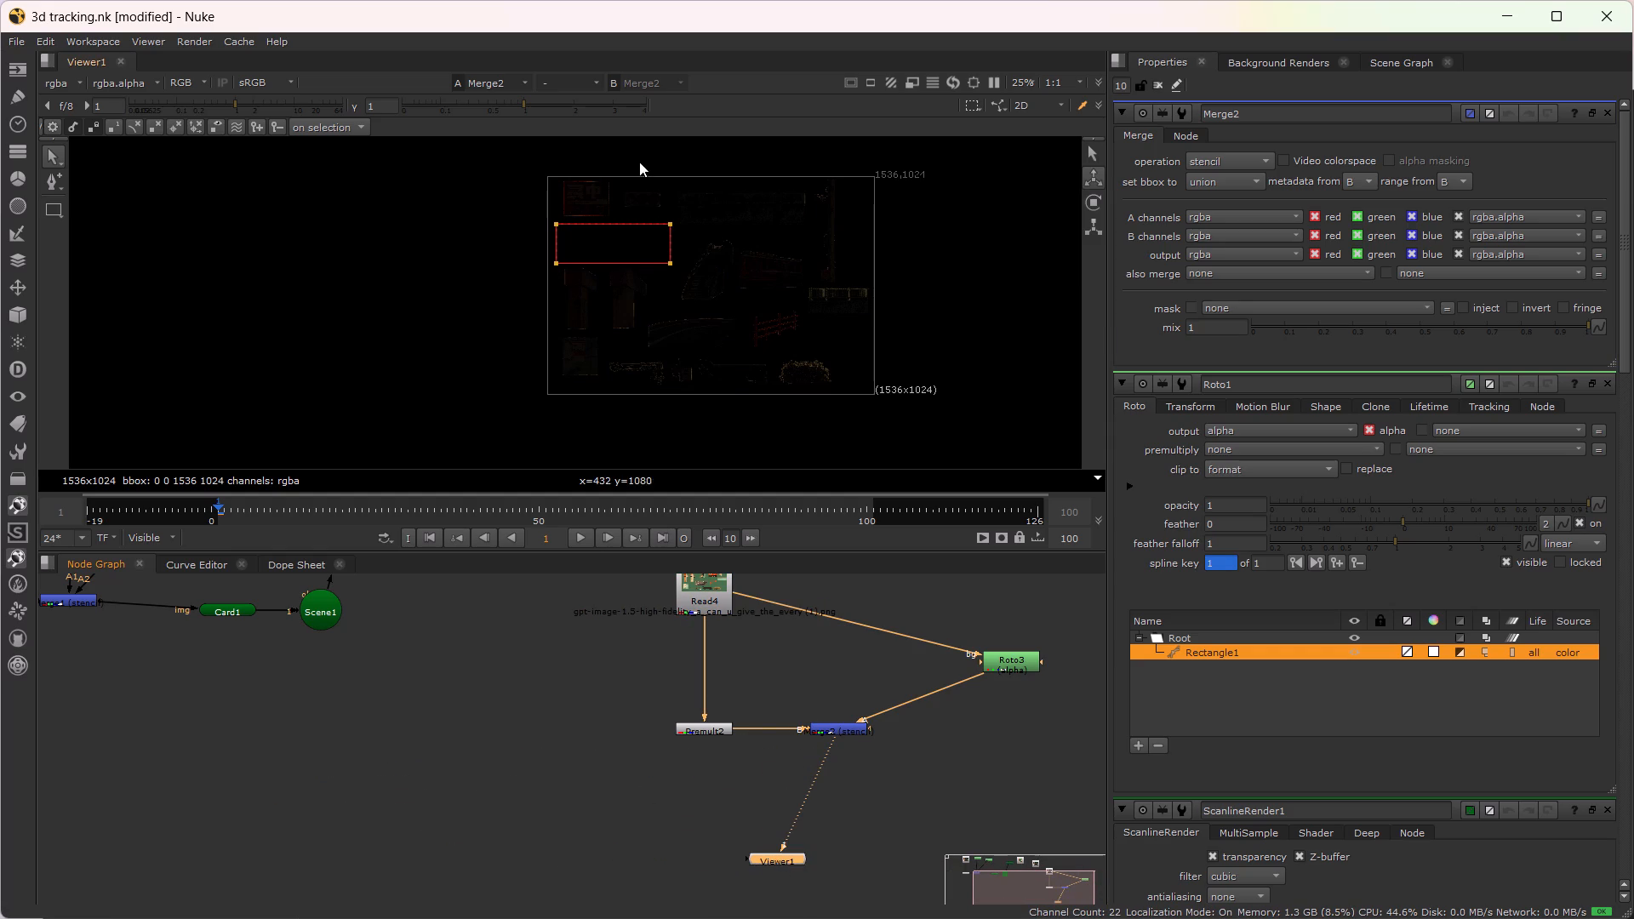
Inspect Merge2's result around the roto rectangle and invert Rectangle1 in Roto1.
{"action": "scroll", "coordinate": [614, 233], "scroll_direction": "up", "scroll_amount": 3}
{"action": "left_click_drag", "start_coordinate": [774, 329], "coordinate": [677, 328], "text": "alt"}
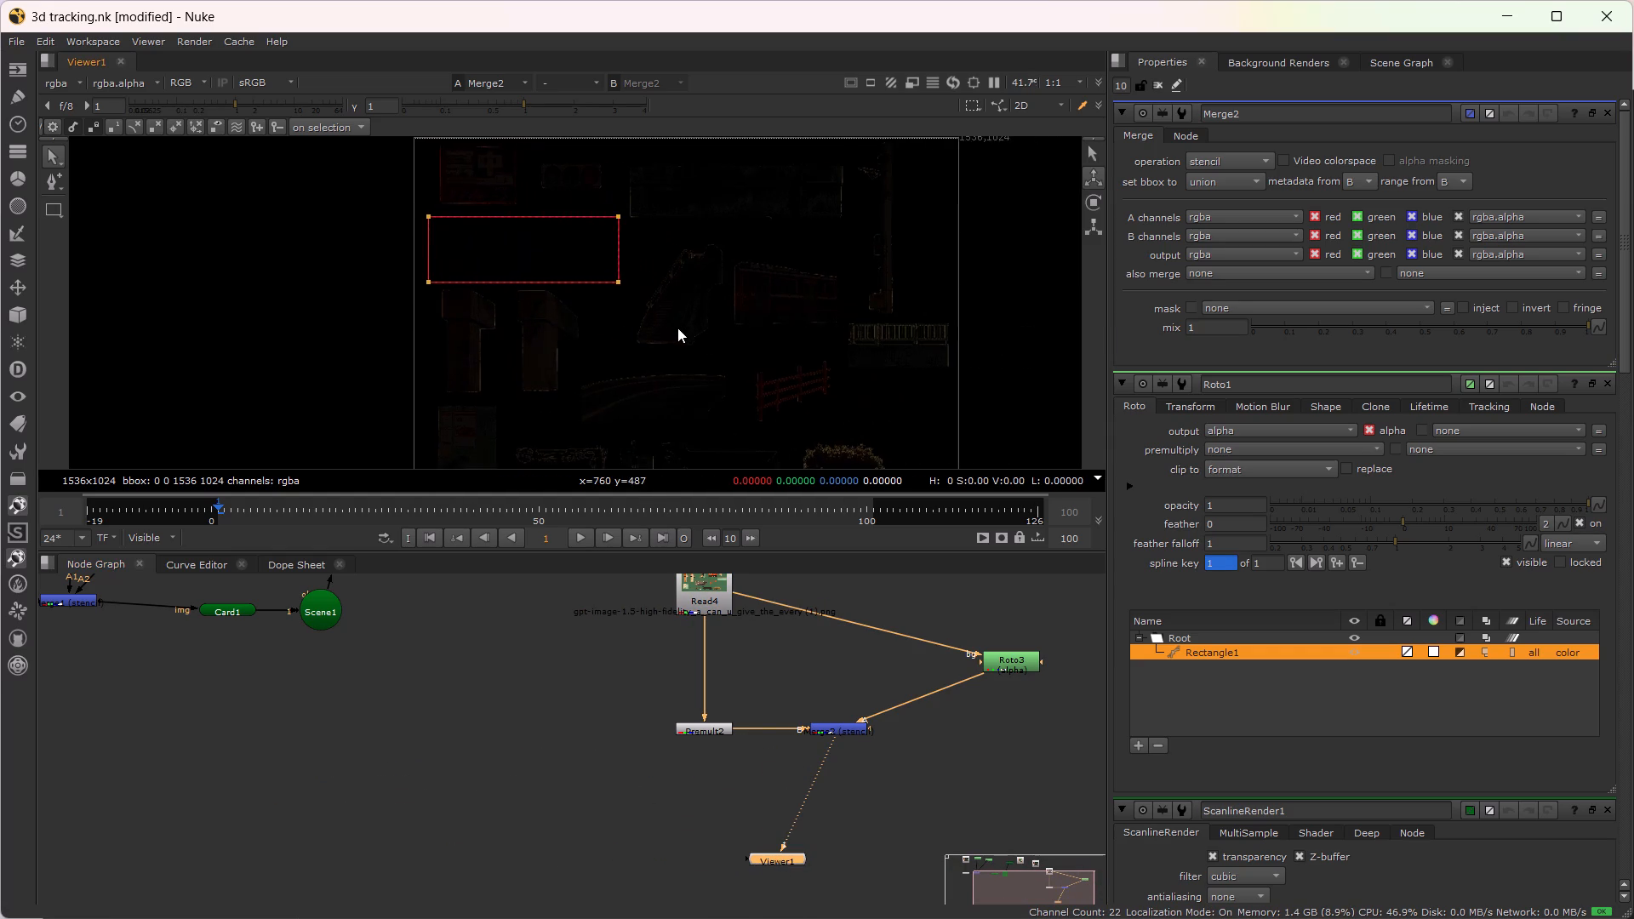
{"action": "left_click_drag", "start_coordinate": [677, 328], "coordinate": [666, 321], "text": "alt"}
{"action": "scroll", "coordinate": [655, 306], "scroll_direction": "down", "scroll_amount": 1}
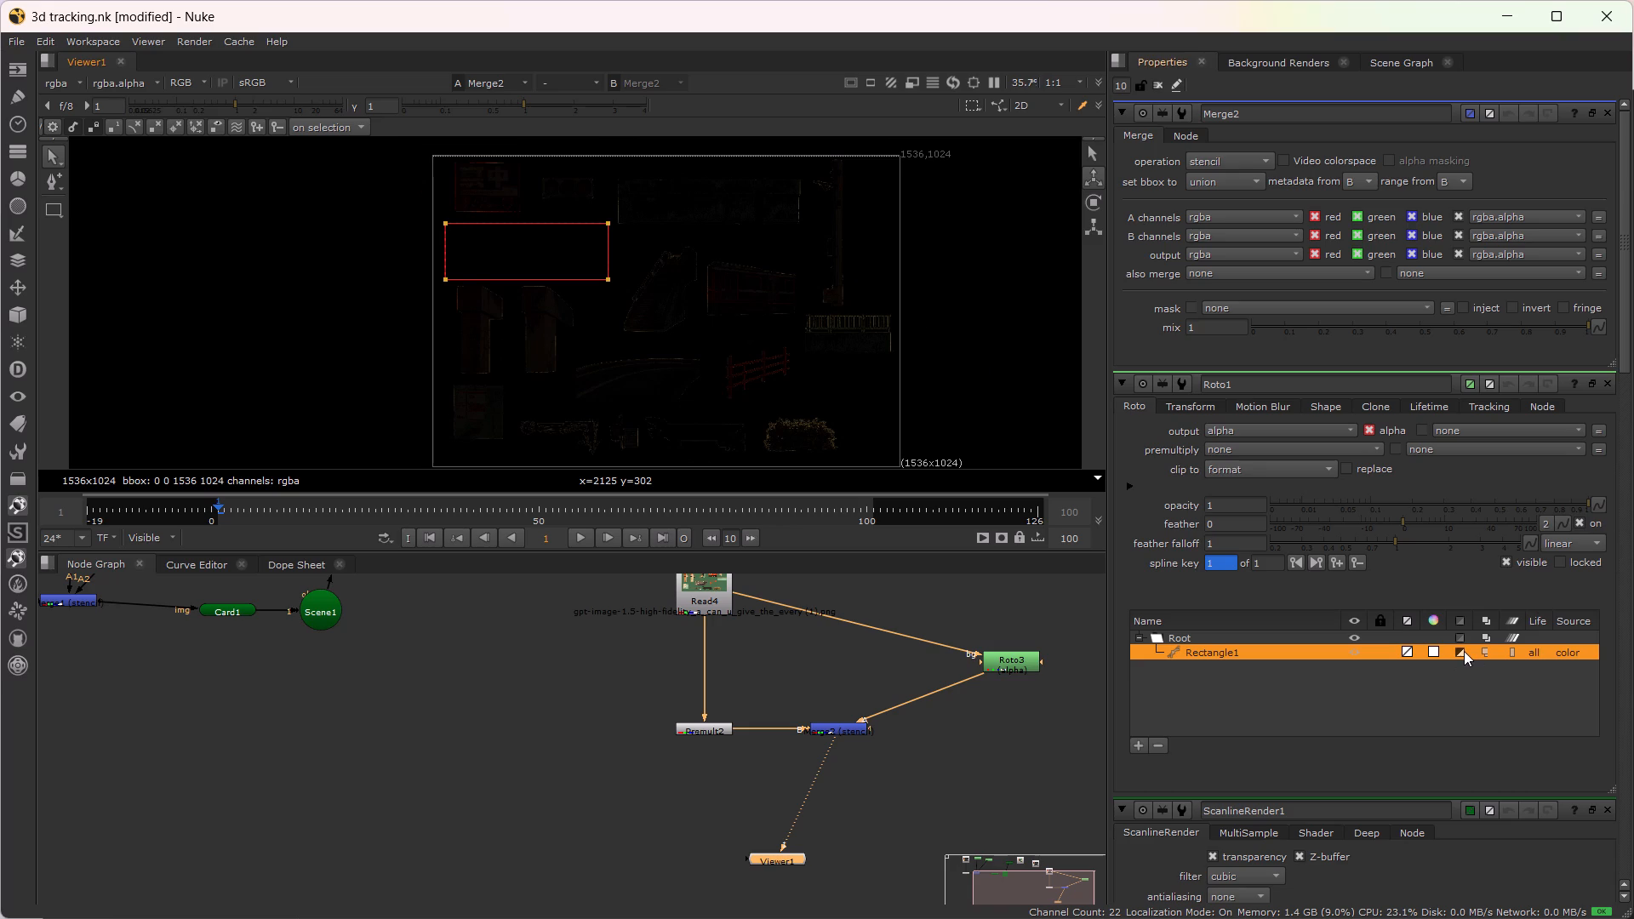
{"action": "left_click", "coordinate": [1465, 648]}
{"action": "left_click", "coordinate": [1459, 654]}
{"action": "left_click", "coordinate": [1459, 654]}
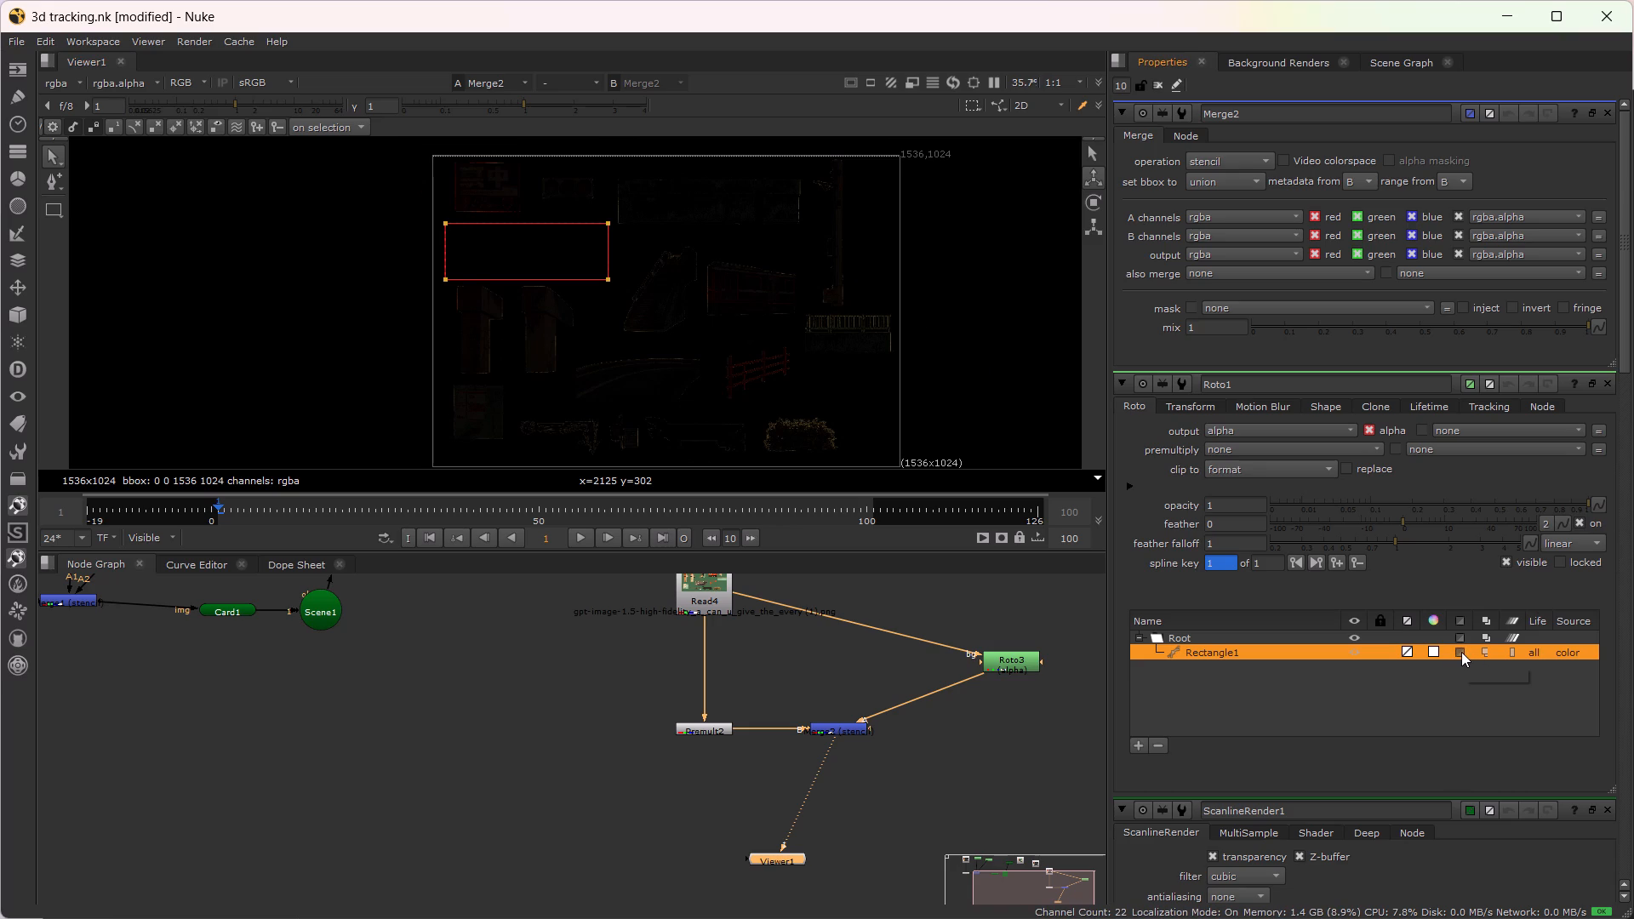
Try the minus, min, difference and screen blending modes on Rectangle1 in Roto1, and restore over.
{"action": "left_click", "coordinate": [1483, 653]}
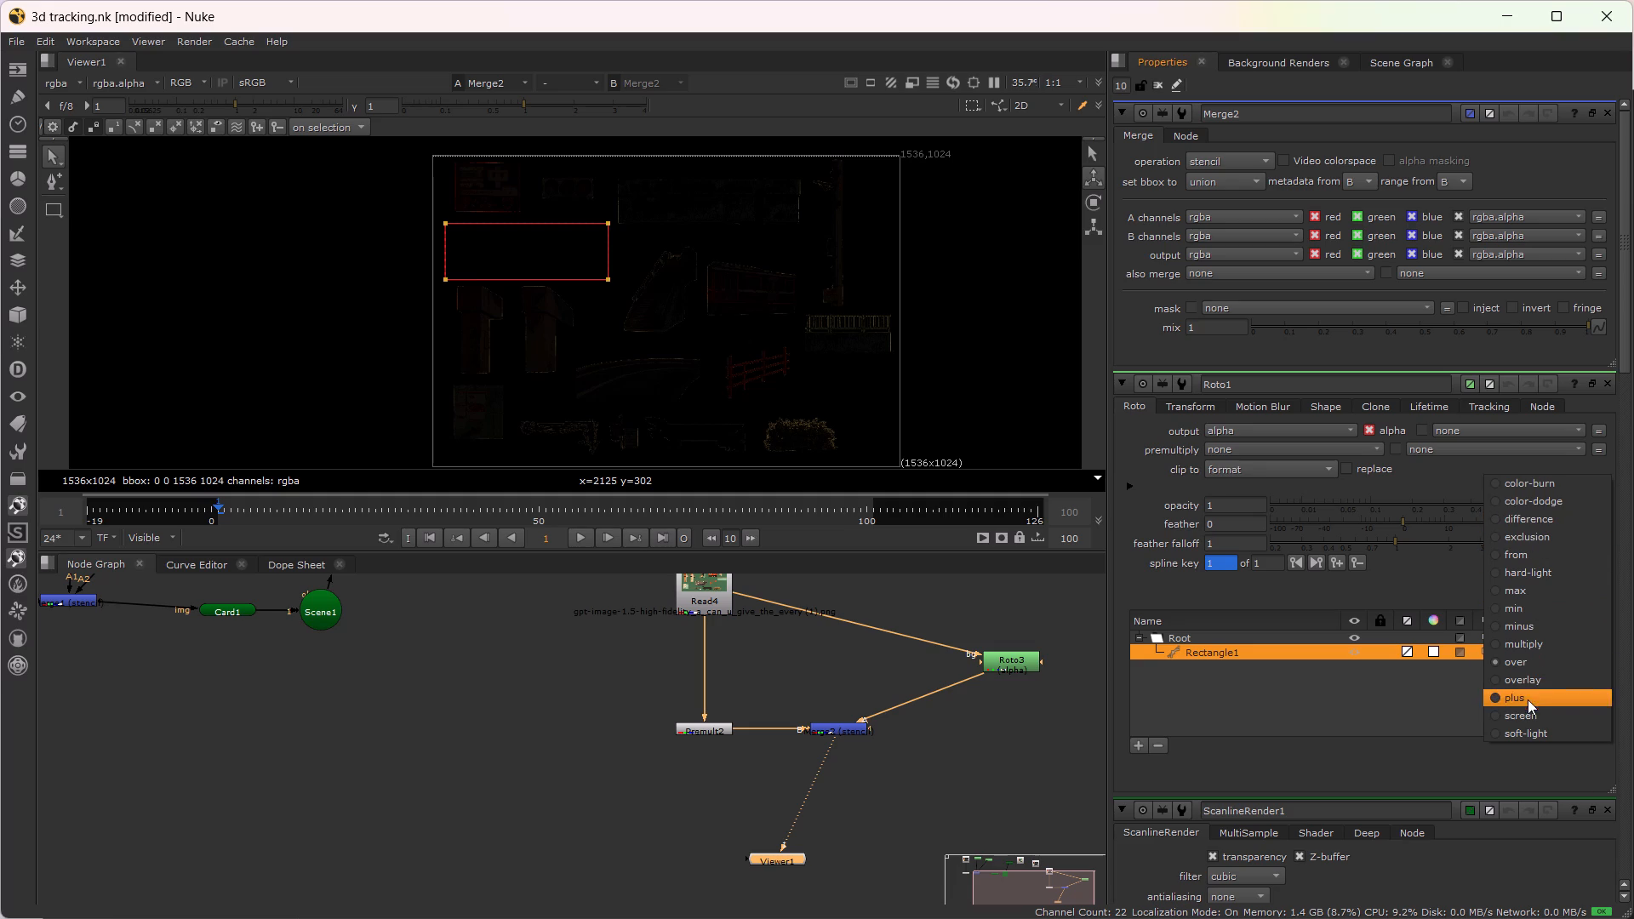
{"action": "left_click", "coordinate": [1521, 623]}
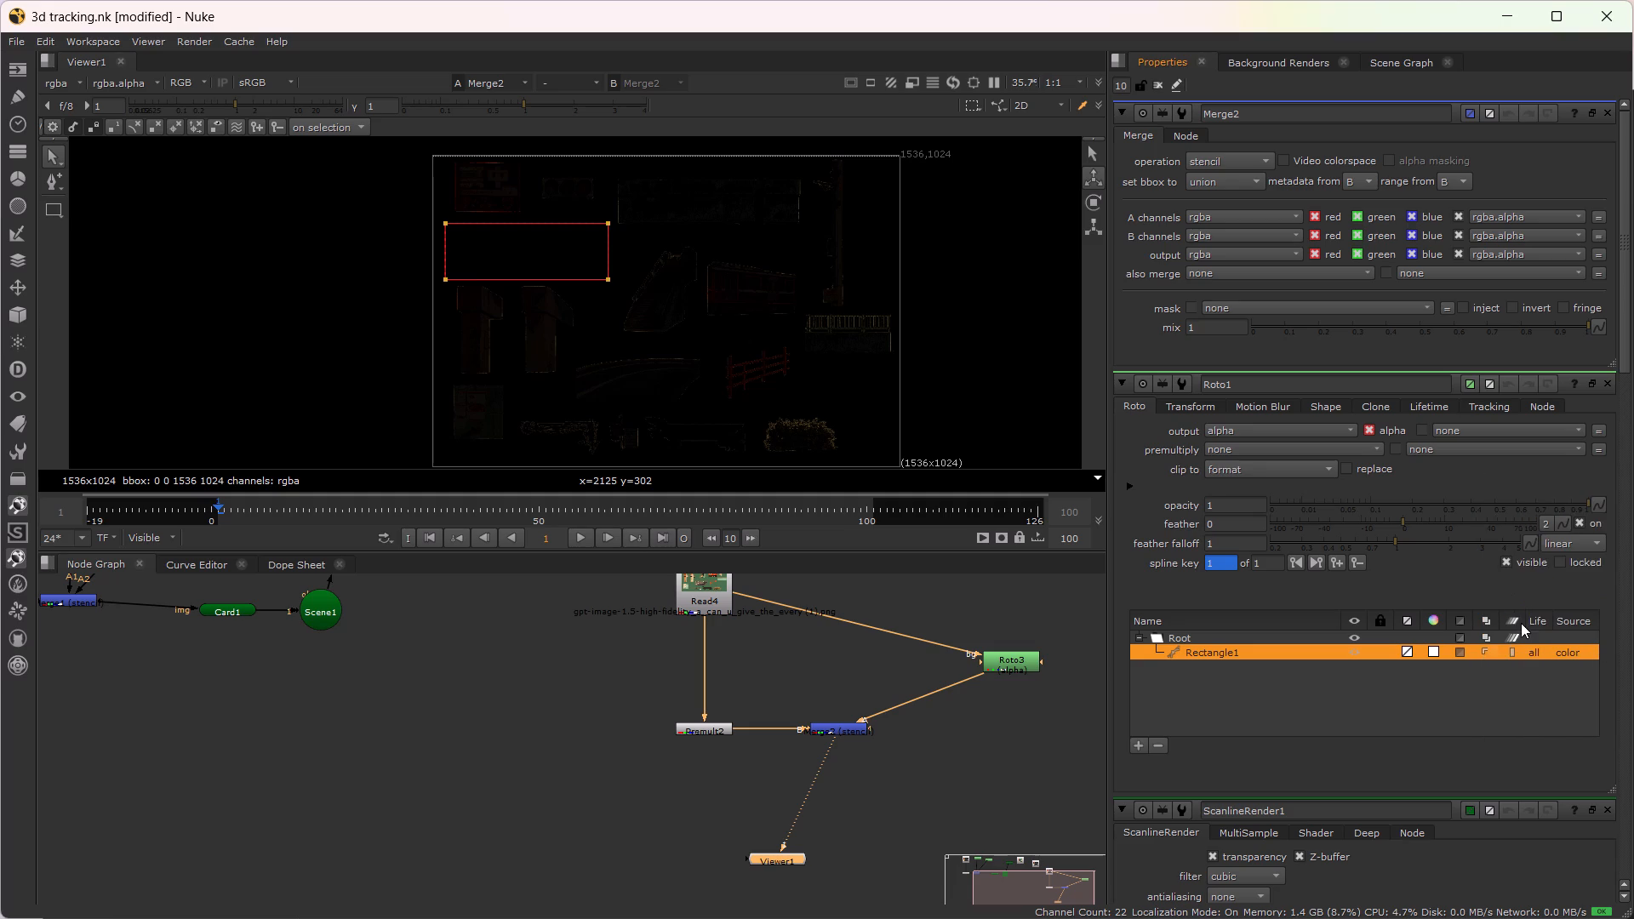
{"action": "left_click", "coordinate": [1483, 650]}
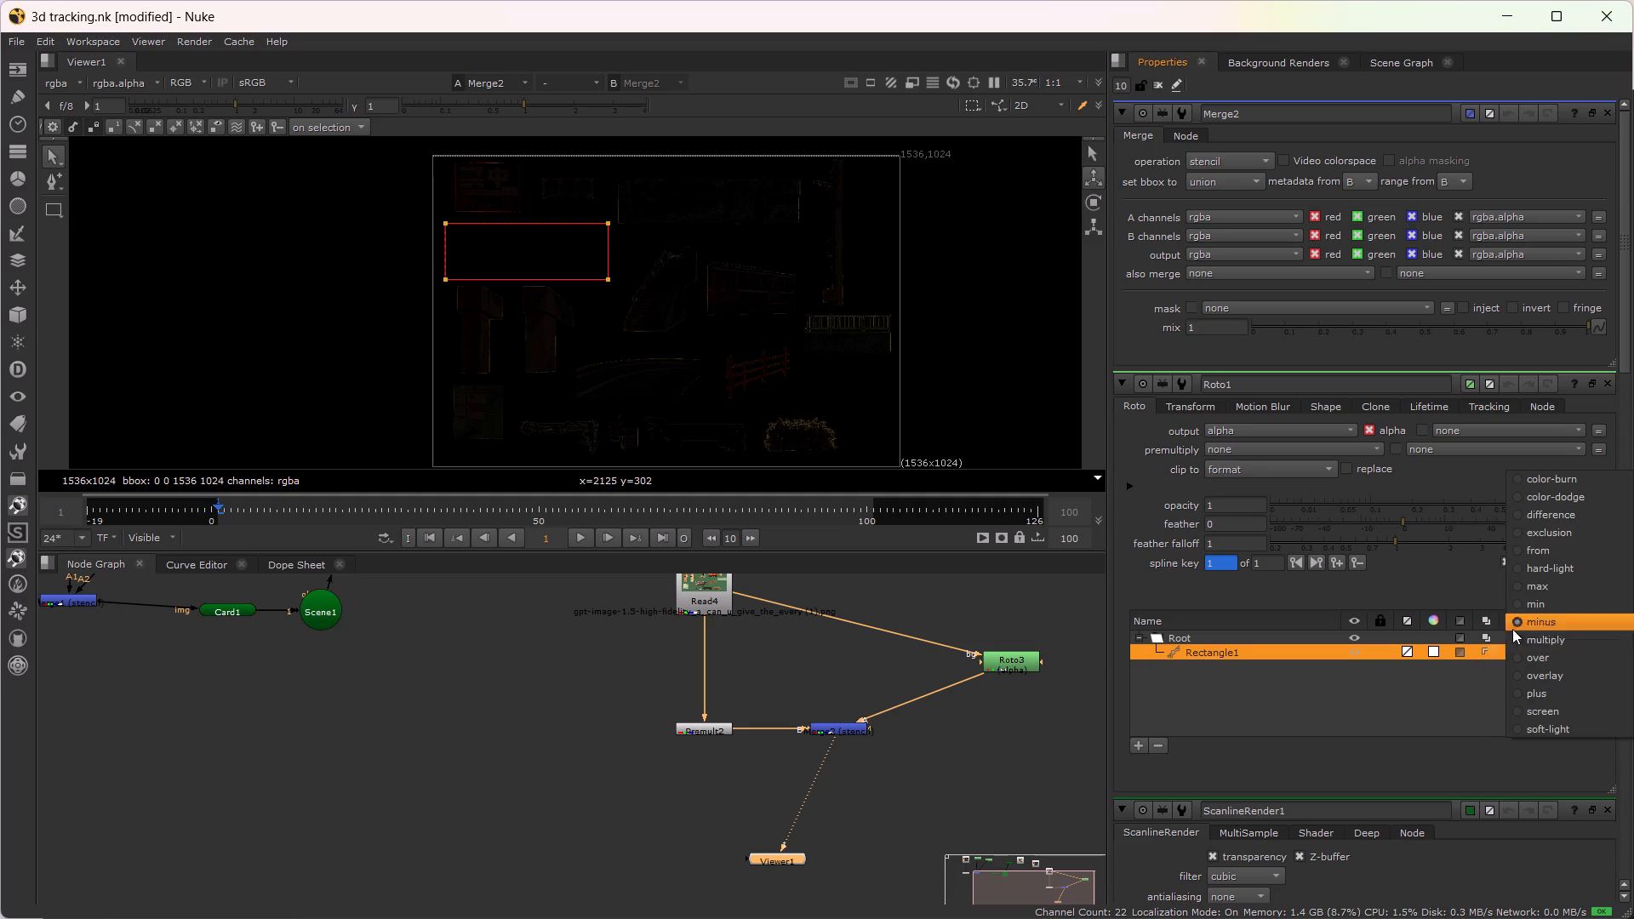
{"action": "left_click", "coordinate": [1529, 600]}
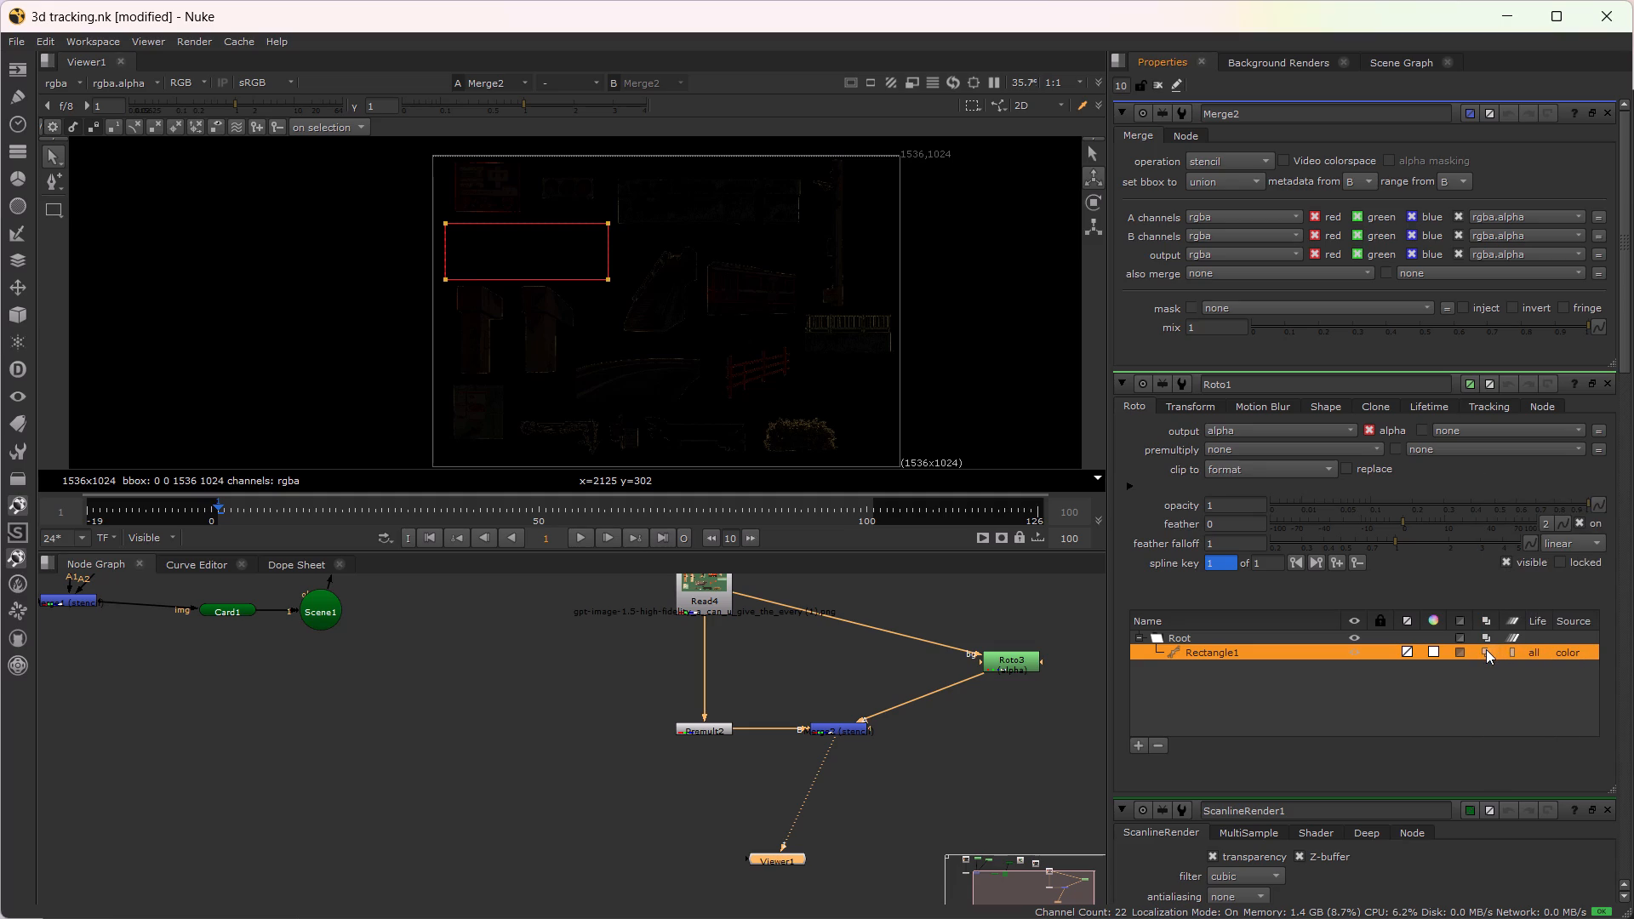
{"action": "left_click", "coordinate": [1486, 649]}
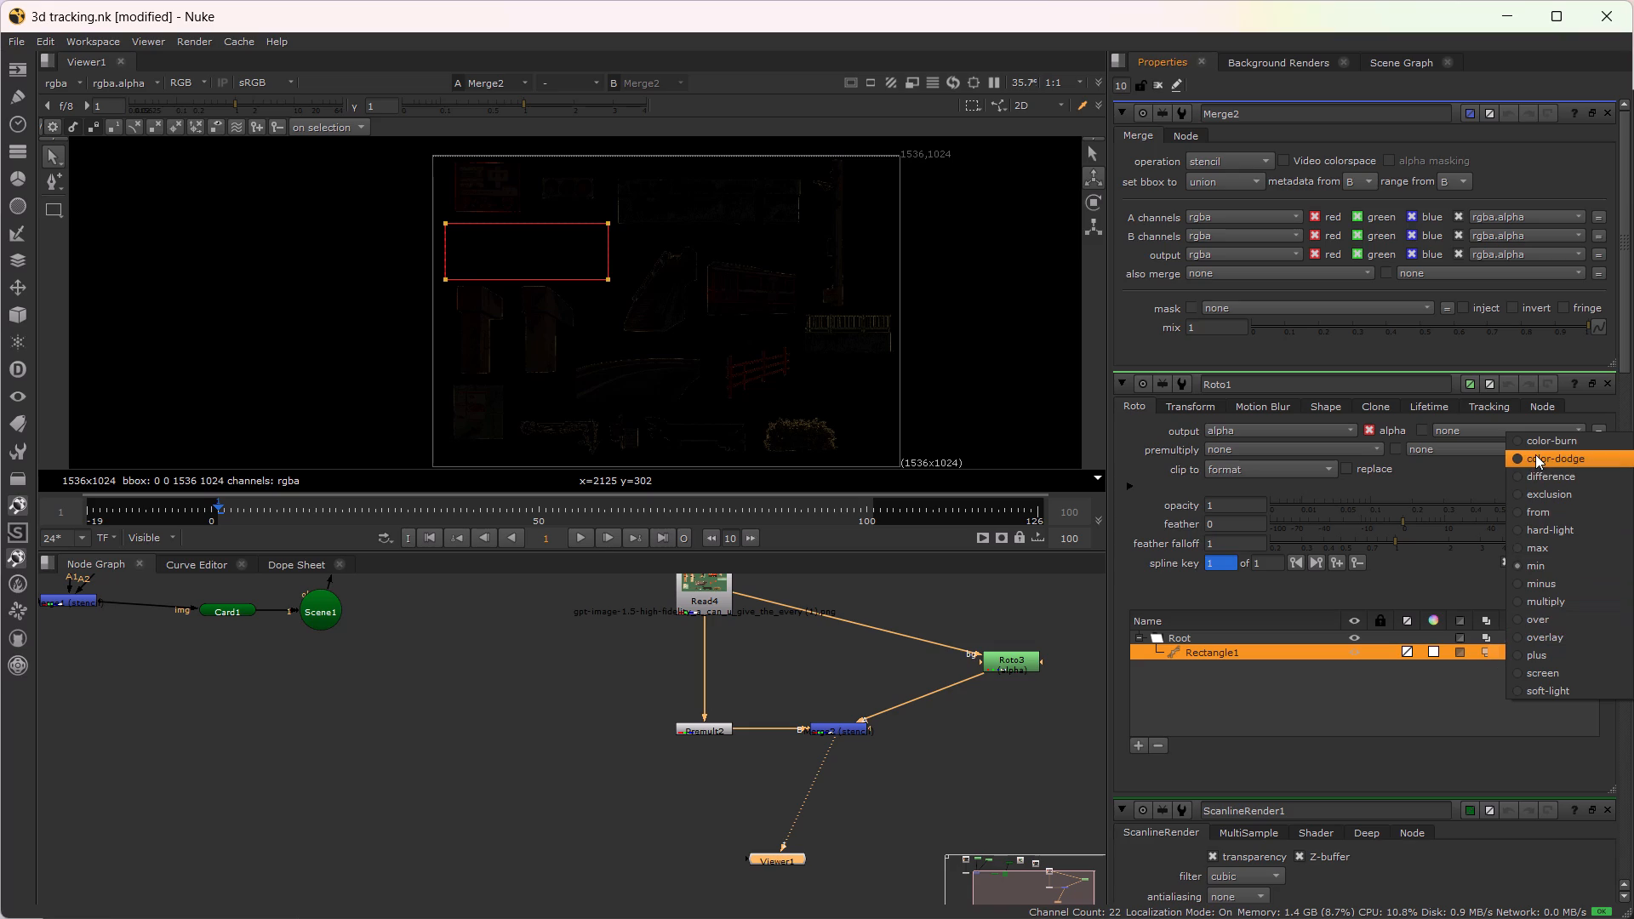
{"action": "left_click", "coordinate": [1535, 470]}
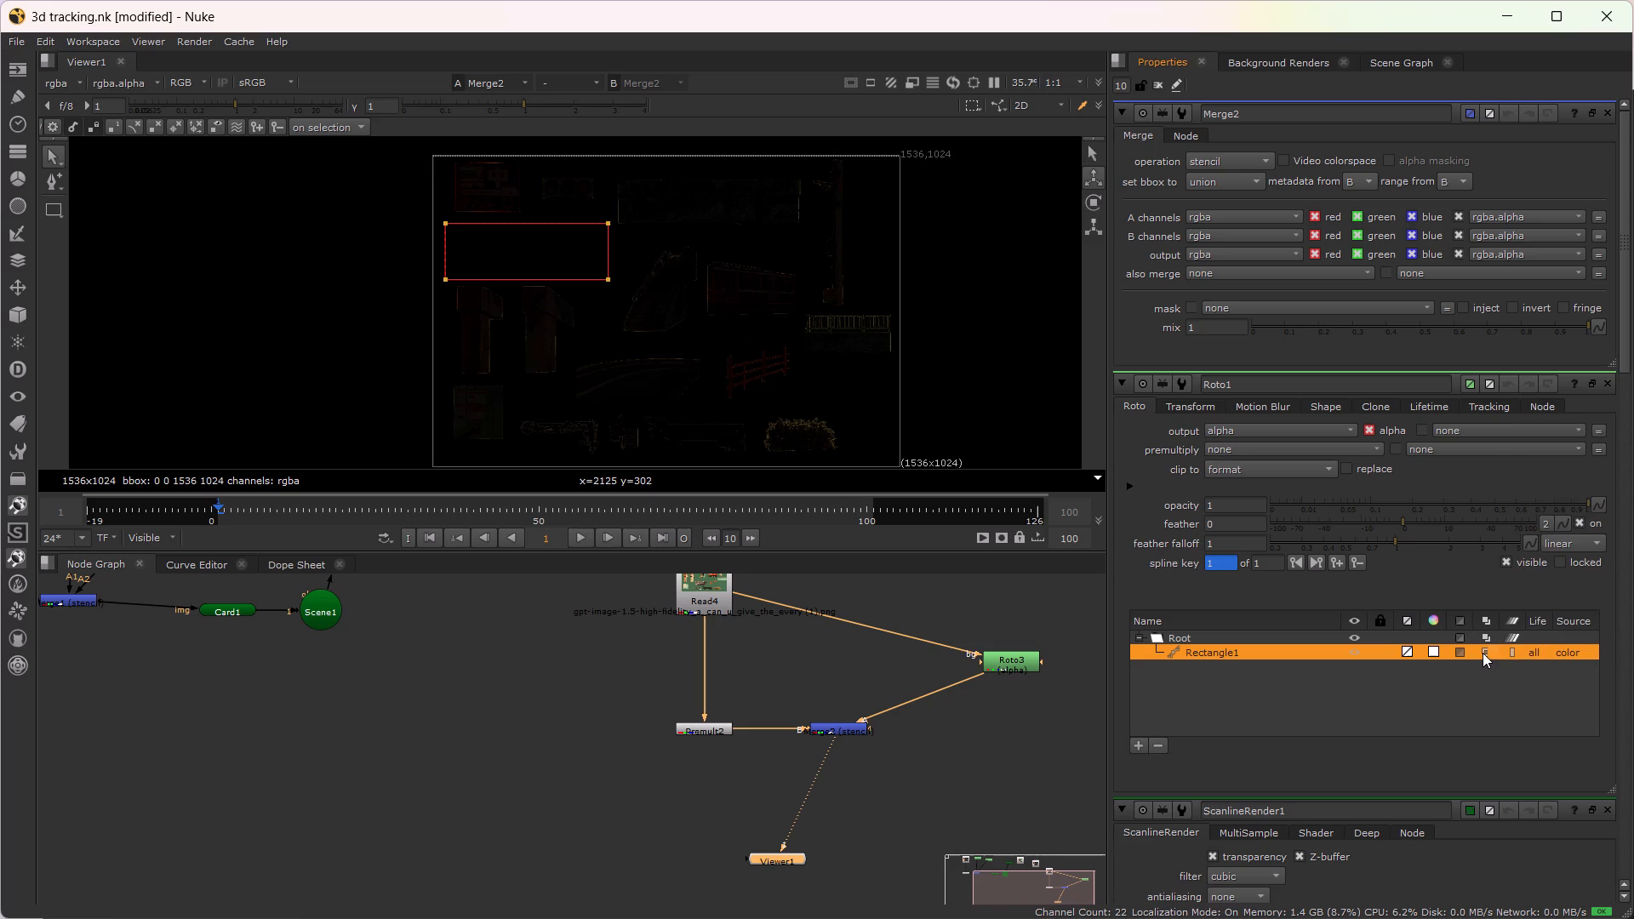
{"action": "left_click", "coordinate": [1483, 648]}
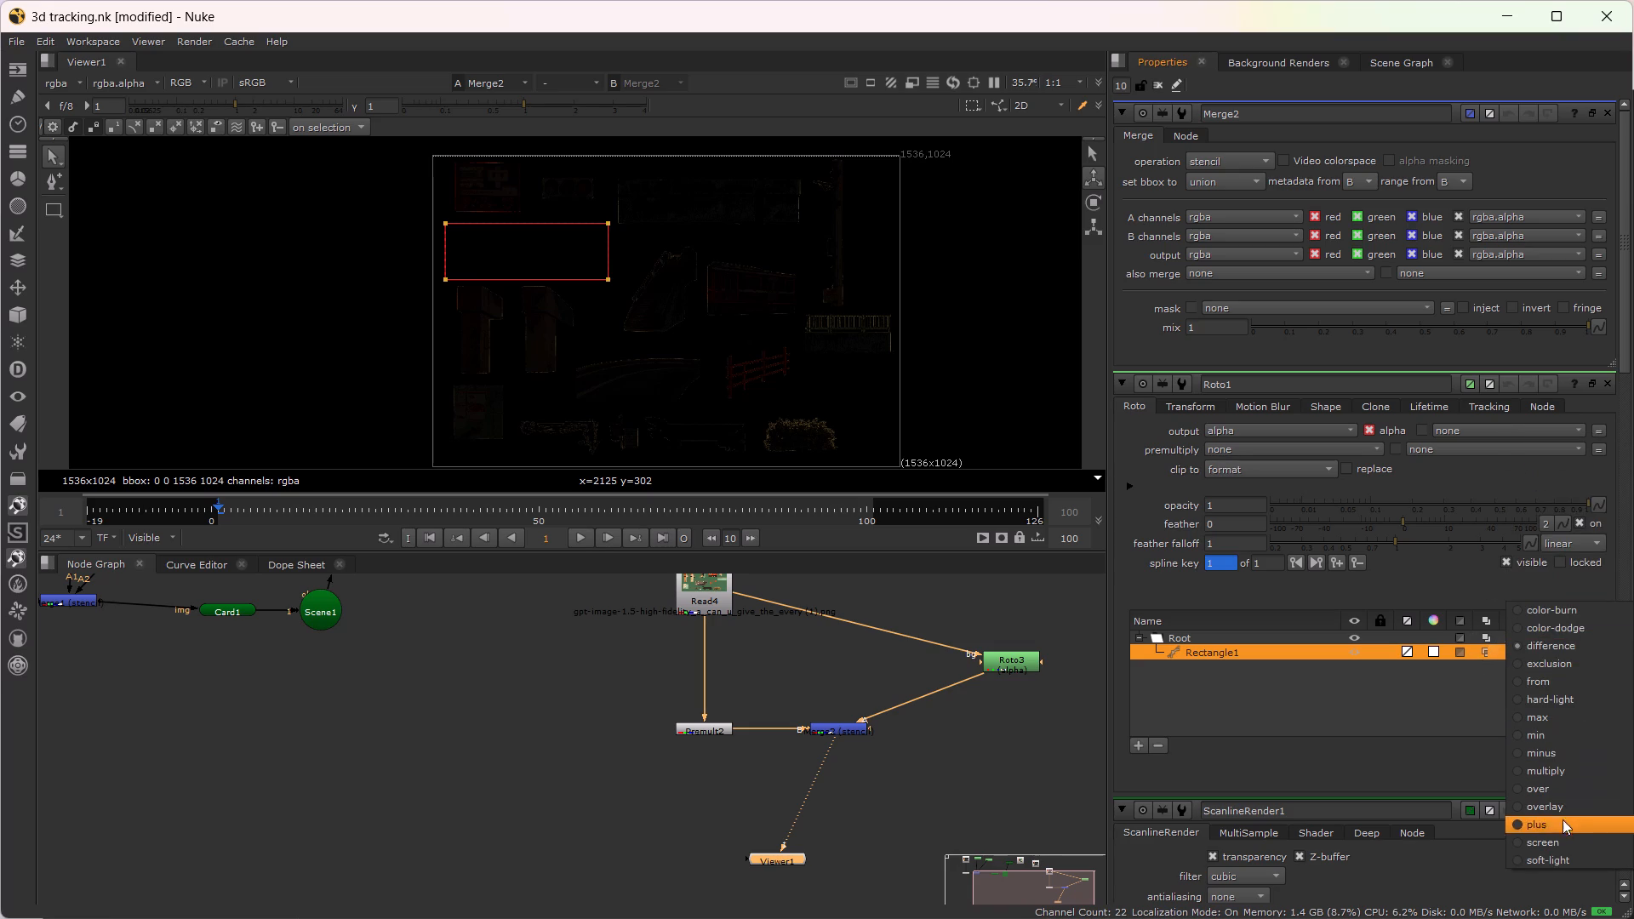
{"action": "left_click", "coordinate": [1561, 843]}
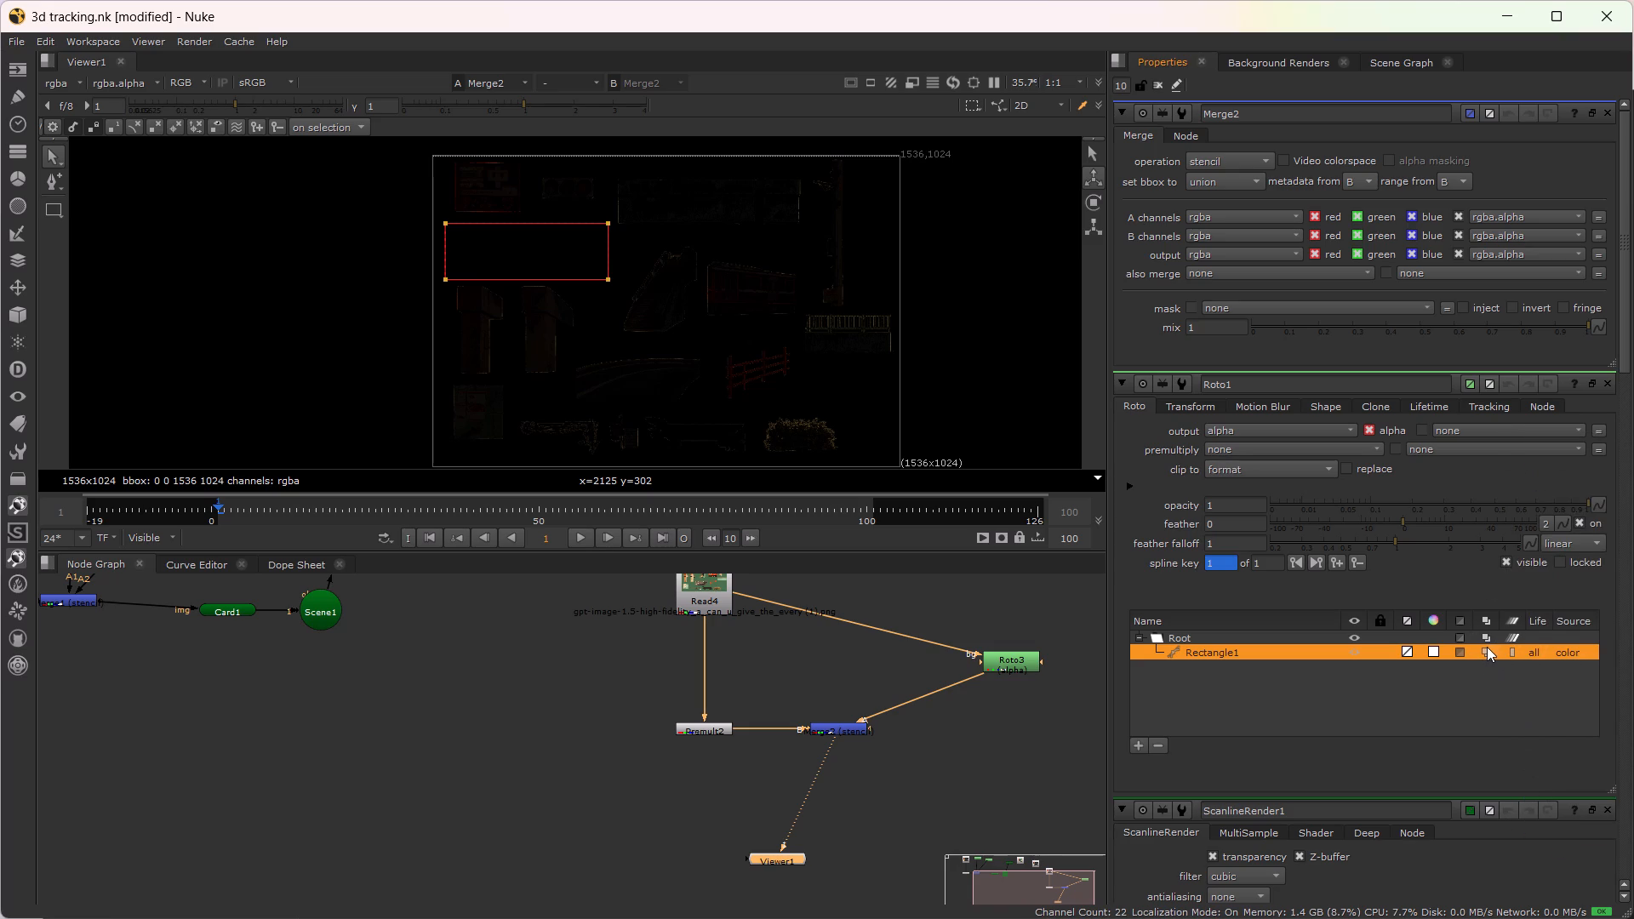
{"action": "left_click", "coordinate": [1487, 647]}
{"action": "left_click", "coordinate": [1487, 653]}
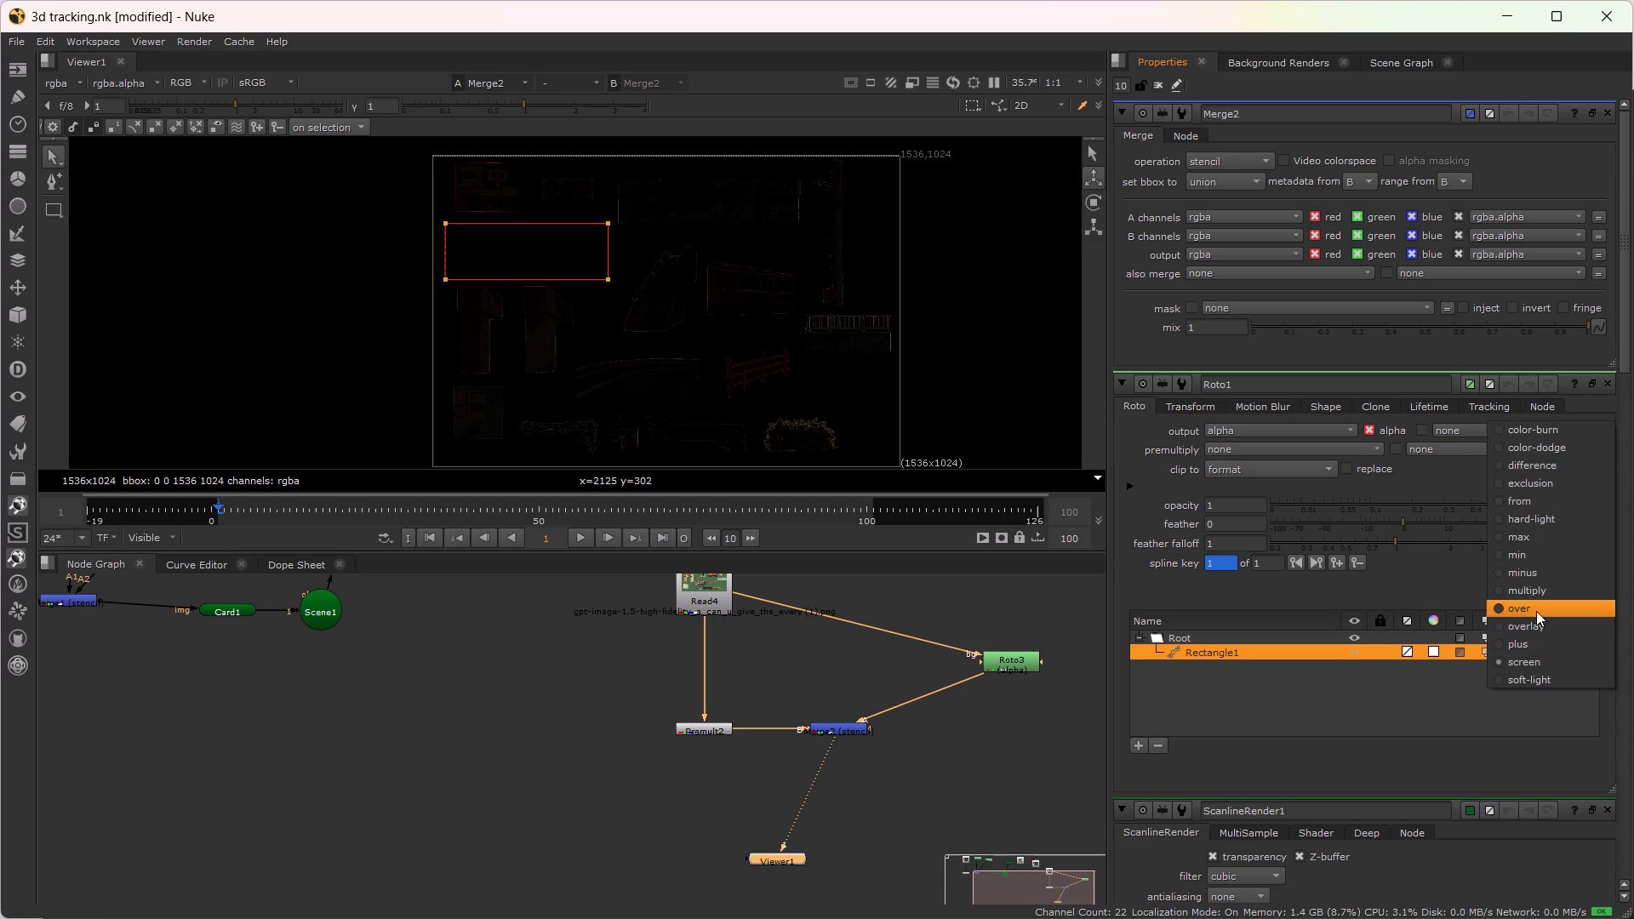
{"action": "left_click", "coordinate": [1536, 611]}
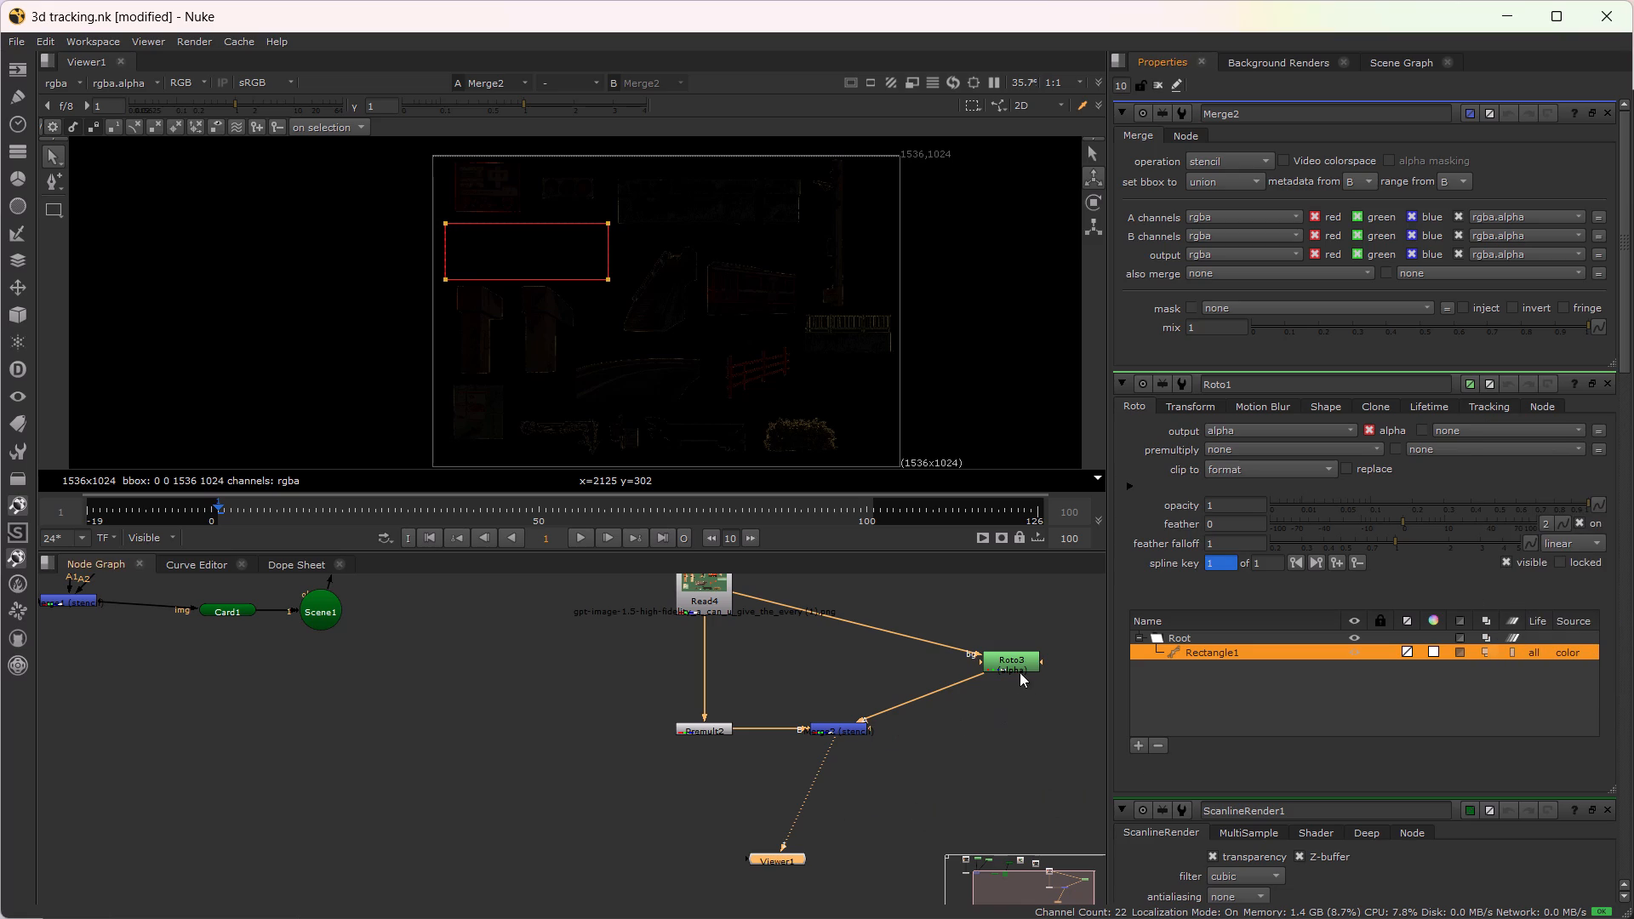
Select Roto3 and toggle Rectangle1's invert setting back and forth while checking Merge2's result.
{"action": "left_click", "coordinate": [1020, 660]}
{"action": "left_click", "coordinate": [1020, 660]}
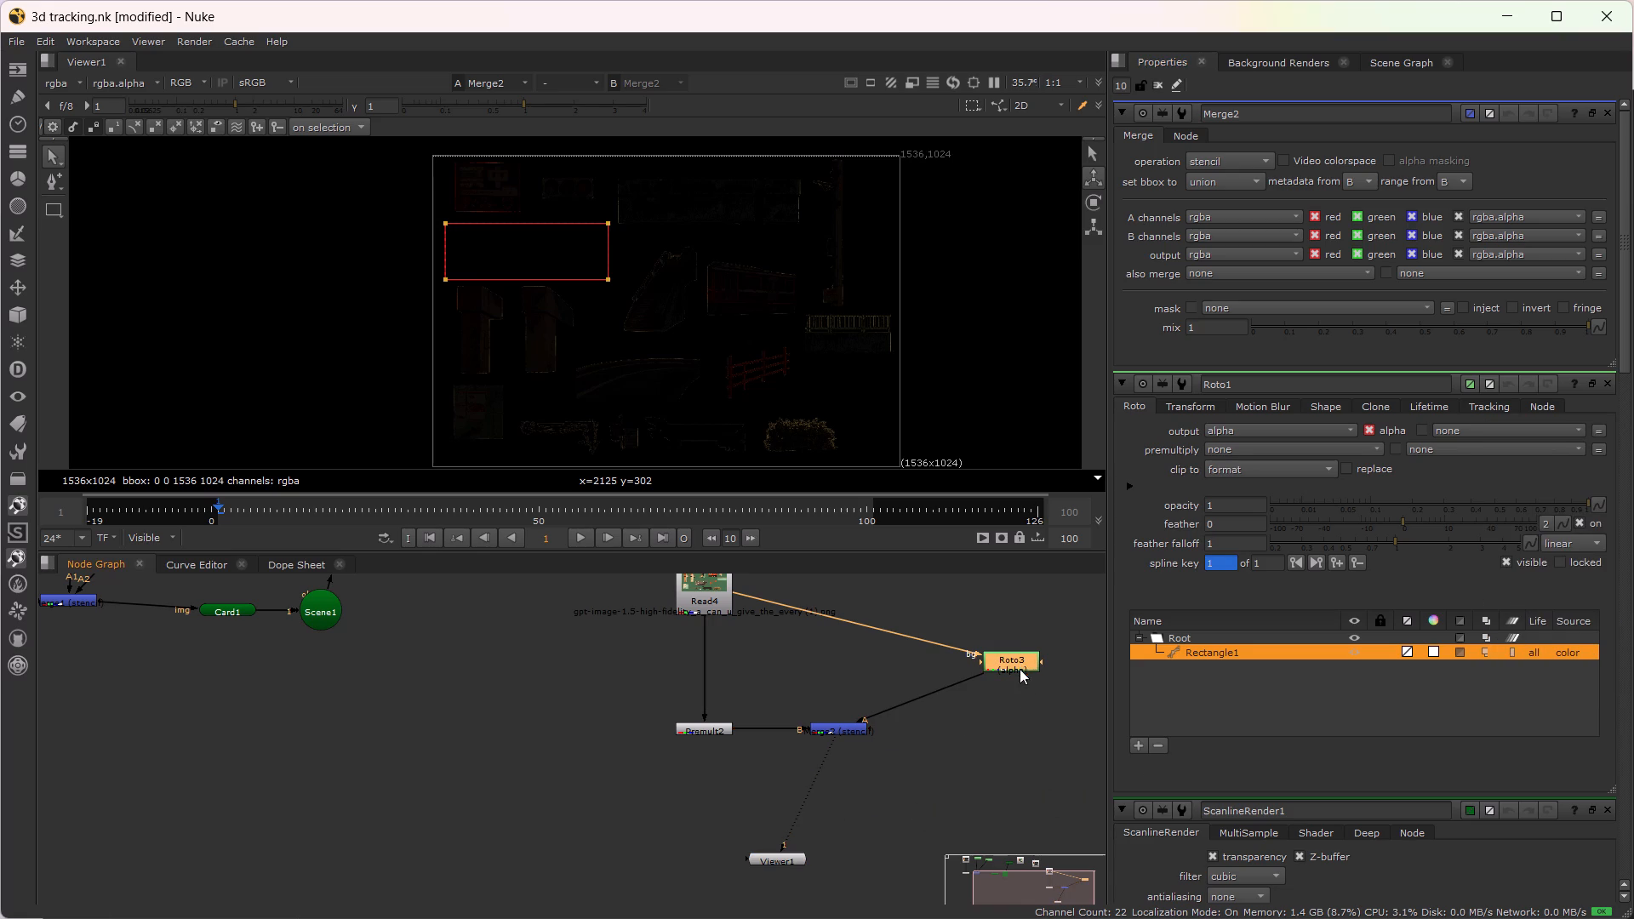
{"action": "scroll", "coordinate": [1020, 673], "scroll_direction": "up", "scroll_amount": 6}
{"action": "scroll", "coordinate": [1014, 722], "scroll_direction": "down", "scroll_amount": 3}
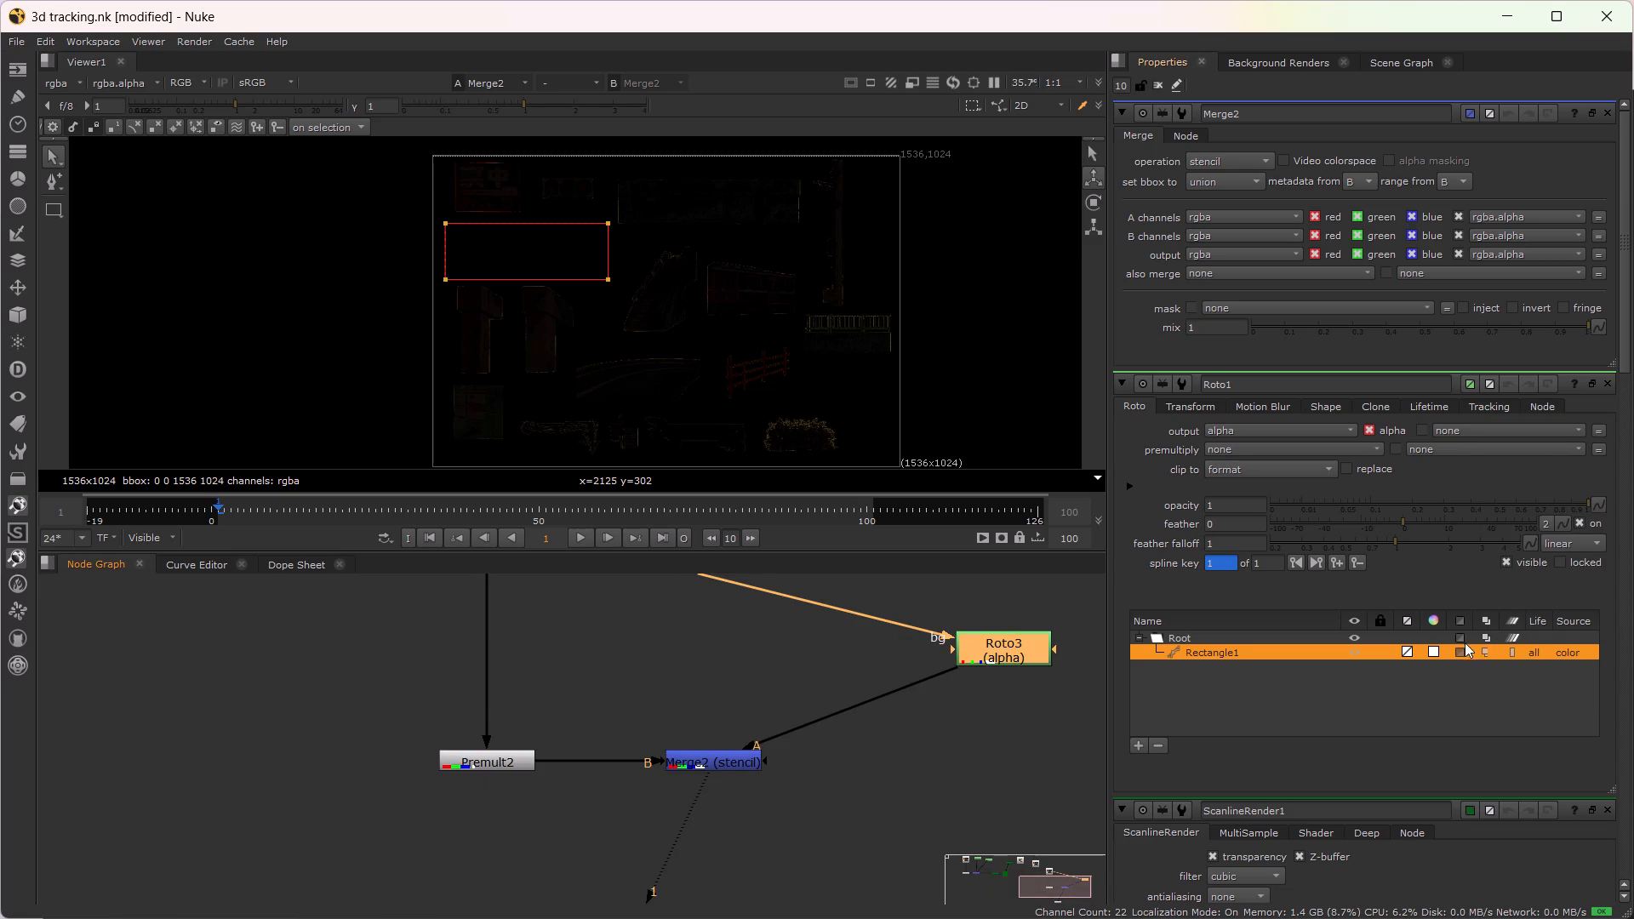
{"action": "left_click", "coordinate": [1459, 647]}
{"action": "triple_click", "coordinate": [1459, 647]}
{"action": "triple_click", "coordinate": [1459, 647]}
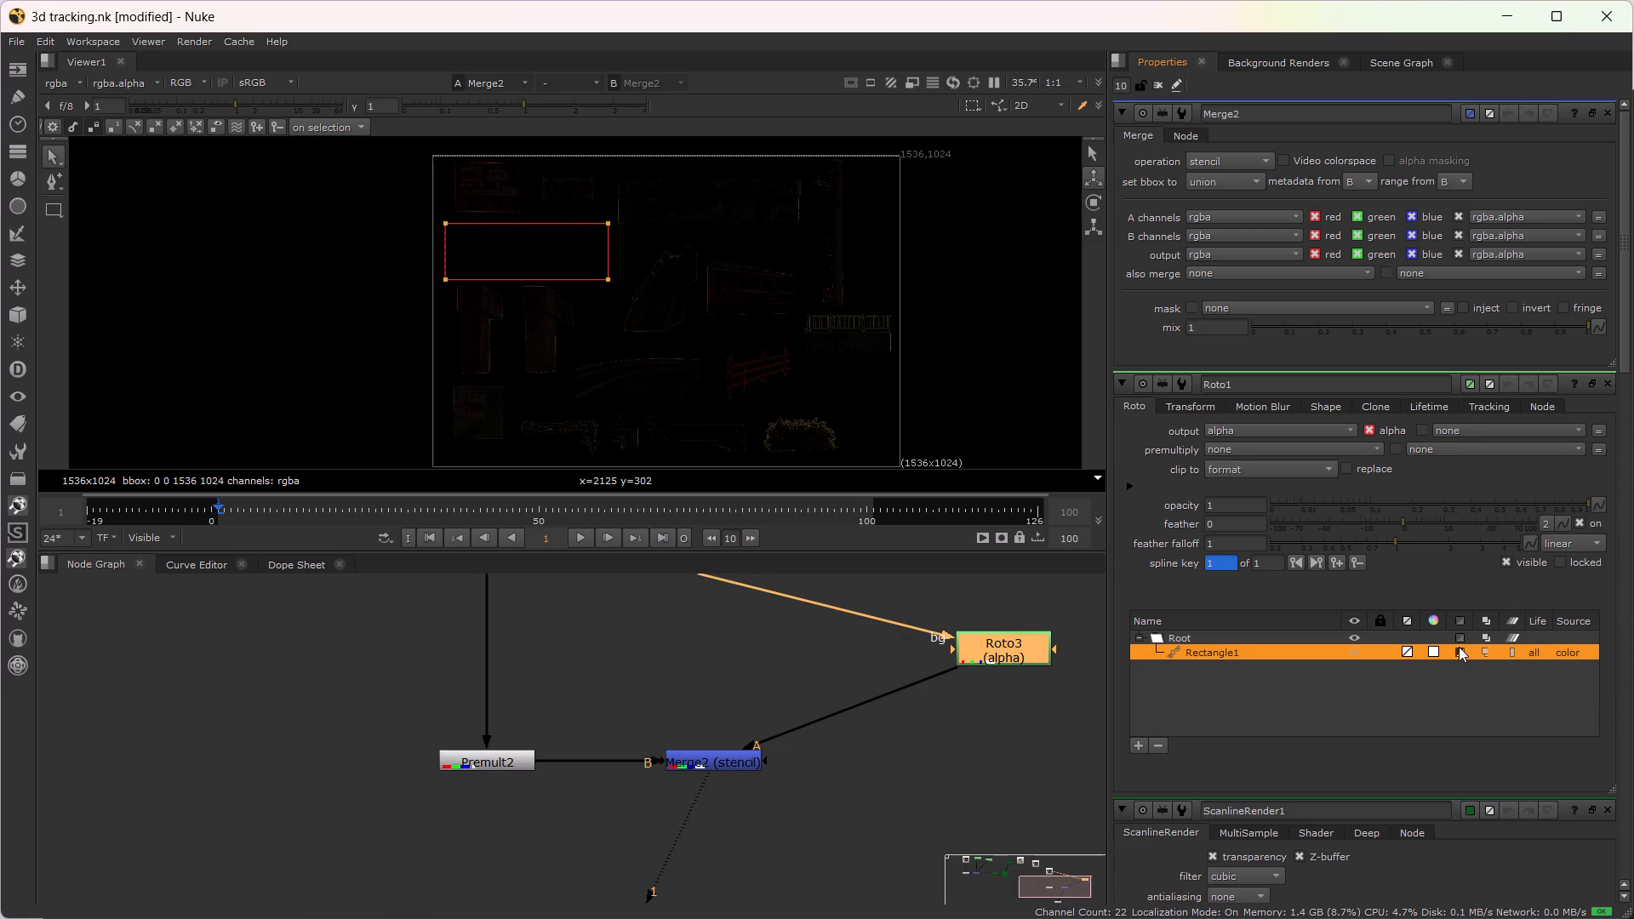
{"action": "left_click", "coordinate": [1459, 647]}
Disconnect Roto3's bg input from Read4.
{"action": "scroll", "coordinate": [890, 724], "scroll_direction": "down", "scroll_amount": 1}
{"action": "left_click_drag", "start_coordinate": [878, 633], "coordinate": [915, 624]}
{"action": "left_click_drag", "start_coordinate": [922, 641], "coordinate": [964, 596]}
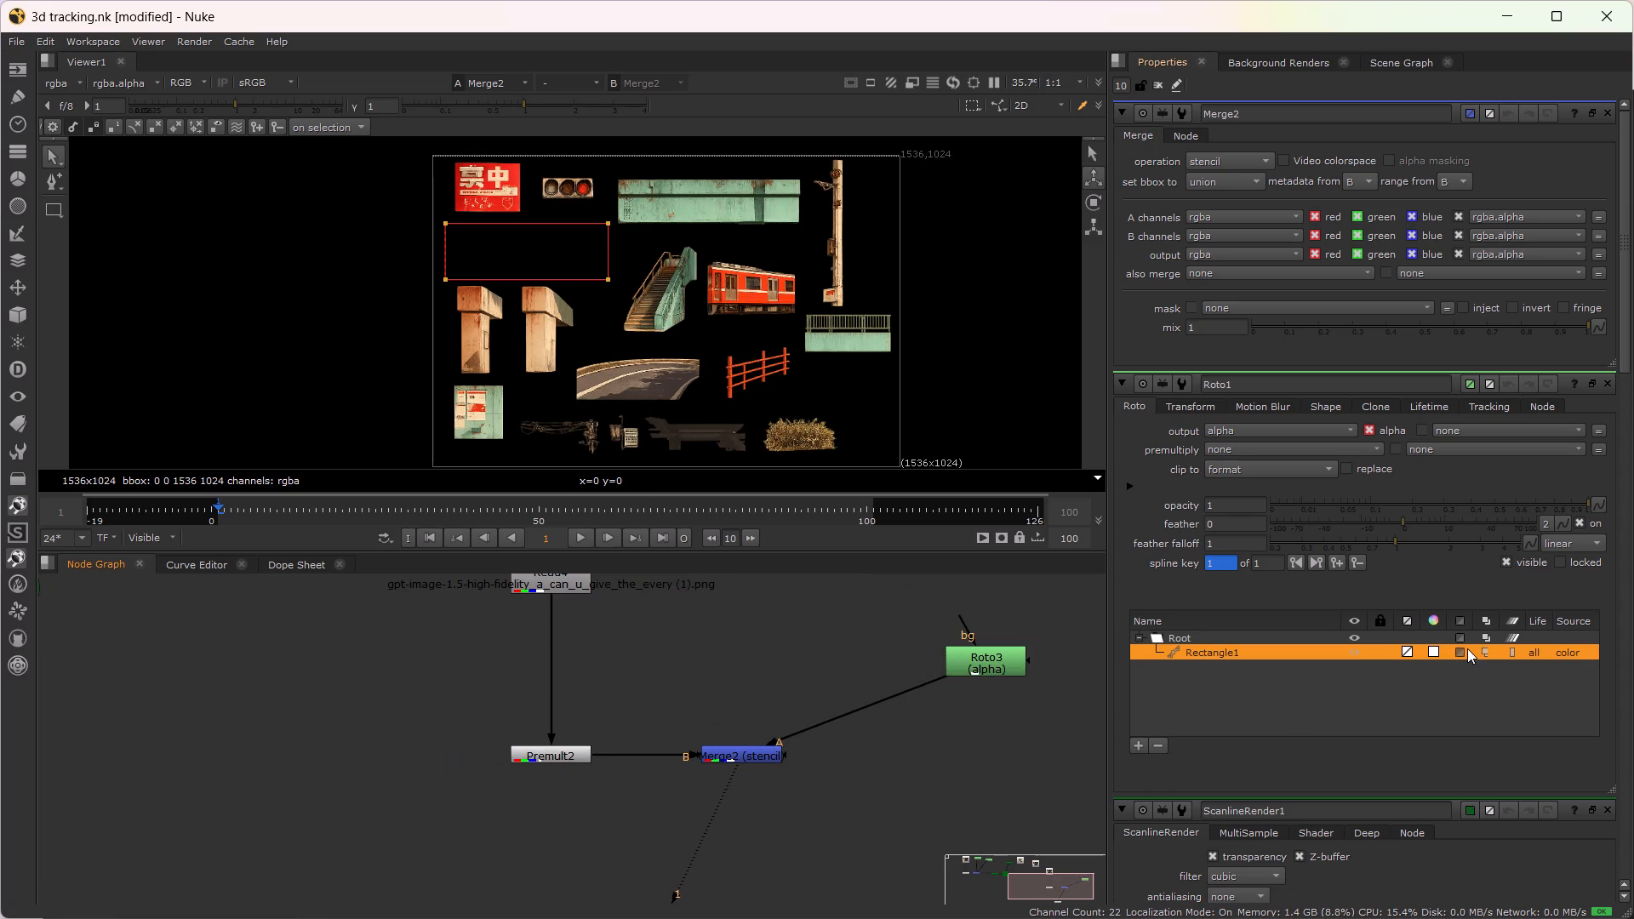
Flip Rectangle1's invert setting in Roto1 while comparing the result with the bg input disconnected.
{"action": "triple_click", "coordinate": [1462, 648]}
{"action": "triple_click", "coordinate": [1462, 648]}
{"action": "left_click", "coordinate": [1462, 648]}
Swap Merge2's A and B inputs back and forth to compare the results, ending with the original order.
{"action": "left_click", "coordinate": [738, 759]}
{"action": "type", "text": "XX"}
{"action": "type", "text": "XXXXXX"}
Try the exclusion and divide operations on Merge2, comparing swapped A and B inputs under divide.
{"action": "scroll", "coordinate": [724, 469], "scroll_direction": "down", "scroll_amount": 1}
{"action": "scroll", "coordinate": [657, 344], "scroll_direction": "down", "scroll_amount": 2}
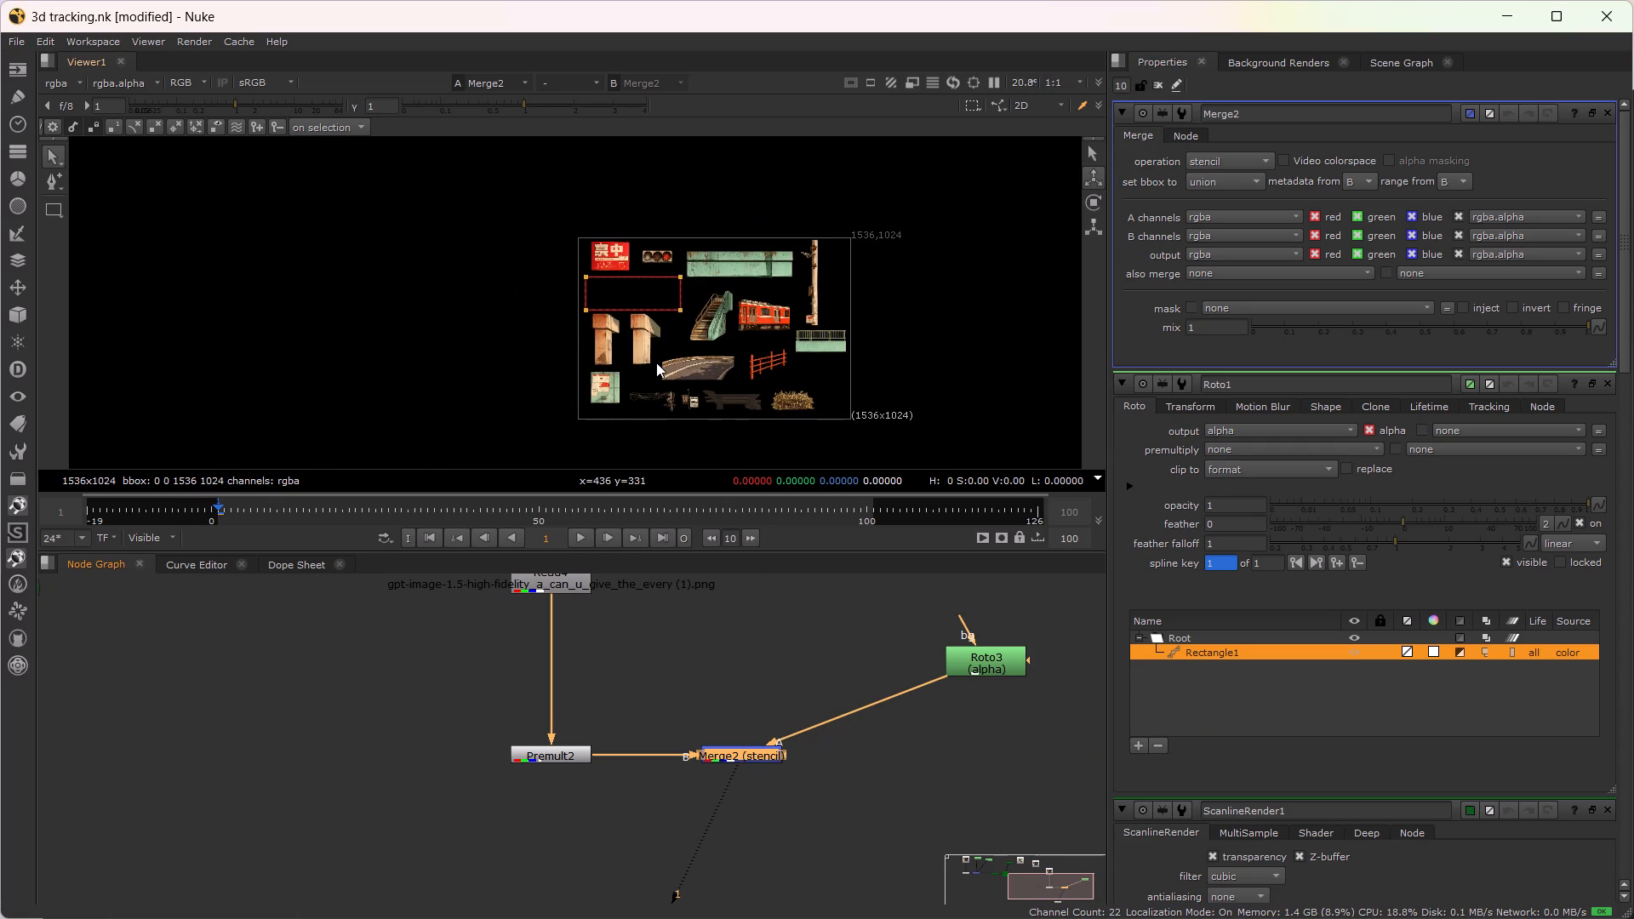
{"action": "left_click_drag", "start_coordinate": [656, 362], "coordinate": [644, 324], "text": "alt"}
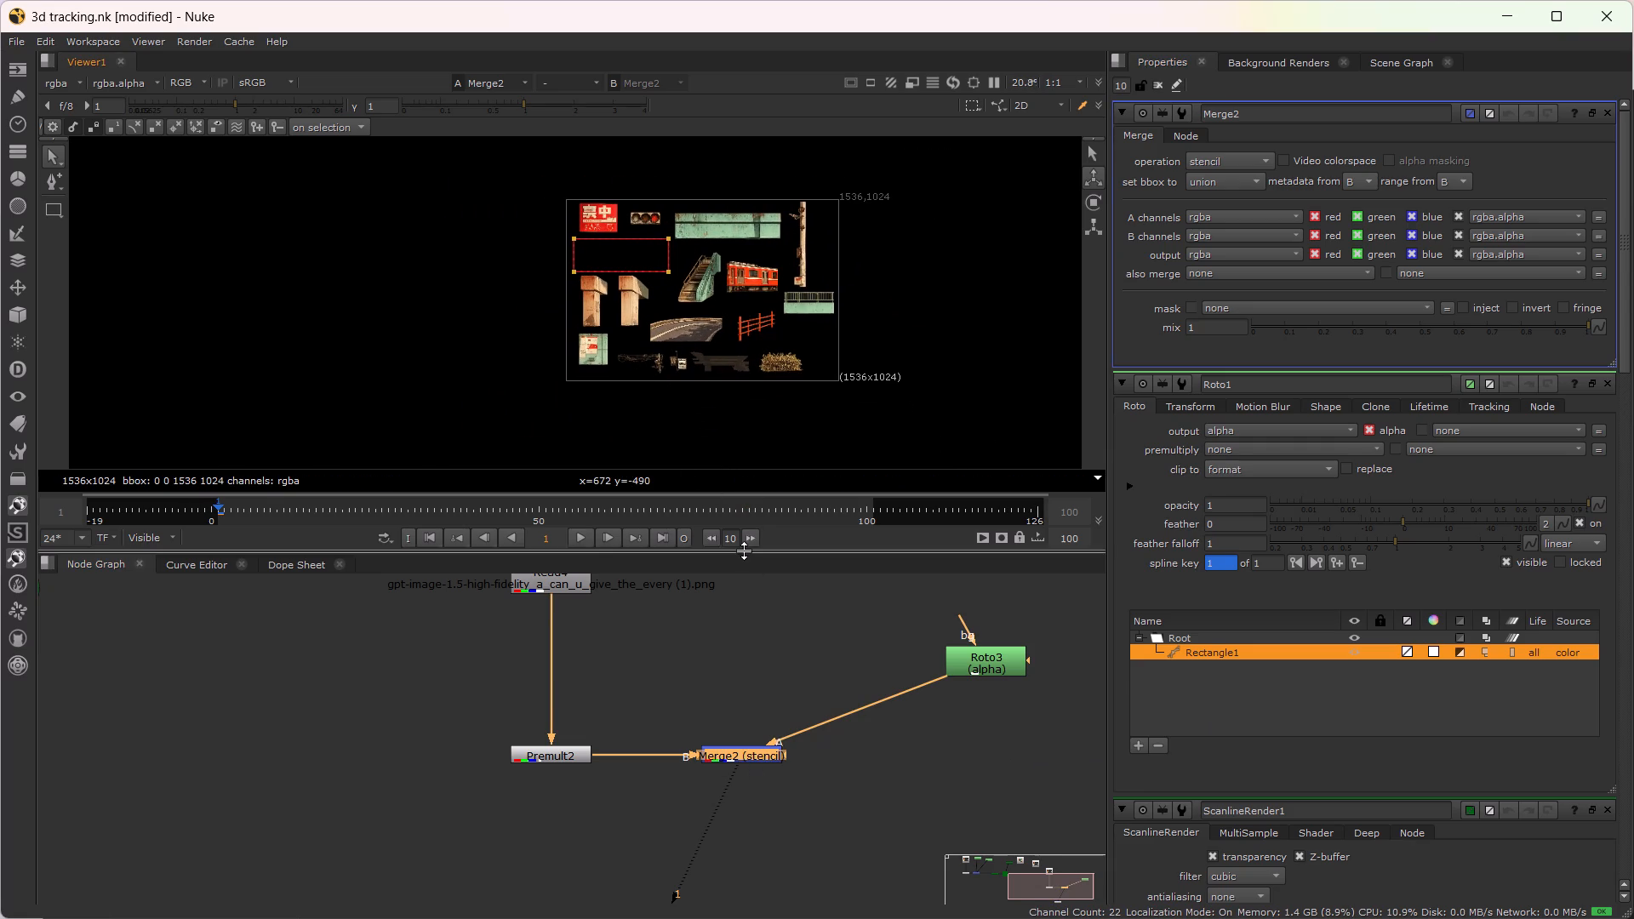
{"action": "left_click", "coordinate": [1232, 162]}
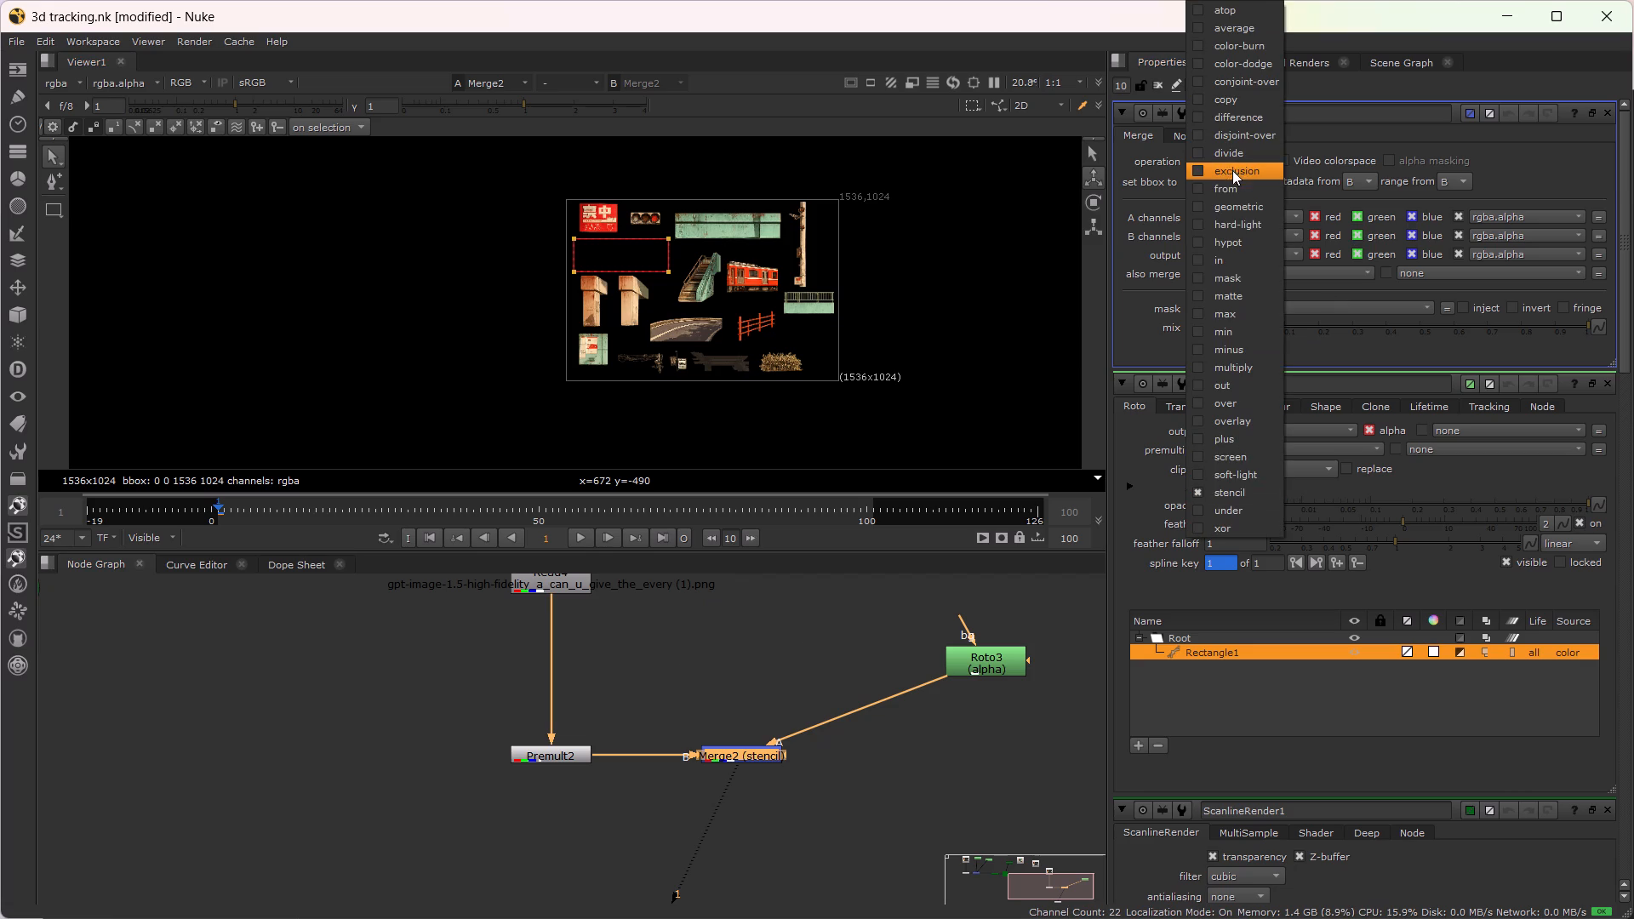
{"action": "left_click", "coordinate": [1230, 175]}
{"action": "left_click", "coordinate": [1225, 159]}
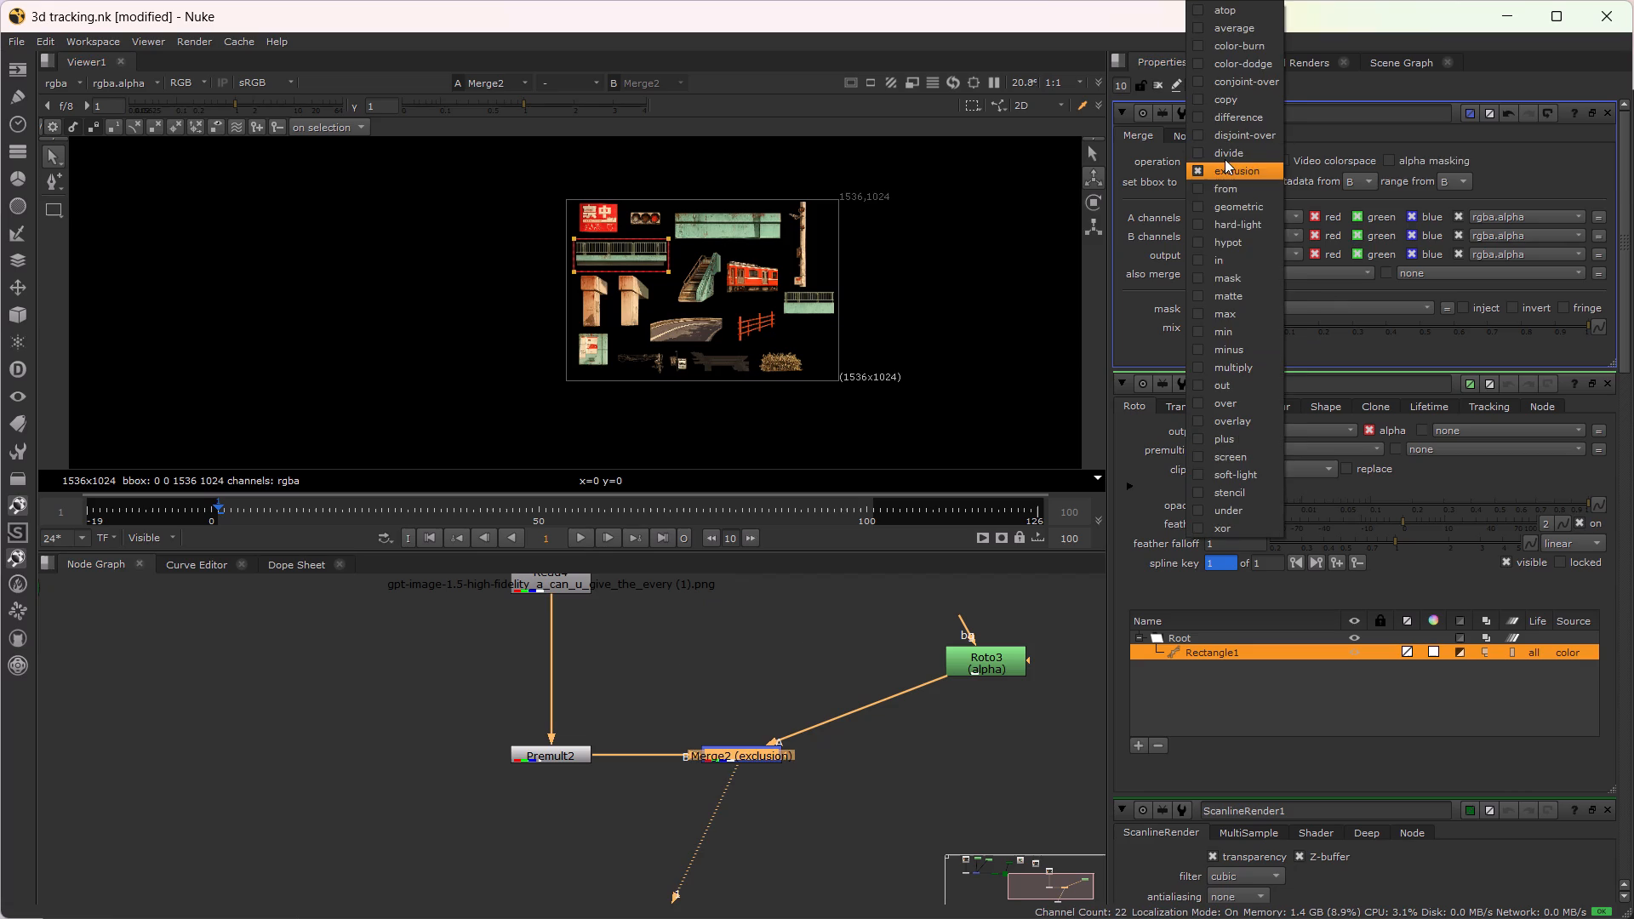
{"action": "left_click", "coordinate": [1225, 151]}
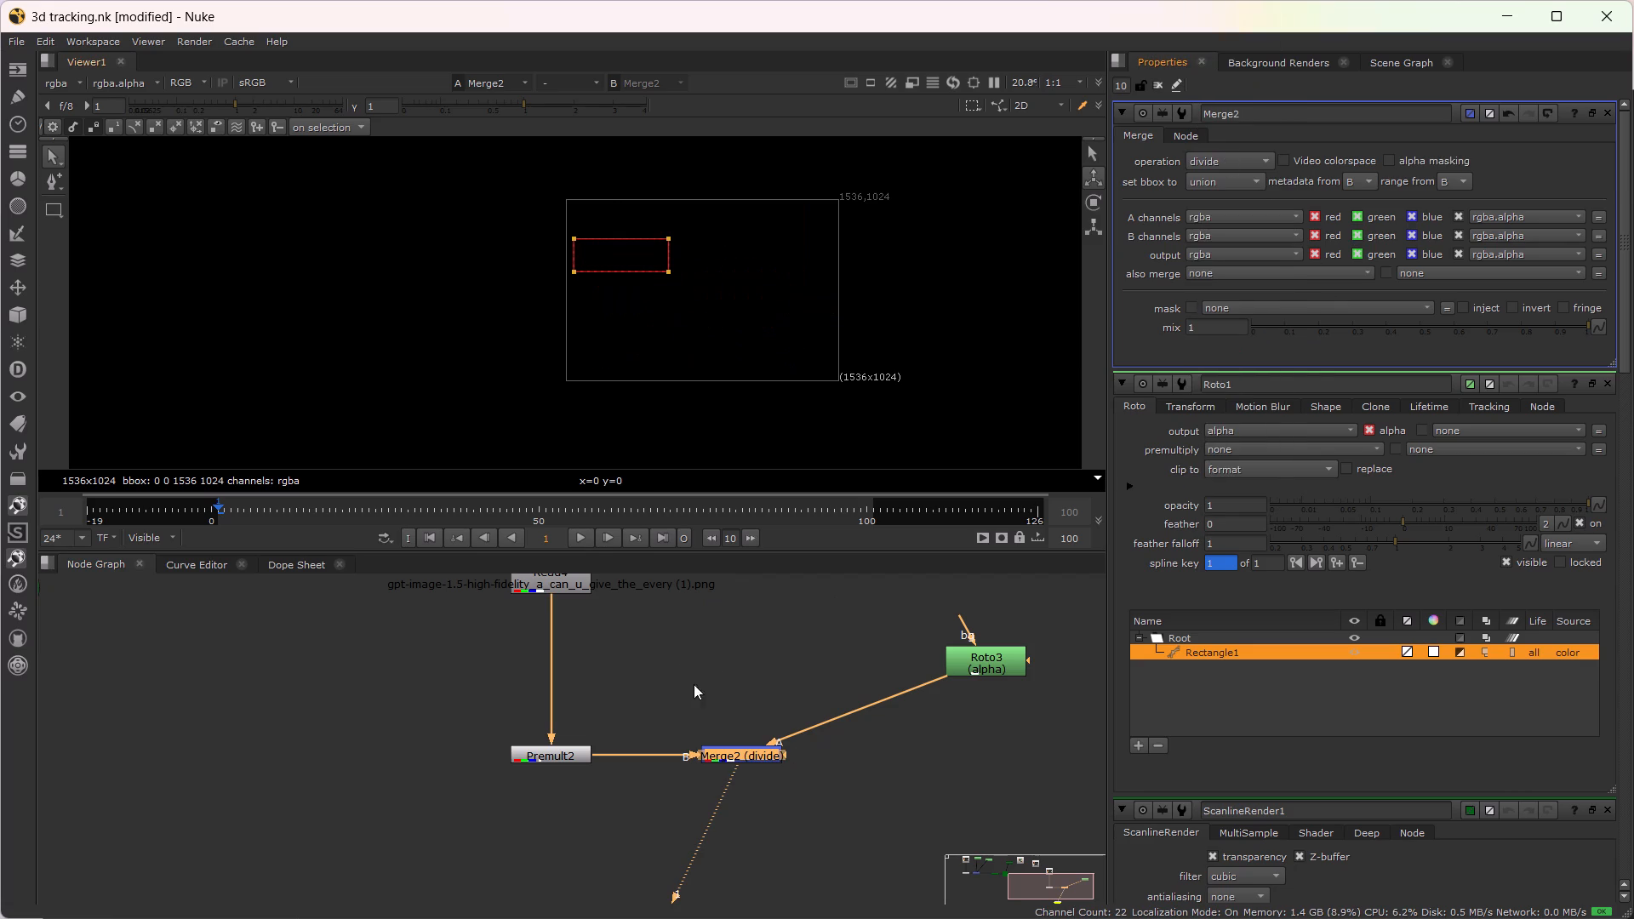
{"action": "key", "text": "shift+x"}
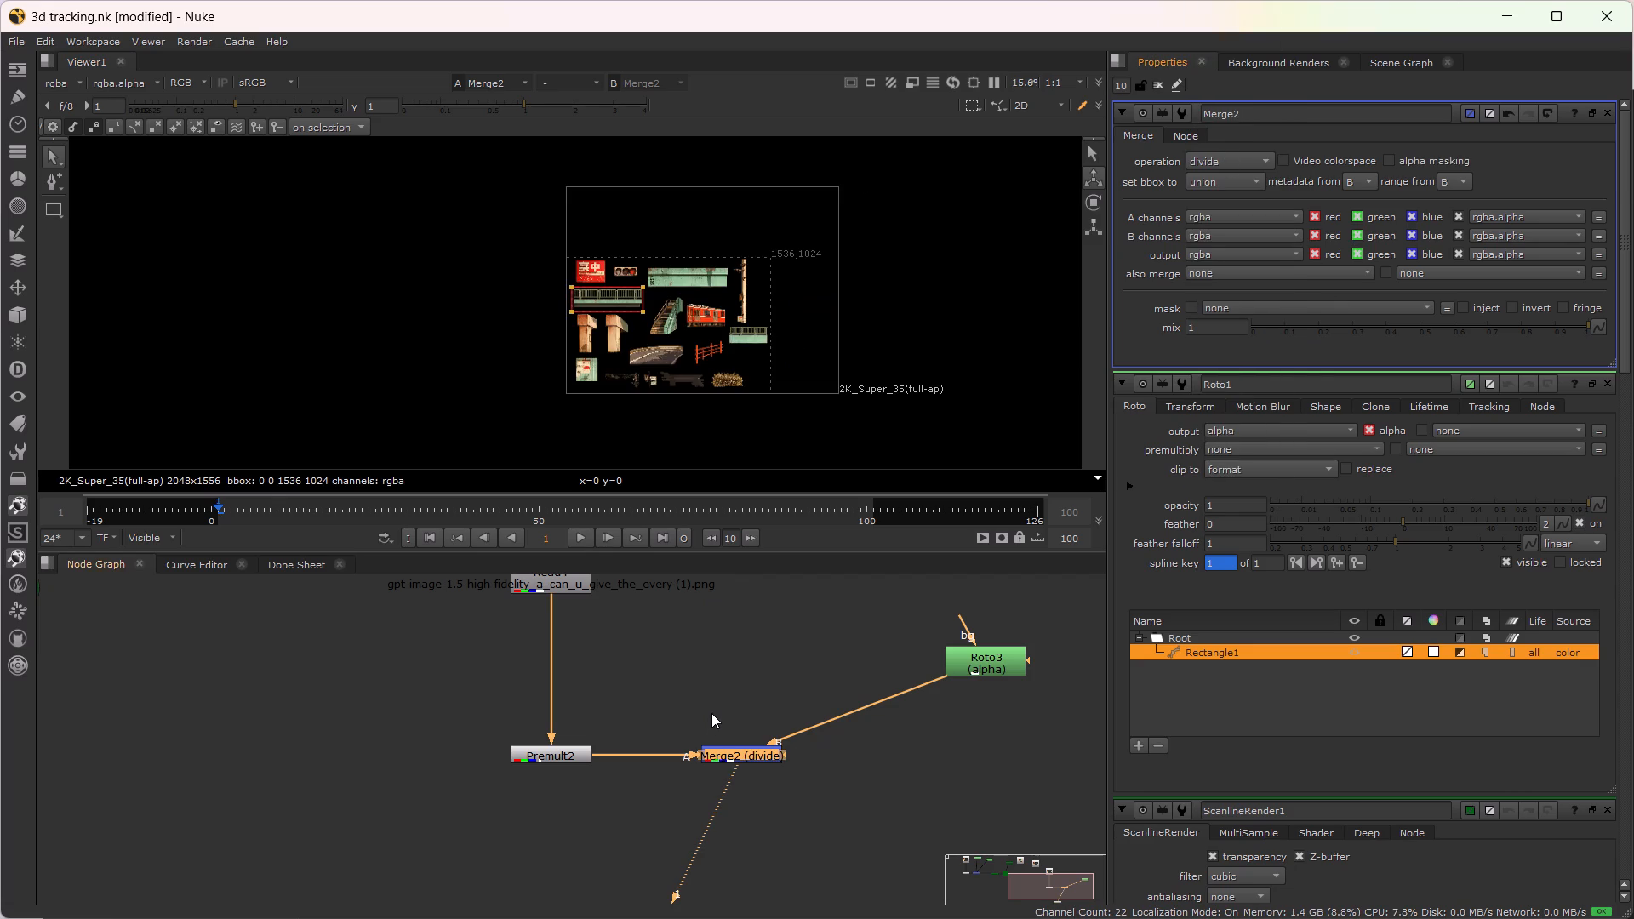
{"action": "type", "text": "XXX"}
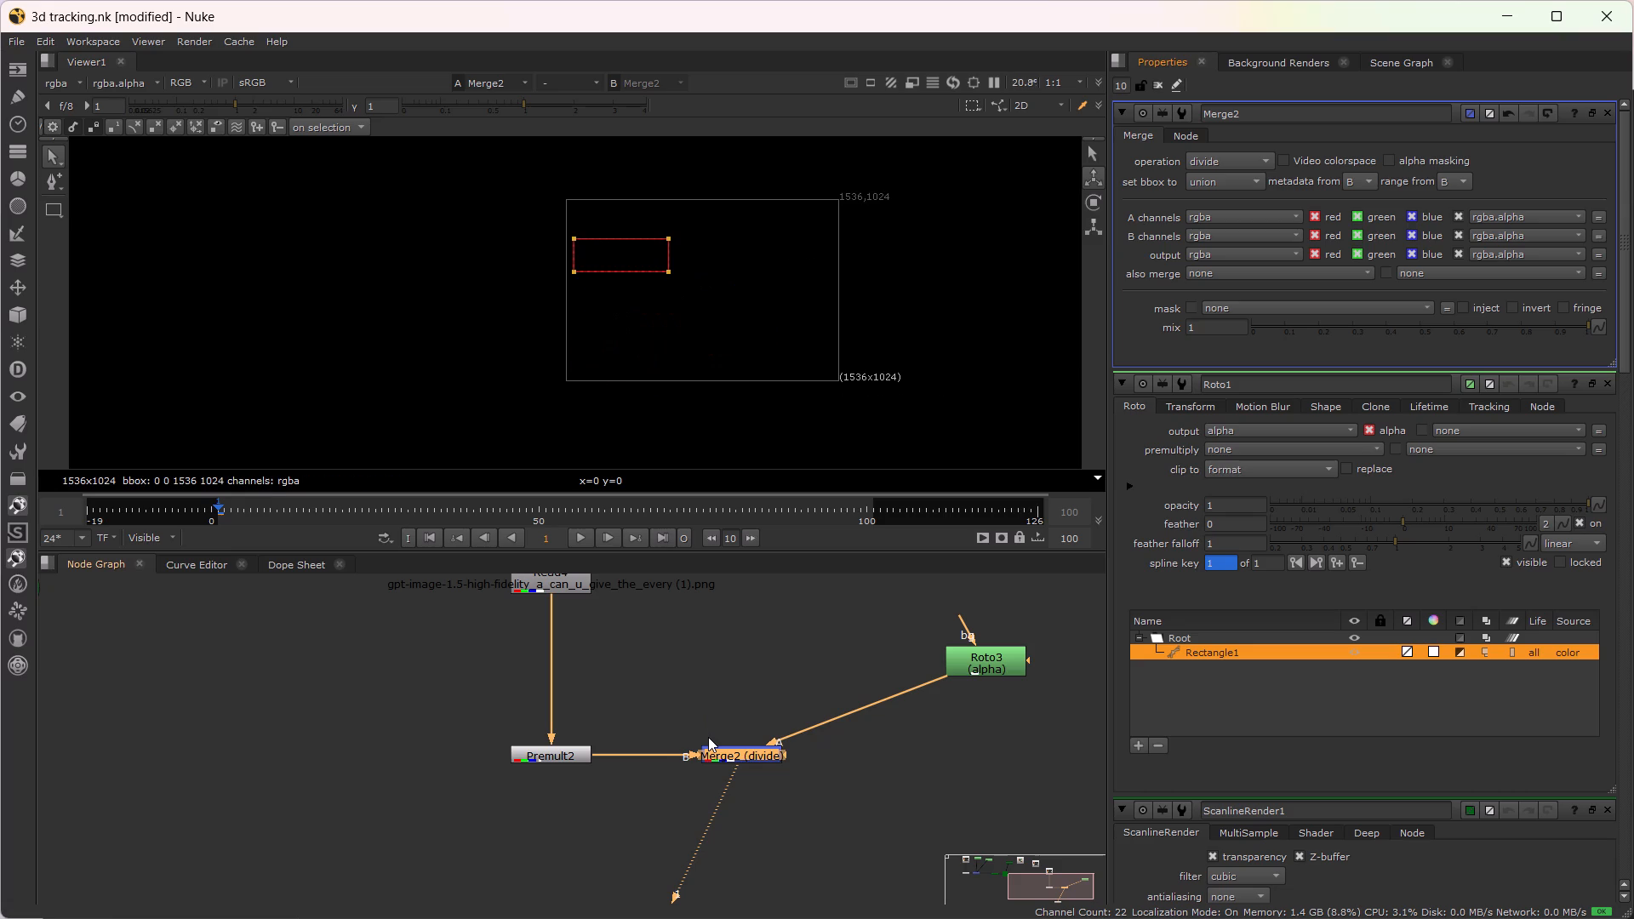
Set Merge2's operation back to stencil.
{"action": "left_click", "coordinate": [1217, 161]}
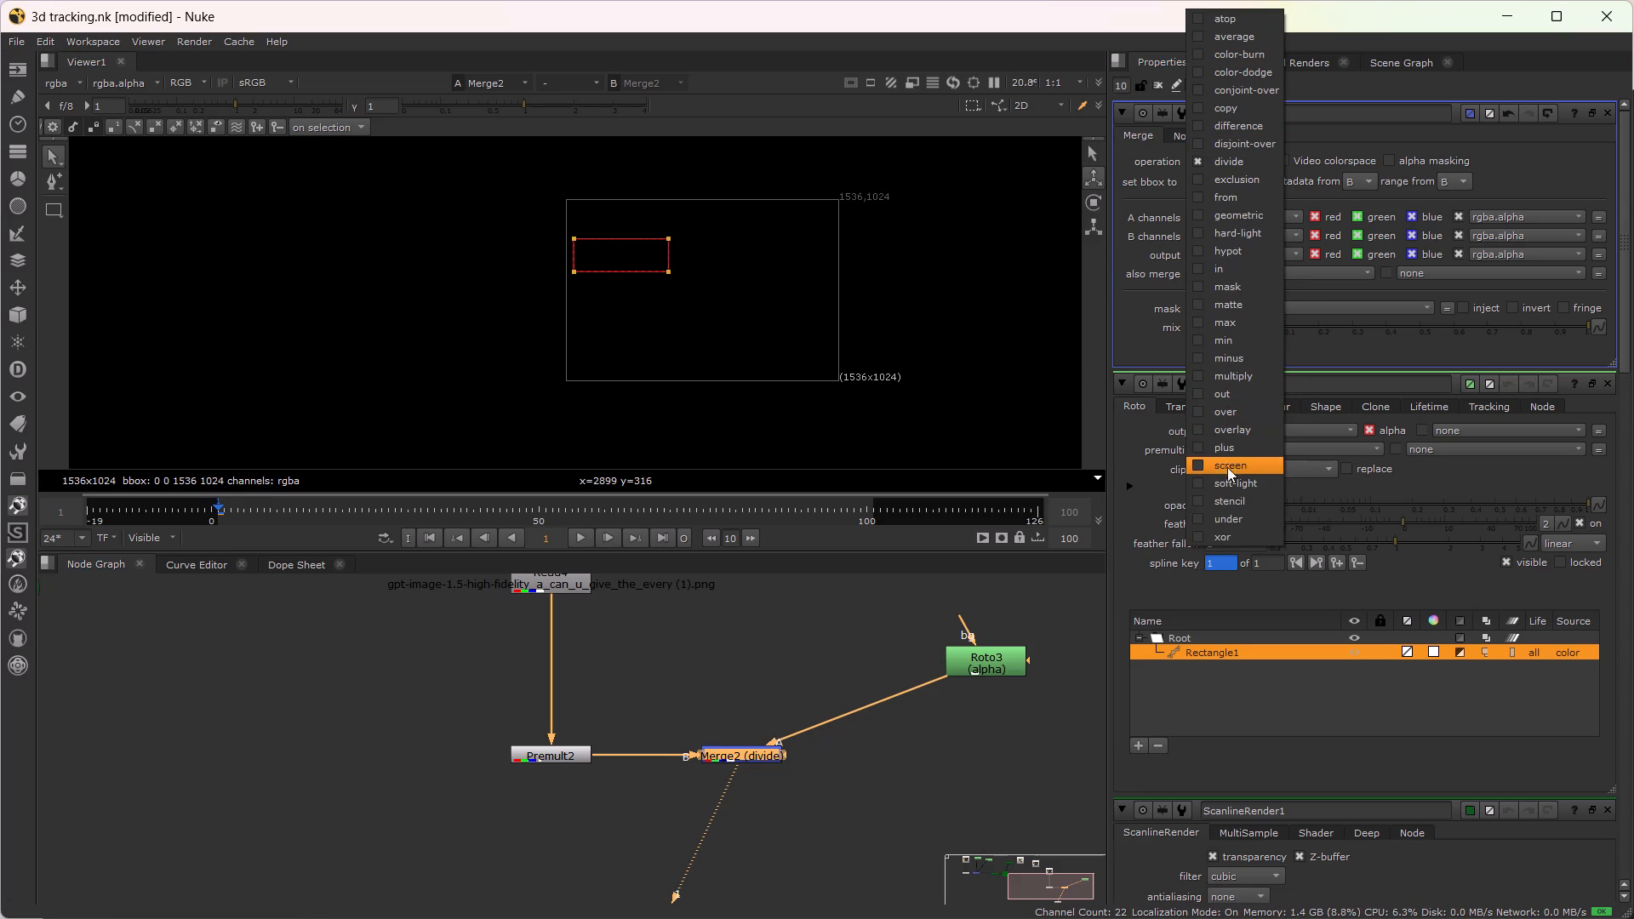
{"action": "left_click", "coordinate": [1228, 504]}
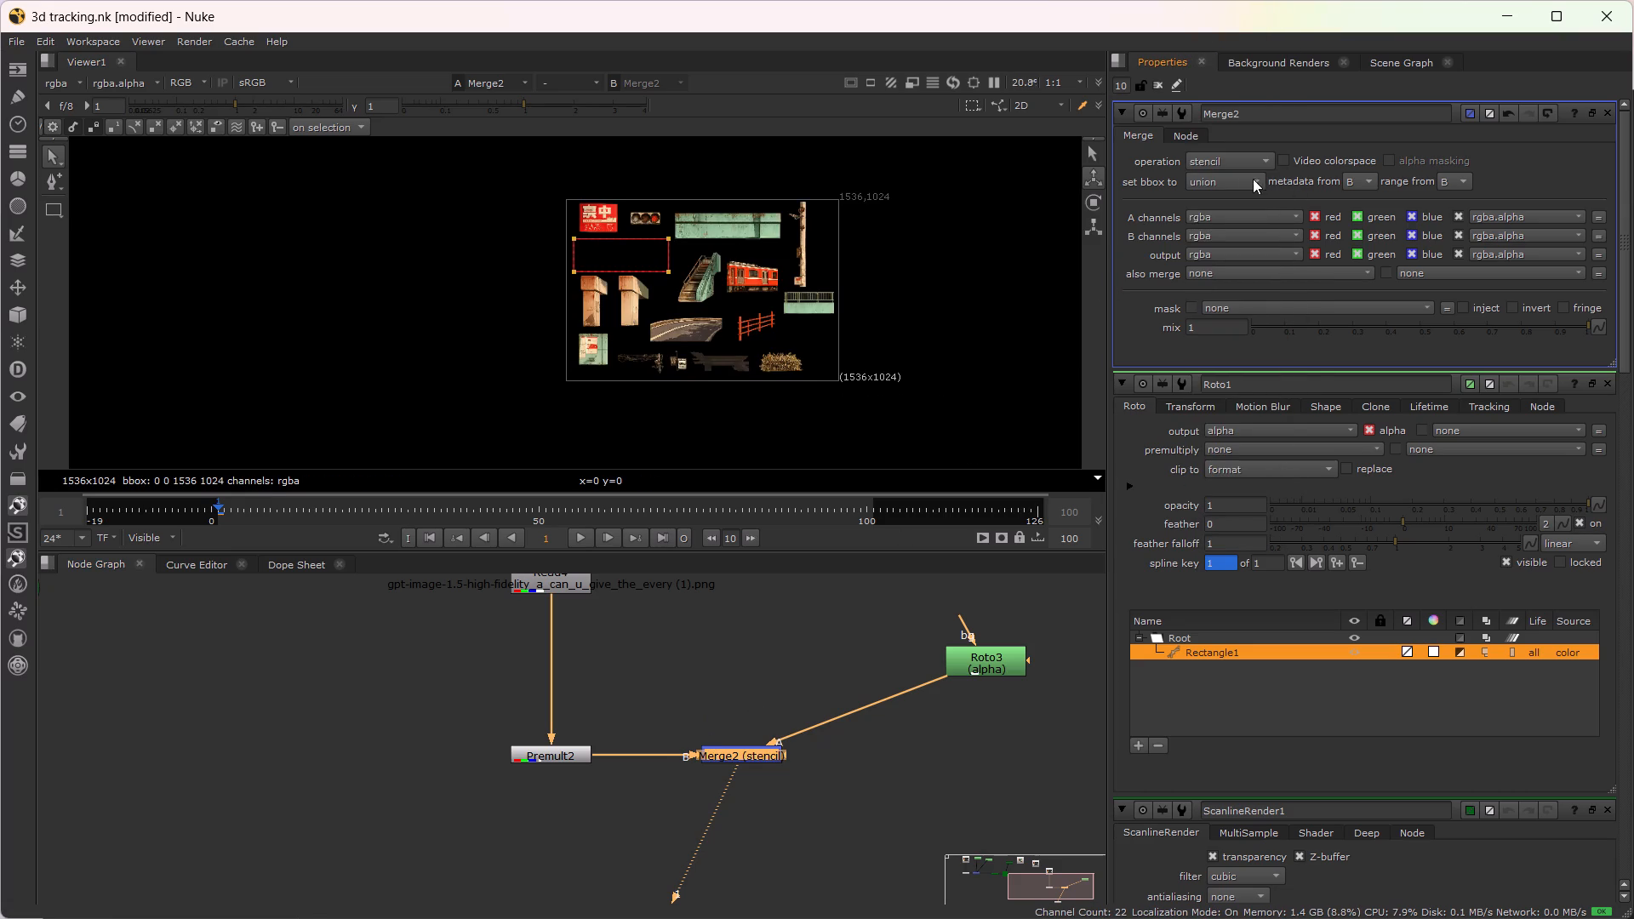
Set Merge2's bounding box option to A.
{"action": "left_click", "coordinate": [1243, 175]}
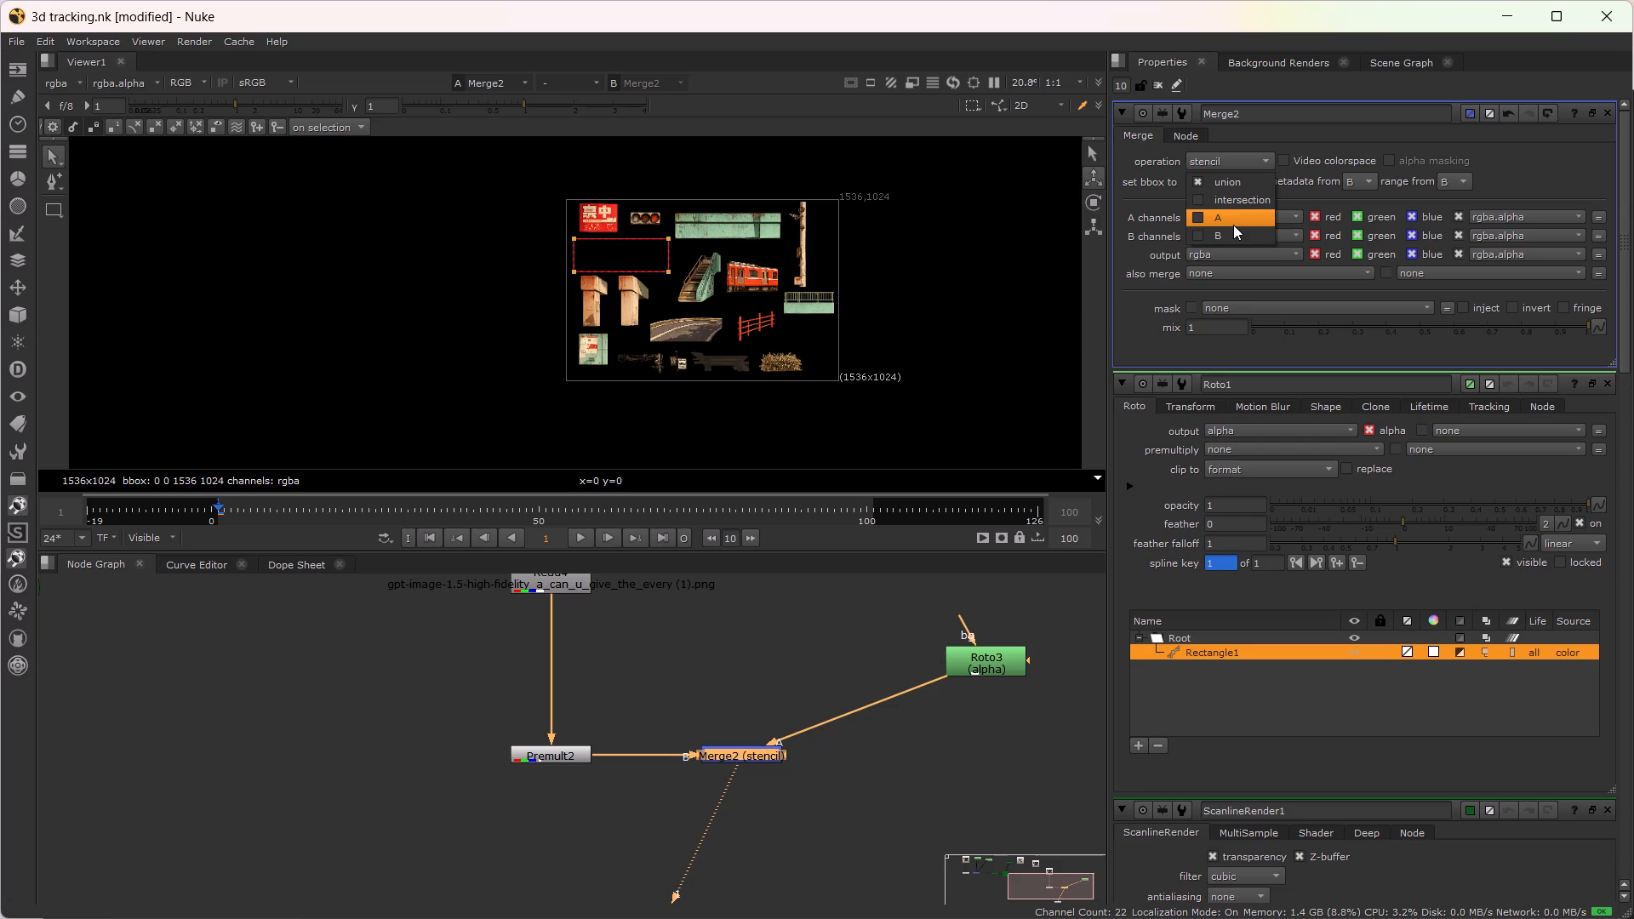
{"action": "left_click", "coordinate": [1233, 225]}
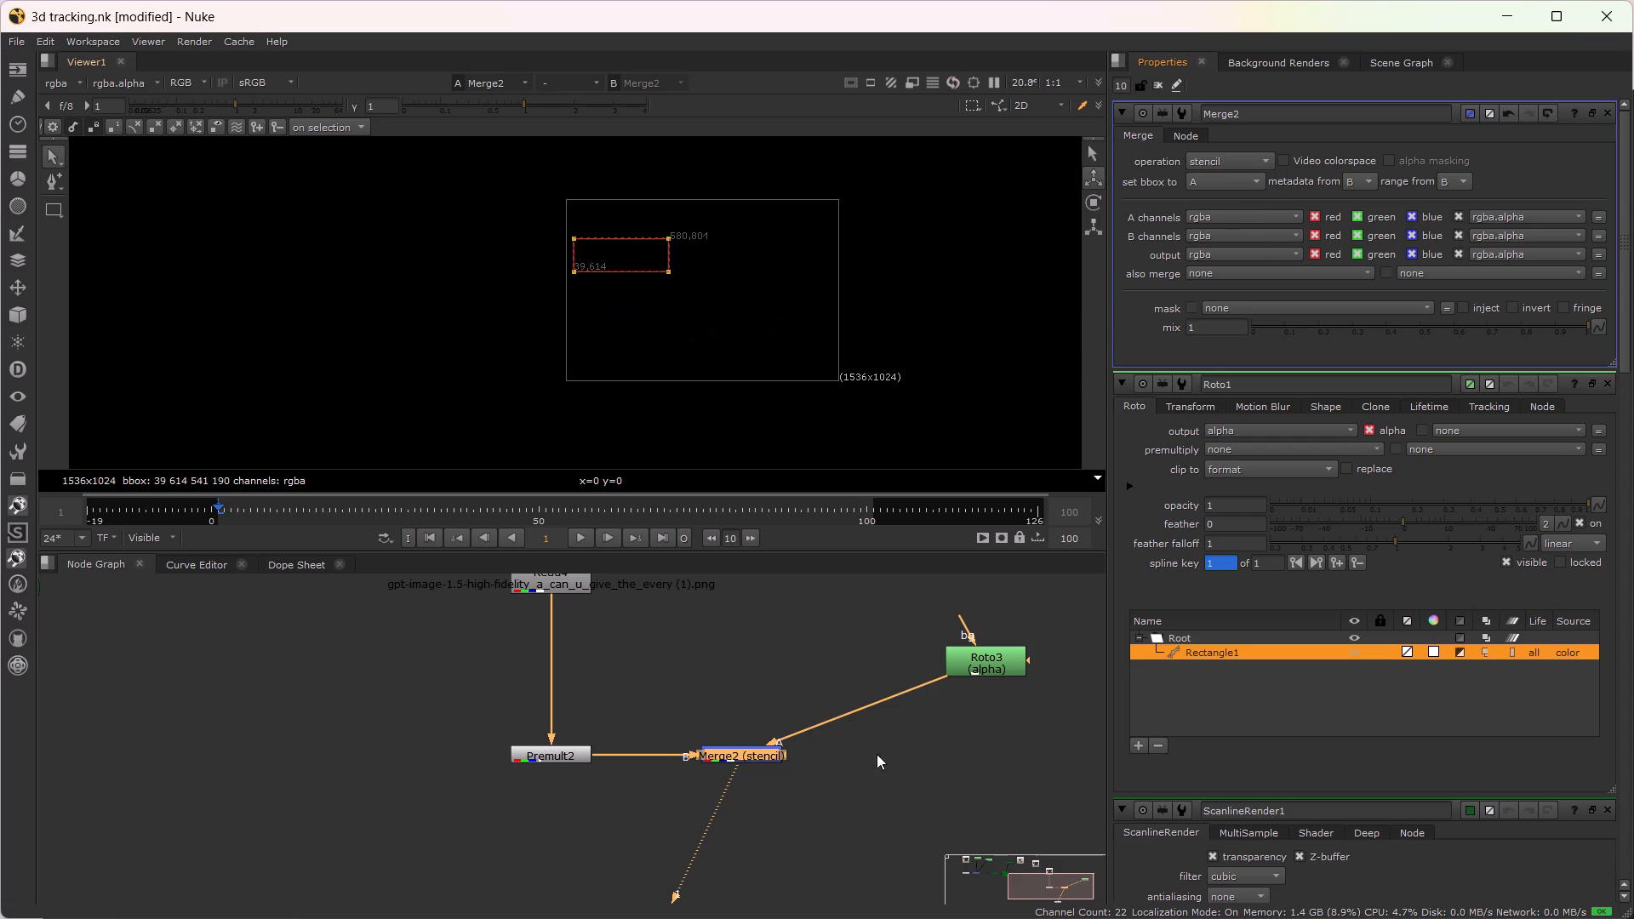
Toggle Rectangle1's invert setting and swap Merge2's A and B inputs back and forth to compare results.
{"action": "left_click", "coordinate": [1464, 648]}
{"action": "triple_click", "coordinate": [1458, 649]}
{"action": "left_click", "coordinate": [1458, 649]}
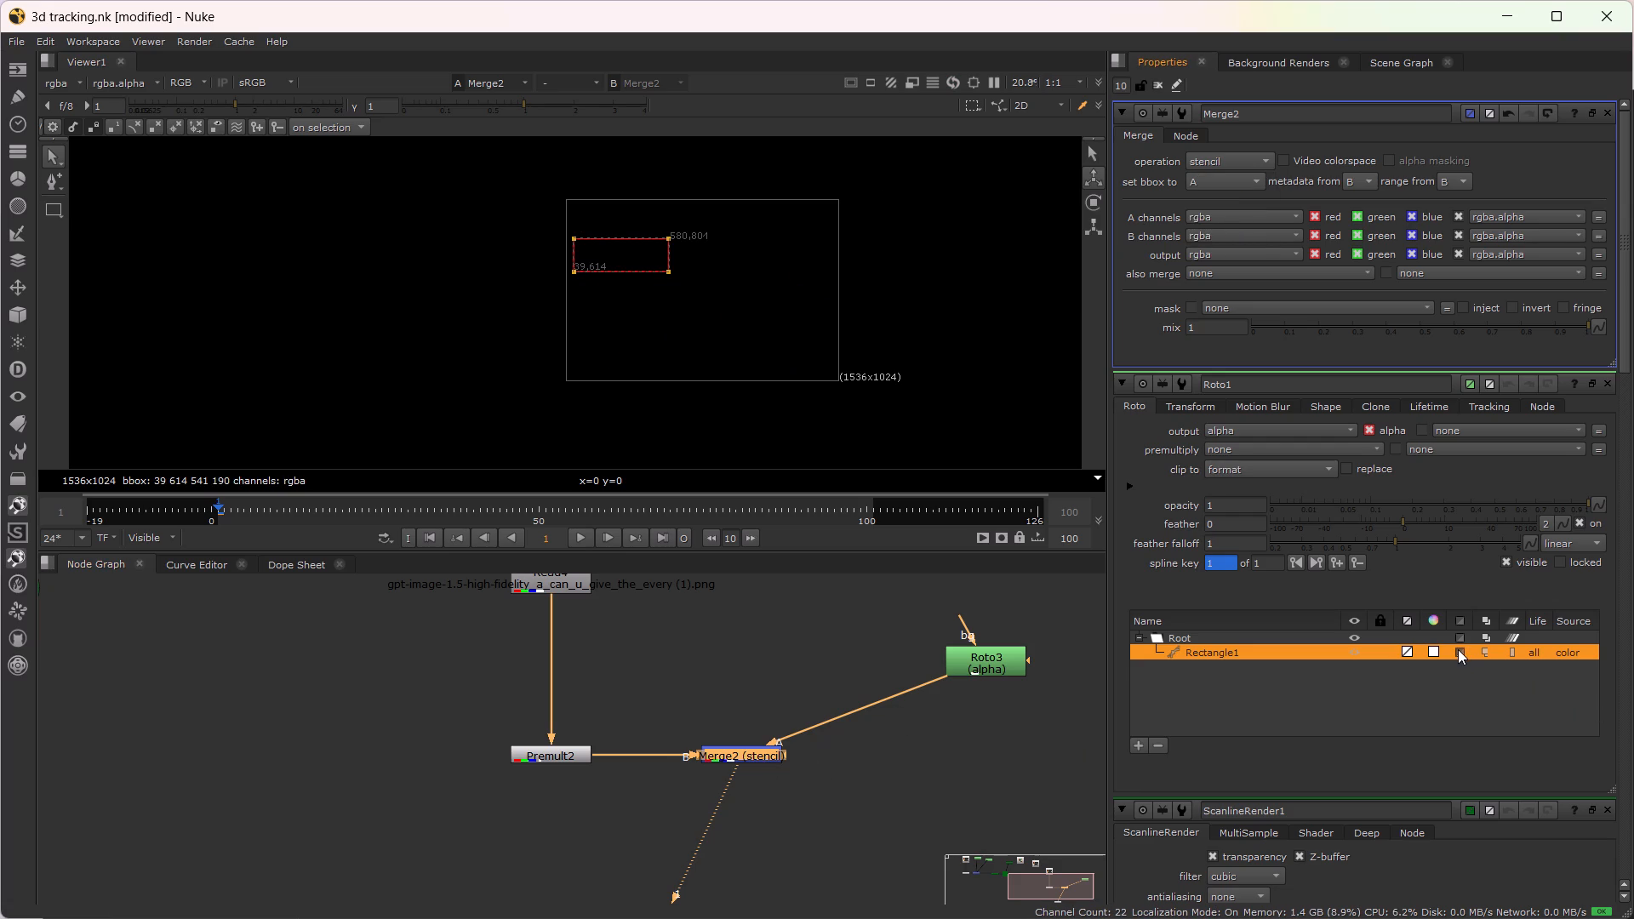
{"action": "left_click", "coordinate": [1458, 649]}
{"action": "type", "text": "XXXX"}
Save the 3d tracking.nk script.
{"action": "key", "text": "ctrl+s"}
{"action": "key", "text": "ctrl+s"}
{"action": "key", "text": "ctrl+s"}
{"action": "key", "text": "ctrl+s"}
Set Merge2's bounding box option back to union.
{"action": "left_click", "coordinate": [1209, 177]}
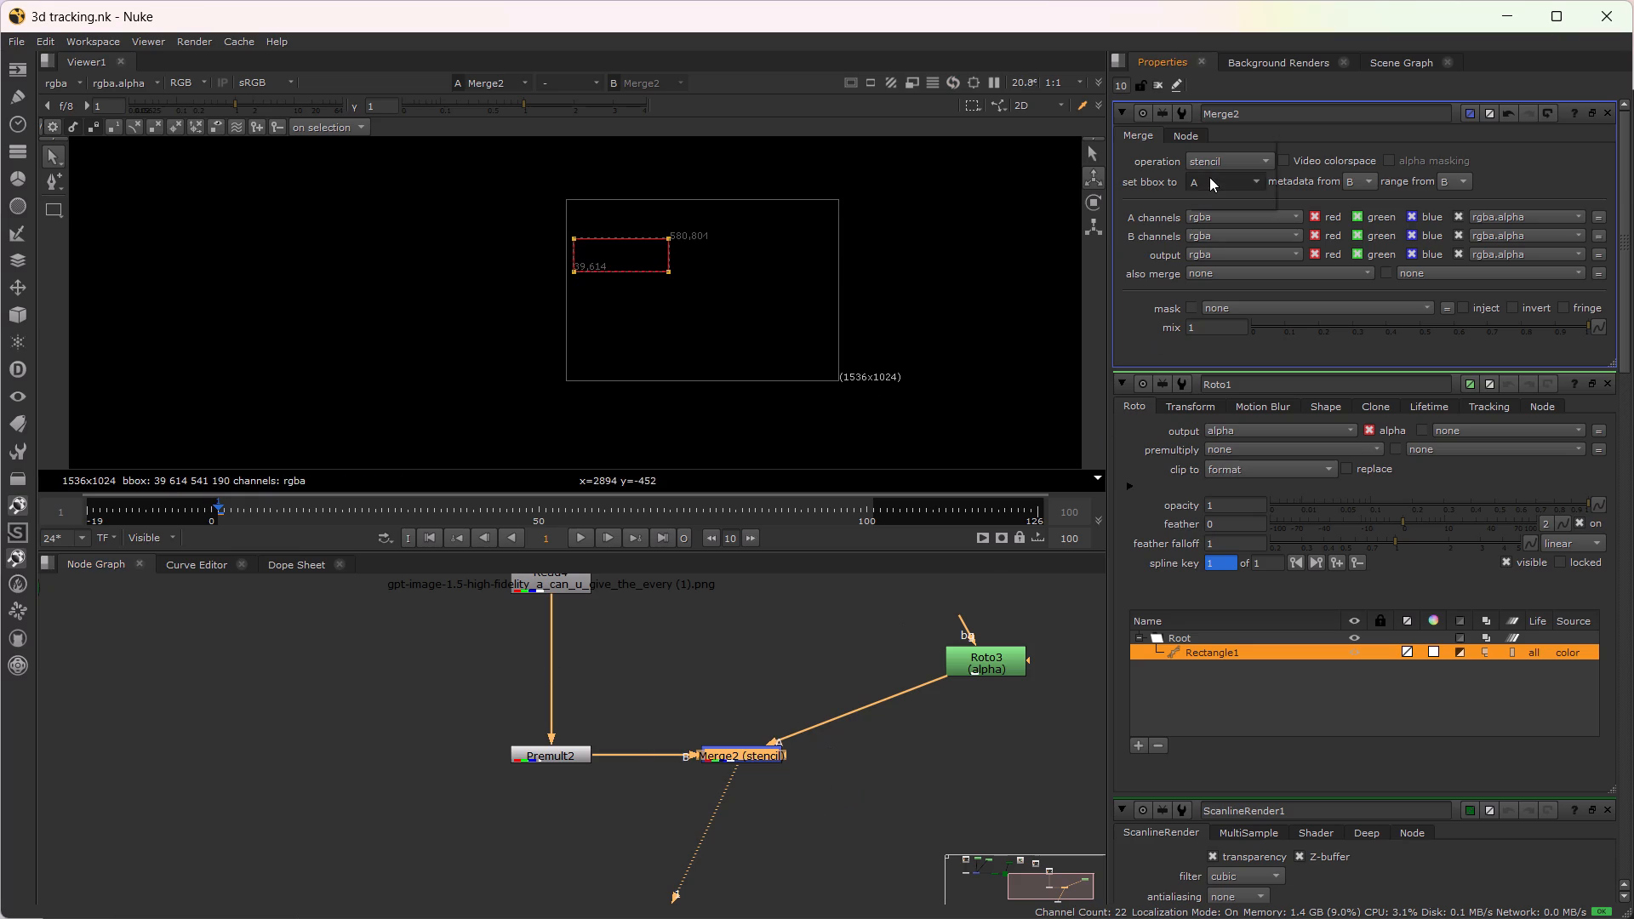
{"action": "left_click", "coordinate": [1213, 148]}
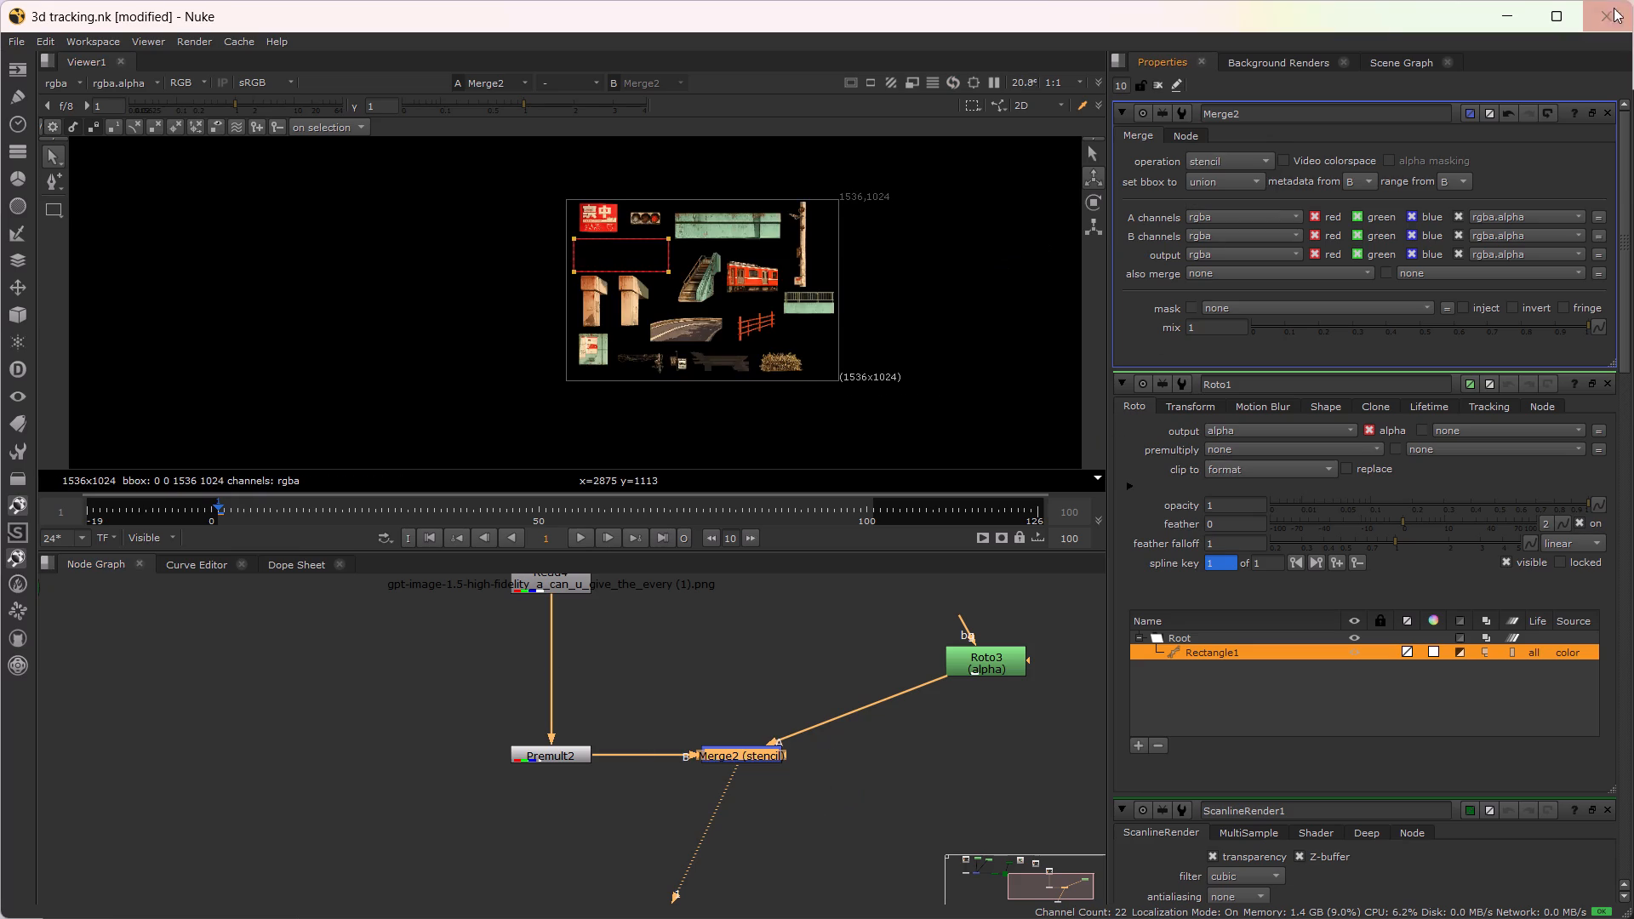
Close Nuke.
{"action": "left_click", "coordinate": [1604, 12]}
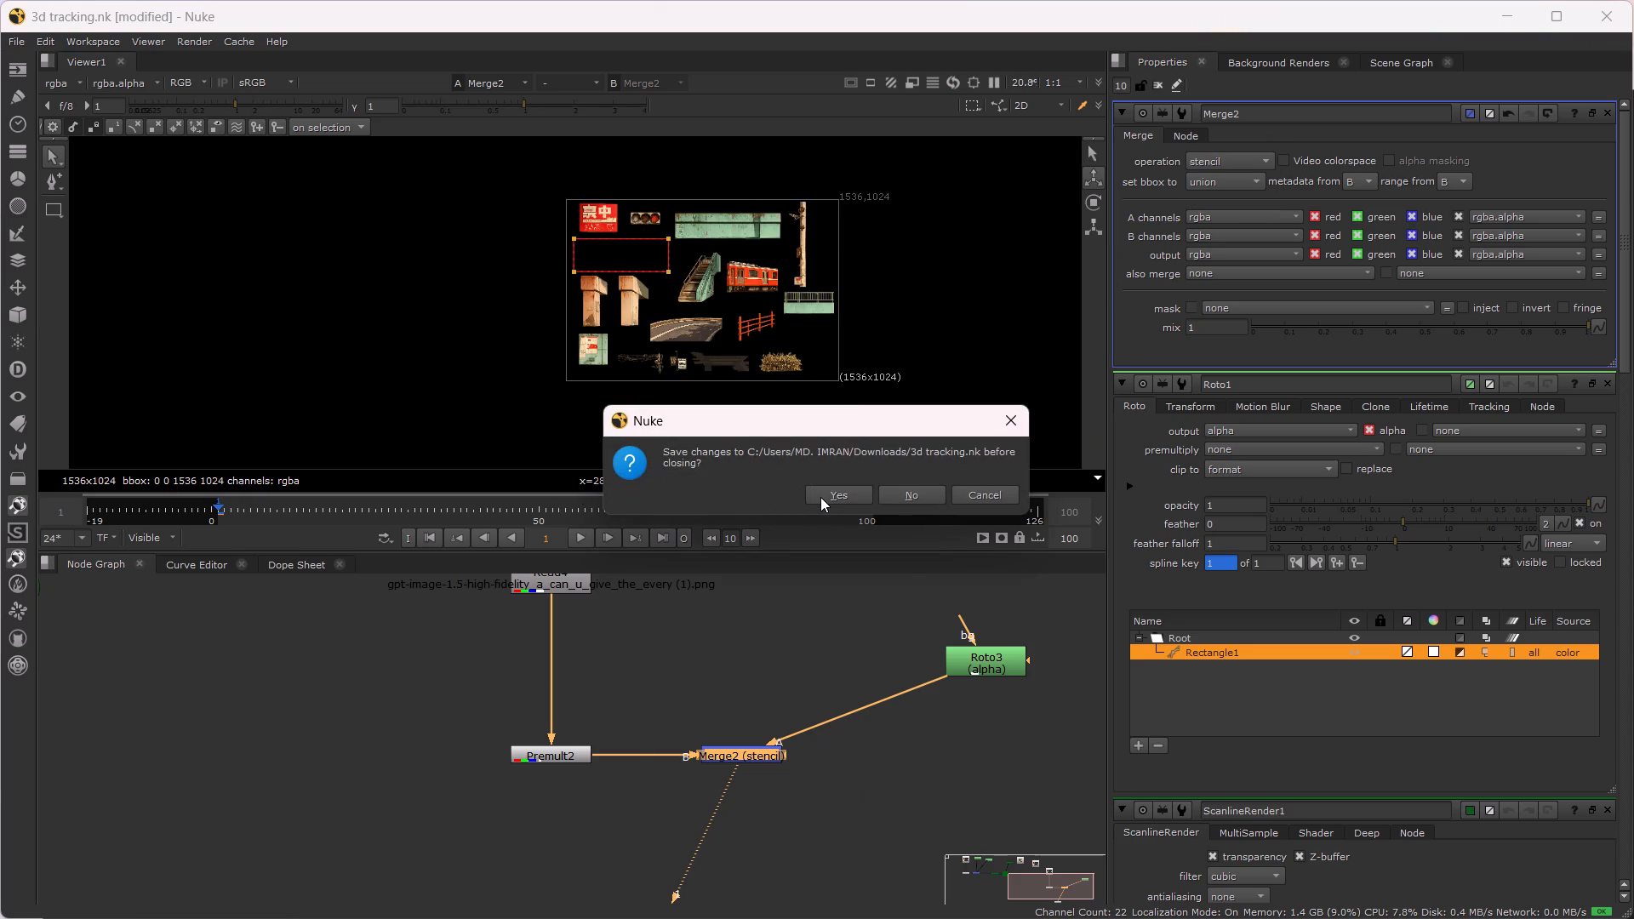
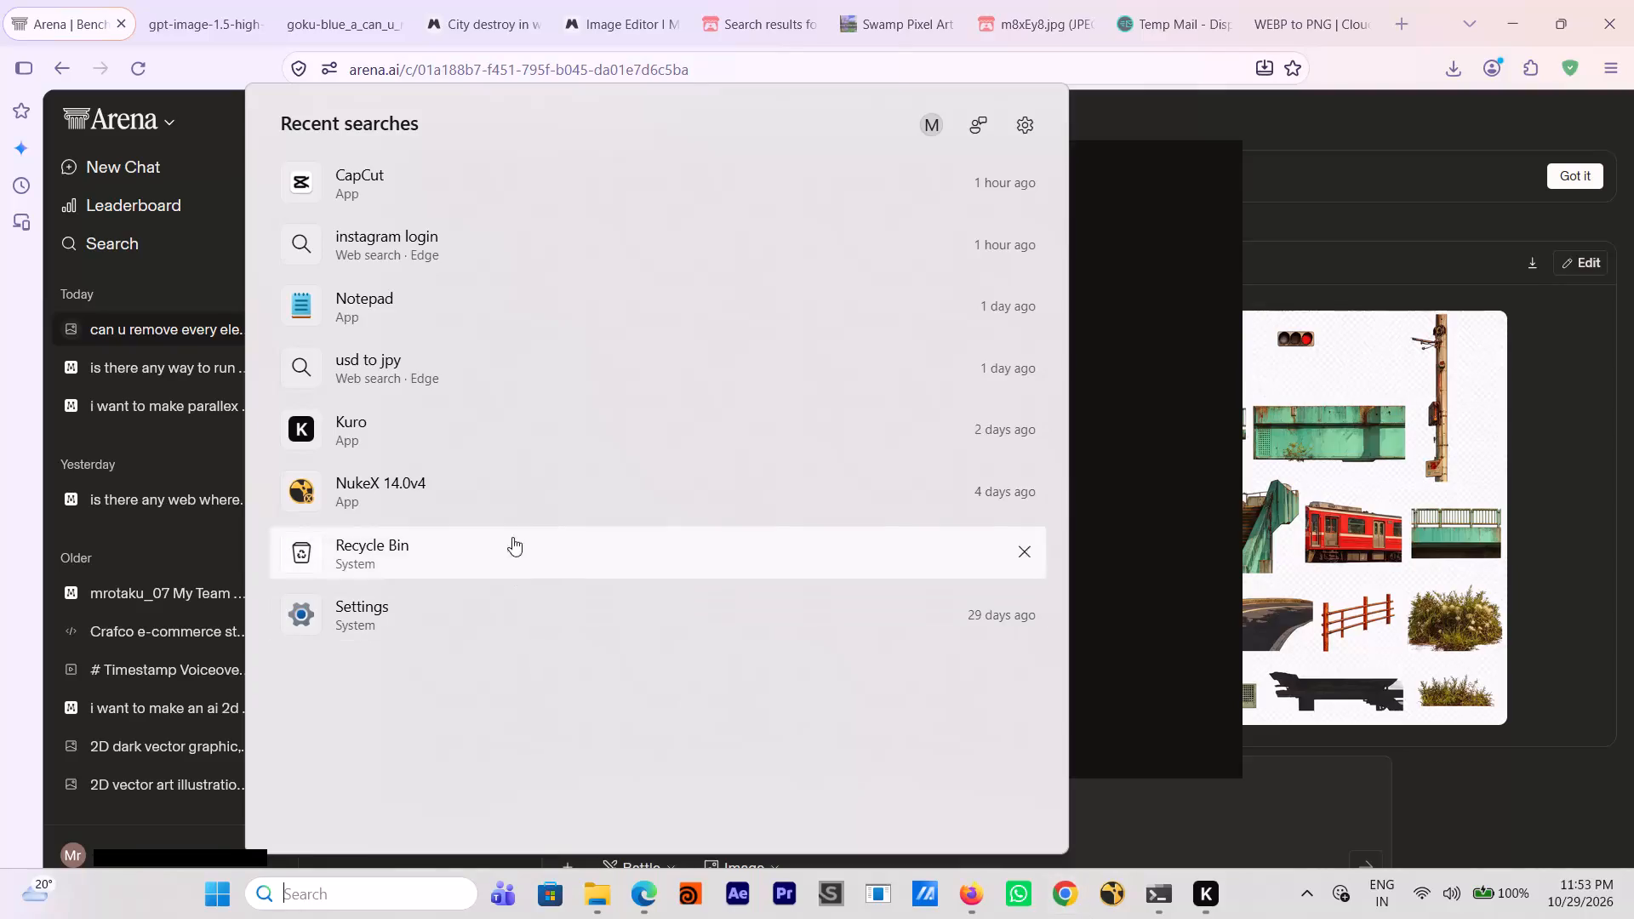
Launch NukeX and open the 3d tracking.nk script from the Downloads folder.
{"action": "left_click", "coordinate": [490, 477]}
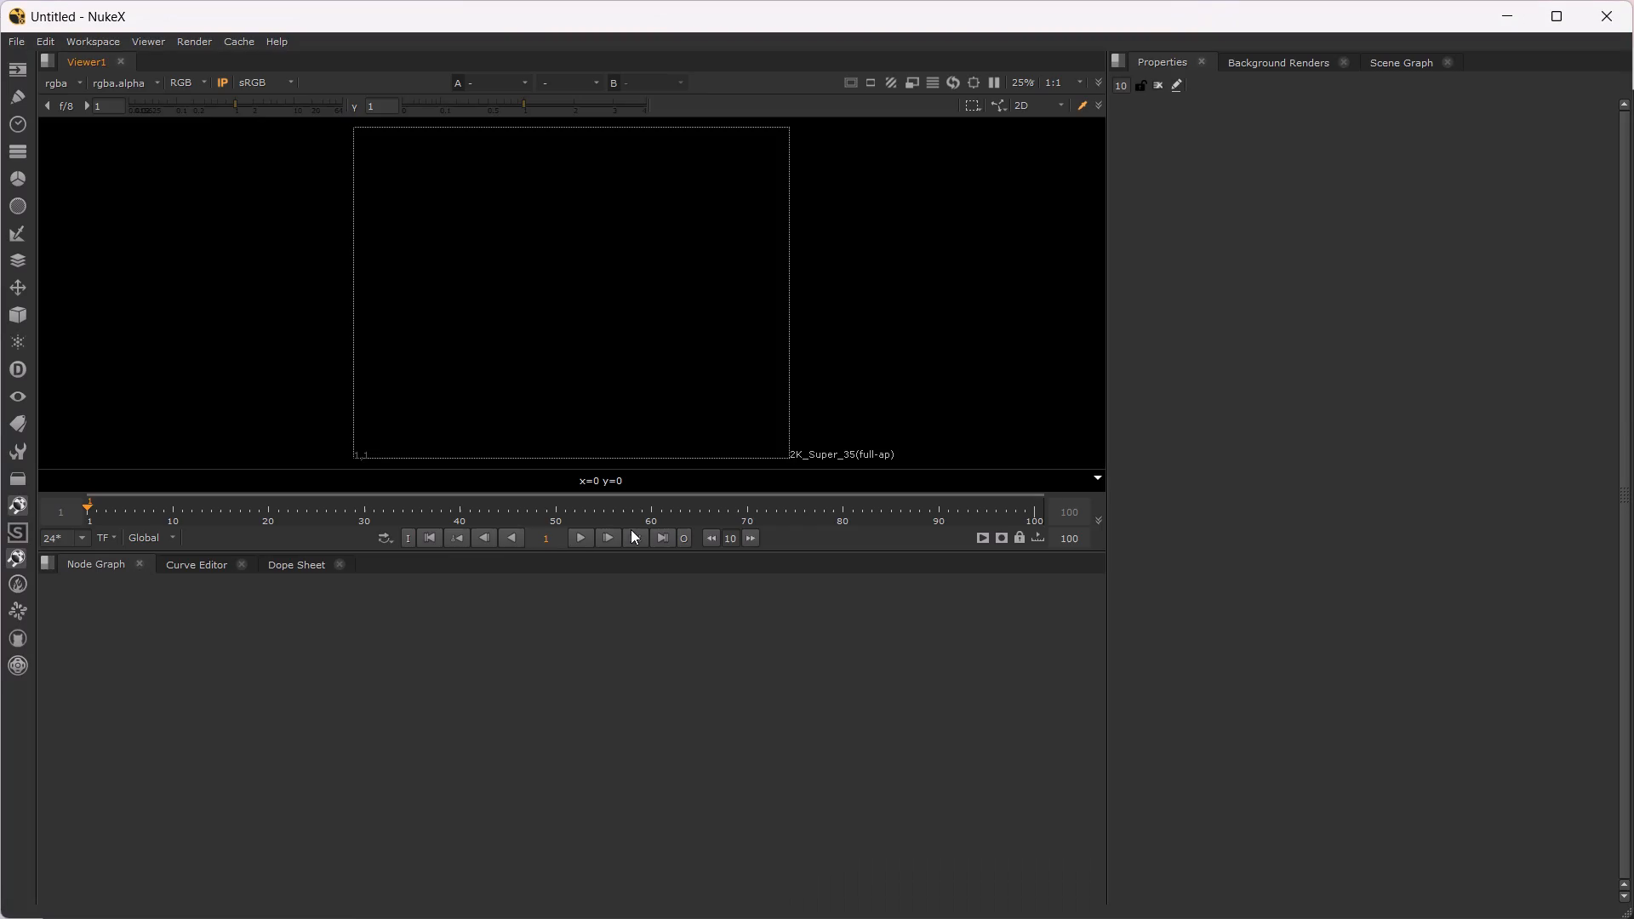
{"action": "key", "text": "ctrl+o"}
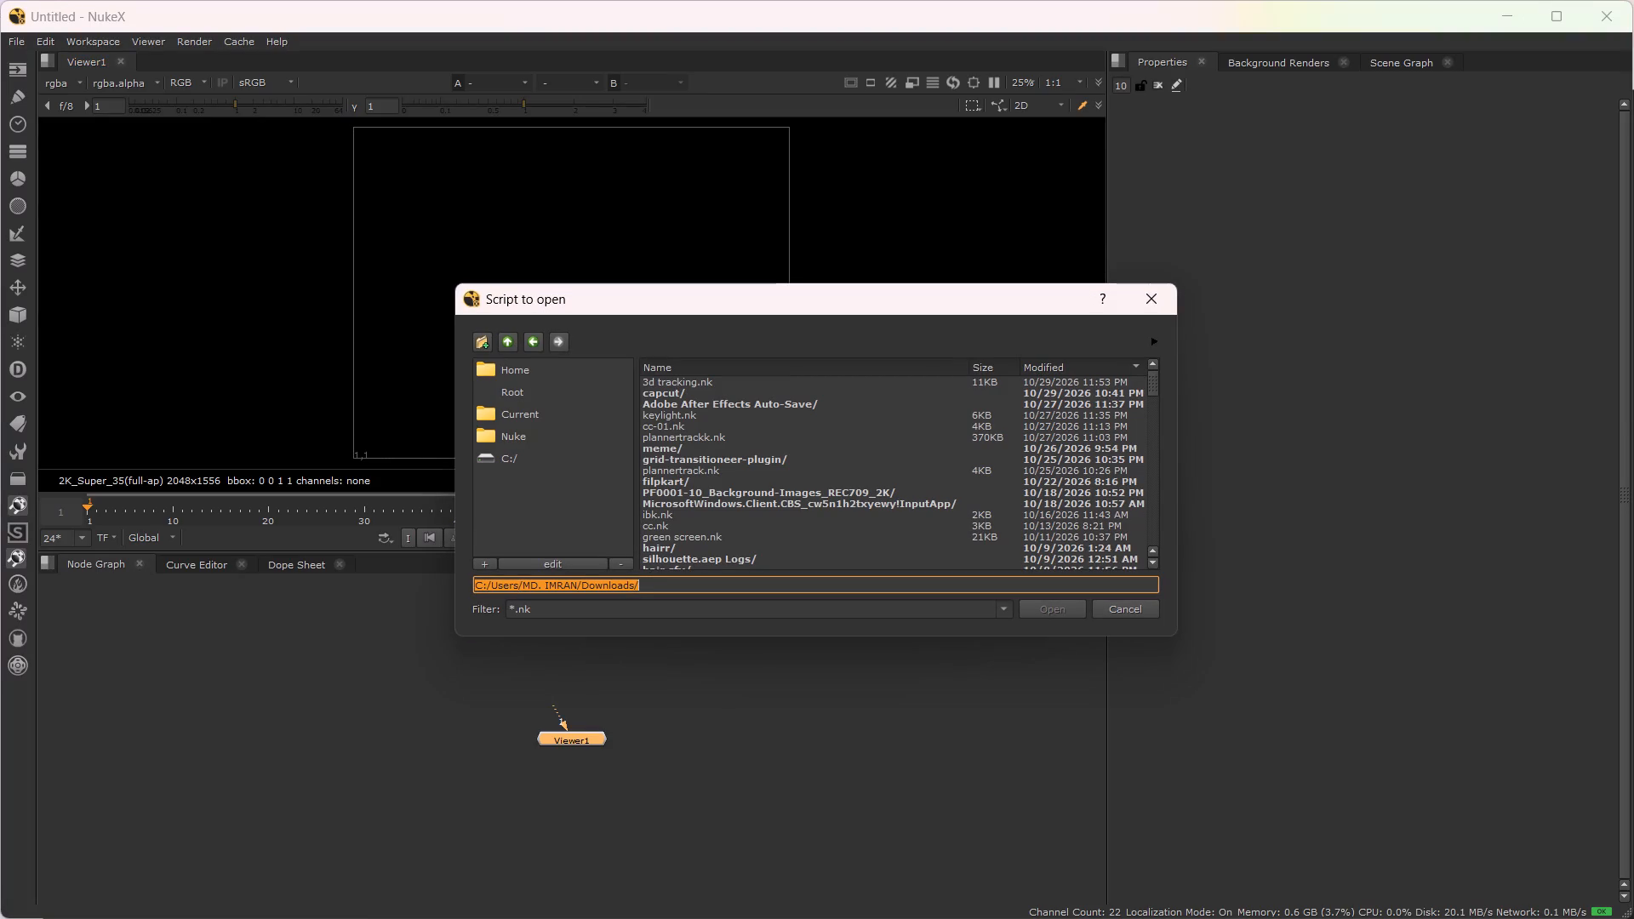
{"action": "left_click", "coordinate": [649, 588]}
{"action": "type", "text": "3d"}
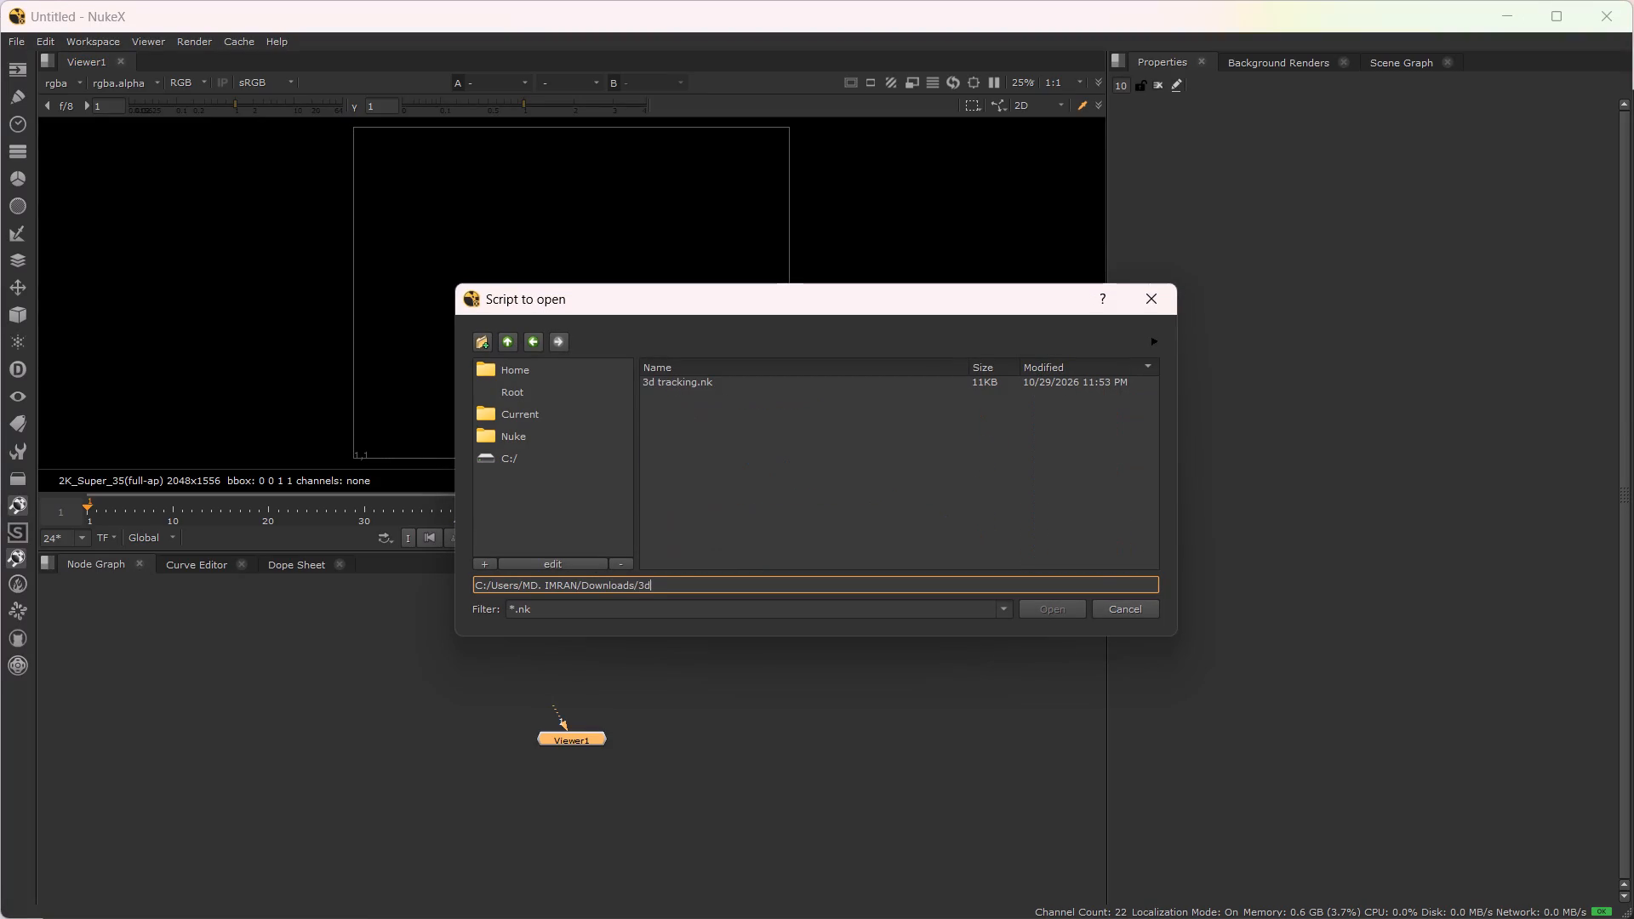
{"action": "key", "text": "Up"}
{"action": "key", "text": "Return"}
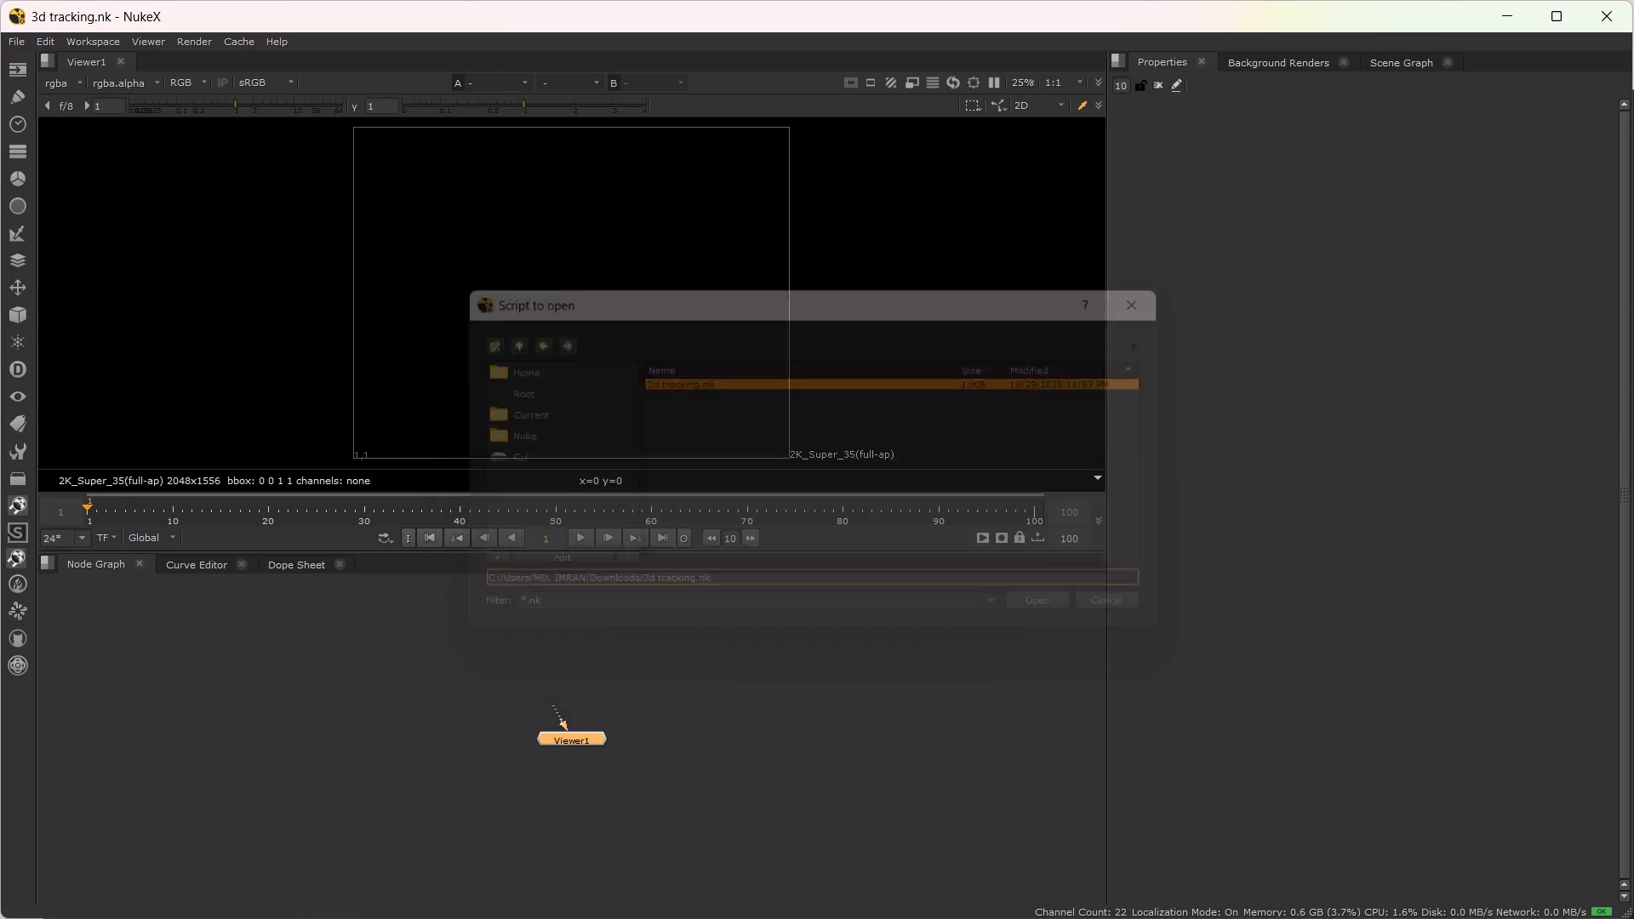
View the Premult2 and Merge2 outputs alternately to compare them.
{"action": "scroll", "coordinate": [882, 805], "scroll_direction": "up", "scroll_amount": 3}
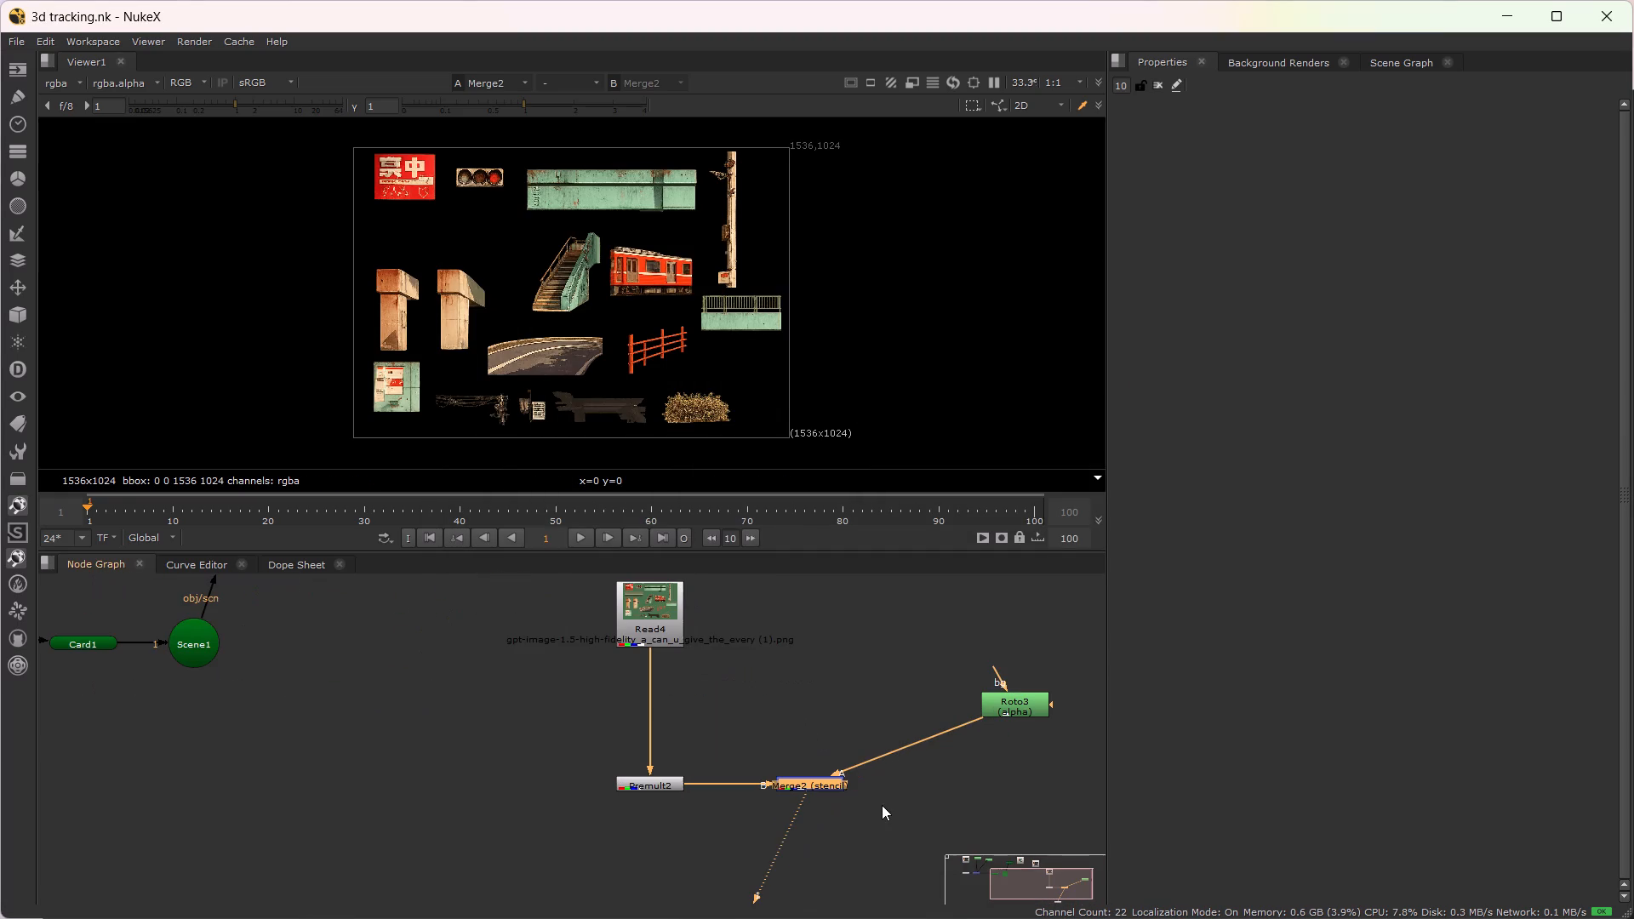
{"action": "left_click", "coordinate": [832, 787]}
{"action": "left_click", "coordinate": [642, 785]}
{"action": "key", "text": "1"}
{"action": "left_click", "coordinate": [817, 784]}
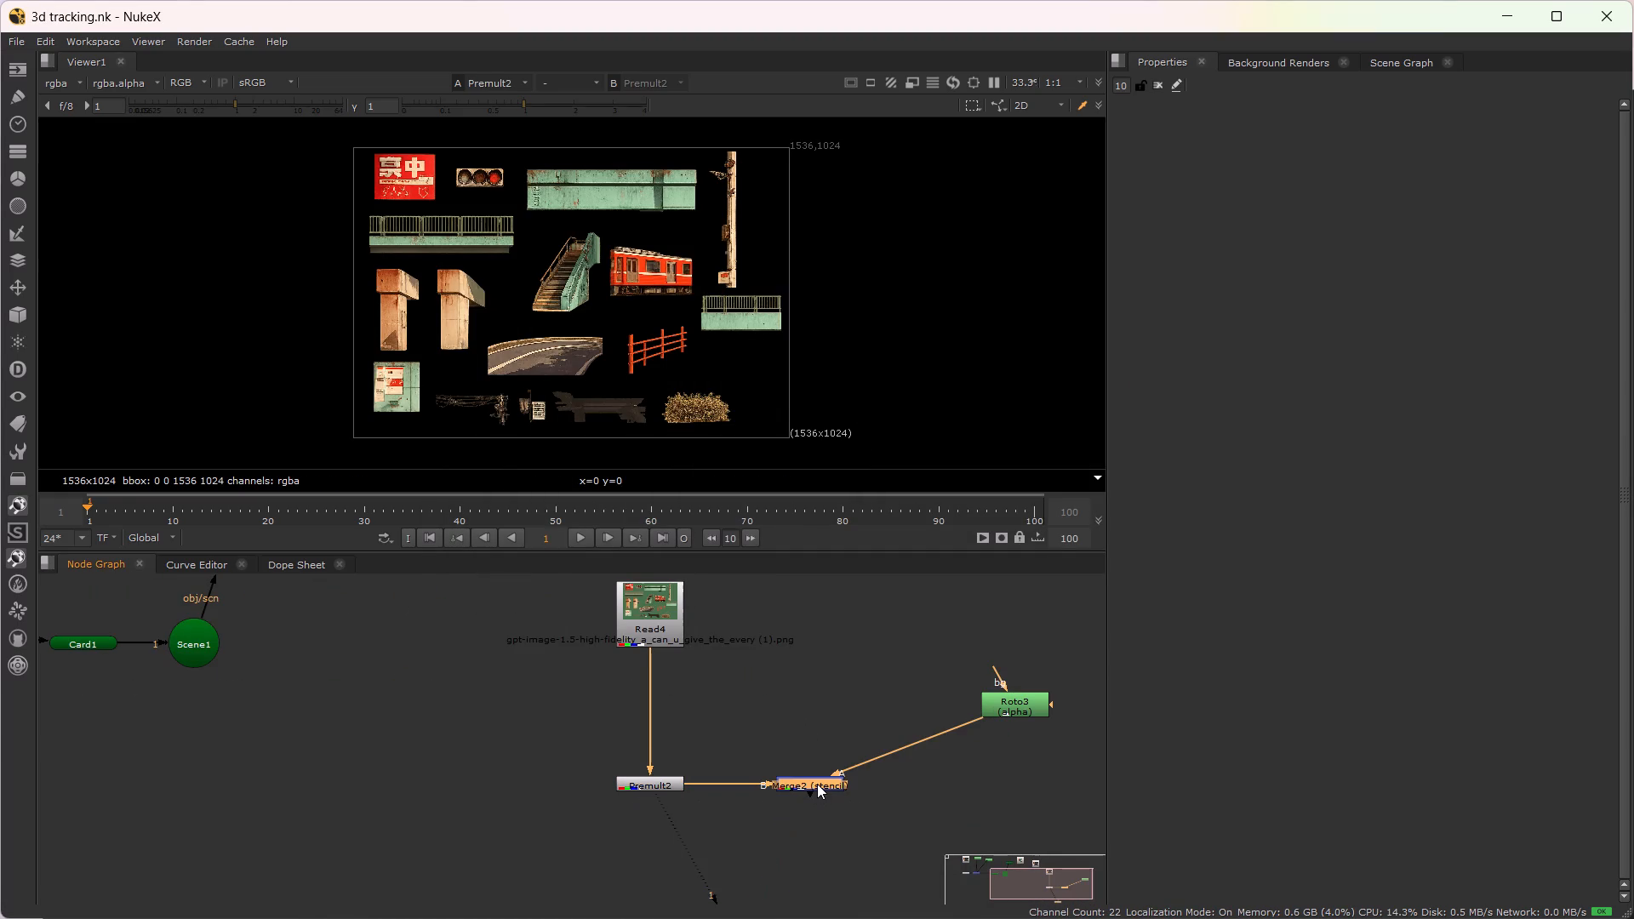
{"action": "key", "text": "1"}
{"action": "left_click", "coordinate": [627, 789]}
{"action": "key", "text": "1"}
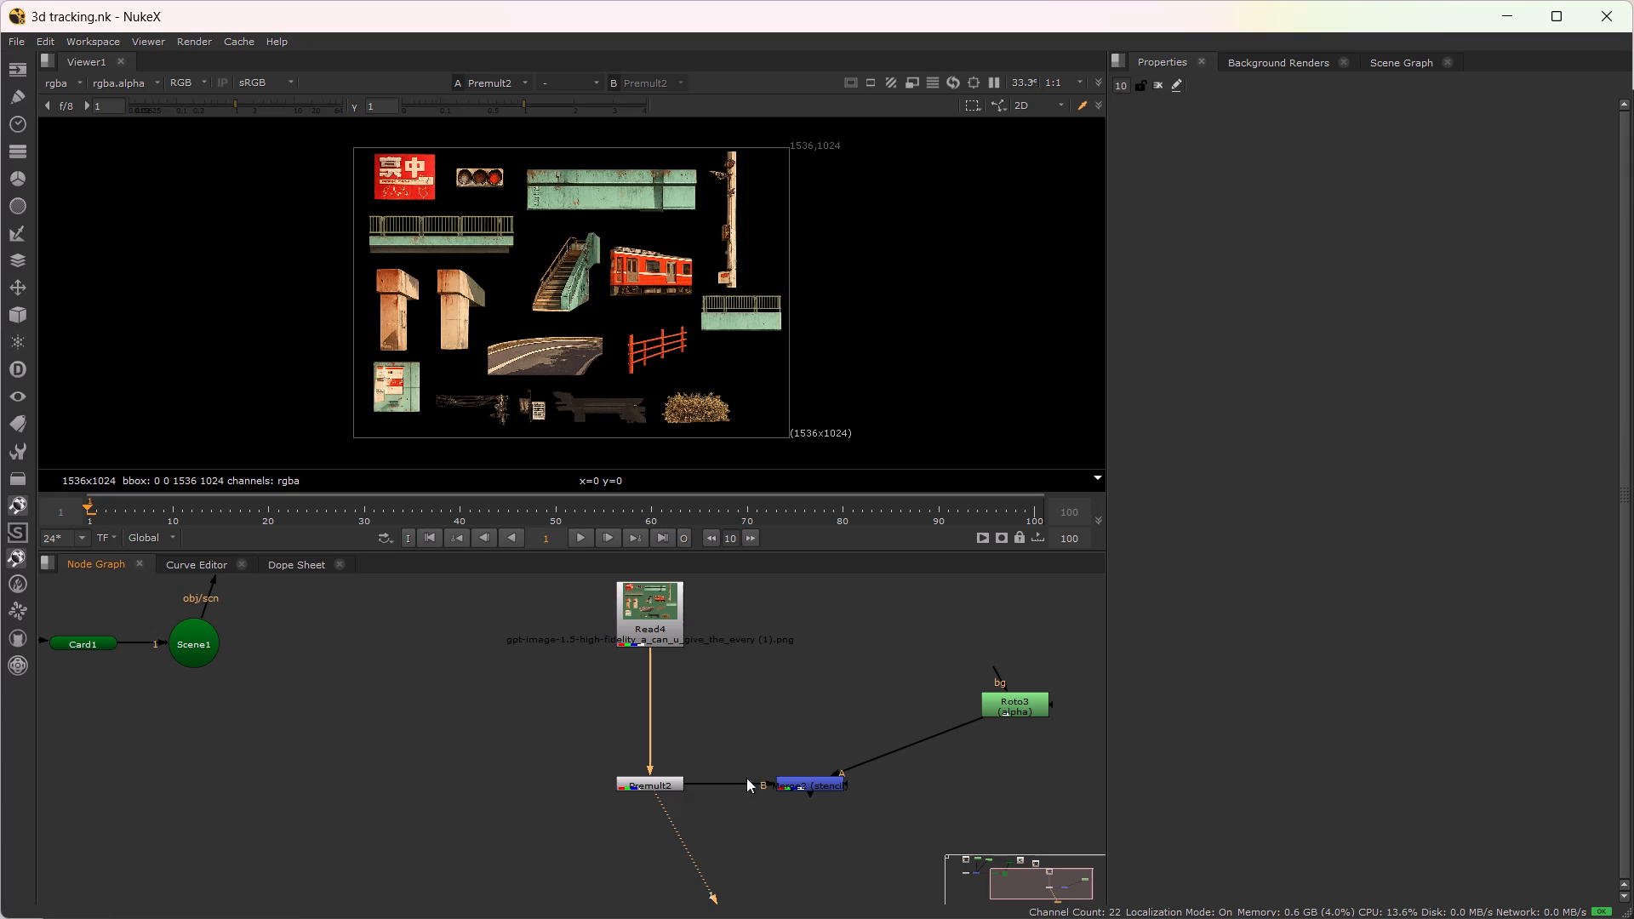
{"action": "left_click", "coordinate": [791, 782]}
{"action": "key", "text": "1"}
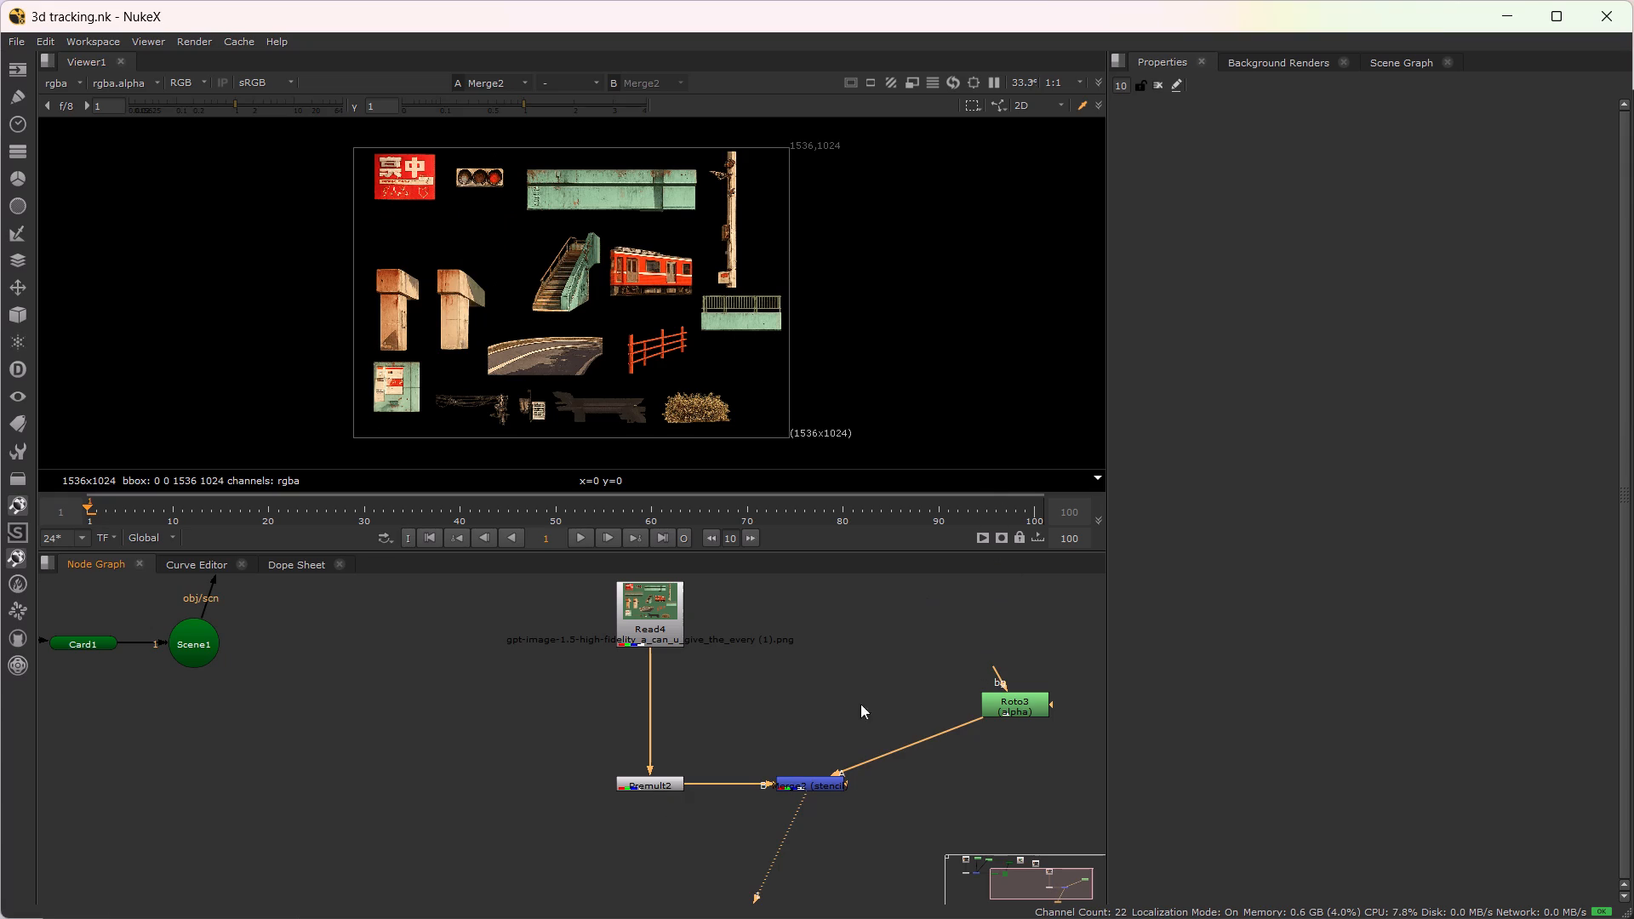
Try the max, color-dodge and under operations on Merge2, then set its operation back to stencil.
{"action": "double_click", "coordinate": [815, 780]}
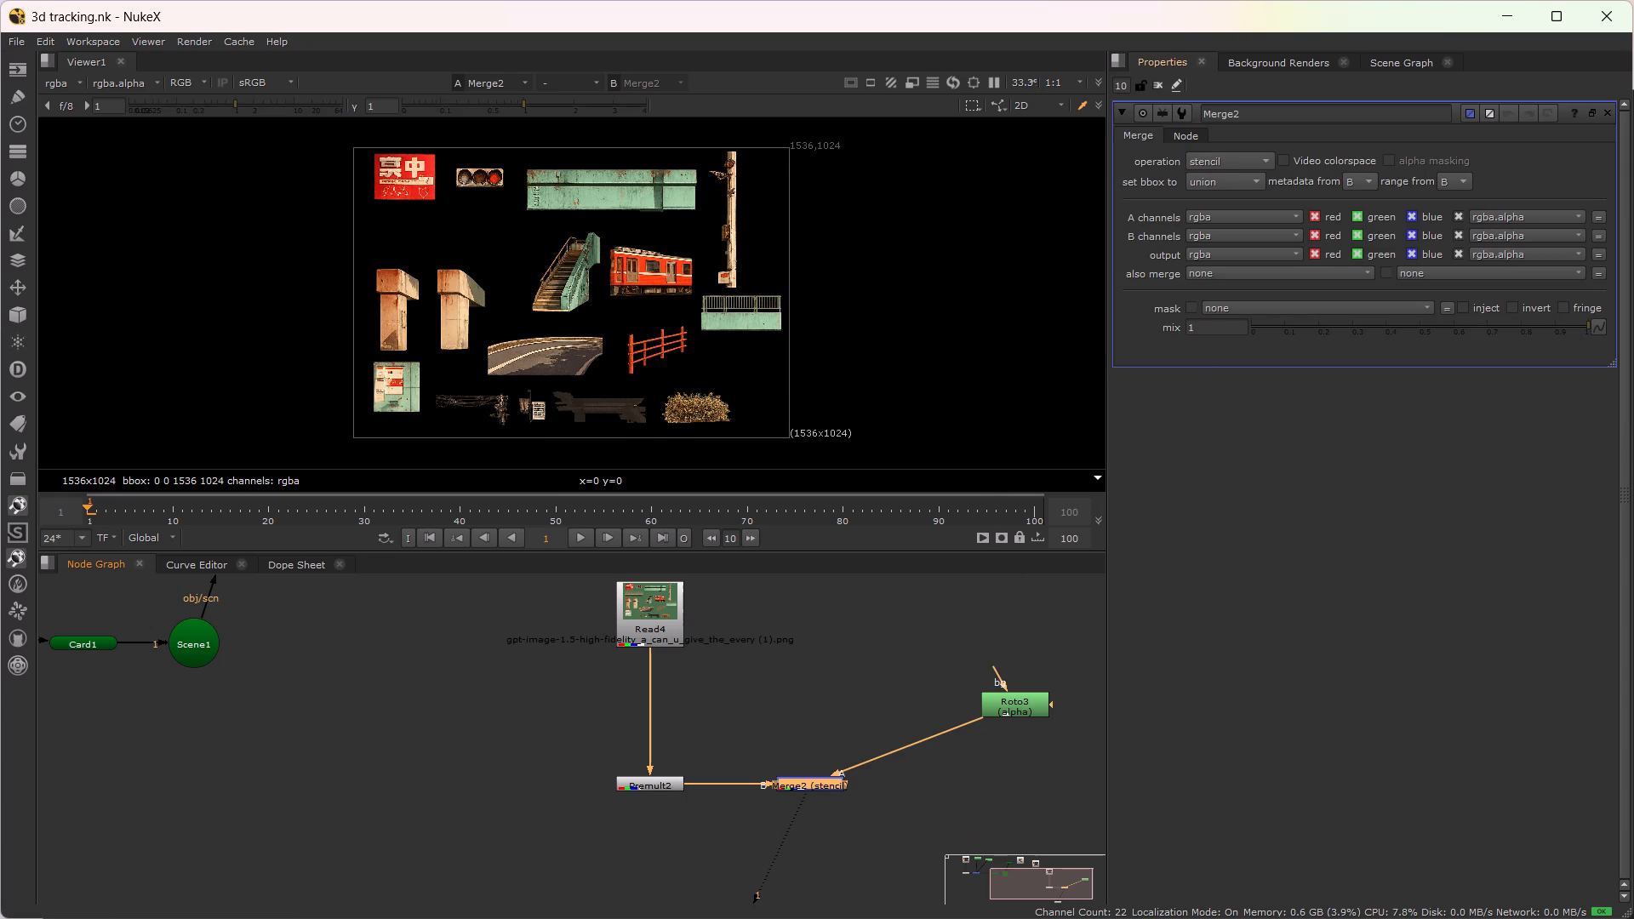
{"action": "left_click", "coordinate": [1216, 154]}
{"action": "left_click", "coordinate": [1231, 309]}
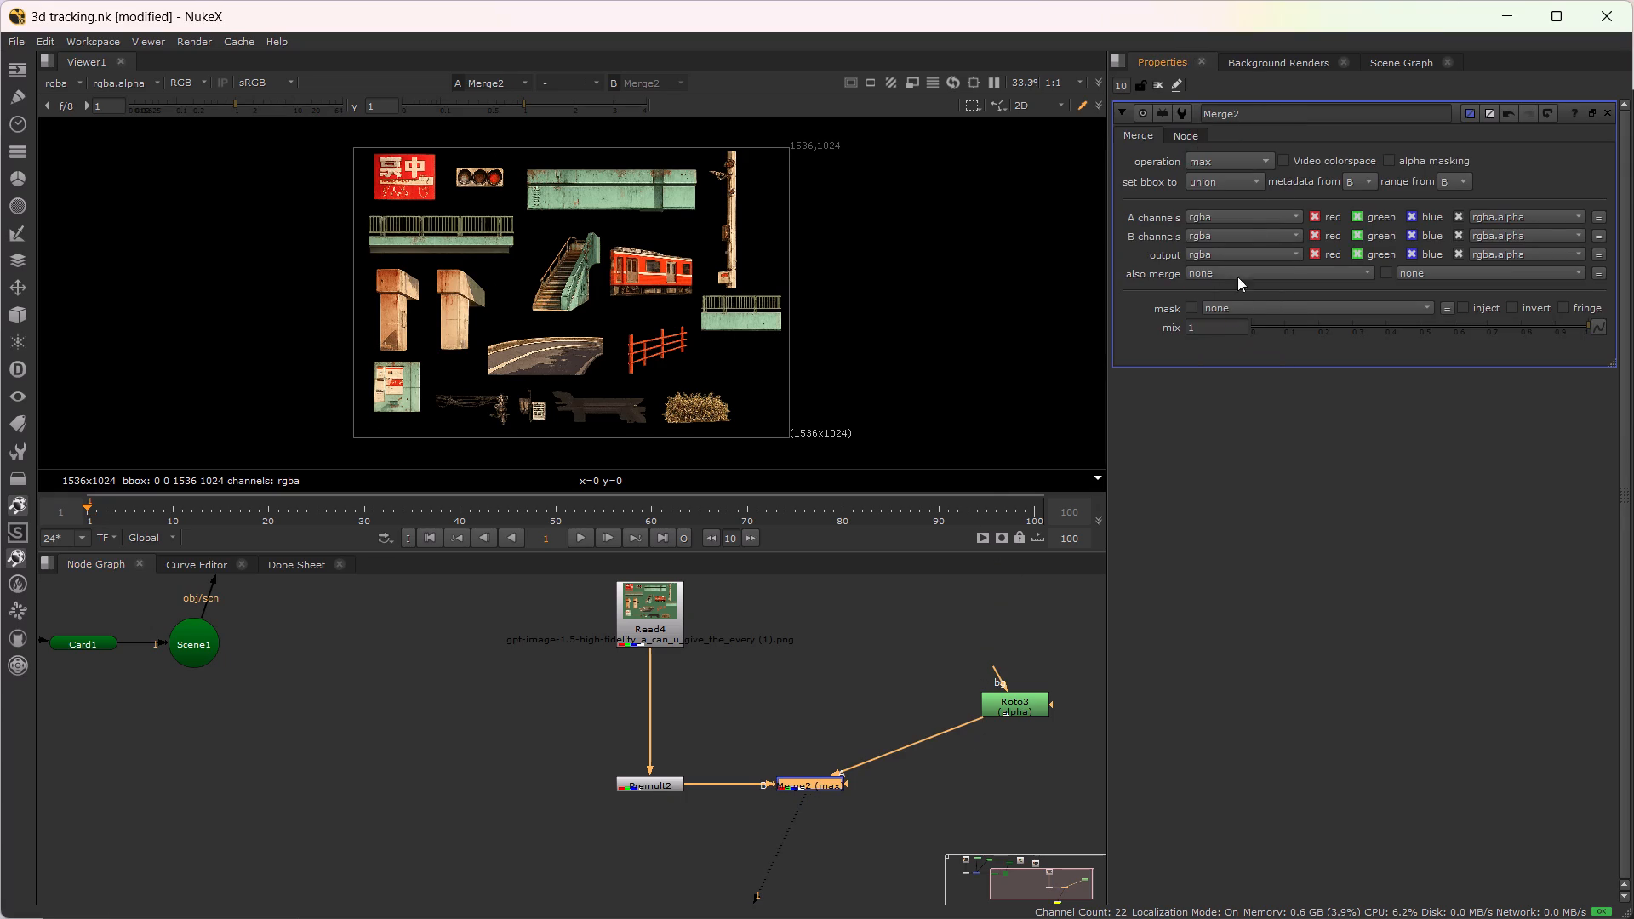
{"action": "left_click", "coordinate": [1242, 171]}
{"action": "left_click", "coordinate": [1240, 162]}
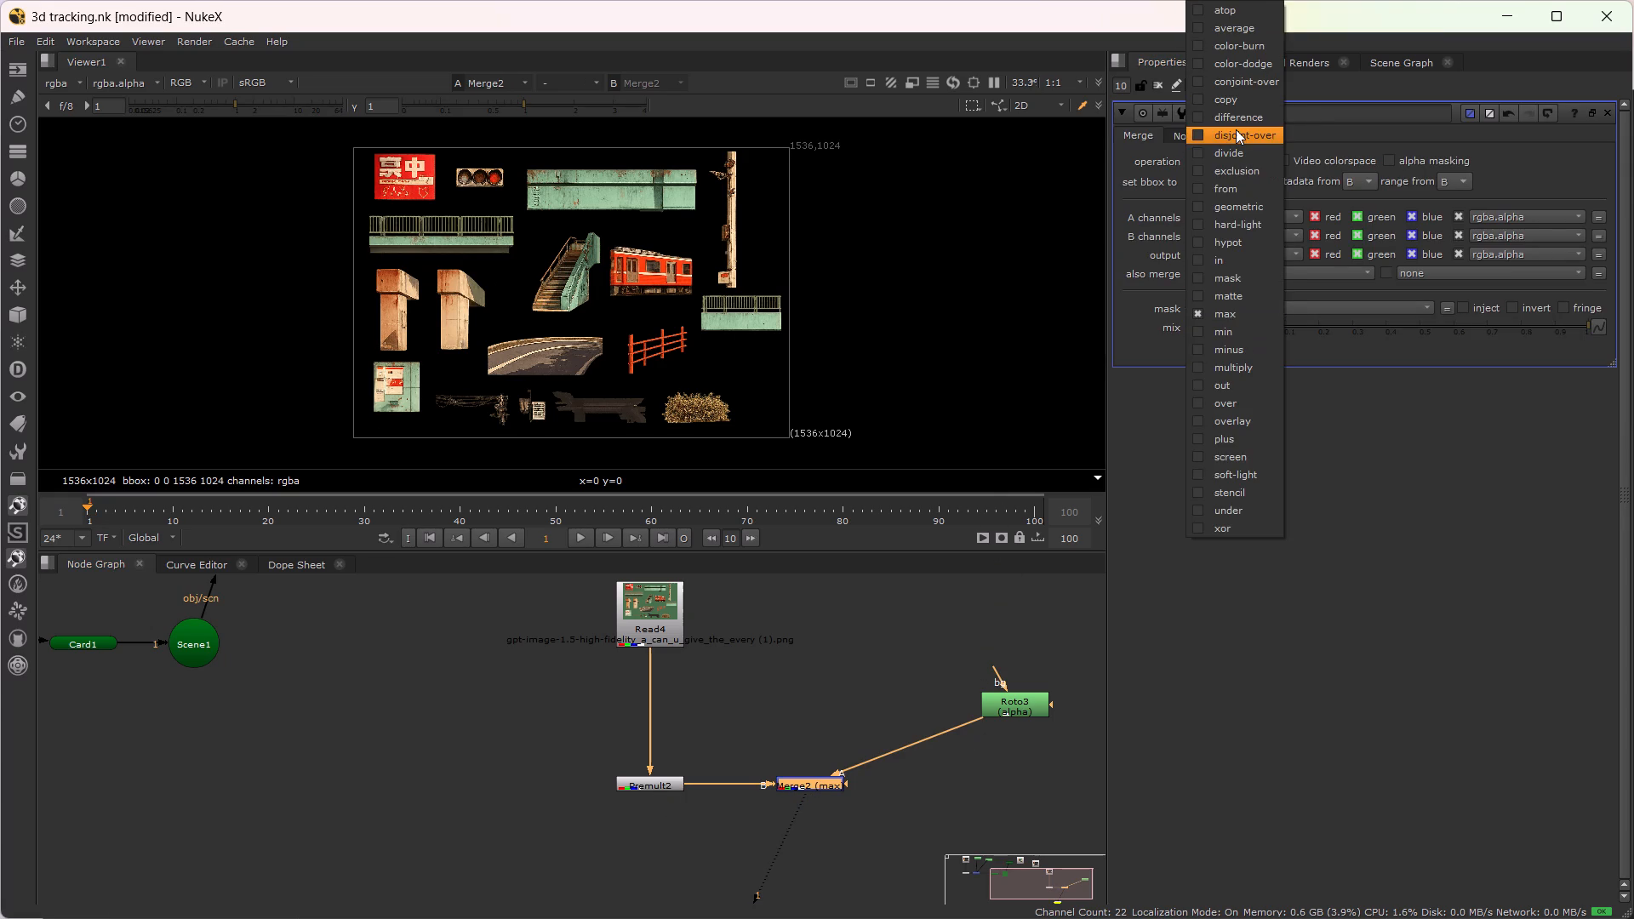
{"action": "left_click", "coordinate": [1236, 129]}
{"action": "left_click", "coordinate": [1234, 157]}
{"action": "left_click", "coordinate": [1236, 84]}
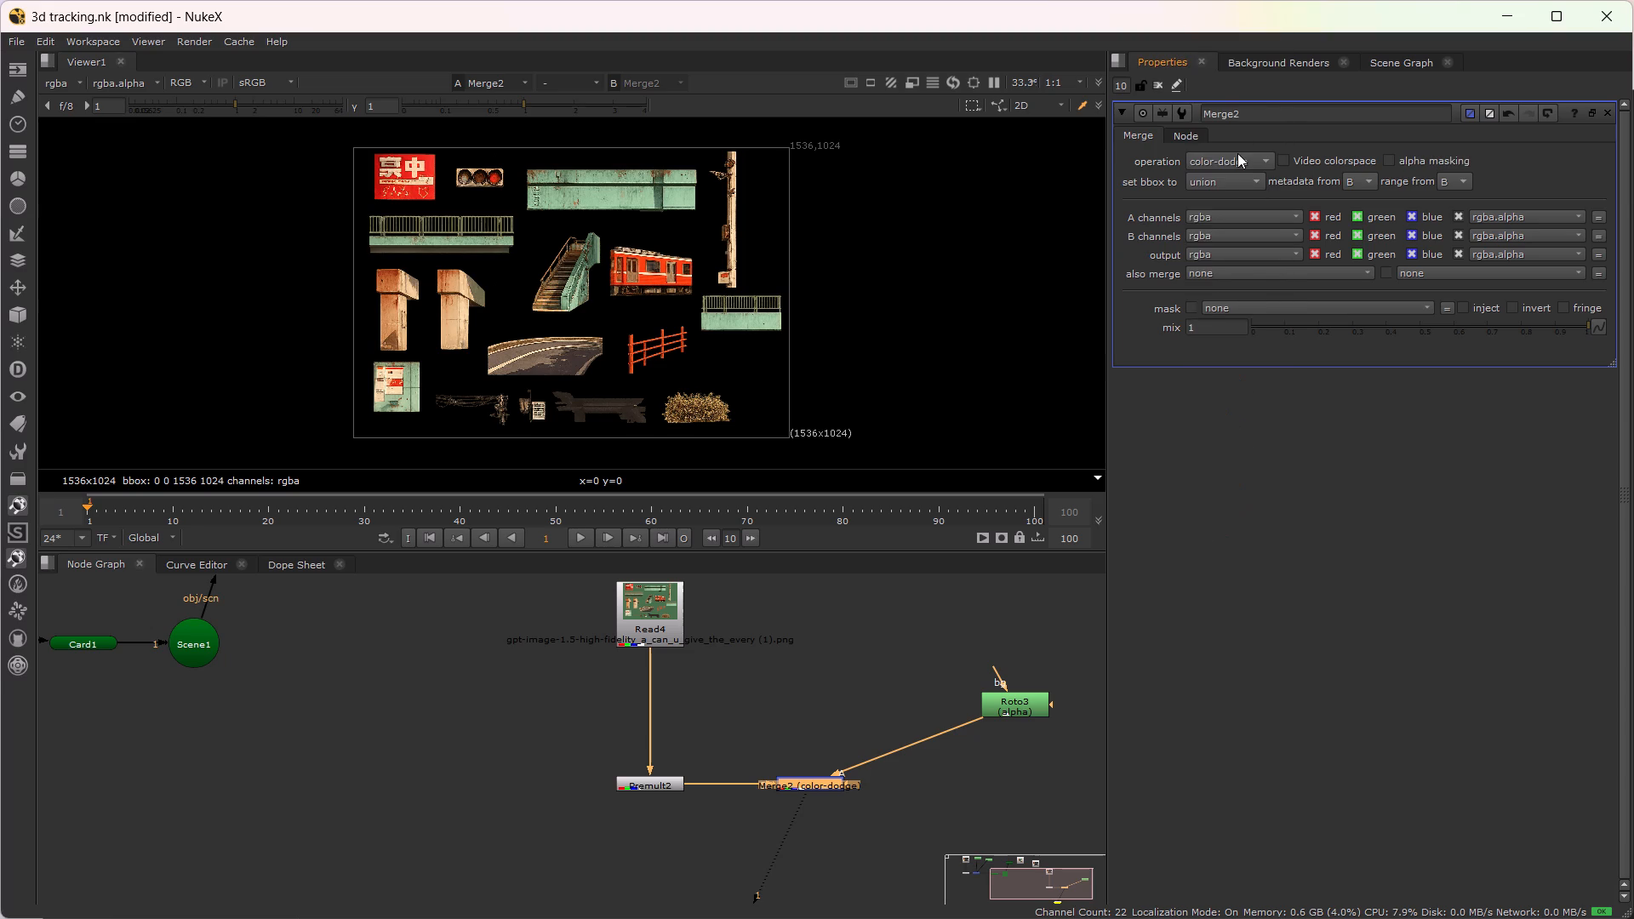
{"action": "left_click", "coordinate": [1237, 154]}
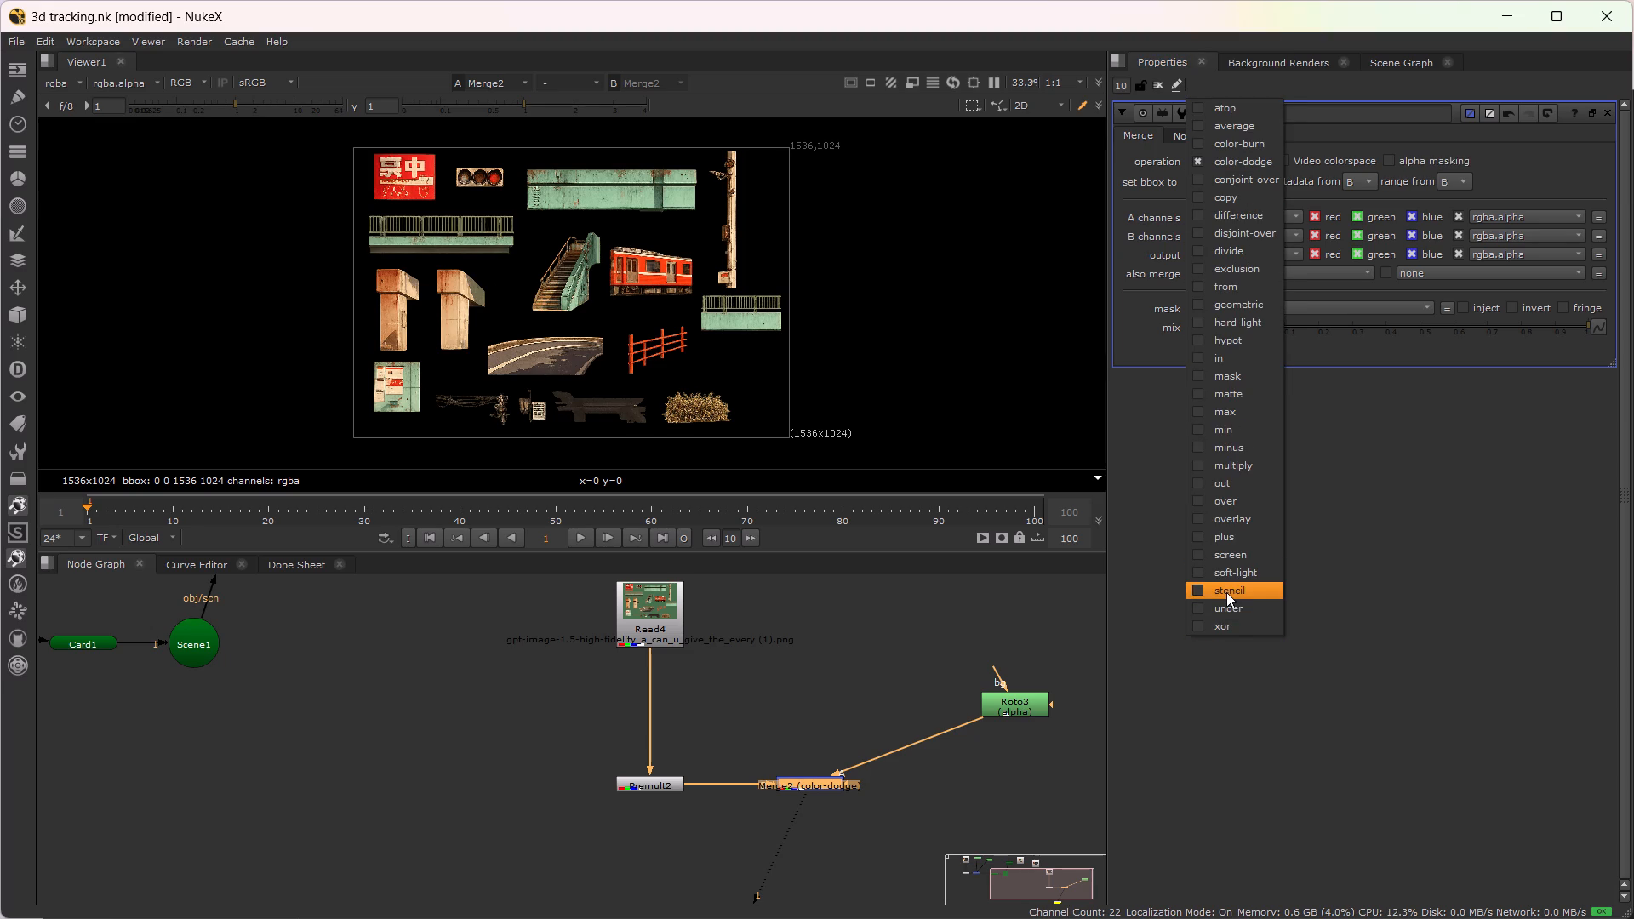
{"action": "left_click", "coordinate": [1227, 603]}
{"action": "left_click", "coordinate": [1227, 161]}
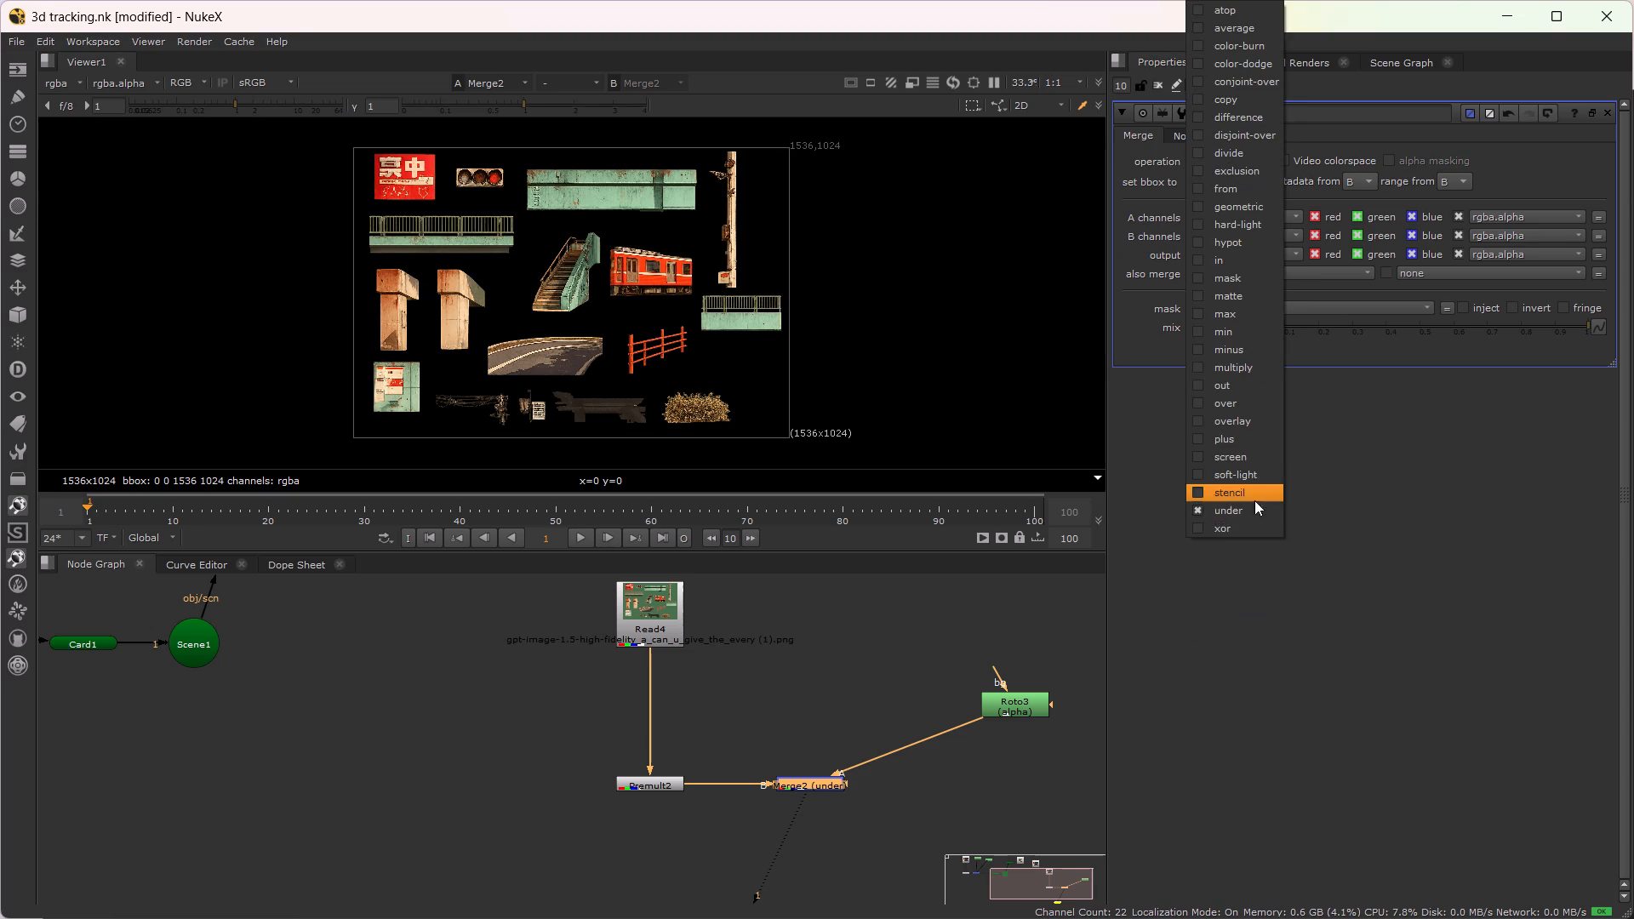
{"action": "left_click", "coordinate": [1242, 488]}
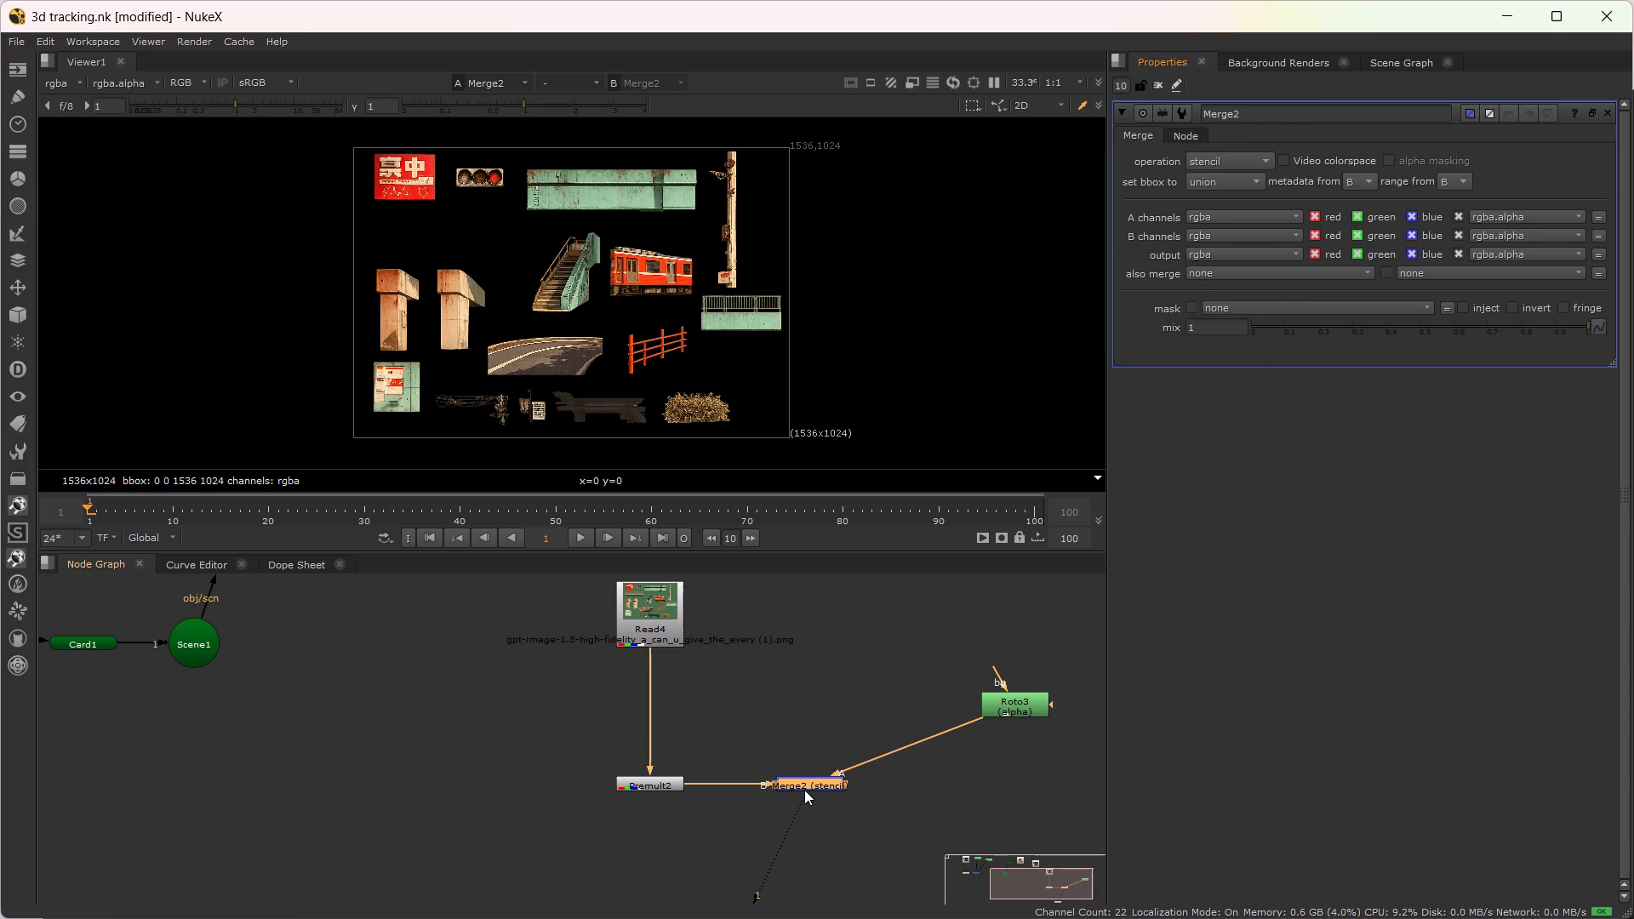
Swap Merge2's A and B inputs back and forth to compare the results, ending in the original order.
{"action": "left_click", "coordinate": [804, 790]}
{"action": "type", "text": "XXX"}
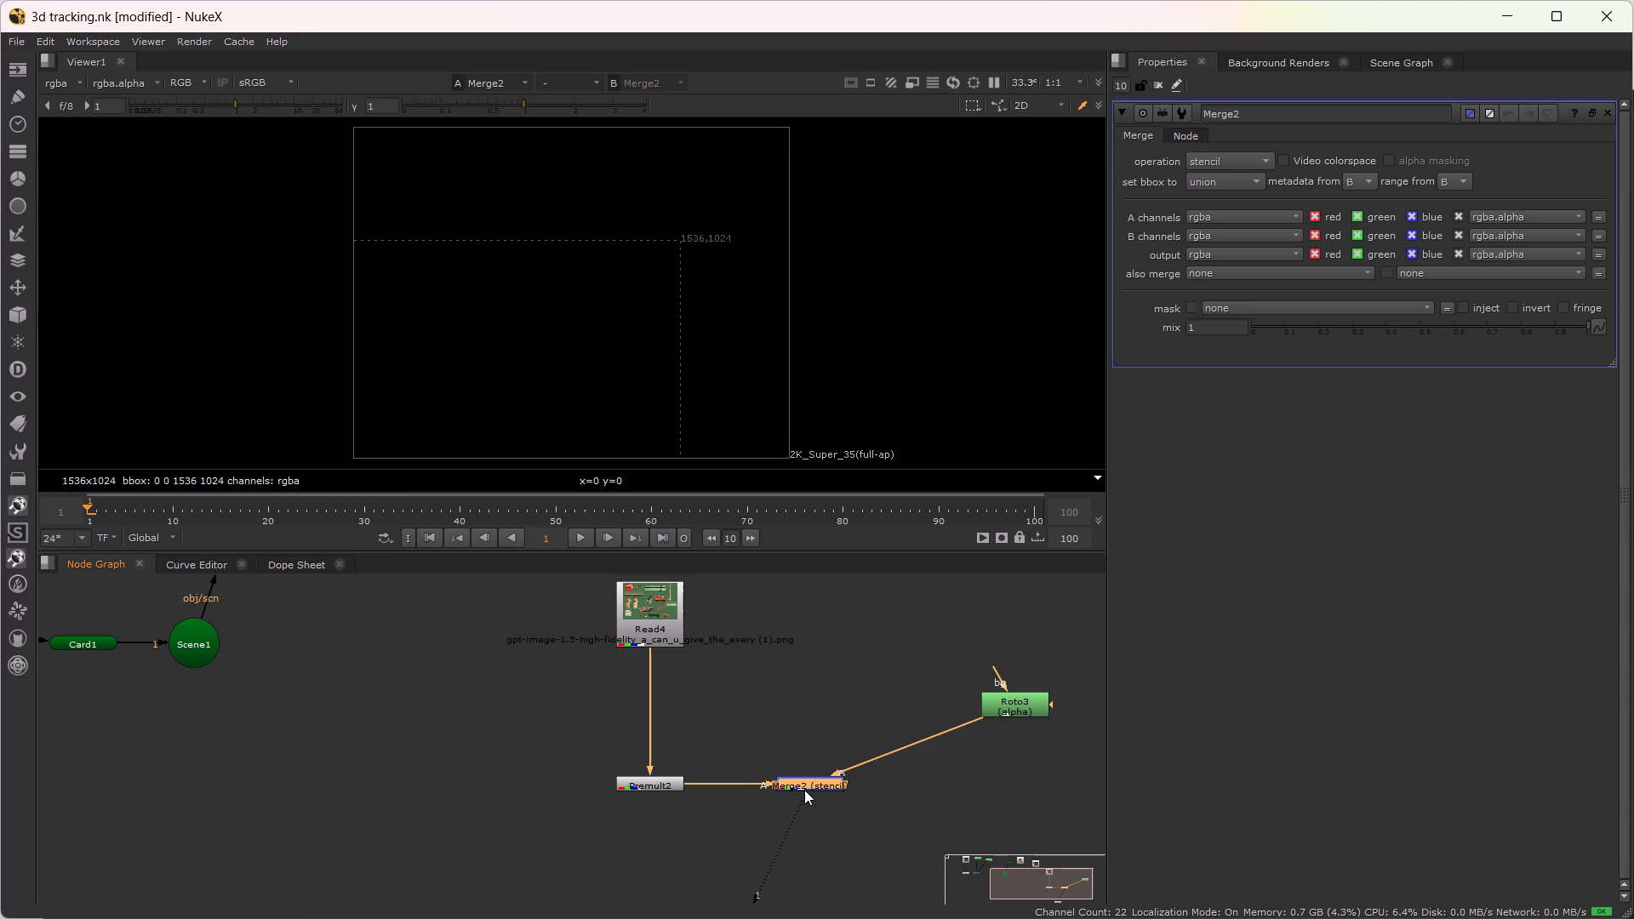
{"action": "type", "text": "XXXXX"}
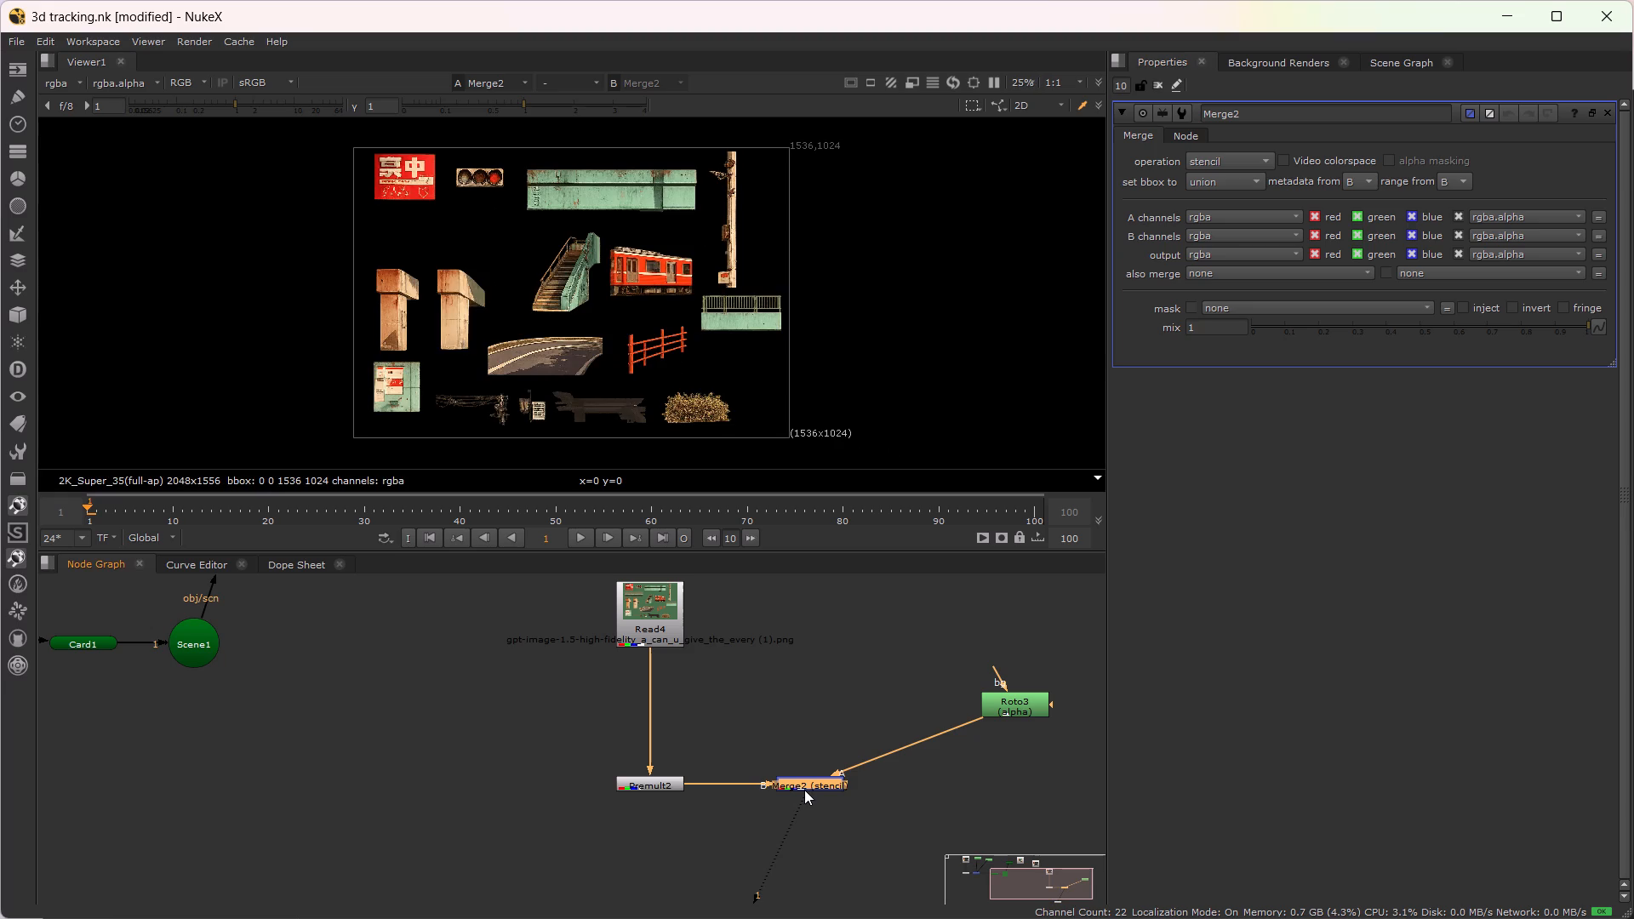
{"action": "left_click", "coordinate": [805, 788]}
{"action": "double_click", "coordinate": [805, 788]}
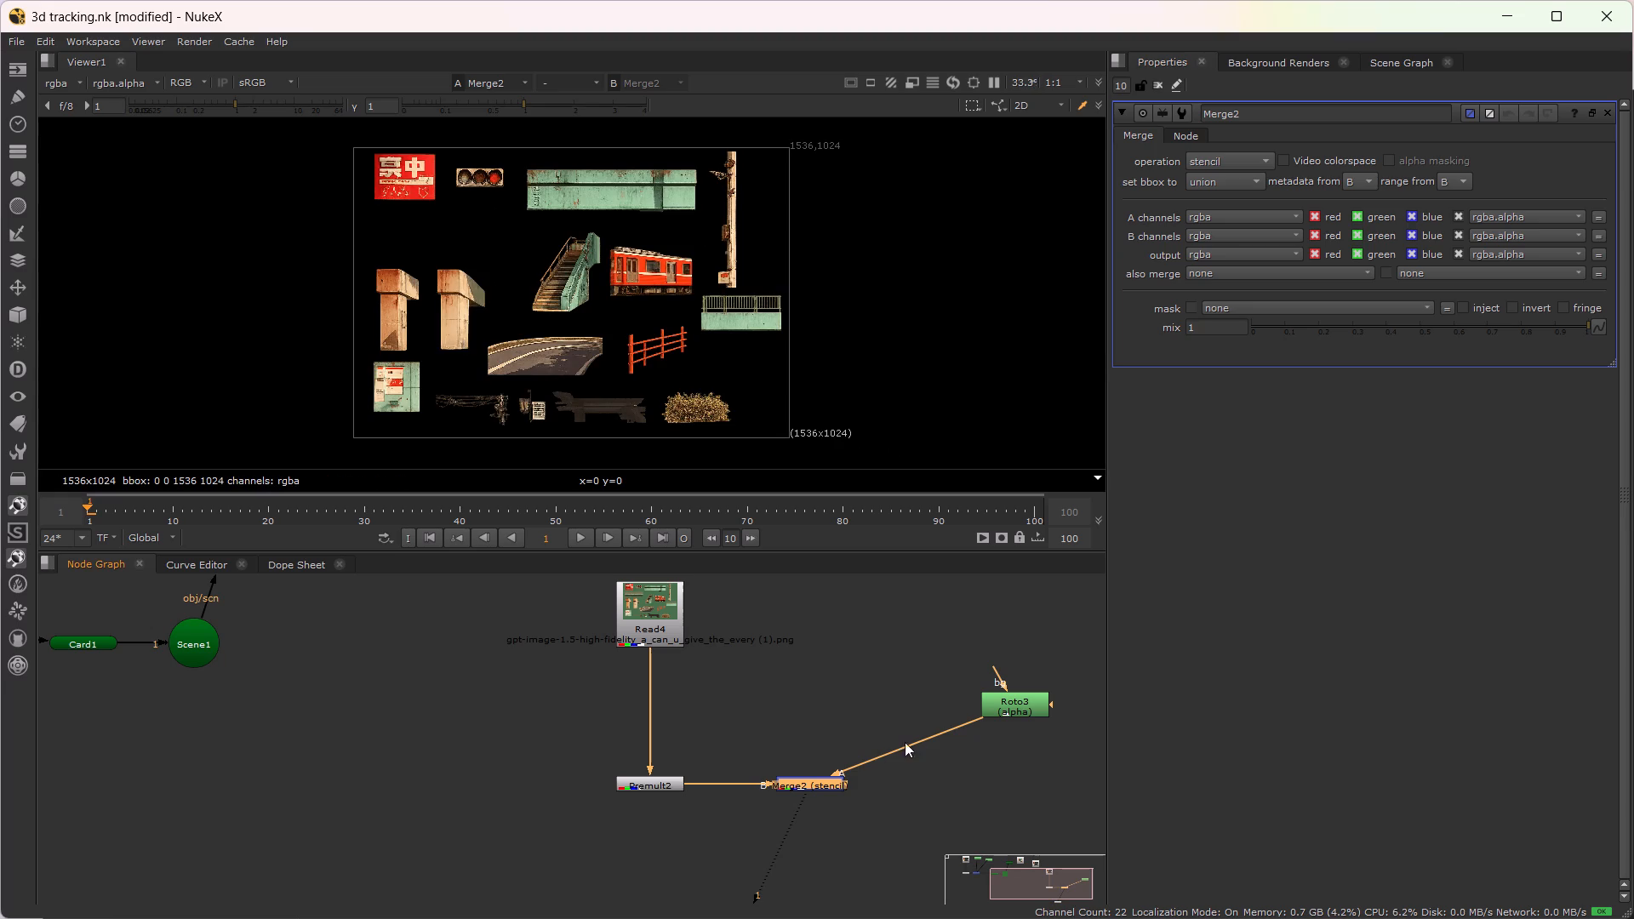
Open Roto3's properties and turn on invert for its Rectangle1 shape.
{"action": "double_click", "coordinate": [1008, 701]}
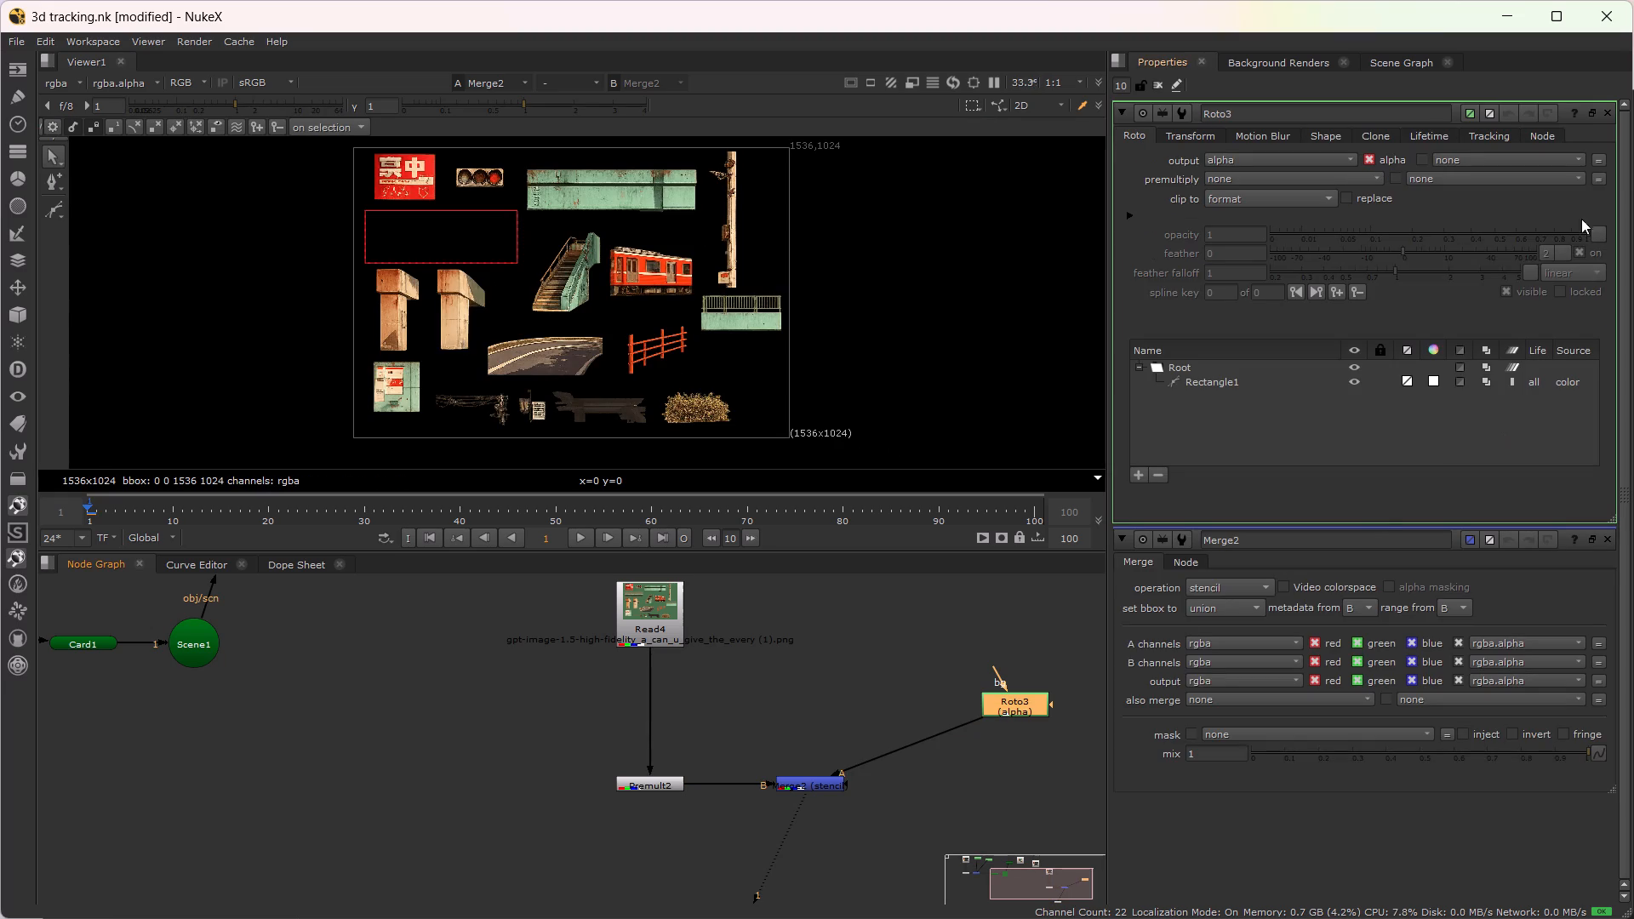
{"action": "left_click", "coordinate": [1461, 380]}
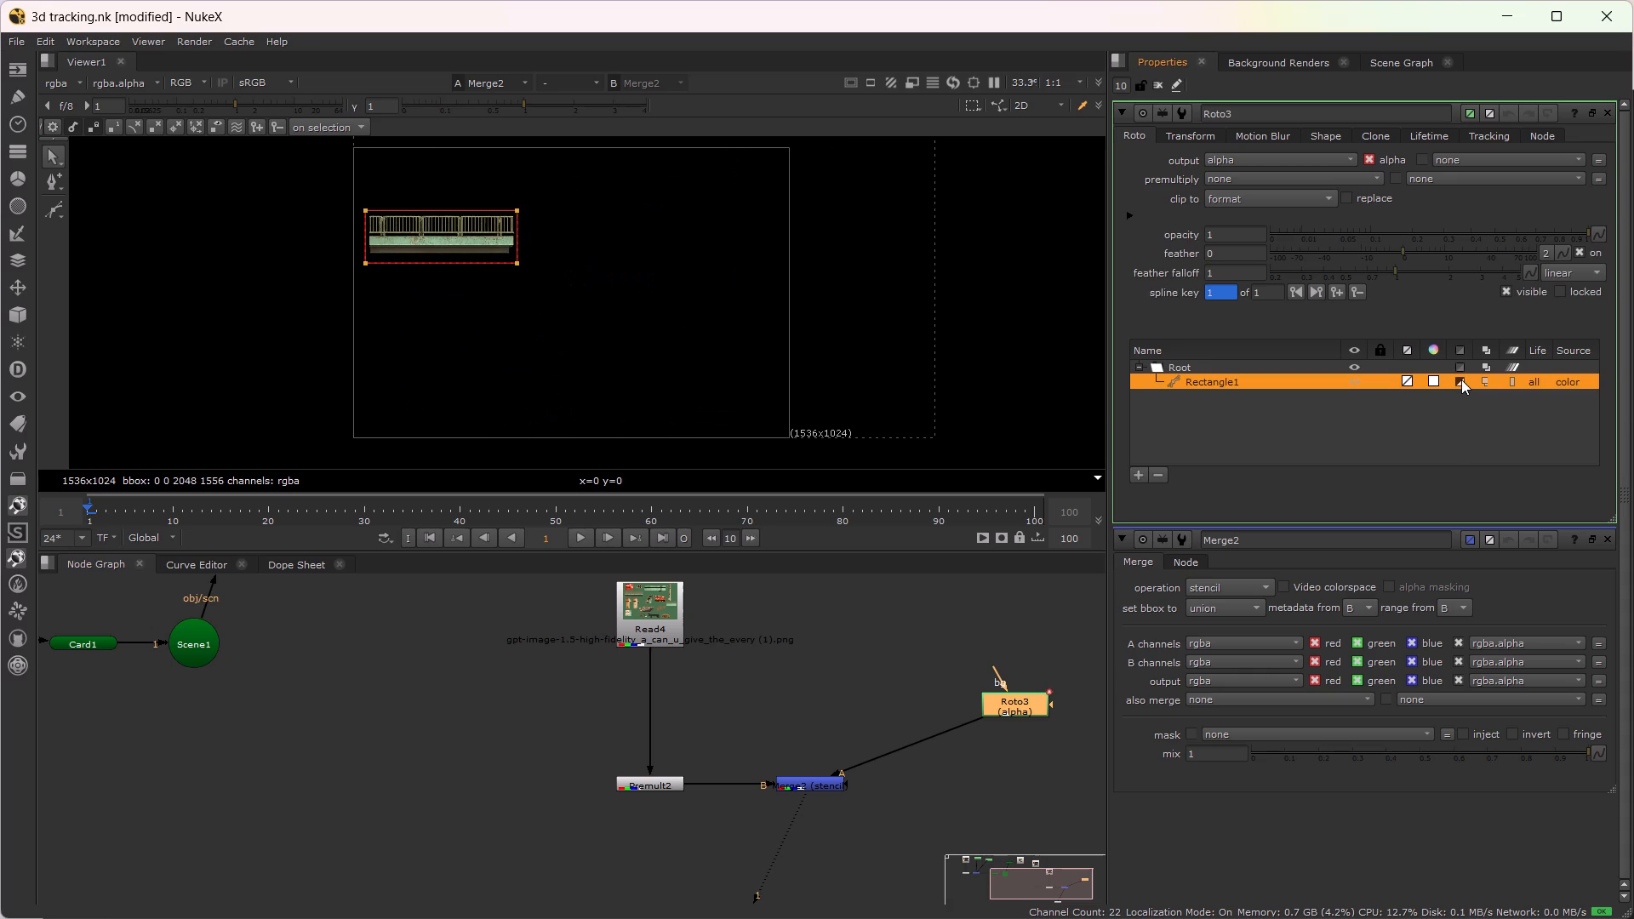
View Scene1 and examine the card in the 3D view from the front.
{"action": "scroll", "coordinate": [784, 752], "scroll_direction": "down", "scroll_amount": 1}
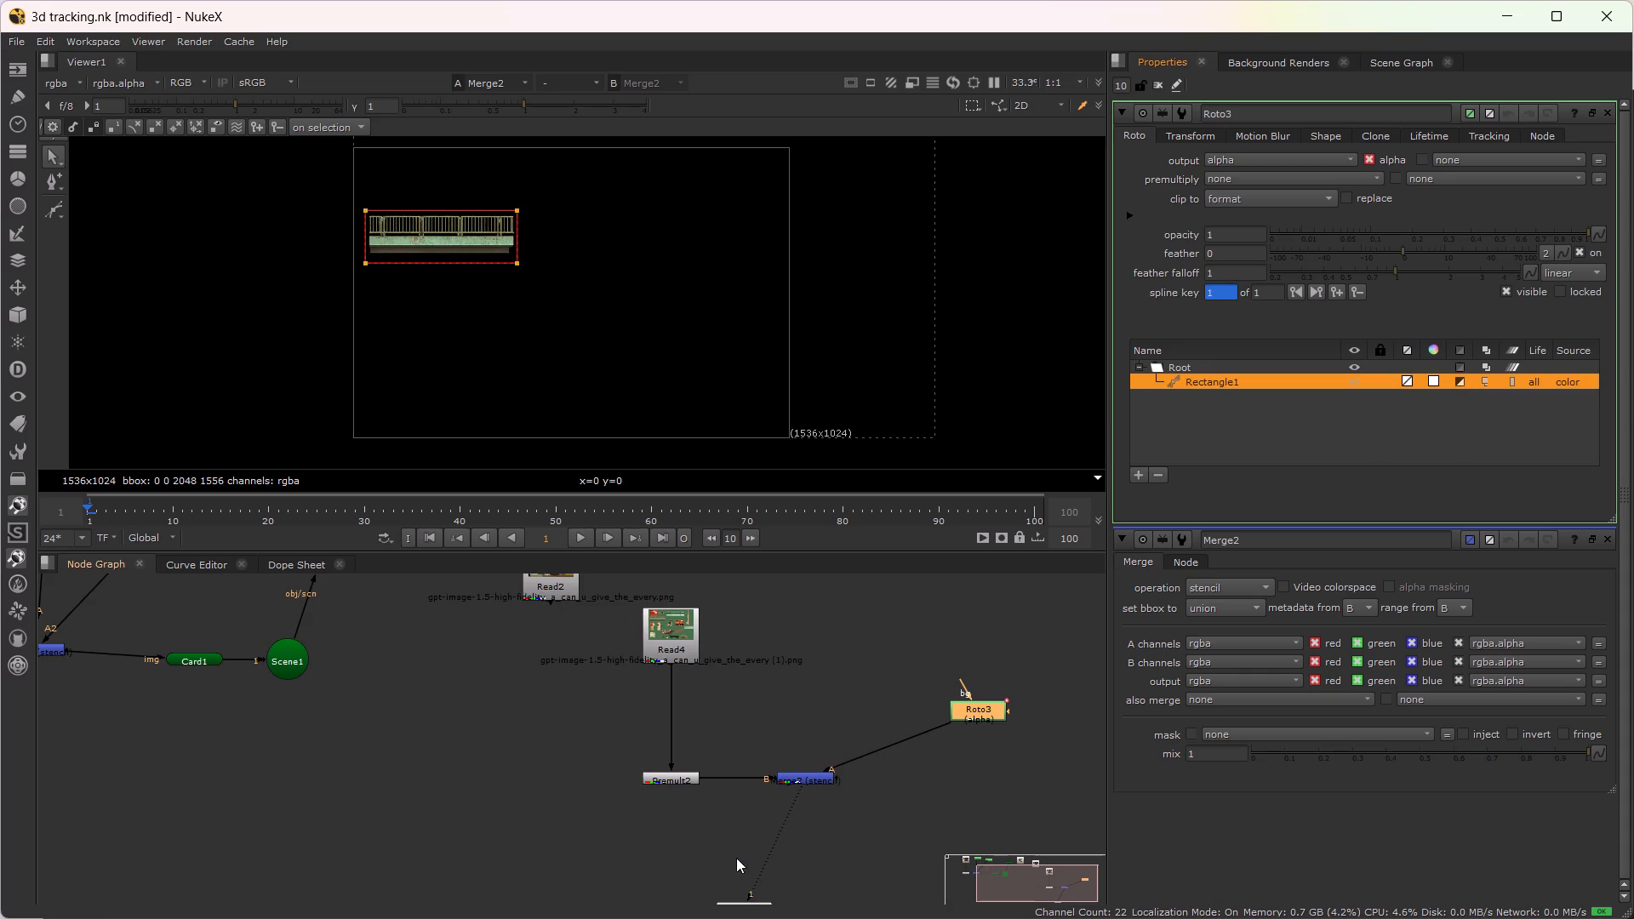
{"action": "left_click_drag", "start_coordinate": [729, 844], "coordinate": [751, 744], "text": "alt"}
{"action": "scroll", "coordinate": [751, 744], "scroll_direction": "down", "scroll_amount": 1}
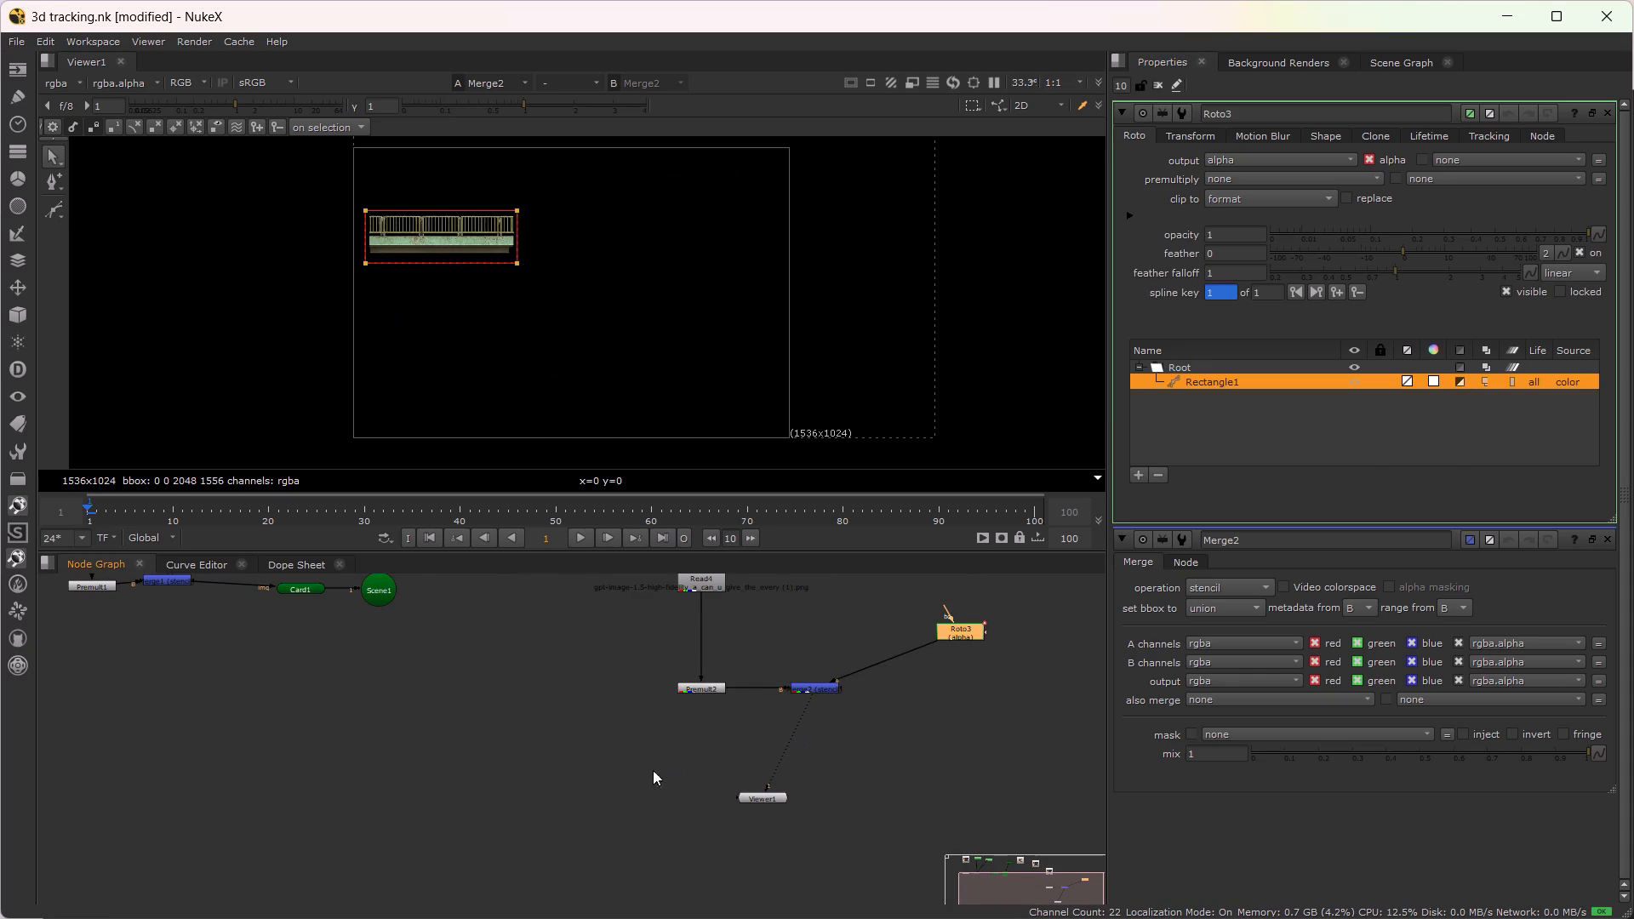
{"action": "left_click_drag", "start_coordinate": [631, 774], "coordinate": [670, 783], "text": "alt"}
{"action": "left_click_drag", "start_coordinate": [287, 808], "coordinate": [600, 834], "text": "alt"}
{"action": "left_click", "coordinate": [726, 619]}
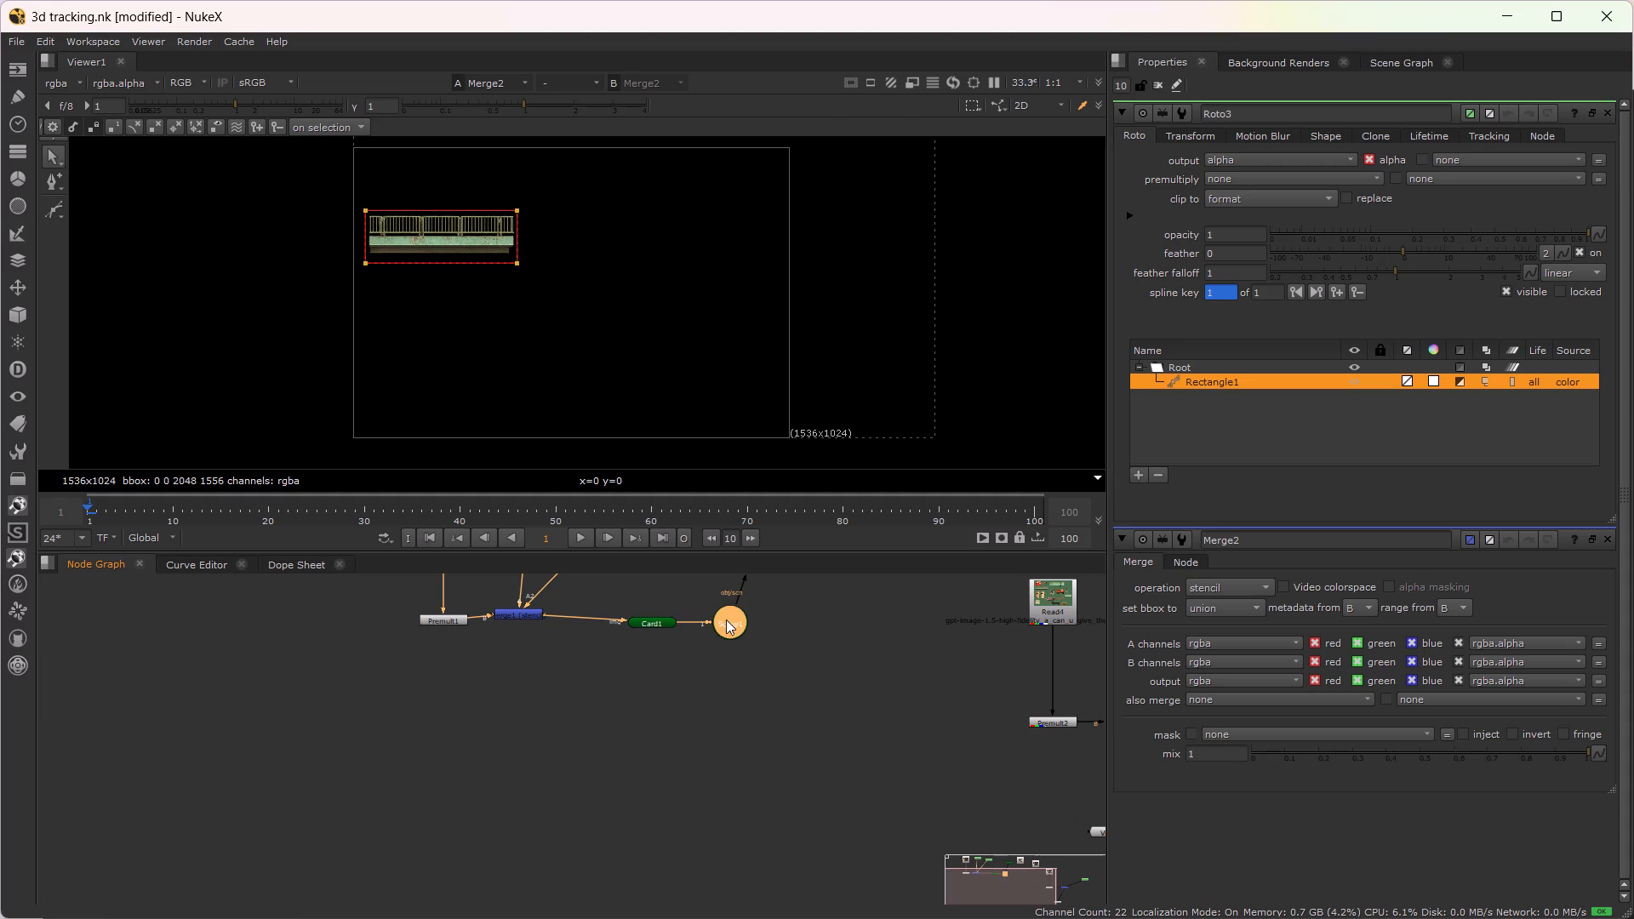
{"action": "key", "text": "1"}
{"action": "left_click_drag", "start_coordinate": [591, 701], "coordinate": [587, 764], "text": "alt"}
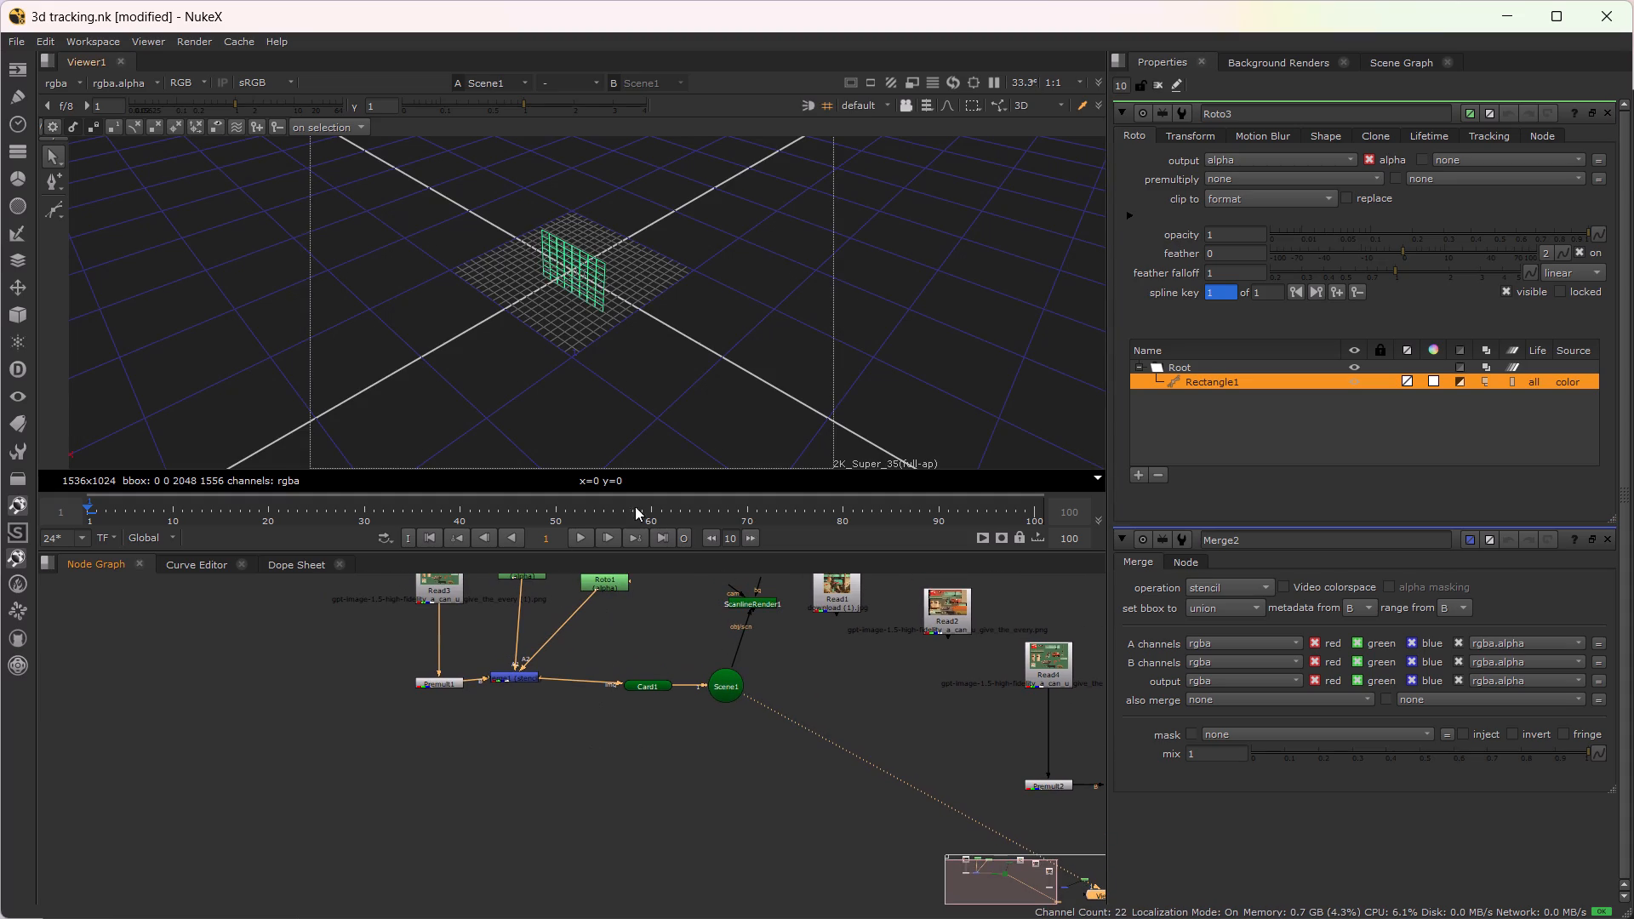
{"action": "scroll", "coordinate": [516, 282], "scroll_direction": "up", "scroll_amount": 4}
{"action": "key", "text": "f"}
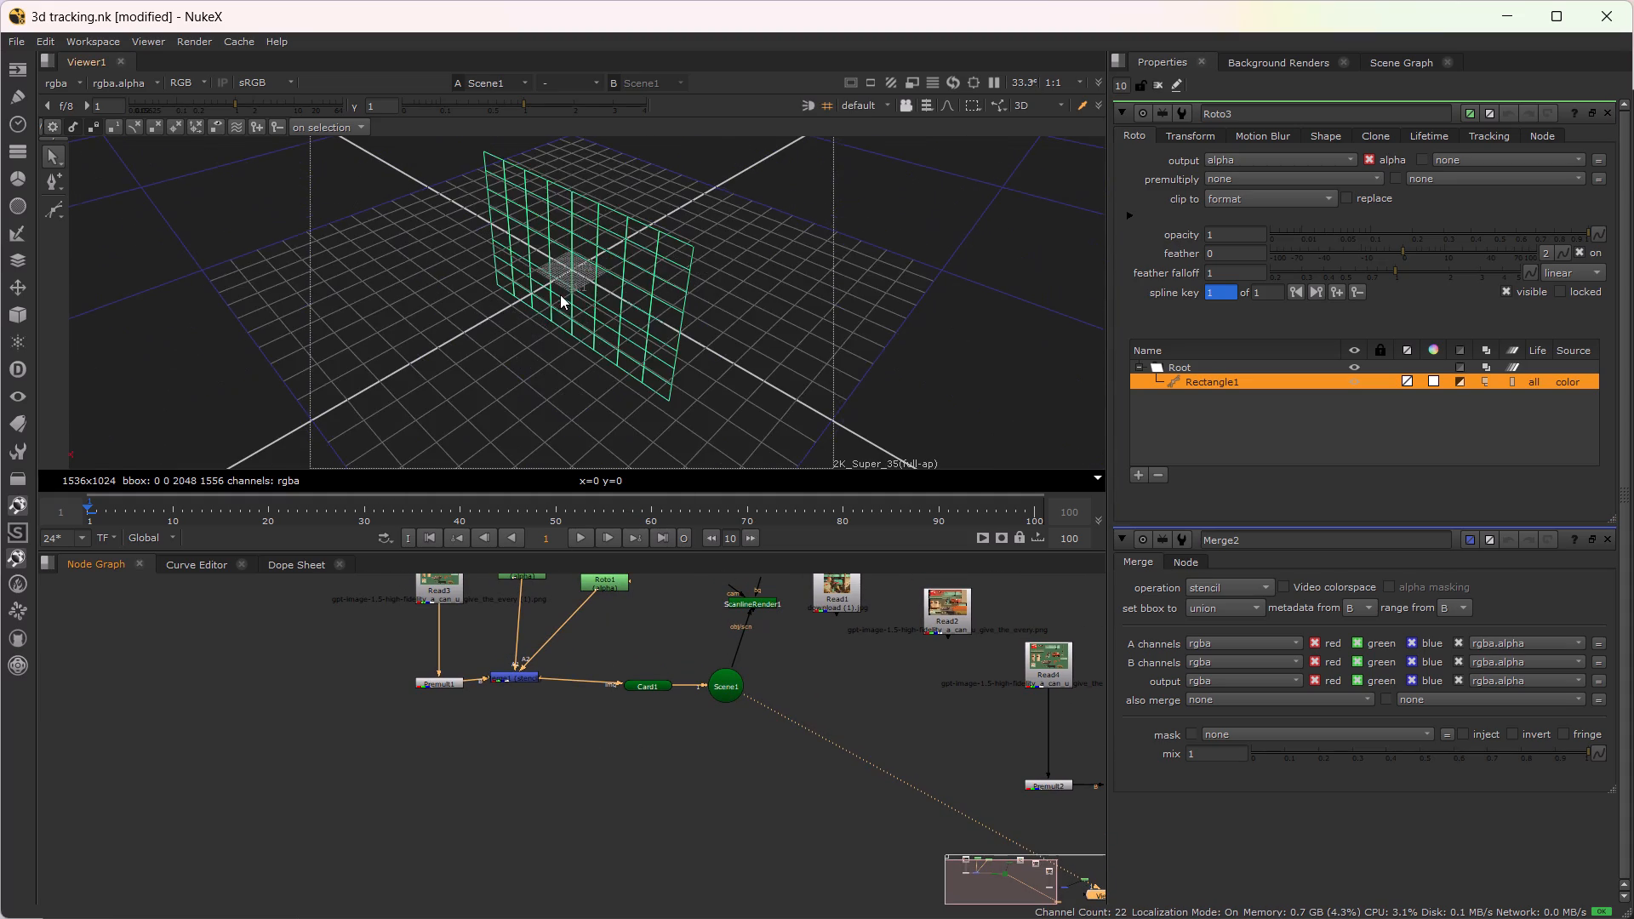
{"action": "scroll", "coordinate": [560, 294], "scroll_direction": "up", "scroll_amount": 9}
{"action": "left_click_drag", "start_coordinate": [522, 343], "coordinate": [757, 287], "text": "alt"}
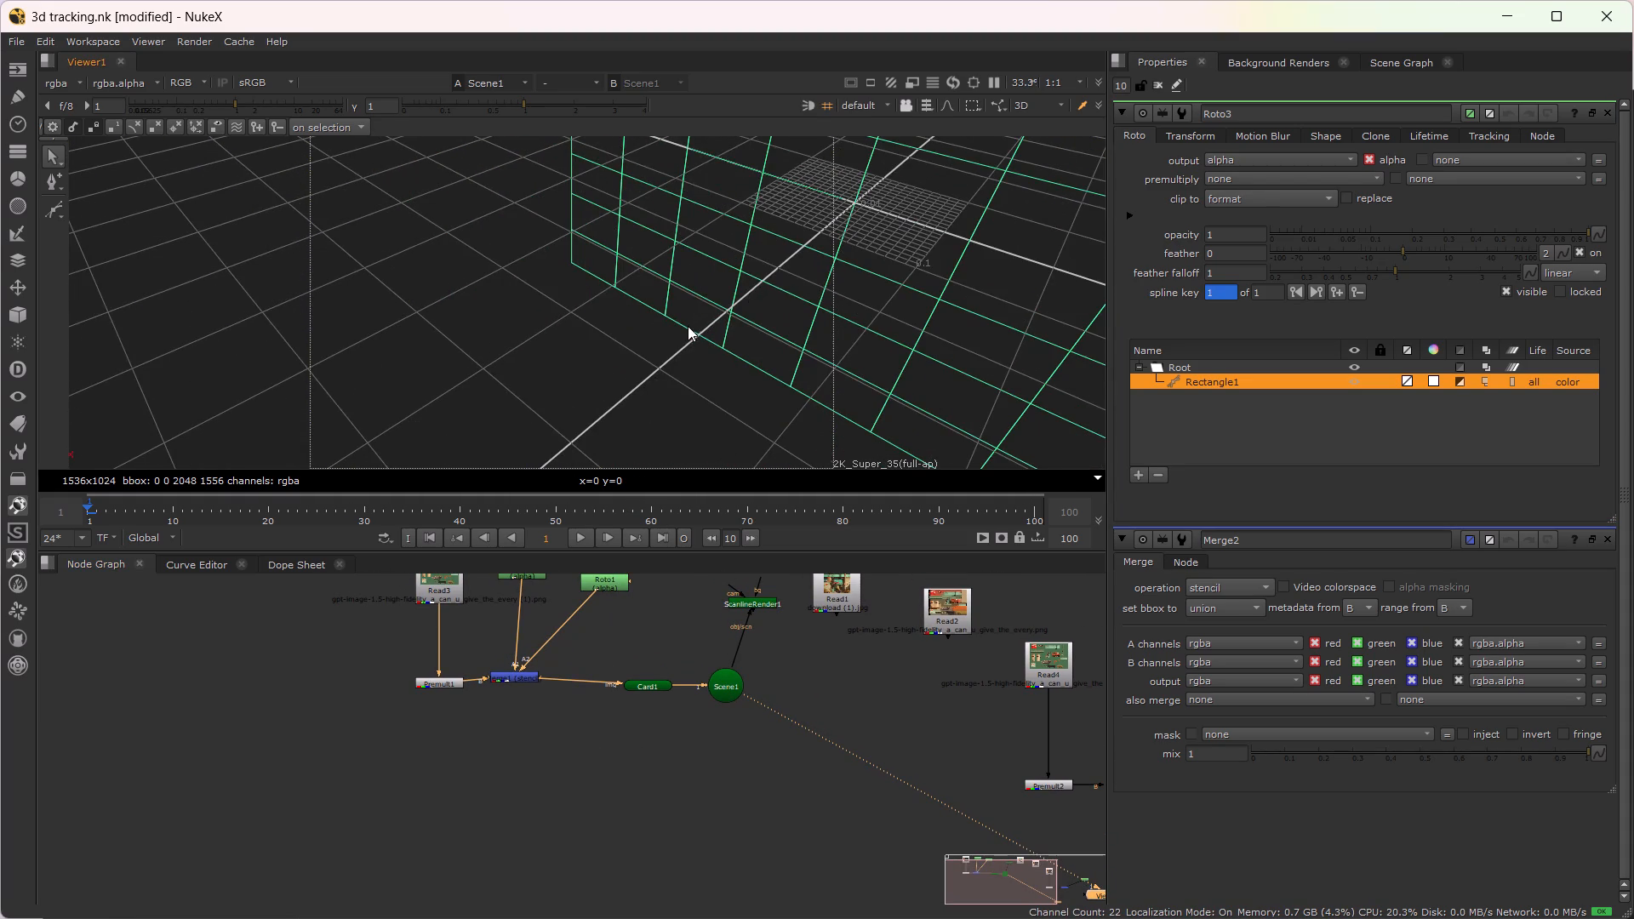
{"action": "left_click_drag", "start_coordinate": [688, 327], "coordinate": [848, 227], "text": "ctrl"}
{"action": "left_click_drag", "start_coordinate": [738, 277], "coordinate": [706, 359], "text": "alt"}
{"action": "scroll", "coordinate": [715, 349], "scroll_direction": "down", "scroll_amount": 2}
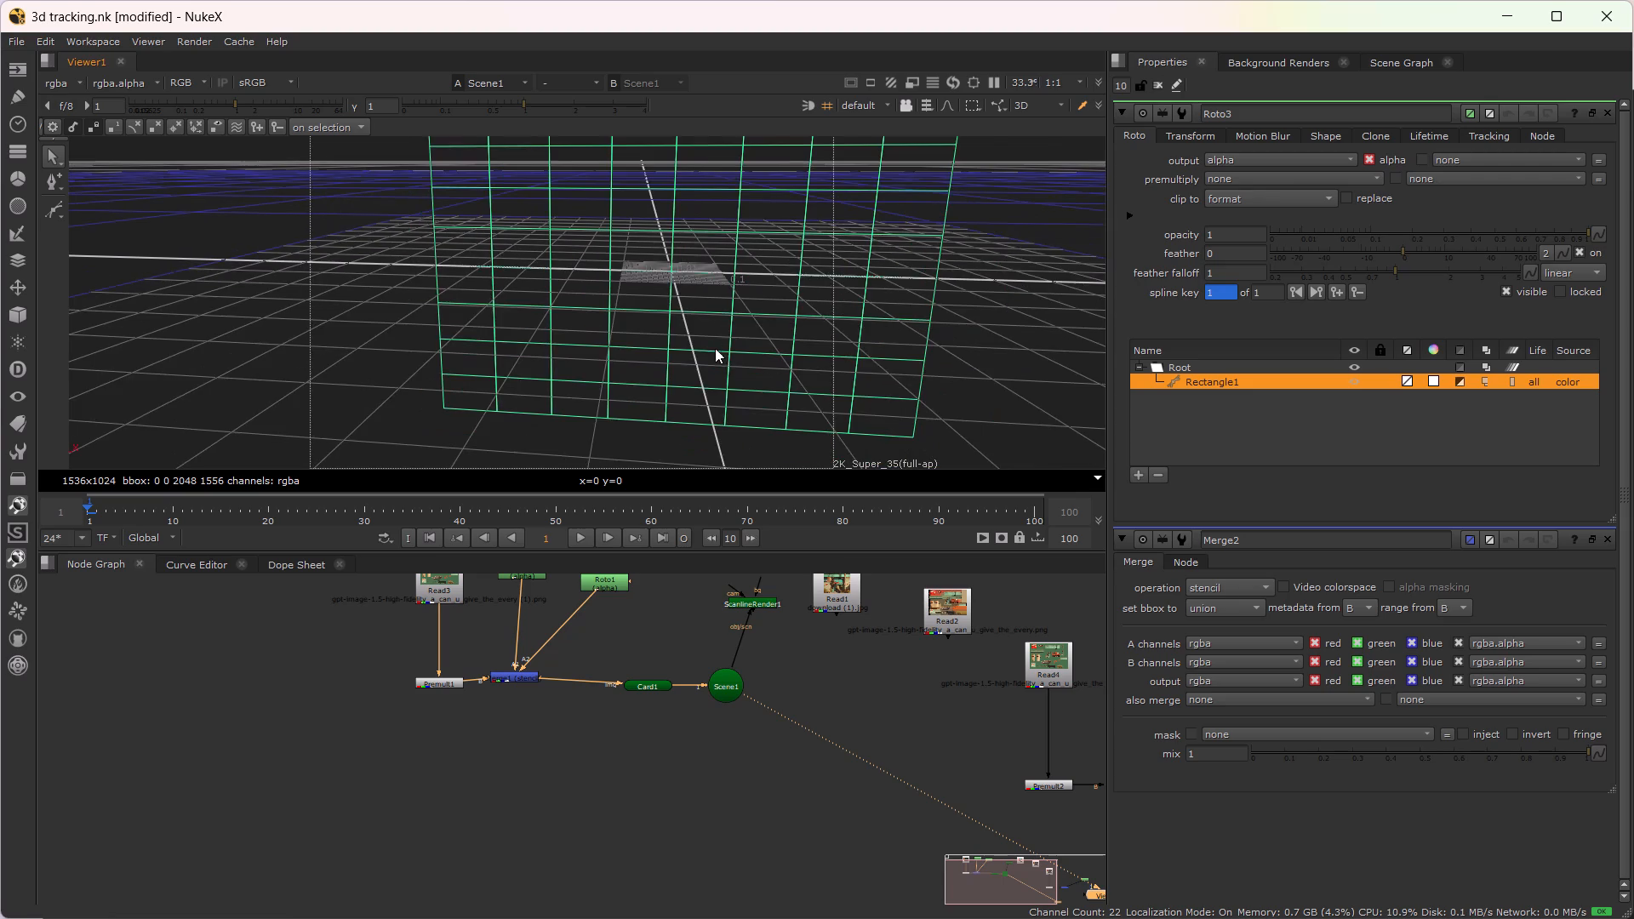
{"action": "left_click_drag", "start_coordinate": [686, 350], "coordinate": [671, 435], "text": "alt"}
{"action": "scroll", "coordinate": [713, 339], "scroll_direction": "down", "scroll_amount": 1}
{"action": "left_click_drag", "start_coordinate": [706, 344], "coordinate": [733, 324], "text": "alt"}
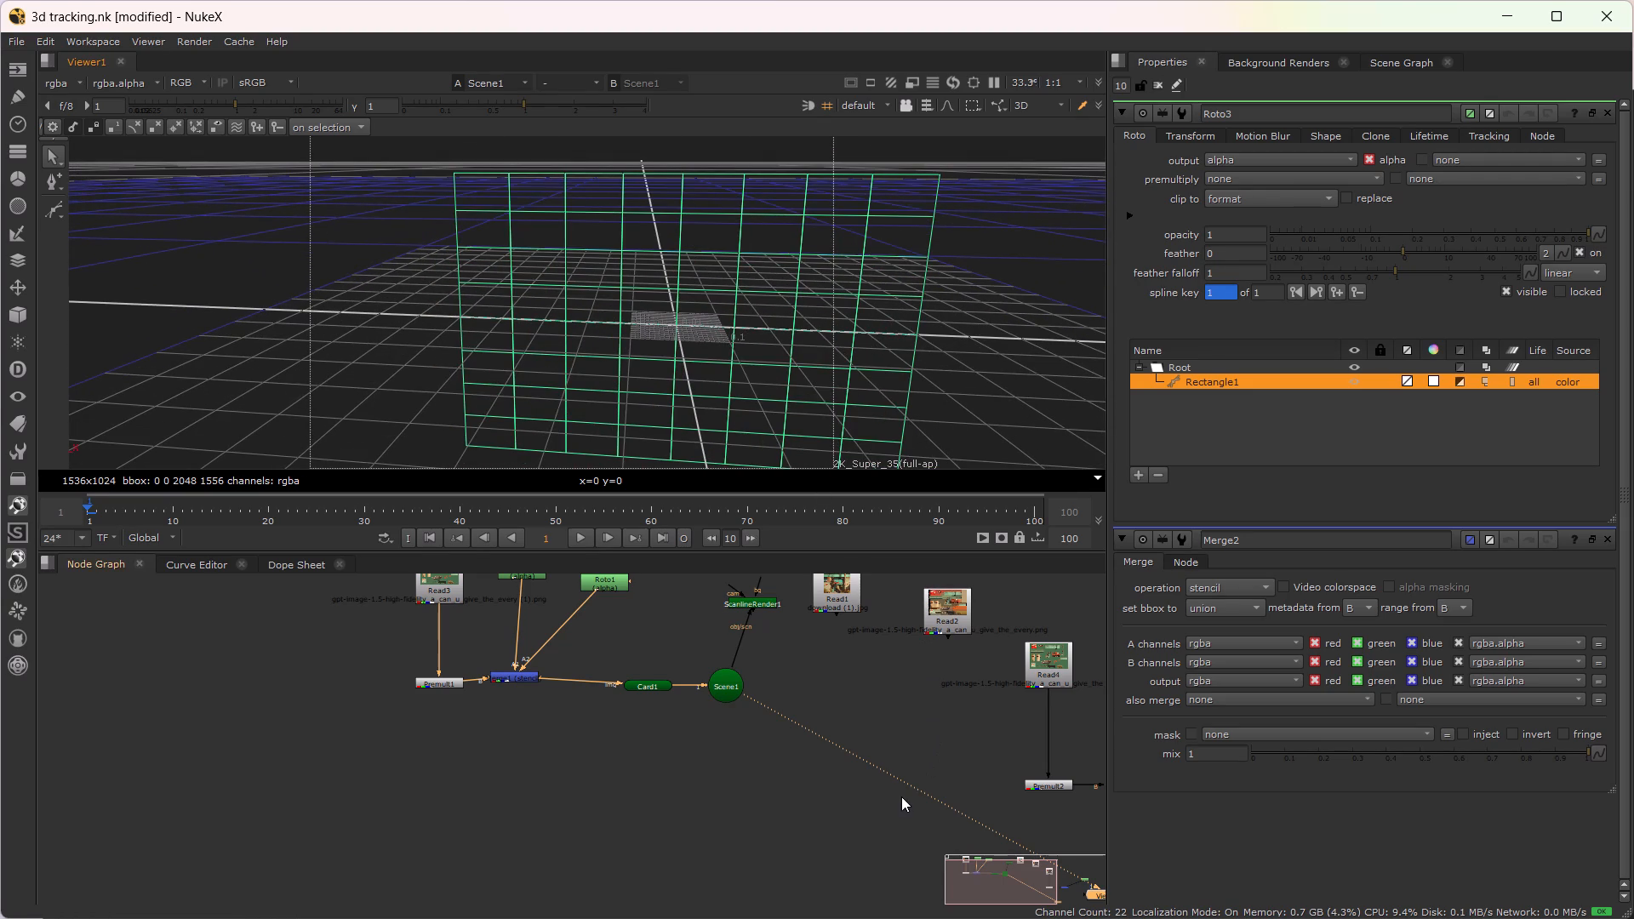
Move the Viewer1 node to just below the Scene1 node.
{"action": "left_click_drag", "start_coordinate": [830, 804], "coordinate": [752, 758], "text": "alt"}
{"action": "left_click_drag", "start_coordinate": [1044, 844], "coordinate": [961, 825]}
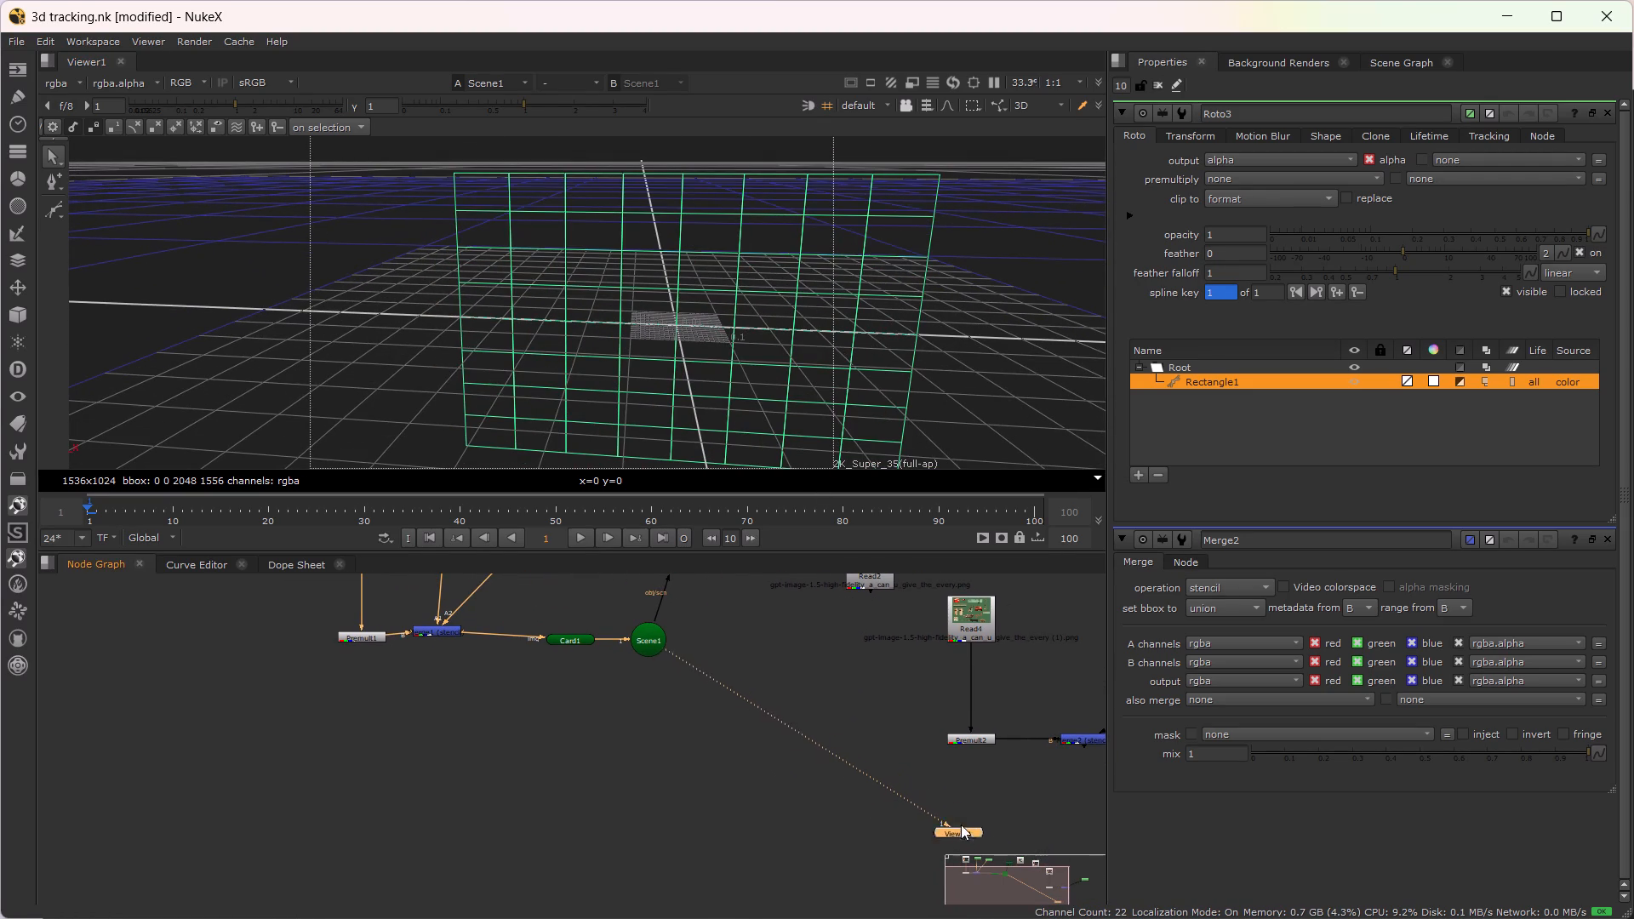
{"action": "left_click_drag", "start_coordinate": [961, 825], "coordinate": [648, 765]}
View the outputs of Merge1, Roto1 and Roto2 in turn to examine the first stencil setup.
{"action": "left_click_drag", "start_coordinate": [656, 671], "coordinate": [775, 760], "text": "alt"}
{"action": "scroll", "coordinate": [629, 644], "scroll_direction": "up", "scroll_amount": 3}
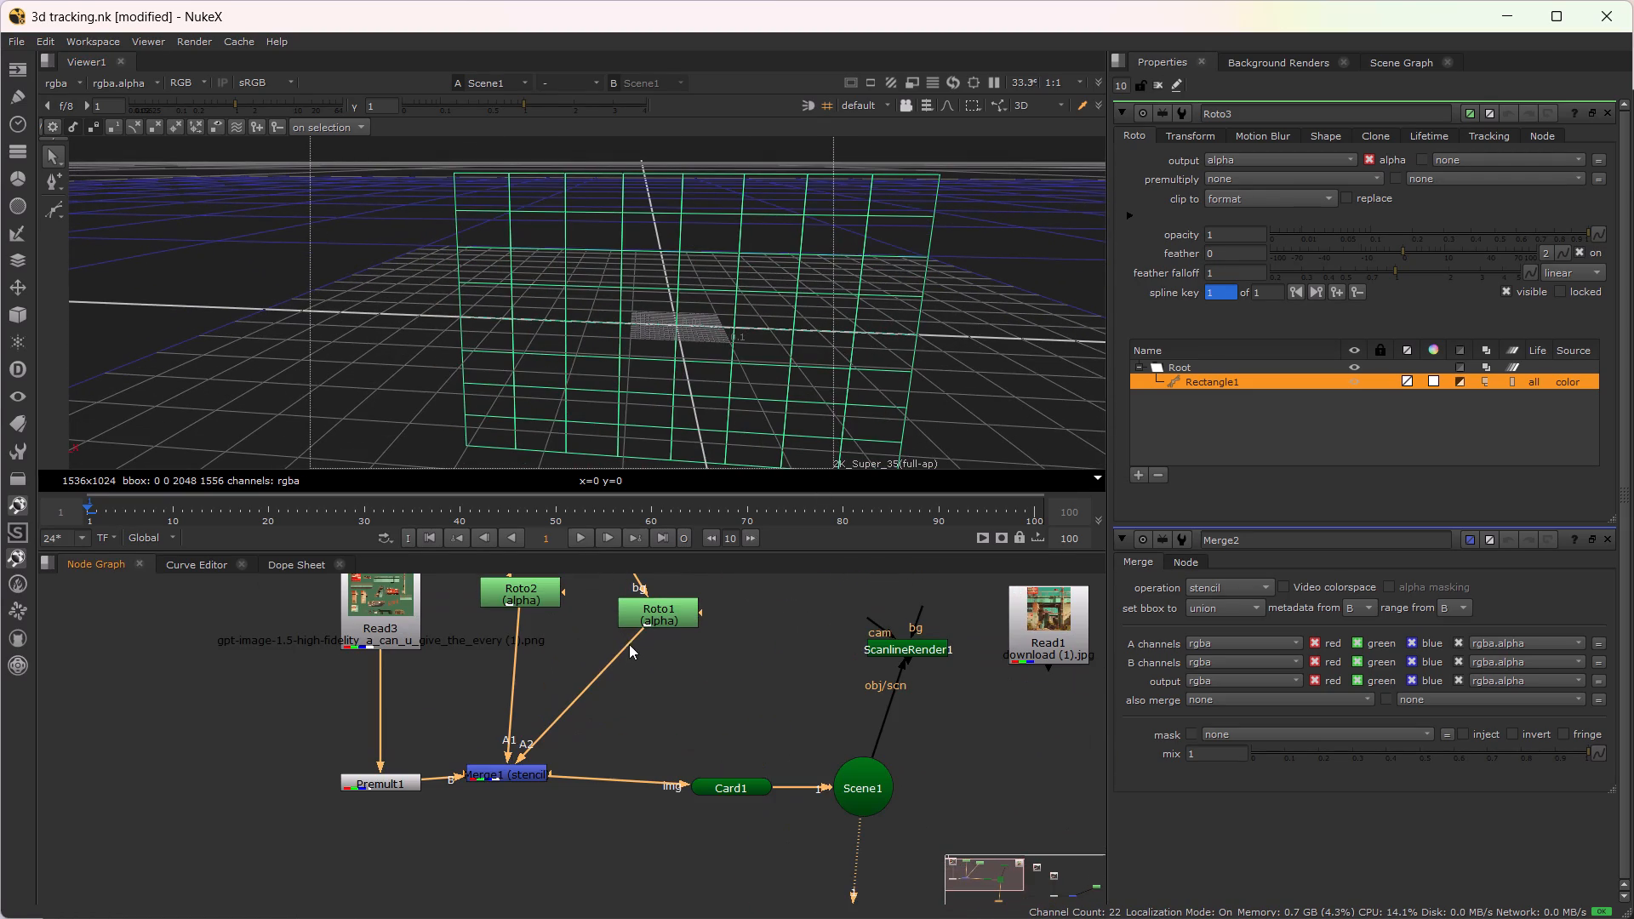
{"action": "left_click", "coordinate": [484, 771]}
{"action": "key", "text": "1"}
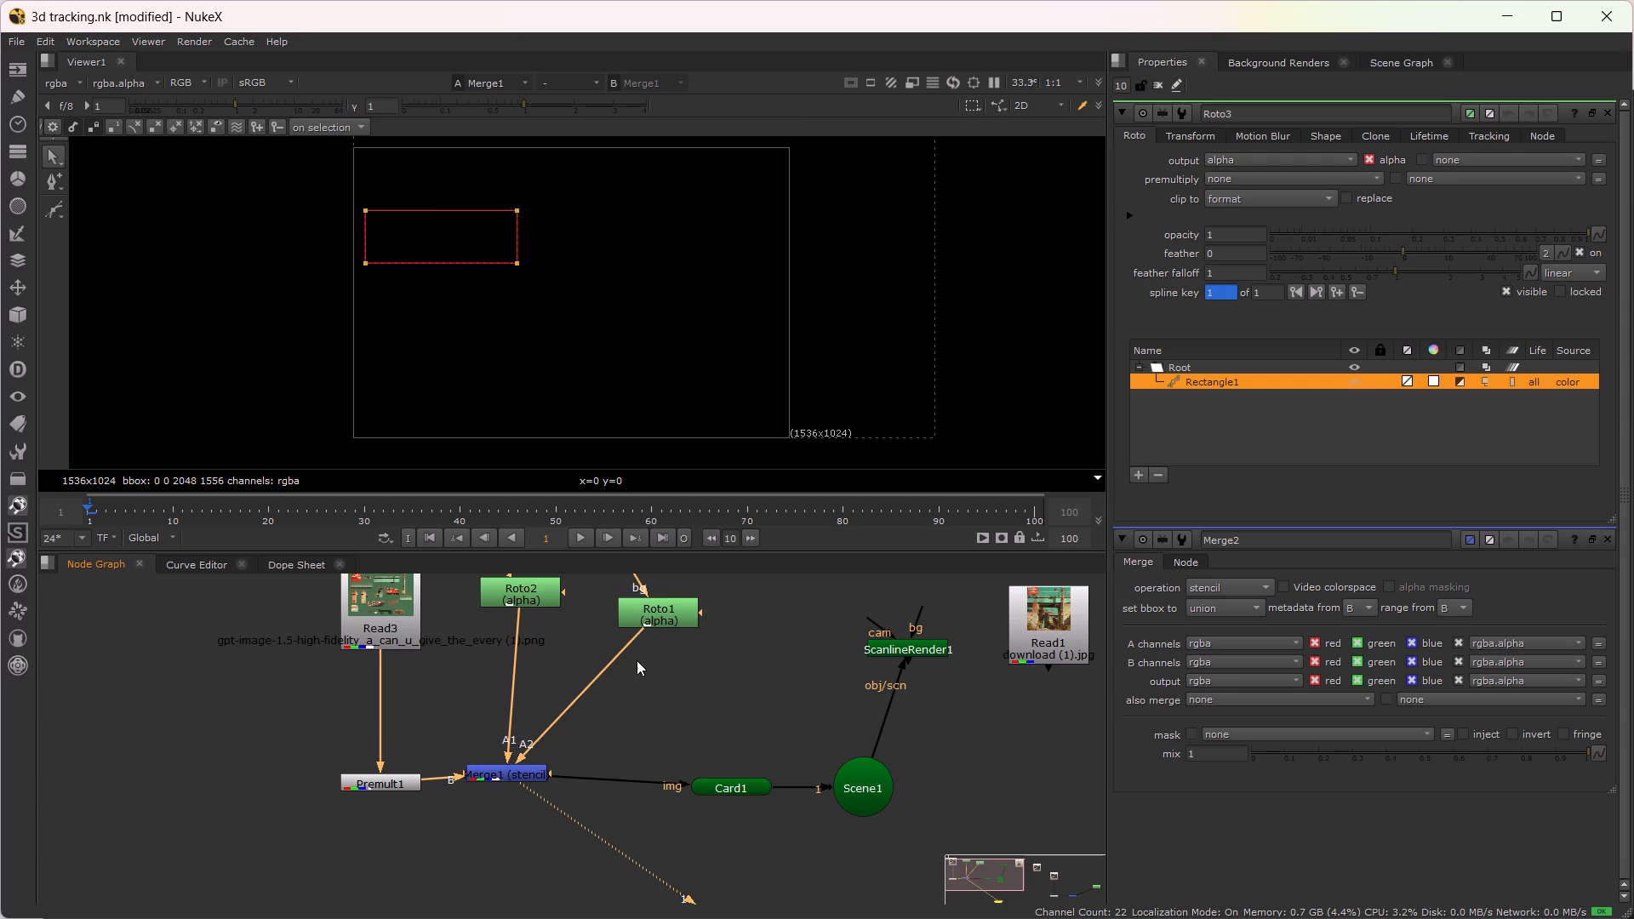
{"action": "left_click", "coordinate": [661, 624]}
{"action": "key", "text": "1"}
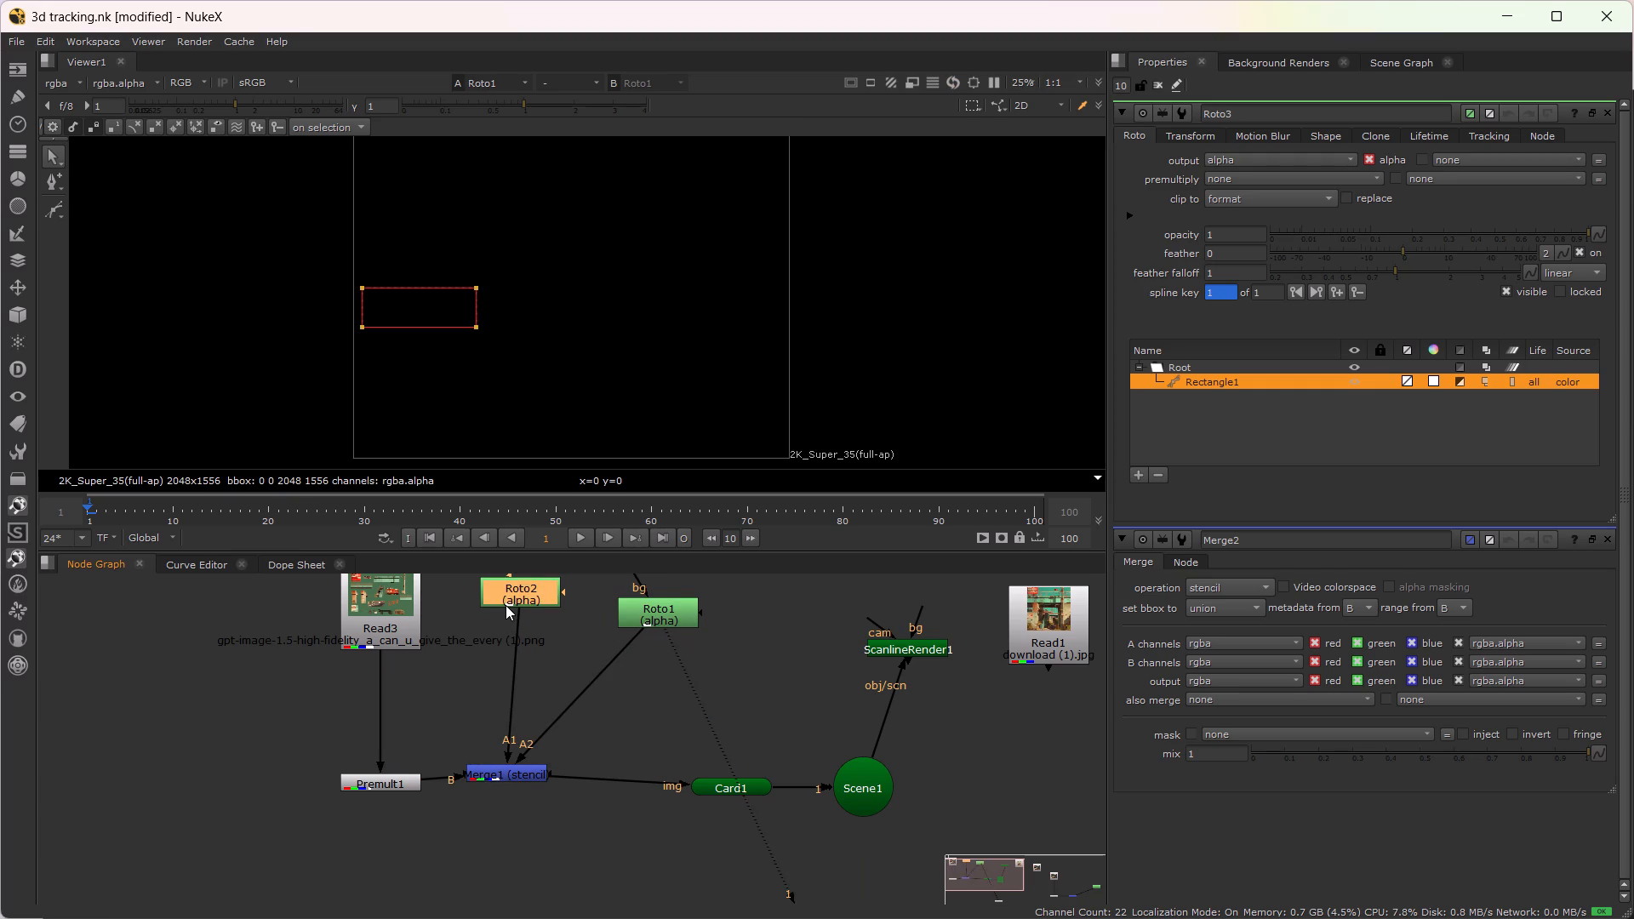
{"action": "left_click", "coordinate": [506, 605]}
{"action": "key", "text": "1"}
{"action": "left_click", "coordinate": [643, 616]}
{"action": "key", "text": "1"}
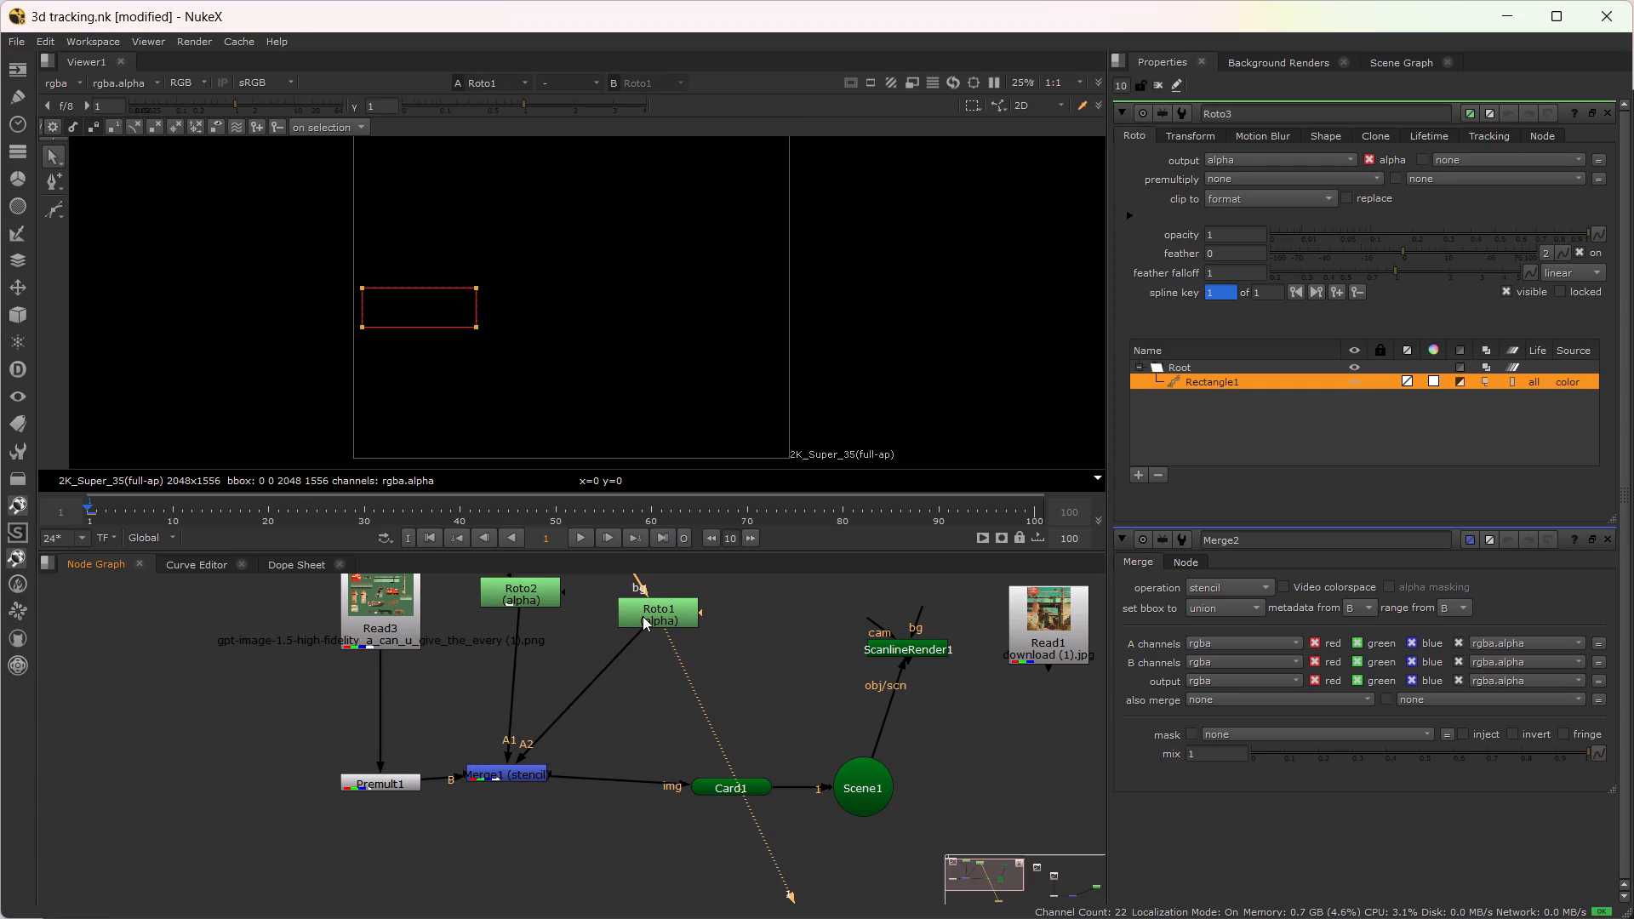
{"action": "left_click", "coordinate": [532, 597]}
{"action": "key", "text": "1"}
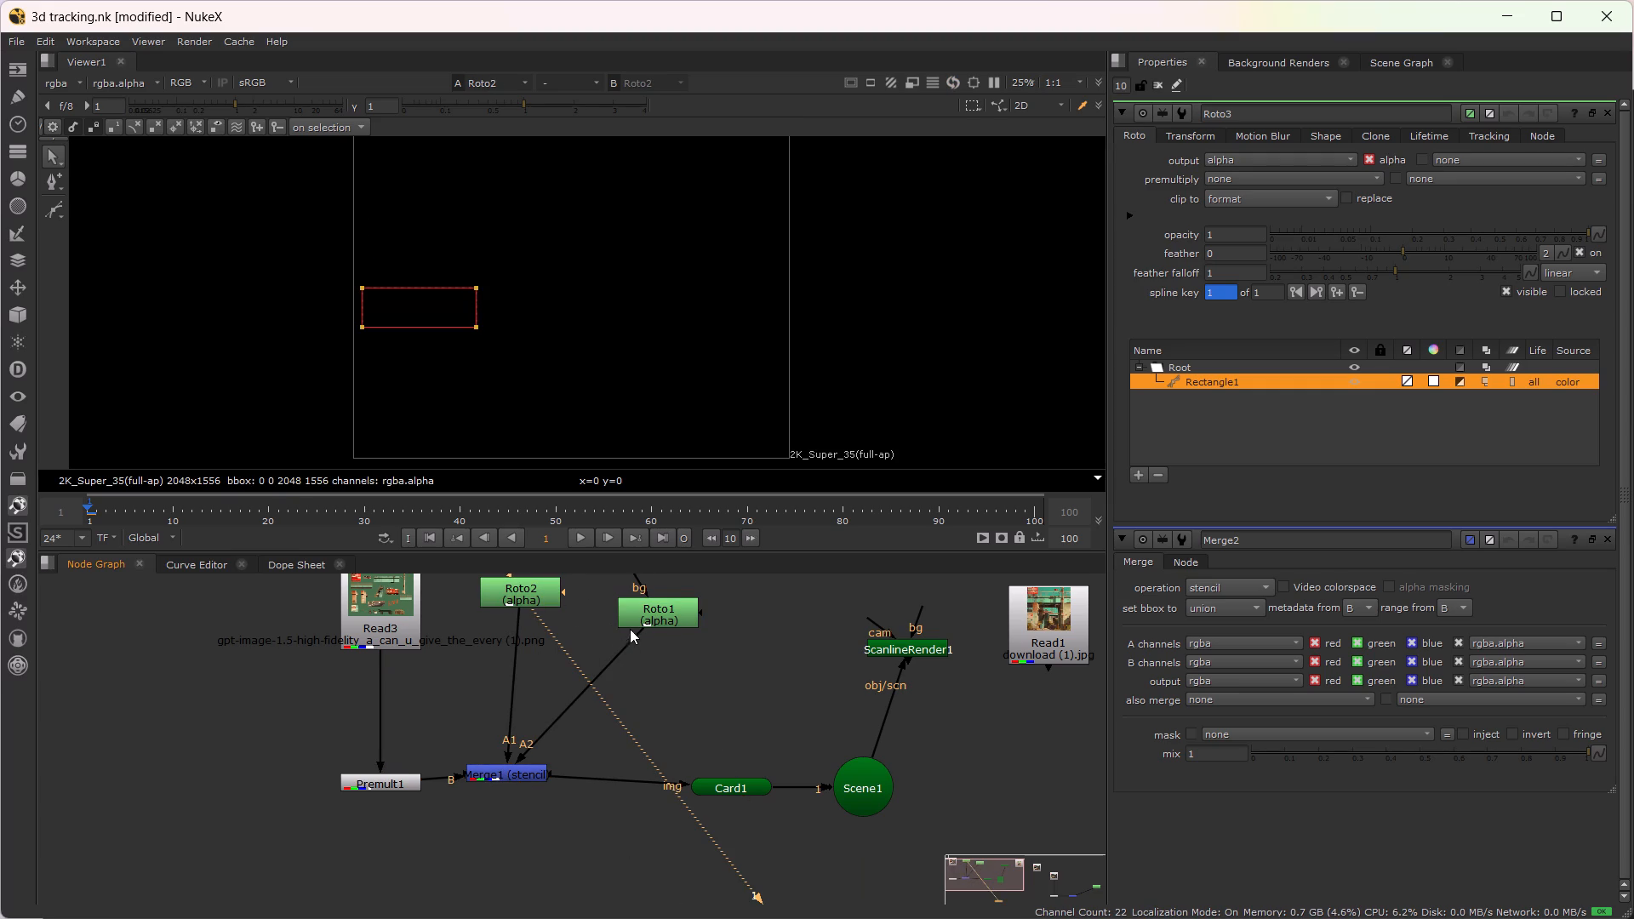
View the outputs of Roto1, Roto2 and Card1 in turn to examine how the masks feed the card.
{"action": "left_click", "coordinate": [637, 629]}
{"action": "left_click", "coordinate": [657, 615]}
{"action": "key", "text": "1"}
{"action": "left_click", "coordinate": [528, 593]}
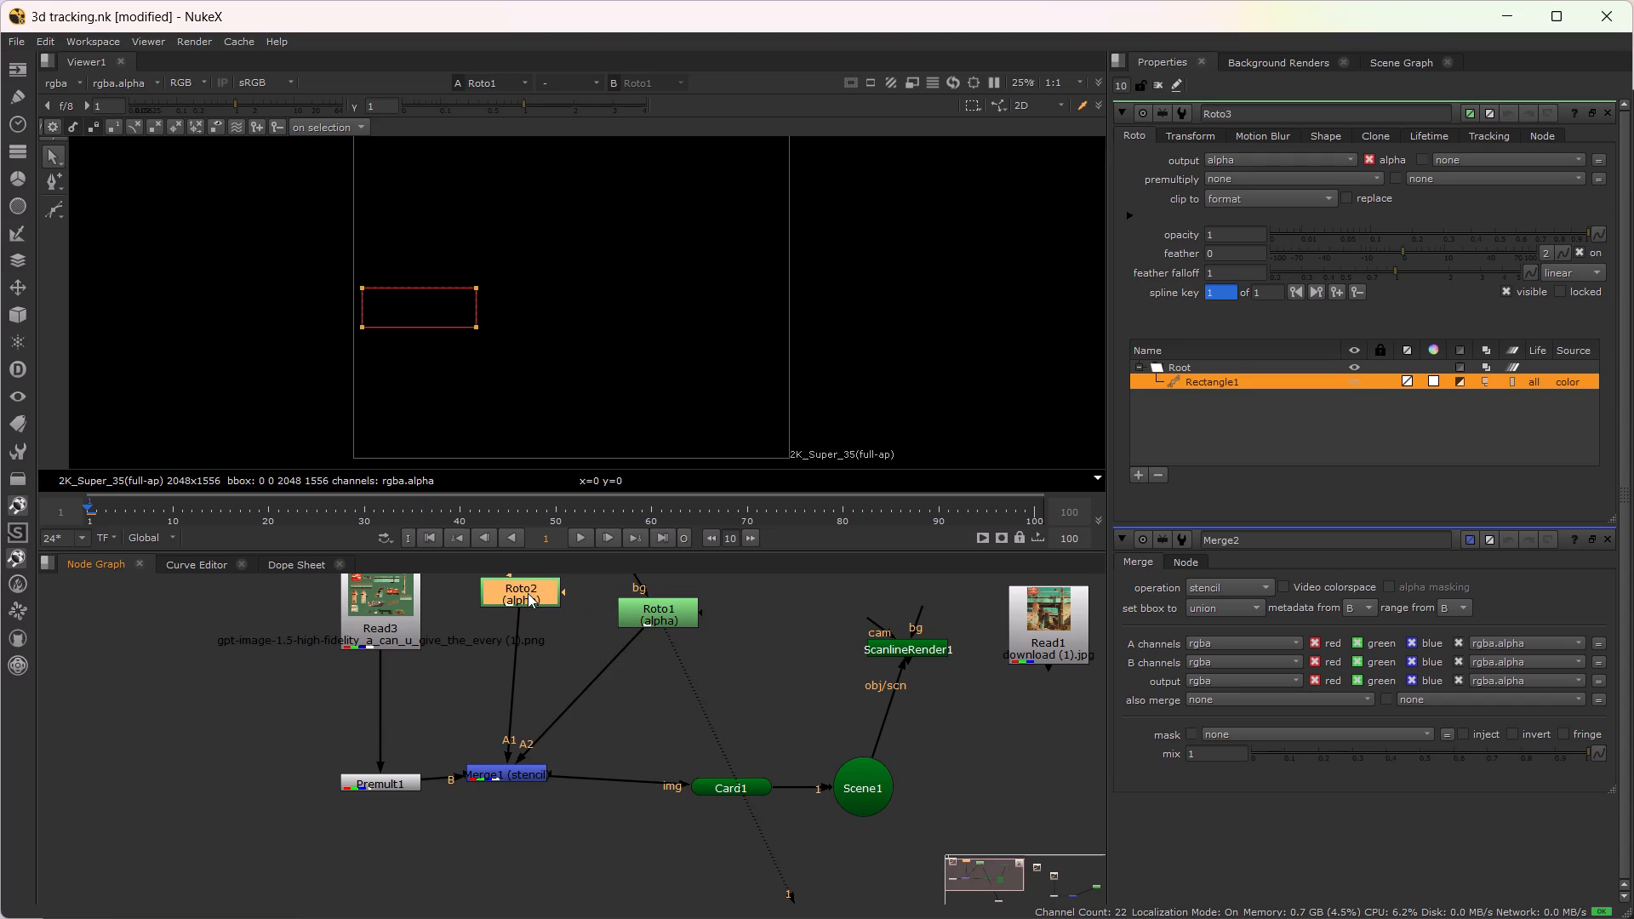
{"action": "key", "text": "1"}
{"action": "left_click", "coordinate": [740, 797]}
{"action": "key", "text": "1"}
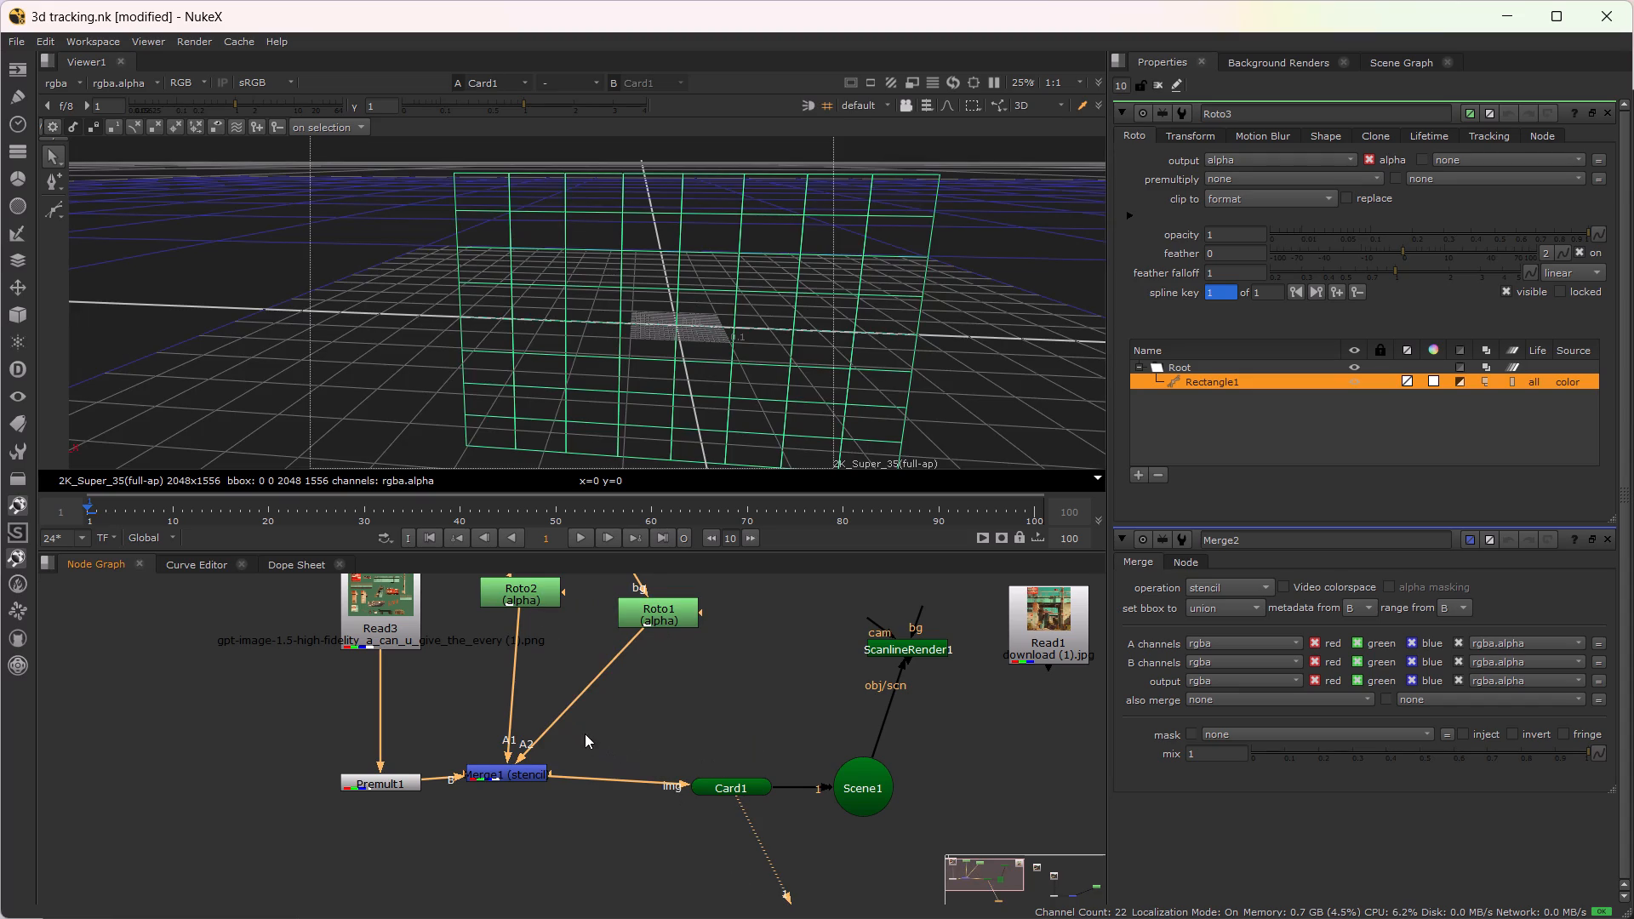
Disconnect the Roto1 node from the Merge1 stencil node and view the Scene1 output.
{"action": "scroll", "coordinate": [580, 689], "scroll_direction": "down", "scroll_amount": 1}
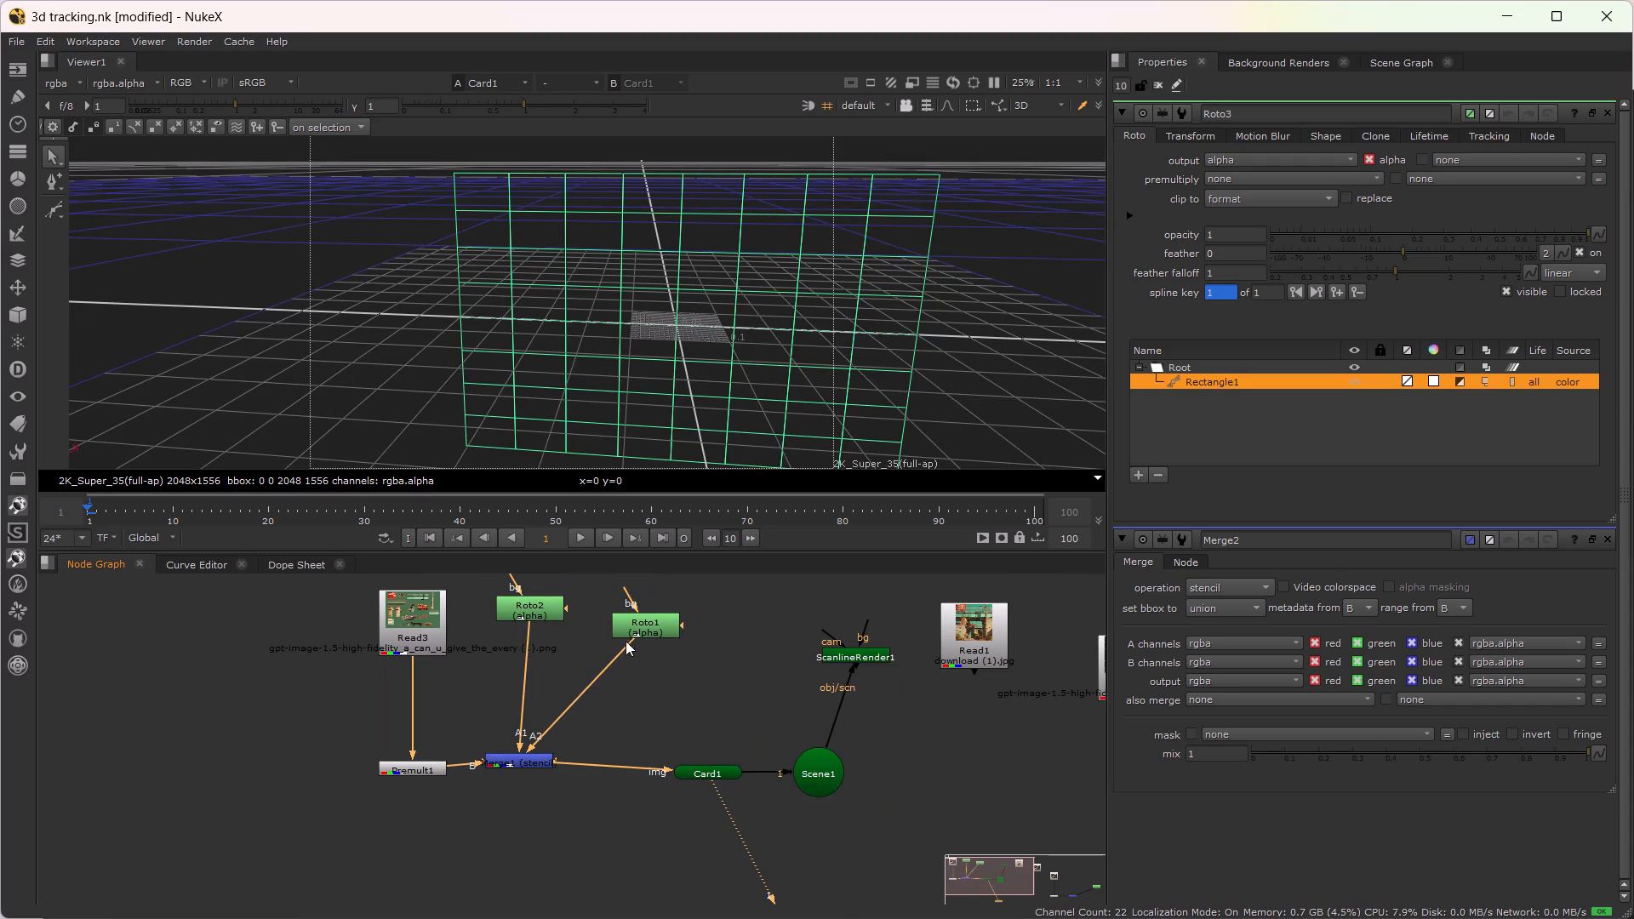
{"action": "left_click_drag", "start_coordinate": [644, 624], "coordinate": [781, 607]}
{"action": "left_click_drag", "start_coordinate": [784, 607], "coordinate": [752, 607]}
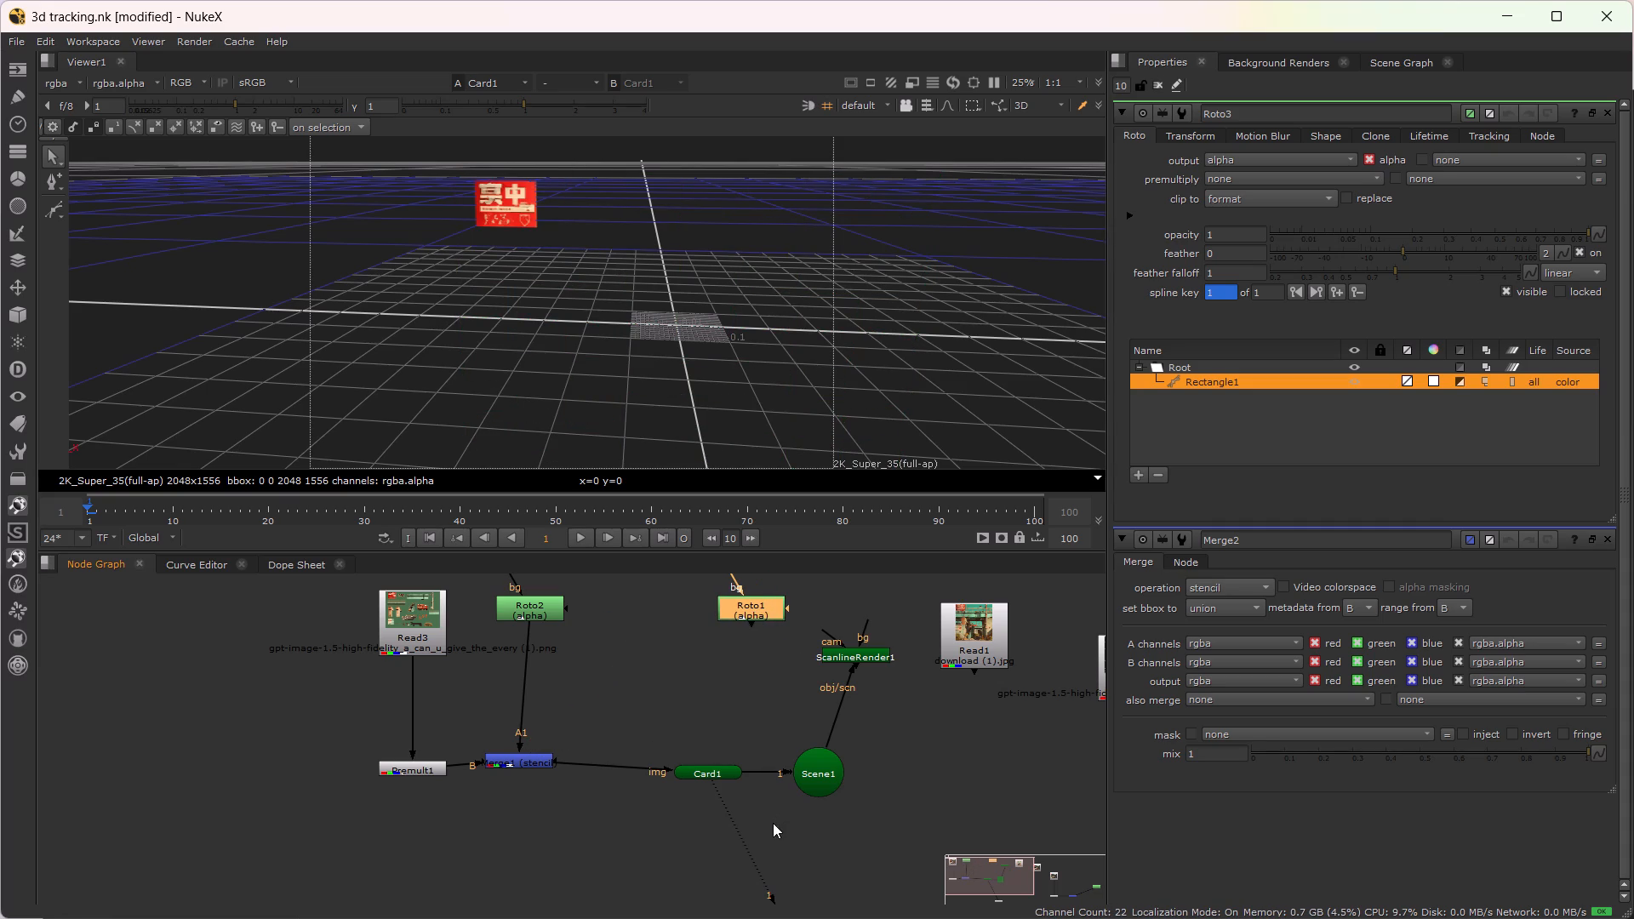
{"action": "left_click", "coordinate": [813, 779]}
{"action": "key", "text": "1"}
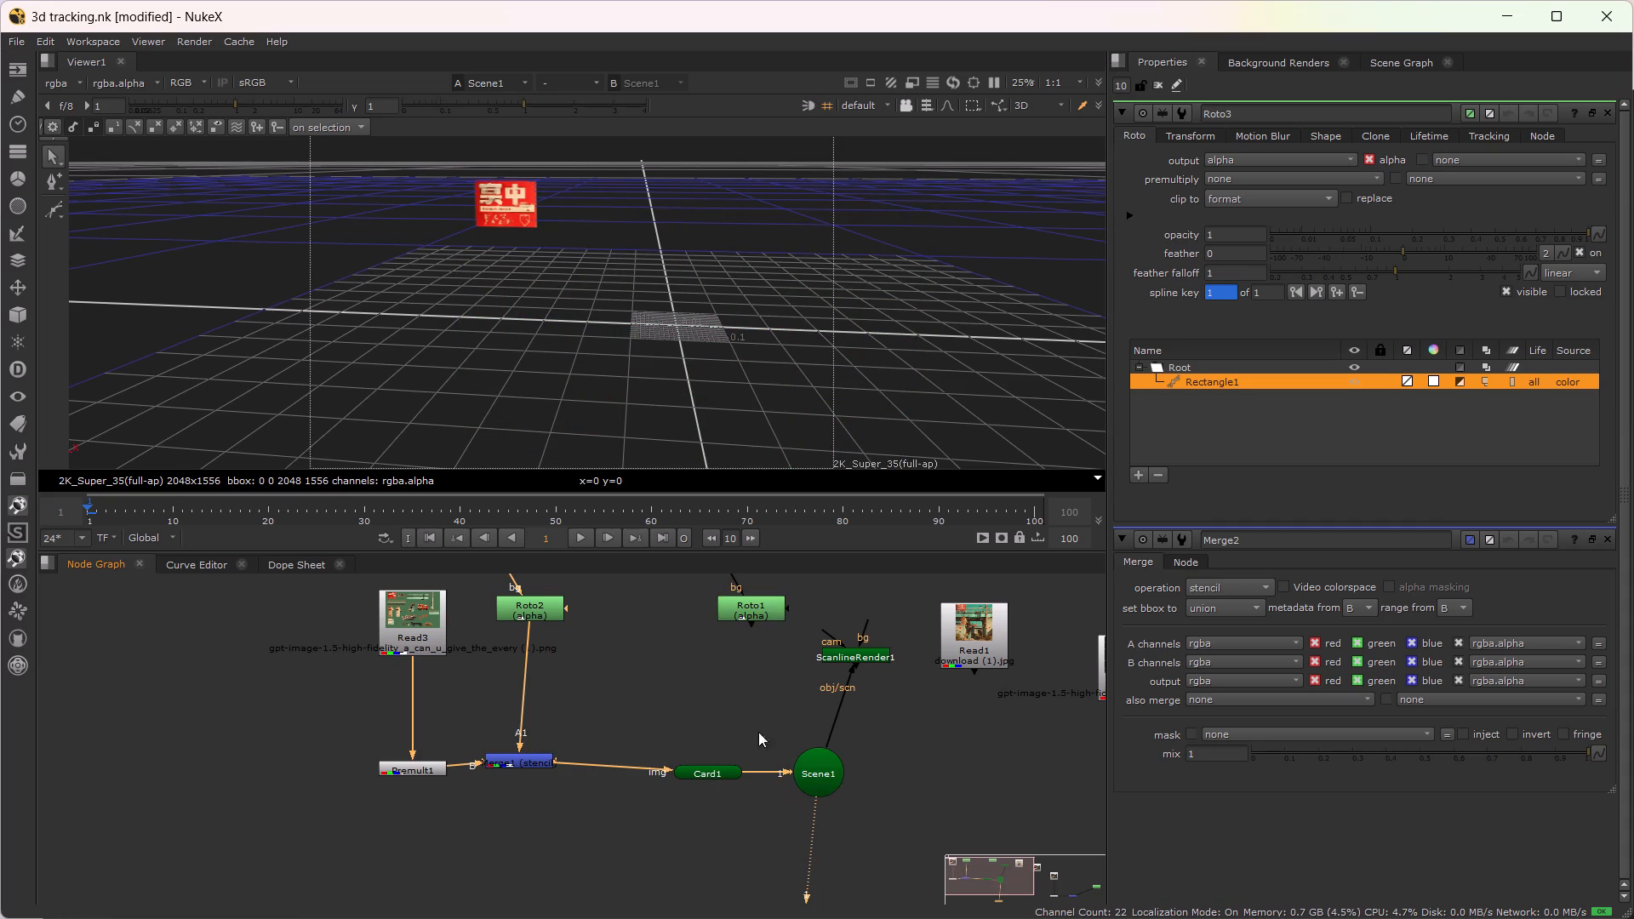
Delete the disconnected Roto1 node.
{"action": "left_click", "coordinate": [752, 616]}
{"action": "key", "text": "Delete"}
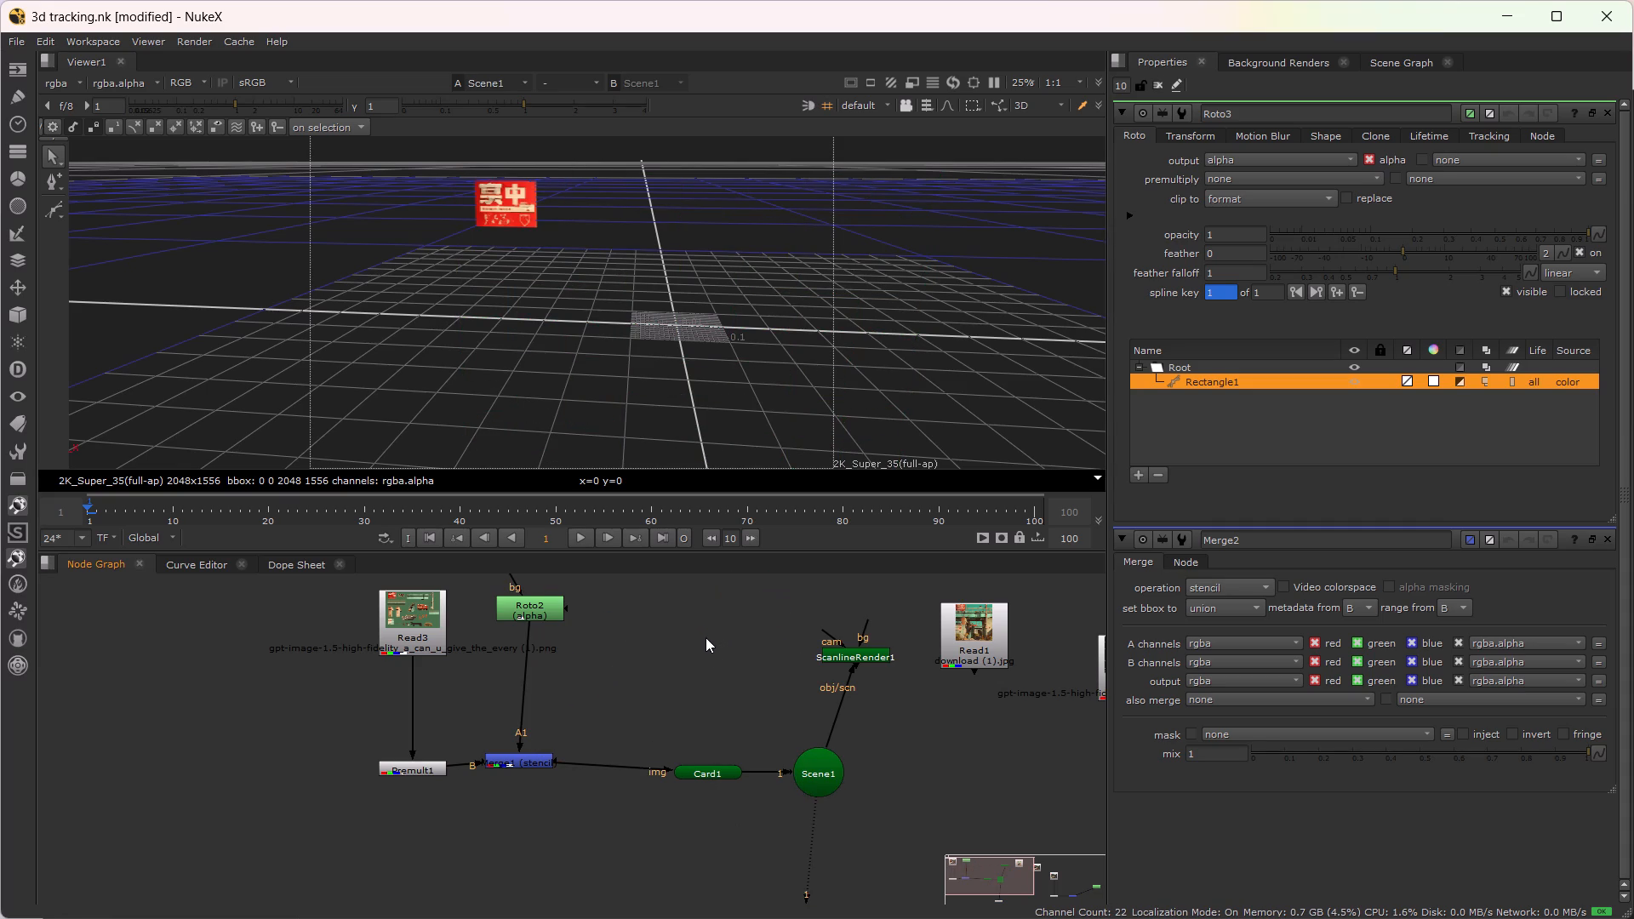
Copy the Roto3 node, paste it after the Merge1 stencil node, and place the copy beside Roto2.
{"action": "scroll", "coordinate": [706, 704], "scroll_direction": "down", "scroll_amount": 1}
{"action": "left_click_drag", "start_coordinate": [703, 703], "coordinate": [656, 689], "text": "alt"}
{"action": "scroll", "coordinate": [700, 713], "scroll_direction": "down", "scroll_amount": 3}
{"action": "left_click_drag", "start_coordinate": [779, 760], "coordinate": [741, 751], "text": "alt"}
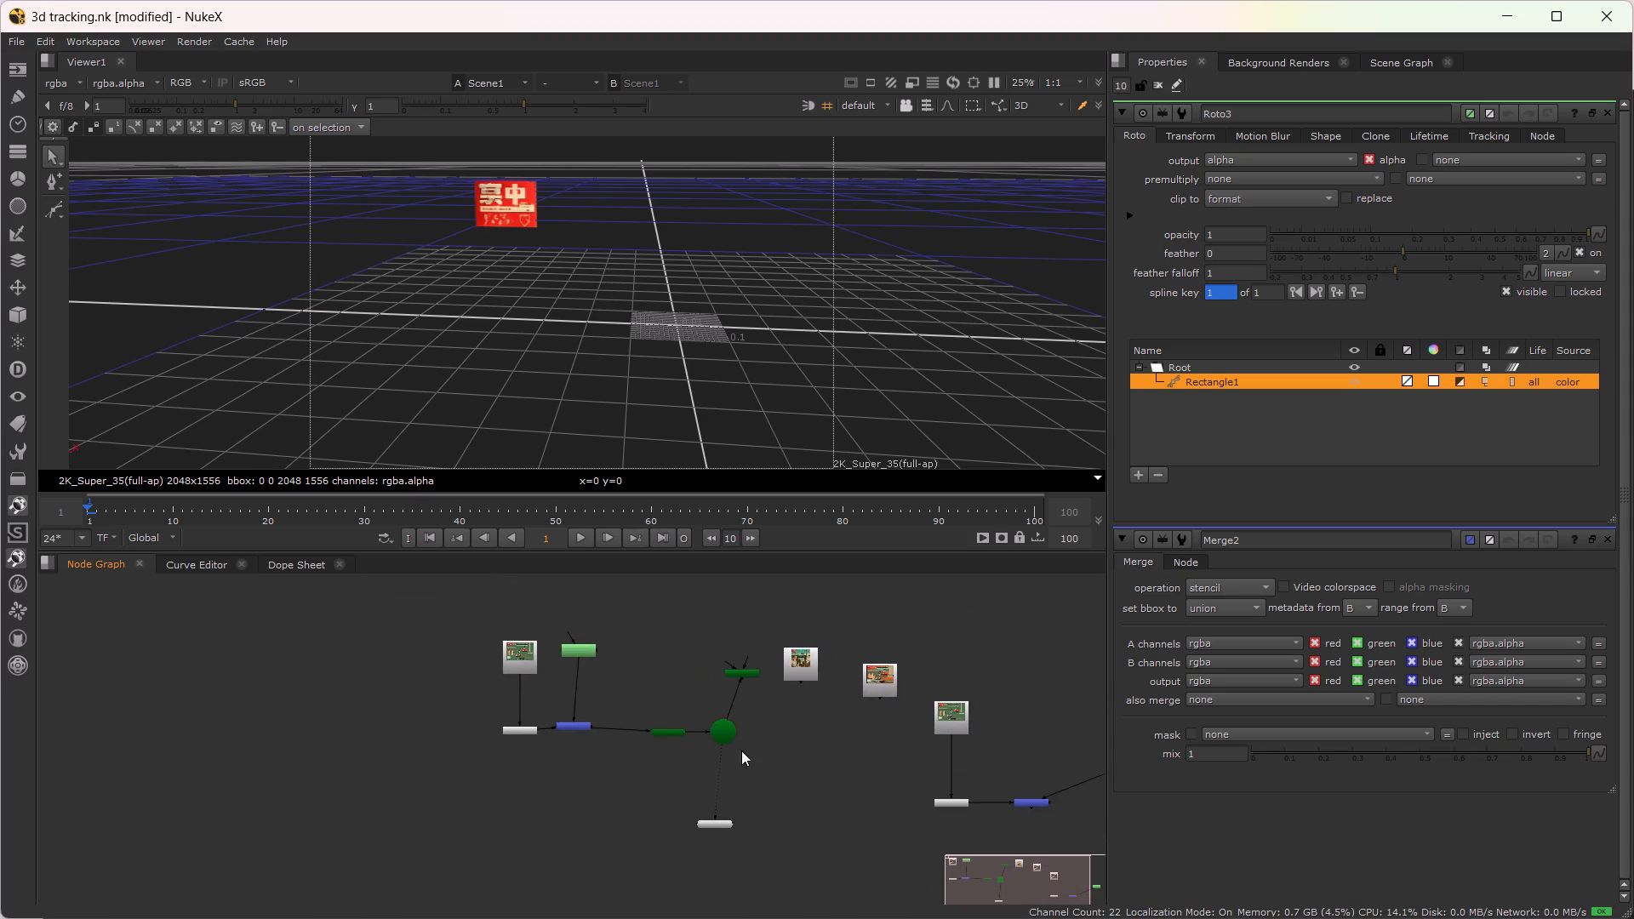
{"action": "left_click_drag", "start_coordinate": [741, 751], "coordinate": [654, 716], "text": "alt"}
{"action": "scroll", "coordinate": [906, 777], "scroll_direction": "up", "scroll_amount": 3}
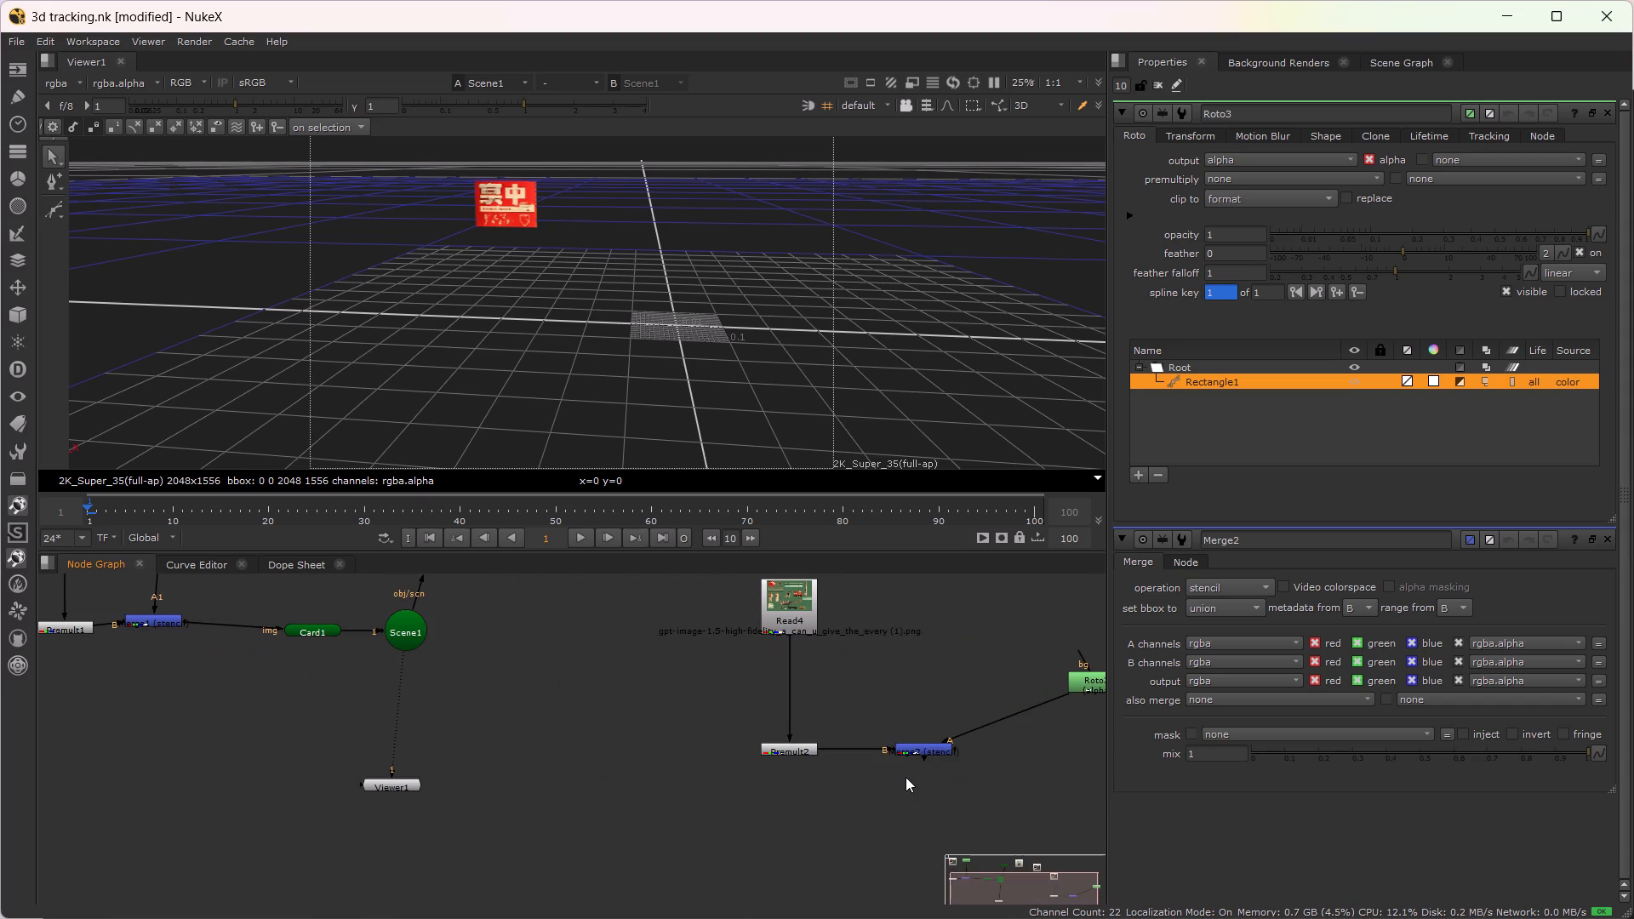
{"action": "scroll", "coordinate": [906, 777], "scroll_direction": "down", "scroll_amount": 1}
{"action": "left_click", "coordinate": [1049, 700]}
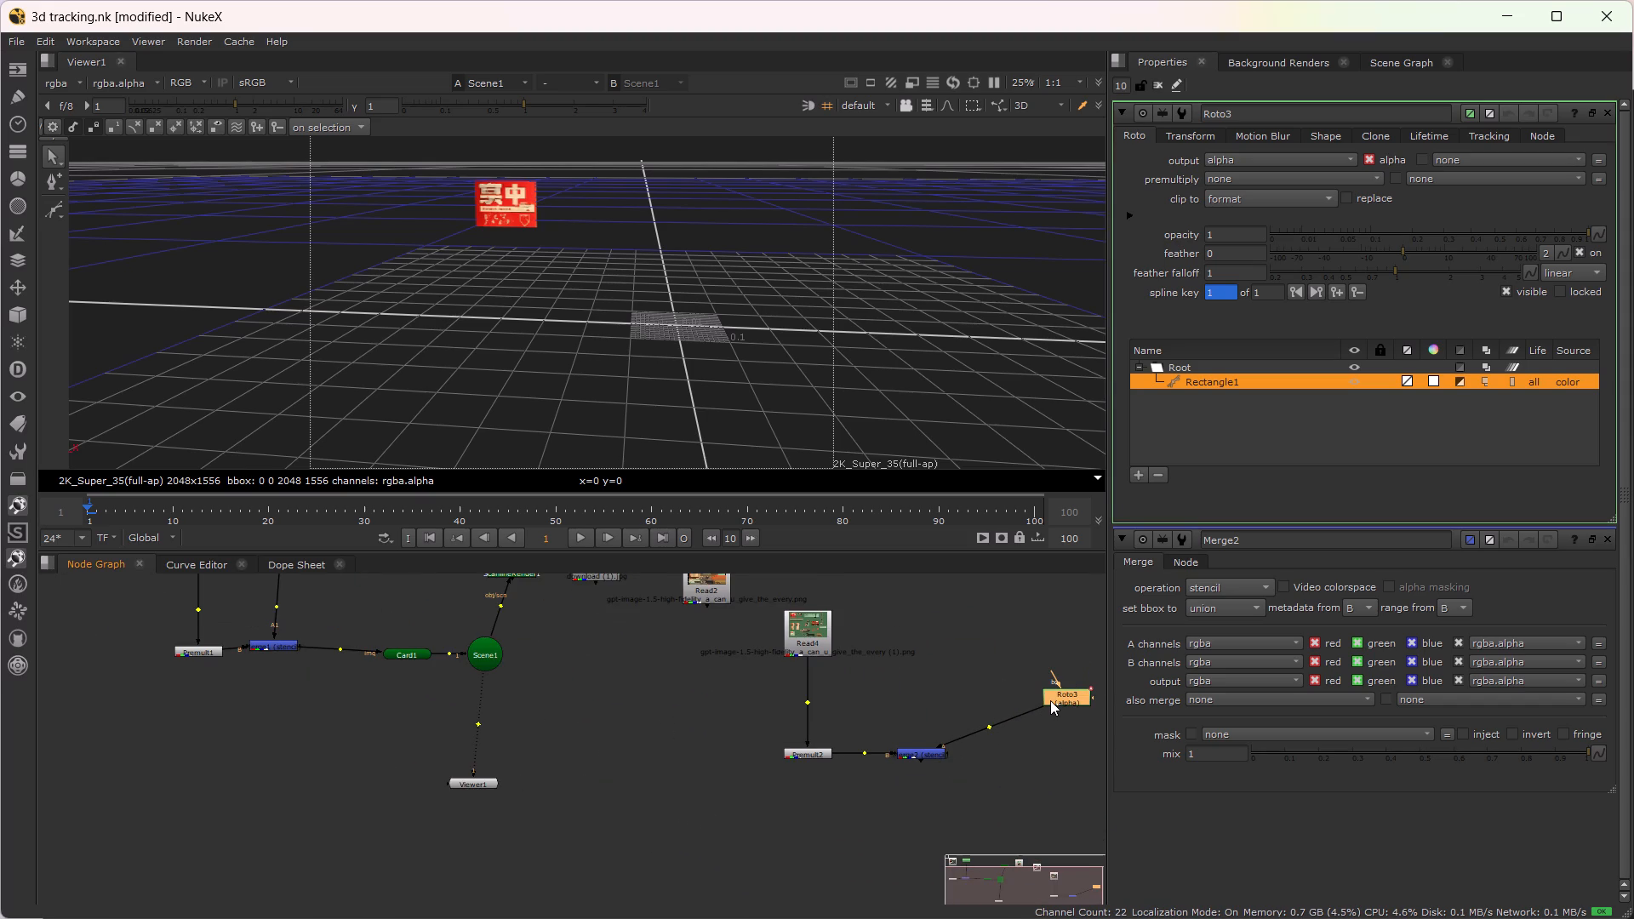
{"action": "key", "text": "ctrl+c"}
{"action": "left_click_drag", "start_coordinate": [432, 739], "coordinate": [580, 804], "text": "alt"}
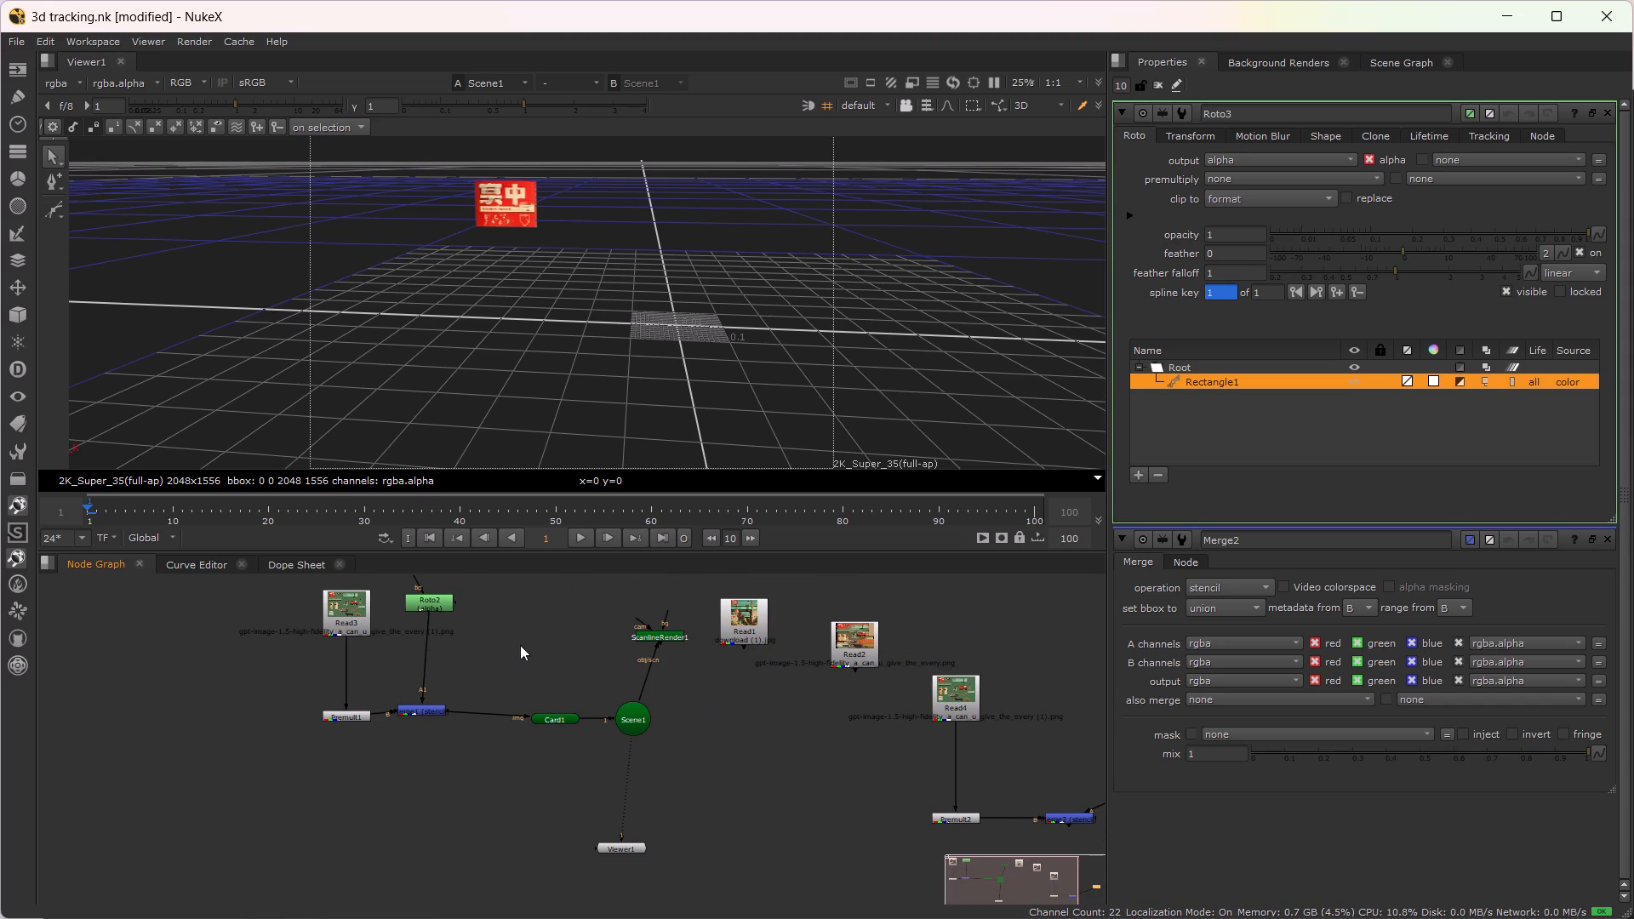
{"action": "left_click", "coordinate": [508, 625]}
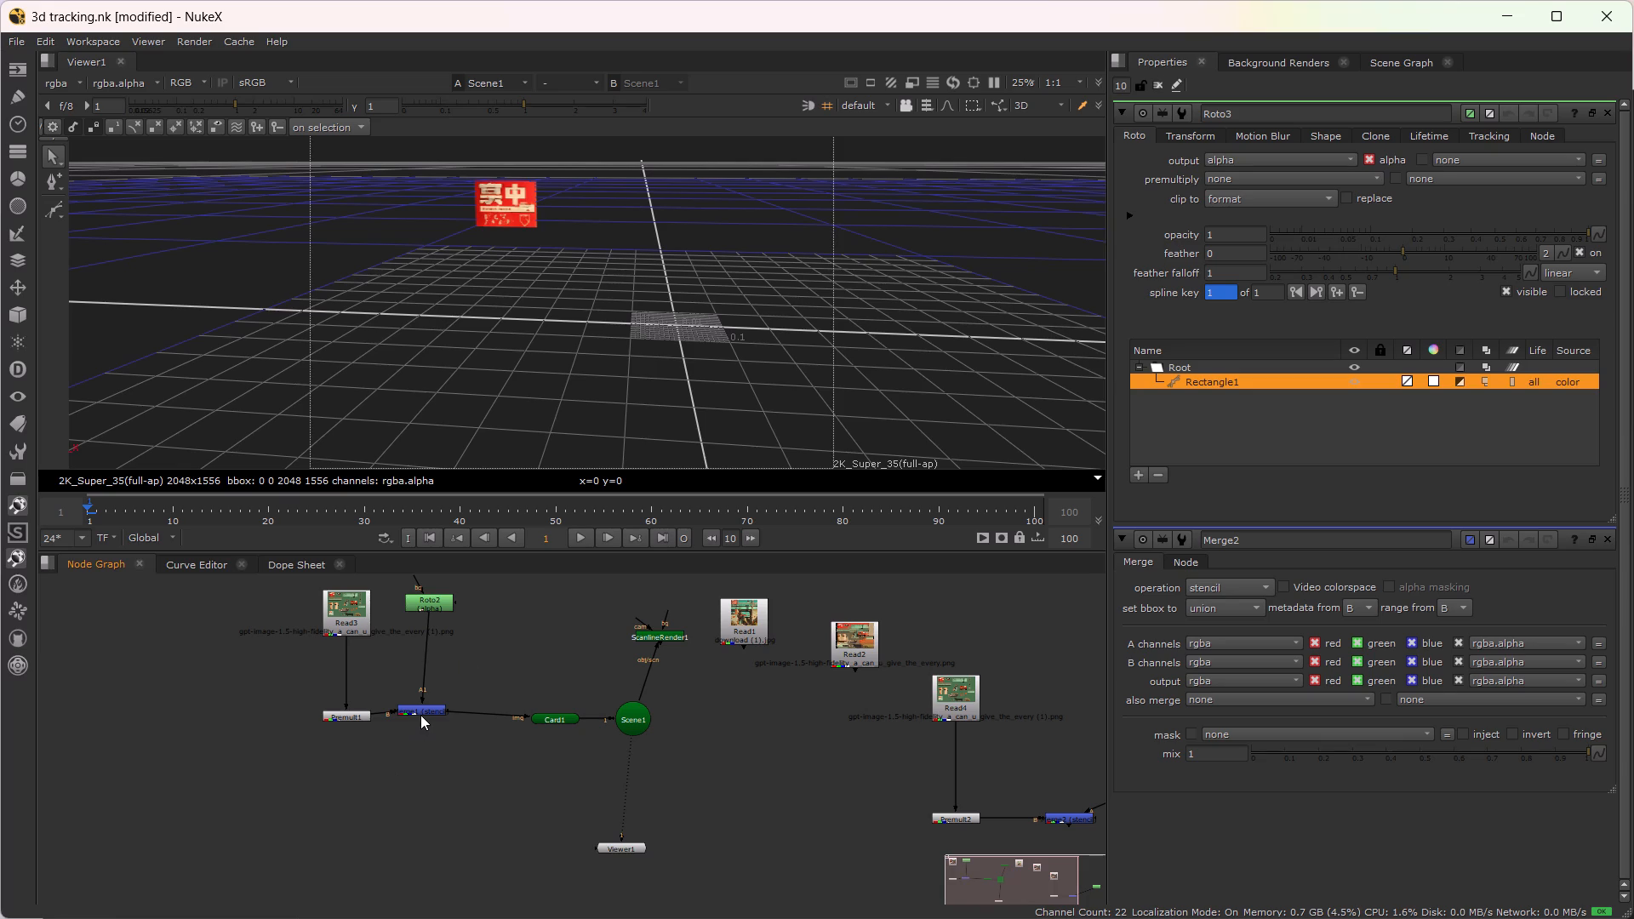
{"action": "left_click", "coordinate": [421, 715]}
{"action": "key", "text": "ctrl+v"}
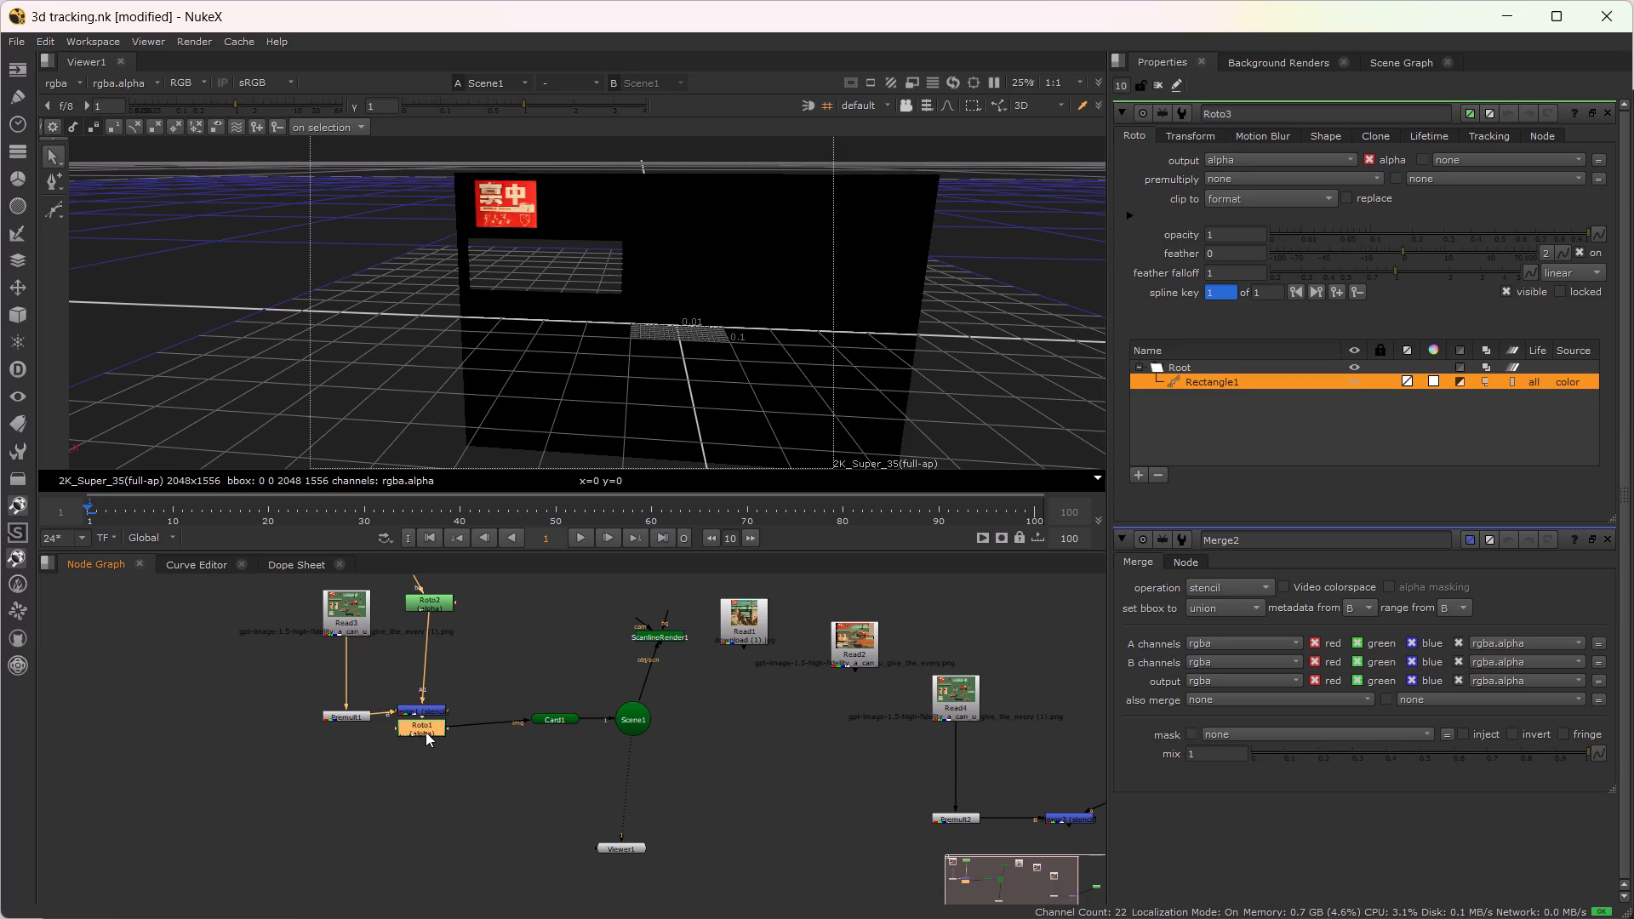
{"action": "left_click_drag", "start_coordinate": [426, 732], "coordinate": [531, 614]}
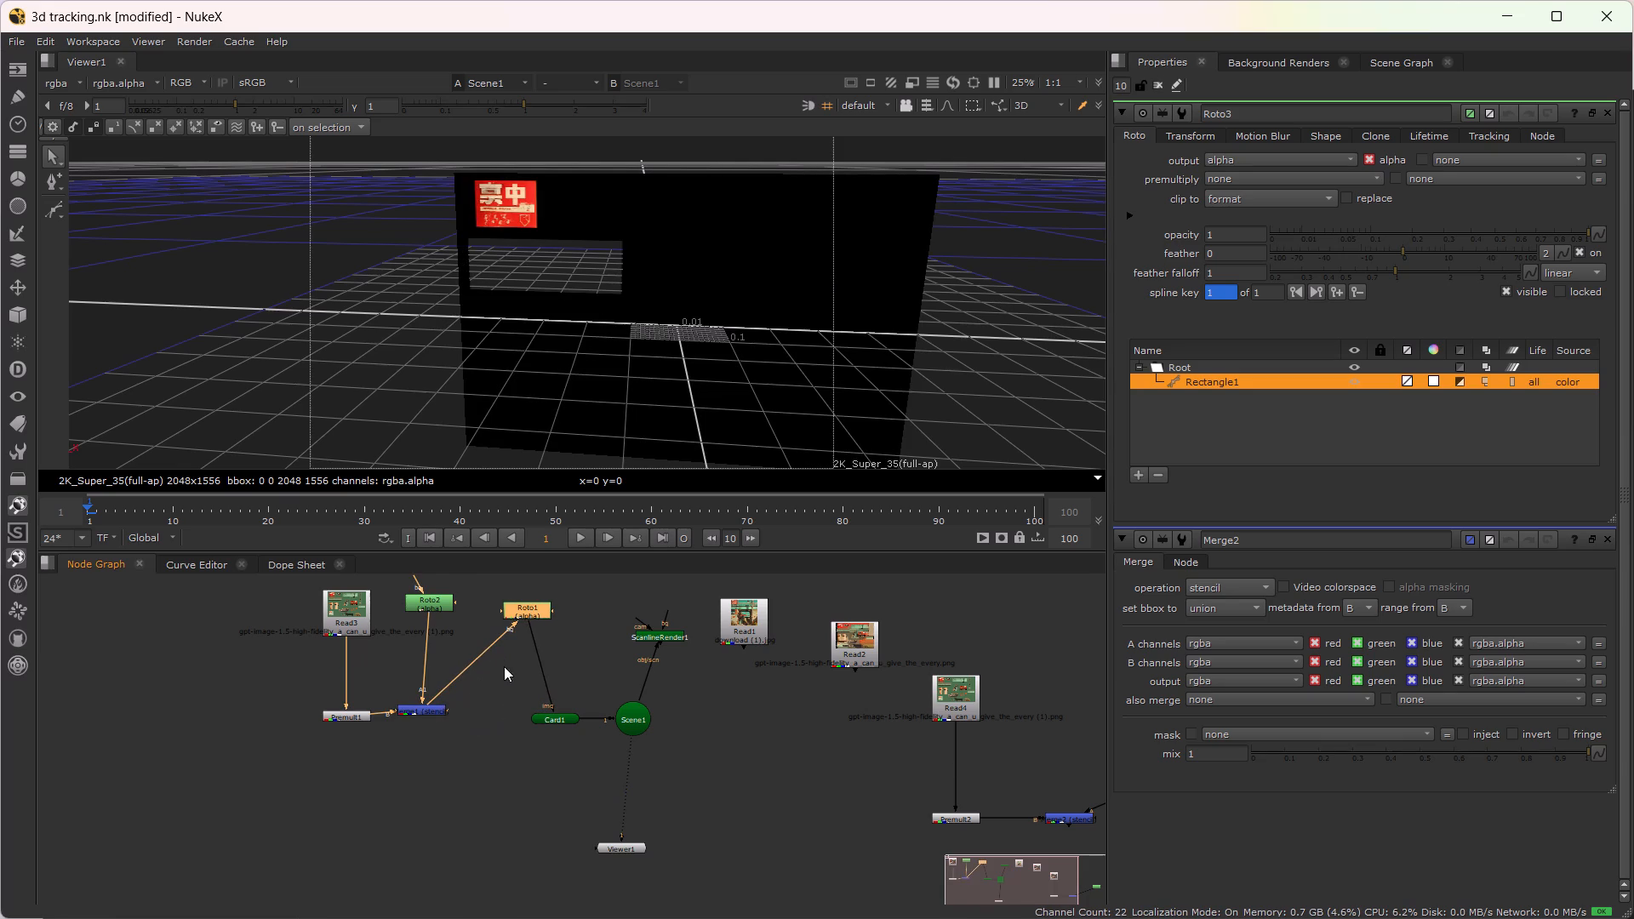
Add a Card geometry node fed by the pasted Roto1 node and place it beside Roto1, near ScanlineRender1.
{"action": "scroll", "coordinate": [496, 659], "scroll_direction": "up", "scroll_amount": 2}
{"action": "left_click_drag", "start_coordinate": [492, 678], "coordinate": [491, 697], "text": "alt"}
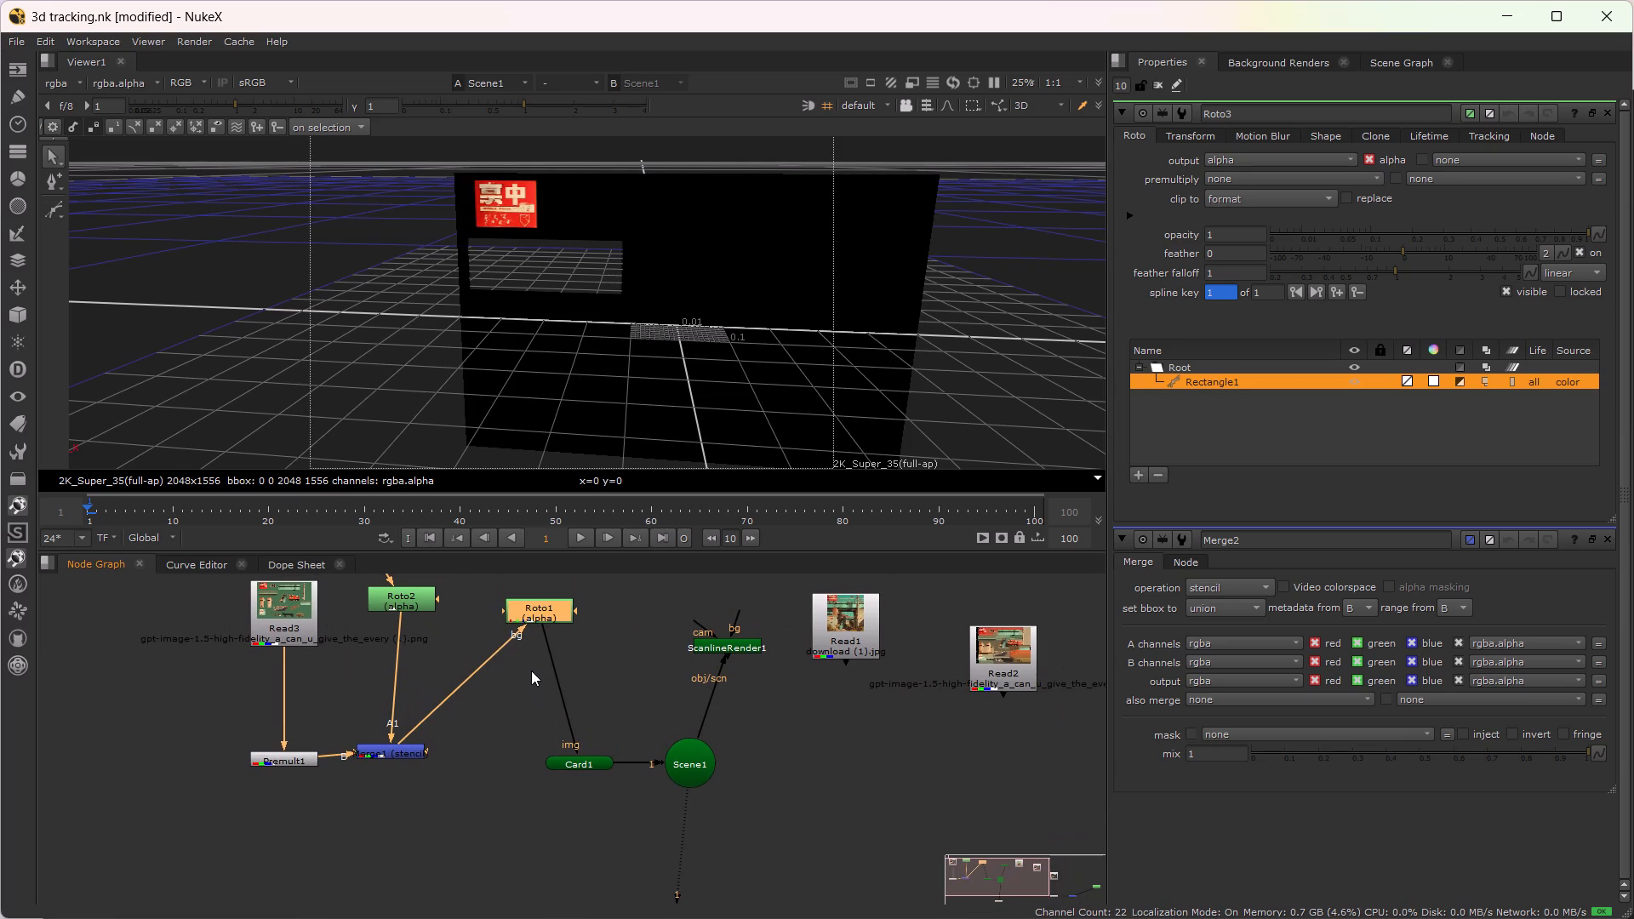
{"action": "left_click", "coordinate": [554, 607]}
{"action": "key", "text": "Tab"}
{"action": "type", "text": "carxd"}
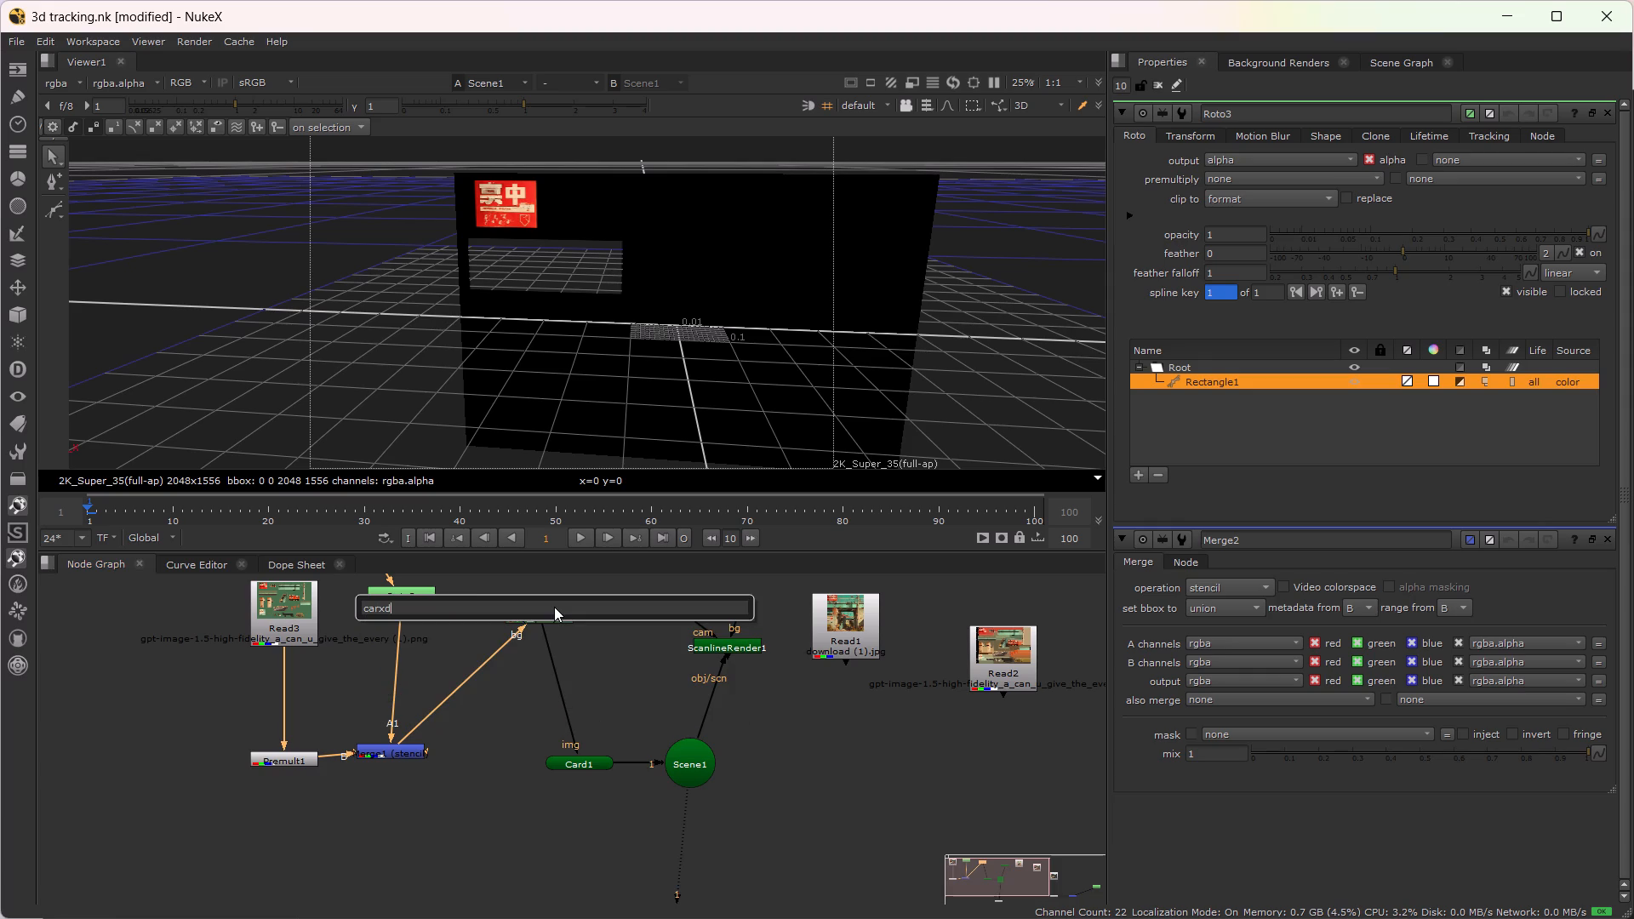
{"action": "key", "text": "BackSpace"}
{"action": "key", "text": "BackSpace"}
{"action": "key", "text": "d"}
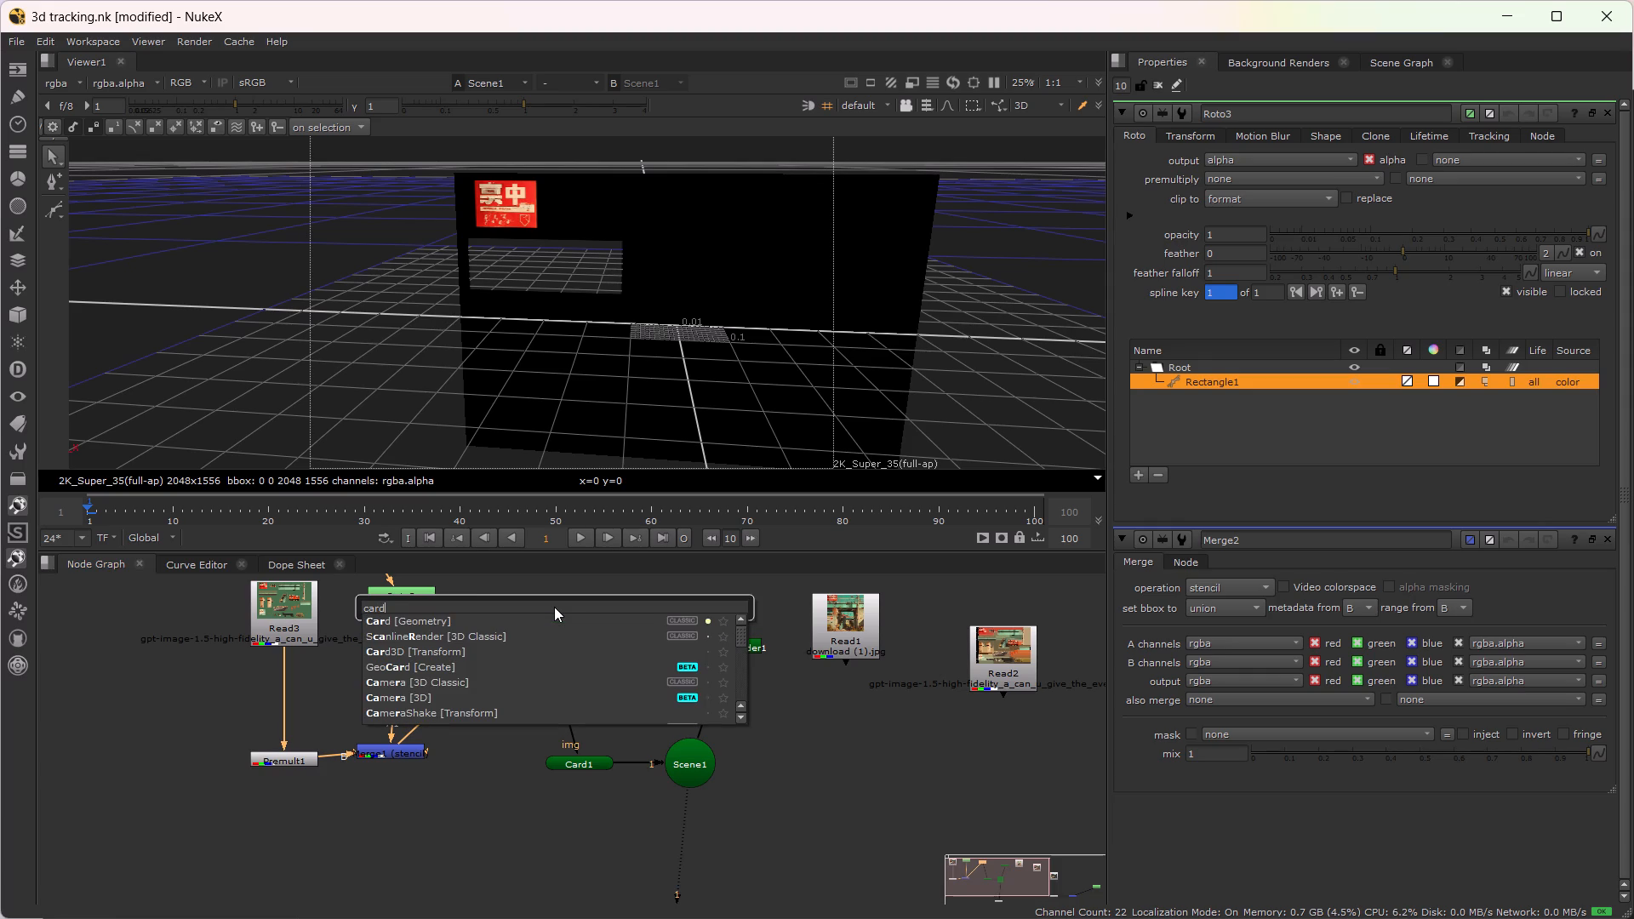
{"action": "key", "text": "Down"}
{"action": "key", "text": "Return"}
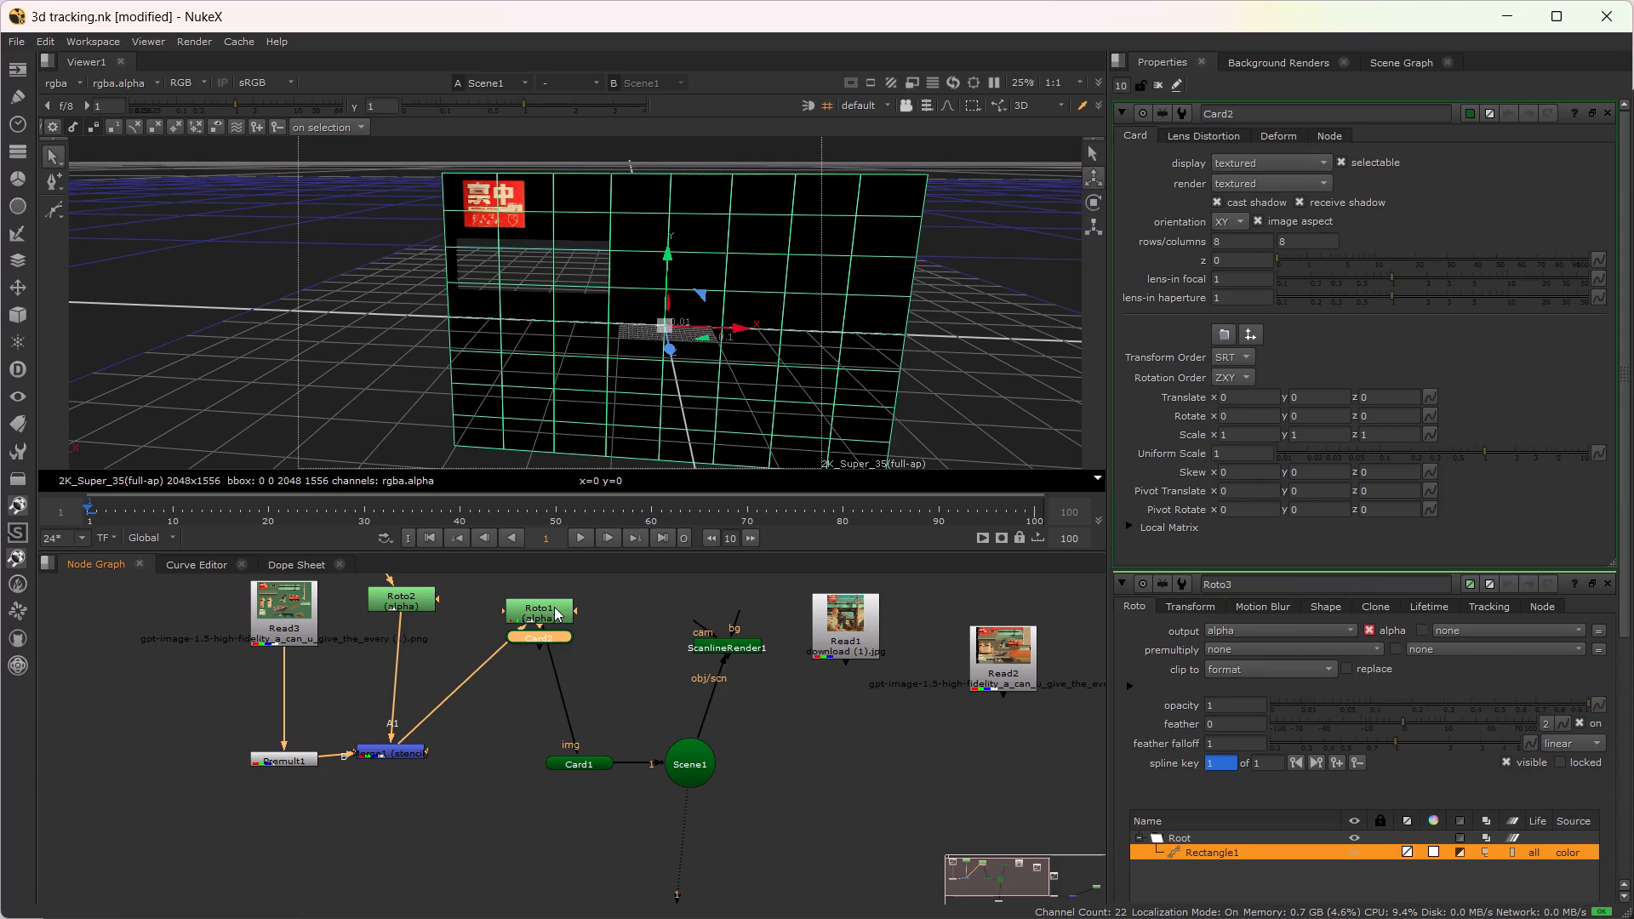
{"action": "left_click_drag", "start_coordinate": [546, 638], "coordinate": [551, 699]}
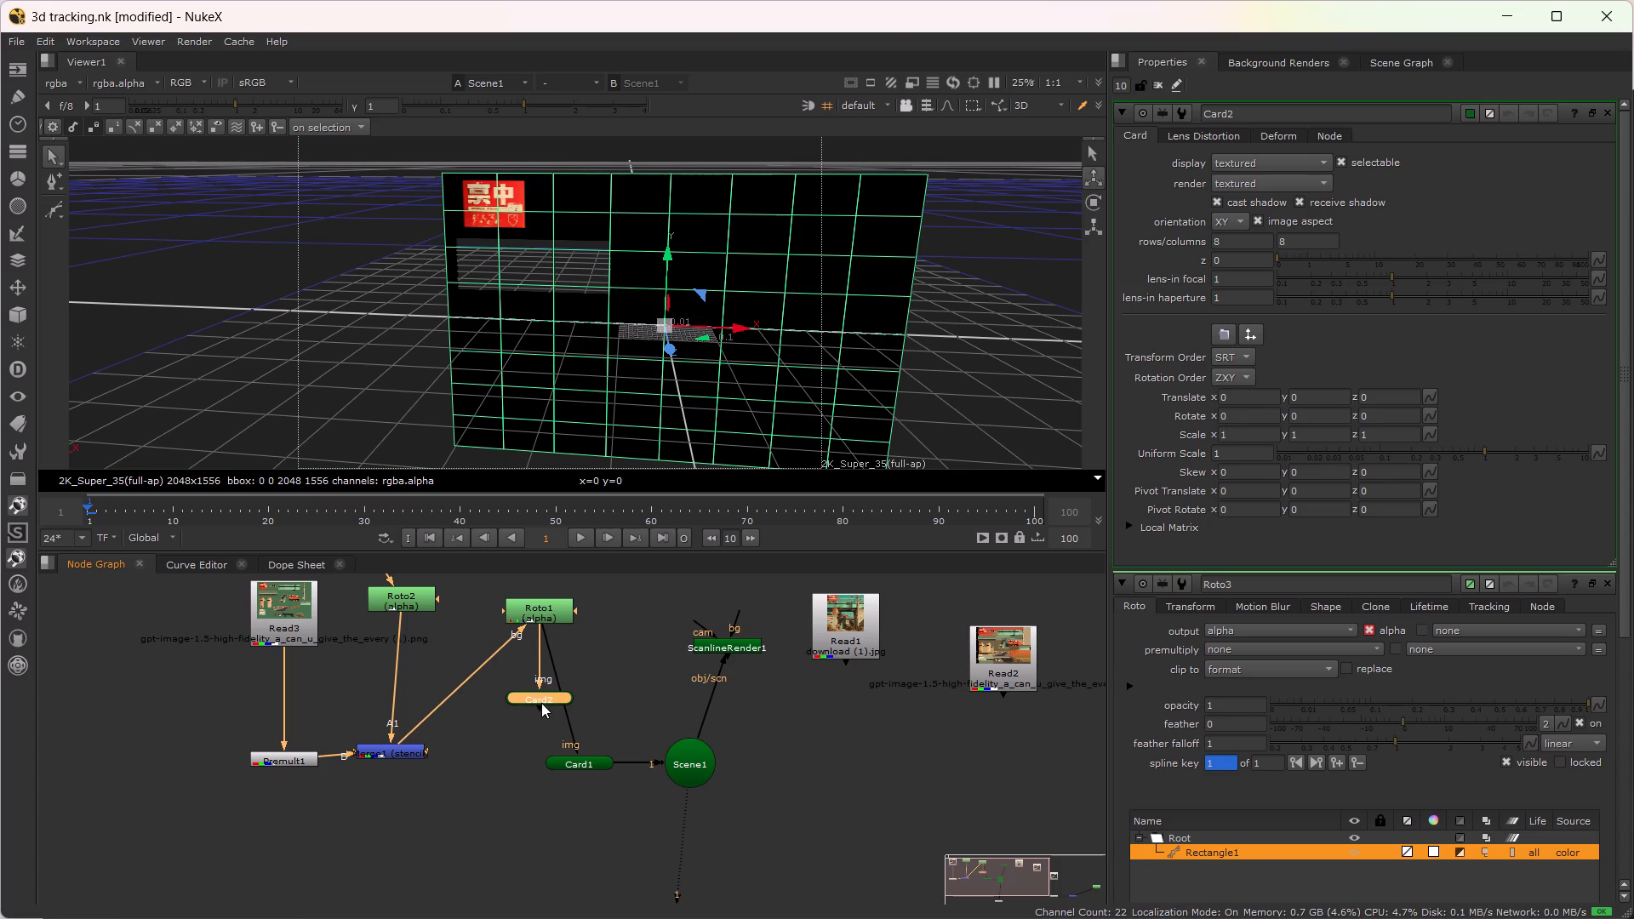
{"action": "left_click_drag", "start_coordinate": [541, 693], "coordinate": [644, 604]}
Reconnect Card1's img input from Roto1 to the Merge1 stencil node.
{"action": "left_click_drag", "start_coordinate": [534, 609], "coordinate": [506, 636]}
{"action": "left_click_drag", "start_coordinate": [568, 744], "coordinate": [586, 757]}
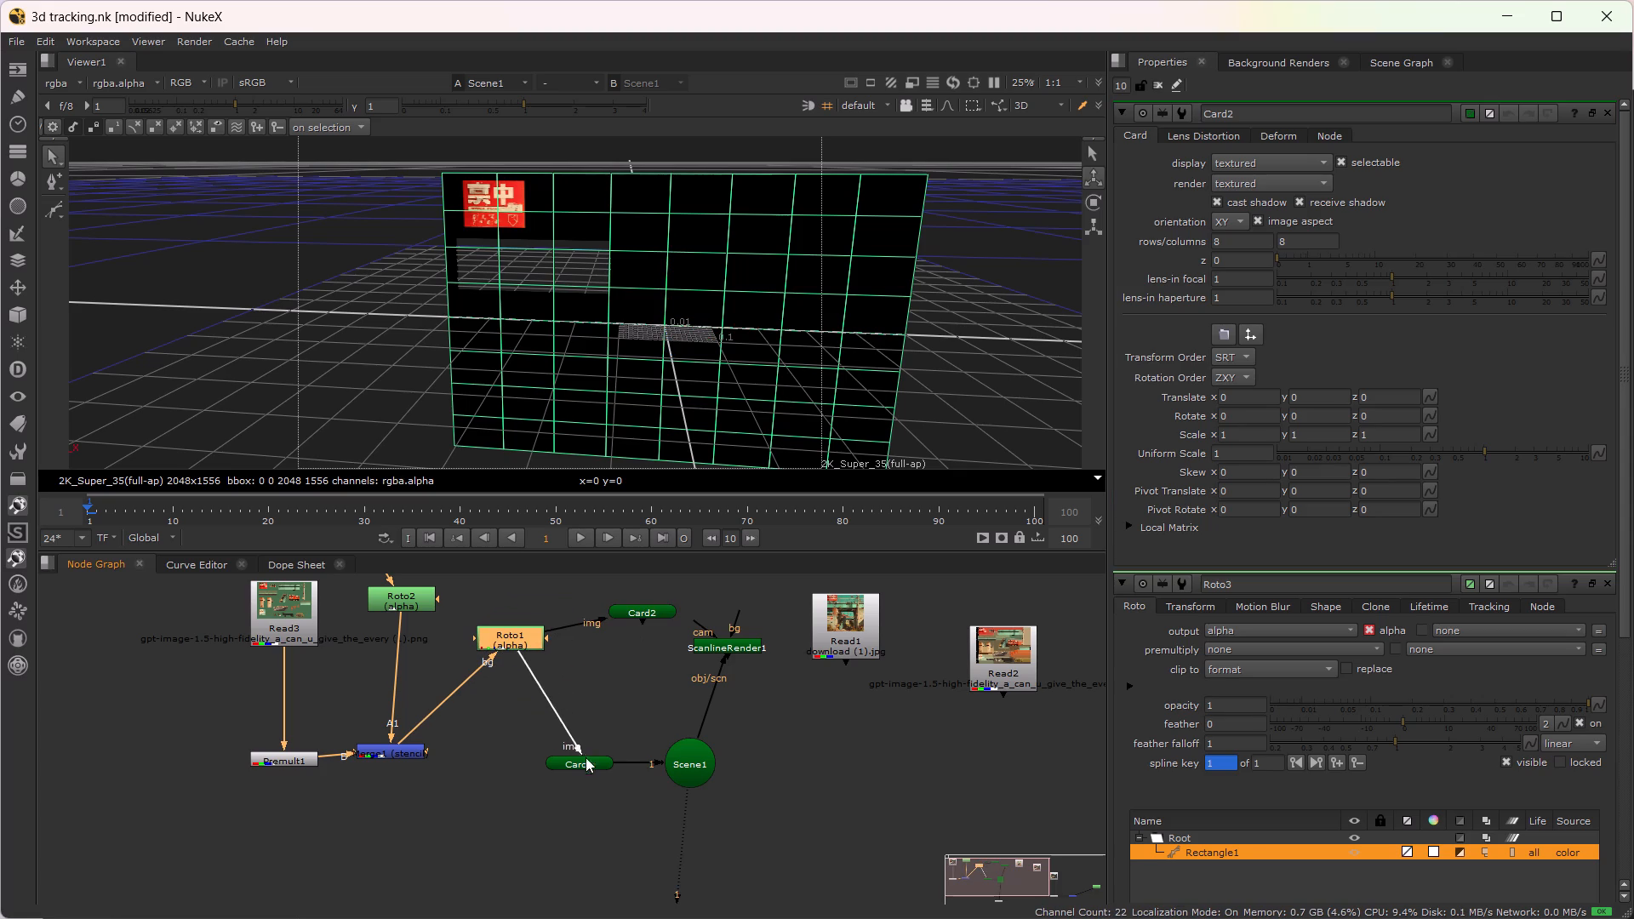
{"action": "left_click_drag", "start_coordinate": [586, 757], "coordinate": [608, 750]}
{"action": "left_click_drag", "start_coordinate": [567, 742], "coordinate": [394, 751]}
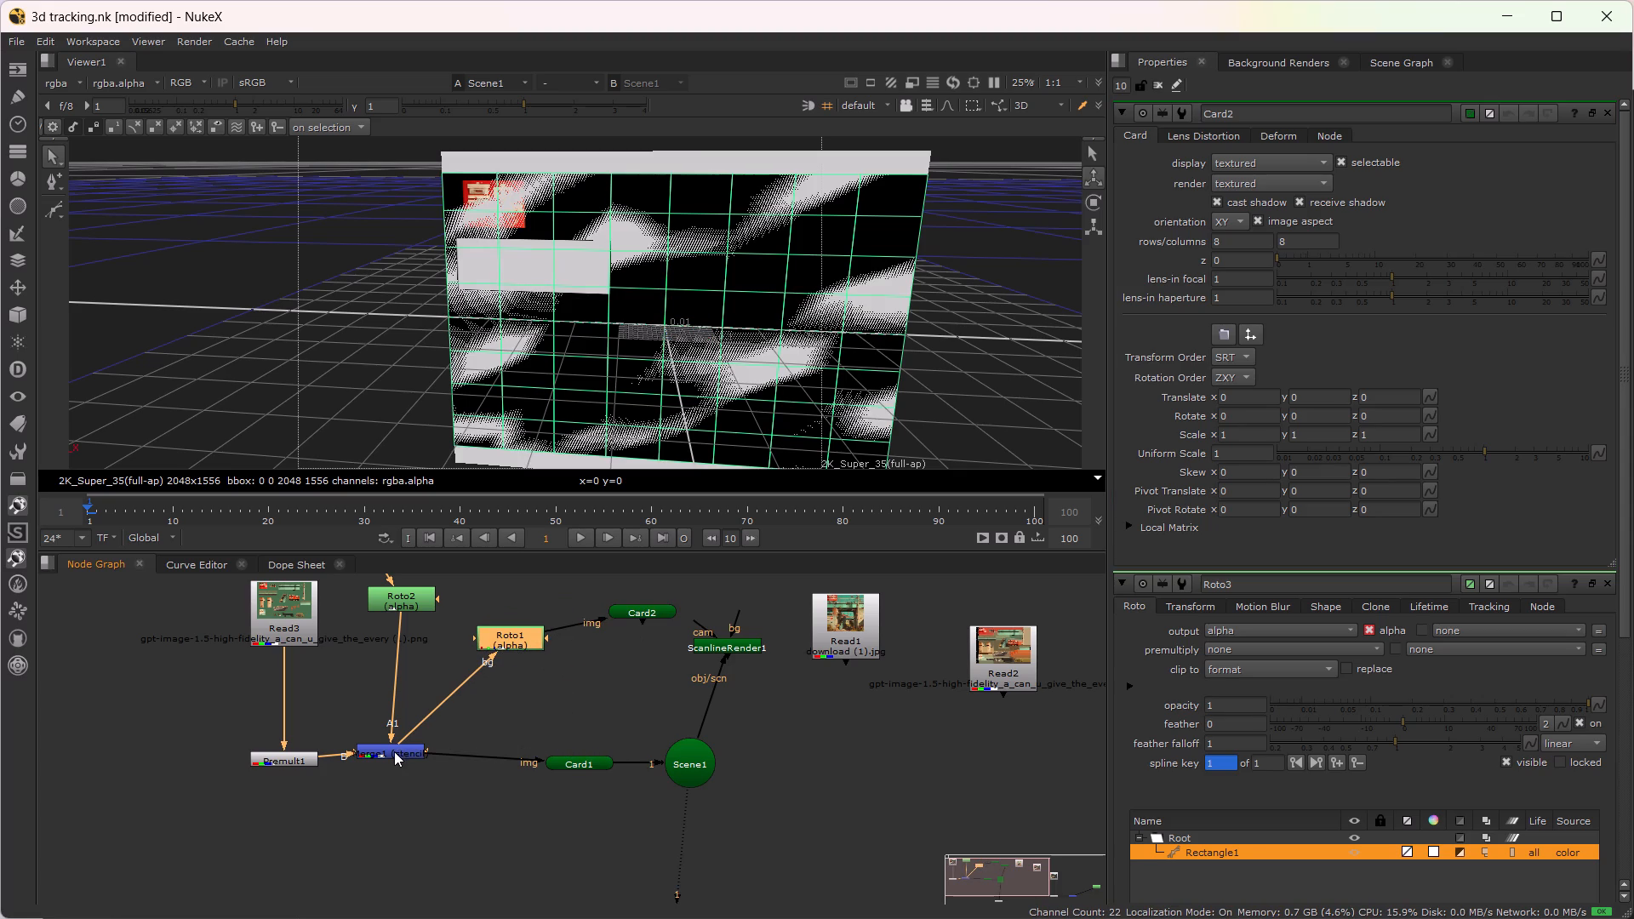
Open Roto1's properties, turn off invert for its Rectangle1 shape, and reposition the node between Merge1 and Card2.
{"action": "left_click_drag", "start_coordinate": [521, 645], "coordinate": [501, 586]}
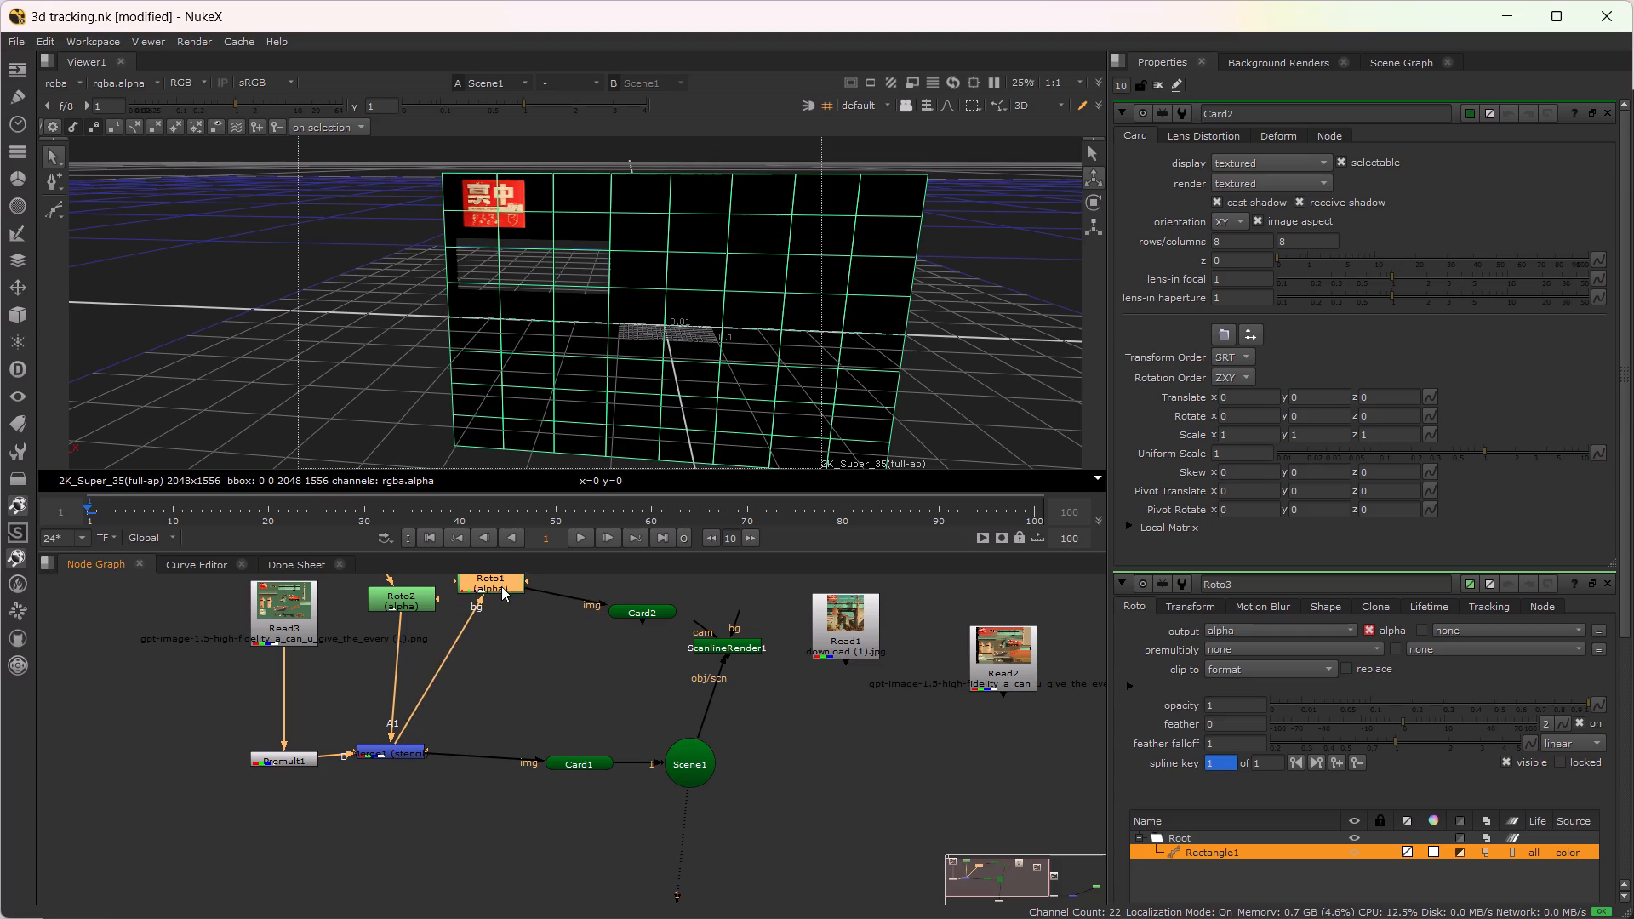
{"action": "left_click_drag", "start_coordinate": [501, 586], "coordinate": [513, 591]}
{"action": "double_click", "coordinate": [513, 586]}
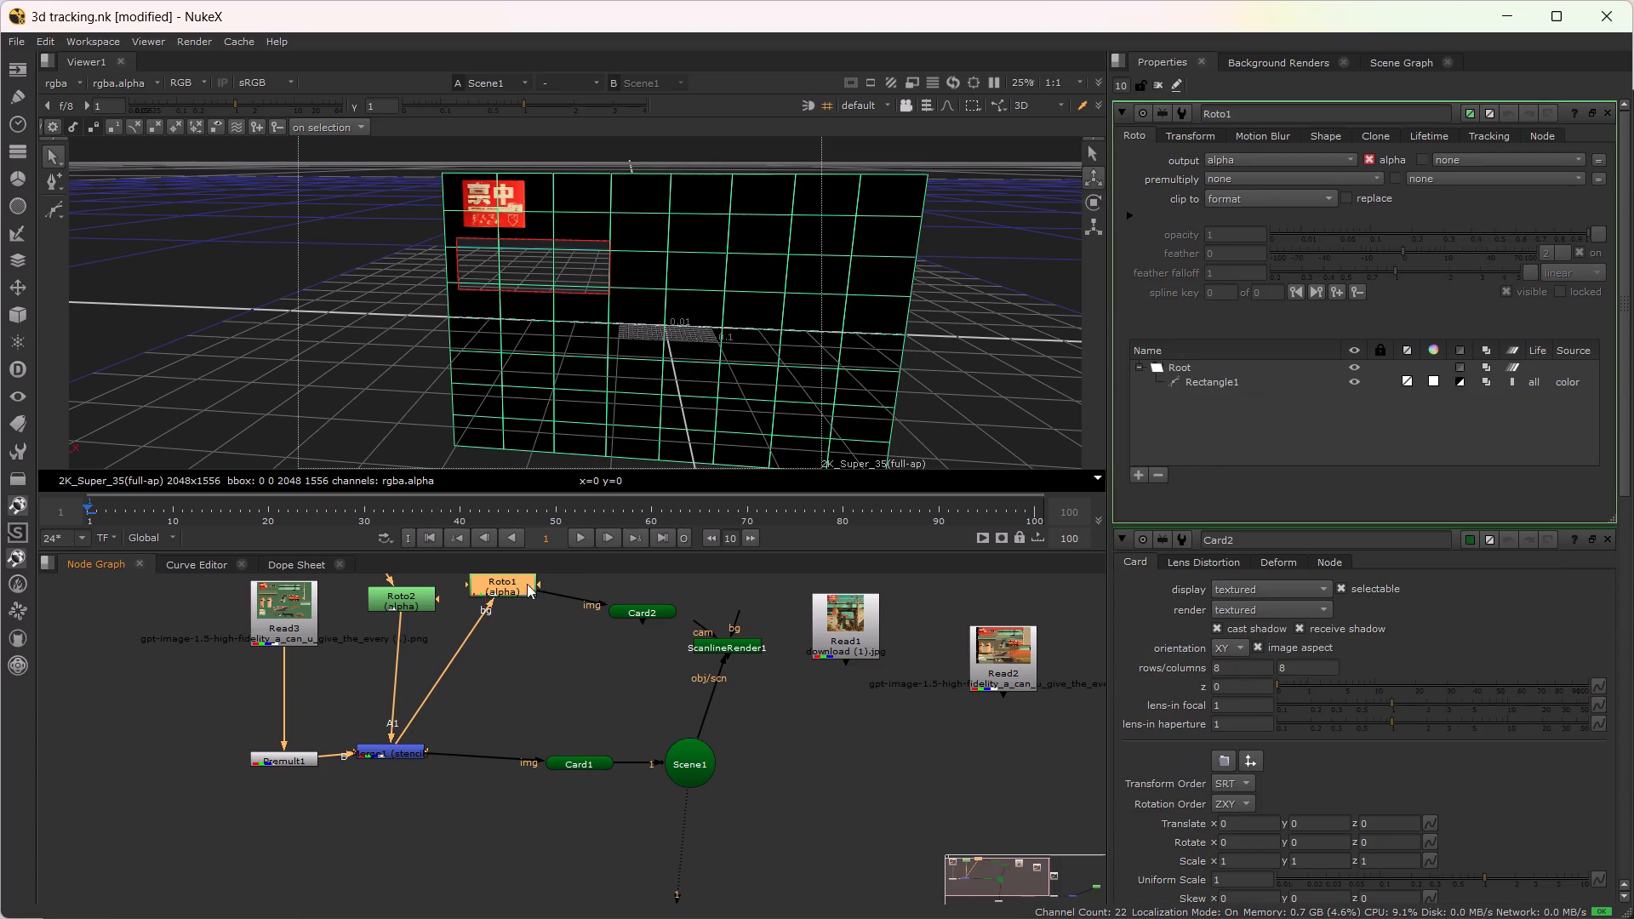
{"action": "left_click", "coordinate": [1458, 380]}
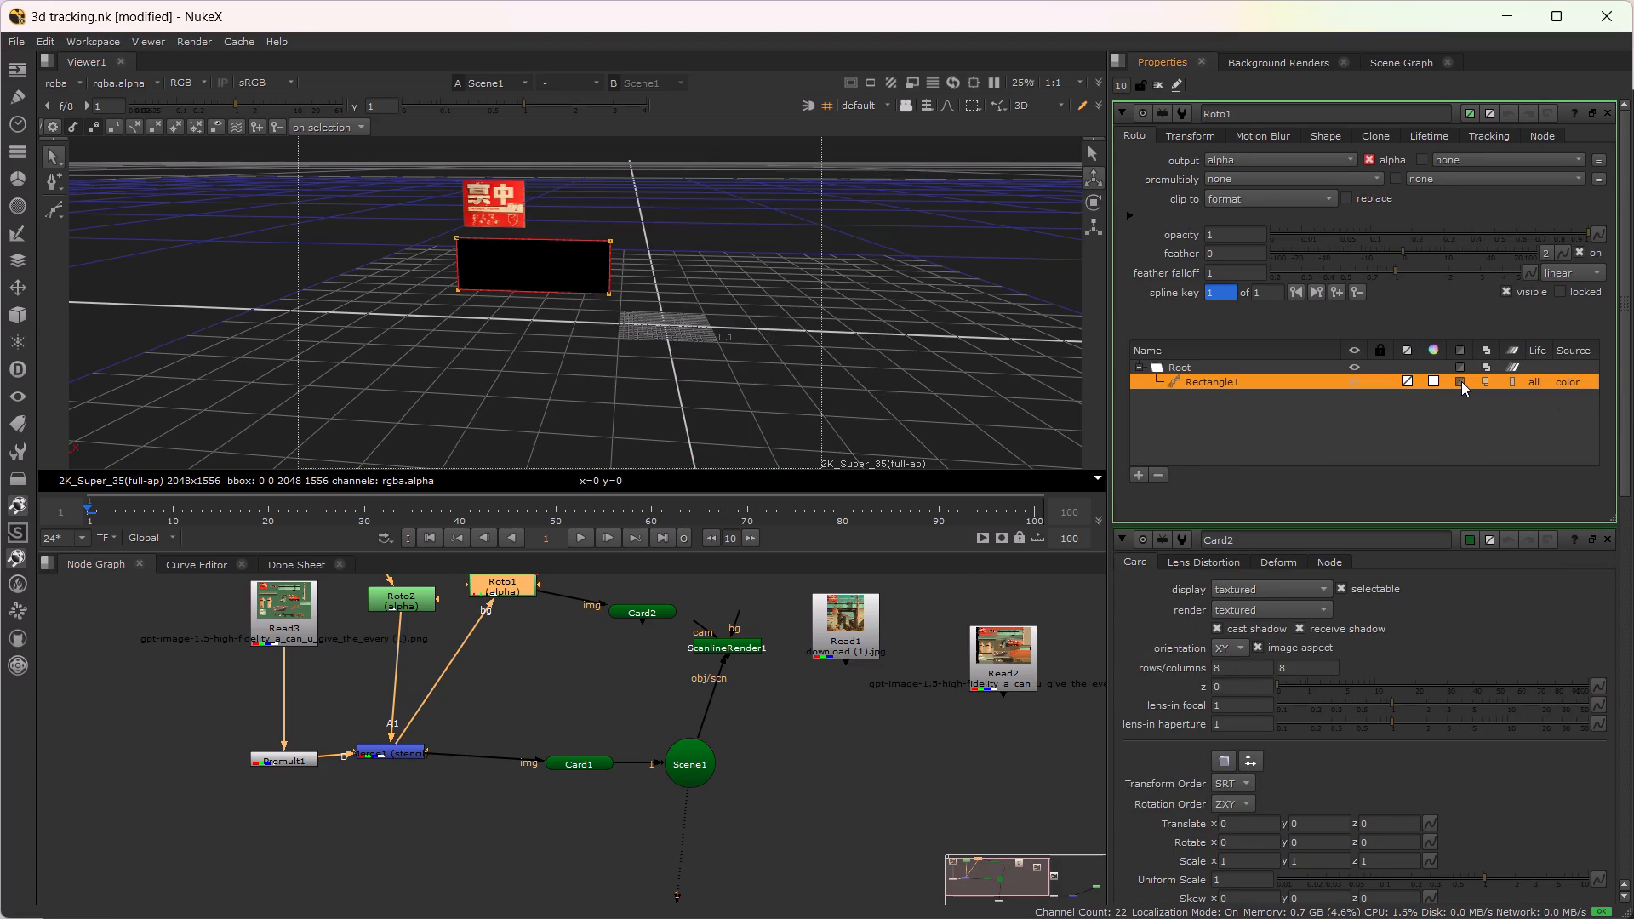
{"action": "left_click", "coordinate": [1461, 381]}
{"action": "left_click", "coordinate": [1461, 381]}
{"action": "left_click_drag", "start_coordinate": [507, 588], "coordinate": [514, 648]}
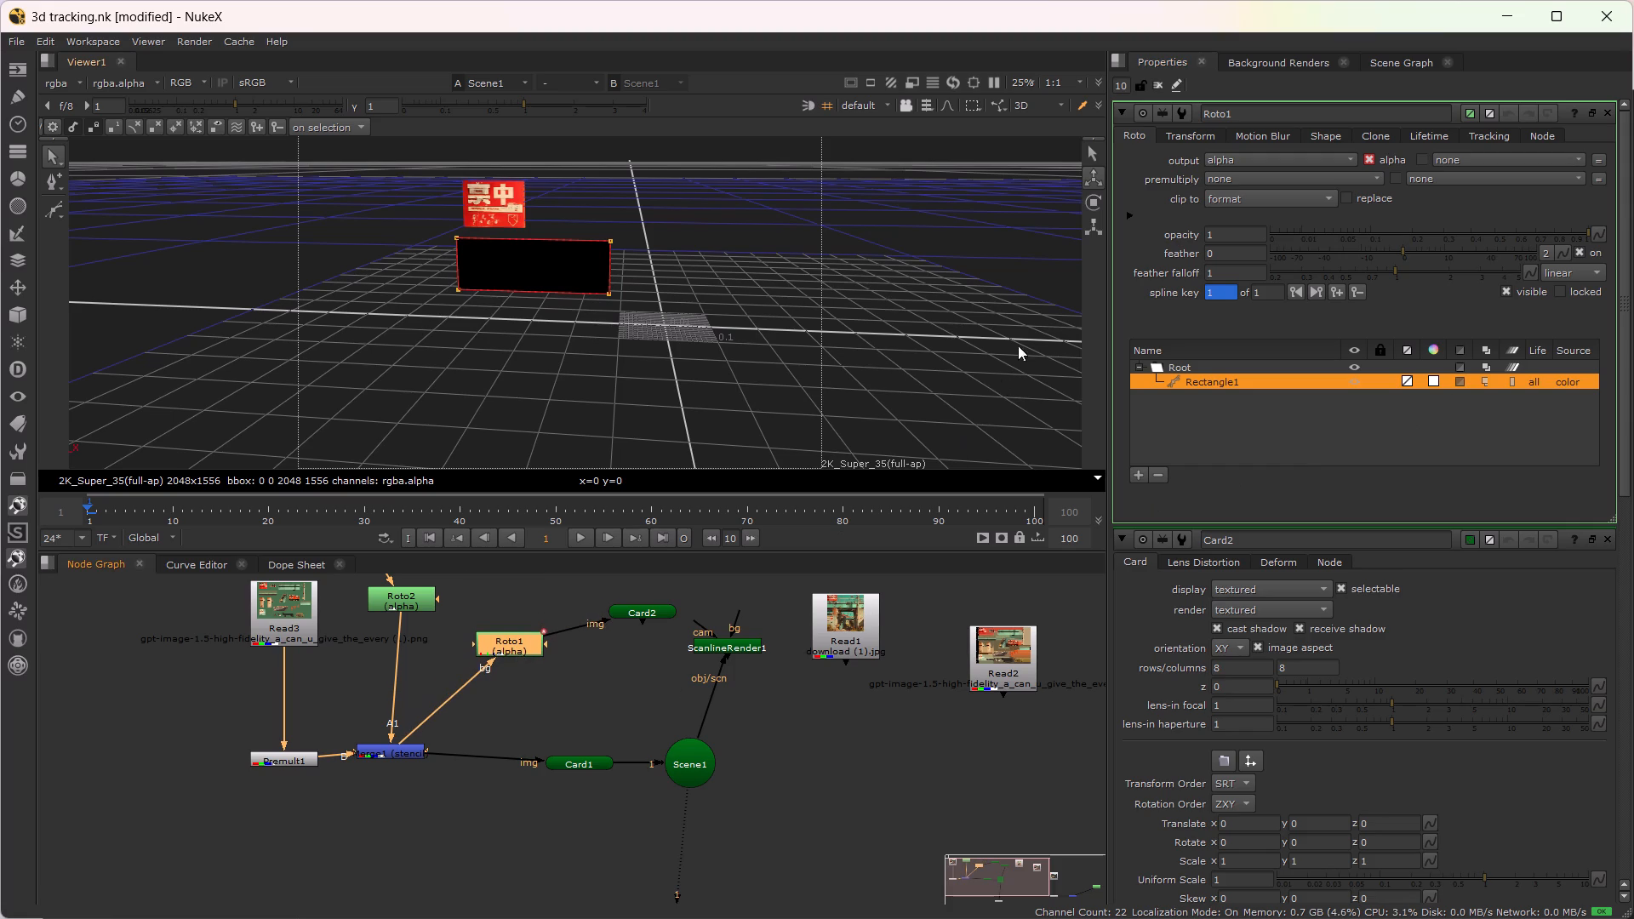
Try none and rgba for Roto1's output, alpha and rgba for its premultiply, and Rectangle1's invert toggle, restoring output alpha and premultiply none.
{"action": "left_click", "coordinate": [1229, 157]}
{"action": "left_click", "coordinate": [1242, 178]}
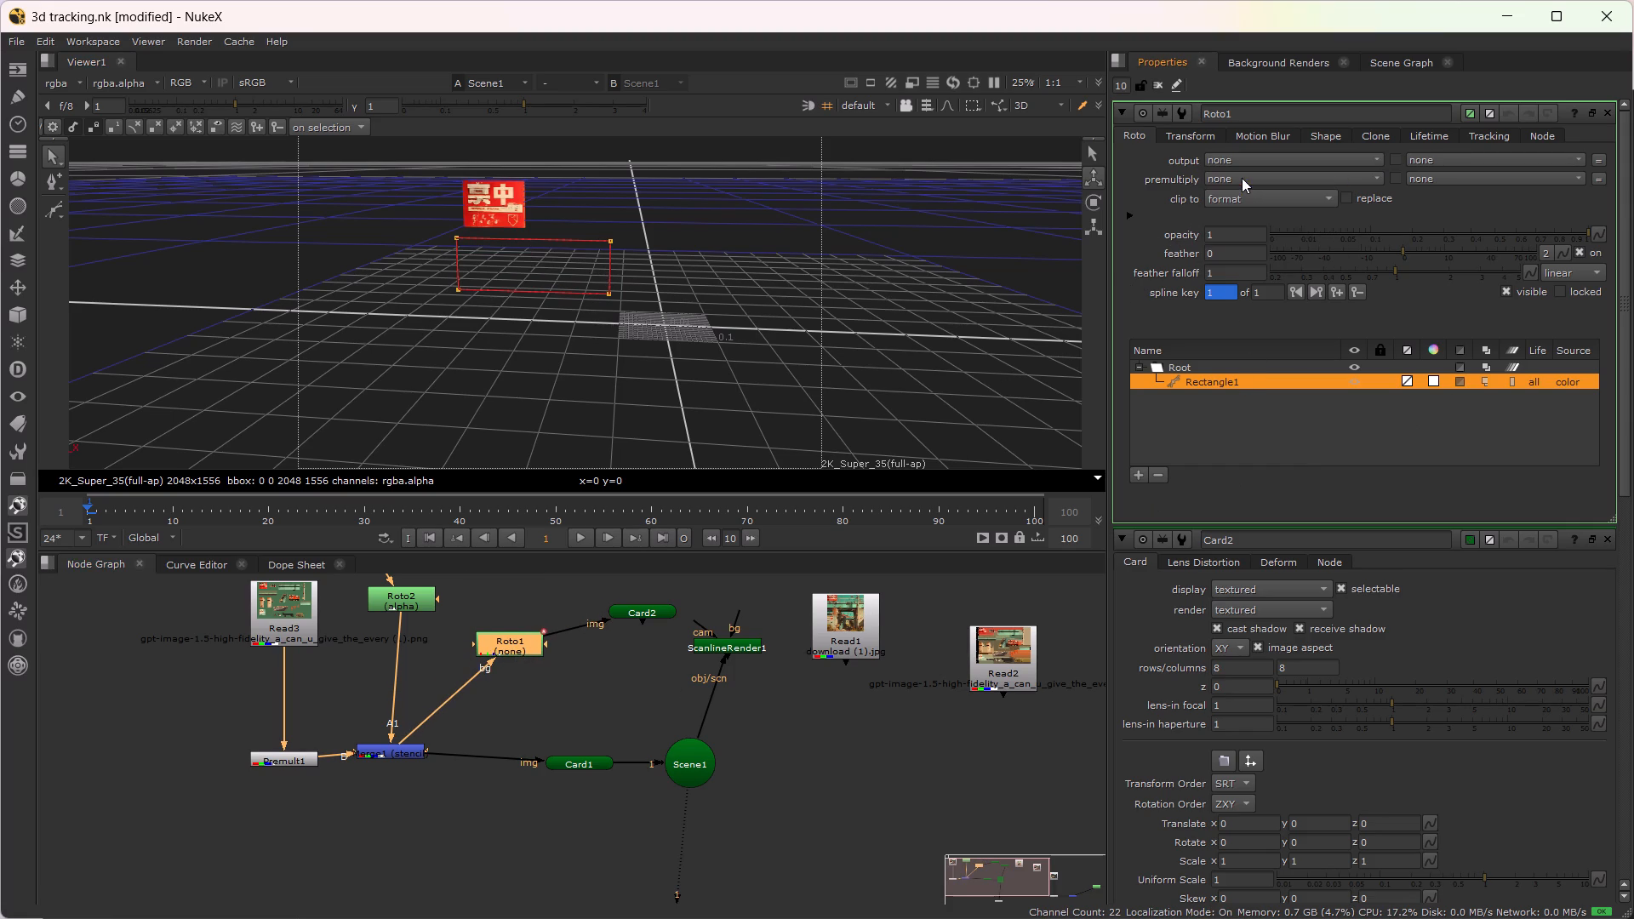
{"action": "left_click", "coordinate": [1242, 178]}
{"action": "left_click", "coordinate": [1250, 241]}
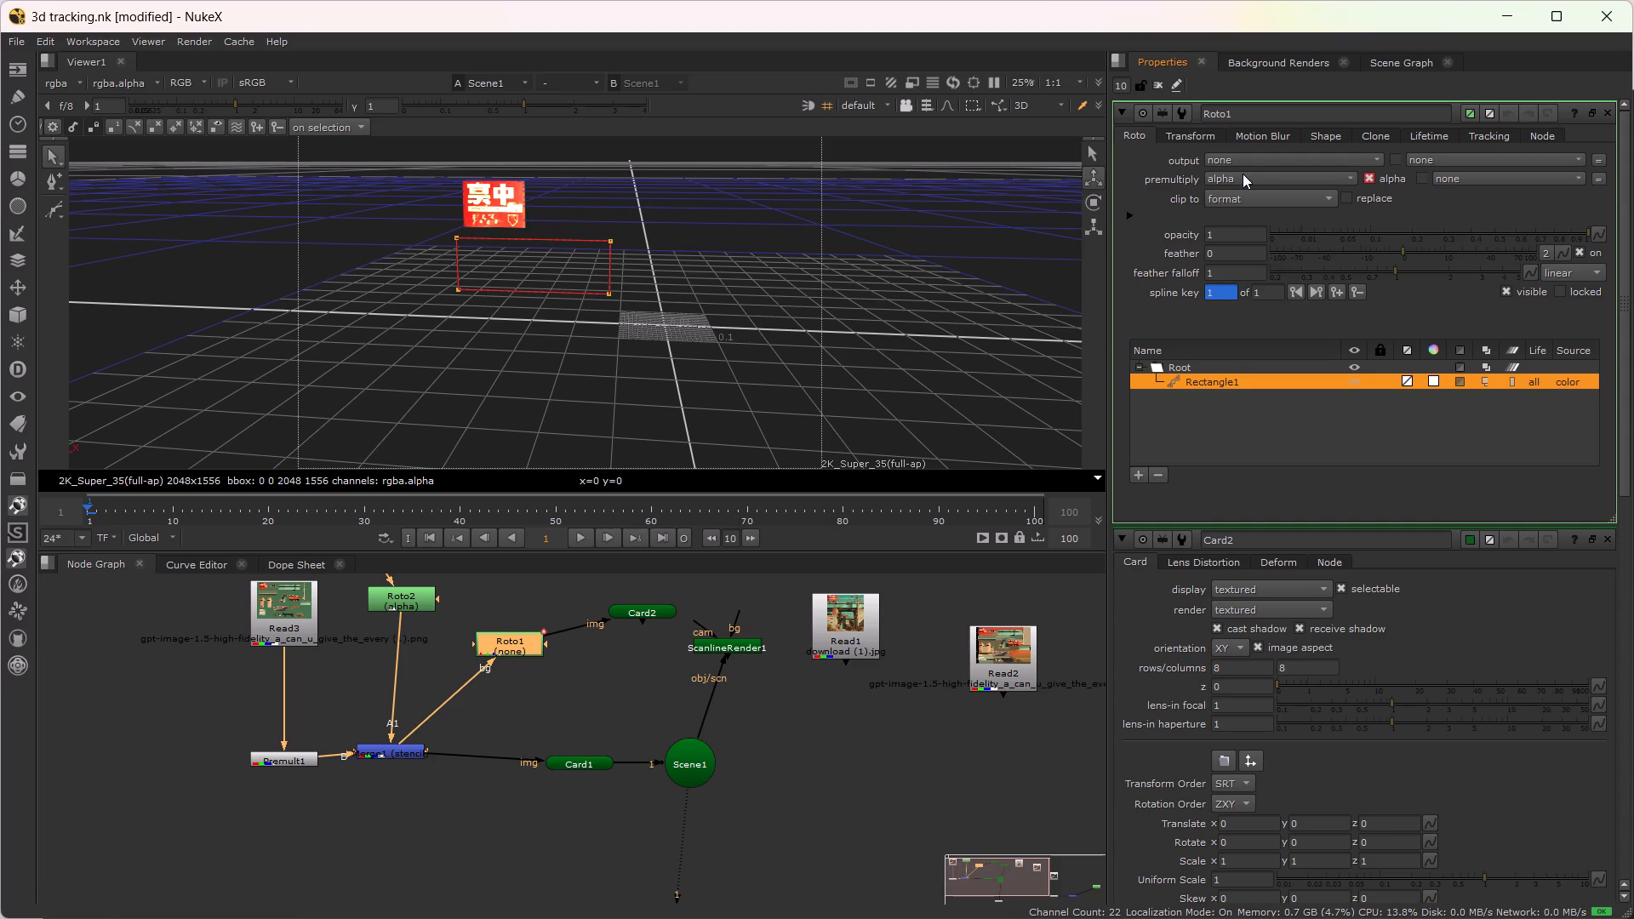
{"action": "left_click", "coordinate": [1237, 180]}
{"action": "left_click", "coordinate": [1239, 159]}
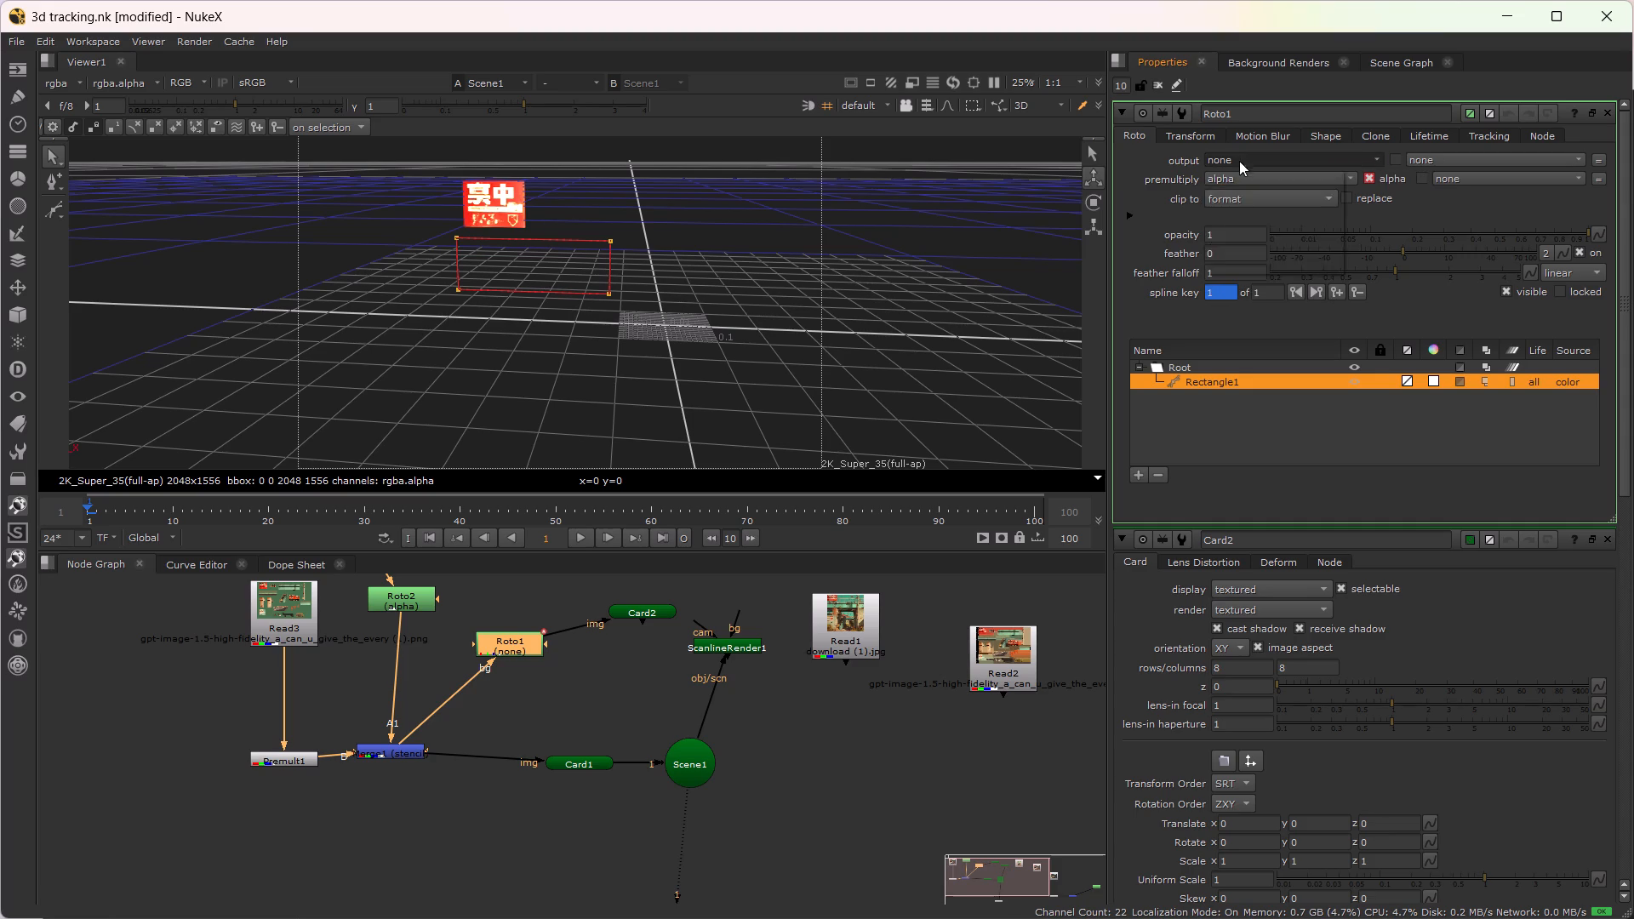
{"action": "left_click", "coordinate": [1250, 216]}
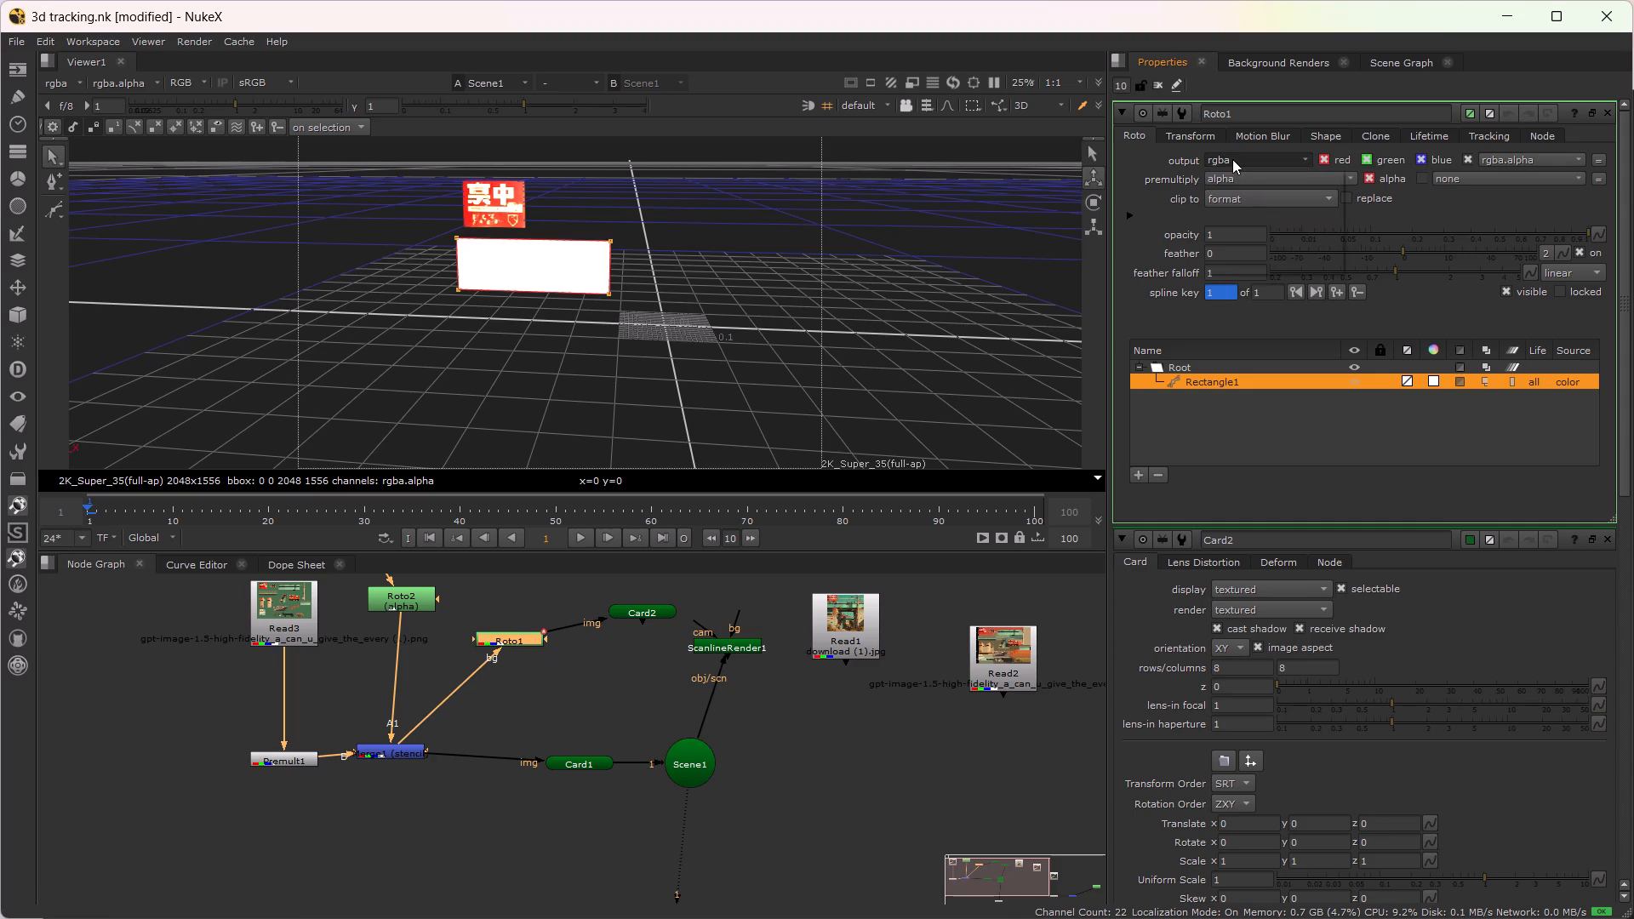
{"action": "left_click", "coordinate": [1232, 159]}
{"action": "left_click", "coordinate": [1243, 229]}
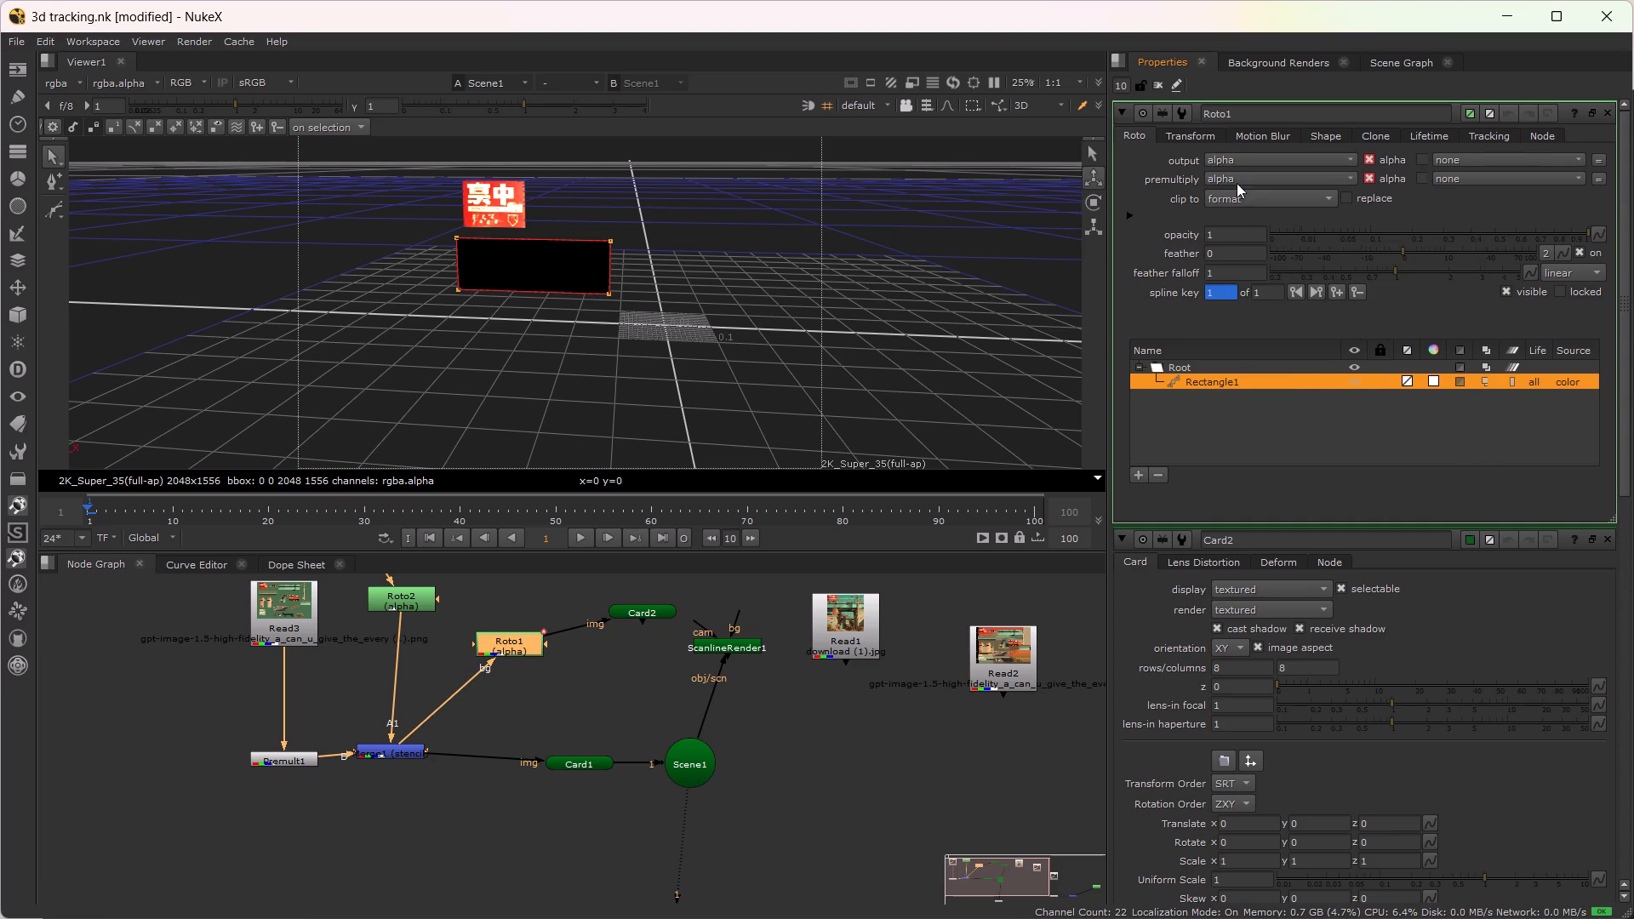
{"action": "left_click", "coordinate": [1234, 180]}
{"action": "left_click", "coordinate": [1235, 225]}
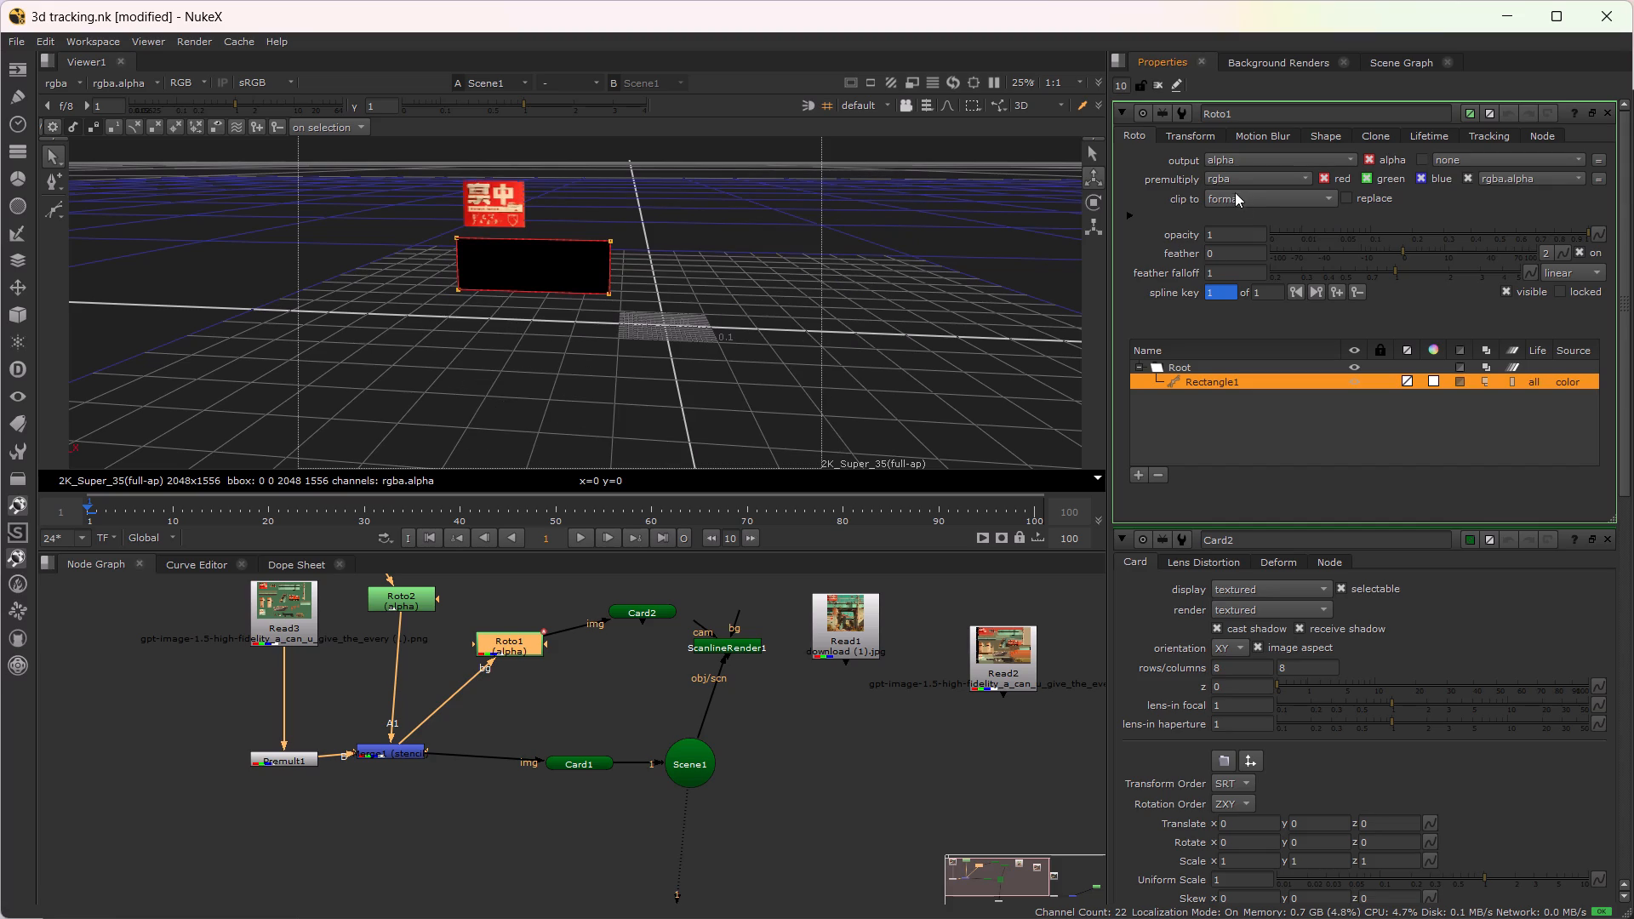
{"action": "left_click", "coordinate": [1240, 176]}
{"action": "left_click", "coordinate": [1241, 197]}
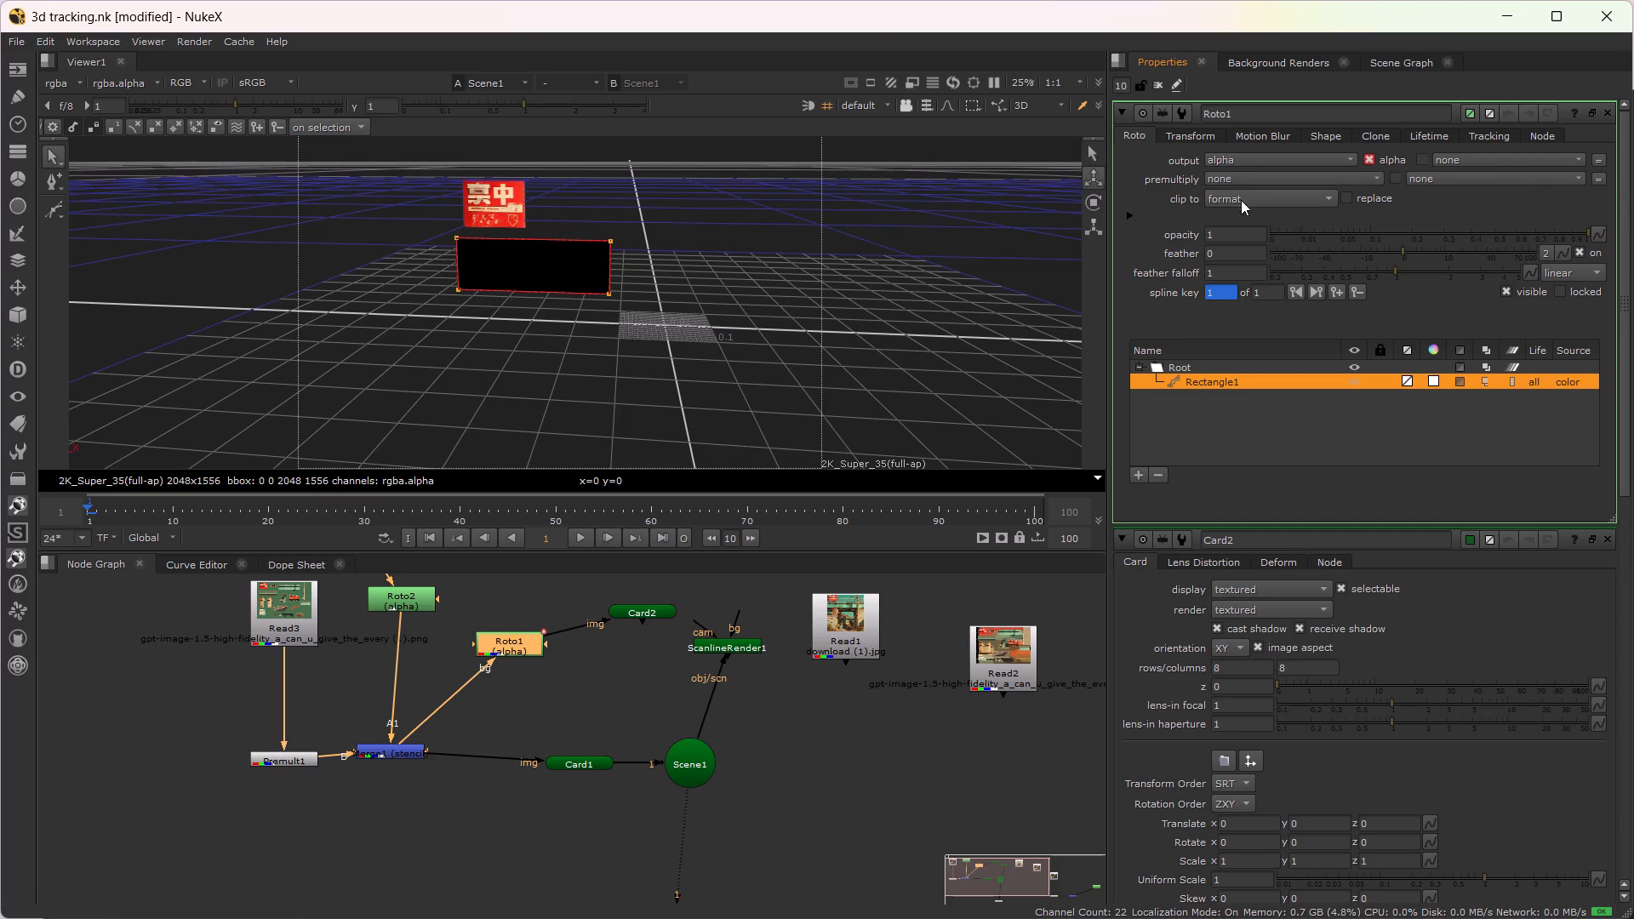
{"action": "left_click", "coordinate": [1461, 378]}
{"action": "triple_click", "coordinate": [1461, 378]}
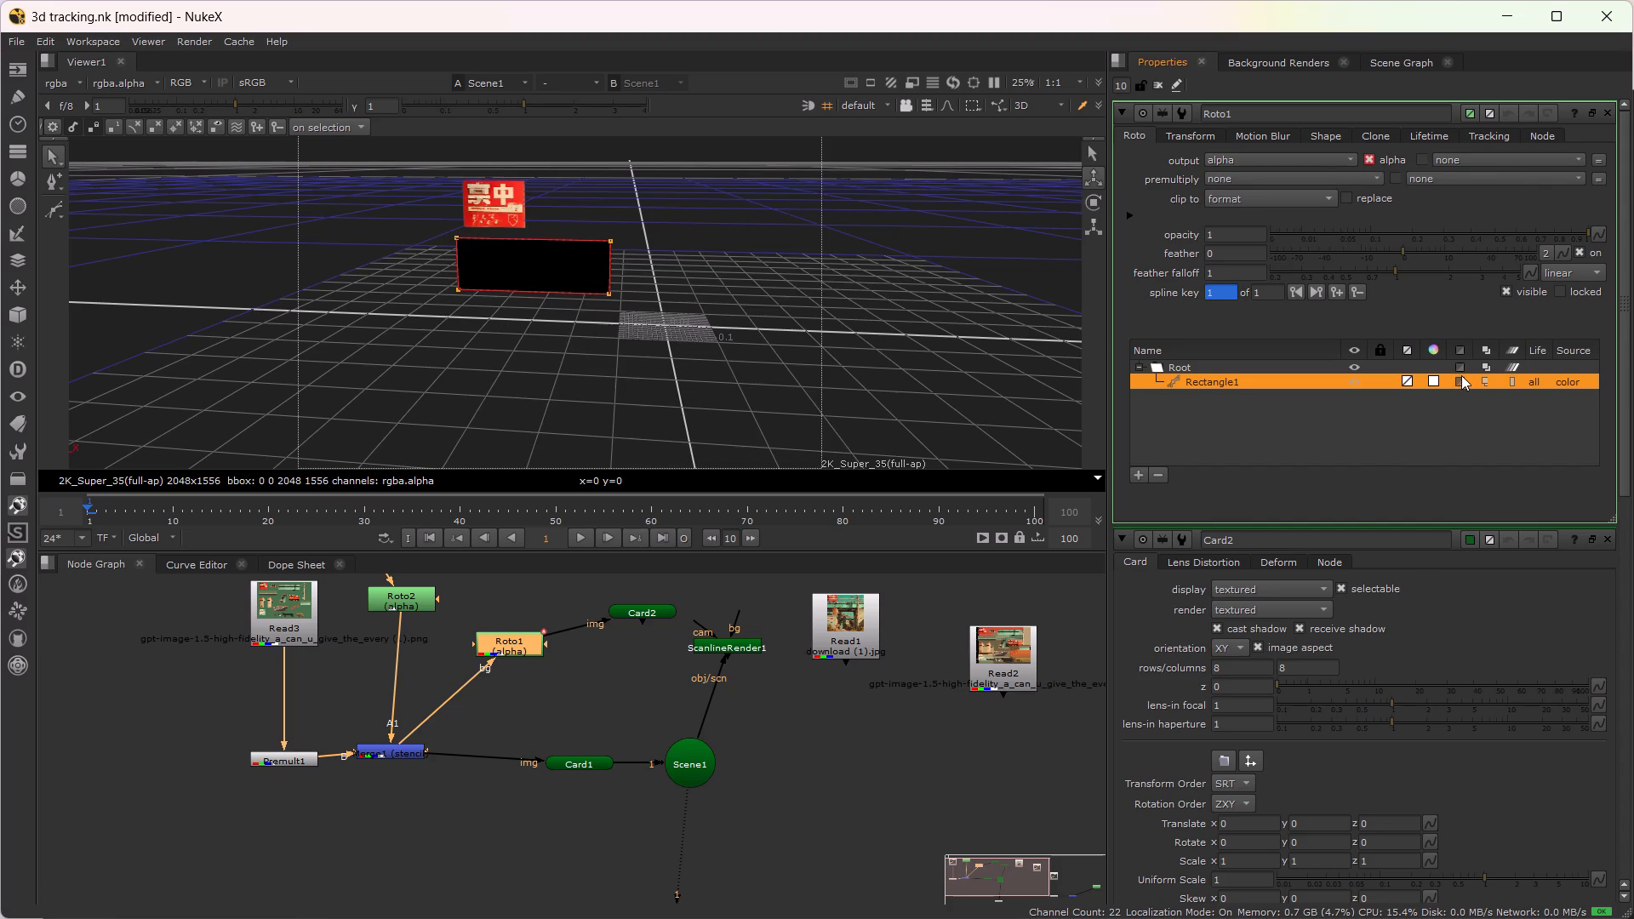
Move Card2 to just above Card1 and shift Roto1 closer to Roto2.
{"action": "left_click_drag", "start_coordinate": [652, 619], "coordinate": [613, 697]}
{"action": "left_click_drag", "start_coordinate": [514, 640], "coordinate": [475, 638]}
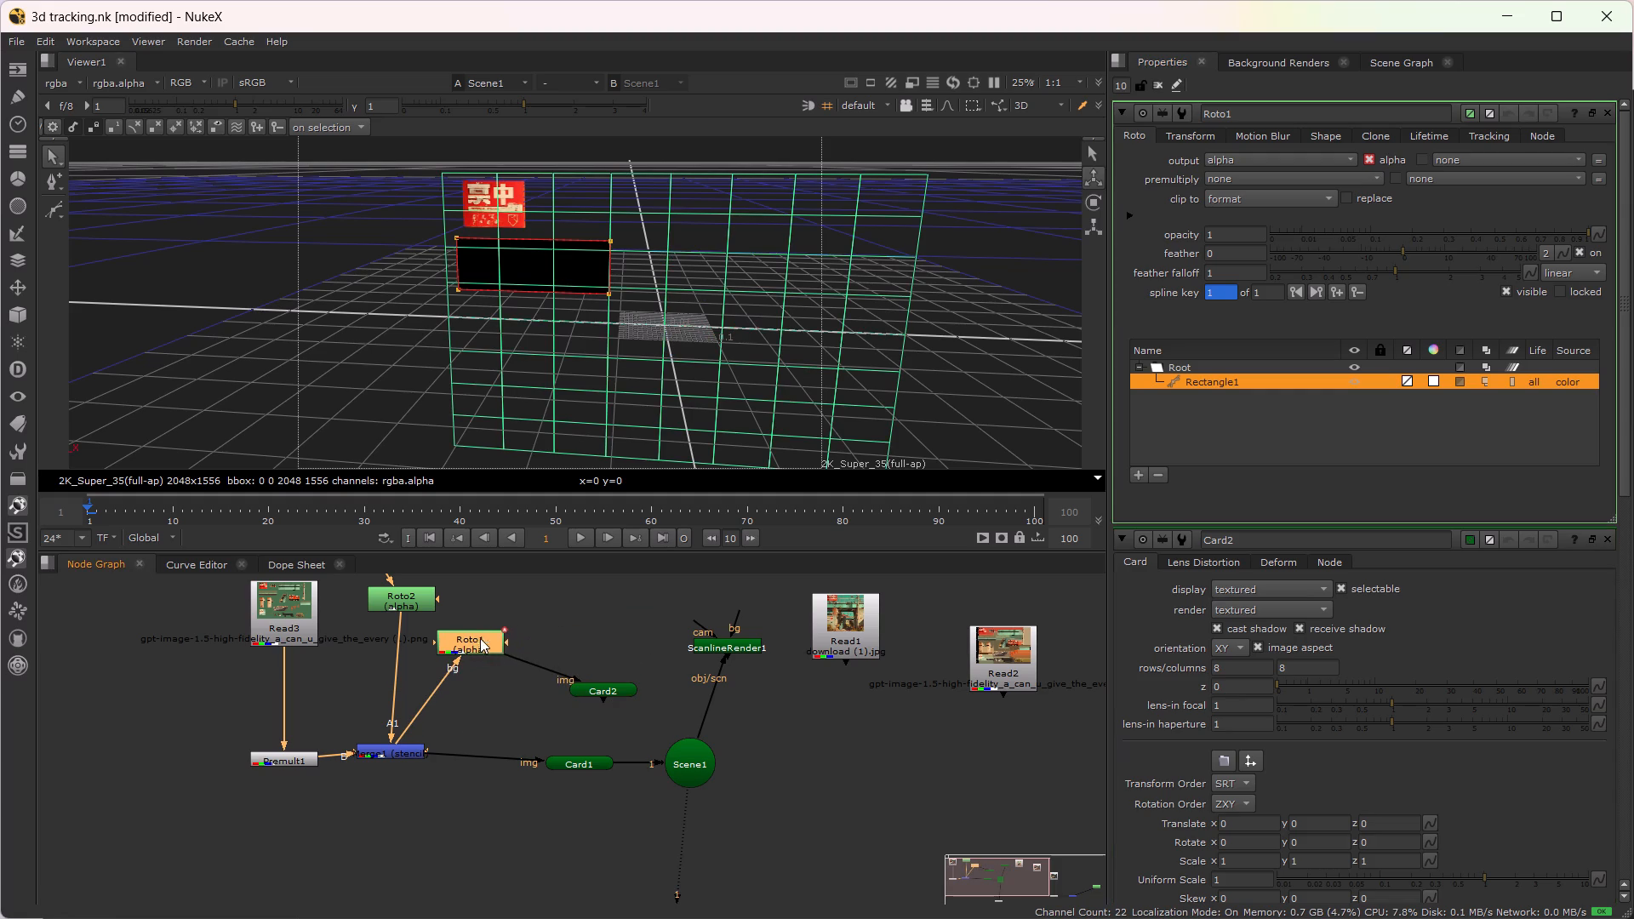
Connect Card2 to Scene1 as an additional input and place Card2 above Card1, beside Roto1.
{"action": "left_click_drag", "start_coordinate": [603, 697], "coordinate": [610, 702]}
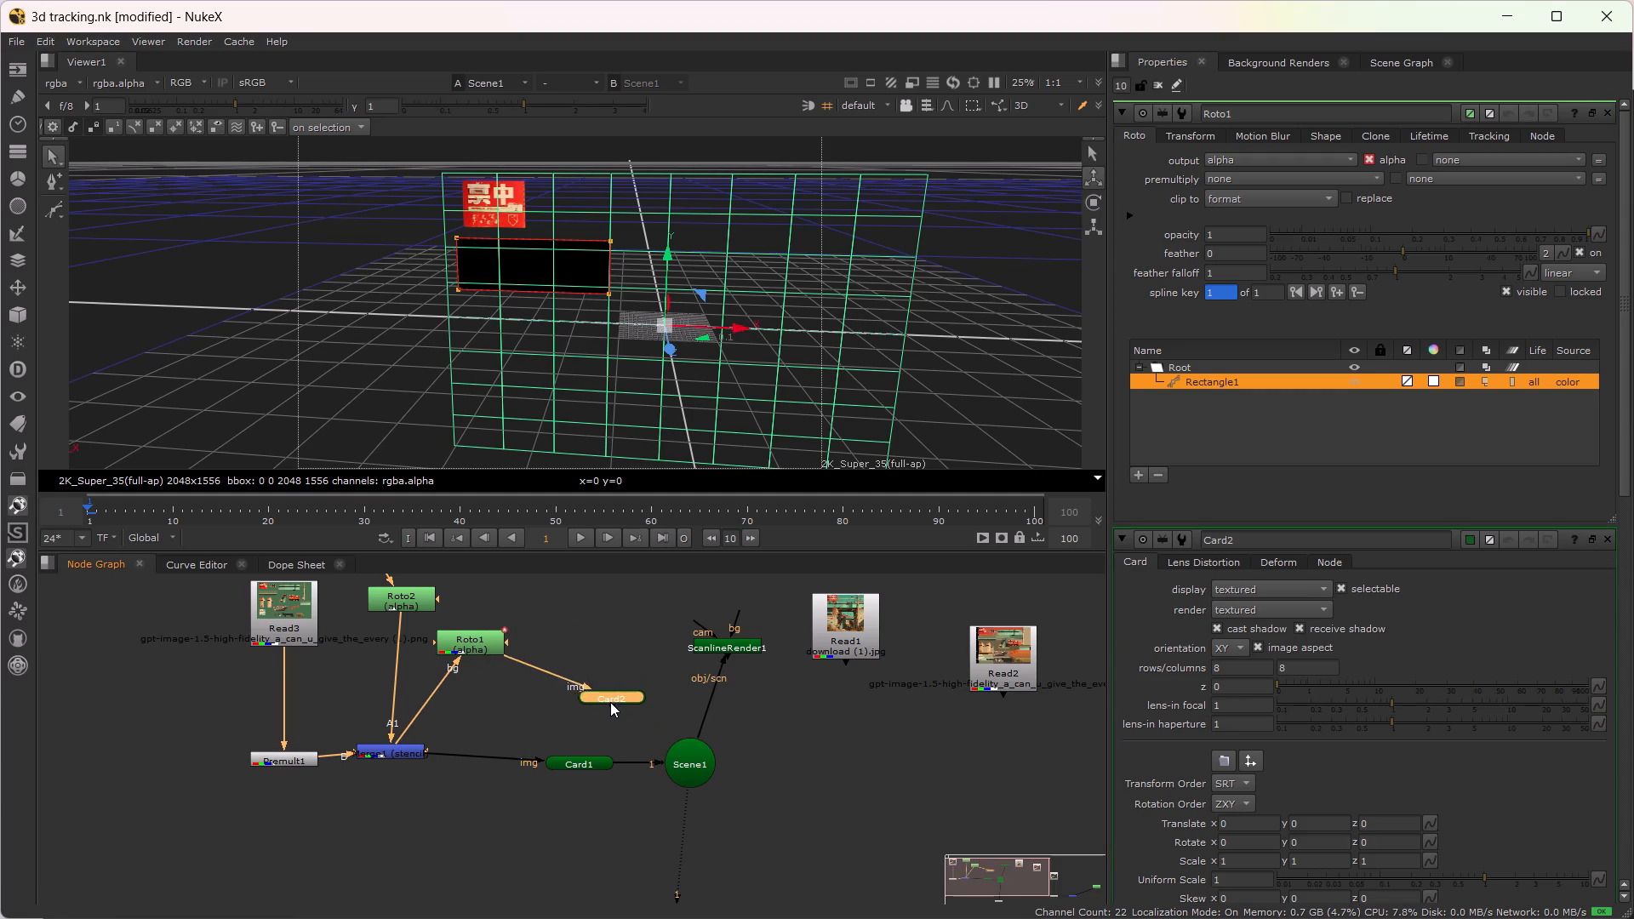
{"action": "left_click_drag", "start_coordinate": [610, 702], "coordinate": [599, 686]}
{"action": "left_click", "coordinate": [603, 686]}
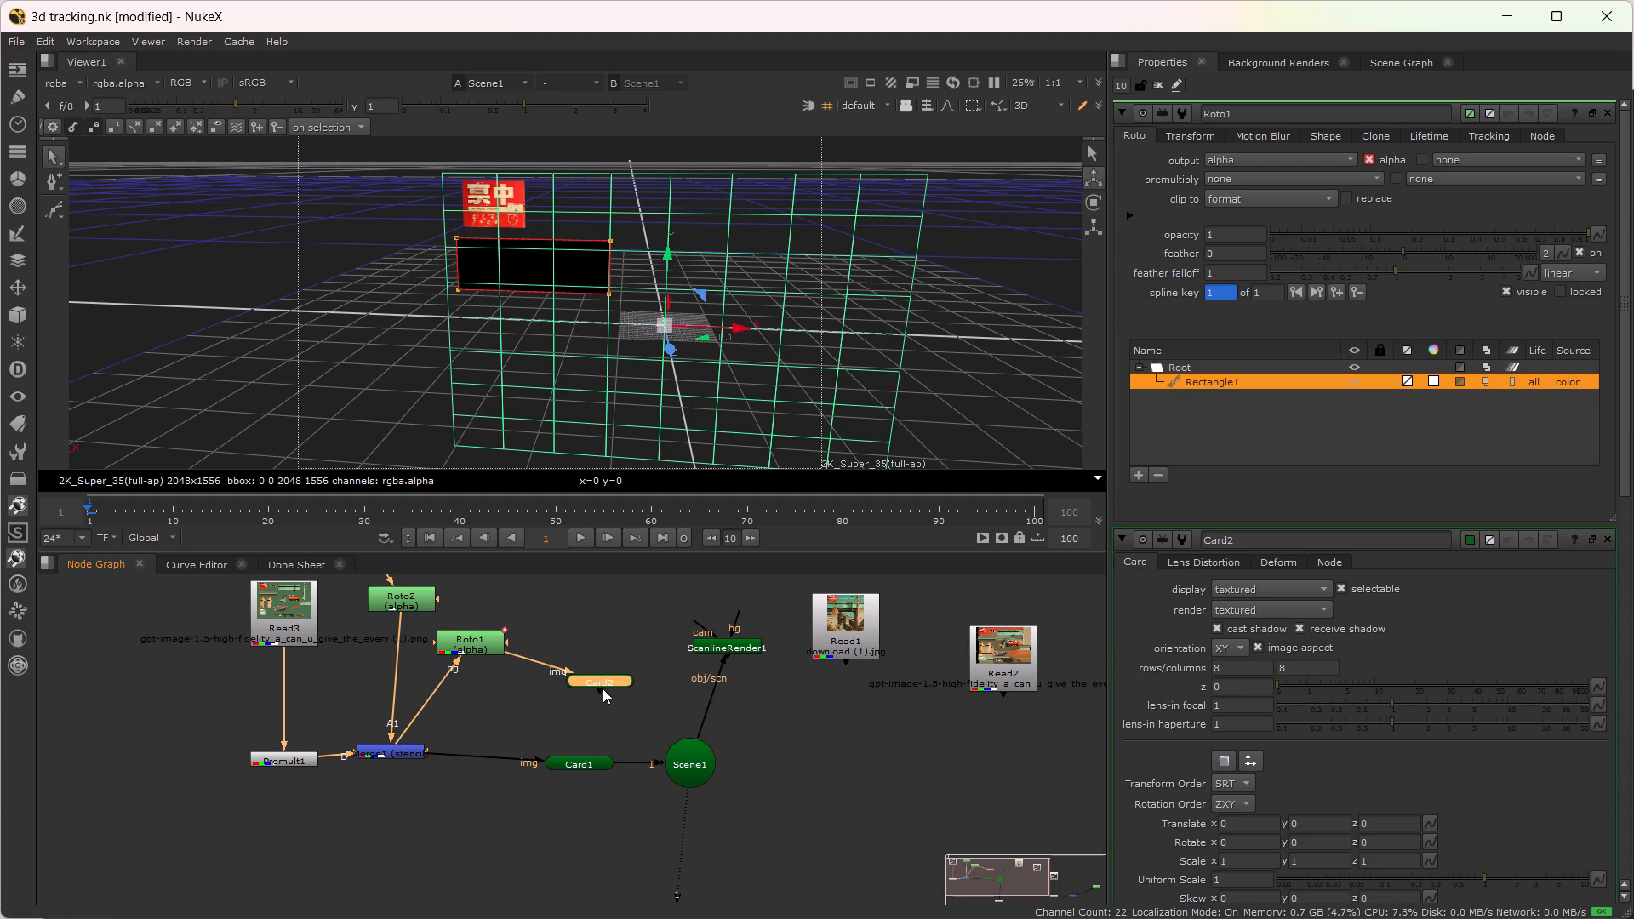
{"action": "left_click_drag", "start_coordinate": [601, 690], "coordinate": [654, 755]}
{"action": "left_click_drag", "start_coordinate": [654, 755], "coordinate": [681, 767]}
{"action": "left_click", "coordinate": [681, 767]}
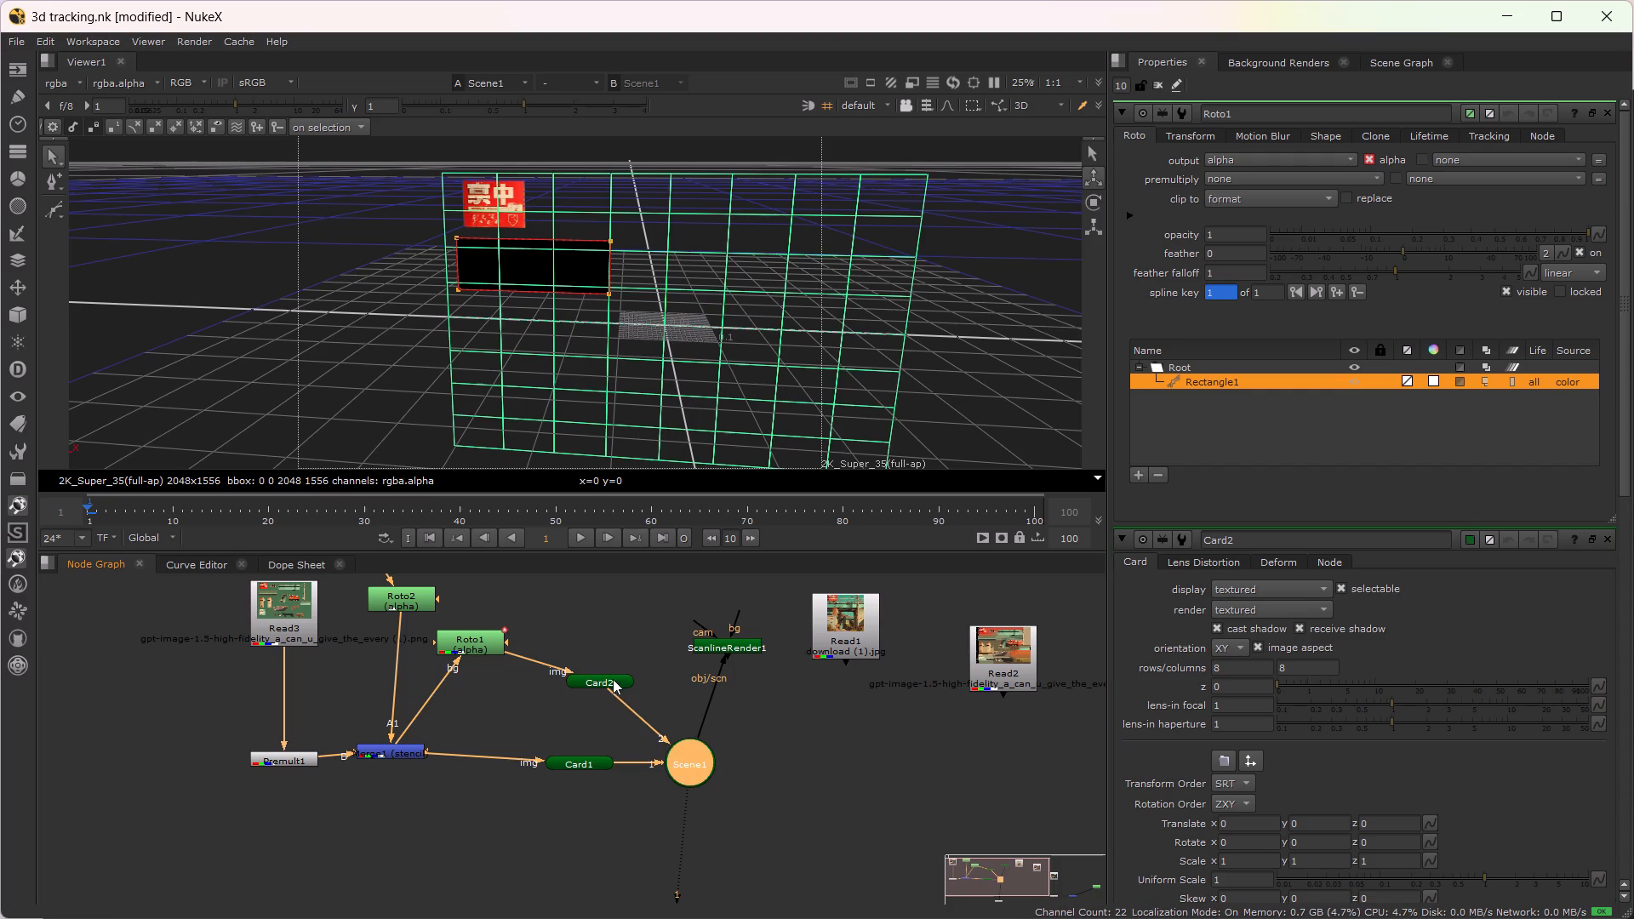
{"action": "left_click_drag", "start_coordinate": [612, 679], "coordinate": [607, 654]}
Compare Scene1, Card1 and Card2 in the viewer, ending on Scene1.
{"action": "left_click", "coordinate": [671, 766]}
{"action": "key", "text": "1"}
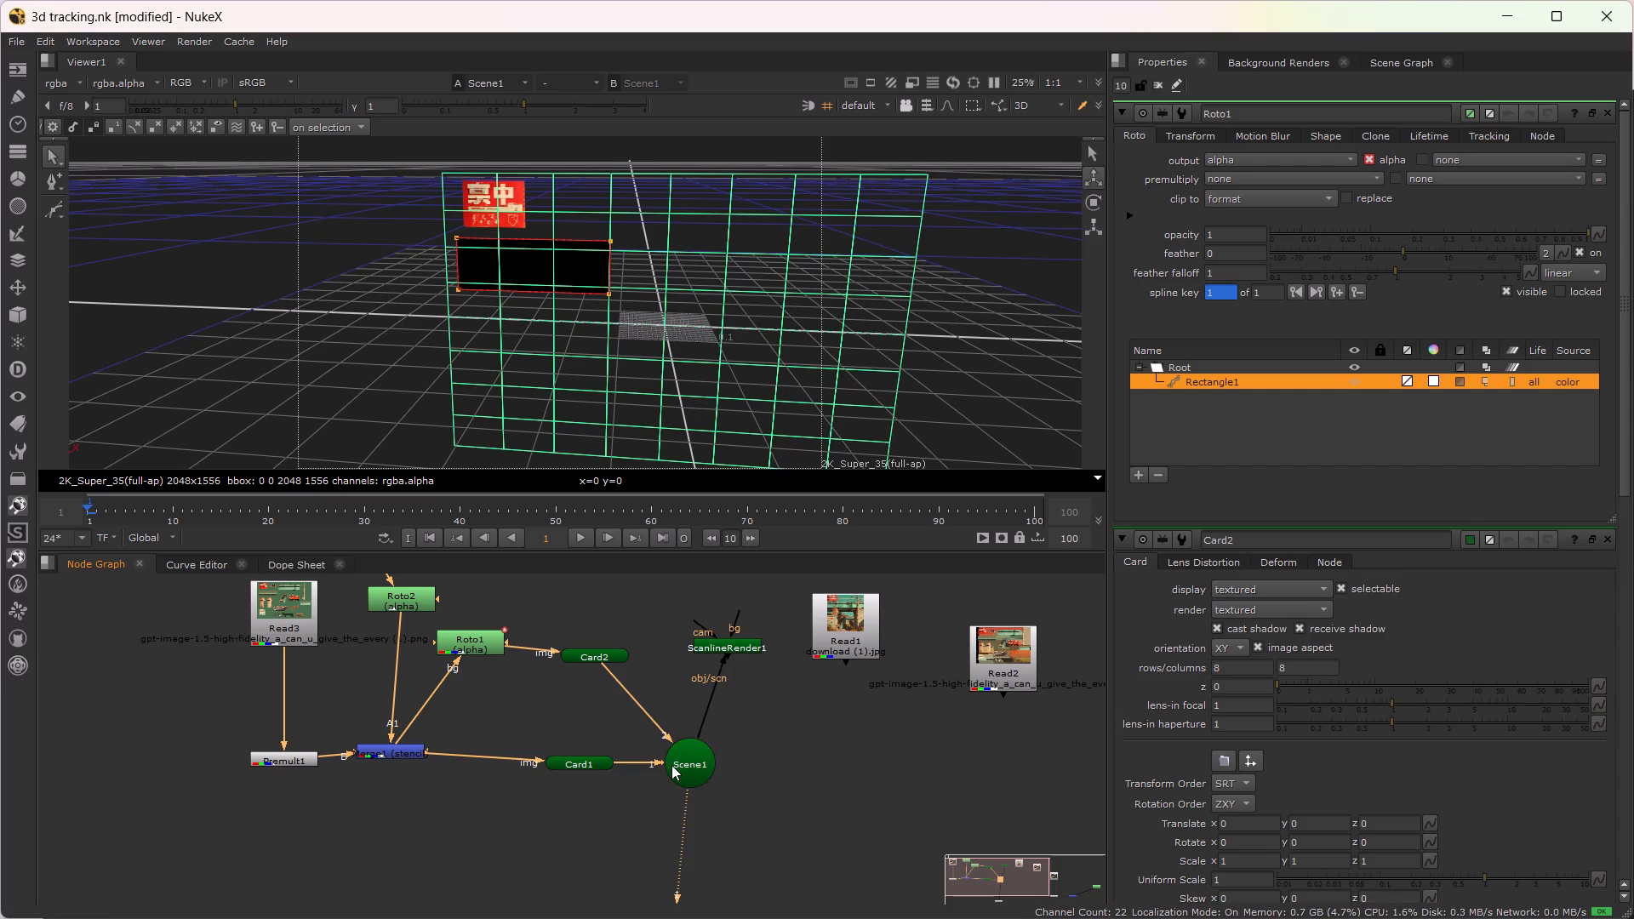
{"action": "left_click", "coordinate": [569, 761]}
{"action": "key", "text": "1"}
{"action": "left_click", "coordinate": [678, 767]}
{"action": "key", "text": "1"}
{"action": "left_click", "coordinate": [608, 657]}
{"action": "key", "text": "1"}
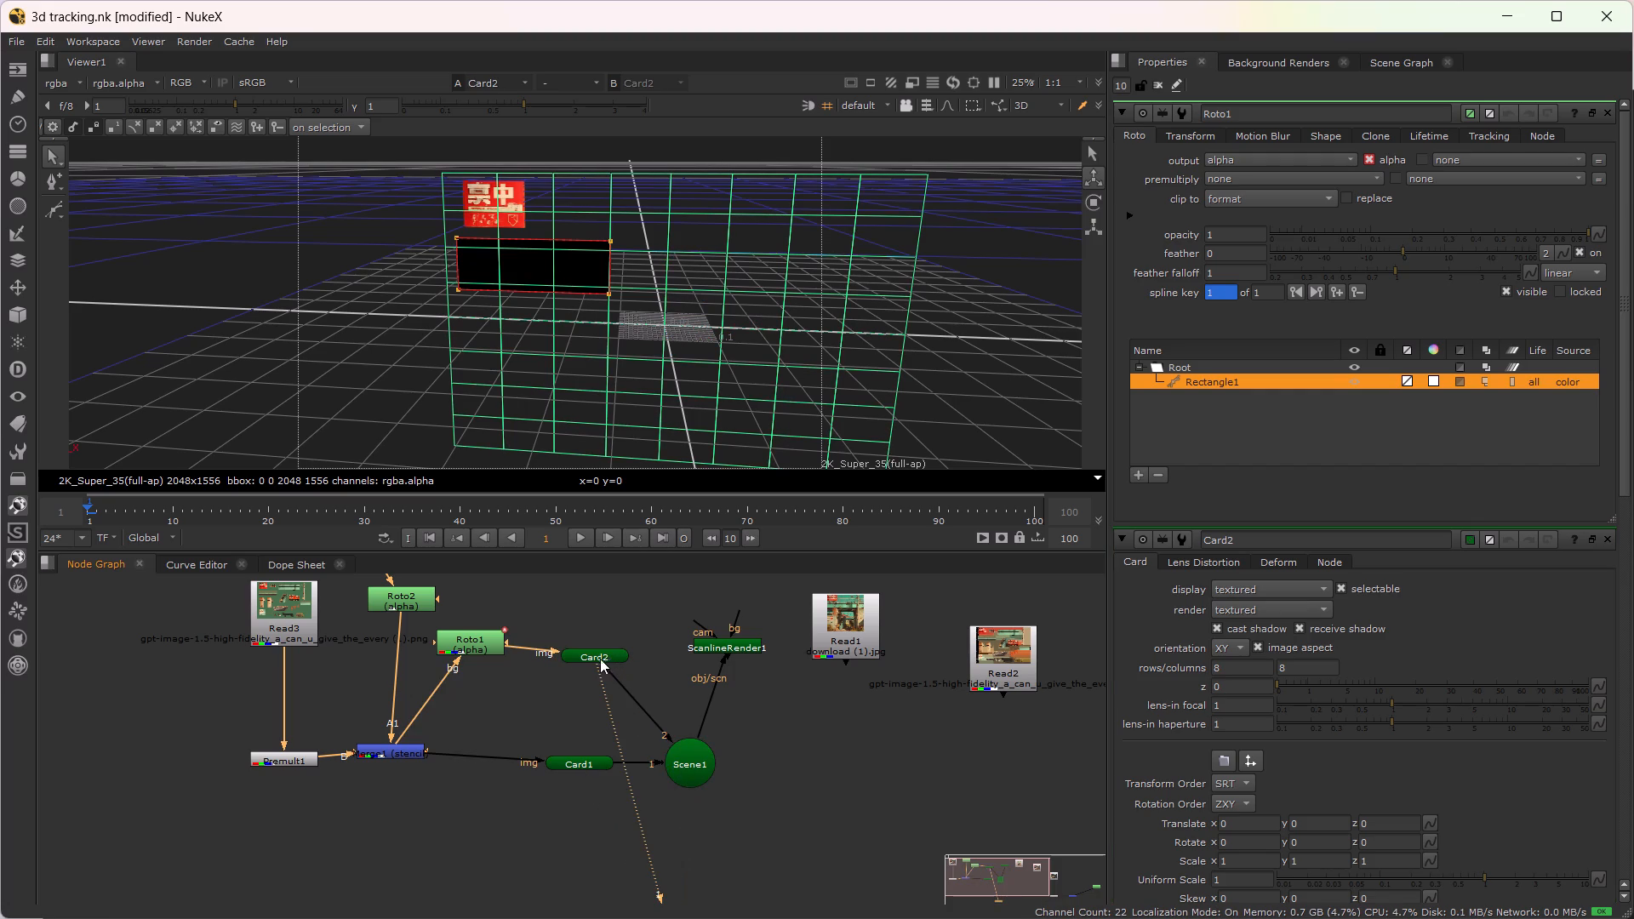
{"action": "left_click", "coordinate": [680, 779]}
{"action": "key", "text": "1"}
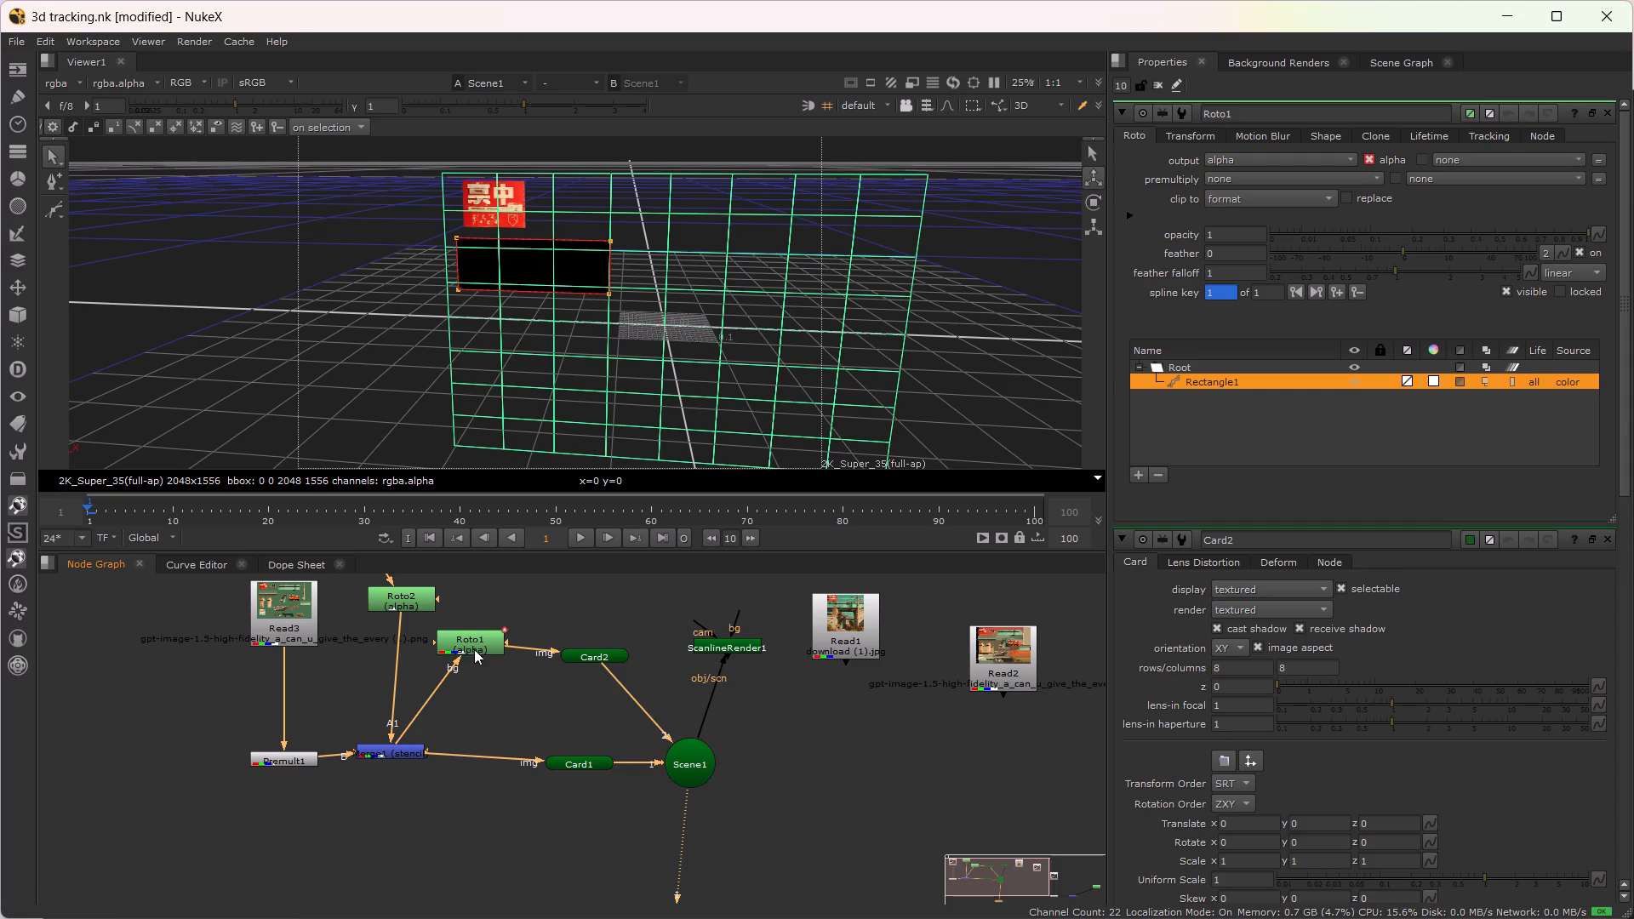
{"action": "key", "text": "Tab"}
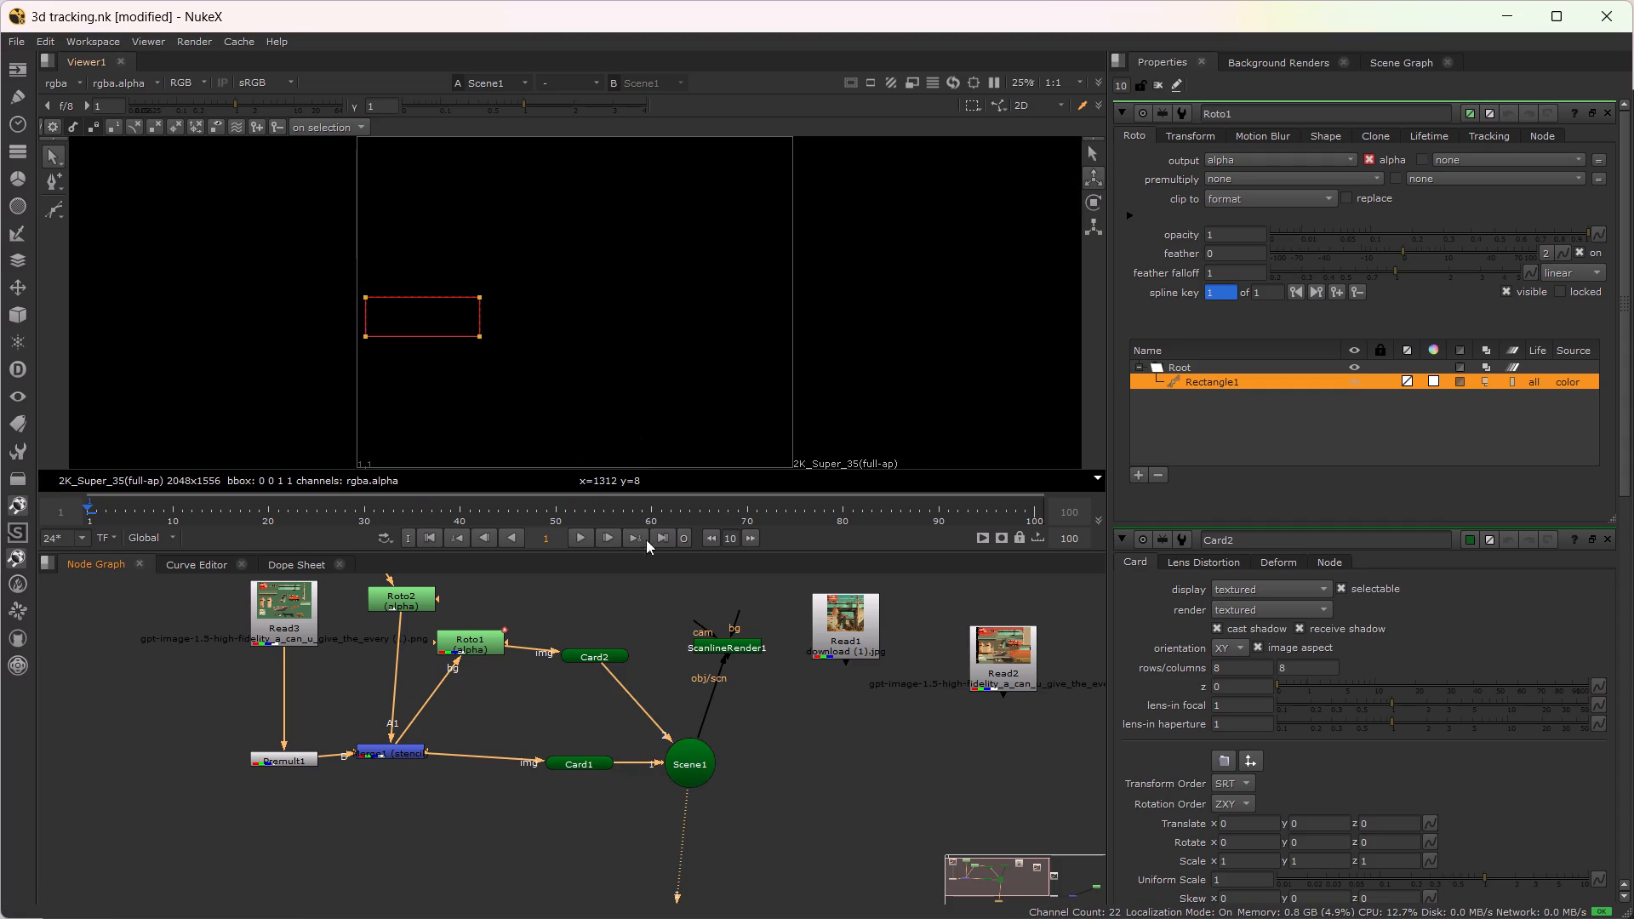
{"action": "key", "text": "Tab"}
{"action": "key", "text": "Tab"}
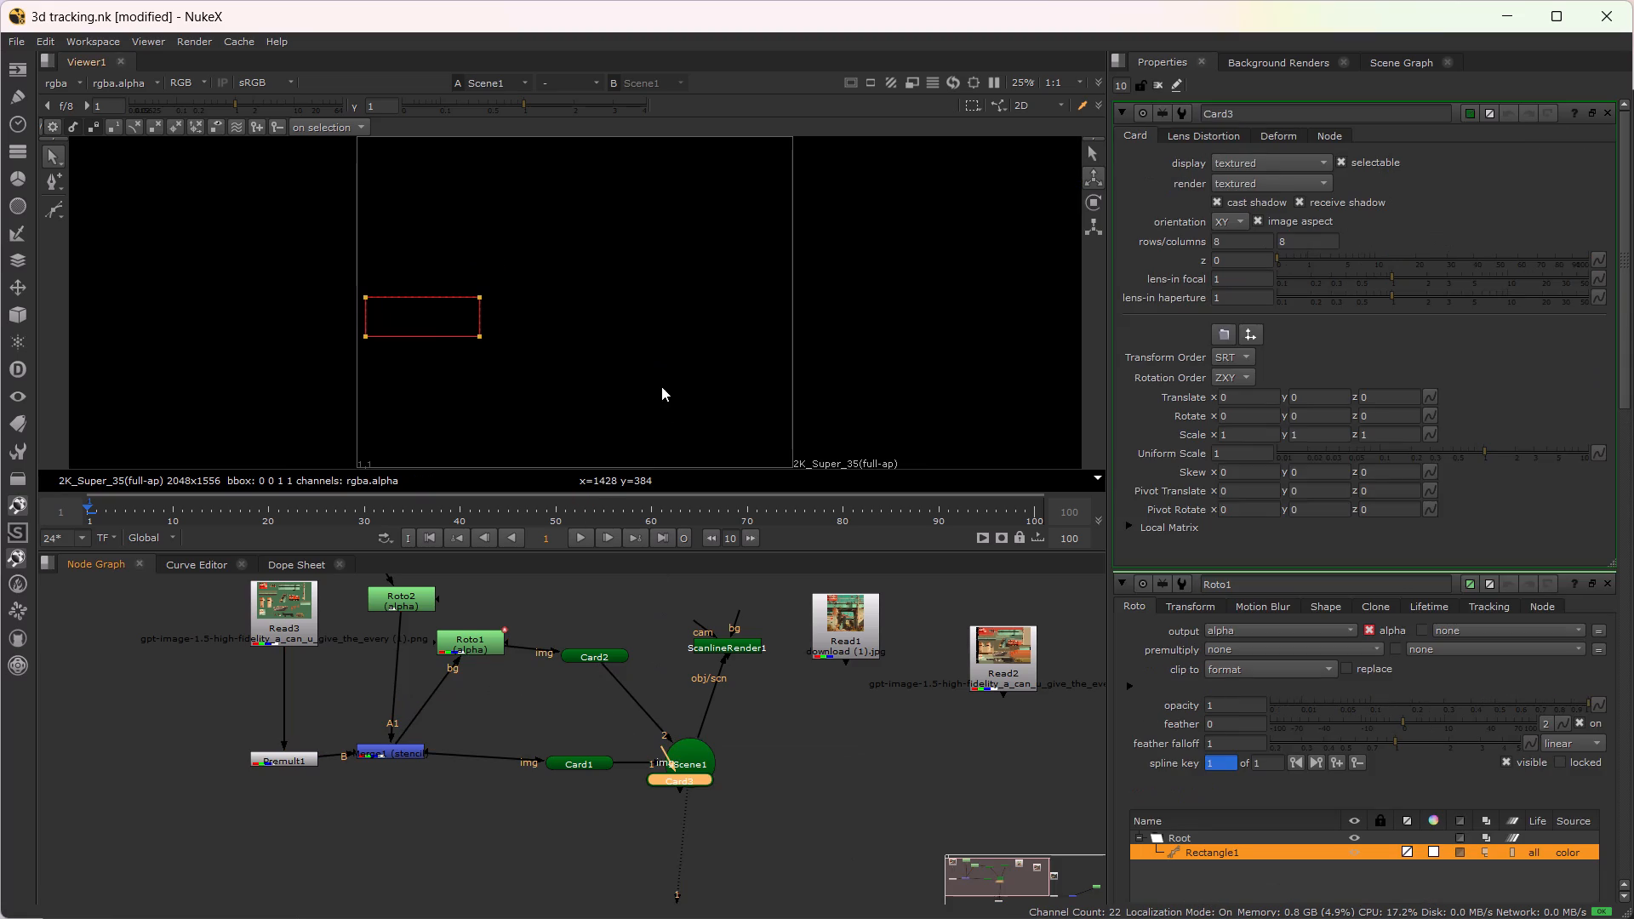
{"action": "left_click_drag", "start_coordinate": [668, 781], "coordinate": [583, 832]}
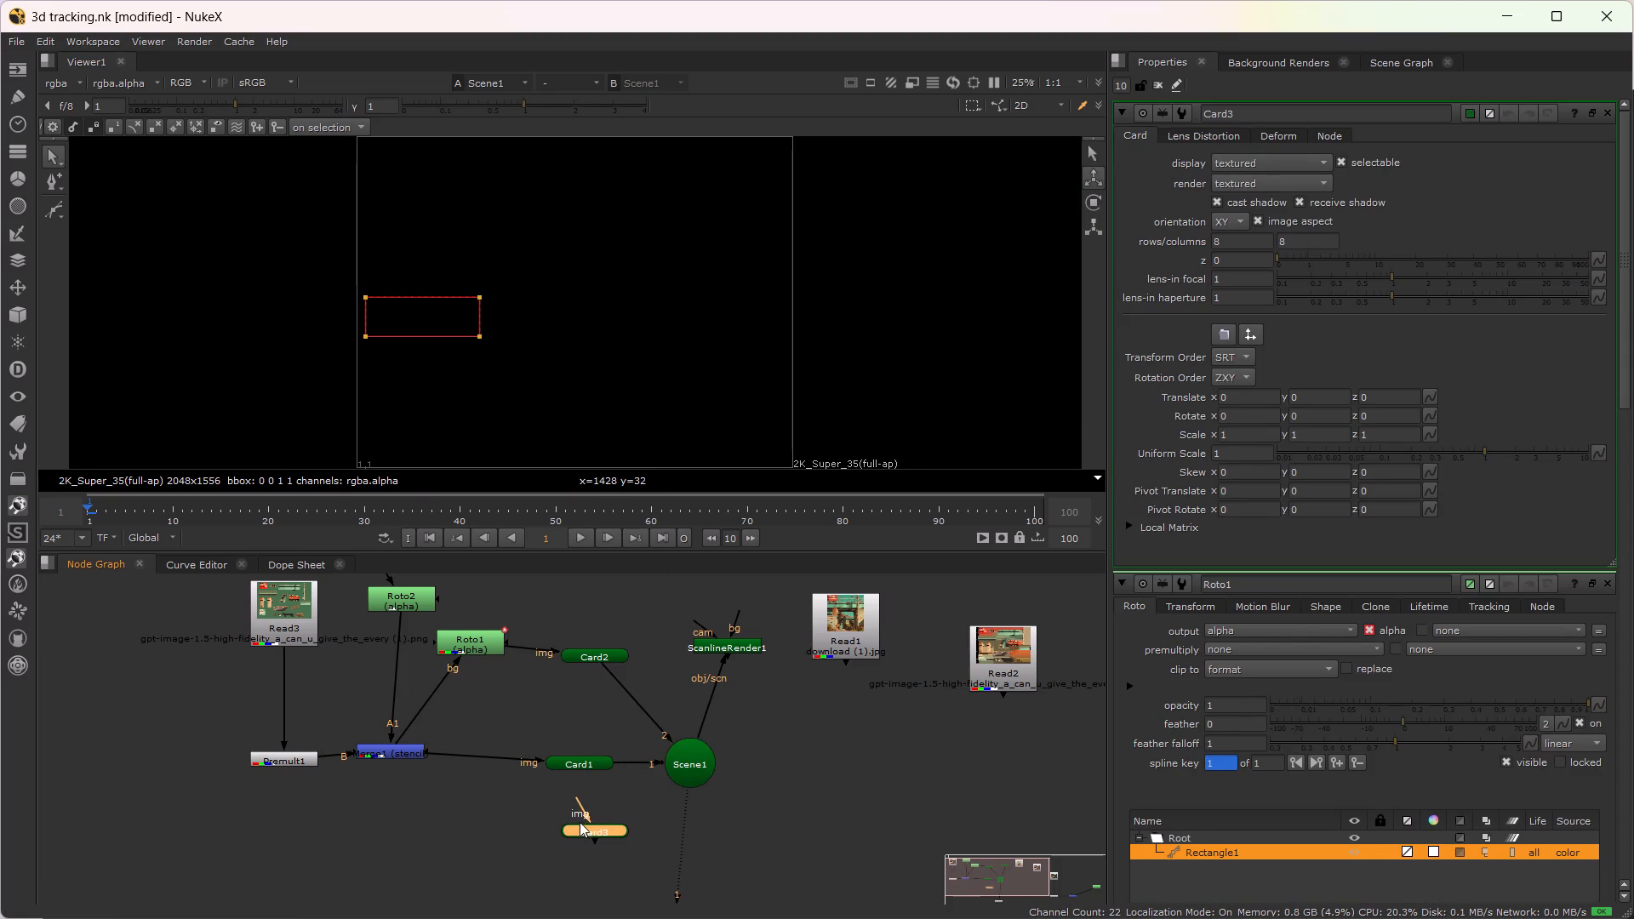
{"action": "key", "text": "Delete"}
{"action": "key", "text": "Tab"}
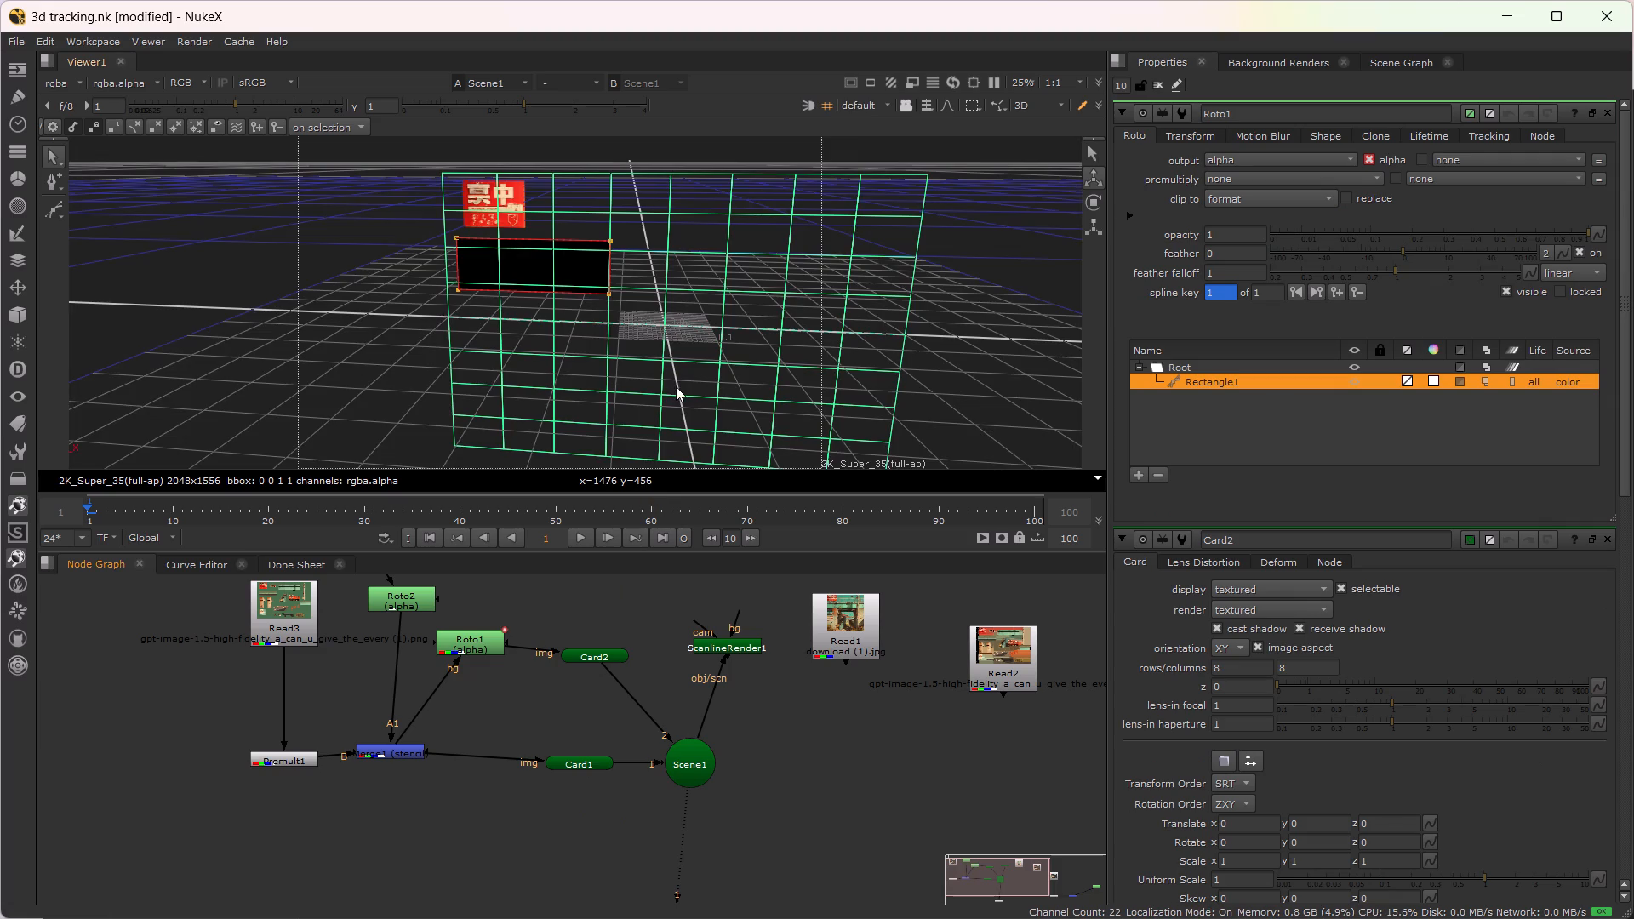
Deselect the Roto shape and view the output of Merge2 in the separate second node branch.
{"action": "left_click", "coordinate": [384, 421]}
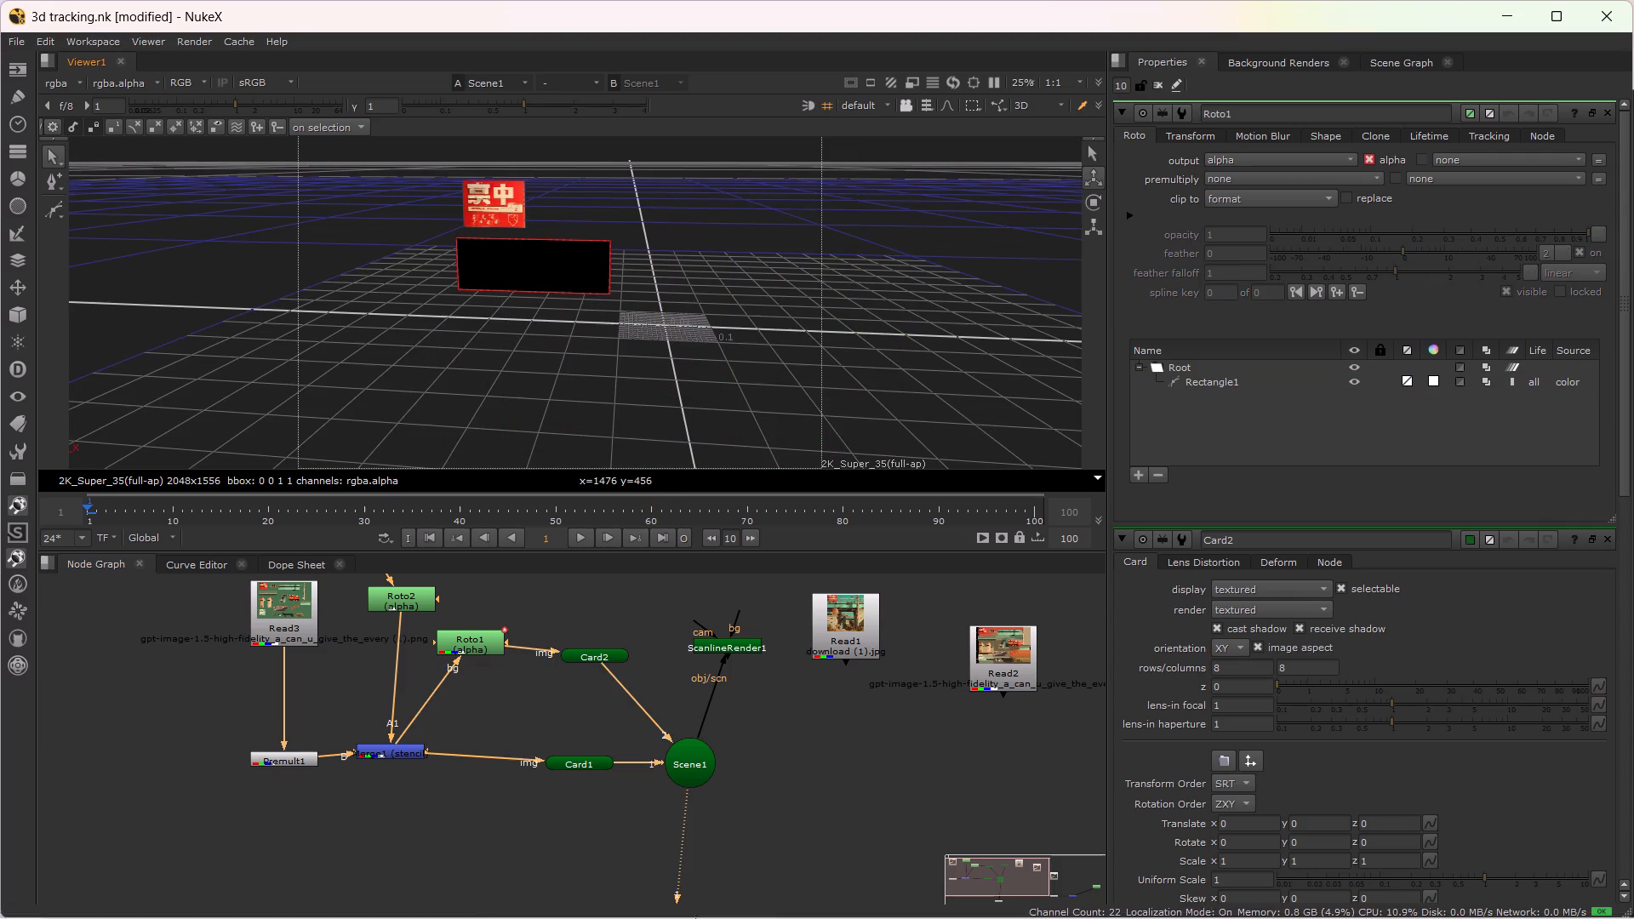
{"action": "scroll", "coordinate": [695, 917], "scroll_direction": "down", "scroll_amount": 1}
{"action": "scroll", "coordinate": [797, 759], "scroll_direction": "down", "scroll_amount": 1}
{"action": "left_click_drag", "start_coordinate": [788, 745], "coordinate": [667, 637], "text": "alt"}
{"action": "scroll", "coordinate": [673, 660], "scroll_direction": "down", "scroll_amount": 2}
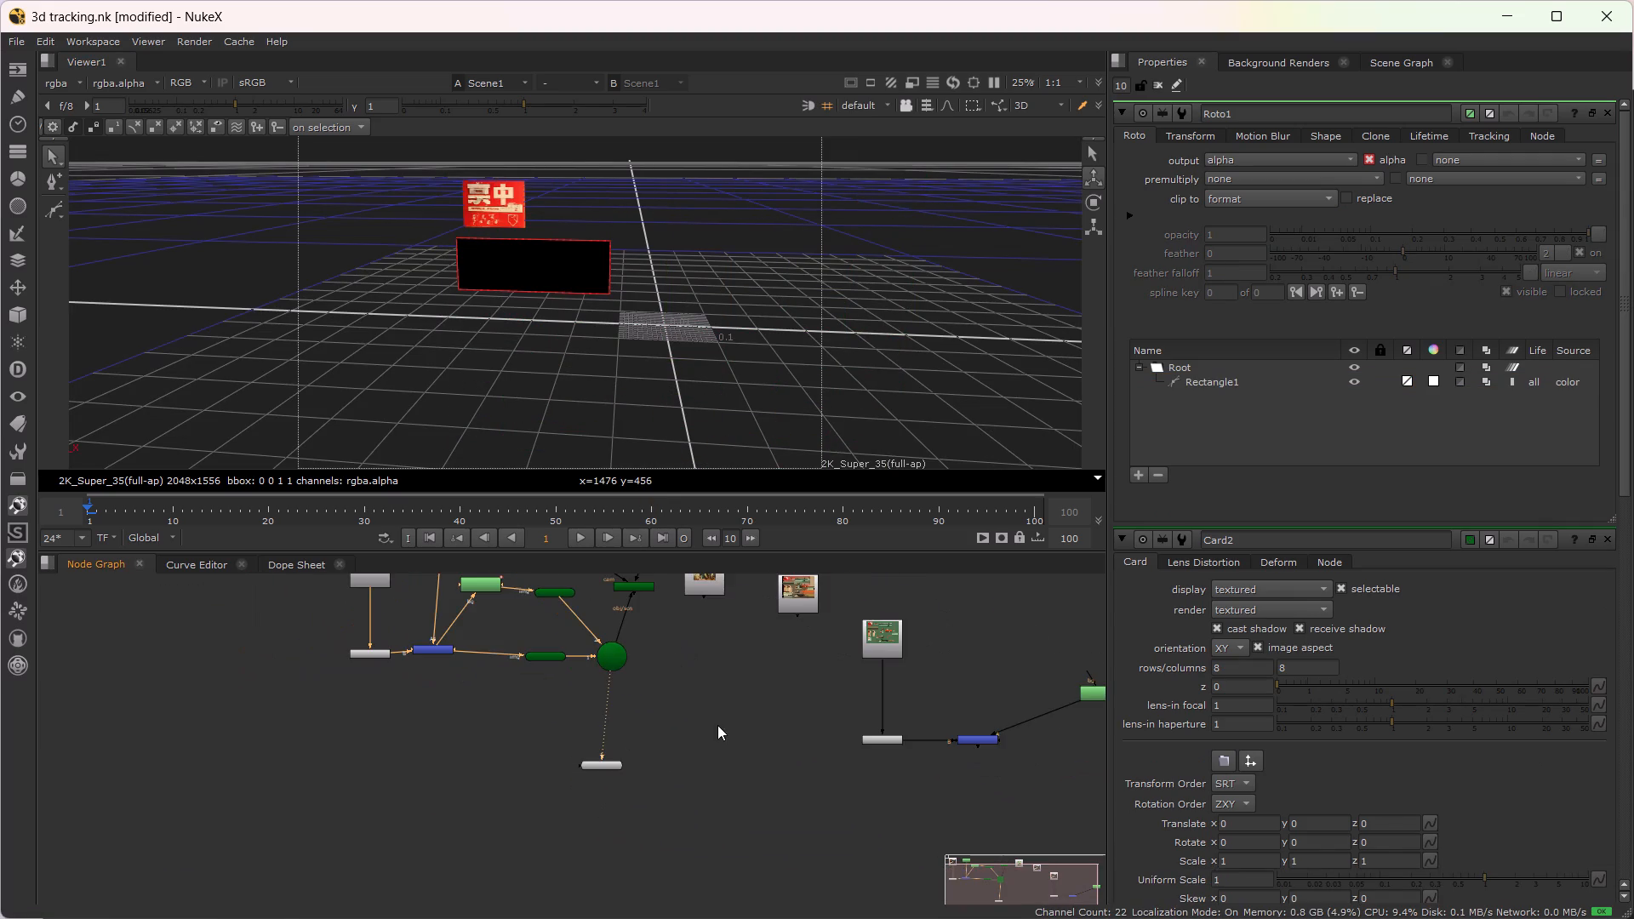
{"action": "left_click_drag", "start_coordinate": [712, 720], "coordinate": [585, 673], "text": "alt"}
{"action": "left_click", "coordinate": [848, 694]}
{"action": "key", "text": "1"}
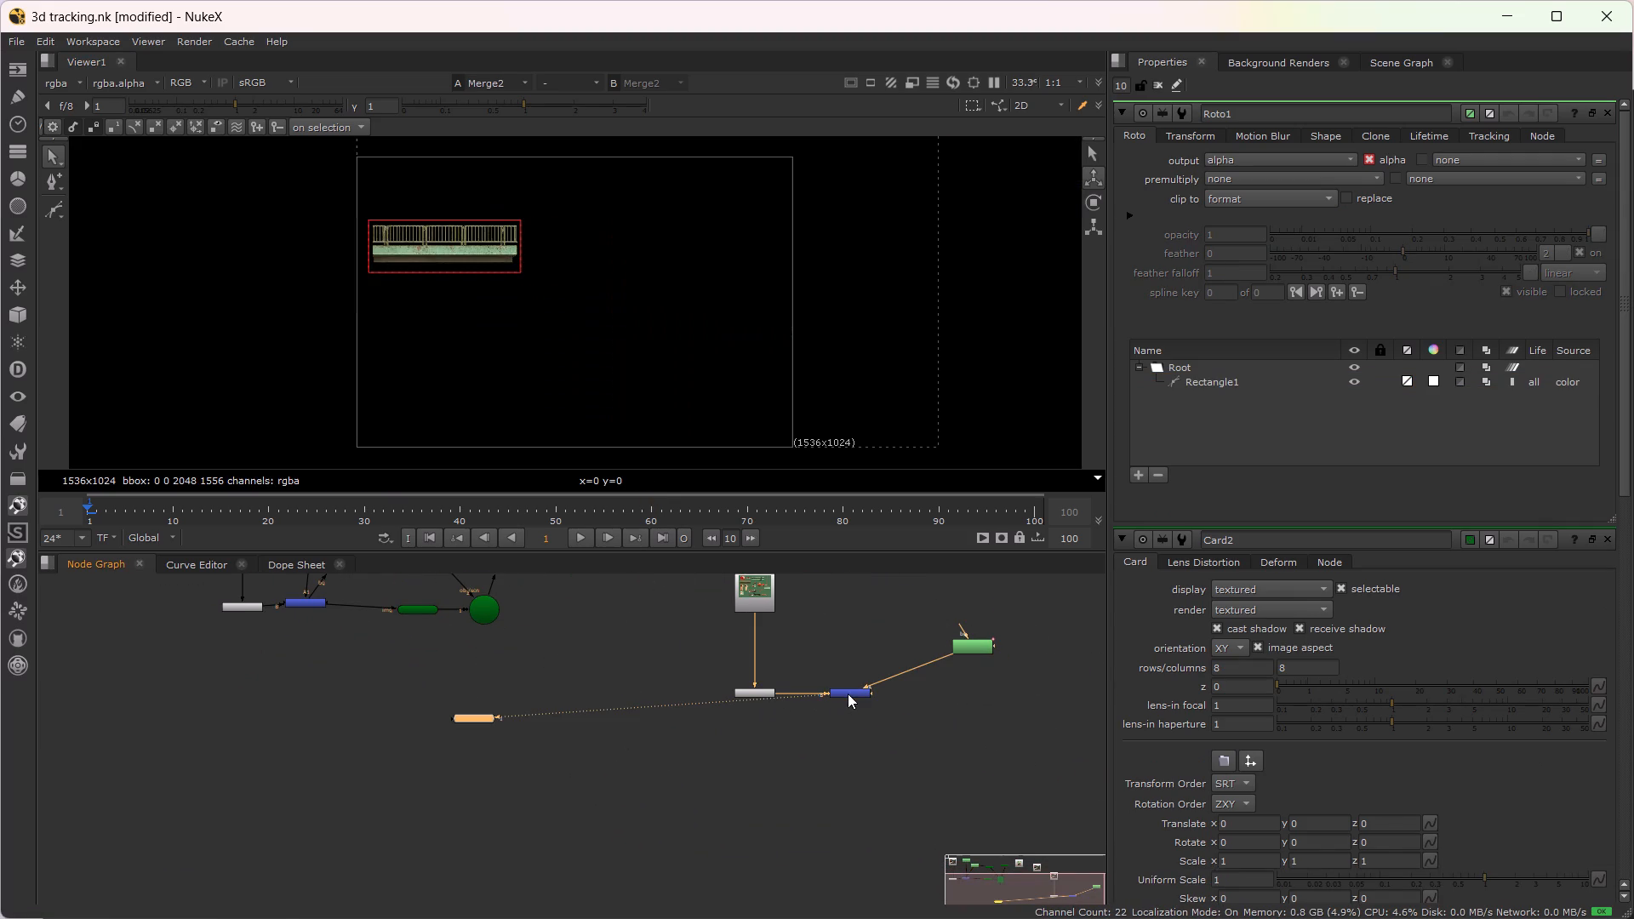
{"action": "left_click_drag", "start_coordinate": [687, 681], "coordinate": [826, 726], "text": "alt"}
{"action": "scroll", "coordinate": [450, 659], "scroll_direction": "down", "scroll_amount": 1}
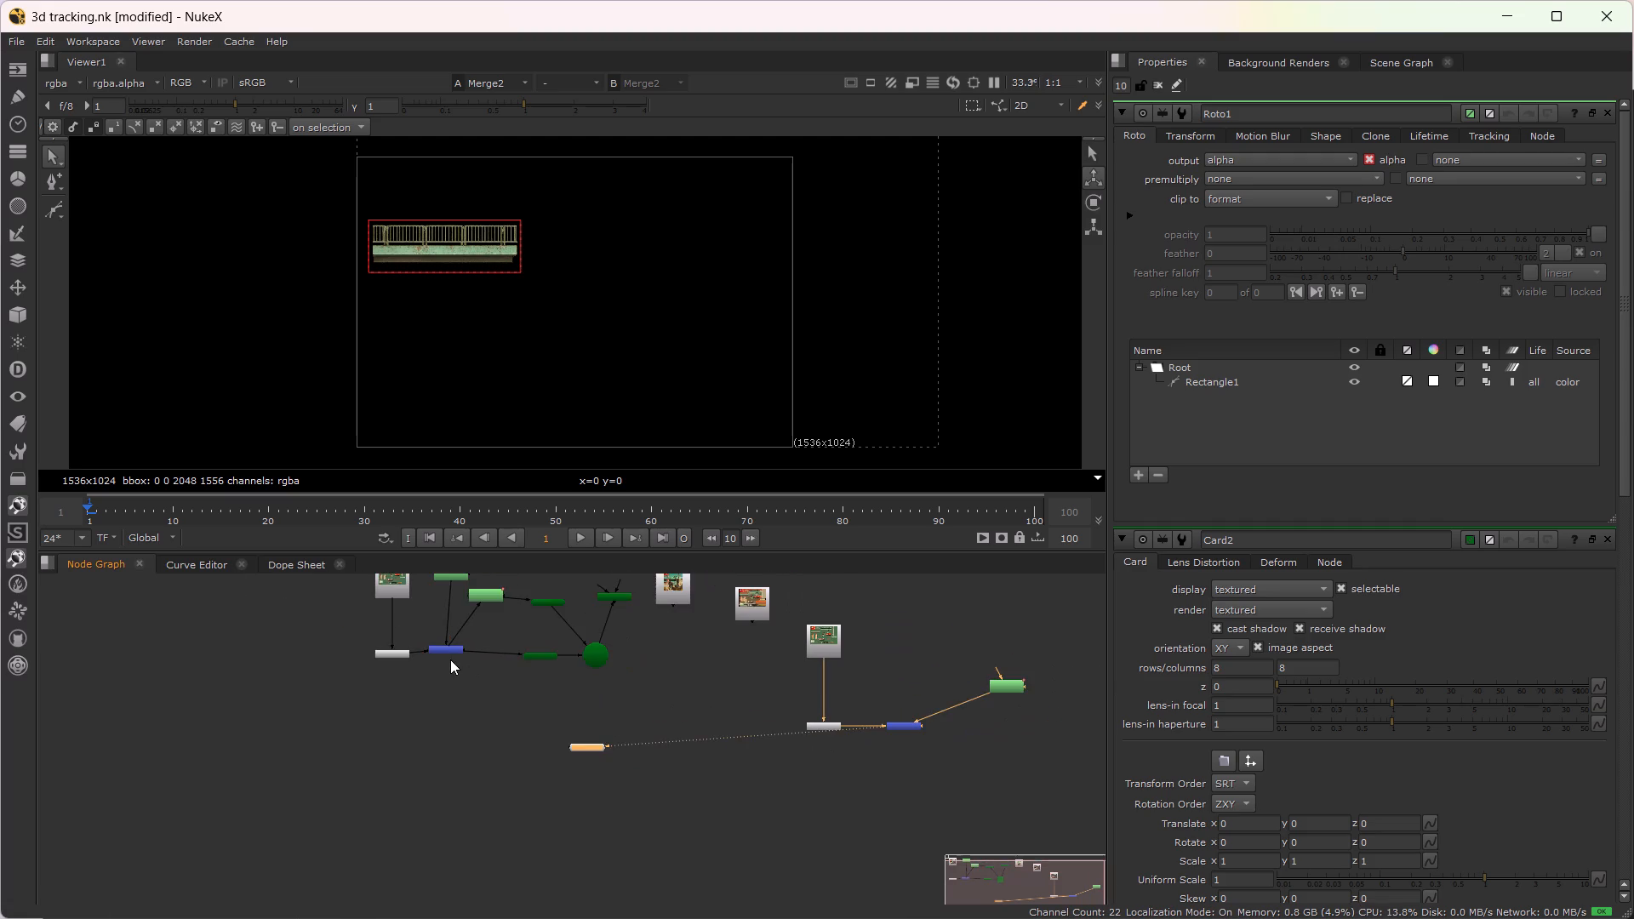
Disconnect Roto1's bg input from the Merge1 stencil node.
{"action": "left_click_drag", "start_coordinate": [448, 663], "coordinate": [512, 754], "text": "alt"}
{"action": "scroll", "coordinate": [495, 682], "scroll_direction": "up", "scroll_amount": 8}
{"action": "left_click_drag", "start_coordinate": [654, 756], "coordinate": [614, 741], "text": "alt"}
{"action": "left_click_drag", "start_coordinate": [663, 675], "coordinate": [697, 612]}
{"action": "scroll", "coordinate": [703, 685], "scroll_direction": "down", "scroll_amount": 1}
{"action": "left_click_drag", "start_coordinate": [727, 736], "coordinate": [625, 705], "text": "alt"}
{"action": "scroll", "coordinate": [620, 702], "scroll_direction": "down", "scroll_amount": 1}
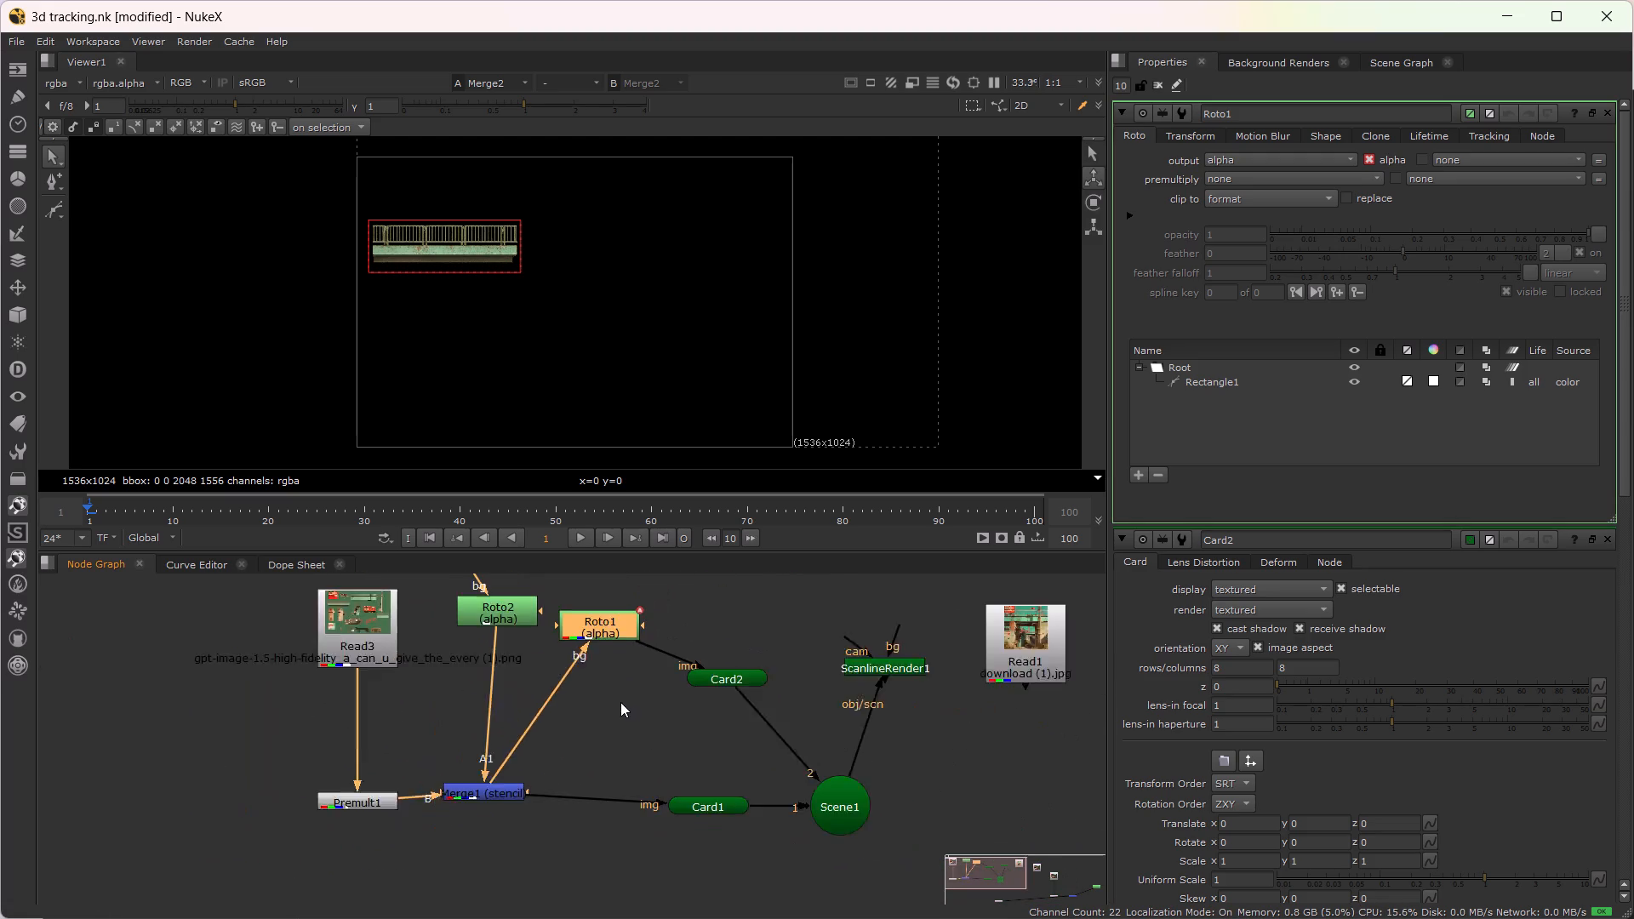
{"action": "scroll", "coordinate": [620, 702], "scroll_direction": "down", "scroll_amount": 2}
{"action": "left_click_drag", "start_coordinate": [570, 576], "coordinate": [523, 636]}
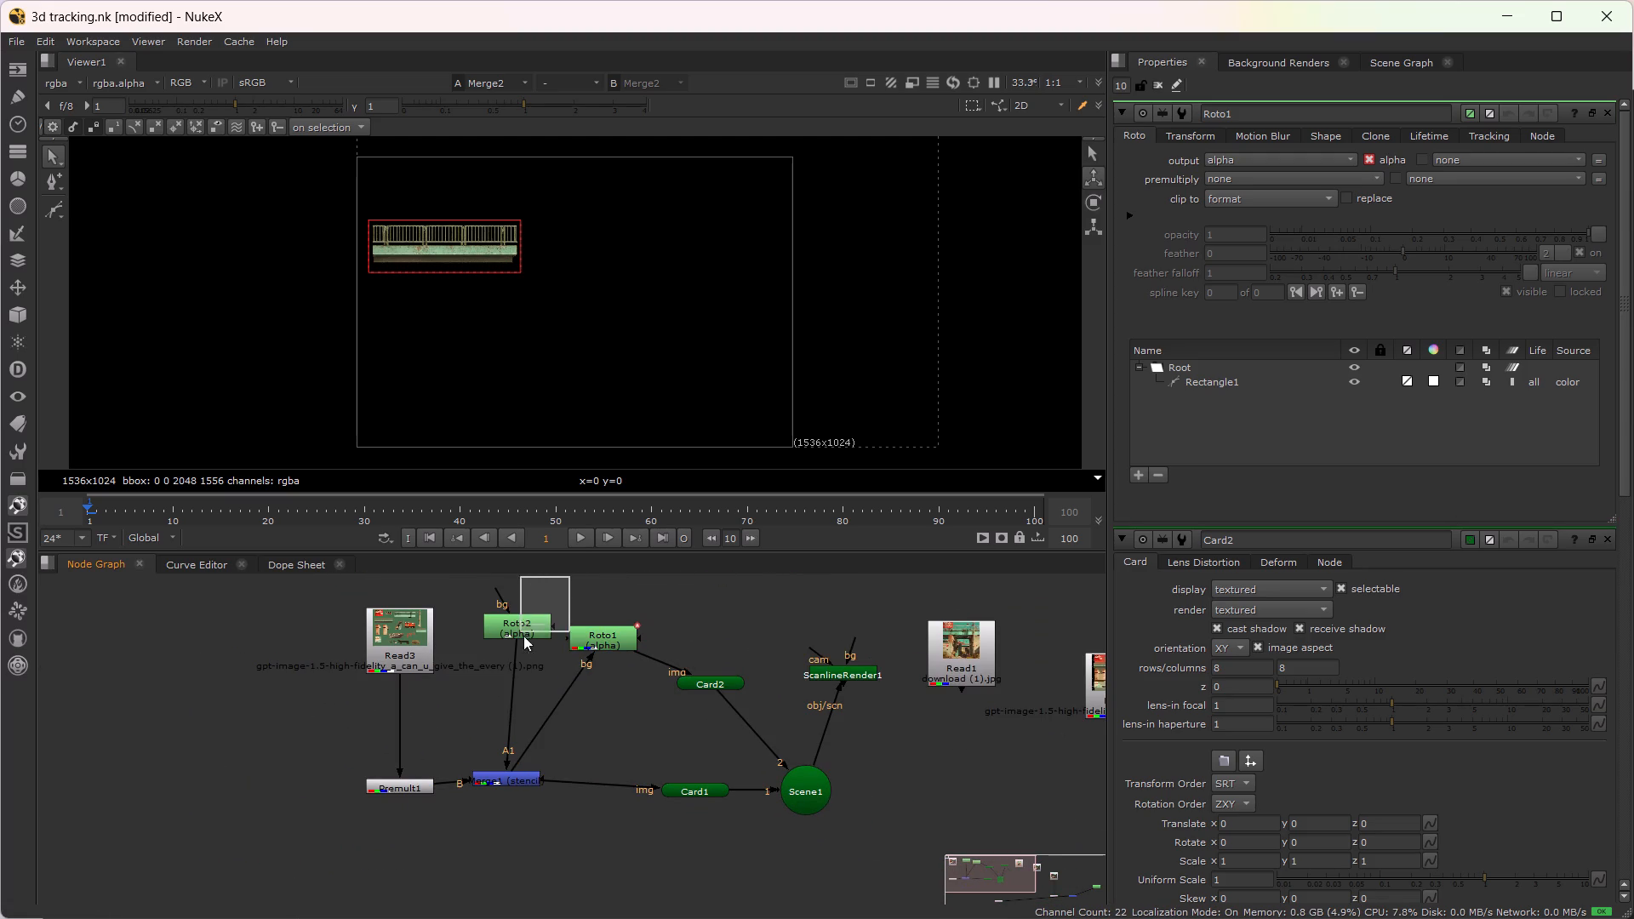
{"action": "left_click_drag", "start_coordinate": [523, 636], "coordinate": [534, 670]}
{"action": "left_click_drag", "start_coordinate": [546, 712], "coordinate": [570, 727]}
{"action": "left_click_drag", "start_coordinate": [583, 665], "coordinate": [590, 694]}
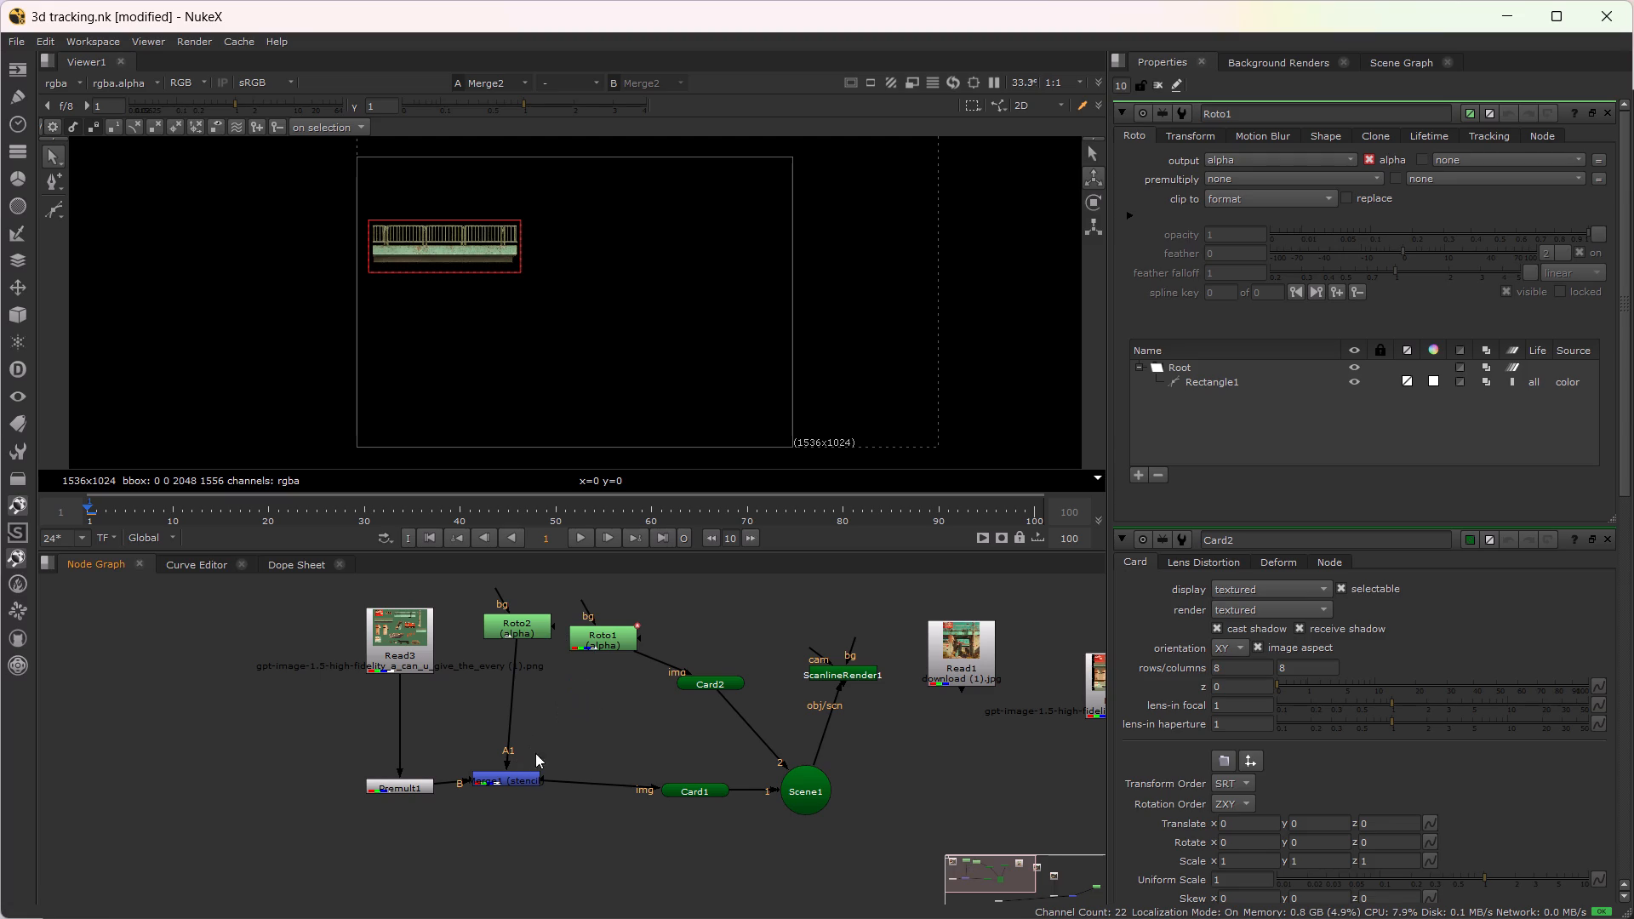
Open Merge1's properties and select Merge1 together with Roto1.
{"action": "left_click", "coordinate": [516, 772]}
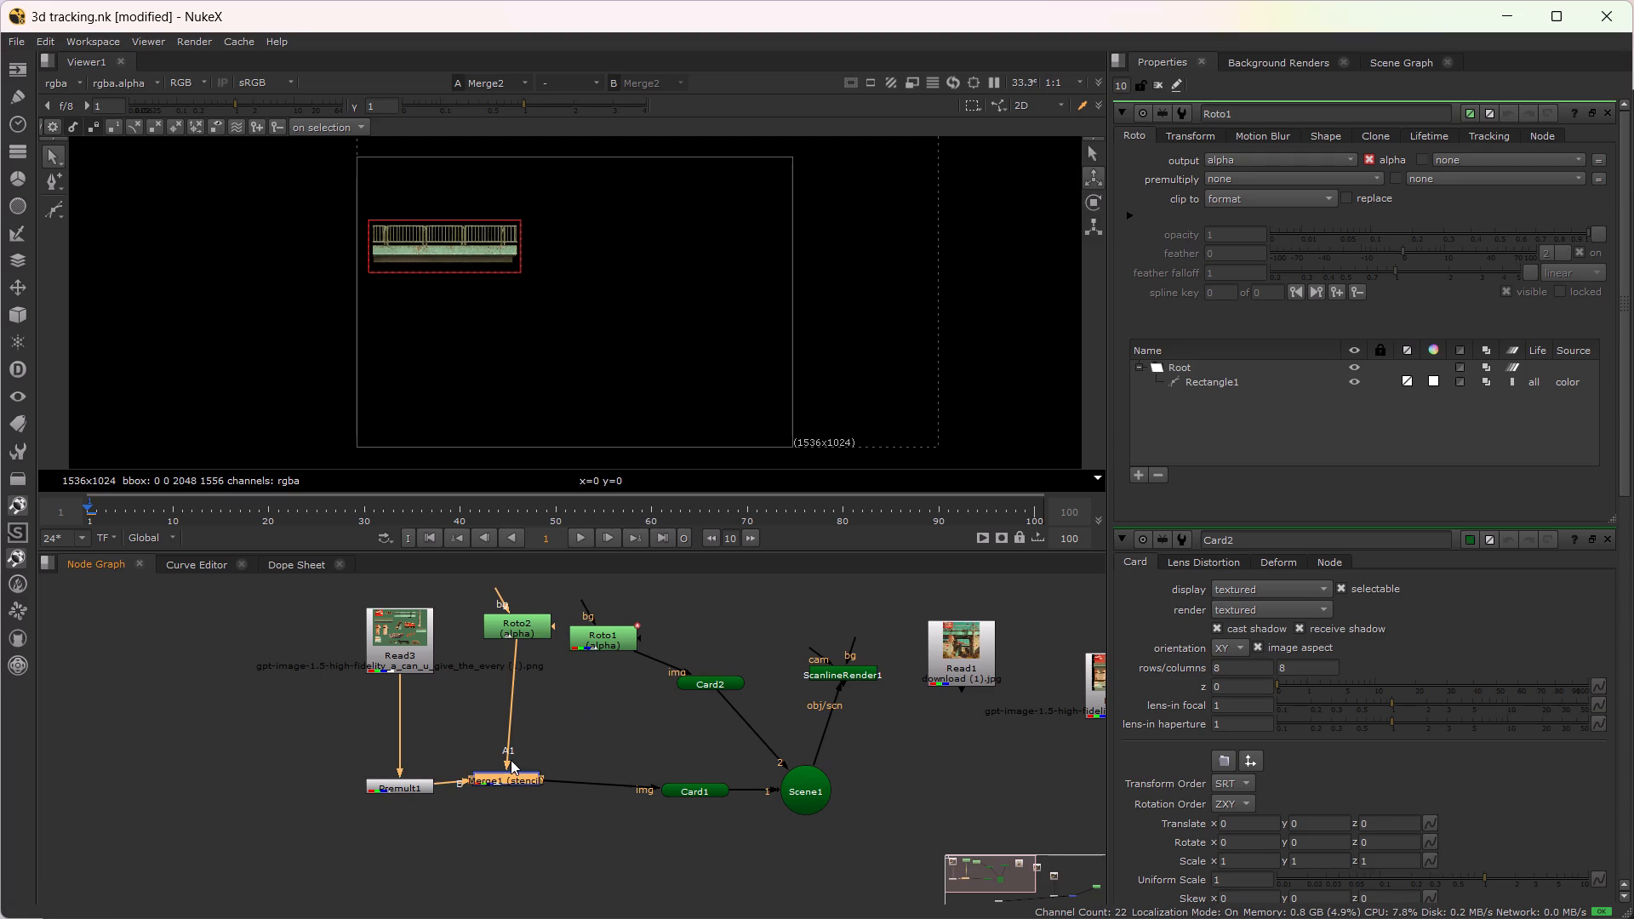
{"action": "left_click", "coordinate": [605, 643], "text": "ctrl"}
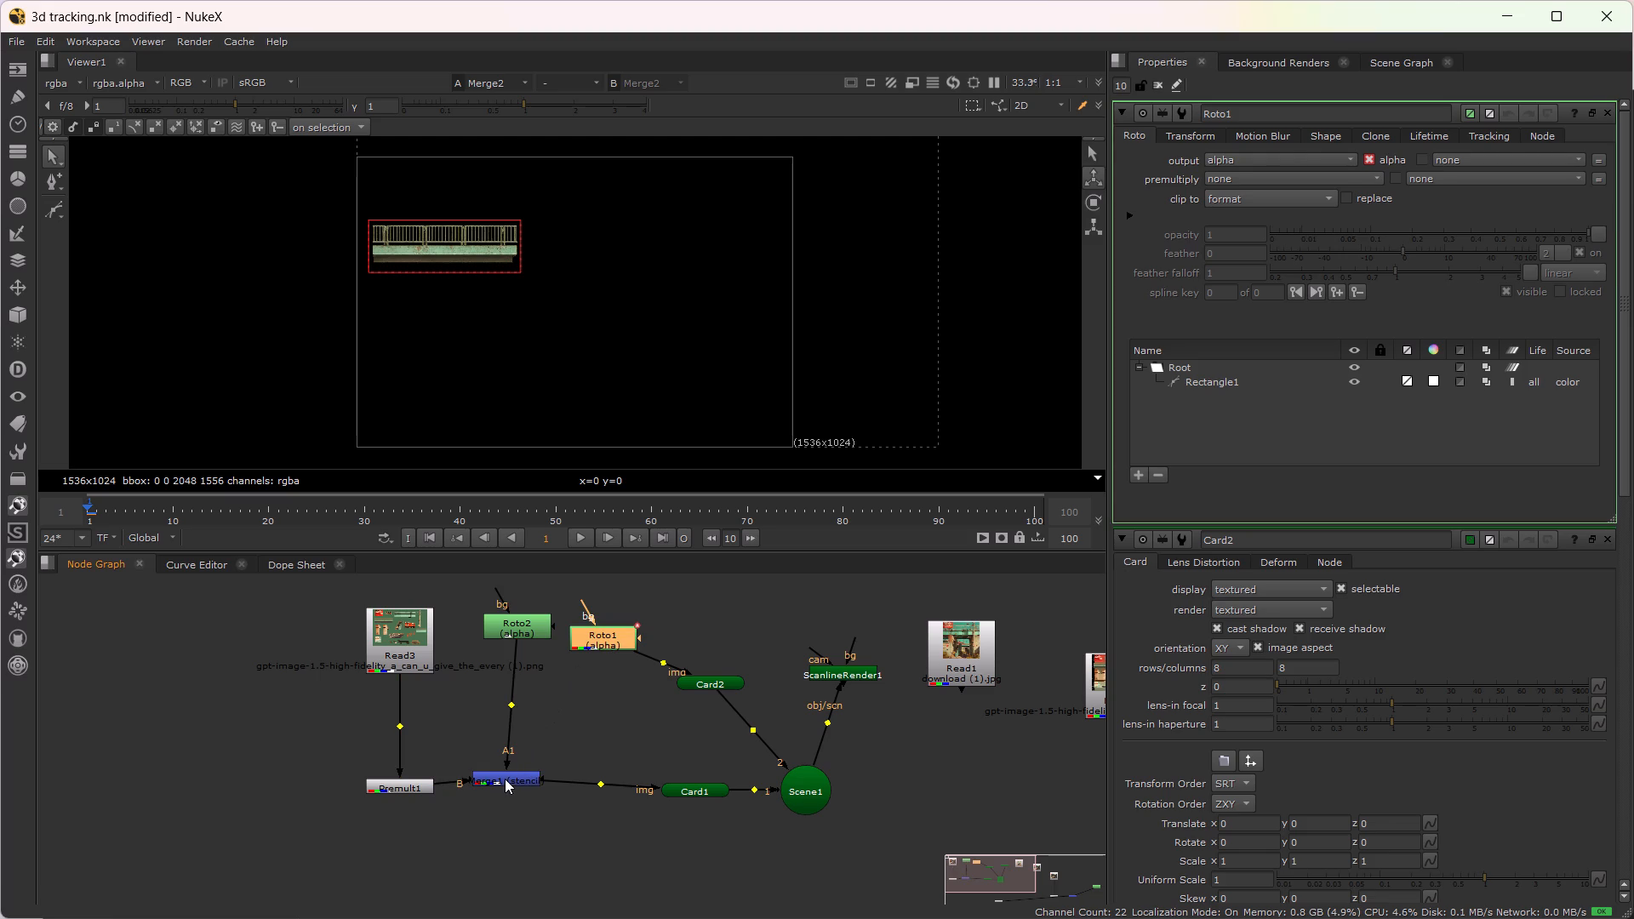
{"action": "left_click", "coordinate": [505, 779], "text": "ctrl"}
{"action": "left_click", "coordinate": [599, 640], "text": "shift"}
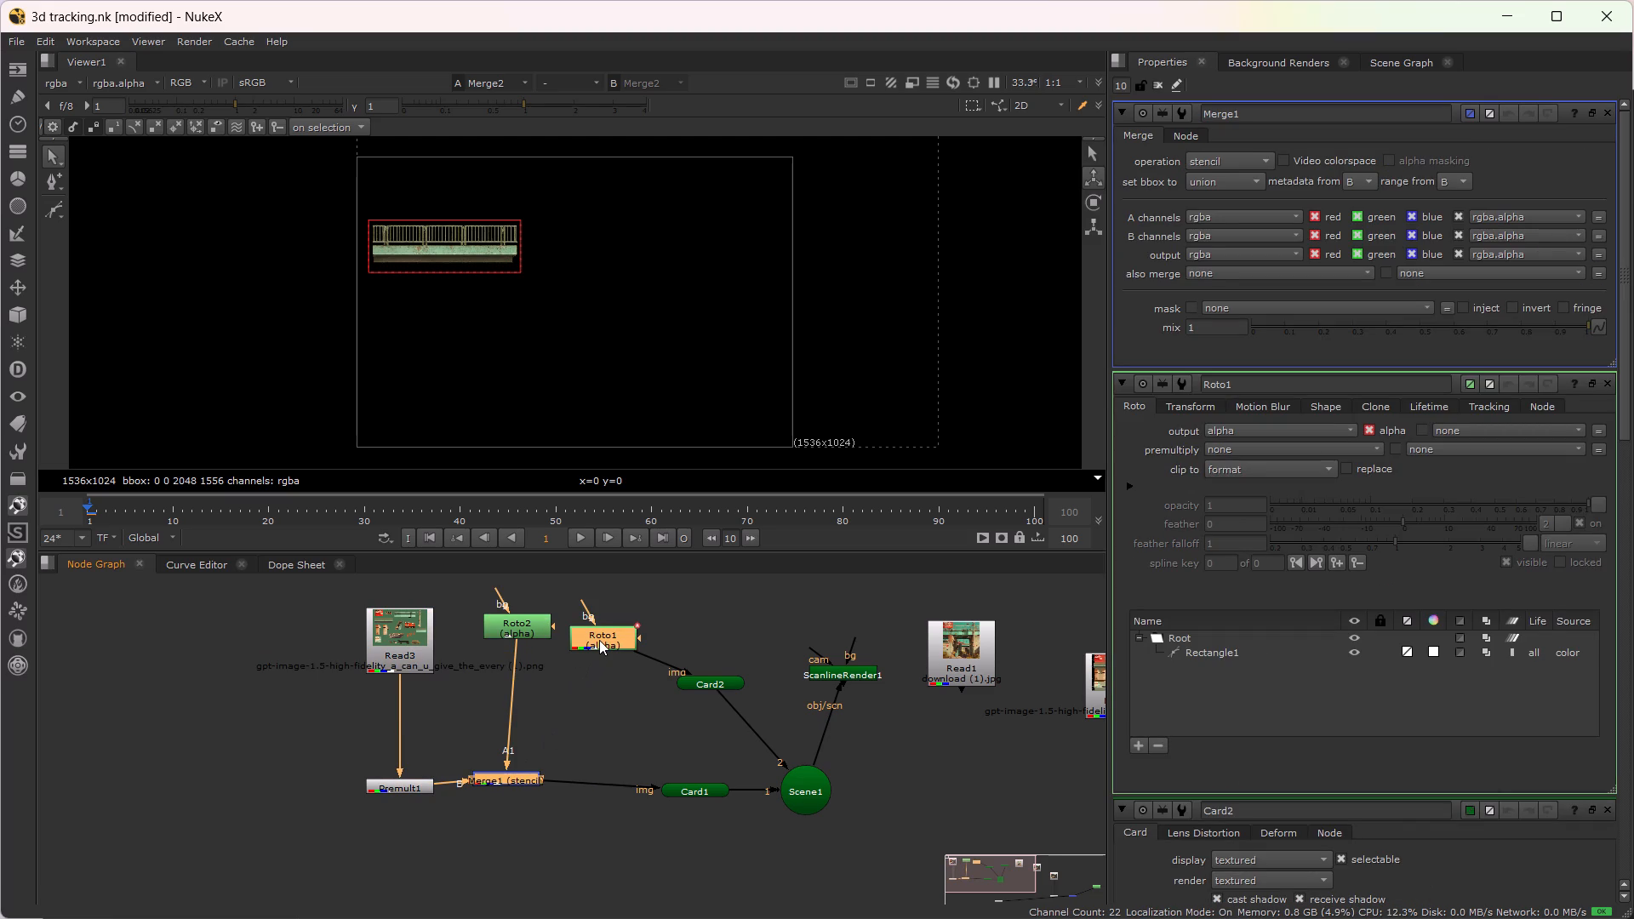
{"action": "key", "text": "shift+f"}
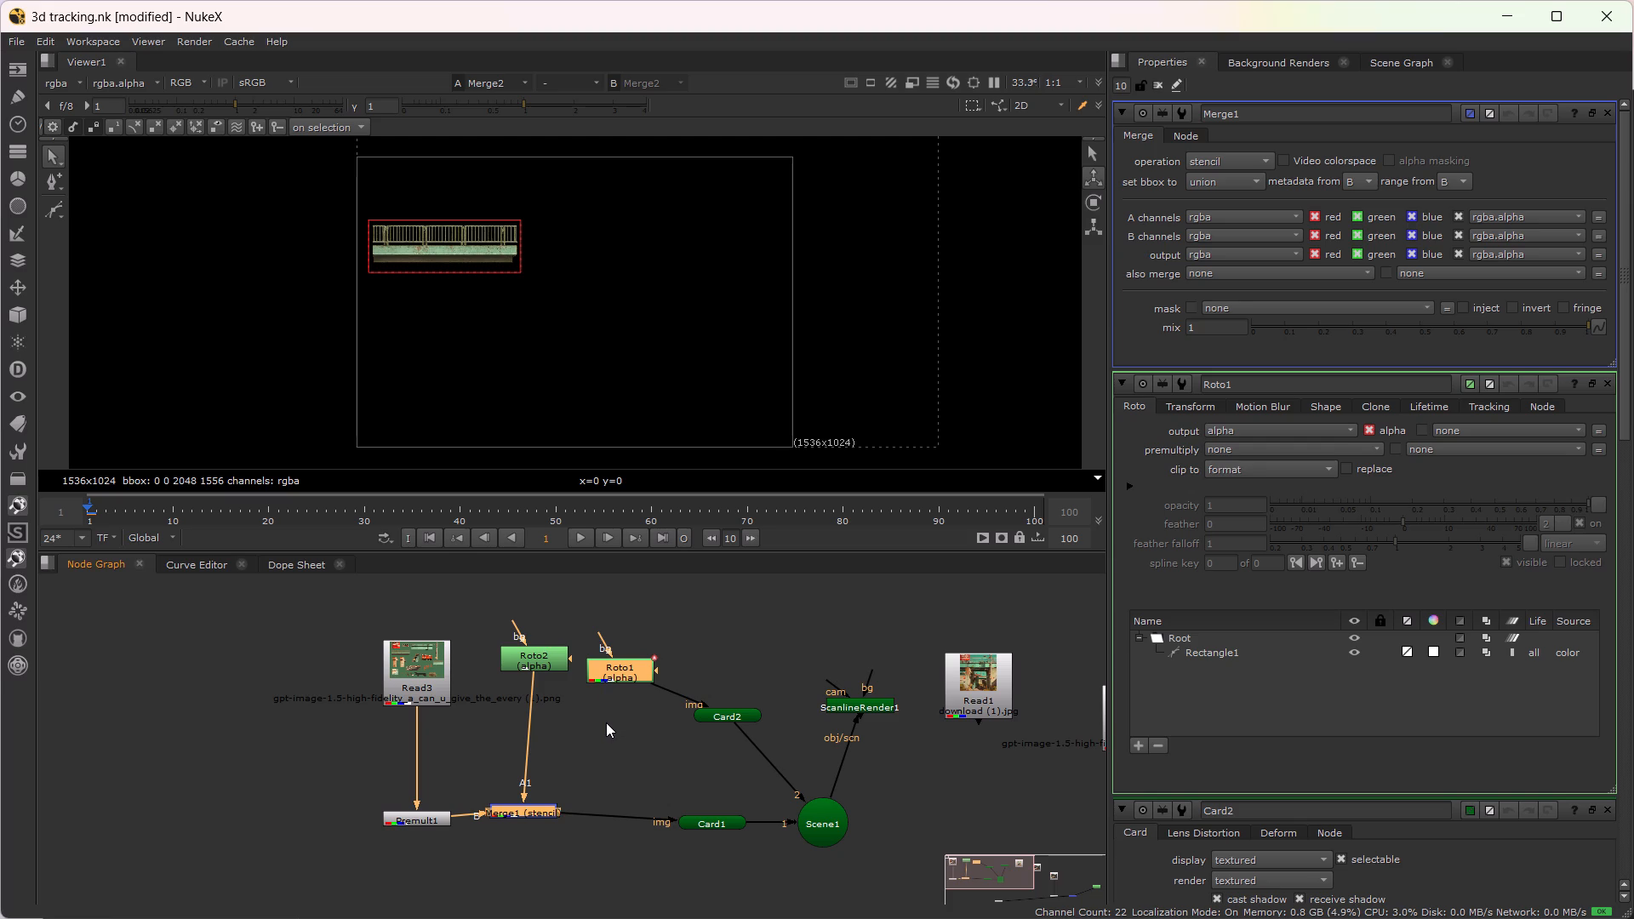
{"action": "left_click", "coordinate": [614, 762]}
{"action": "left_click_drag", "start_coordinate": [615, 757], "coordinate": [594, 741], "text": "alt"}
{"action": "scroll", "coordinate": [591, 741], "scroll_direction": "down", "scroll_amount": 1}
{"action": "scroll", "coordinate": [591, 741], "scroll_direction": "up", "scroll_amount": 3}
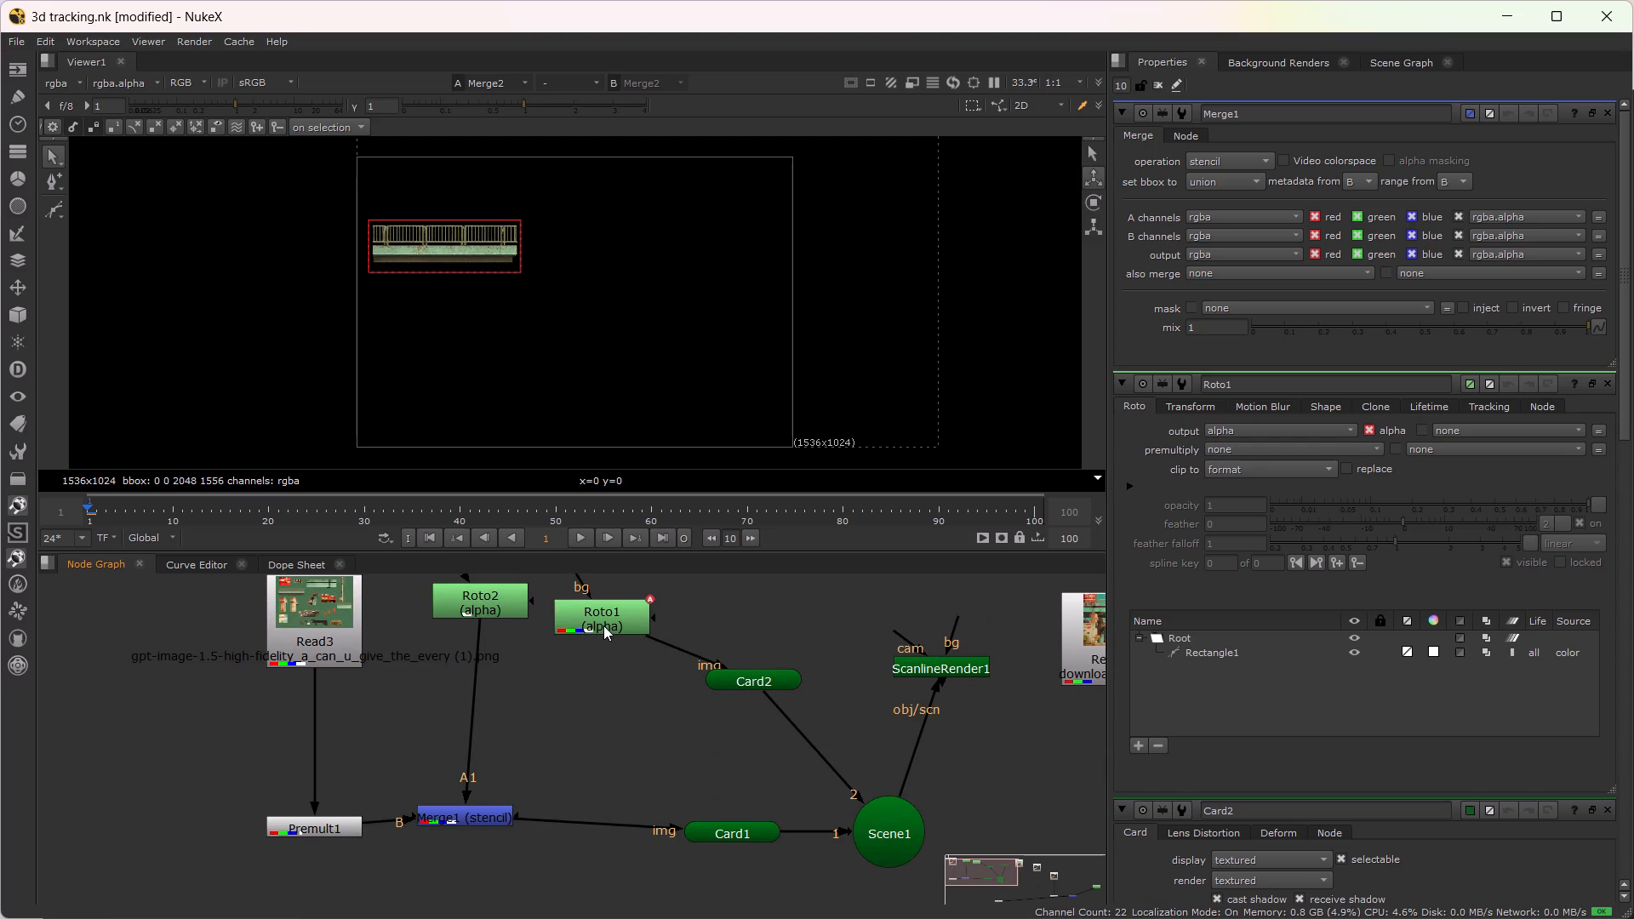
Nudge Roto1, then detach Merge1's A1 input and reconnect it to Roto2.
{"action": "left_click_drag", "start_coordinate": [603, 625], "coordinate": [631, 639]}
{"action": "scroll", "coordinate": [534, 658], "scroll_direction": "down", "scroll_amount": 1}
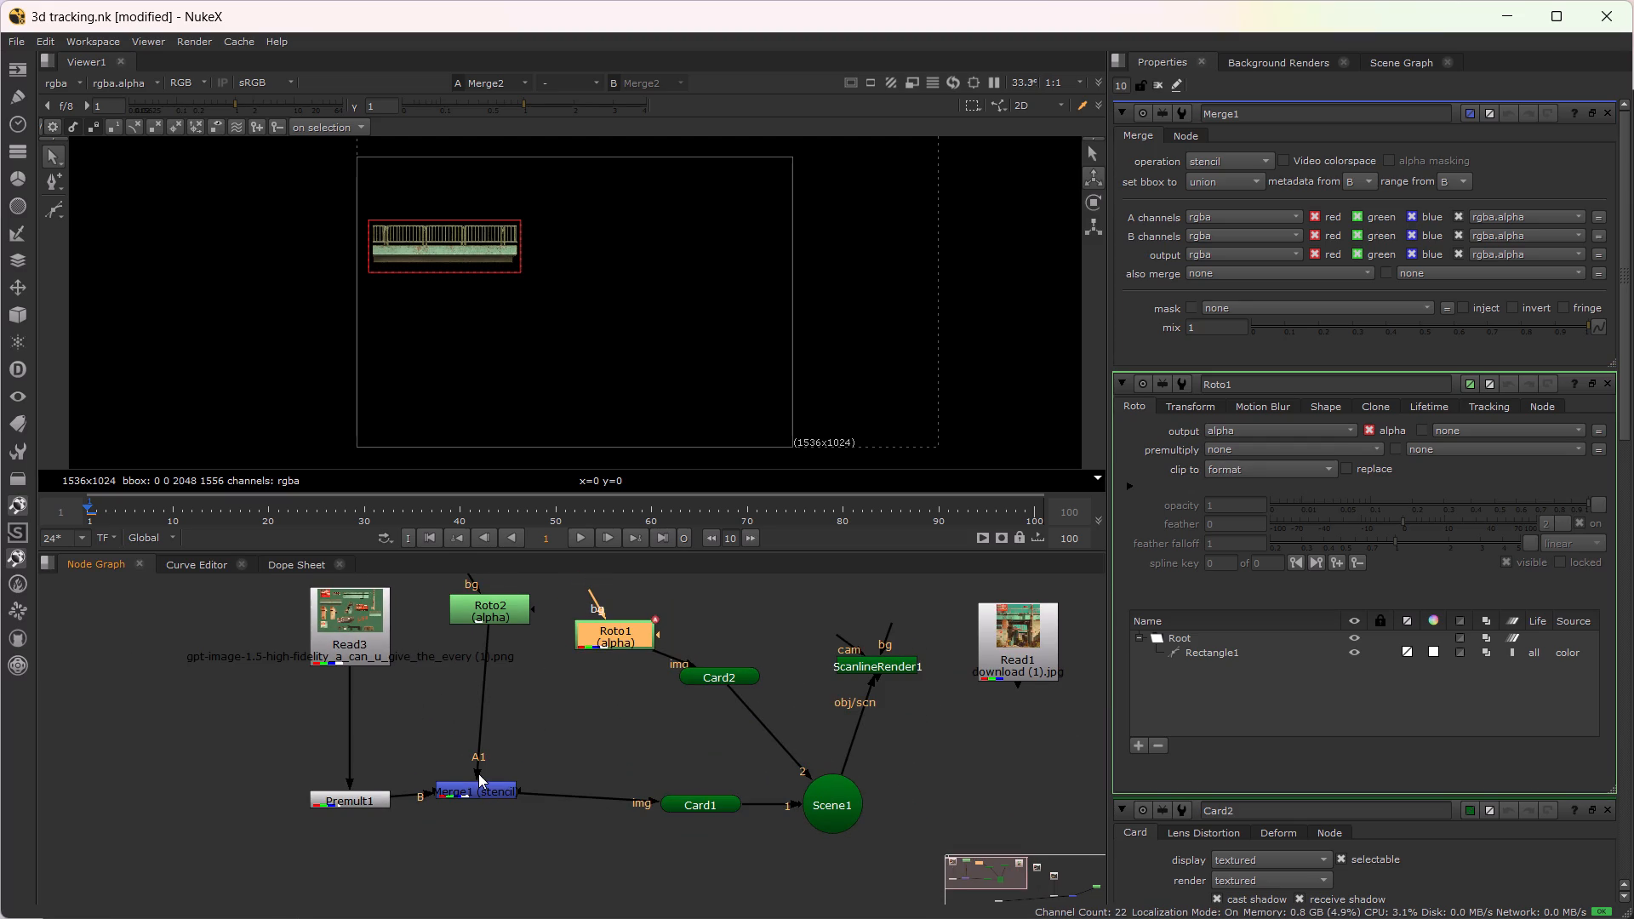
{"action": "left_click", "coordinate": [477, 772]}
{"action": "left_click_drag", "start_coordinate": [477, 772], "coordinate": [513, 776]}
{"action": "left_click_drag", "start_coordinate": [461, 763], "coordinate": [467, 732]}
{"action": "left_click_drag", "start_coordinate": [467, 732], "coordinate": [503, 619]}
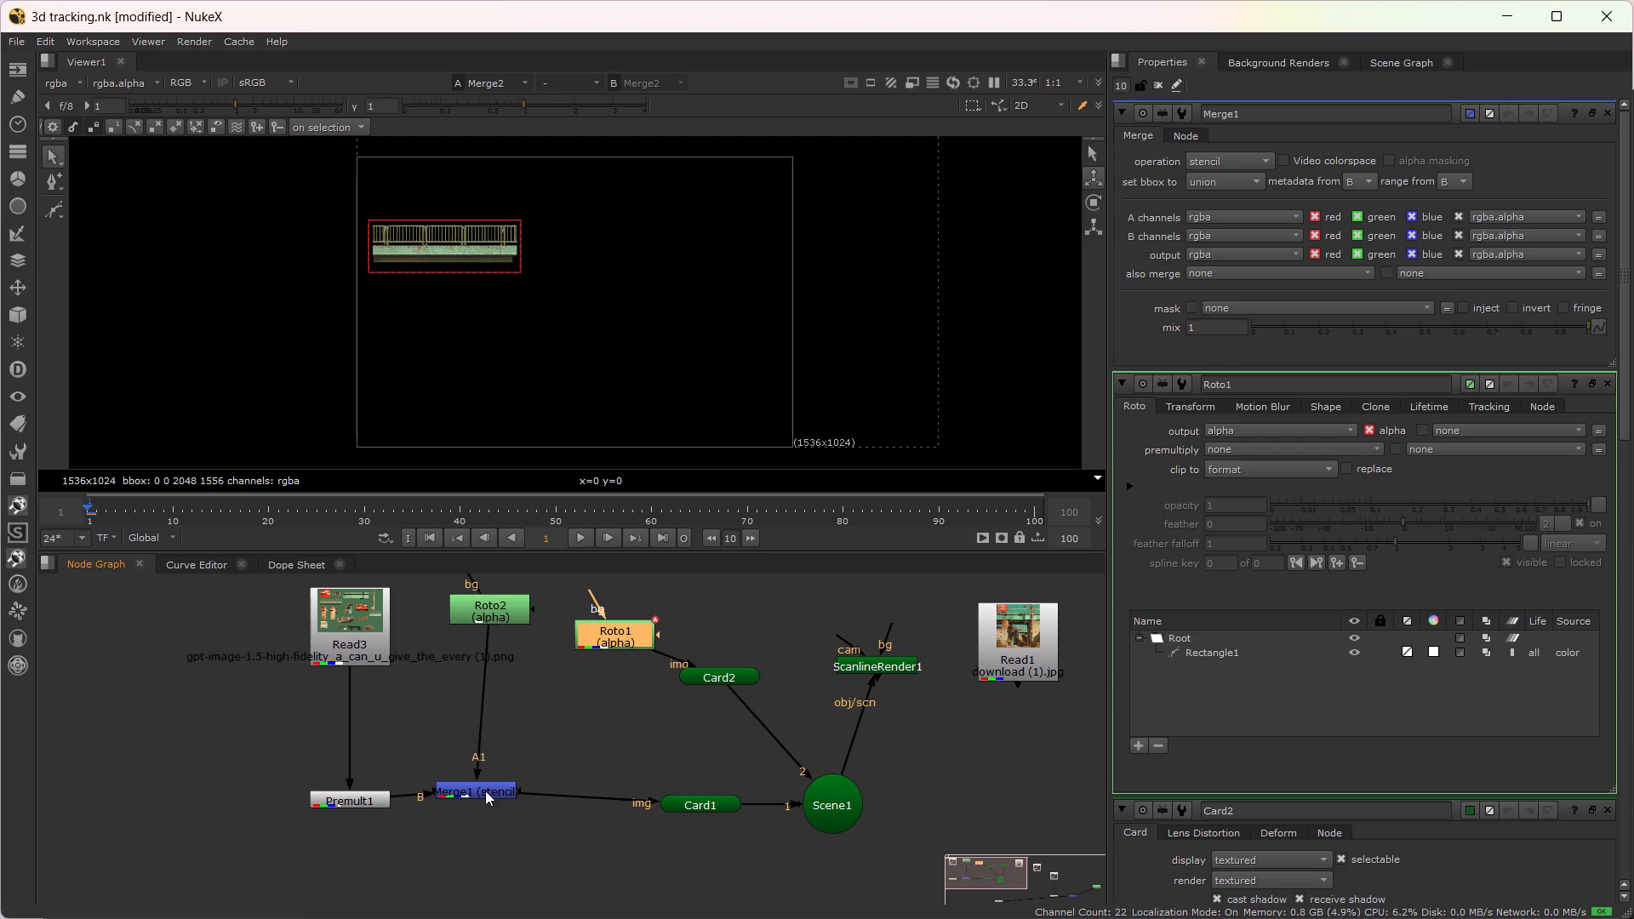
Insert Roto1 into the connection between Roto2 and Merge1's A1 input.
{"action": "left_click", "coordinate": [486, 791]}
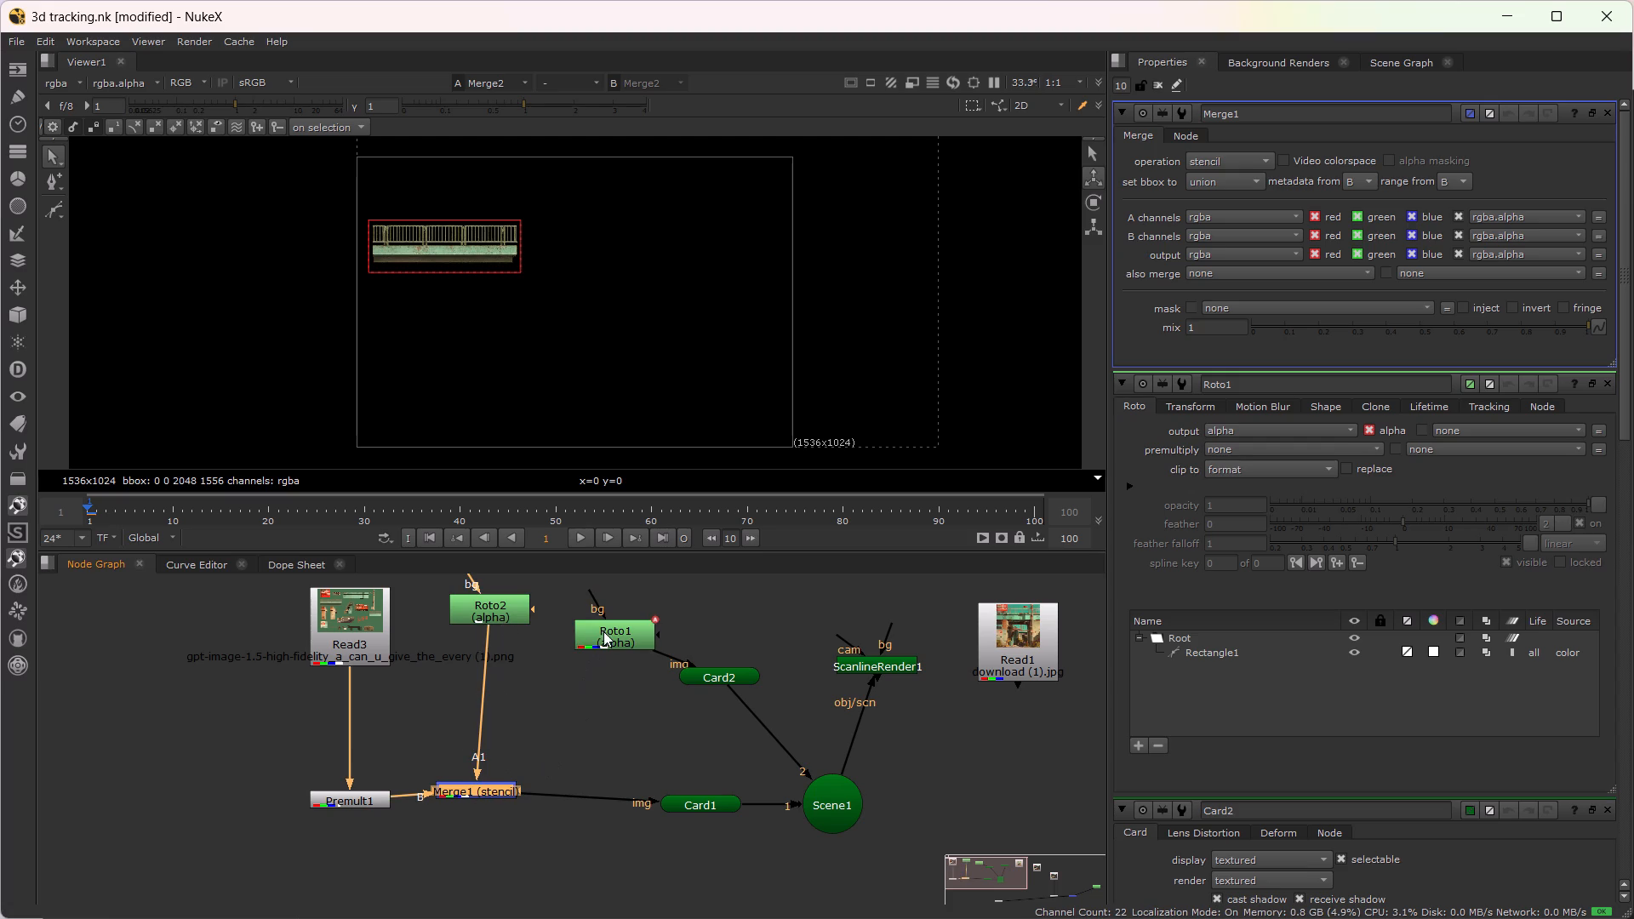
{"action": "left_click_drag", "start_coordinate": [604, 645], "coordinate": [526, 783]}
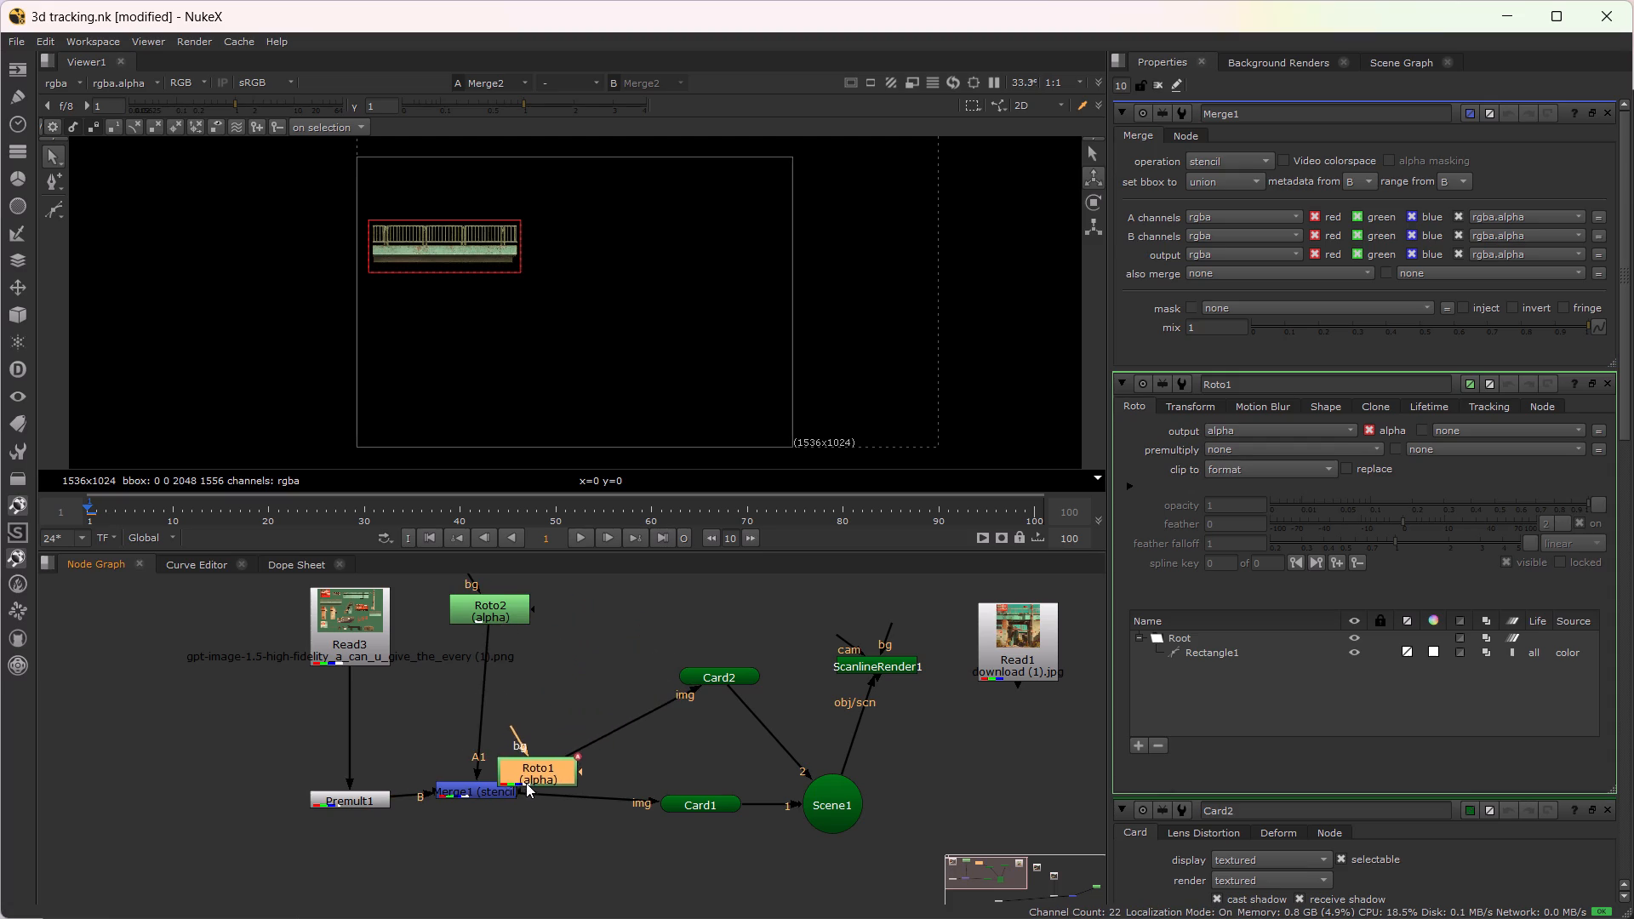
{"action": "left_click_drag", "start_coordinate": [526, 783], "coordinate": [466, 773]}
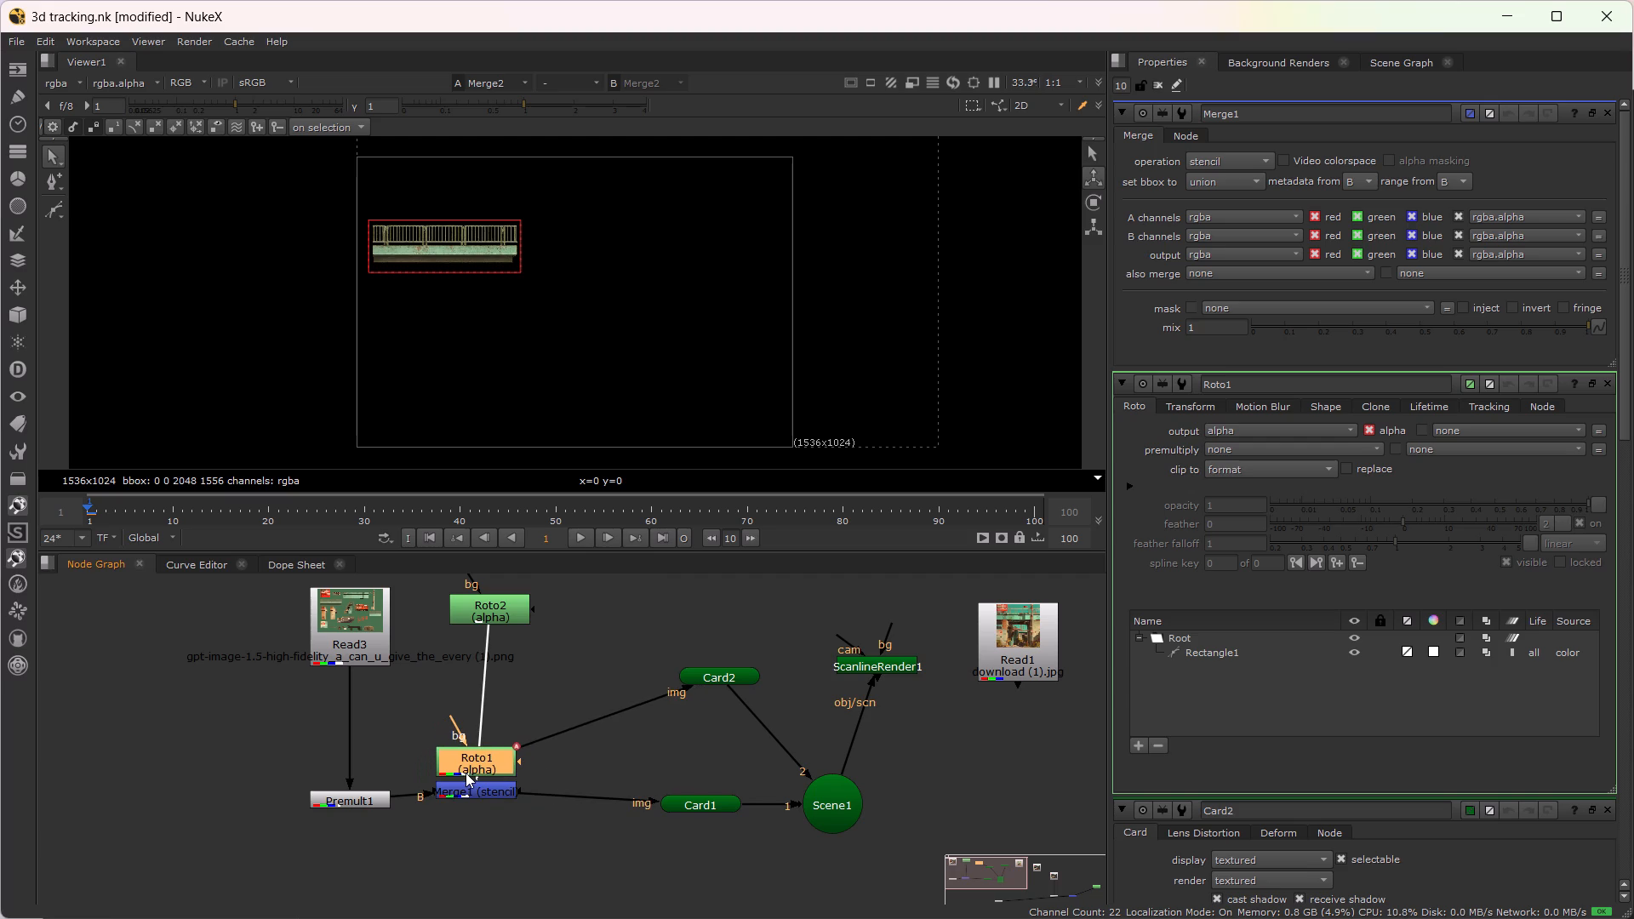
{"action": "left_click_drag", "start_coordinate": [466, 773], "coordinate": [466, 773]}
{"action": "left_click_drag", "start_coordinate": [495, 759], "coordinate": [594, 676]}
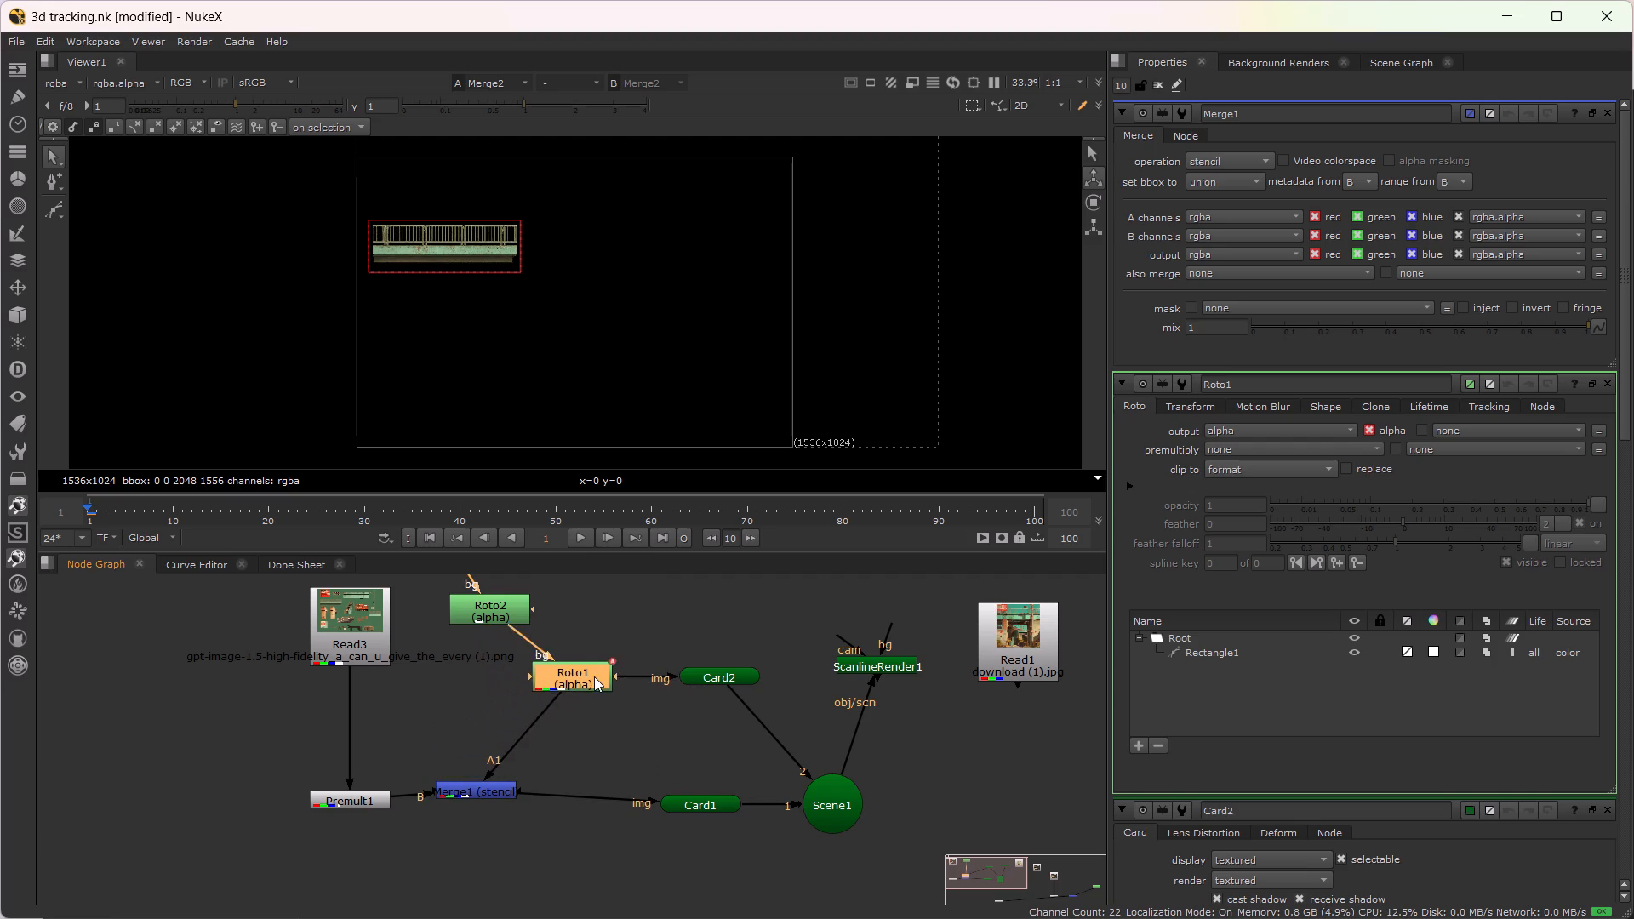
{"action": "left_click_drag", "start_coordinate": [594, 676], "coordinate": [552, 706]}
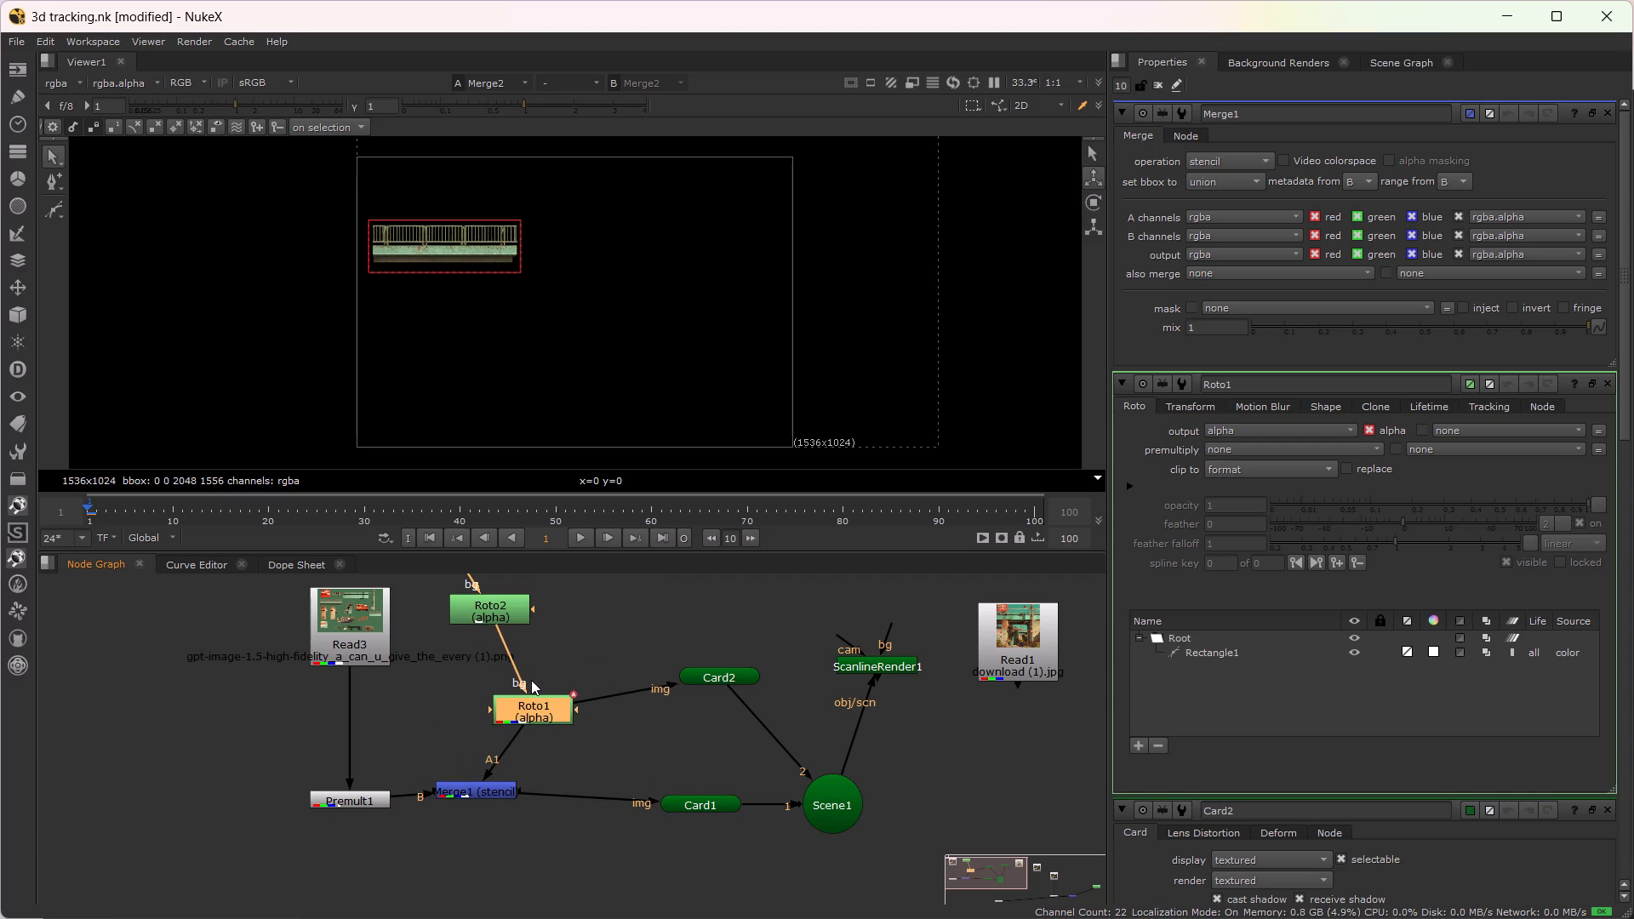
Pull Roto1 out of the node chain, leaving Card2's img input wired to Roto2, and place it above Card2.
{"action": "left_click_drag", "start_coordinate": [530, 696], "coordinate": [662, 606]}
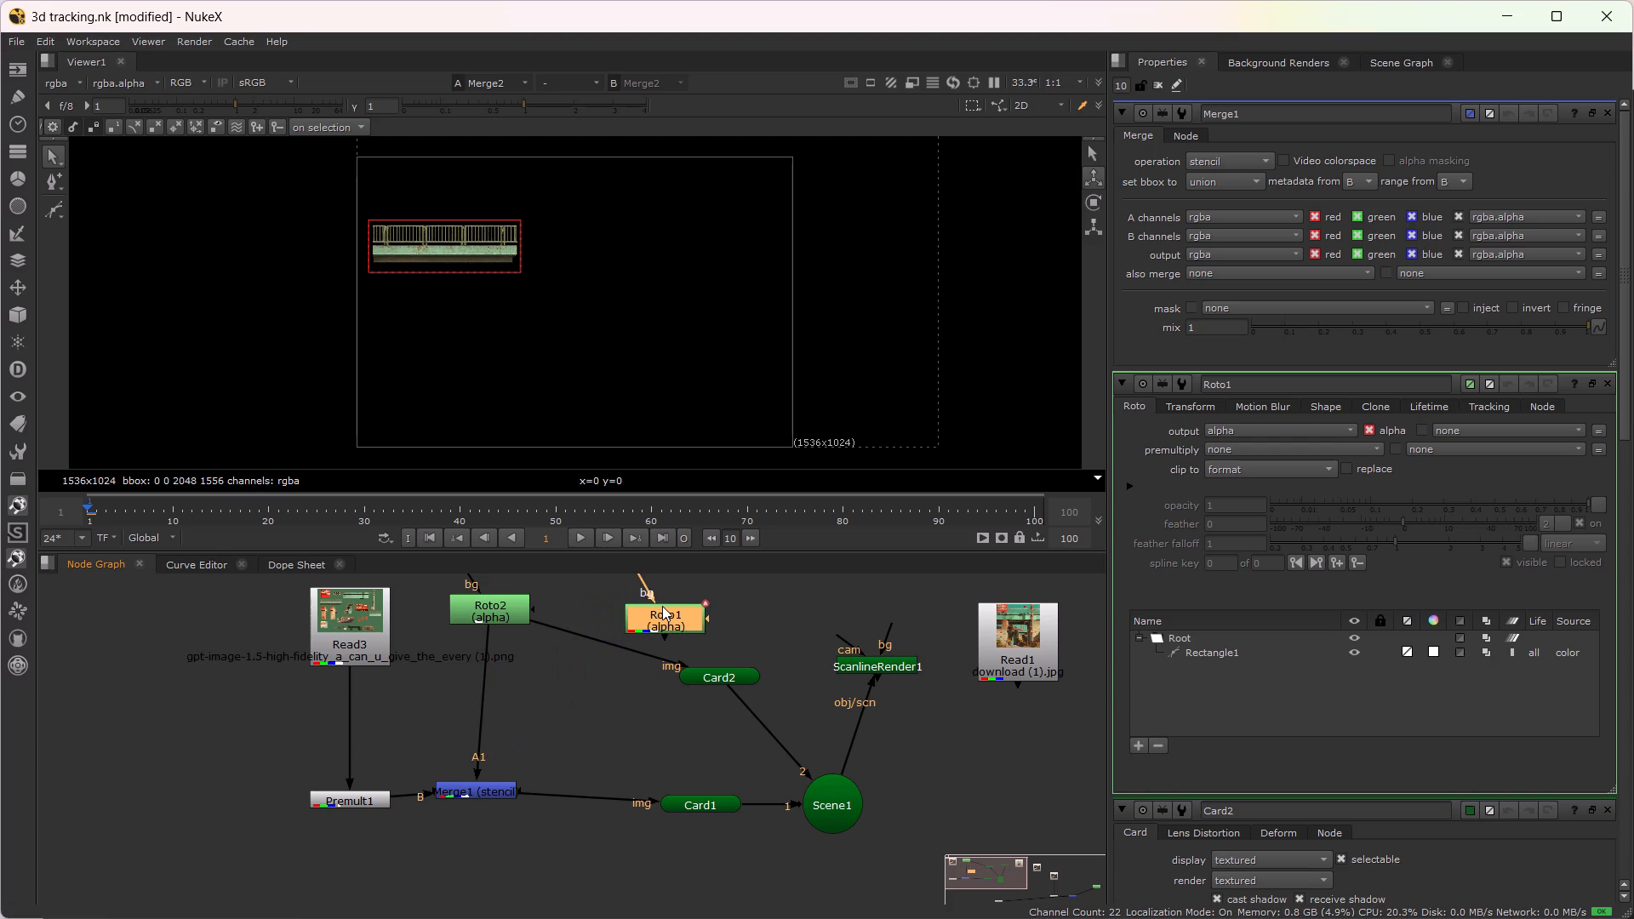
{"action": "left_click_drag", "start_coordinate": [662, 606], "coordinate": [662, 614]}
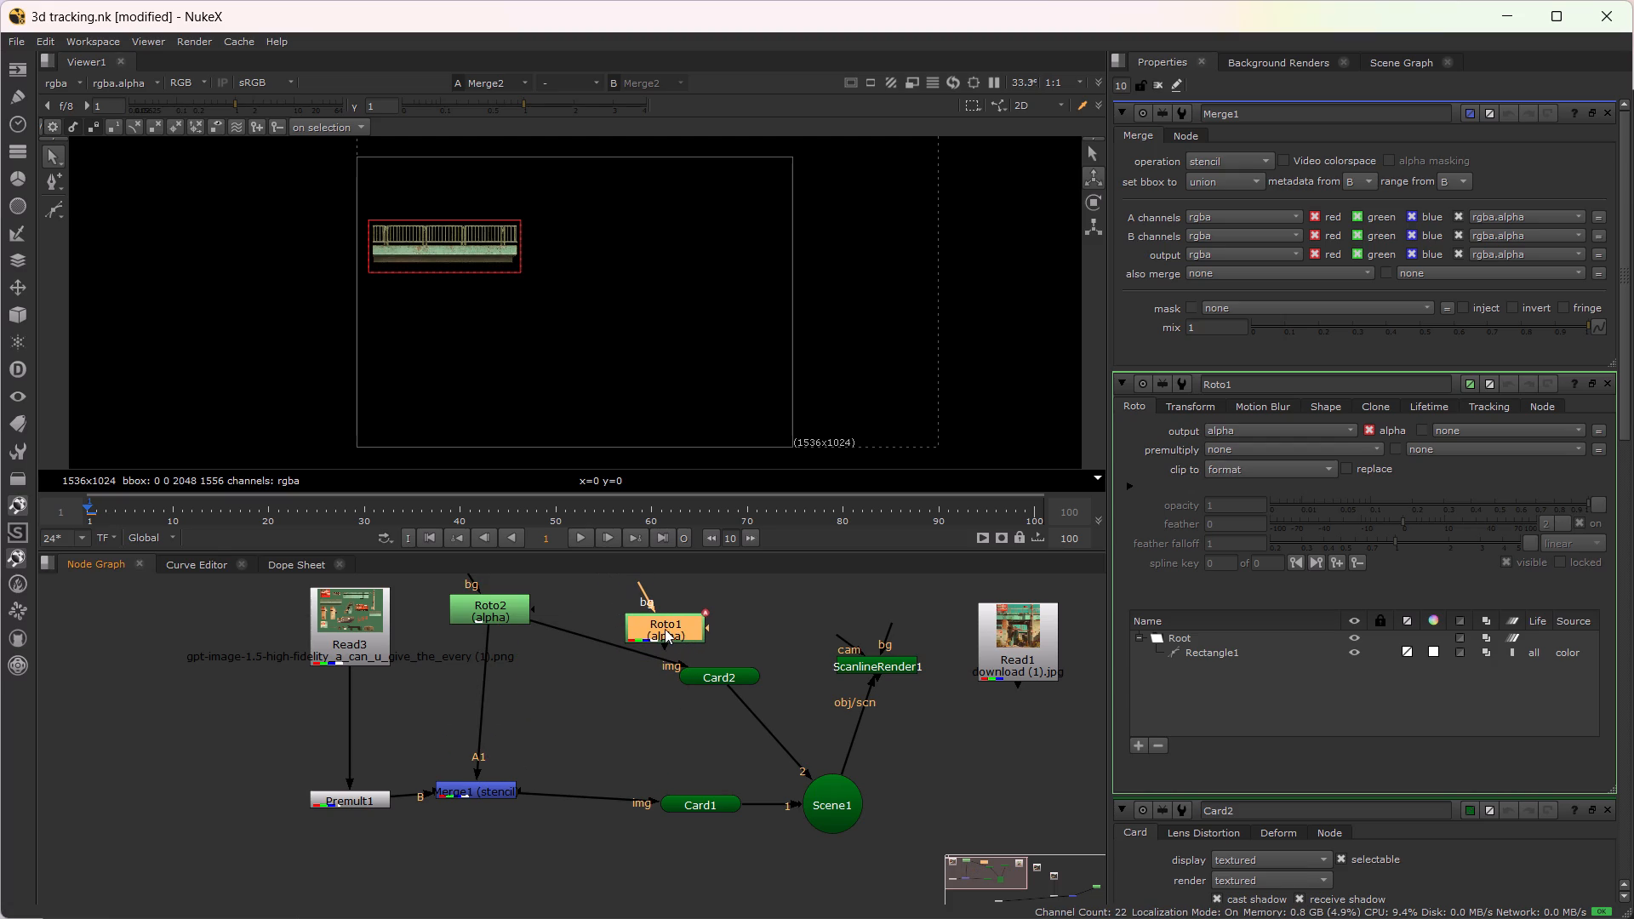
Connect Card2's img input to Roto1 instead of Roto2, and tidy the positions of Roto1 and Premult1.
{"action": "left_click_drag", "start_coordinate": [665, 629], "coordinate": [675, 625]}
{"action": "left_click_drag", "start_coordinate": [675, 660], "coordinate": [697, 660]}
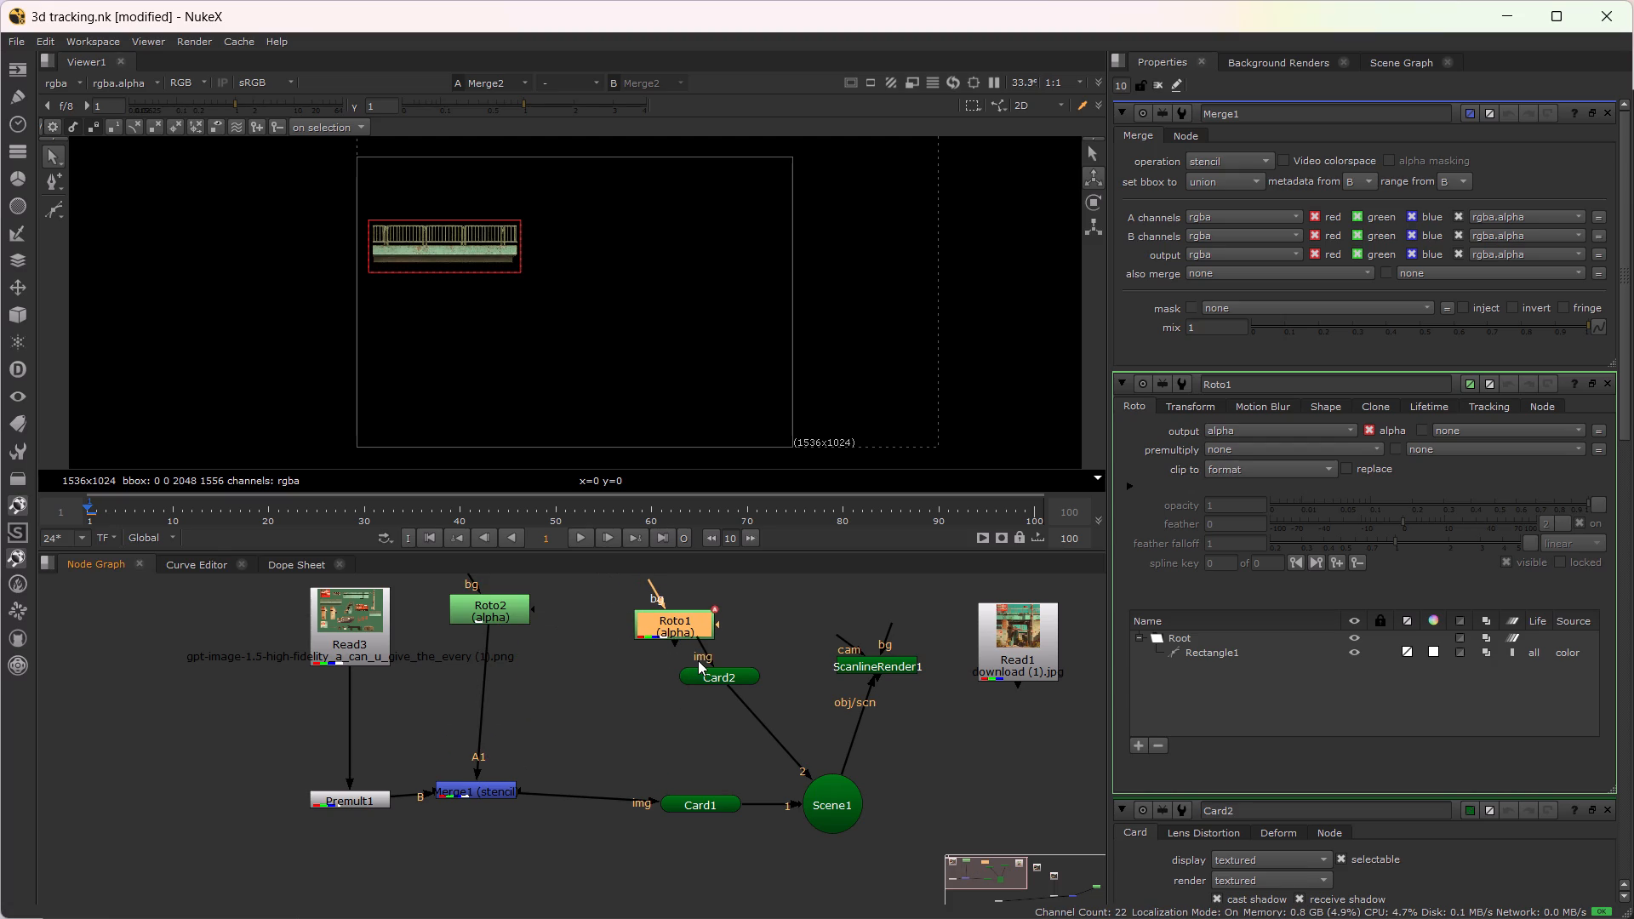
{"action": "left_click_drag", "start_coordinate": [701, 648], "coordinate": [668, 628]}
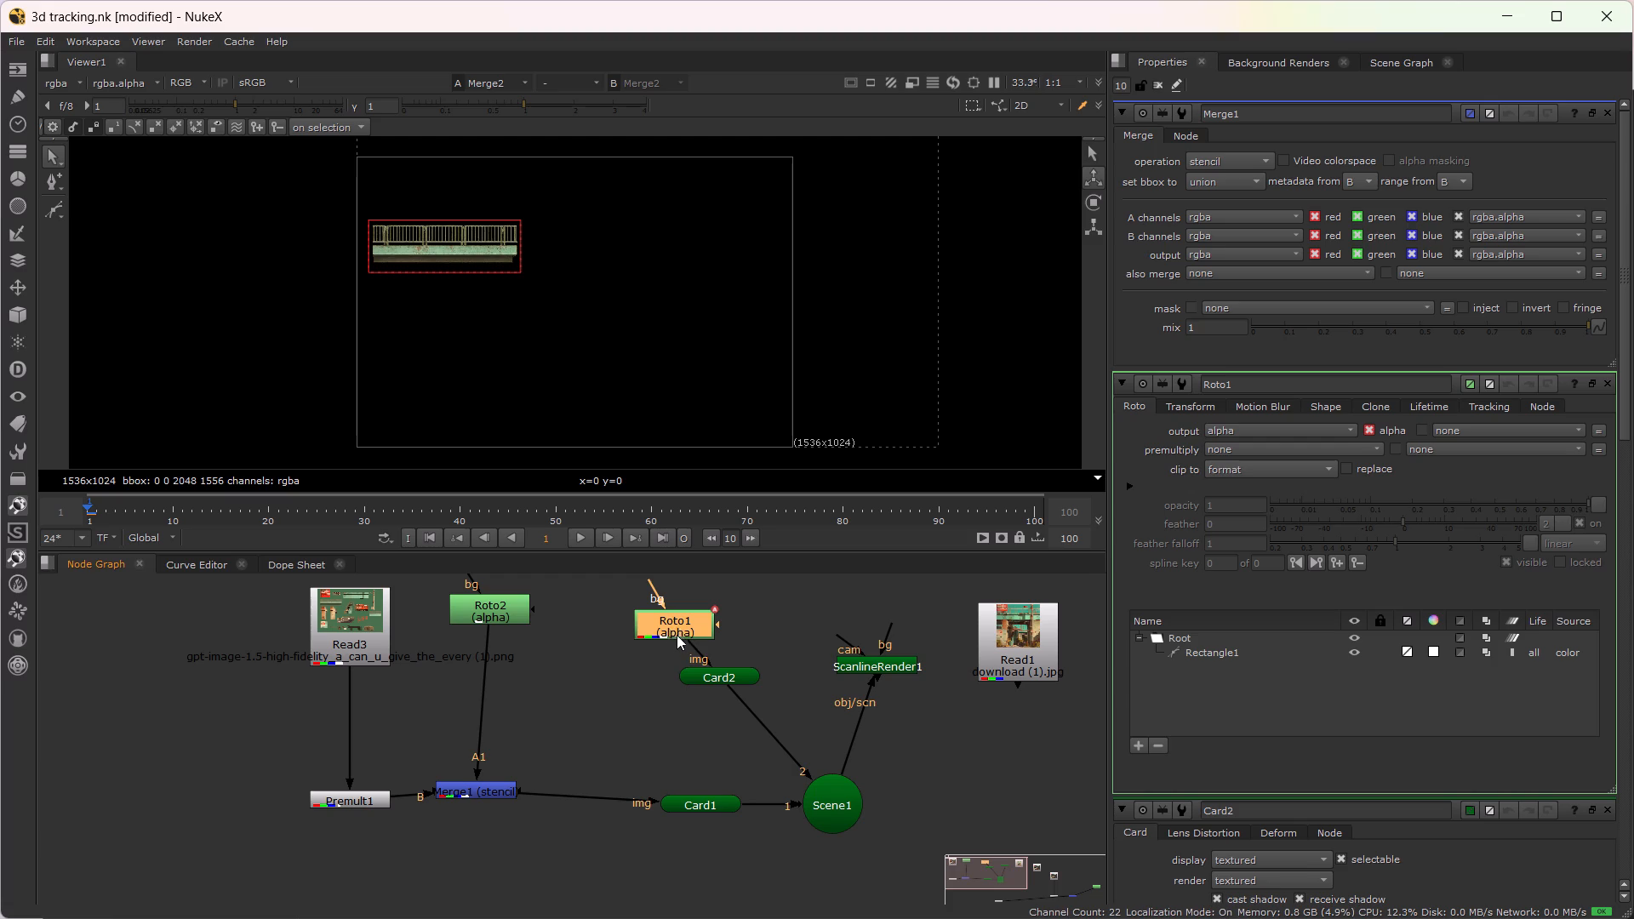
{"action": "left_click_drag", "start_coordinate": [671, 620], "coordinate": [616, 620]}
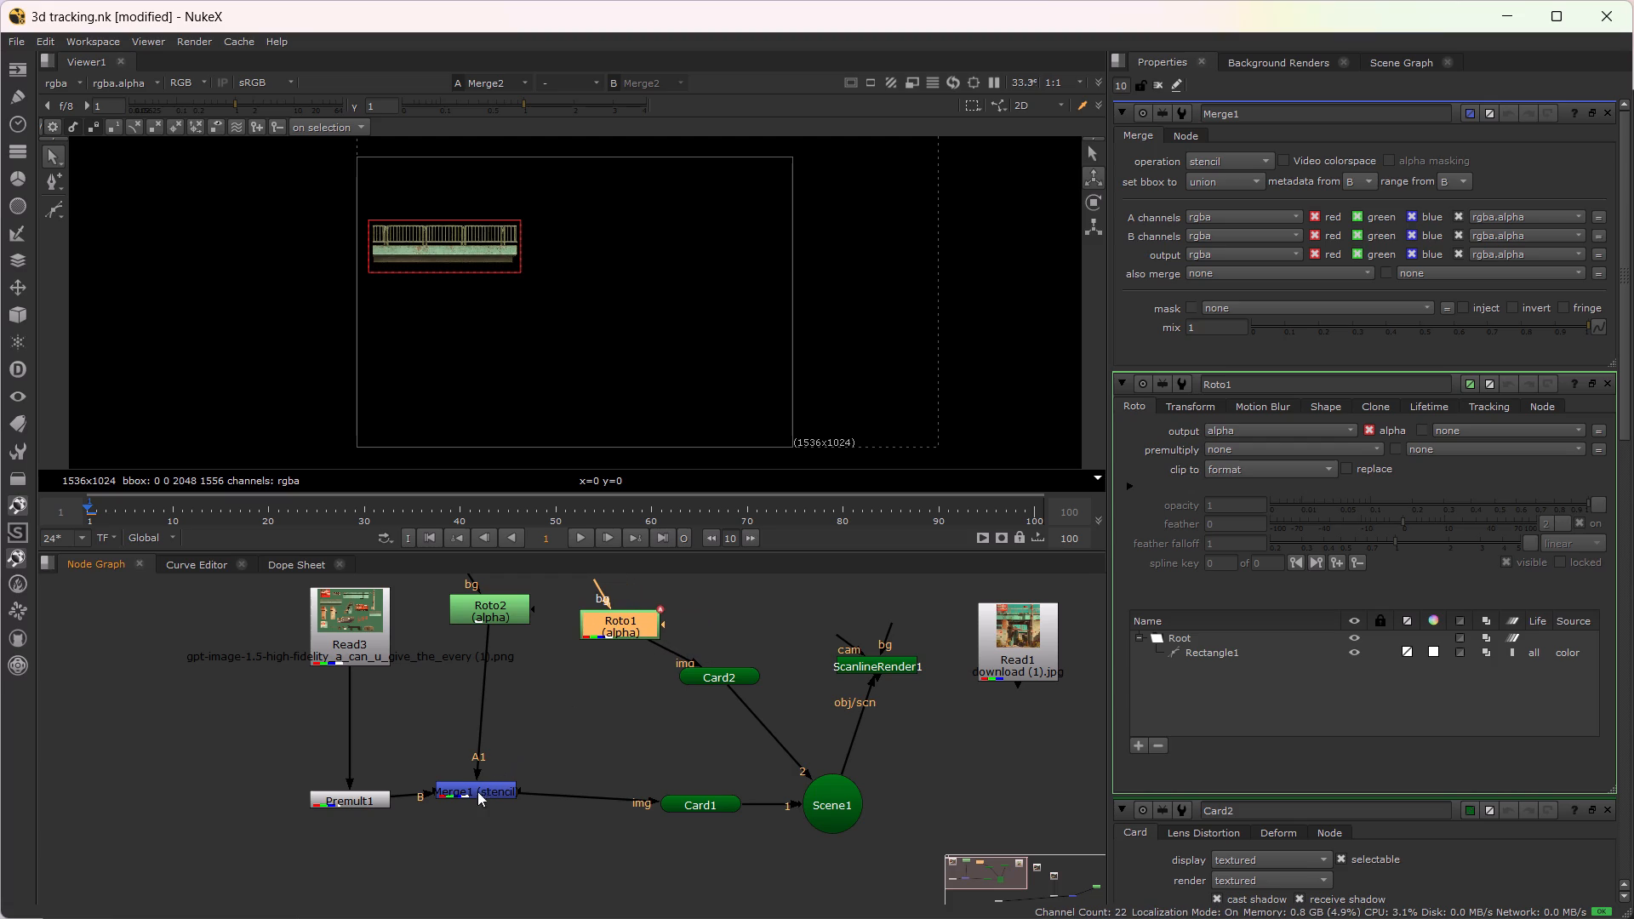
{"action": "left_click_drag", "start_coordinate": [357, 792], "coordinate": [334, 785]}
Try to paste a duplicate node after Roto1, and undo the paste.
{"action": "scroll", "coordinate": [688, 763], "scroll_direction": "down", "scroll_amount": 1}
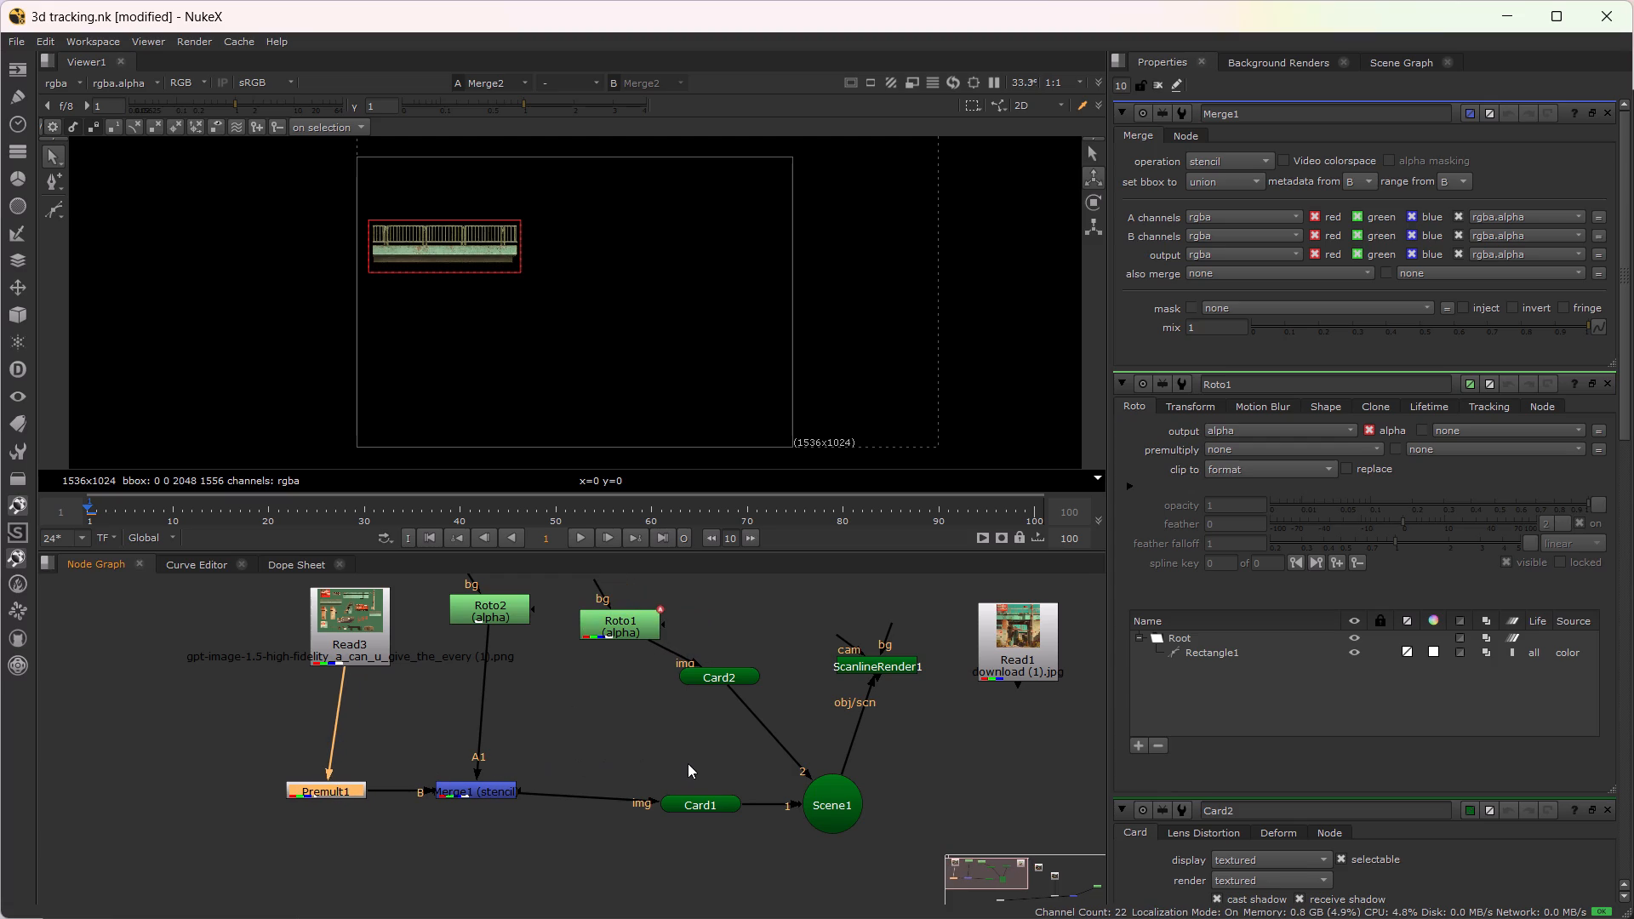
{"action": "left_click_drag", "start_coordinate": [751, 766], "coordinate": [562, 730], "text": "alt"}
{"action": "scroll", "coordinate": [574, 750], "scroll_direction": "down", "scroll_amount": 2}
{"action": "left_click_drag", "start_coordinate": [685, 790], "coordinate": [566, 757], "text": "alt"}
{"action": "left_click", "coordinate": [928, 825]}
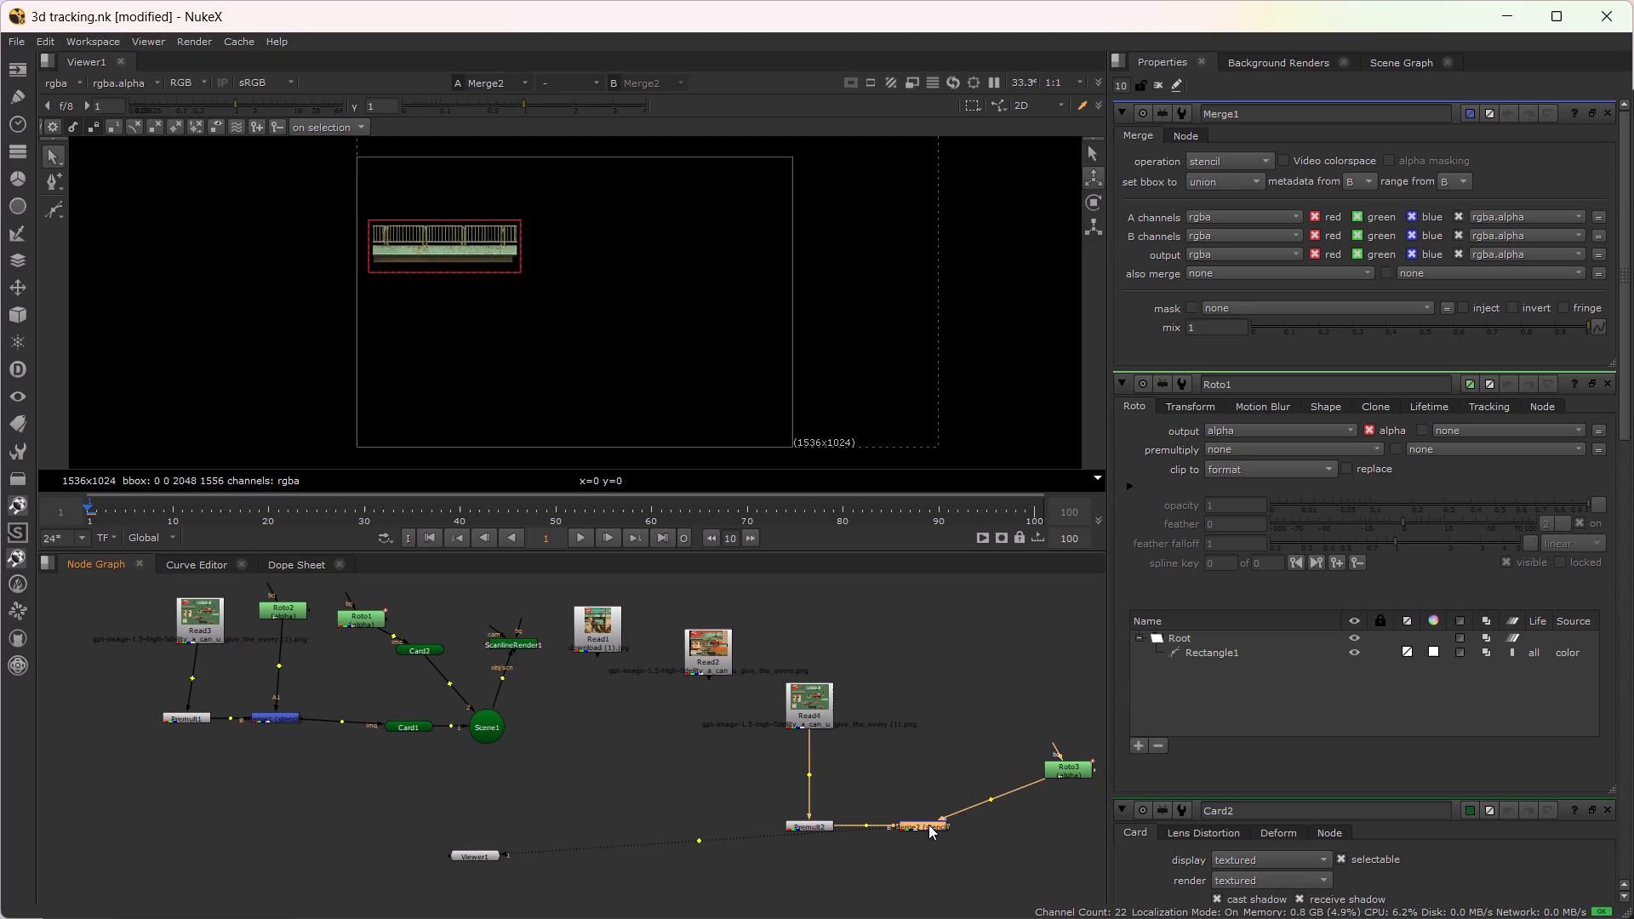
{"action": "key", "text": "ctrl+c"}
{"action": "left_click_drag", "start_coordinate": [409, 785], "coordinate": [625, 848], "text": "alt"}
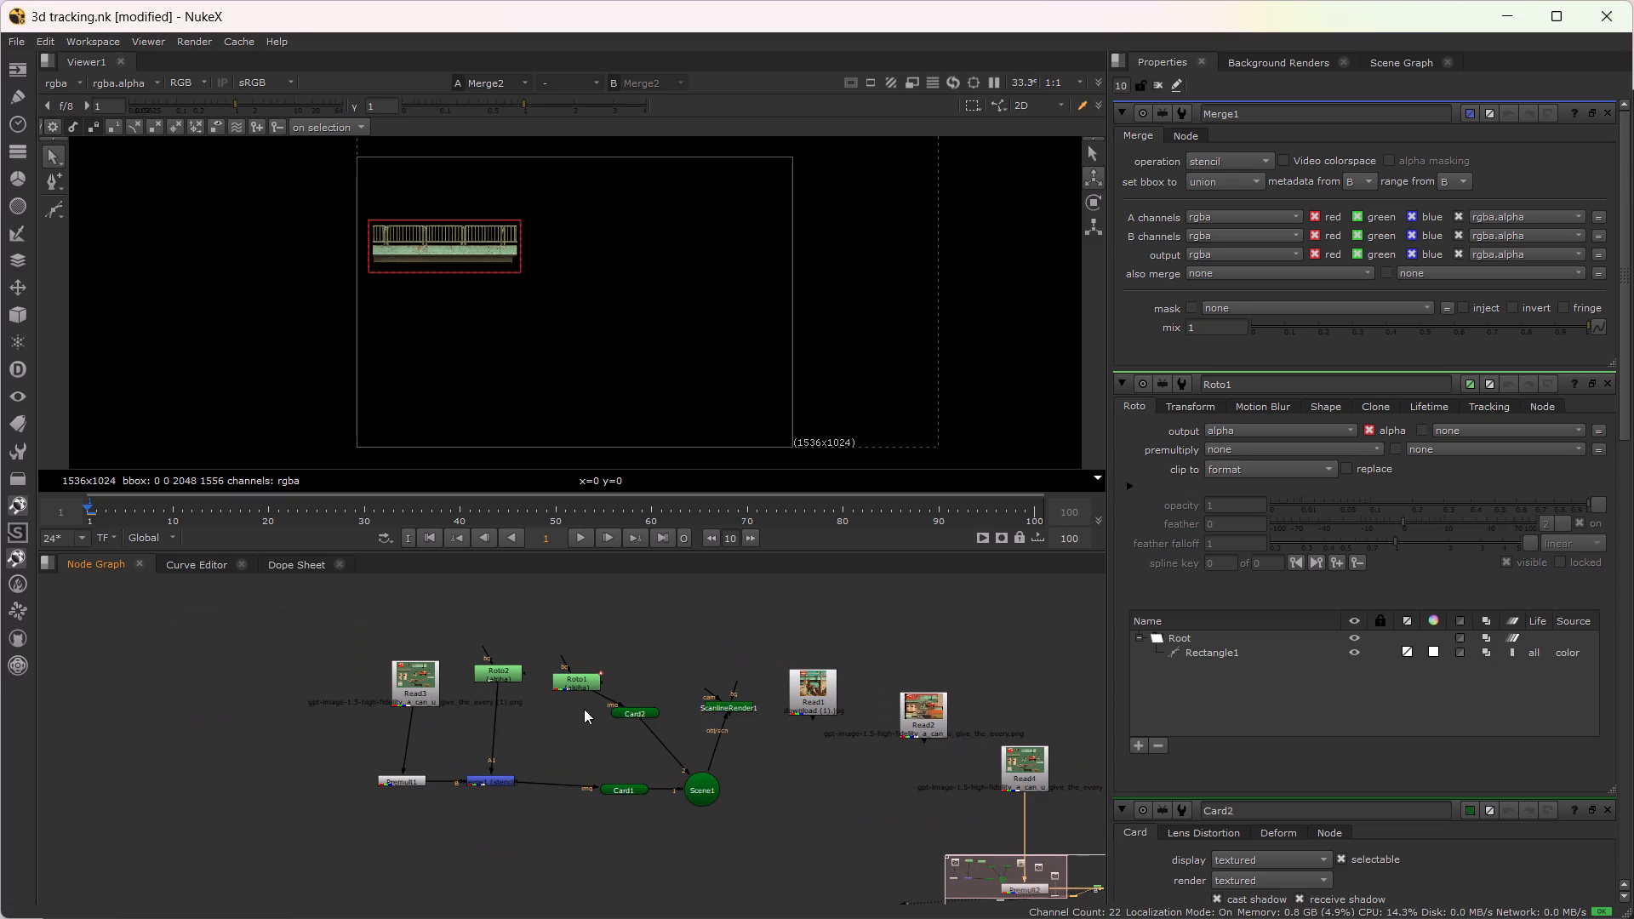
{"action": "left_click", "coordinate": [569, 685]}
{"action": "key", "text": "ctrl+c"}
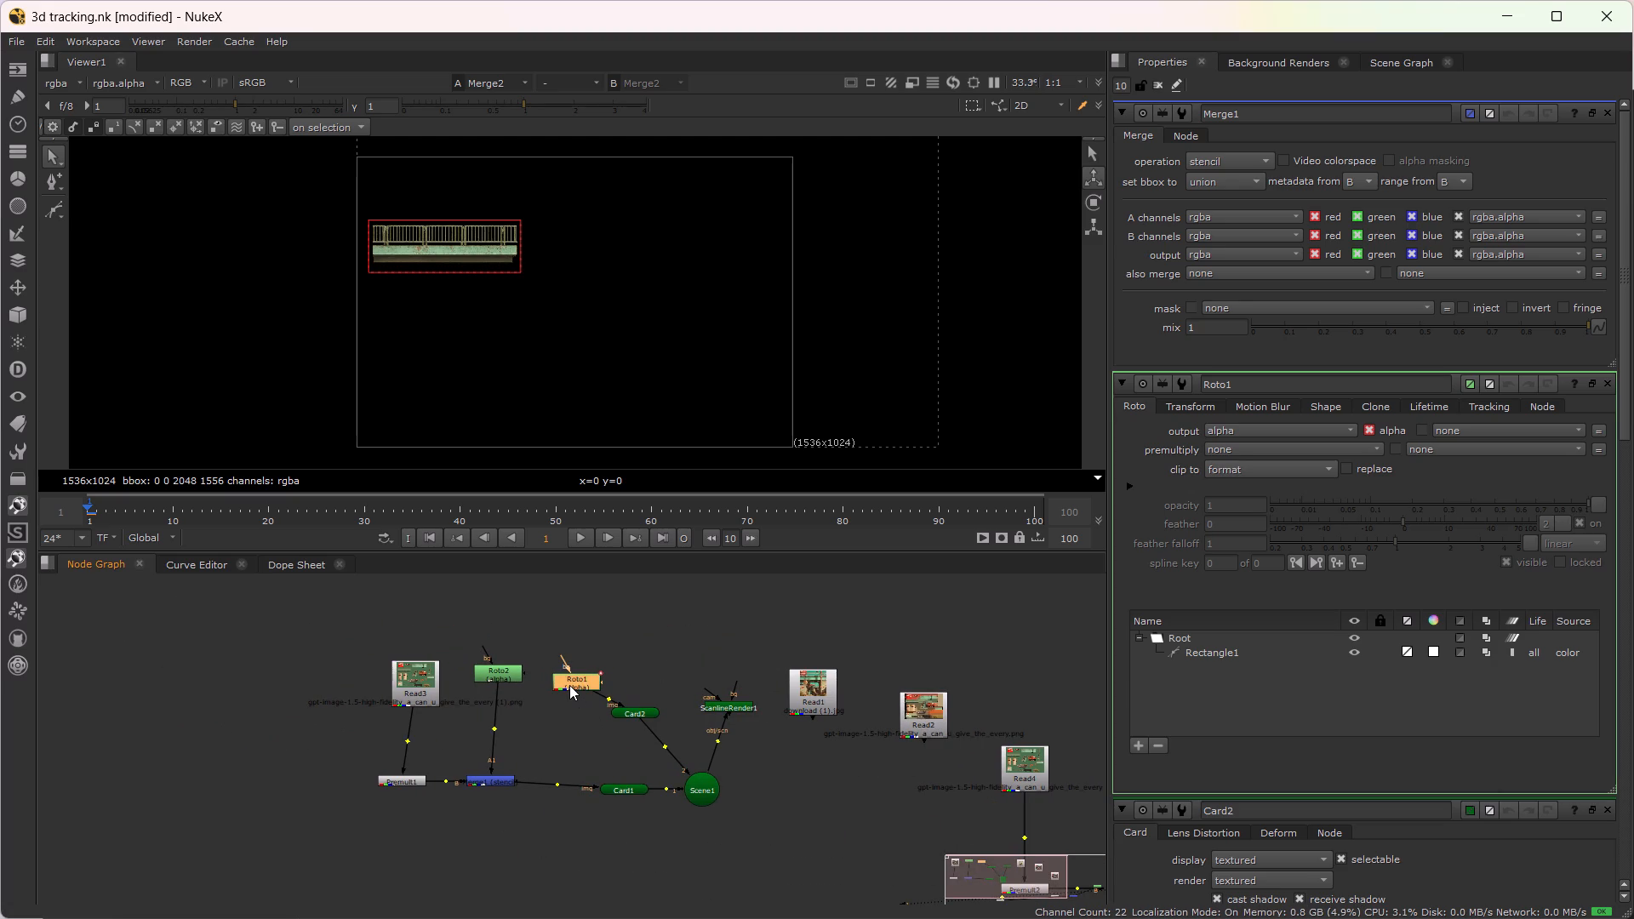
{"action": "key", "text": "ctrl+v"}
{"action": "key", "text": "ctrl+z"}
Copy the stencil Merge node next to Read4's Premult and paste it between Roto1 and Card2.
{"action": "left_click_drag", "start_coordinate": [911, 768], "coordinate": [823, 746], "text": "alt"}
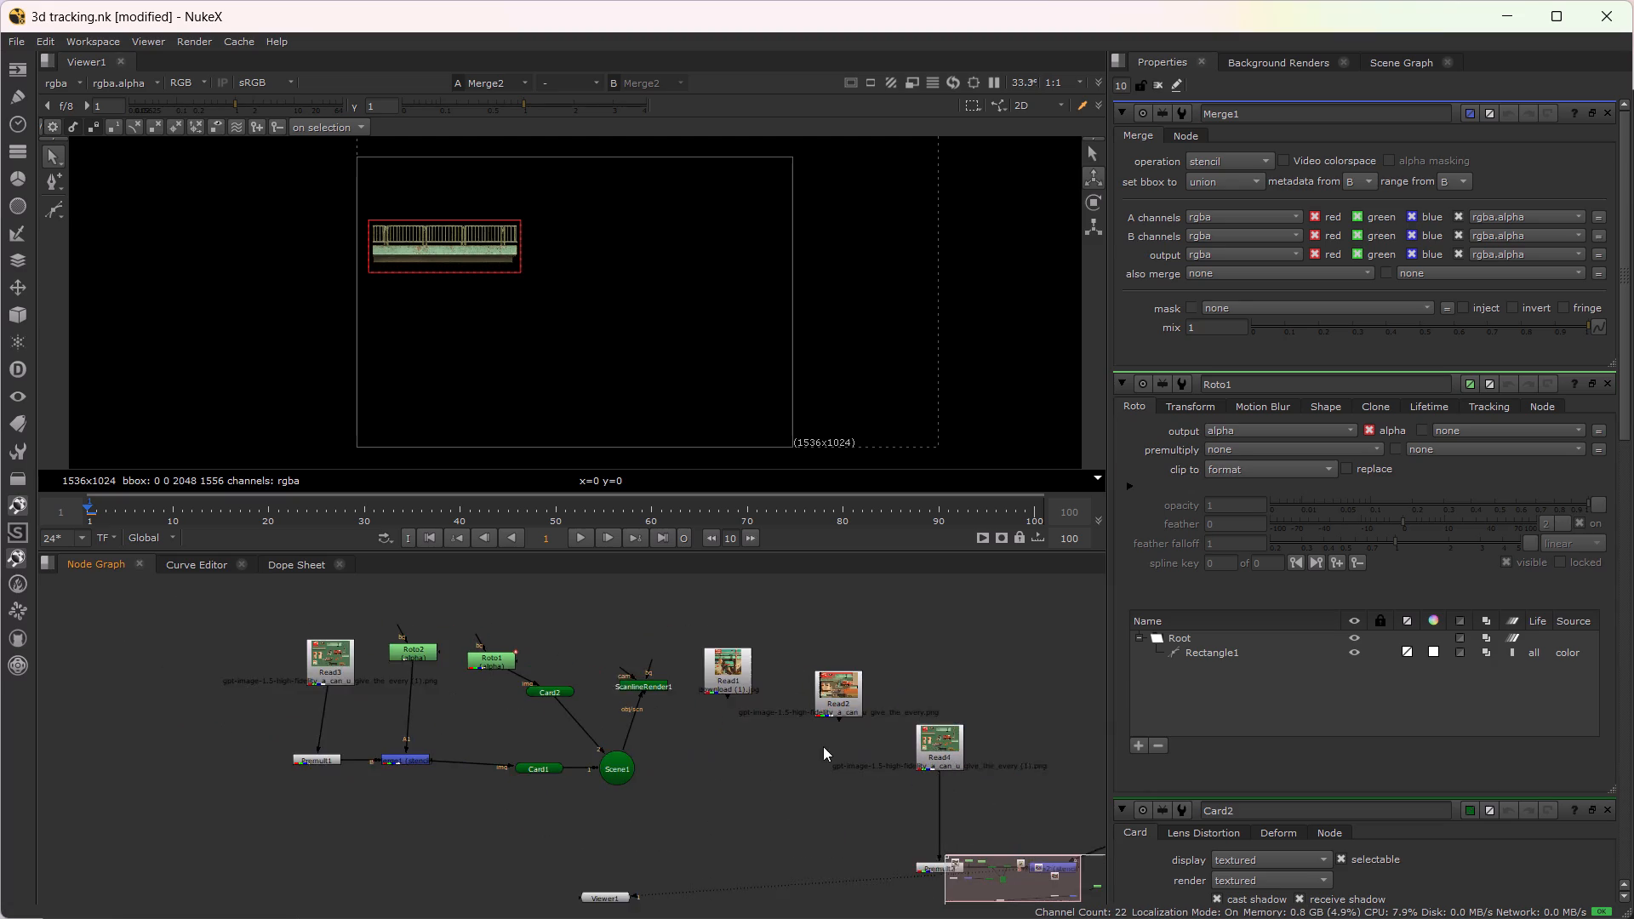
{"action": "left_click_drag", "start_coordinate": [823, 746], "coordinate": [817, 745], "text": "alt"}
{"action": "scroll", "coordinate": [816, 745], "scroll_direction": "down", "scroll_amount": 1}
{"action": "left_click_drag", "start_coordinate": [992, 801], "coordinate": [989, 782], "text": "alt"}
{"action": "left_click", "coordinate": [1003, 827]}
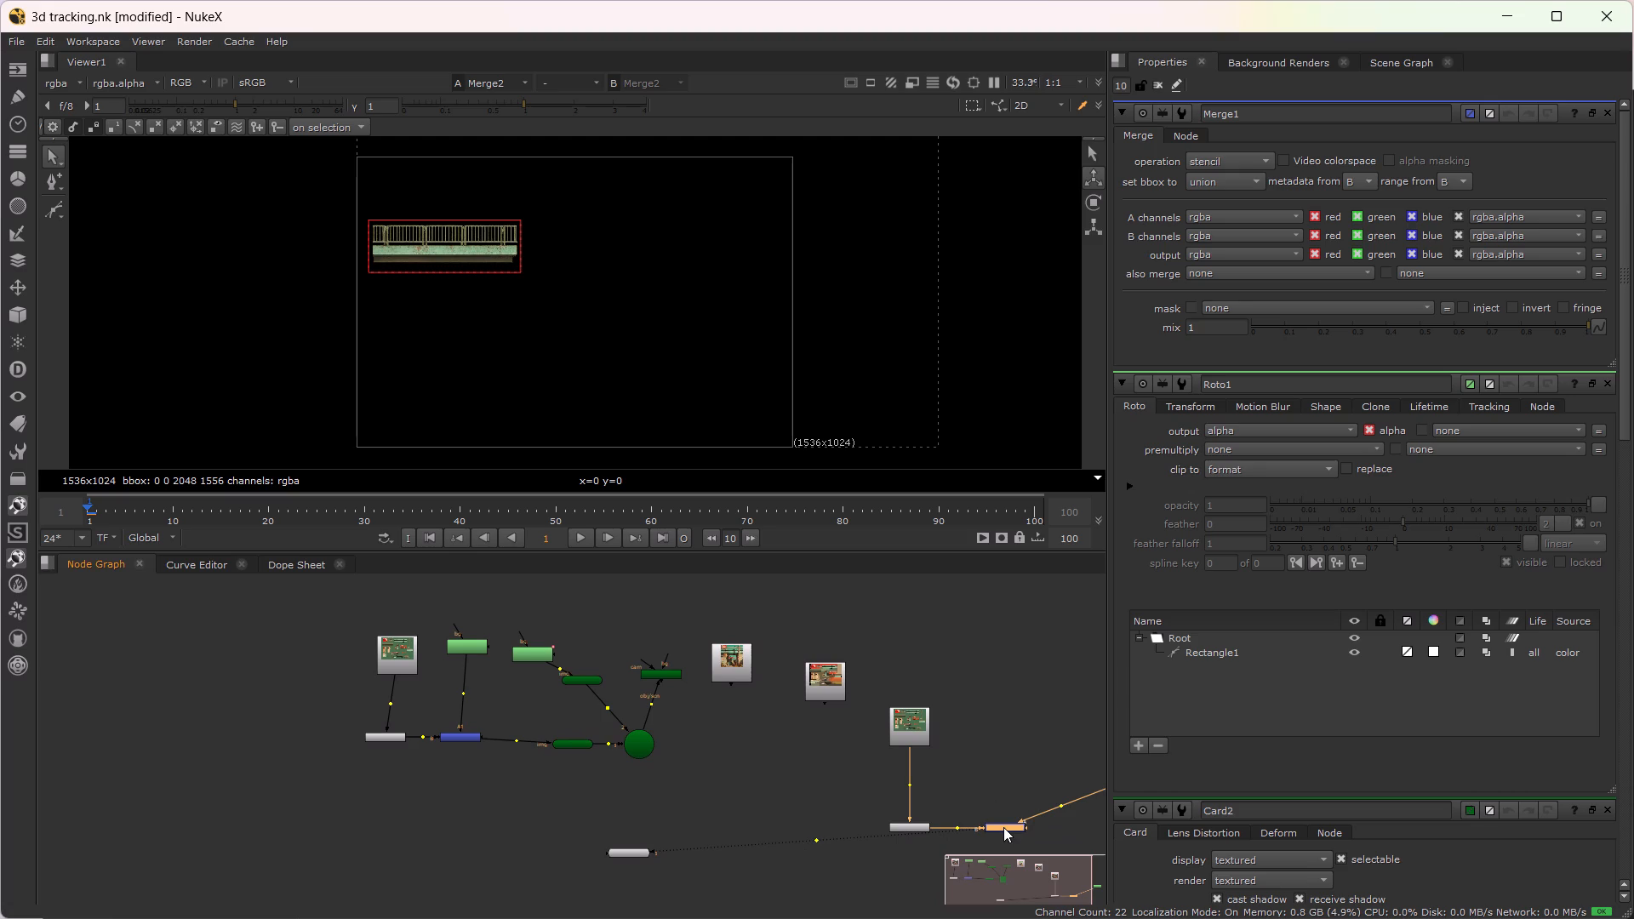
{"action": "key", "text": "ctrl+c"}
{"action": "left_click", "coordinate": [526, 657]}
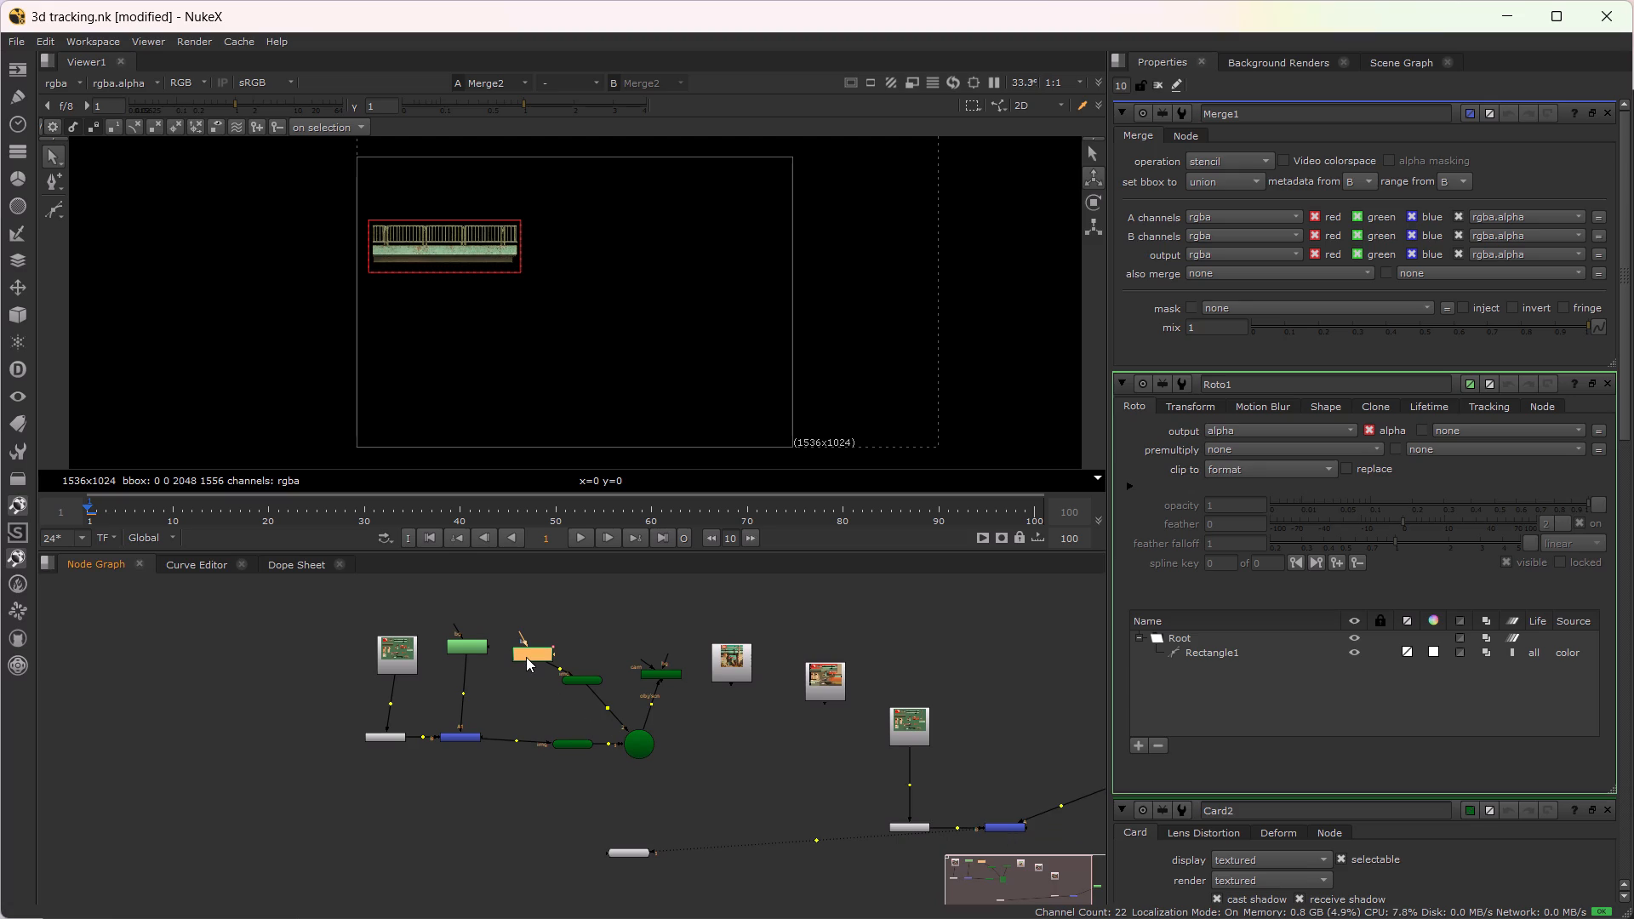
{"action": "key", "text": "ctrl+v"}
Connect the B input of Merge3 (stencil) to Merge1's output.
{"action": "scroll", "coordinate": [568, 650], "scroll_direction": "down", "scroll_amount": 2}
{"action": "scroll", "coordinate": [568, 651], "scroll_direction": "up", "scroll_amount": 8}
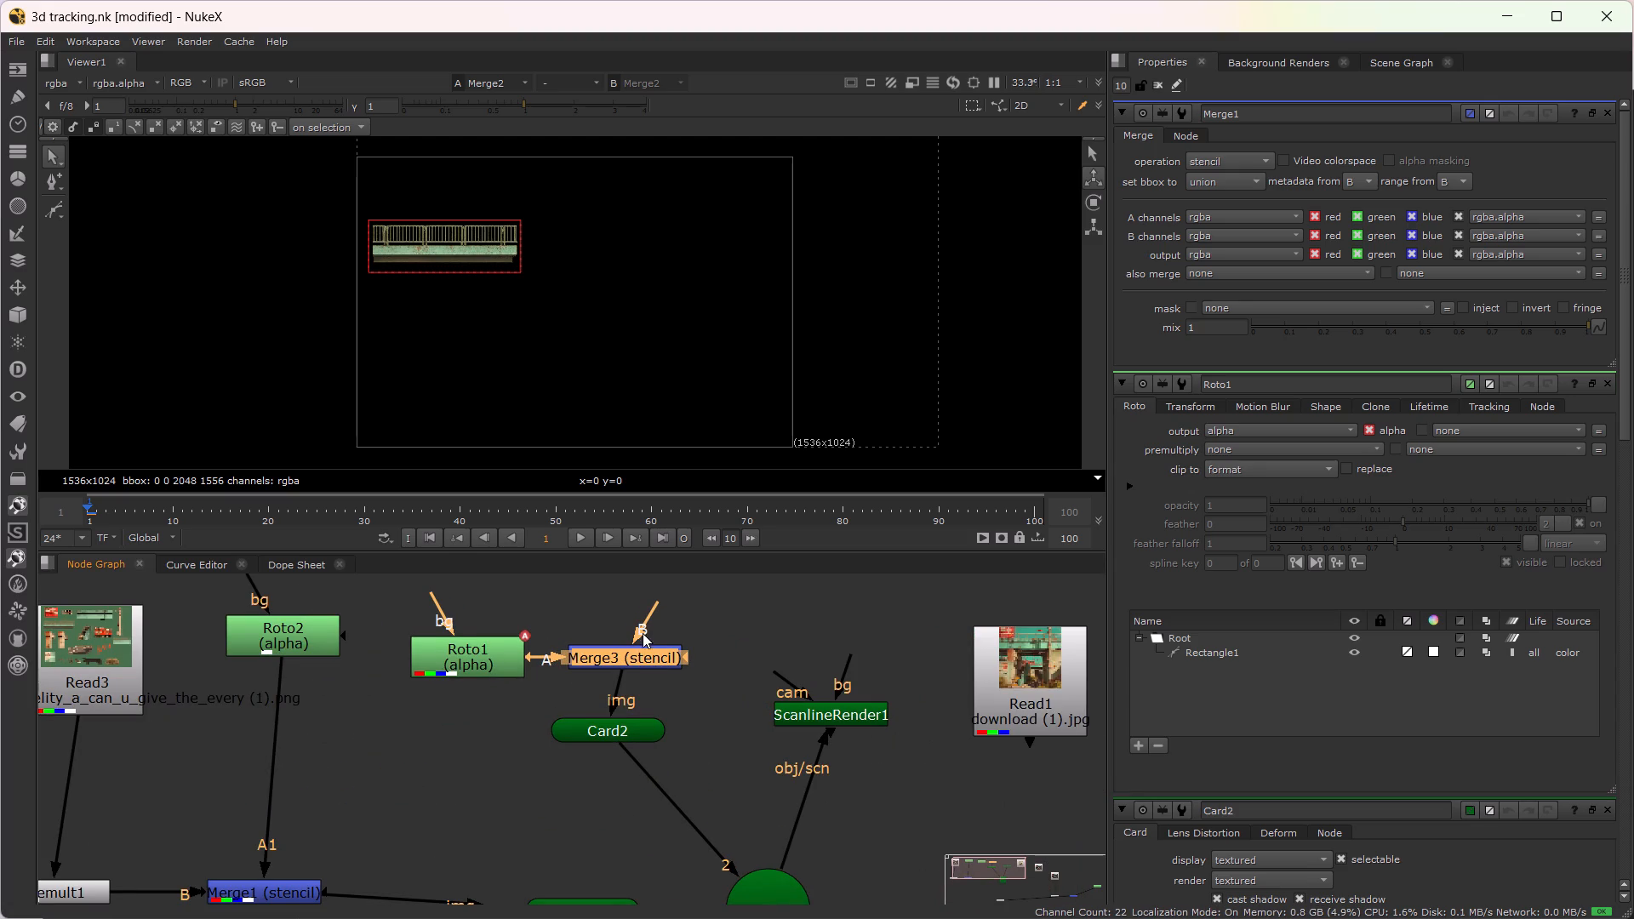
{"action": "left_click_drag", "start_coordinate": [643, 630], "coordinate": [464, 771]}
{"action": "left_click", "coordinate": [502, 768]}
{"action": "left_click_drag", "start_coordinate": [504, 768], "coordinate": [586, 703], "text": "alt"}
{"action": "left_click_drag", "start_coordinate": [431, 819], "coordinate": [538, 718], "text": "alt"}
{"action": "scroll", "coordinate": [540, 717], "scroll_direction": "down", "scroll_amount": 1}
{"action": "left_click_drag", "start_coordinate": [557, 722], "coordinate": [515, 754], "text": "alt"}
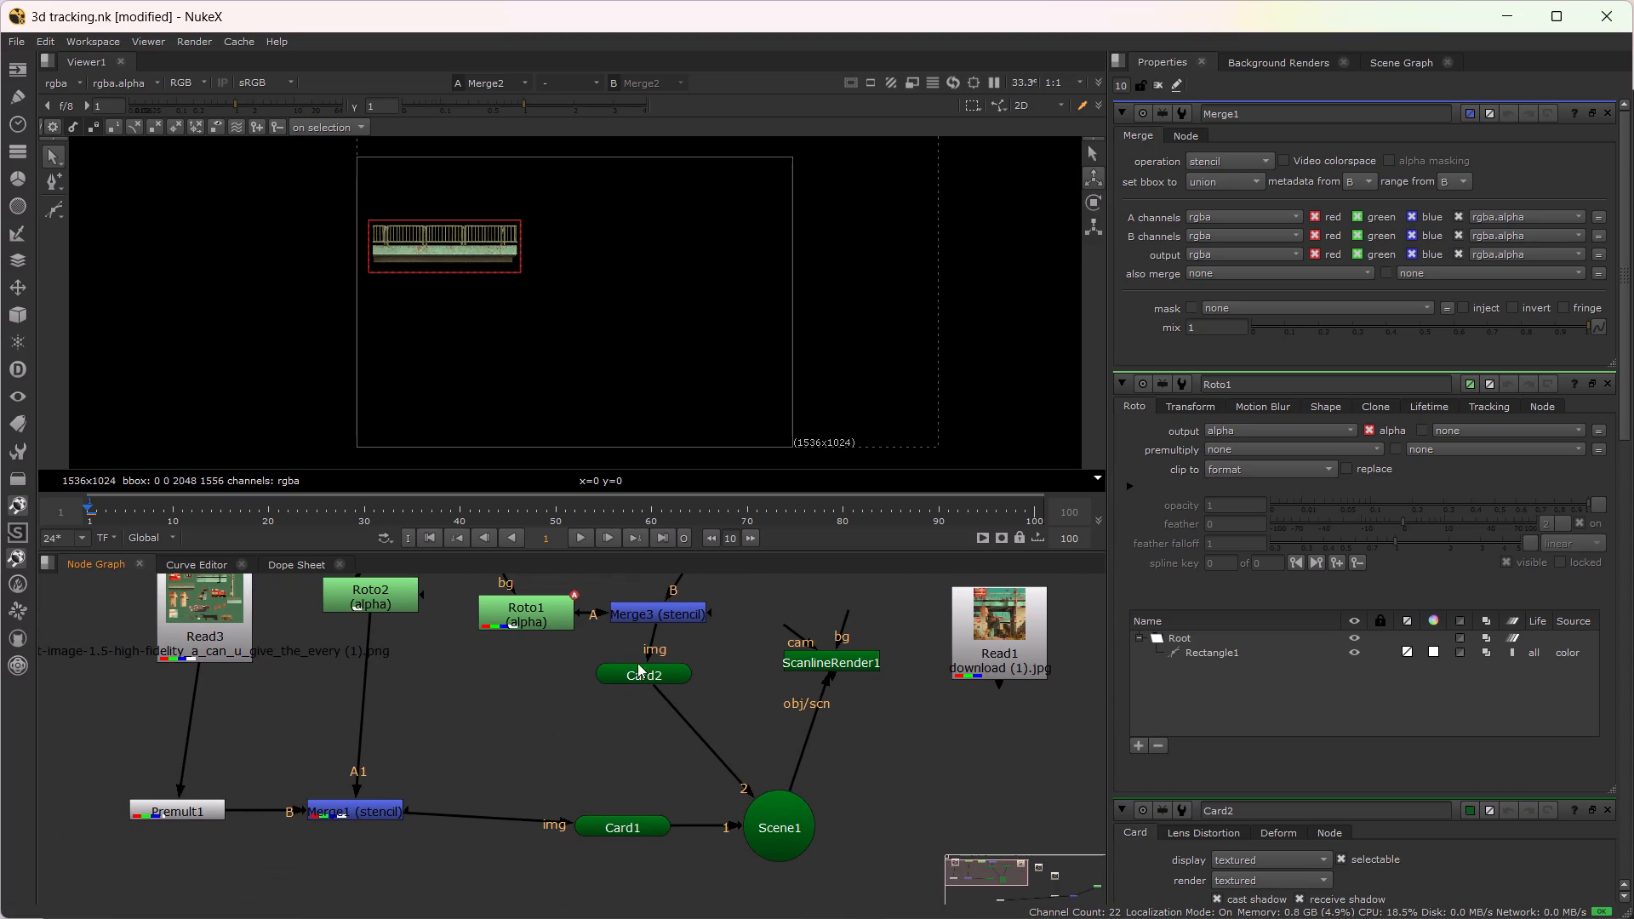
{"action": "left_click_drag", "start_coordinate": [675, 581], "coordinate": [651, 597]}
{"action": "left_click_drag", "start_coordinate": [674, 580], "coordinate": [630, 820]}
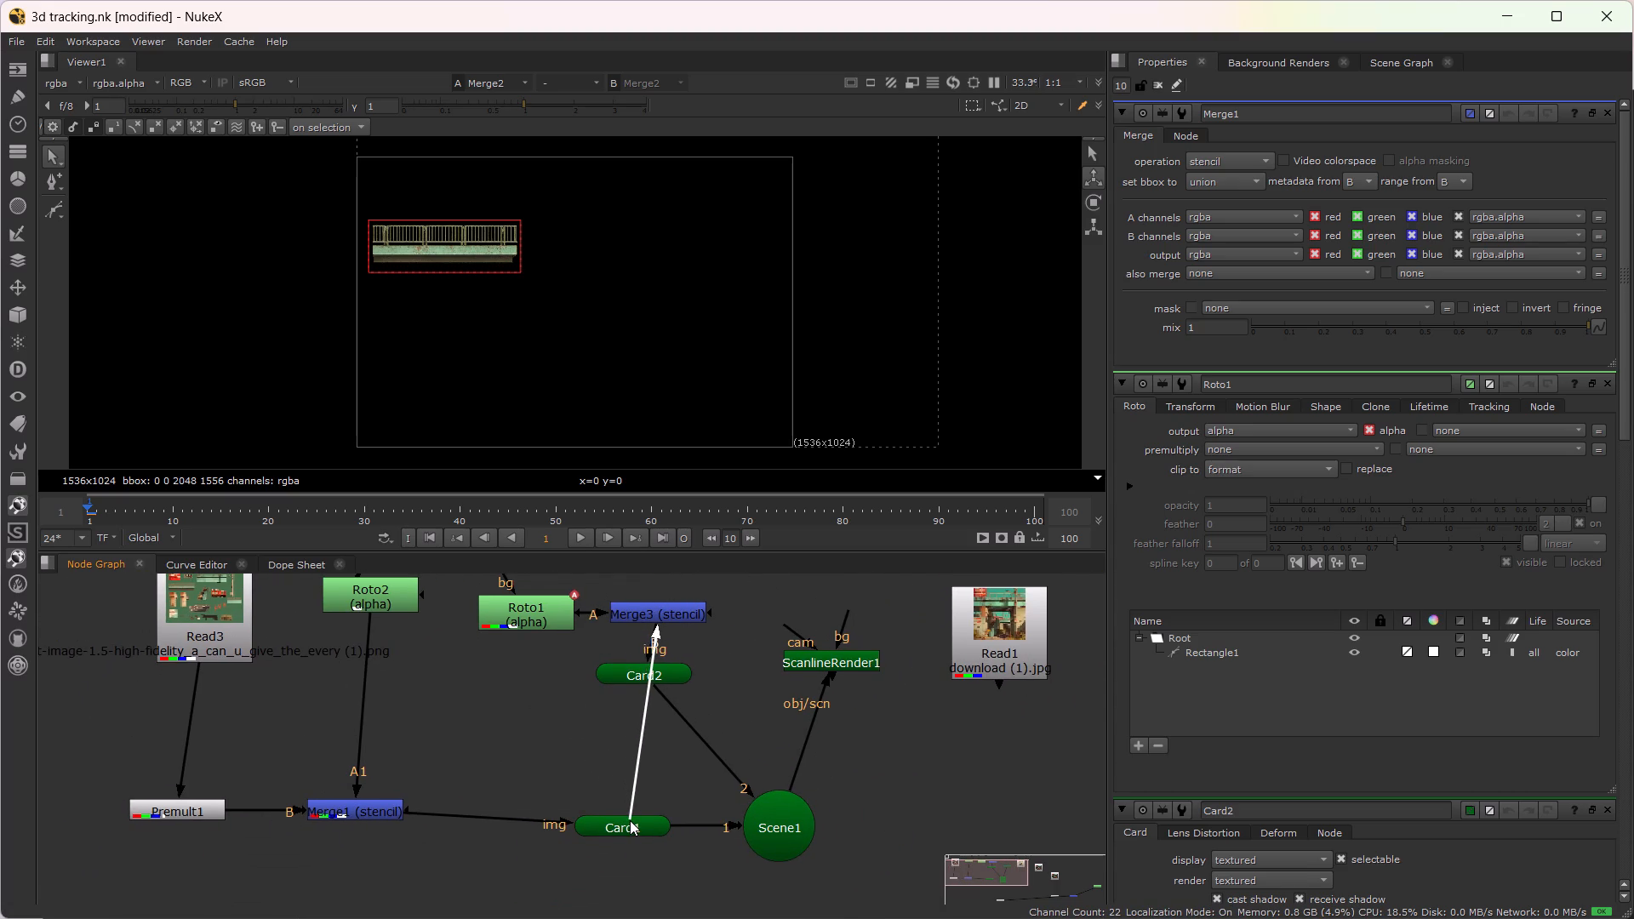
{"action": "left_click_drag", "start_coordinate": [630, 820], "coordinate": [630, 829]}
{"action": "left_click_drag", "start_coordinate": [671, 585], "coordinate": [568, 752]}
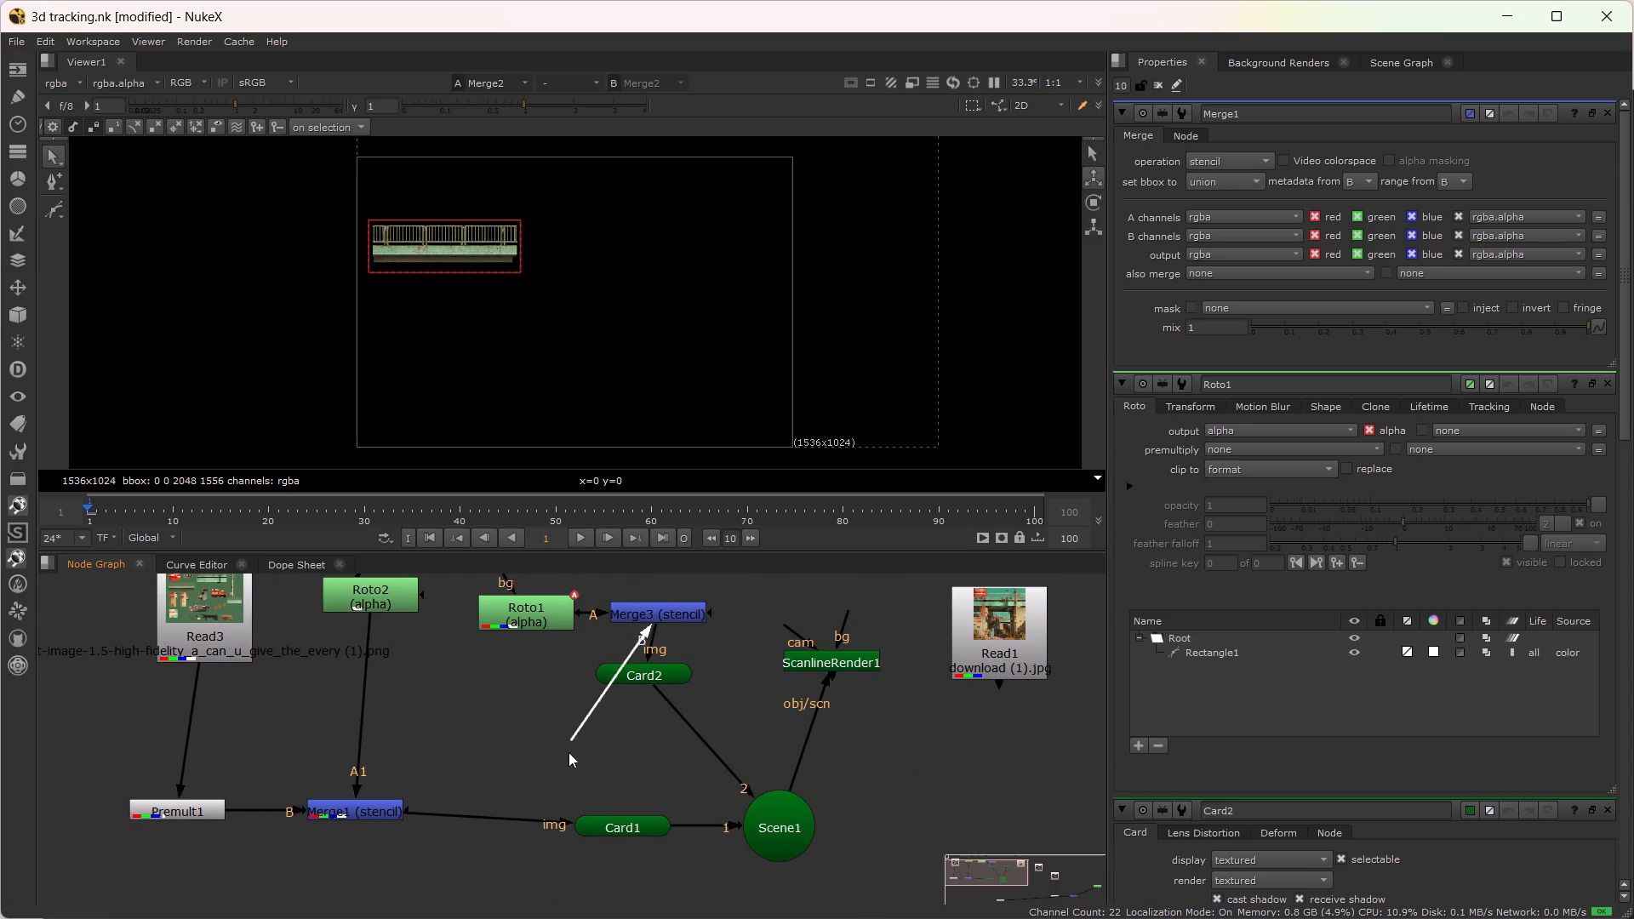
{"action": "left_click_drag", "start_coordinate": [568, 752], "coordinate": [630, 832]}
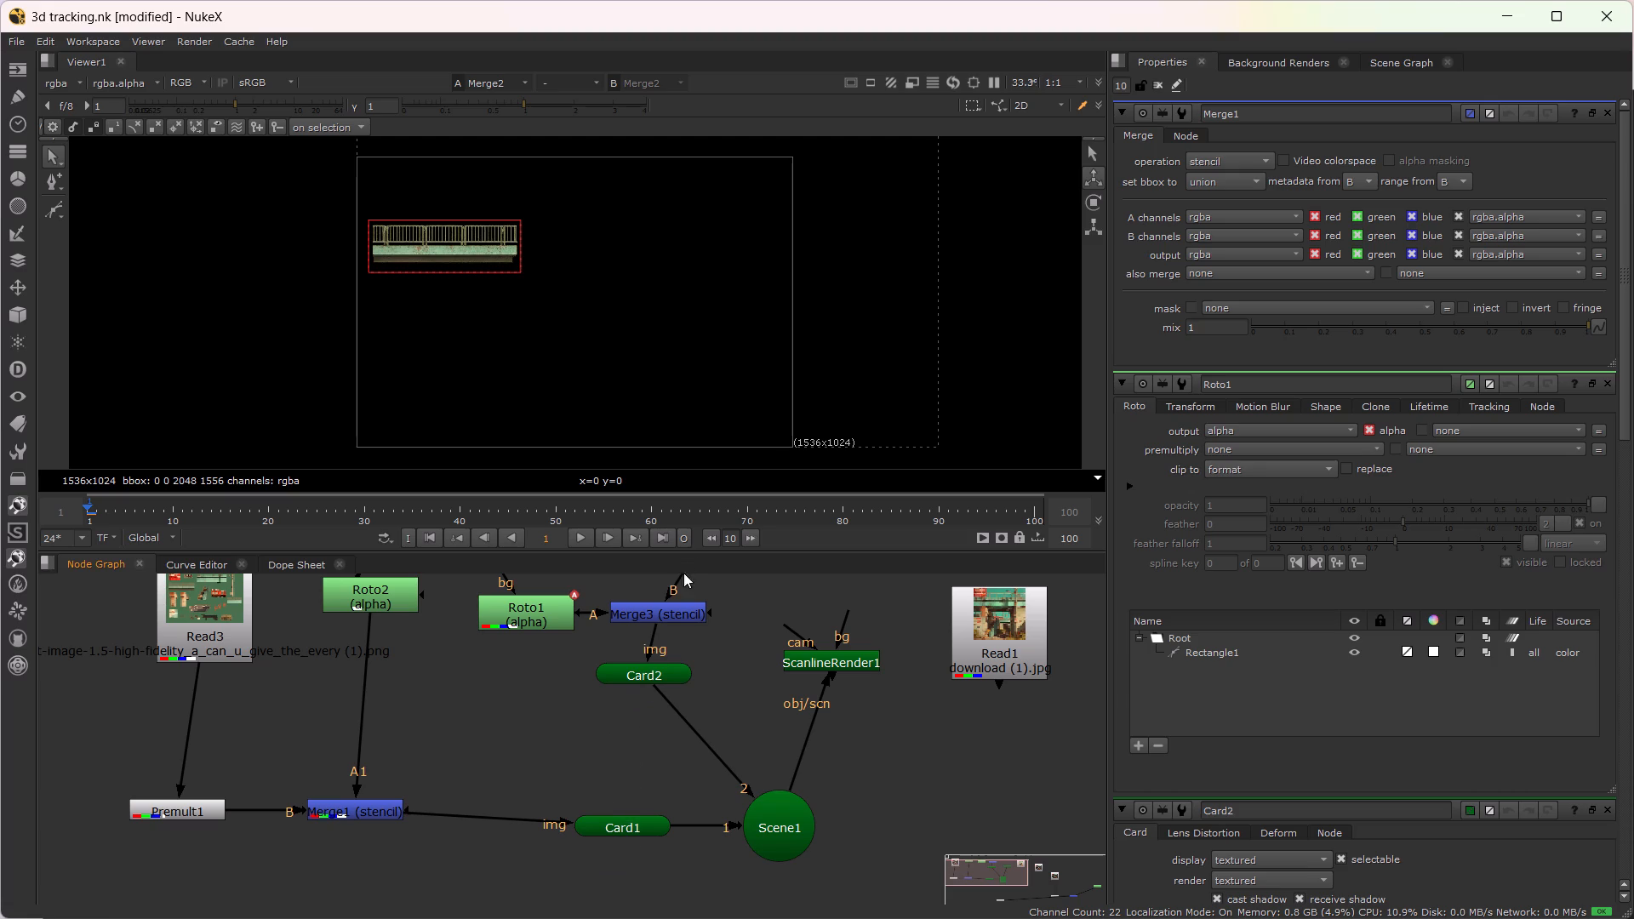
{"action": "left_click_drag", "start_coordinate": [665, 585], "coordinate": [375, 810]}
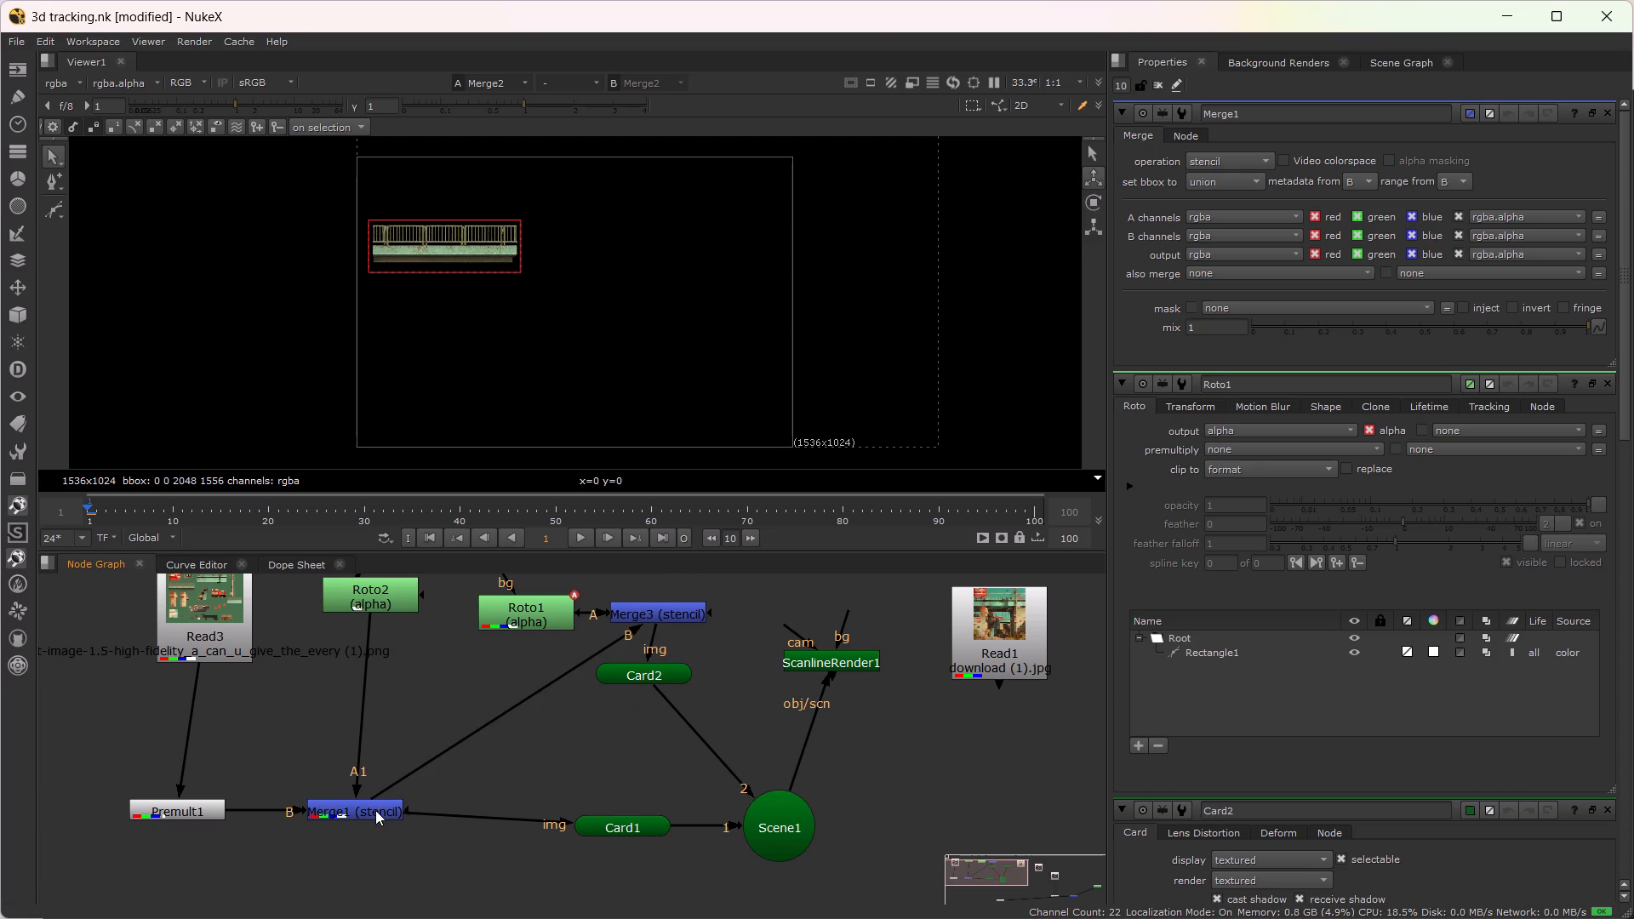
Display Scene1 in the viewer.
{"action": "left_click", "coordinate": [770, 830]}
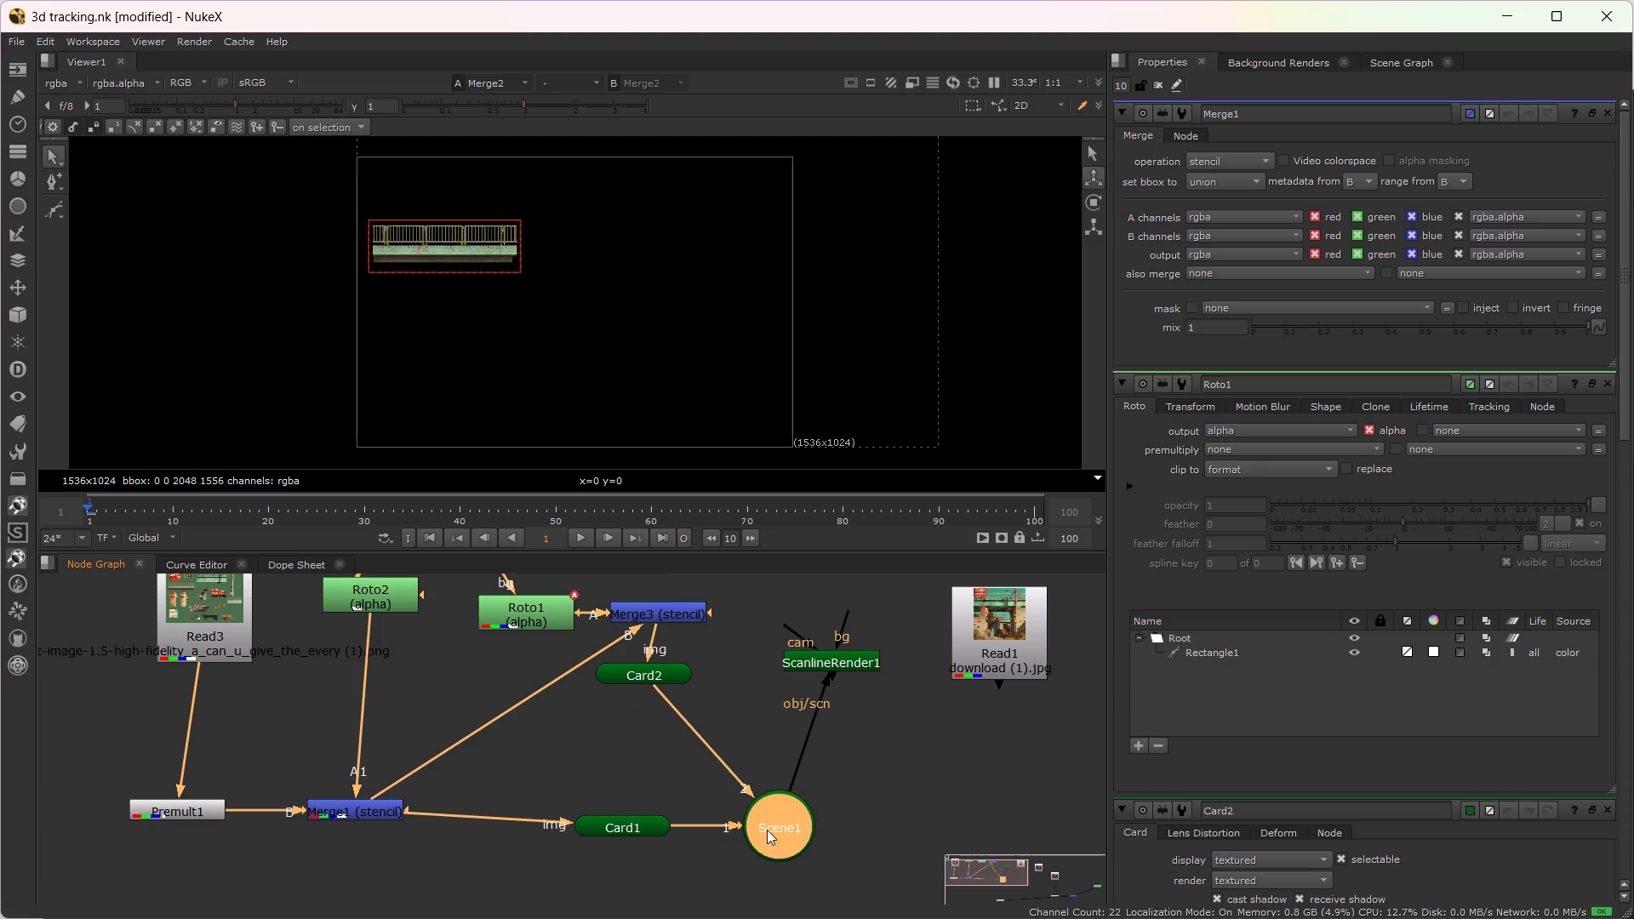
{"action": "key", "text": "1"}
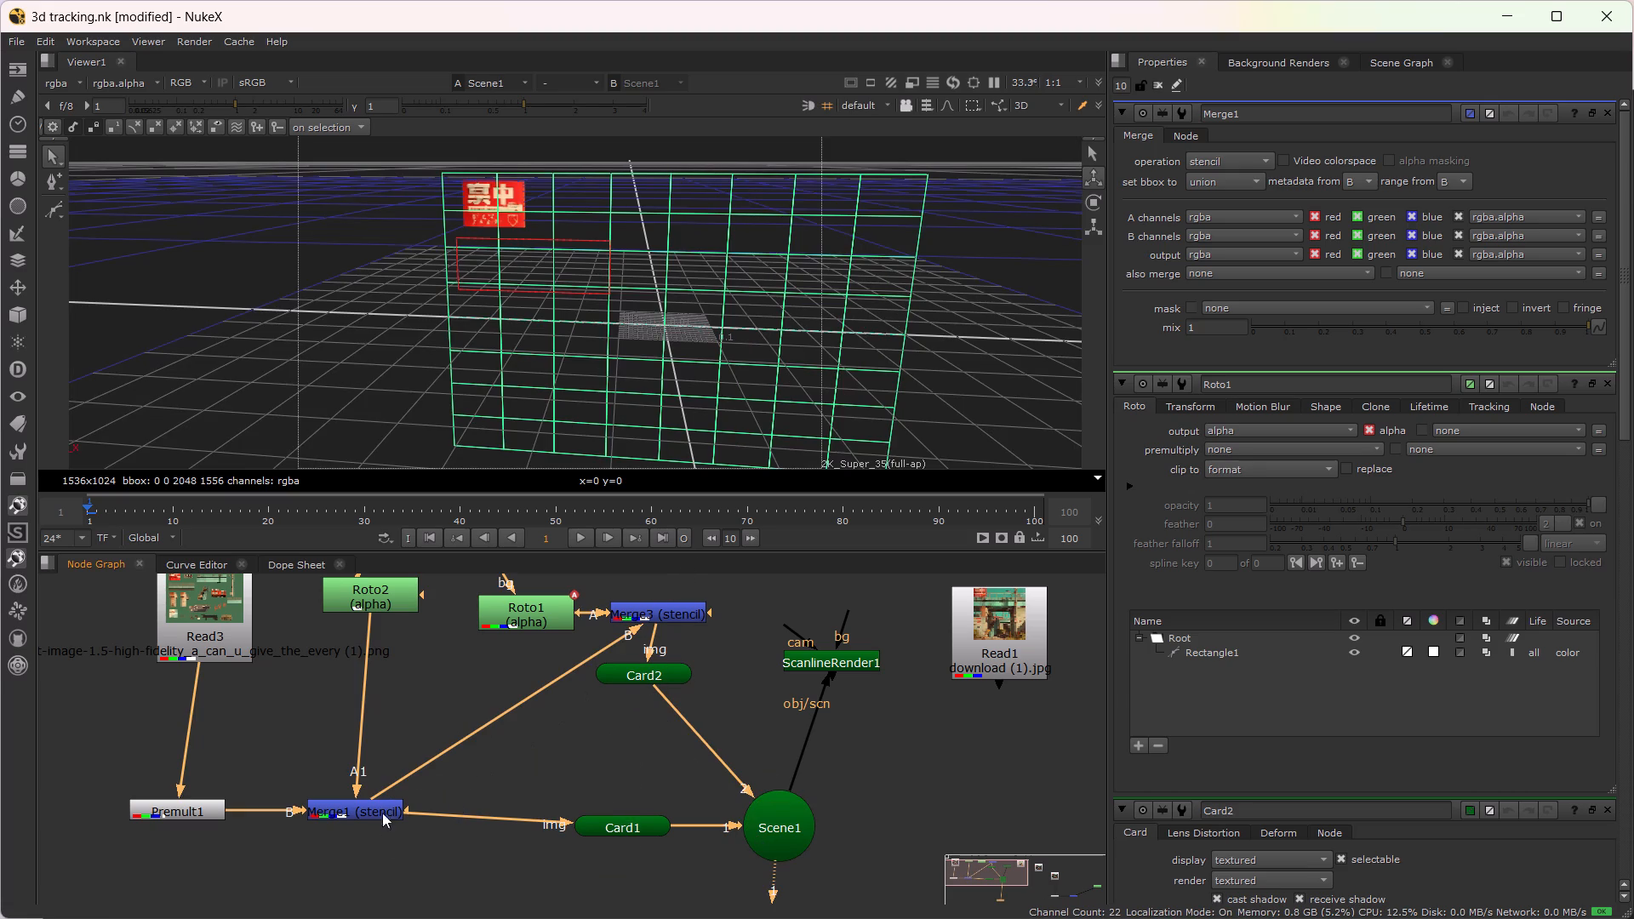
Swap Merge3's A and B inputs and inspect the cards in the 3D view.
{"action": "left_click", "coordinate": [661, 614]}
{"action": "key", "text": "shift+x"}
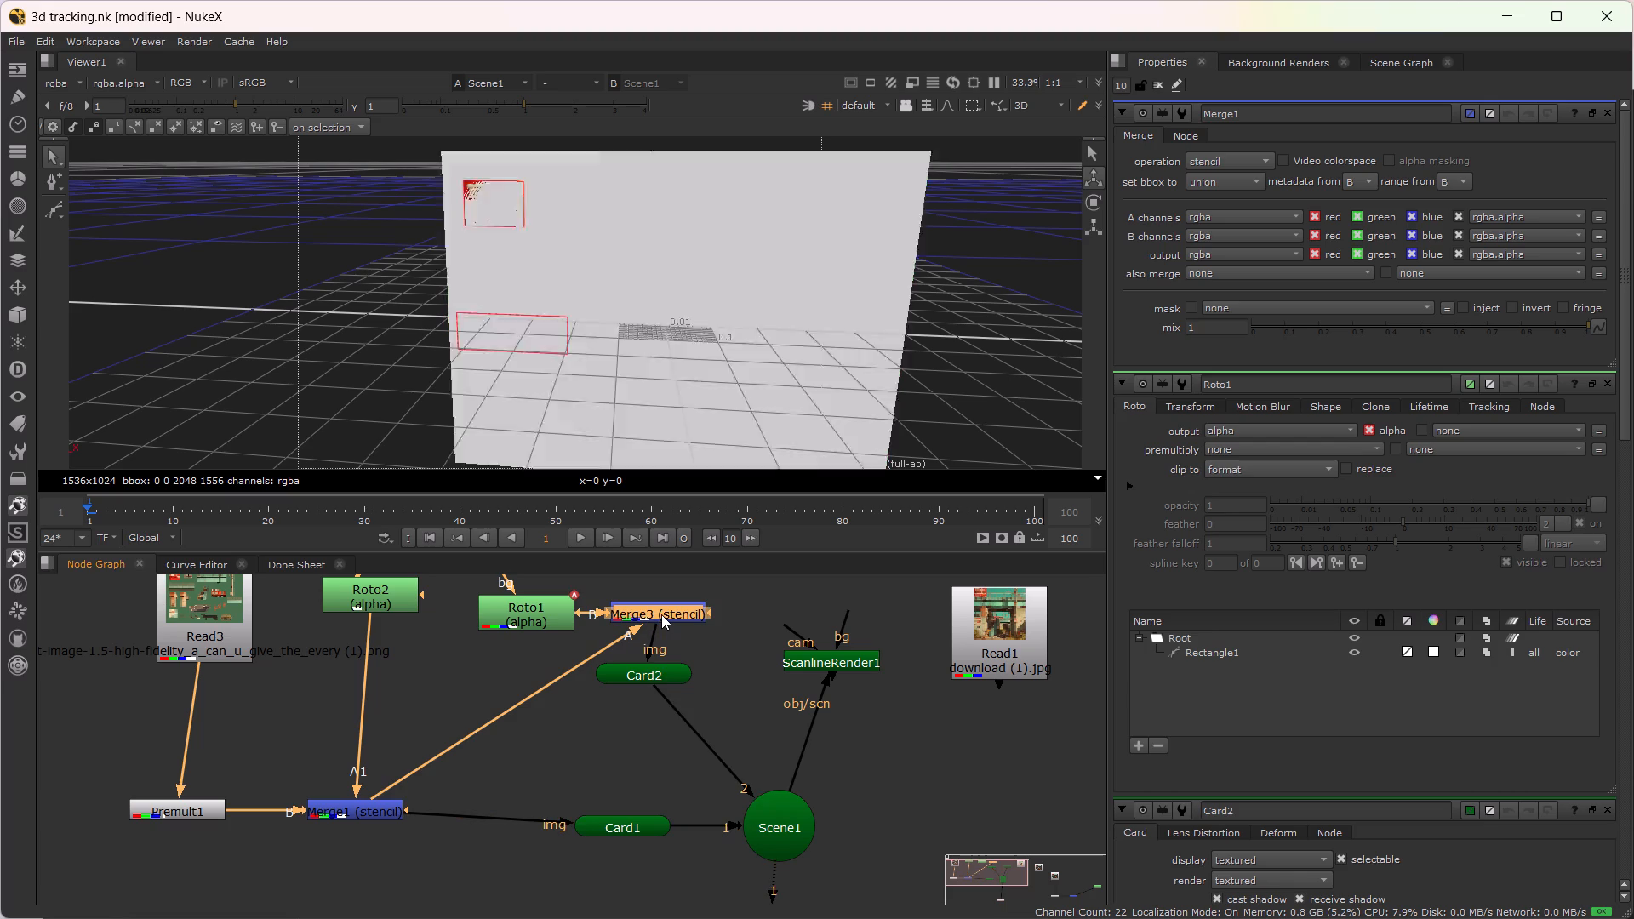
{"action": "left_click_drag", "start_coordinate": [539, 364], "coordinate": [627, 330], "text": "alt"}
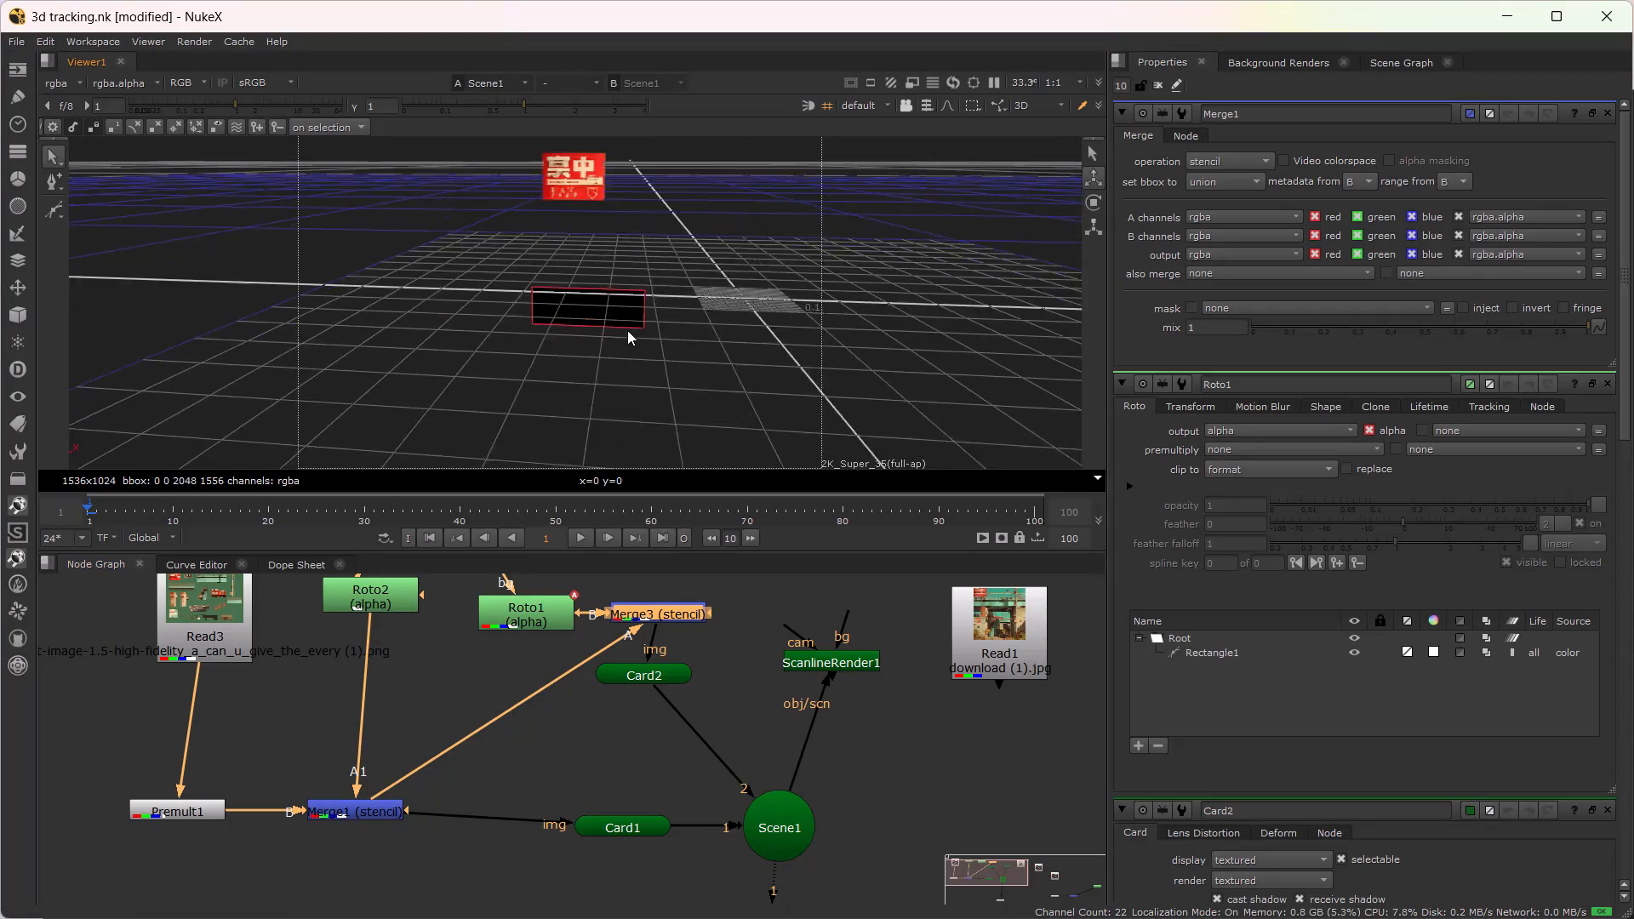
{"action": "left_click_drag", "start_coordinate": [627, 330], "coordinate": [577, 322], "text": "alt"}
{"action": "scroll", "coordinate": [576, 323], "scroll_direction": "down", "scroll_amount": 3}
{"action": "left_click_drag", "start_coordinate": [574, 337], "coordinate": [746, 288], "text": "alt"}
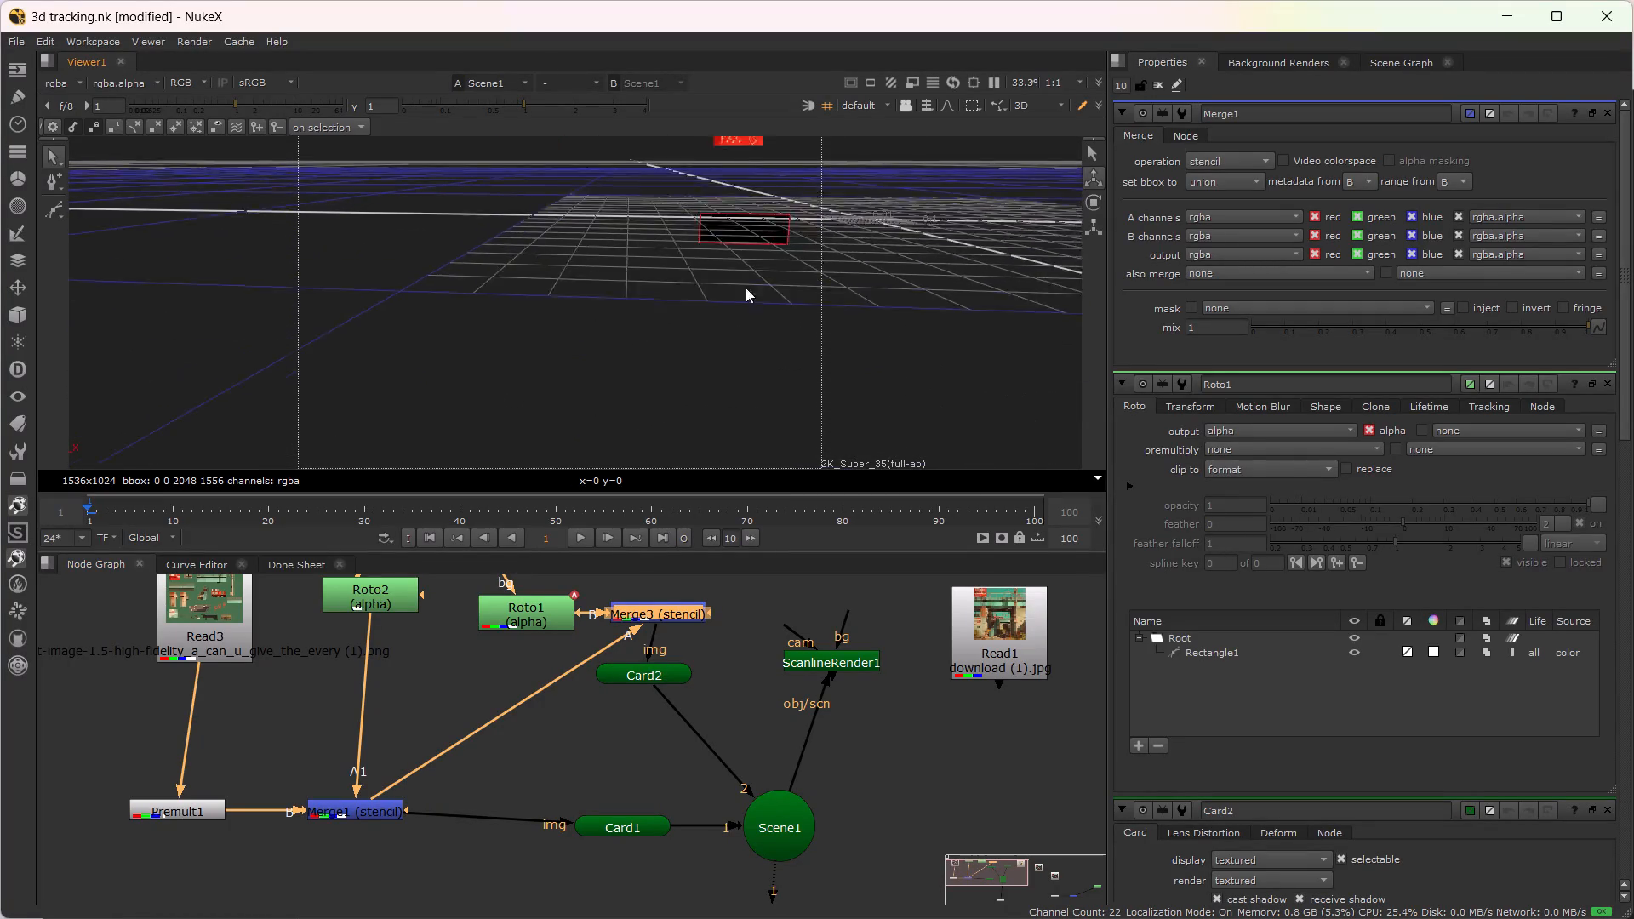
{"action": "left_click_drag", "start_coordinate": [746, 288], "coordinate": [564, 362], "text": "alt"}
Move Roto1 higher in the node graph and place Merge3 between Merge1 and Card2.
{"action": "left_click_drag", "start_coordinate": [517, 605], "coordinate": [506, 618]}
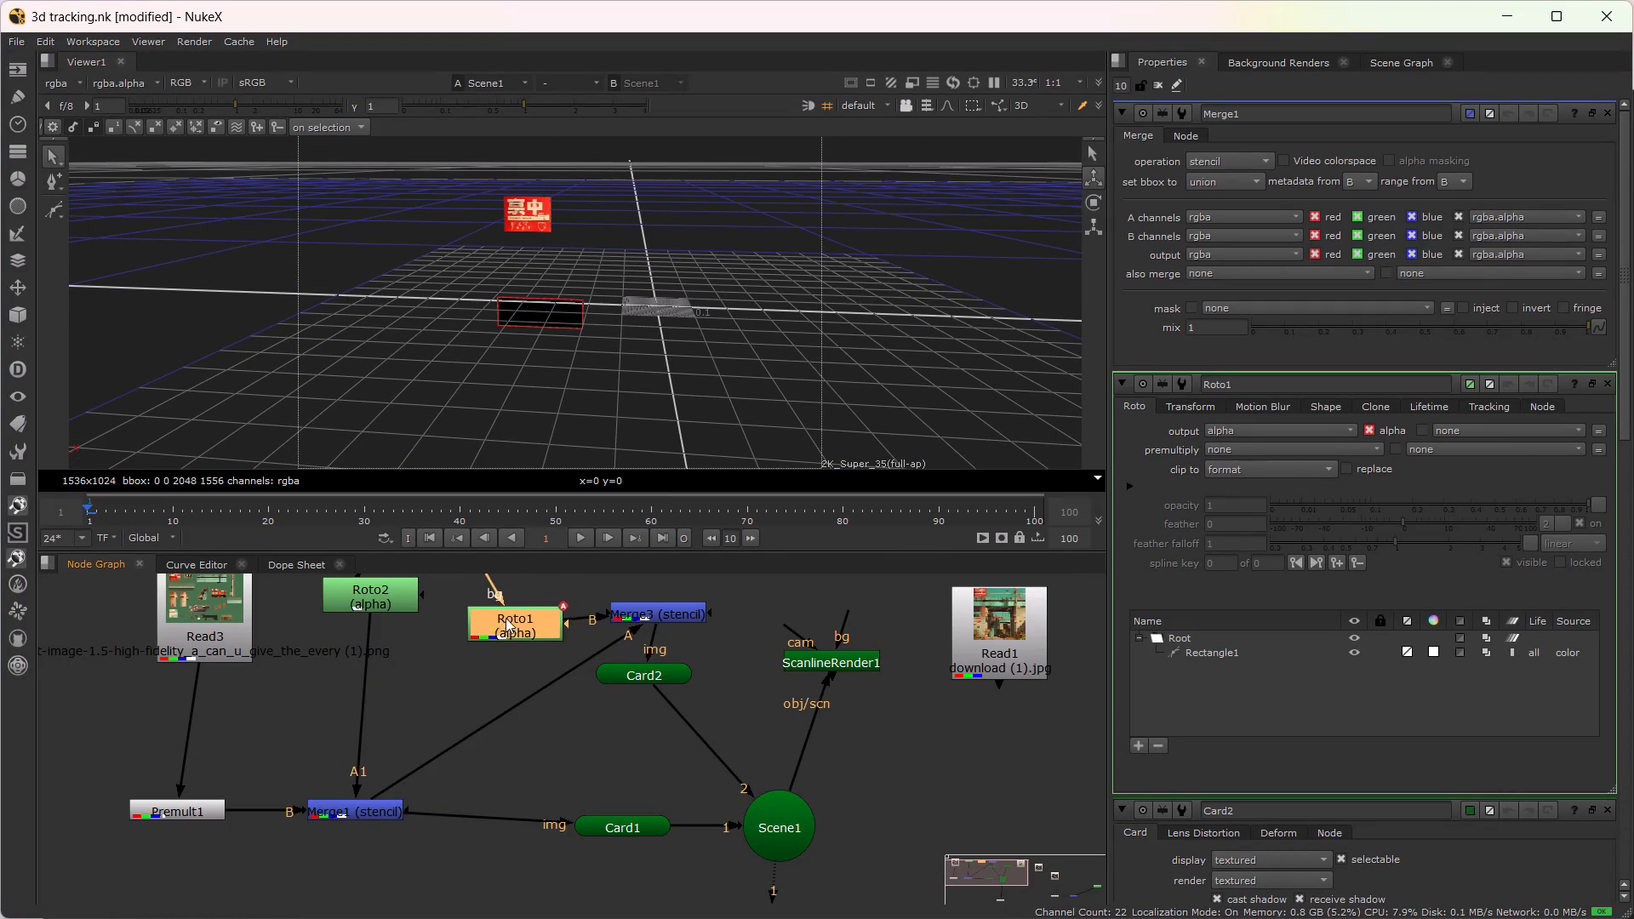
{"action": "left_click_drag", "start_coordinate": [506, 618], "coordinate": [563, 546]}
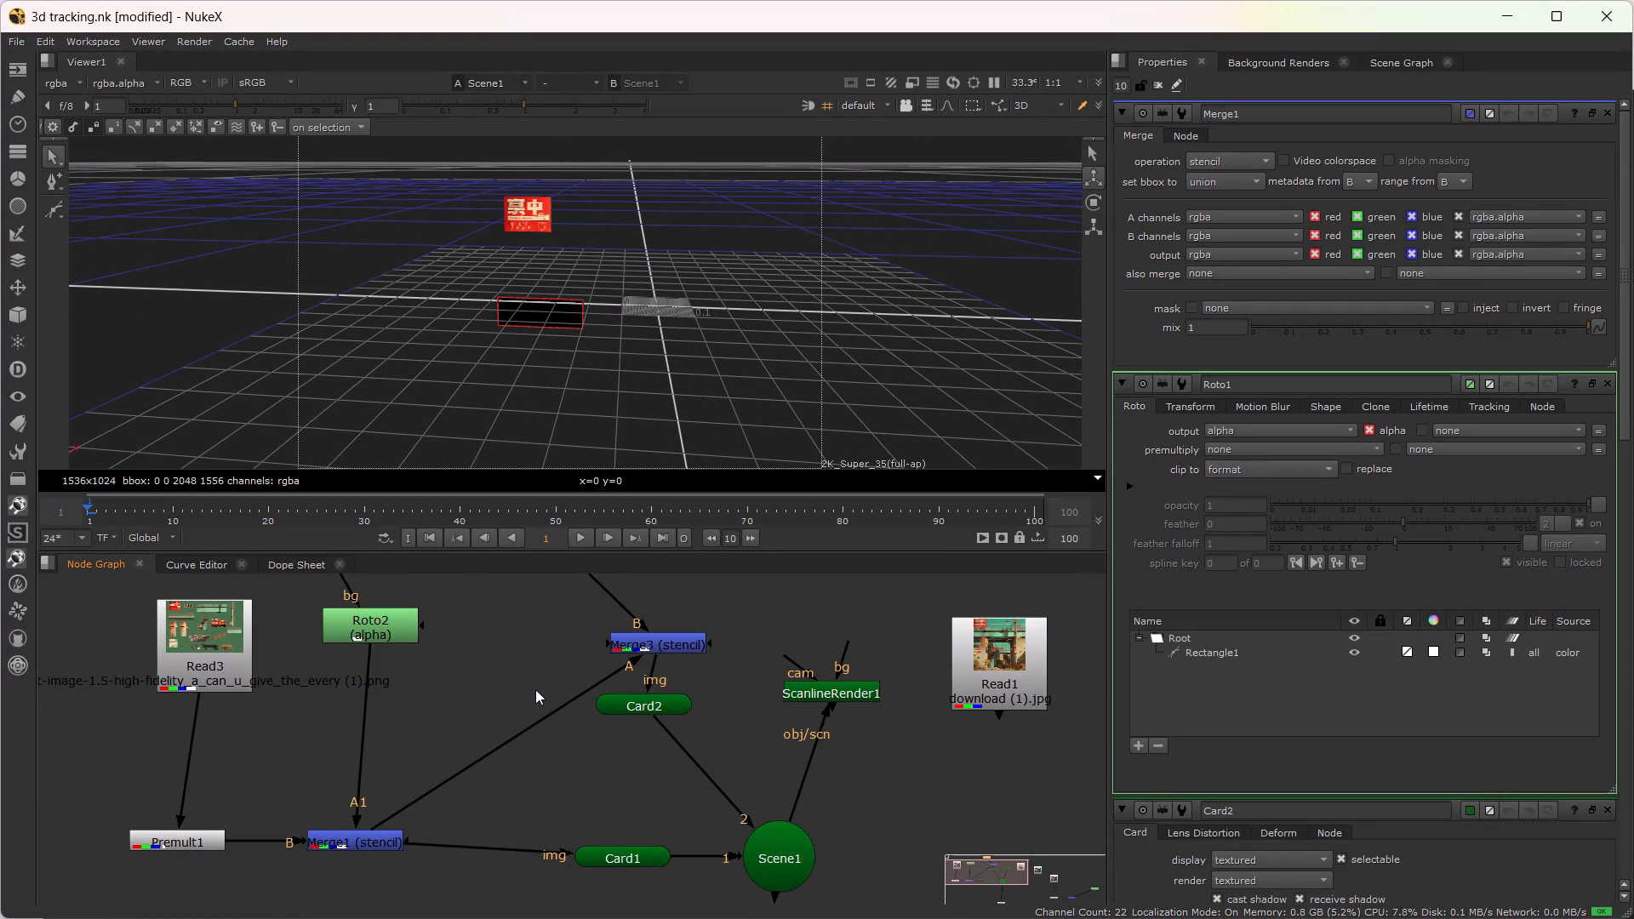
{"action": "left_click_drag", "start_coordinate": [660, 646], "coordinate": [489, 755]}
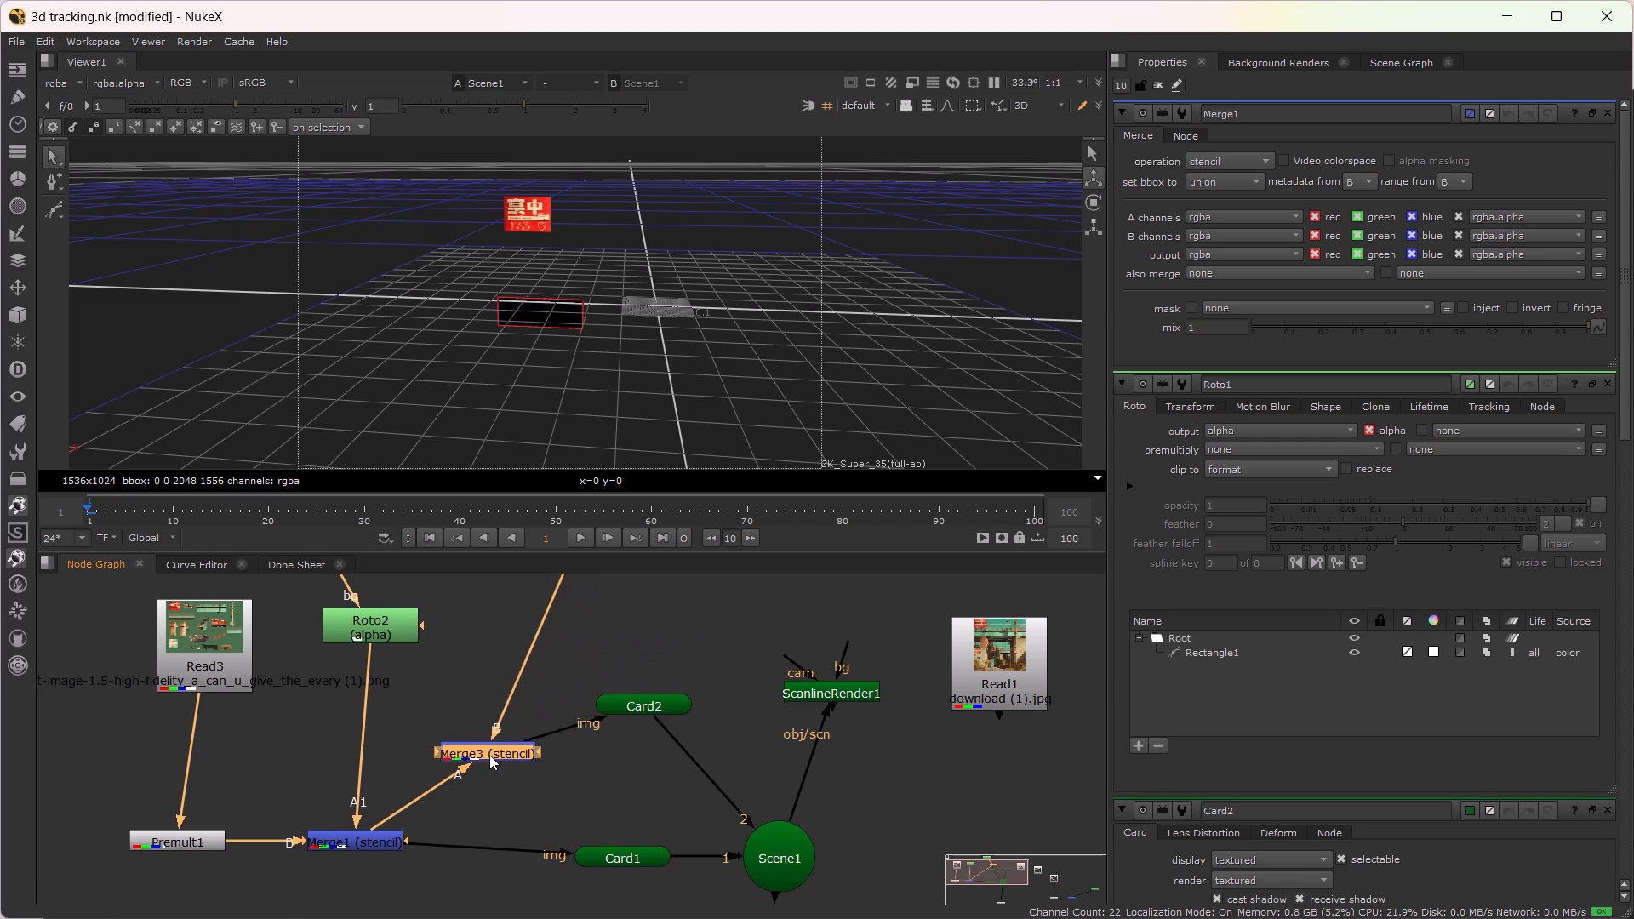
{"action": "left_click_drag", "start_coordinate": [489, 755], "coordinate": [488, 822]}
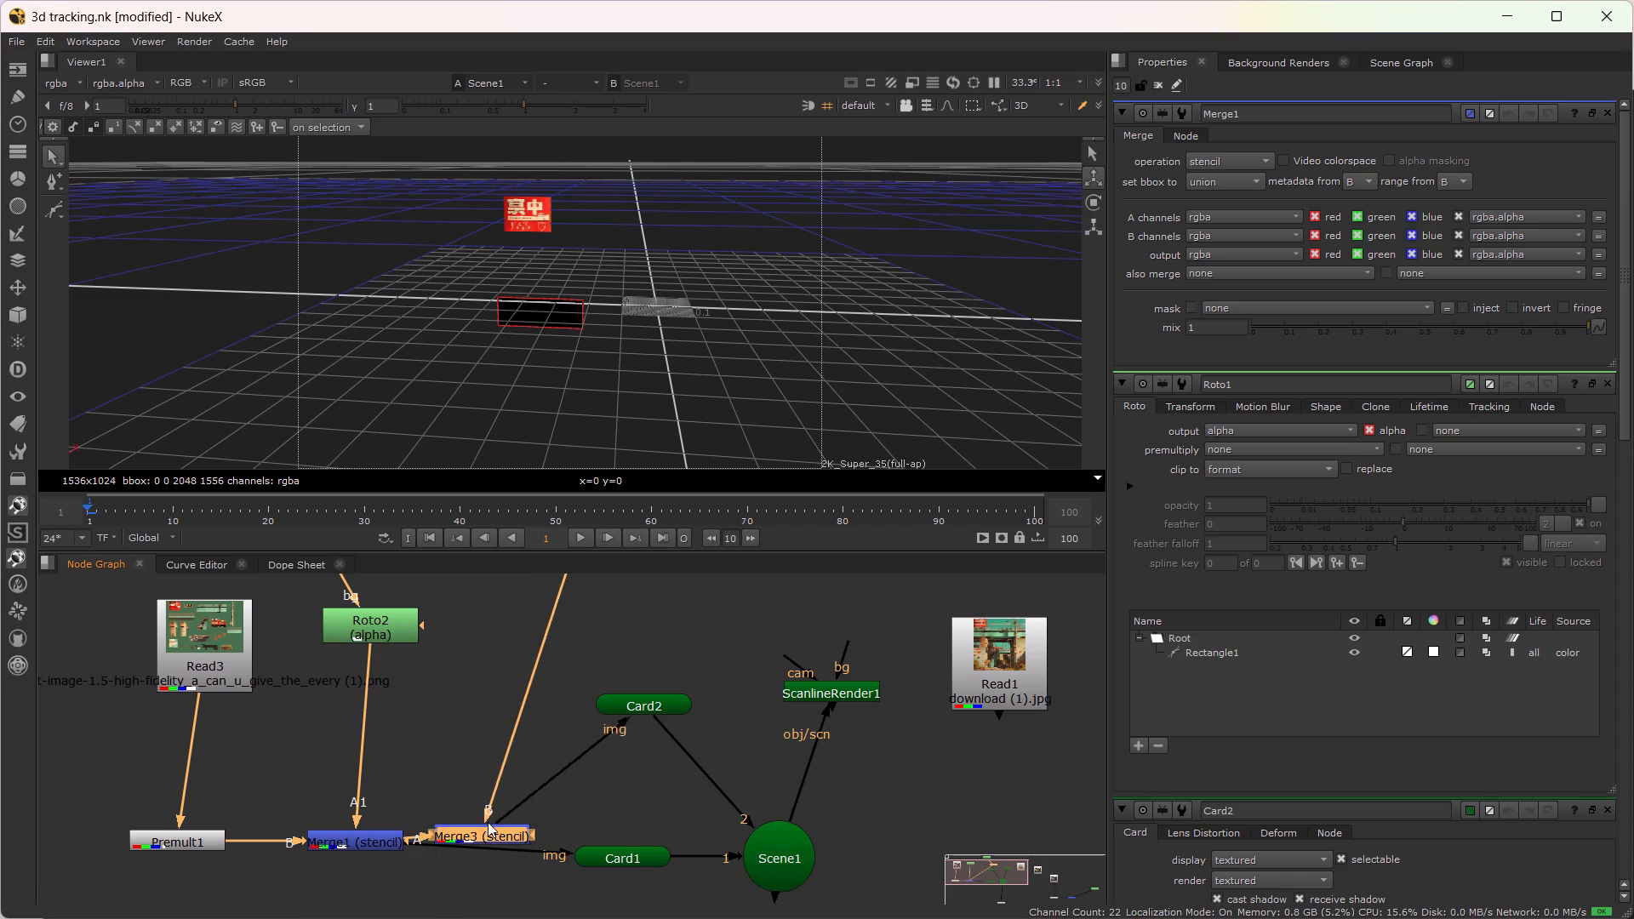
{"action": "left_click_drag", "start_coordinate": [488, 822], "coordinate": [494, 736]}
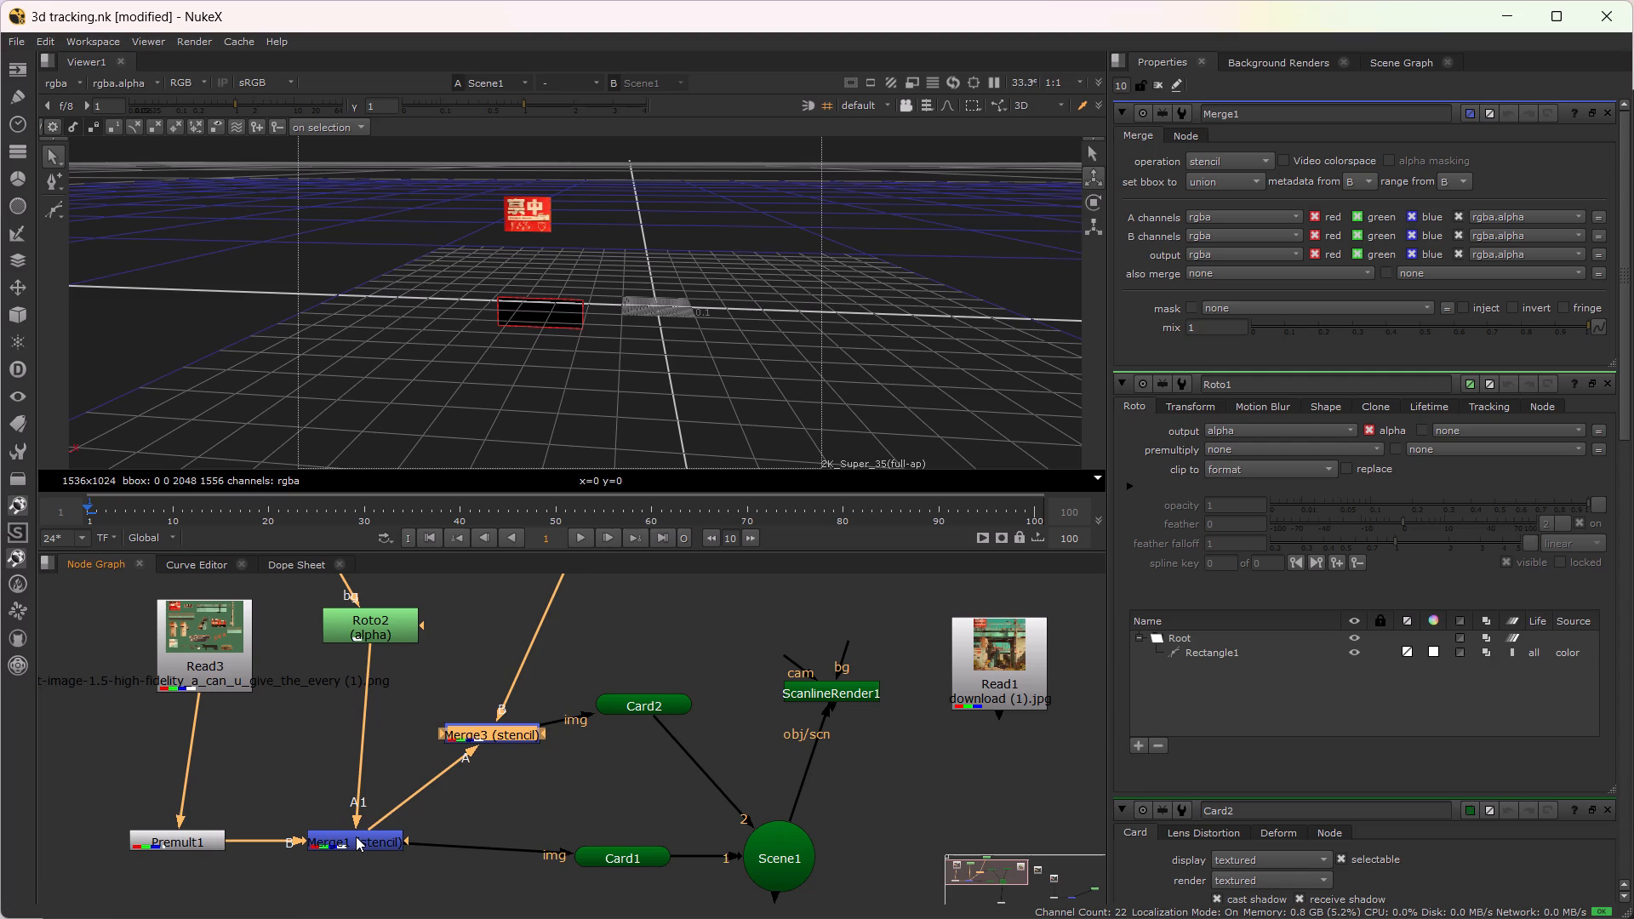
Toggle Merge3's A and B inputs to compare, leaving Merge1 on B and Roto1 on A.
{"action": "key", "text": "shift+x"}
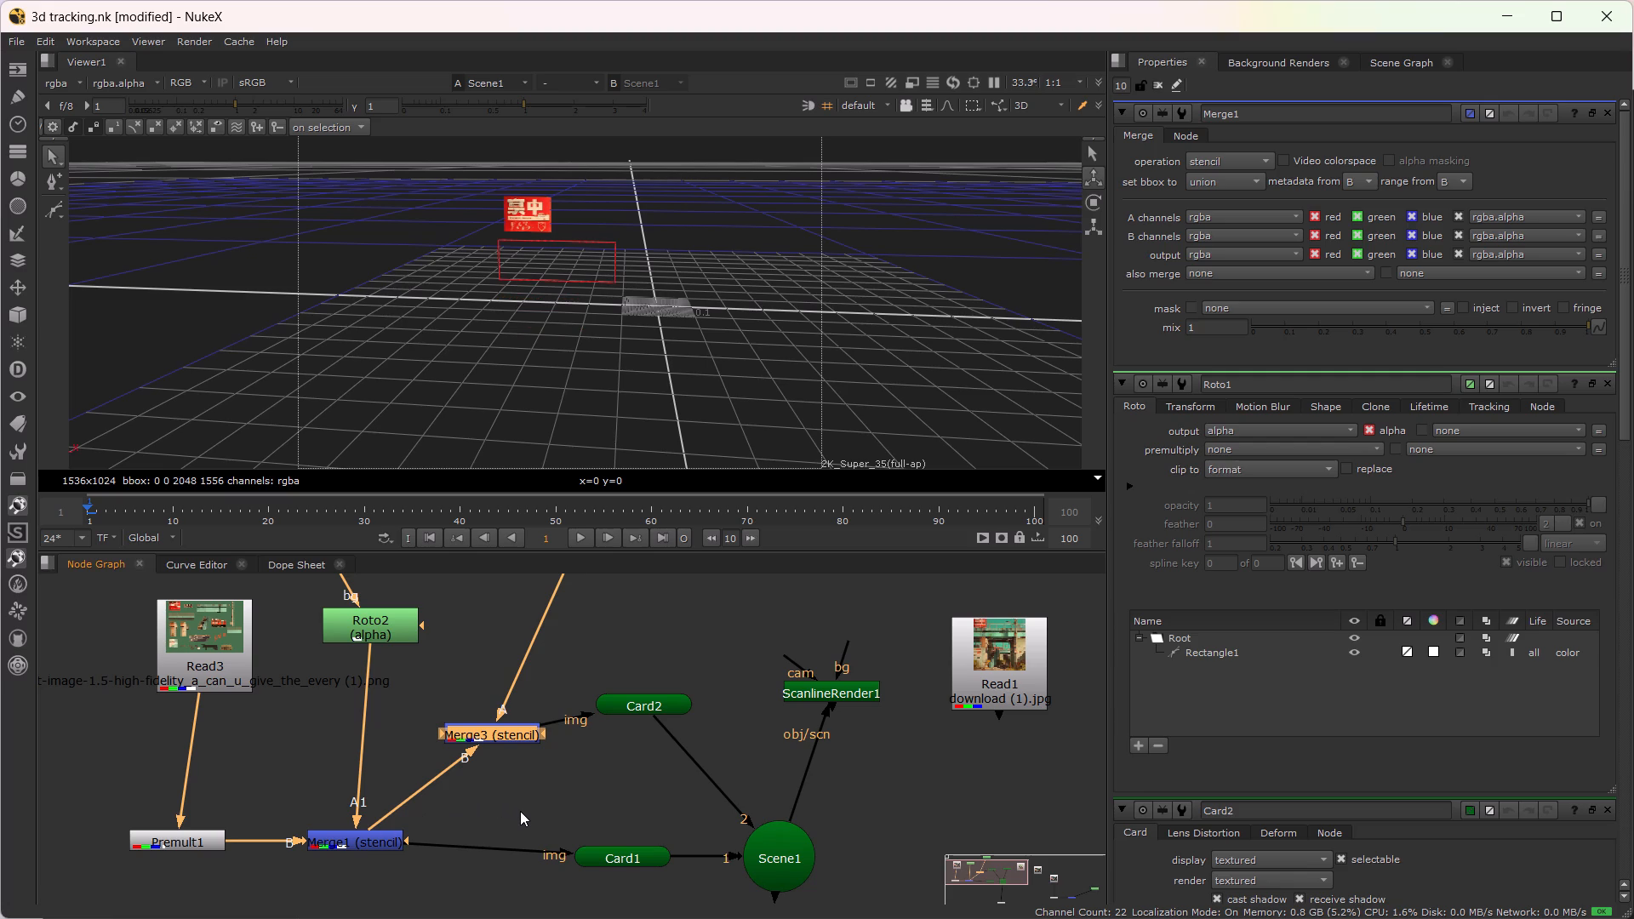
{"action": "type", "text": "XX"}
{"action": "key", "text": "shift+x"}
{"action": "key", "text": "shift+x"}
{"action": "type", "text": "XX"}
Move Card2 down in the node graph, between Merge3 and Scene1.
{"action": "left_click_drag", "start_coordinate": [532, 802], "coordinate": [506, 814], "text": "alt"}
{"action": "scroll", "coordinate": [506, 802], "scroll_direction": "down", "scroll_amount": 1}
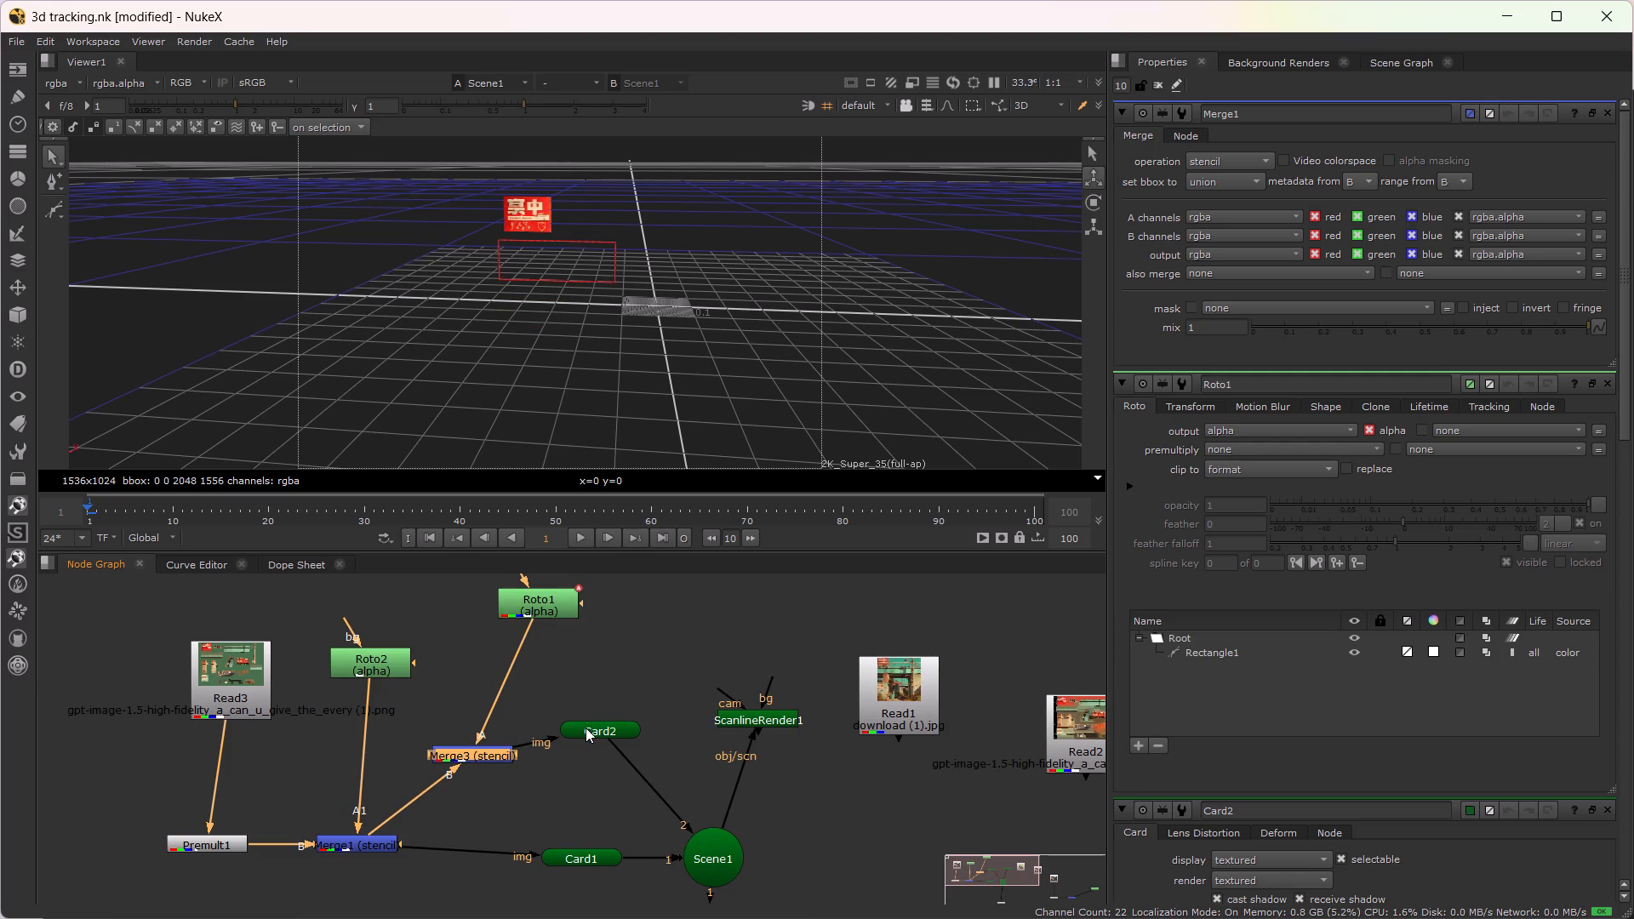
{"action": "left_click_drag", "start_coordinate": [586, 728], "coordinate": [574, 775]}
Select Scene1 and display it in the viewer to check both cards.
{"action": "left_click", "coordinate": [721, 860]}
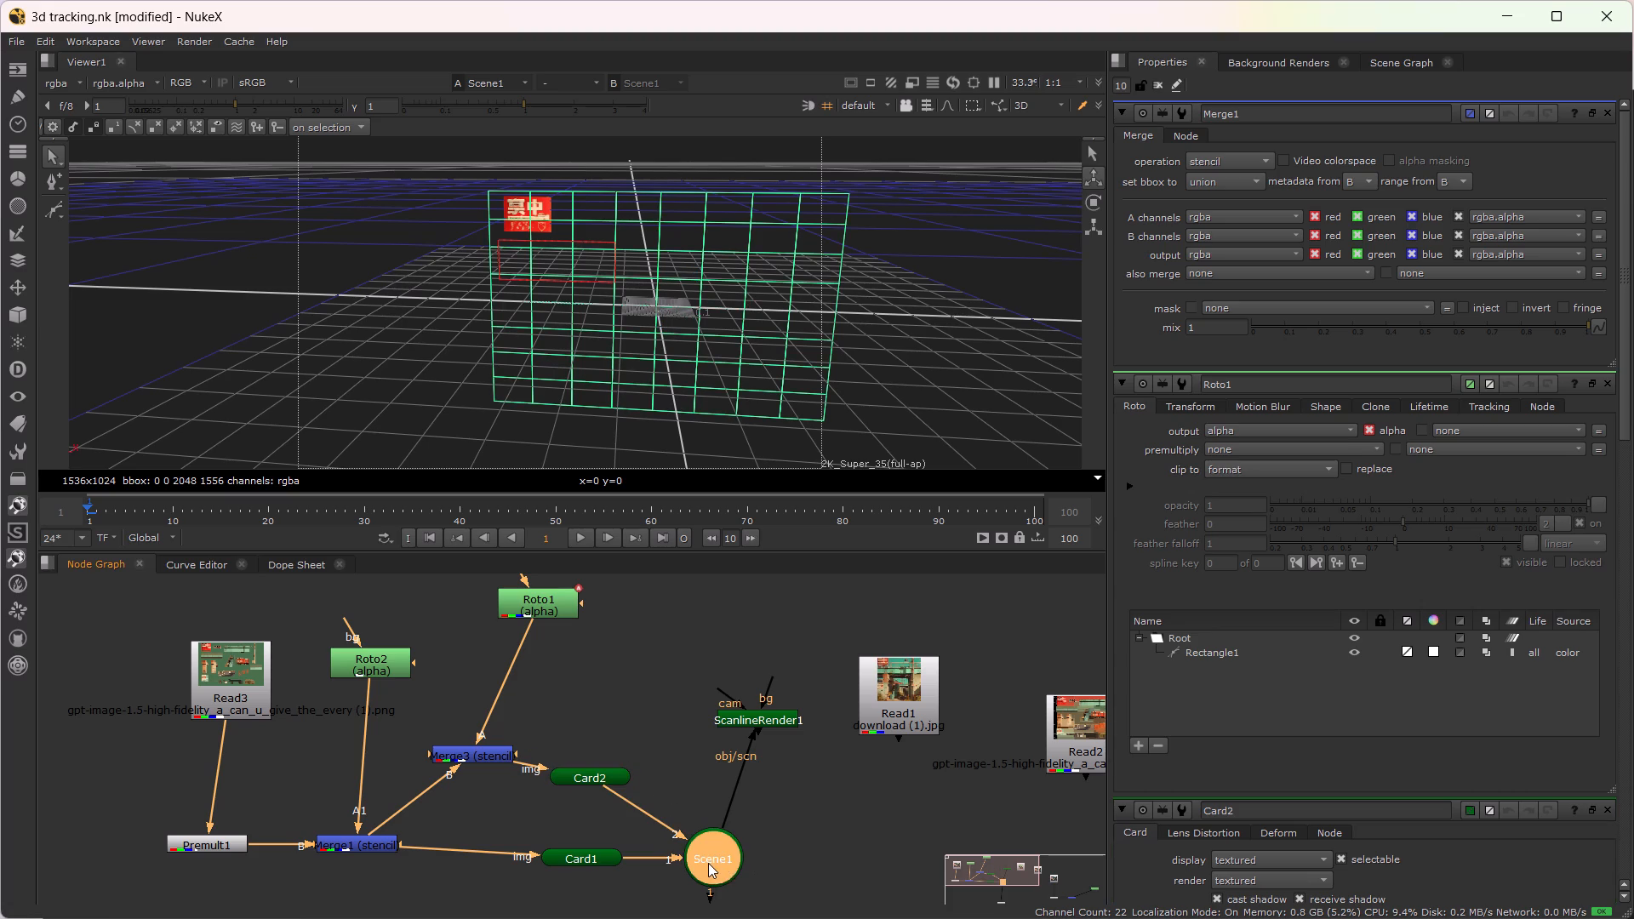
{"action": "key", "text": "1"}
Save the 3d tracking.nk script.
{"action": "key", "text": "ctrl+s"}
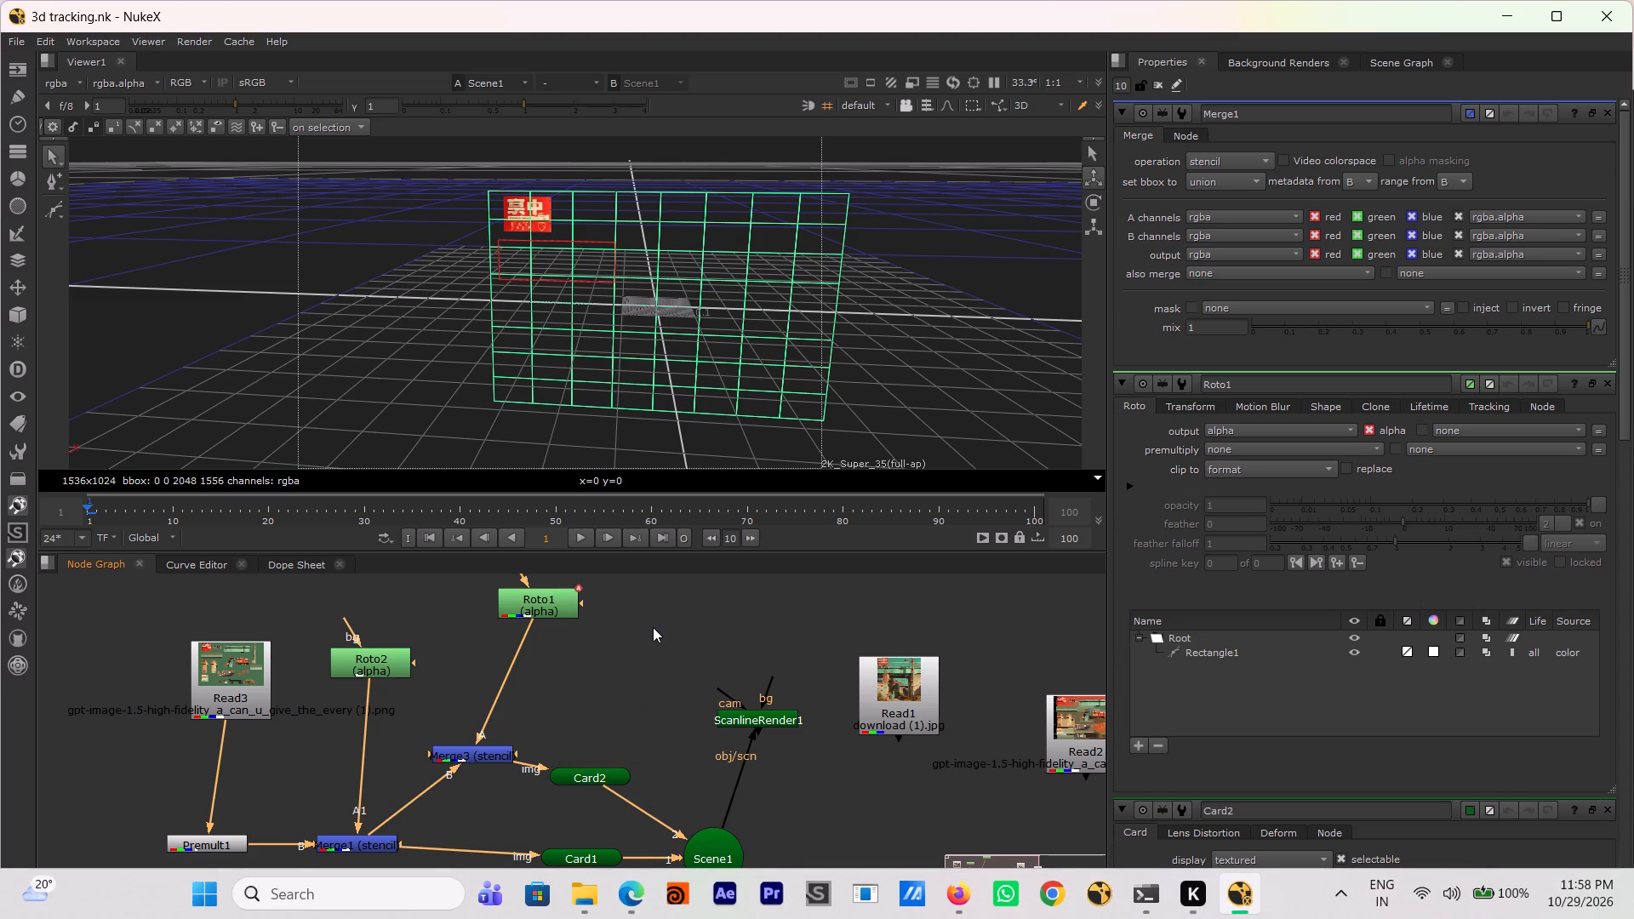
{"action": "left_click", "coordinate": [654, 627]}
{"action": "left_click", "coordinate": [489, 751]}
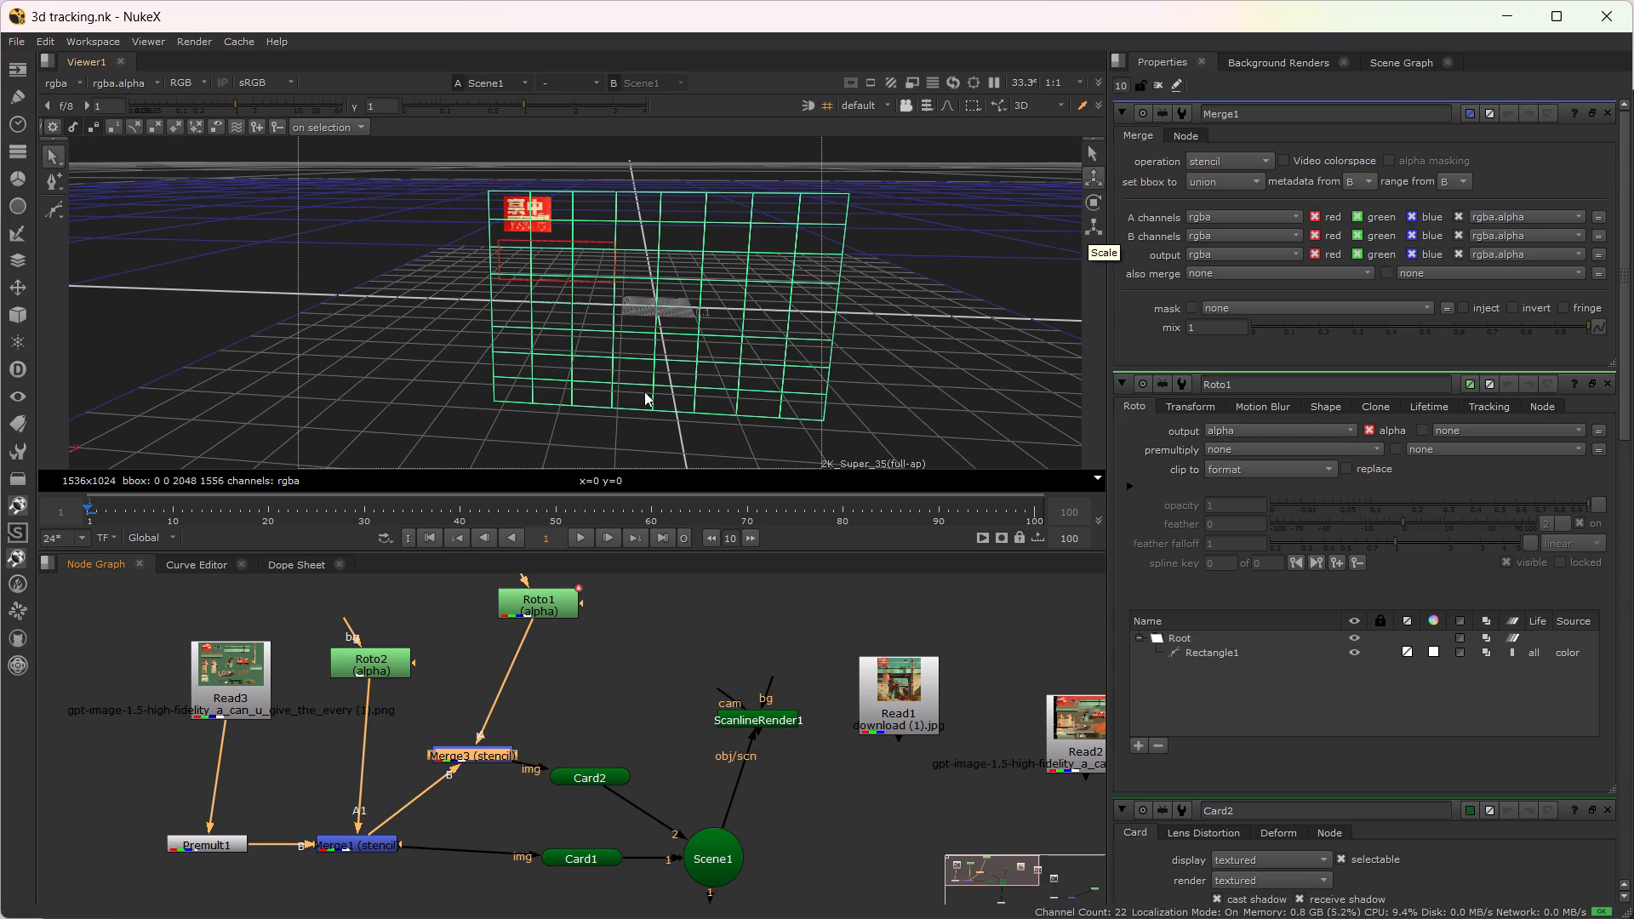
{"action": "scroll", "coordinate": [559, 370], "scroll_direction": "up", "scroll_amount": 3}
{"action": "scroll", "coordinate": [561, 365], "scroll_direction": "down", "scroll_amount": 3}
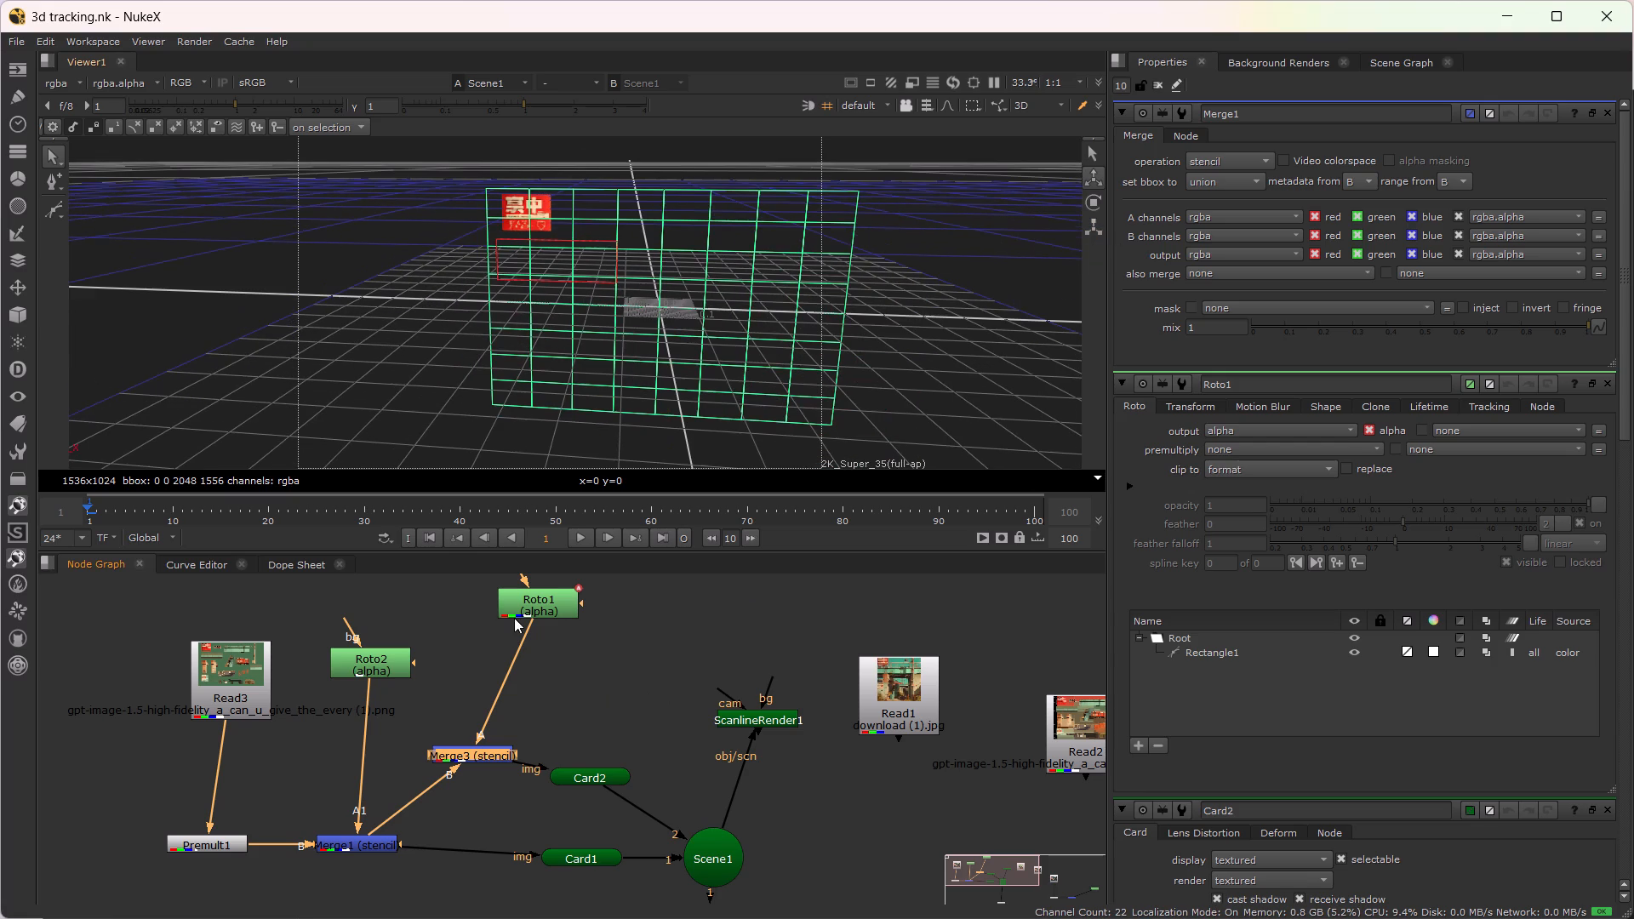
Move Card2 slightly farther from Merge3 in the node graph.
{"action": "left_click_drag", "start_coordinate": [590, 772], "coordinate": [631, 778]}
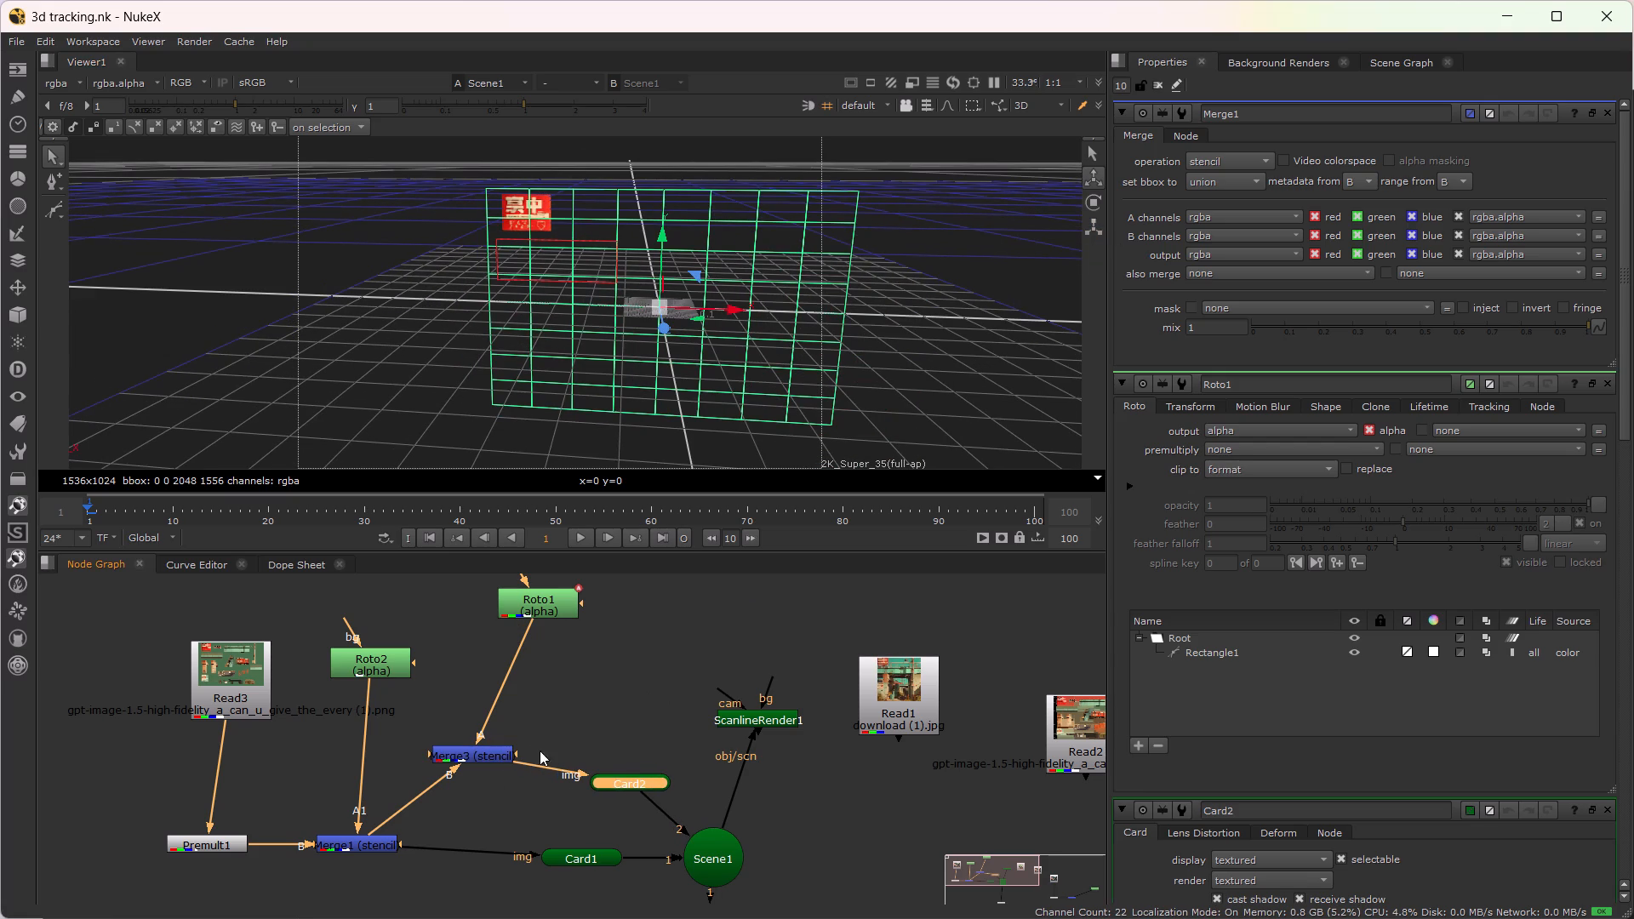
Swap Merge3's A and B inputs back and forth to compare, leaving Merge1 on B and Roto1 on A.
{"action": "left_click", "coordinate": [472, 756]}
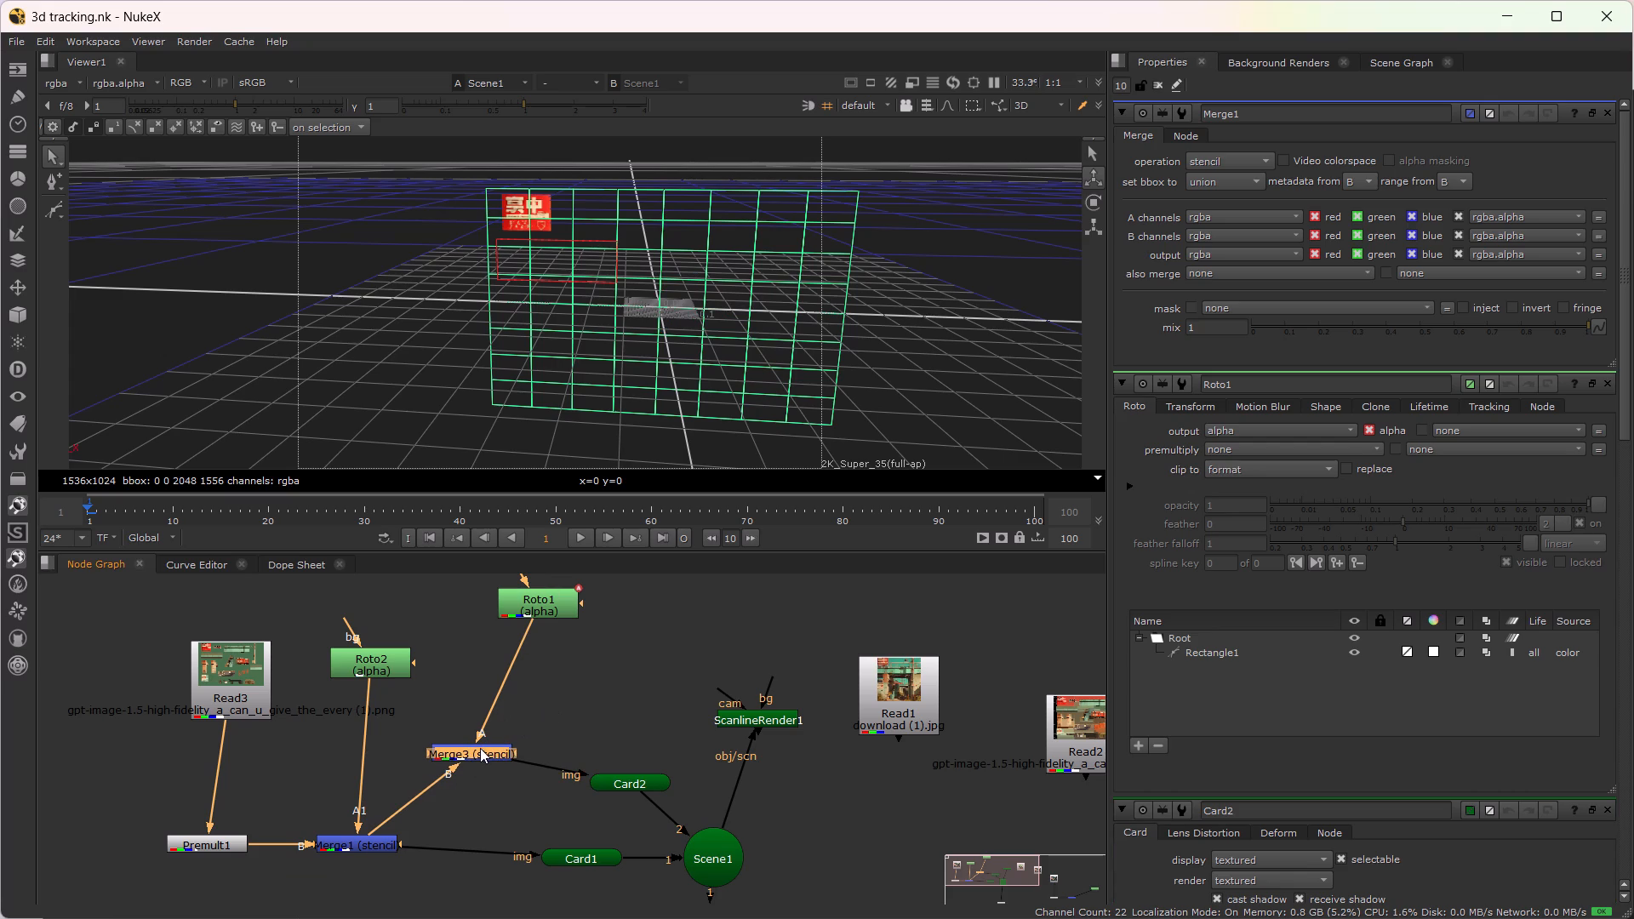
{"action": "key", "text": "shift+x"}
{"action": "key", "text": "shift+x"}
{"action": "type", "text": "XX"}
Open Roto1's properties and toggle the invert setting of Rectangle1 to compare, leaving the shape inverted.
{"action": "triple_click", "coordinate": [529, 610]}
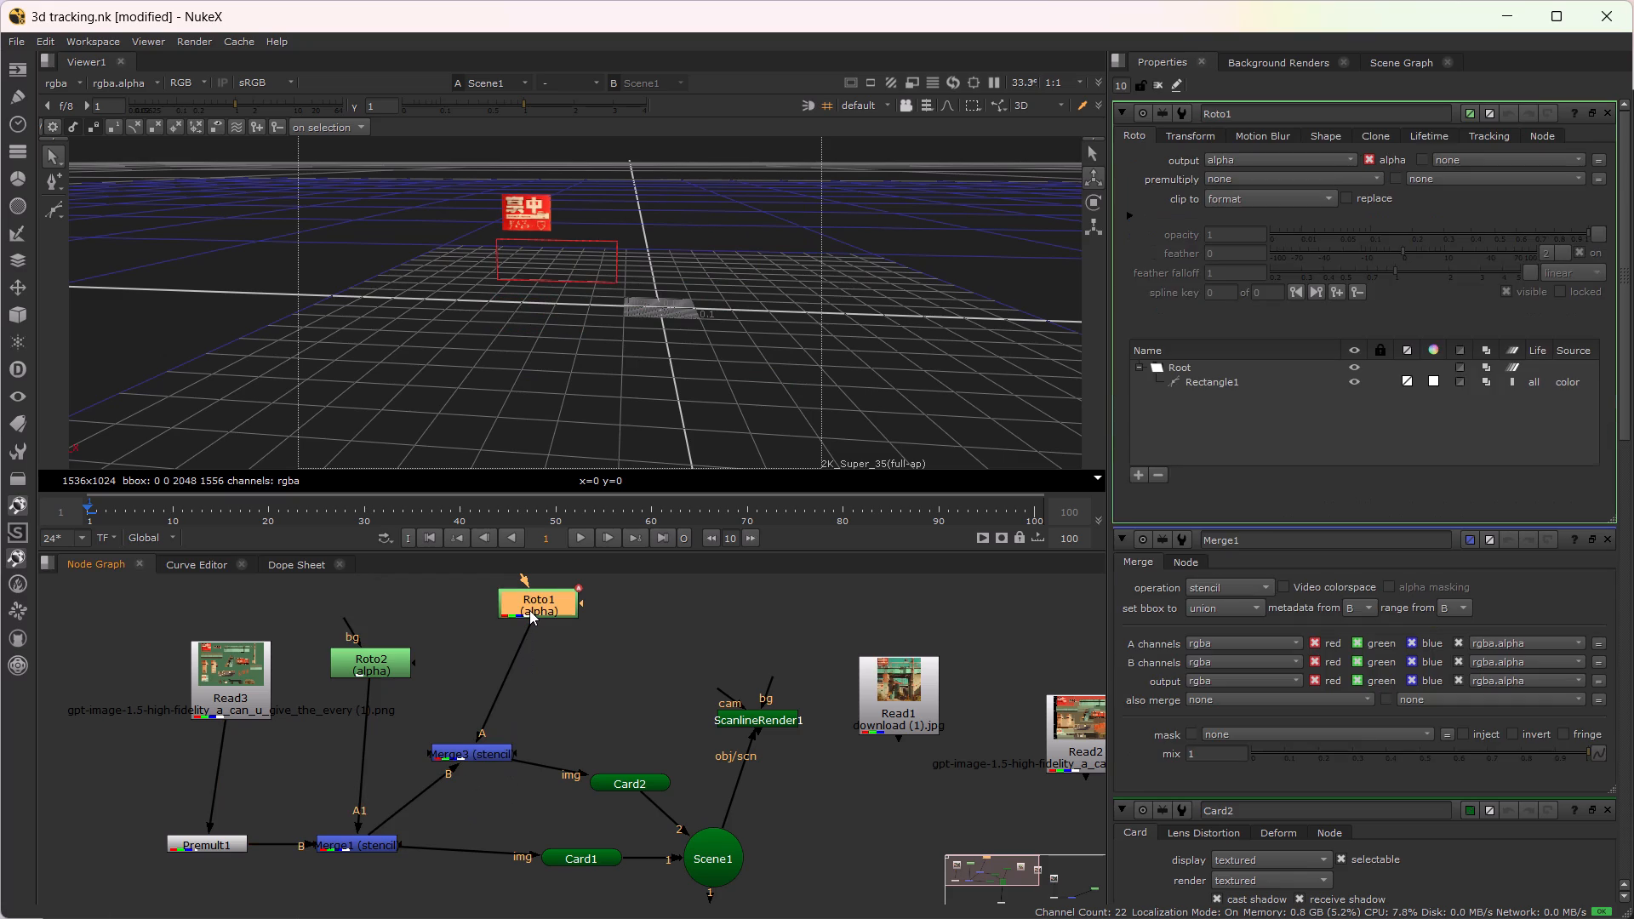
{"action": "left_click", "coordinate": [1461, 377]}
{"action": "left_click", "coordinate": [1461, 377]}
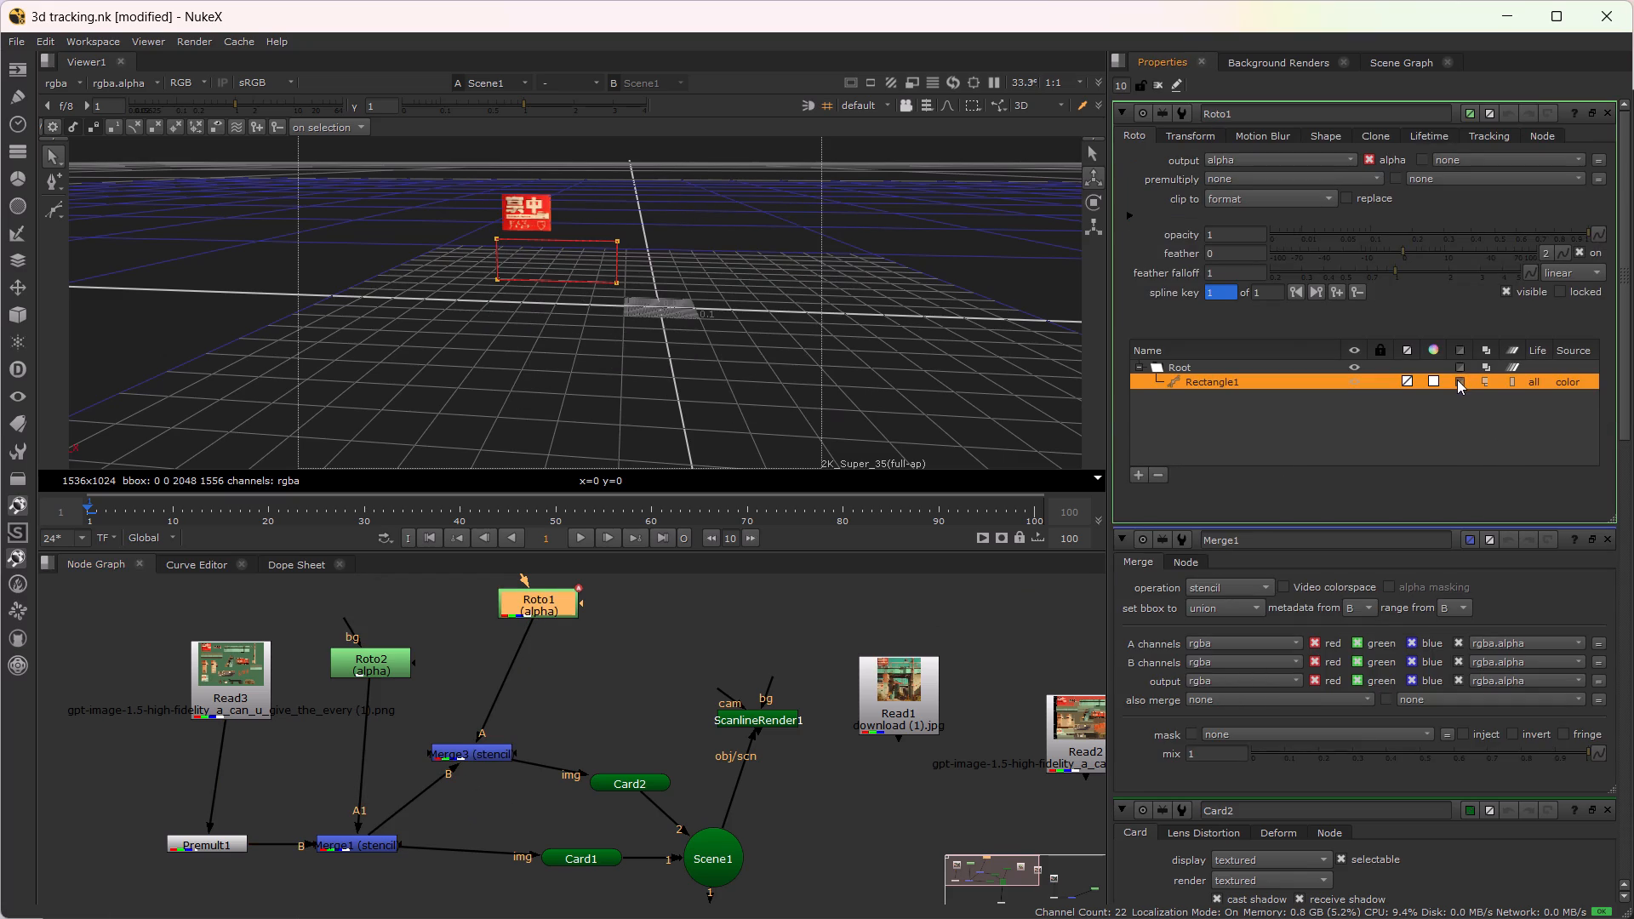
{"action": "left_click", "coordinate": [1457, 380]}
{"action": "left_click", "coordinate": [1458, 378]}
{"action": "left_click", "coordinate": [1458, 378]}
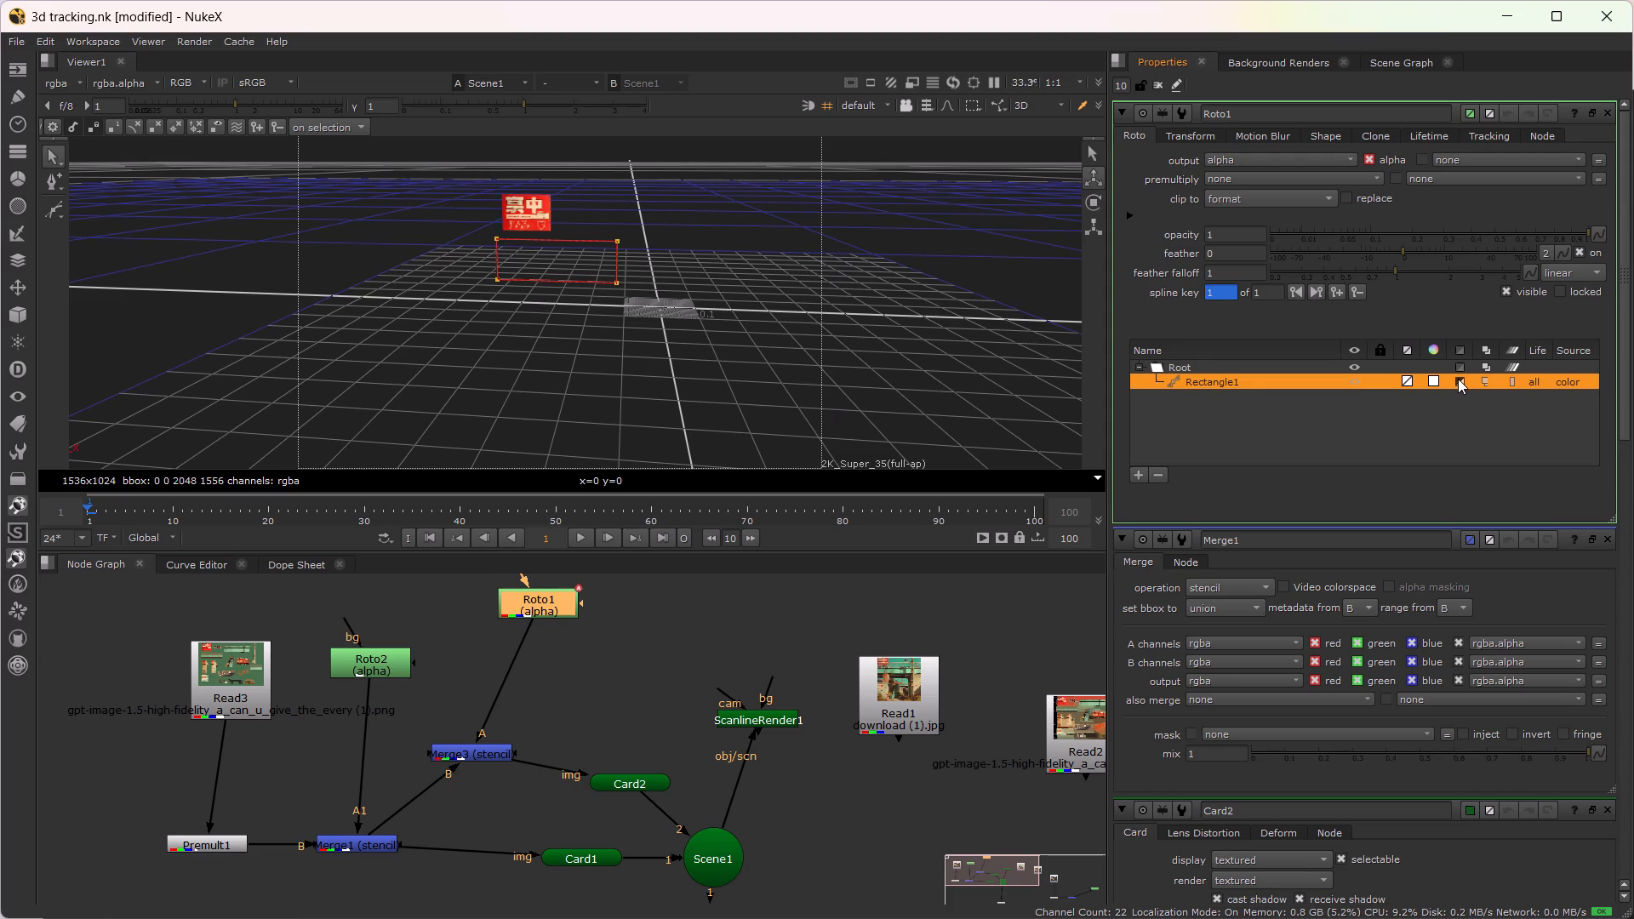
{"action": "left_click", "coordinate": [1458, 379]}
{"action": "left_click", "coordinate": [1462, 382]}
Delete Roto1 and Merge3 together from the node graph.
{"action": "left_click", "coordinate": [487, 853]}
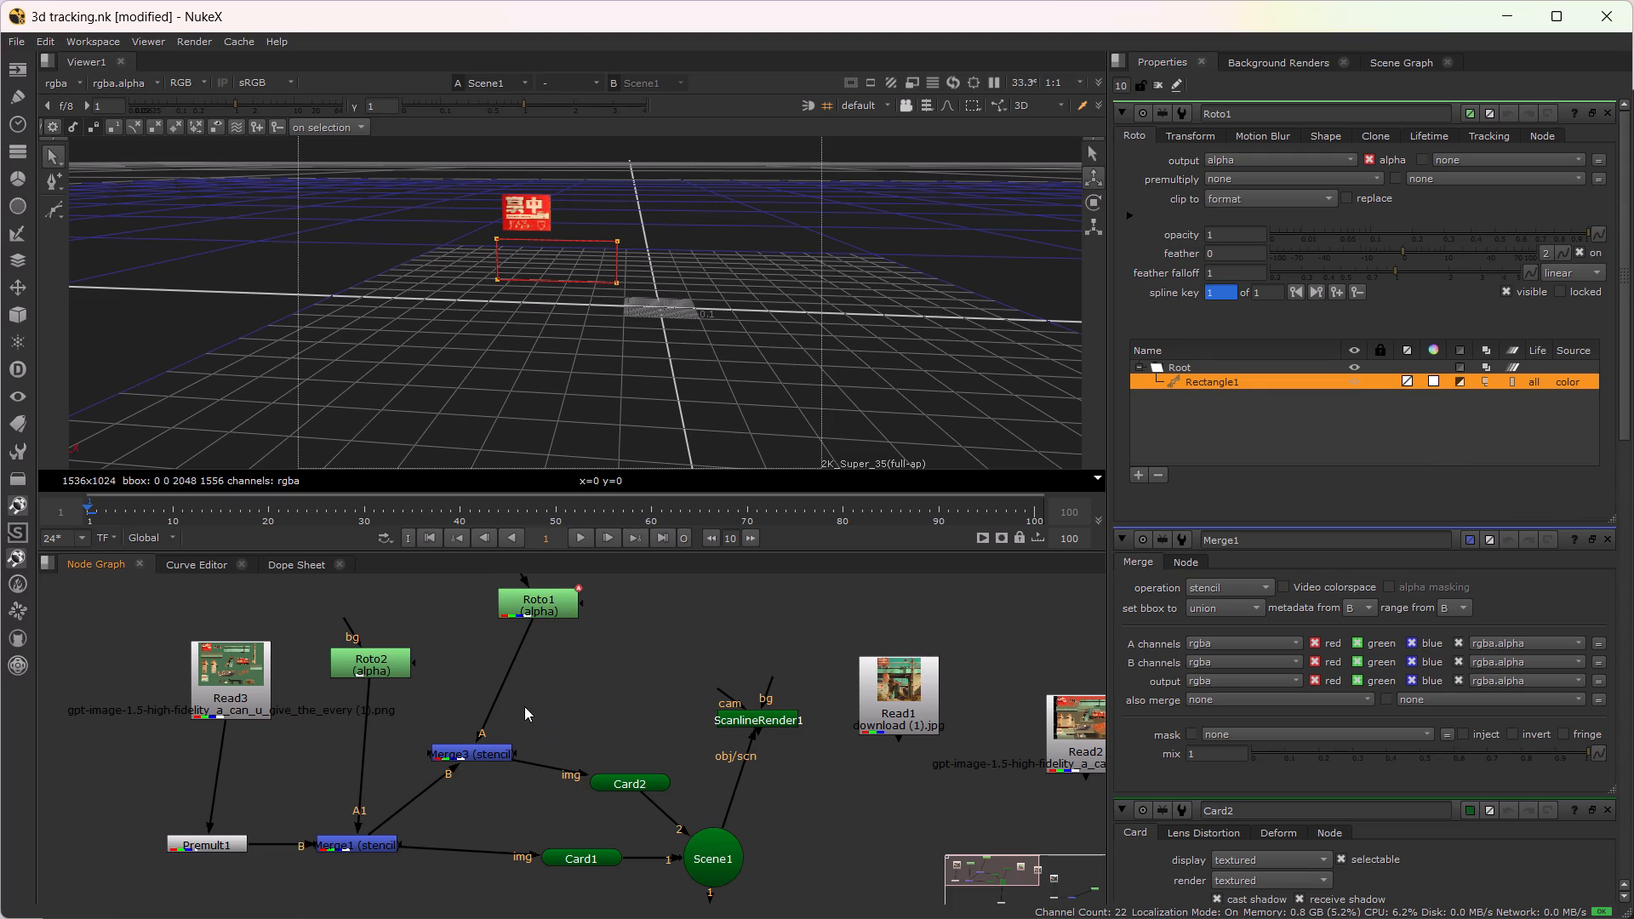
{"action": "left_click_drag", "start_coordinate": [631, 571], "coordinate": [453, 720]}
{"action": "left_click", "coordinate": [540, 702]}
{"action": "left_click_drag", "start_coordinate": [469, 780], "coordinate": [506, 697]}
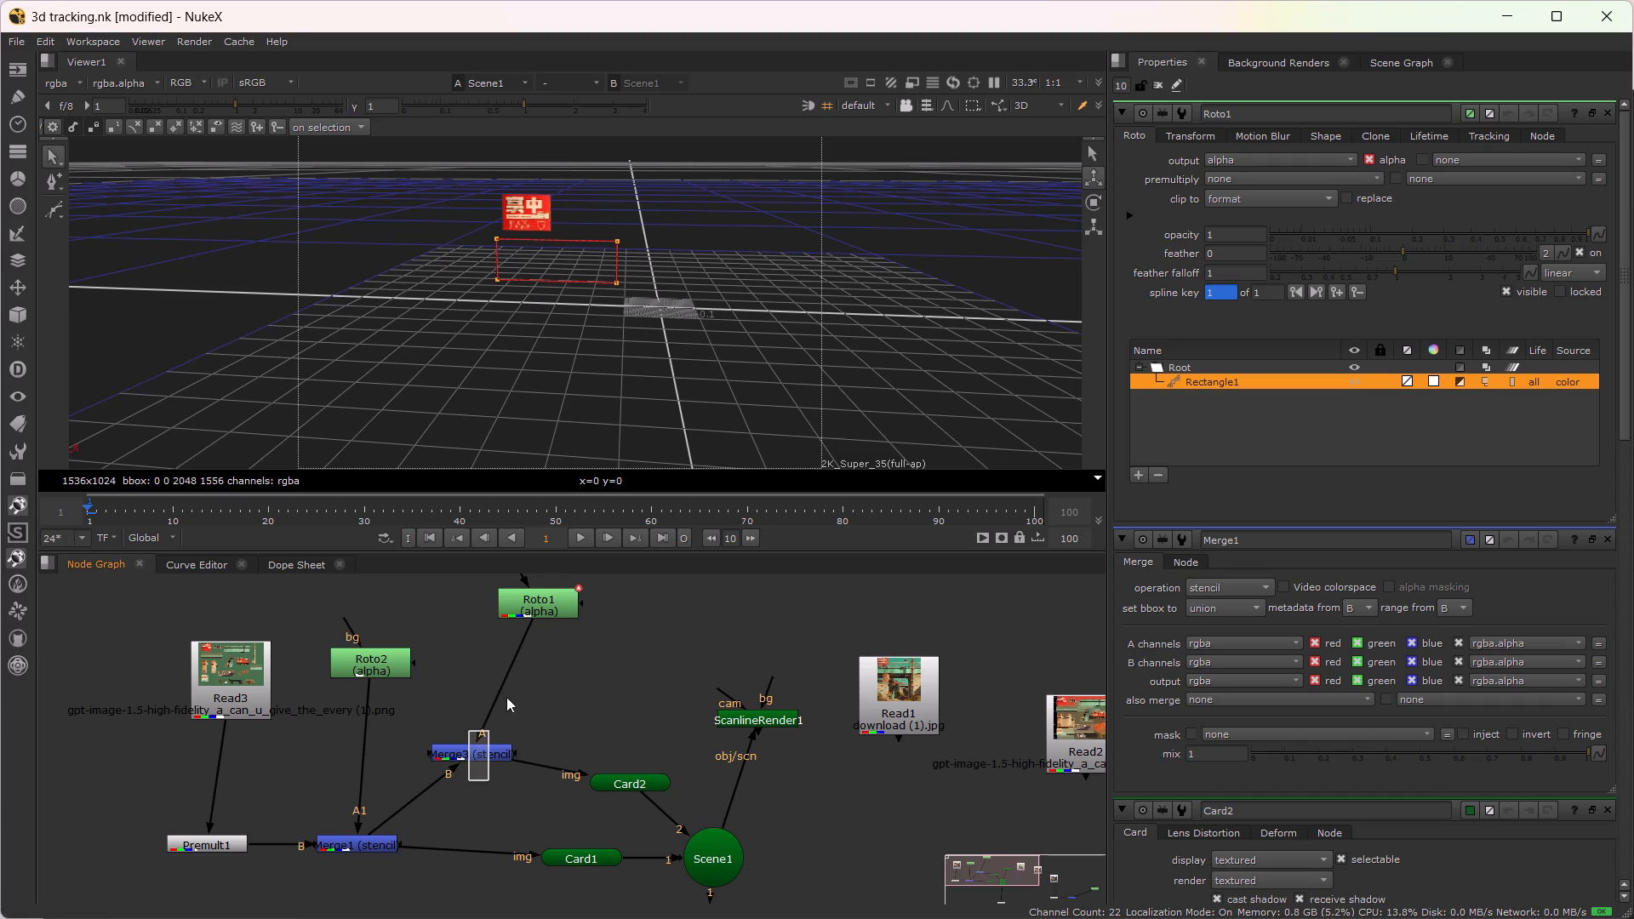
{"action": "left_click_drag", "start_coordinate": [506, 697], "coordinate": [558, 596]}
{"action": "left_click", "coordinate": [552, 607]}
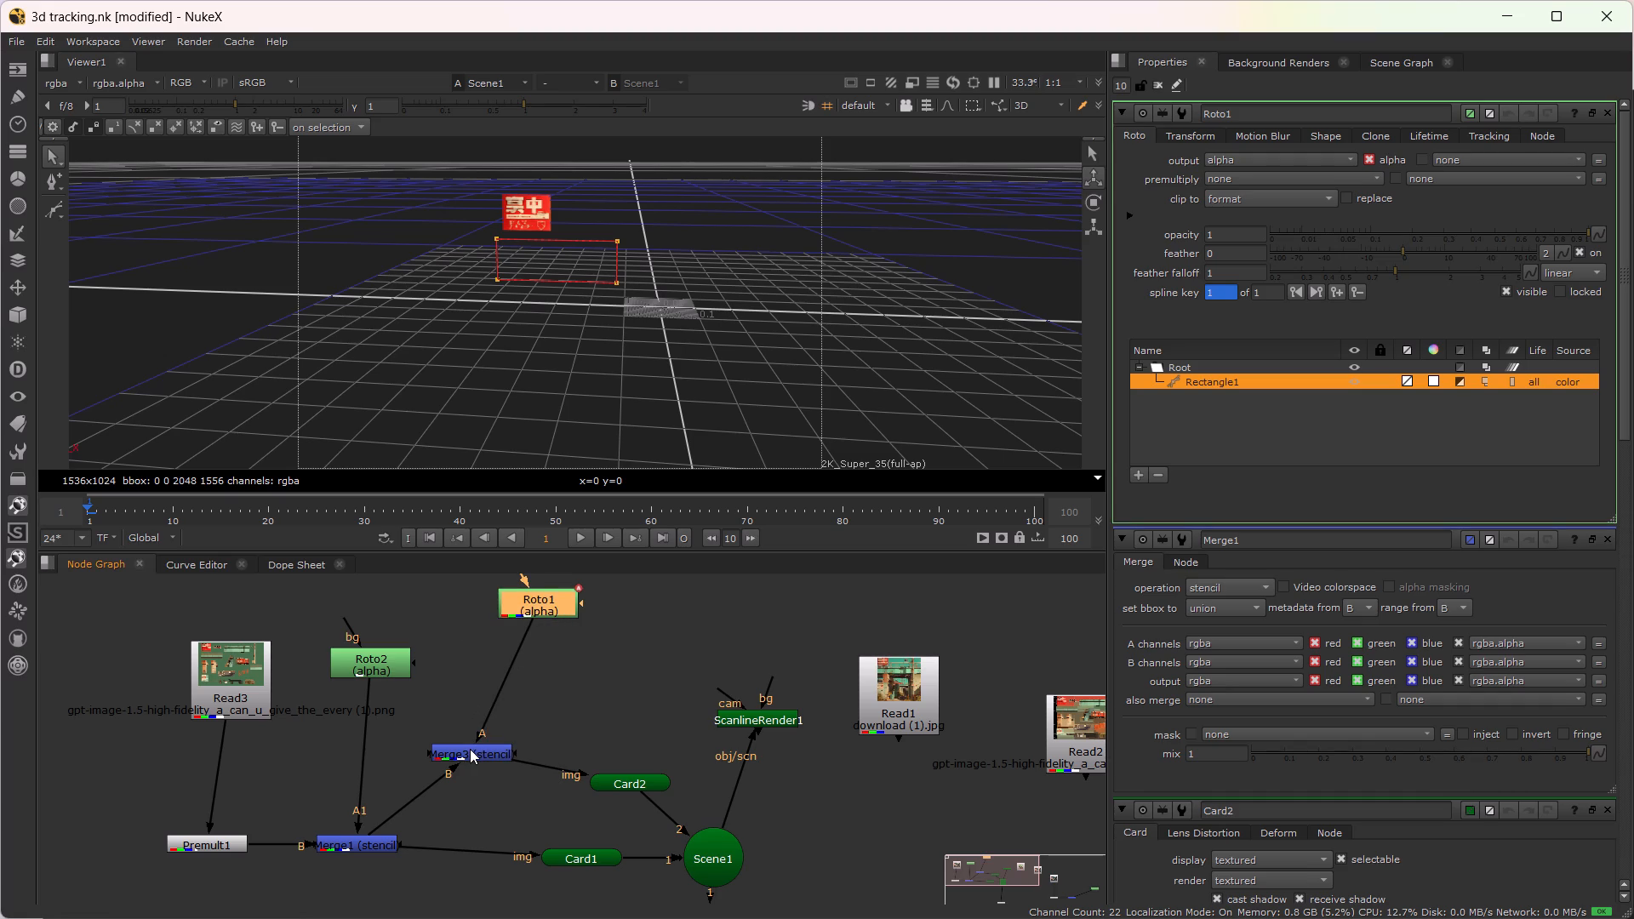
{"action": "left_click", "coordinate": [470, 749], "text": "shift"}
{"action": "key", "text": "Delete"}
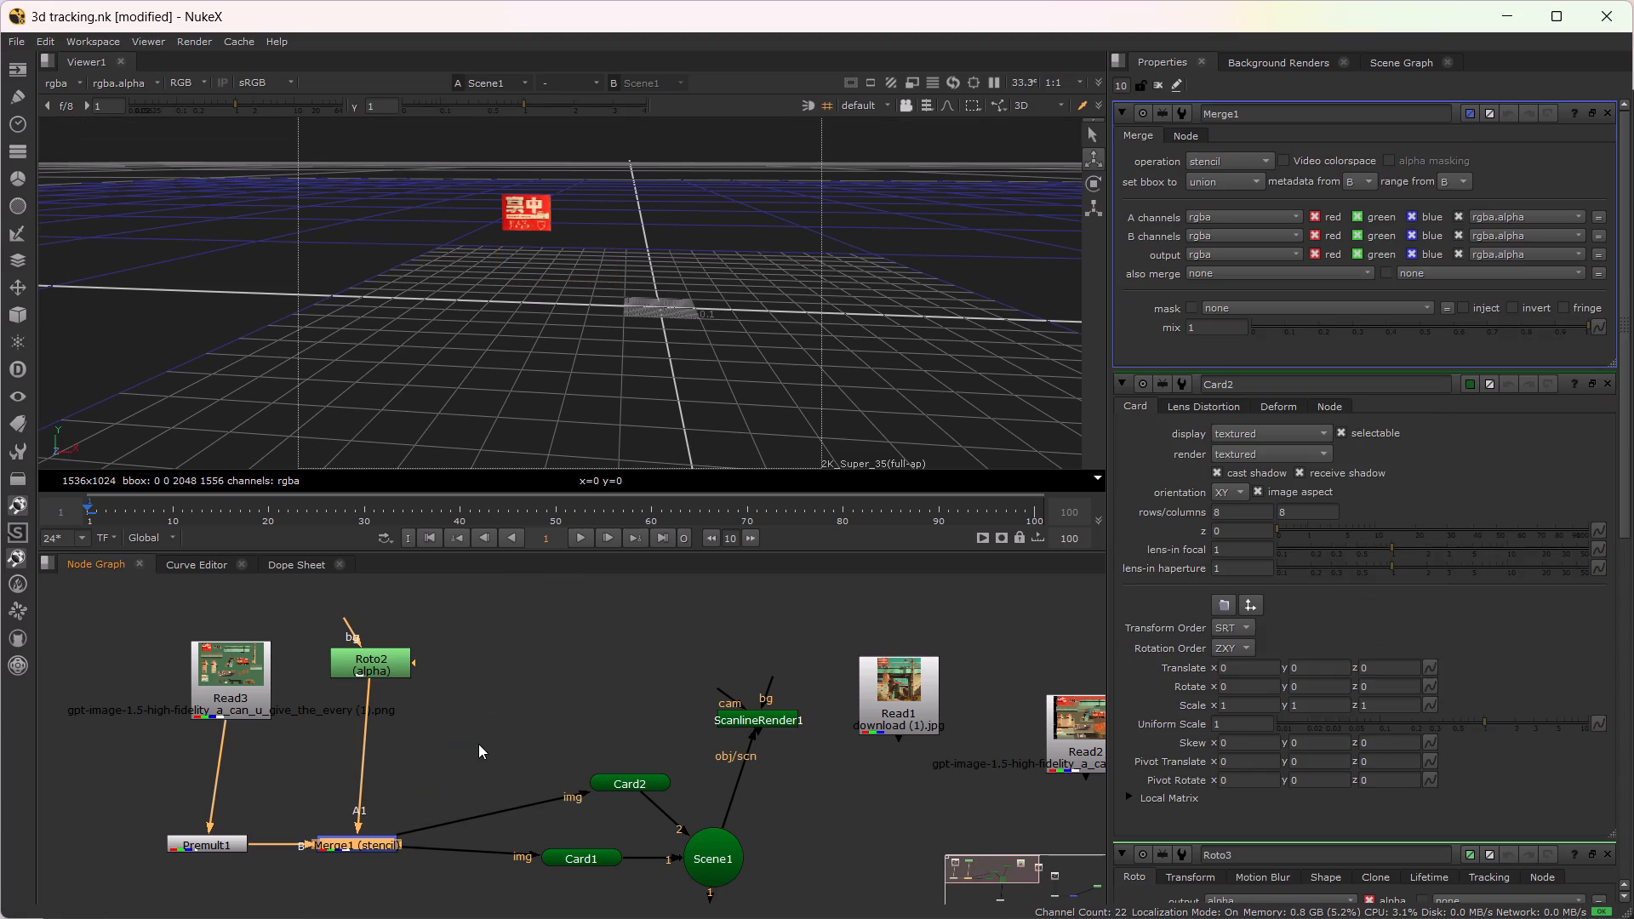
Disconnect Card2 from Merge1 and Scene1 and park it loose above Card1 in the node graph.
{"action": "left_click_drag", "start_coordinate": [570, 797], "coordinate": [557, 755]}
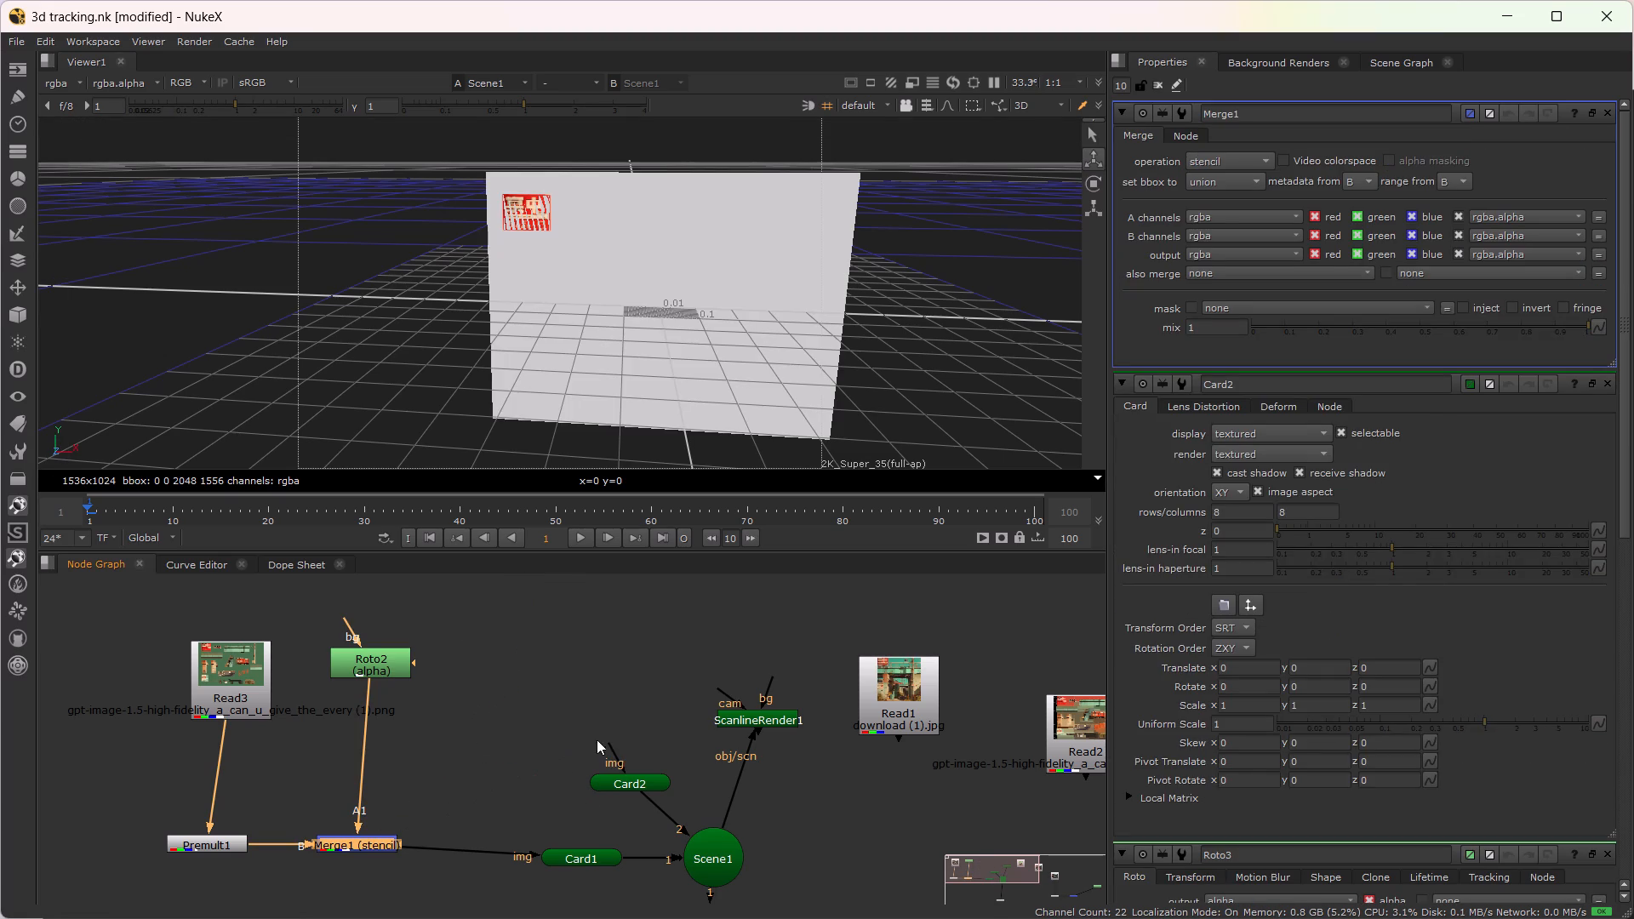
{"action": "left_click", "coordinate": [574, 711]}
{"action": "left_click", "coordinate": [635, 785]}
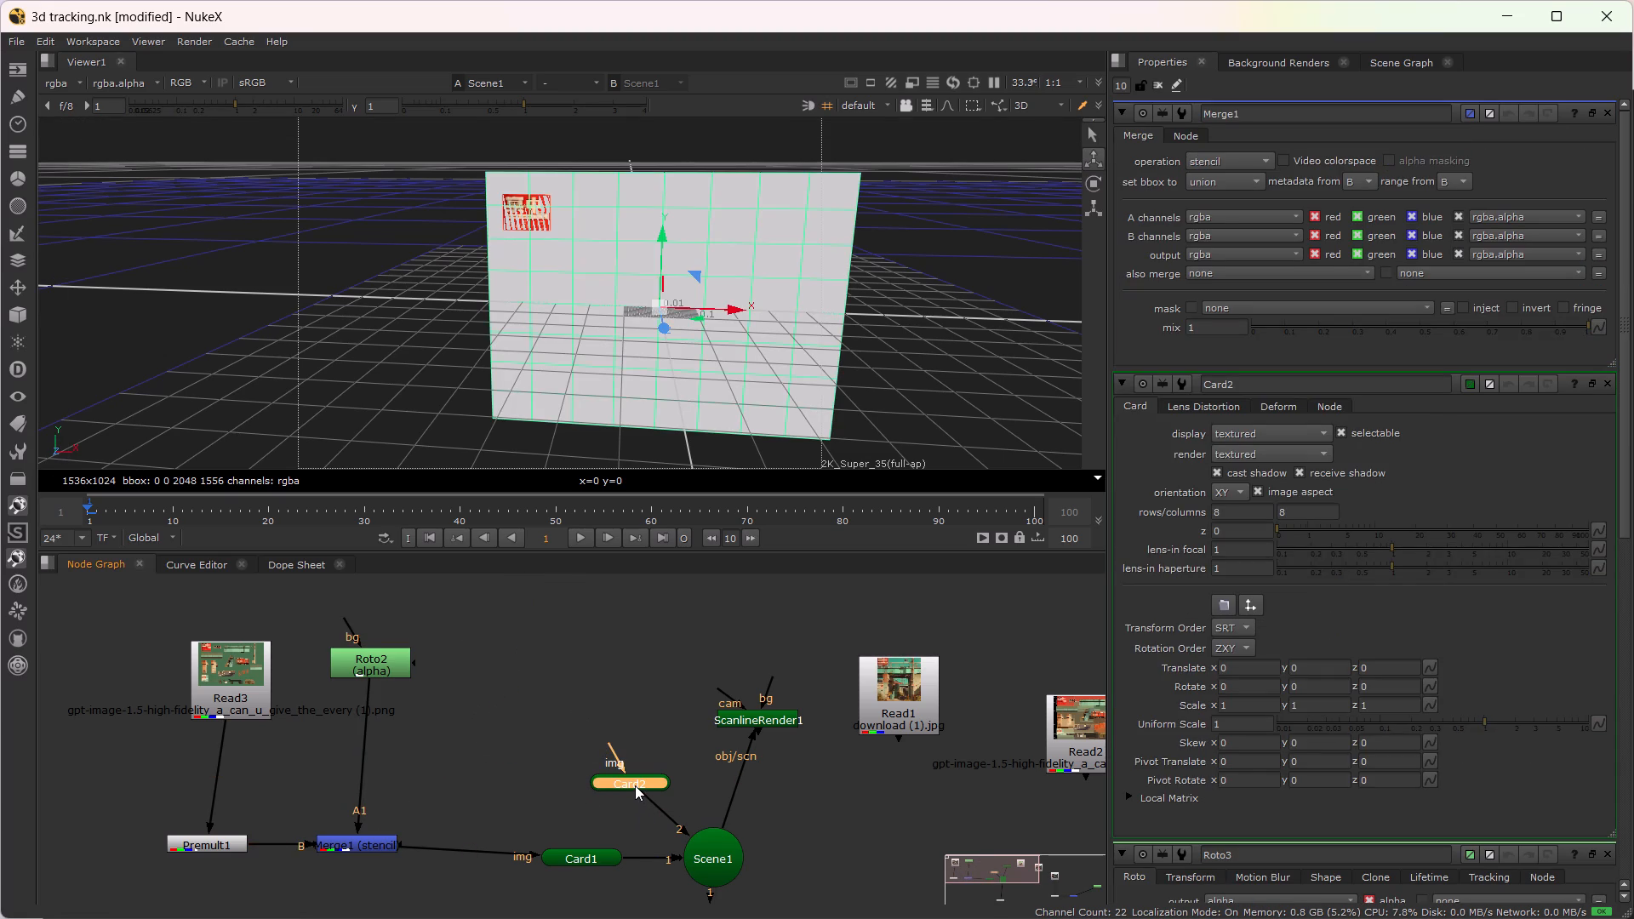
{"action": "left_click_drag", "start_coordinate": [632, 781], "coordinate": [574, 658]}
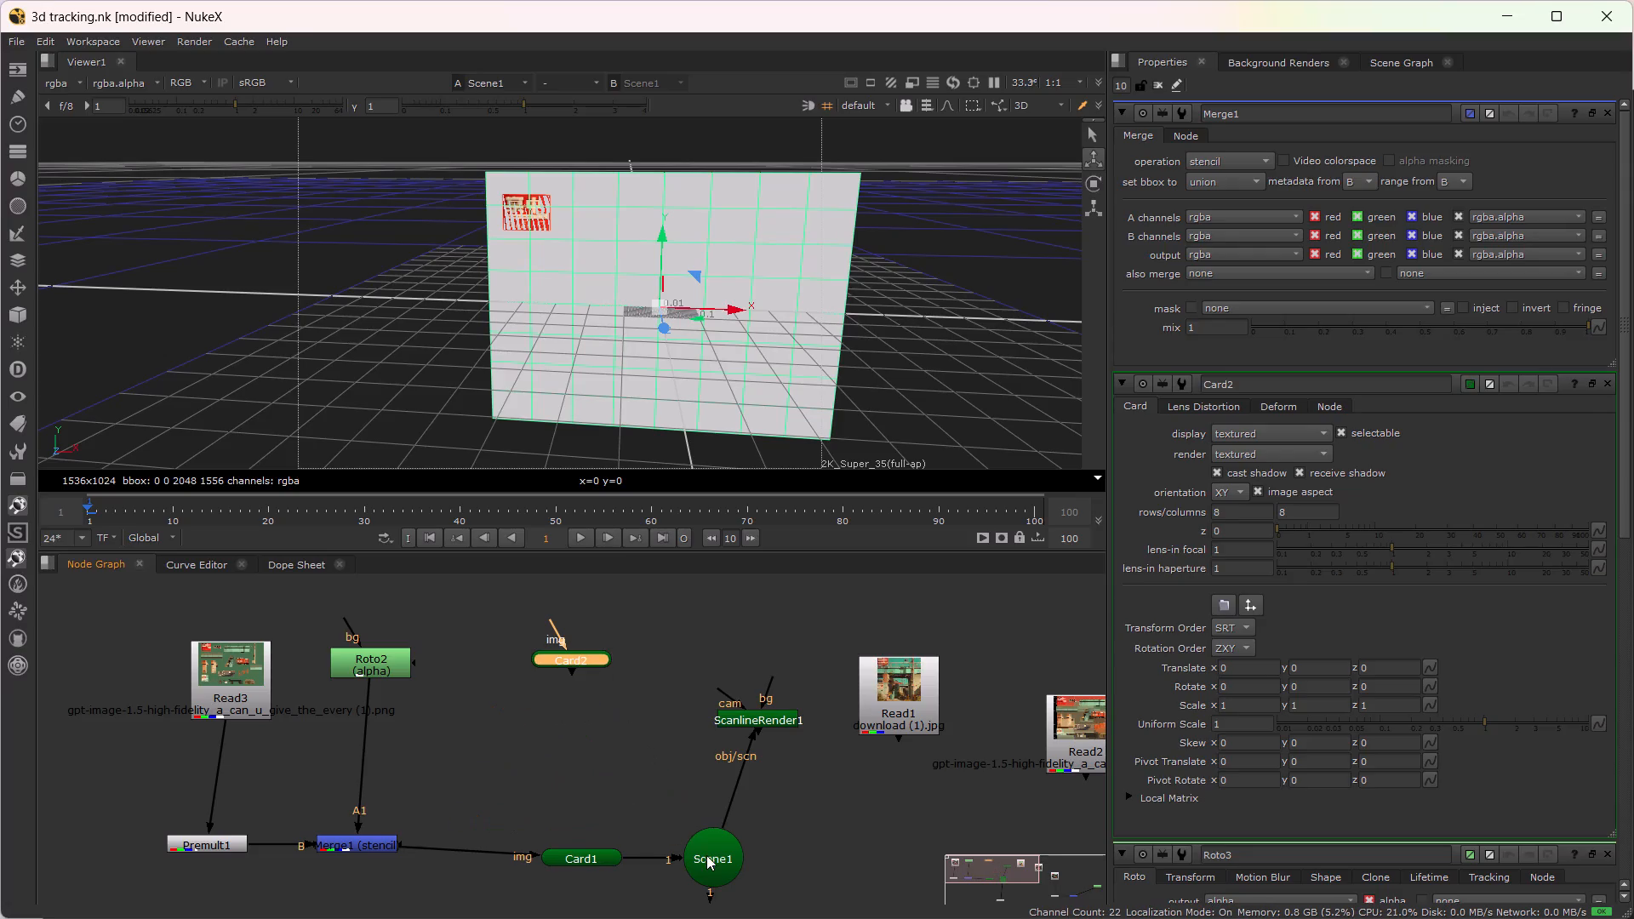
Display Scene1 and Card1 in the viewer to check the remaining card setup.
{"action": "left_click", "coordinate": [707, 858]}
{"action": "key", "text": "1"}
{"action": "left_click", "coordinate": [585, 854]}
{"action": "type", "text": "11"}
{"action": "left_click", "coordinate": [706, 850]}
{"action": "key", "text": "1"}
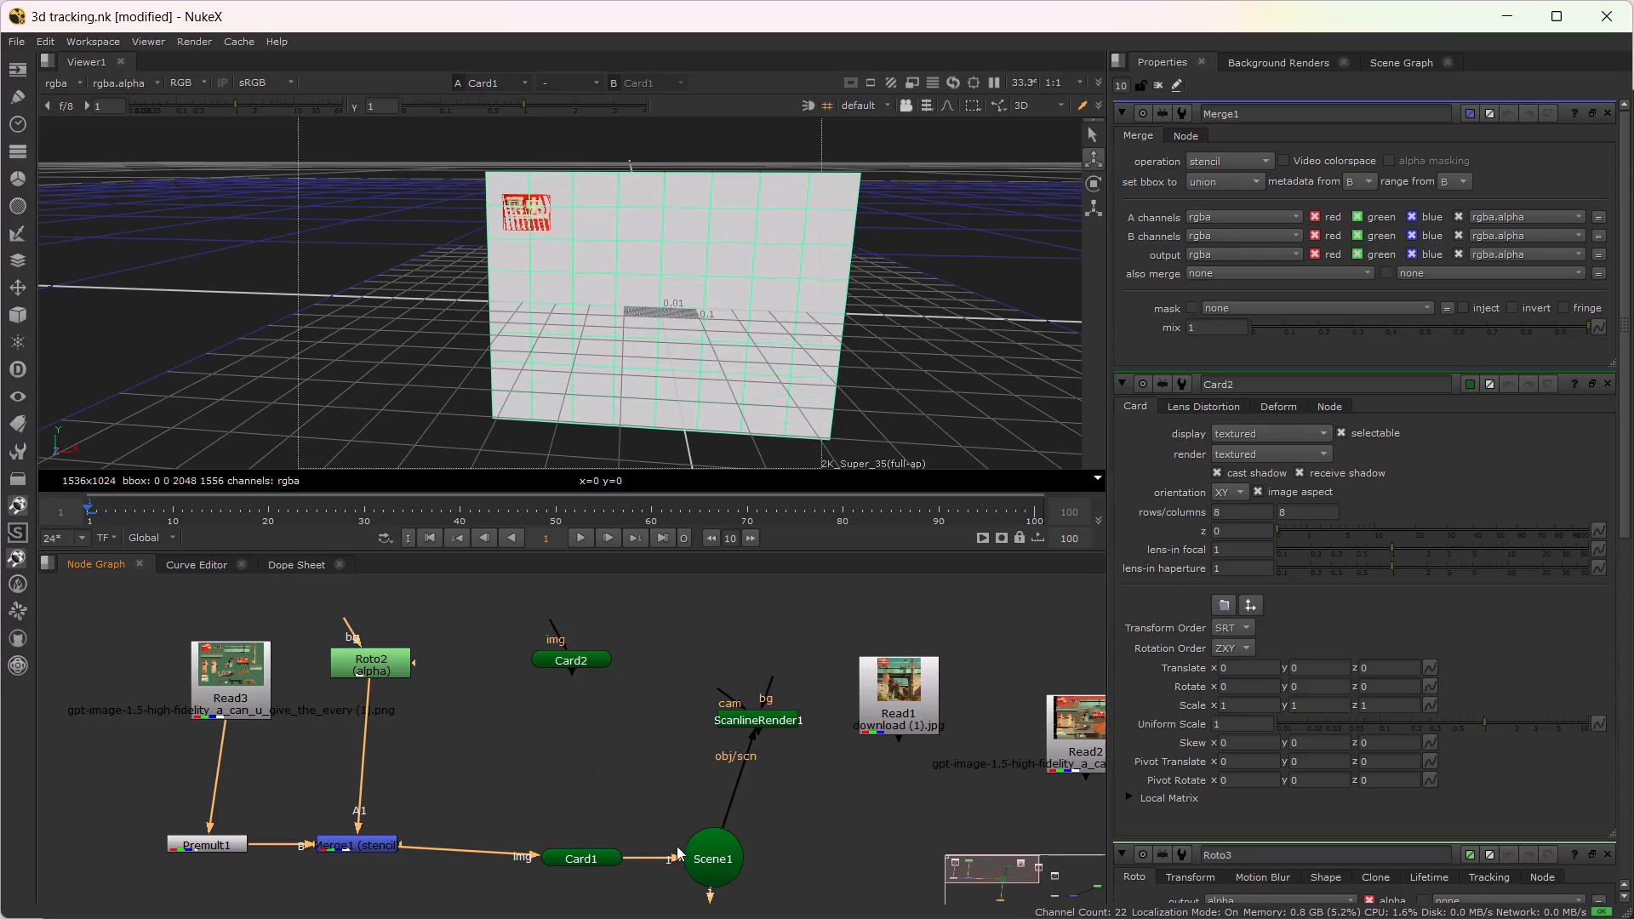
Save the 3d tracking.nk script and close NukeX.
{"action": "key", "text": "ctrl+s"}
{"action": "key", "text": "ctrl+s"}
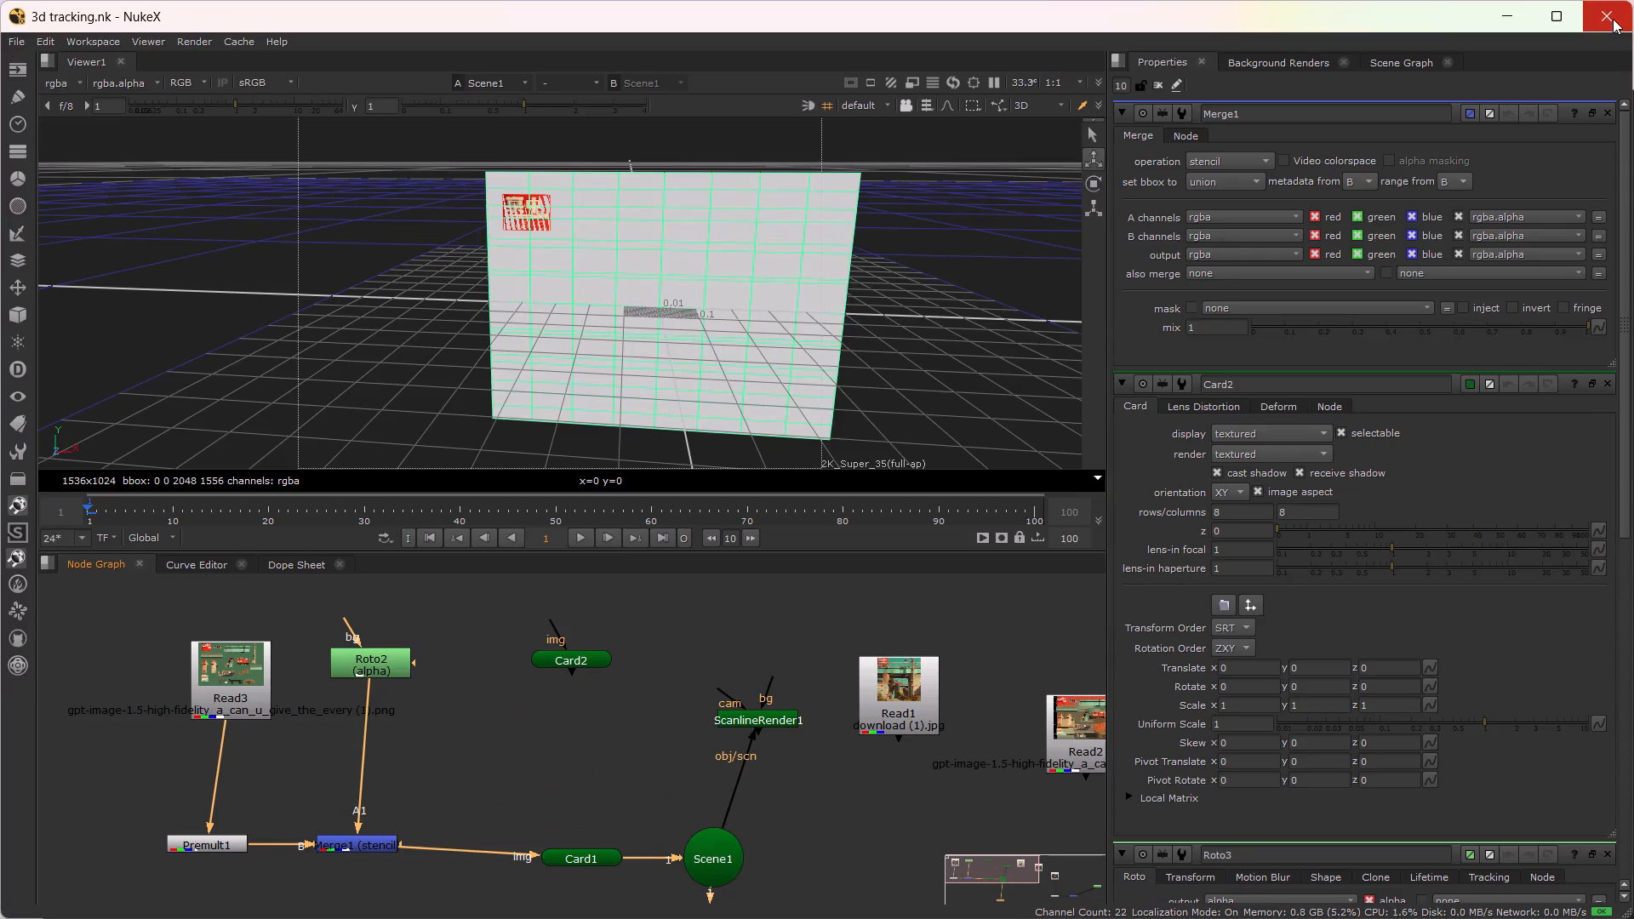
{"action": "left_click", "coordinate": [1613, 19]}
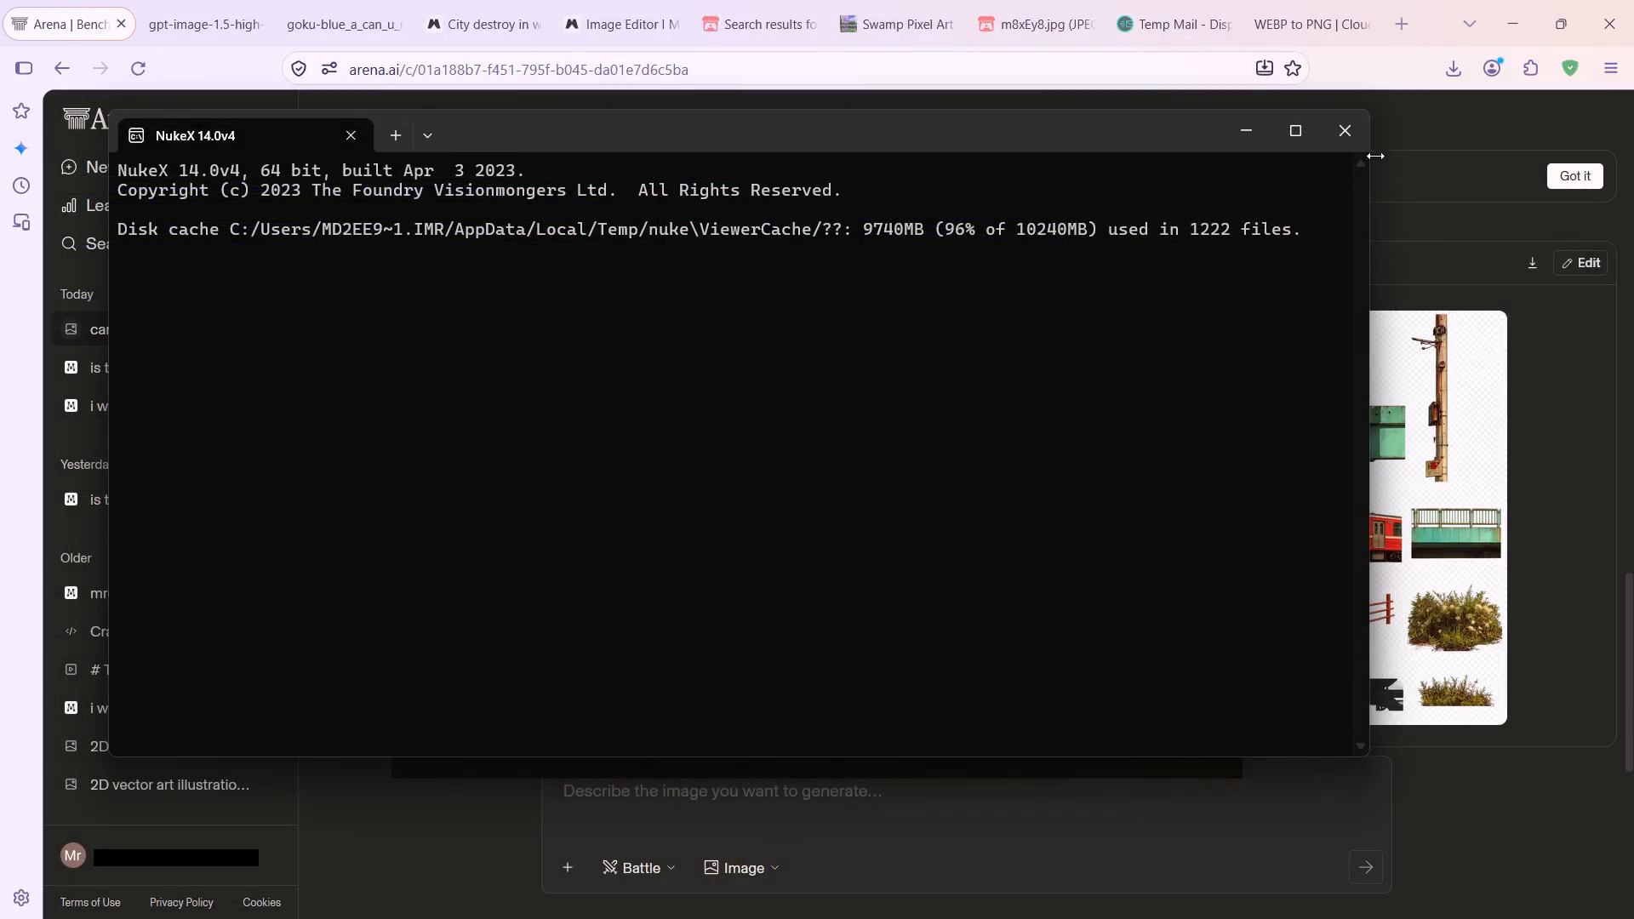
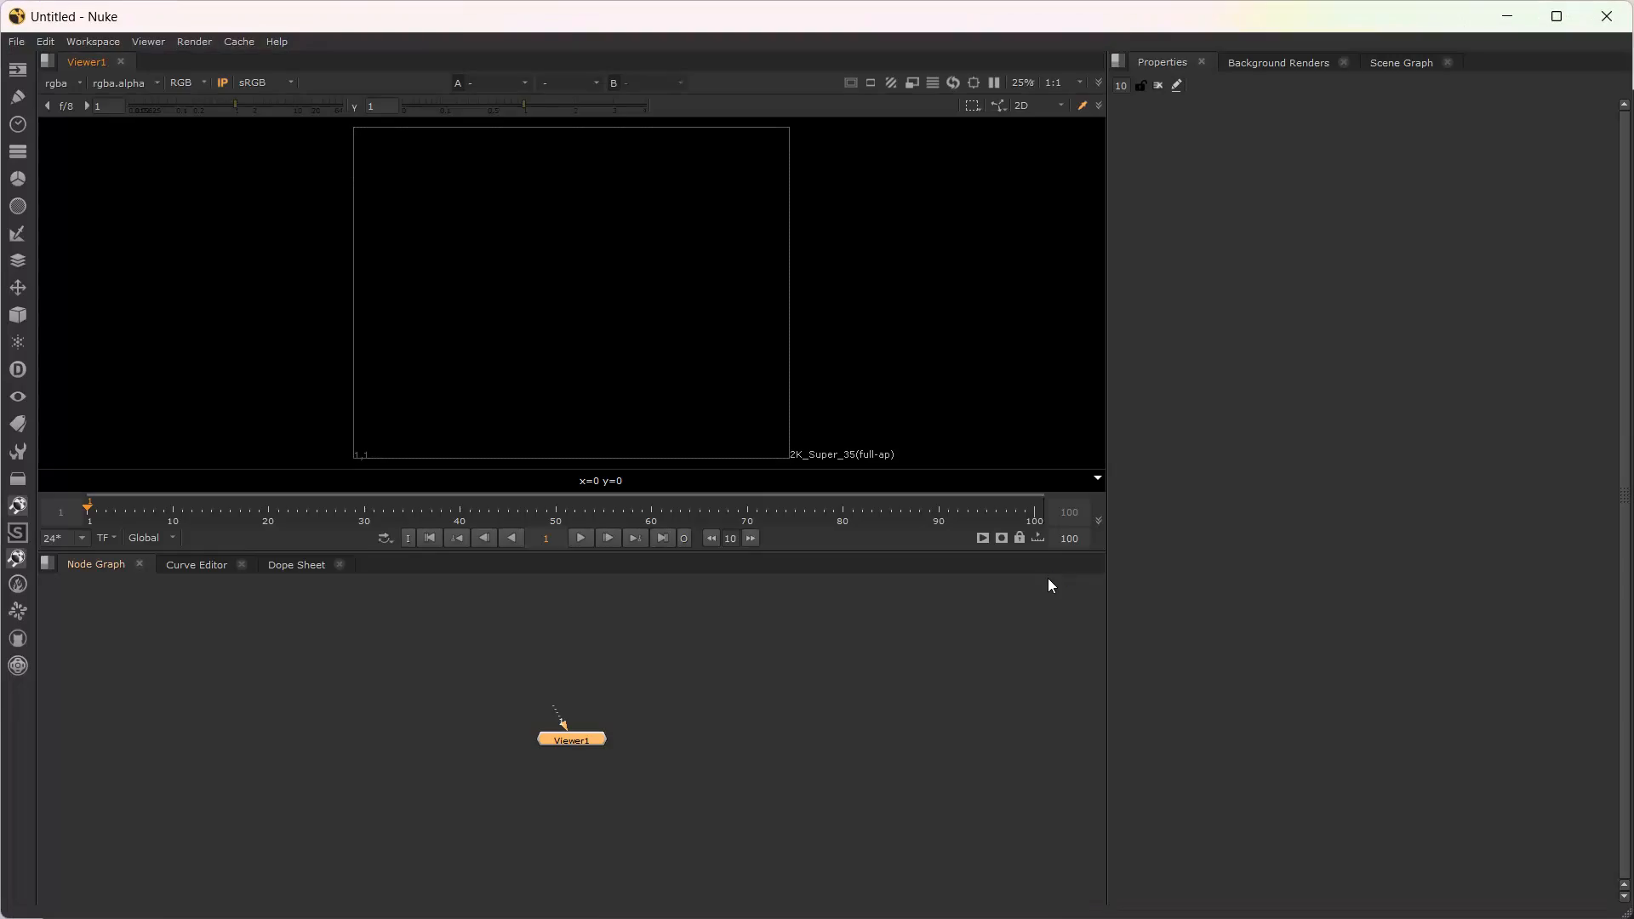
Open the 3d tracking.nk script from the Downloads folder.
{"action": "key", "text": "ctrl+o"}
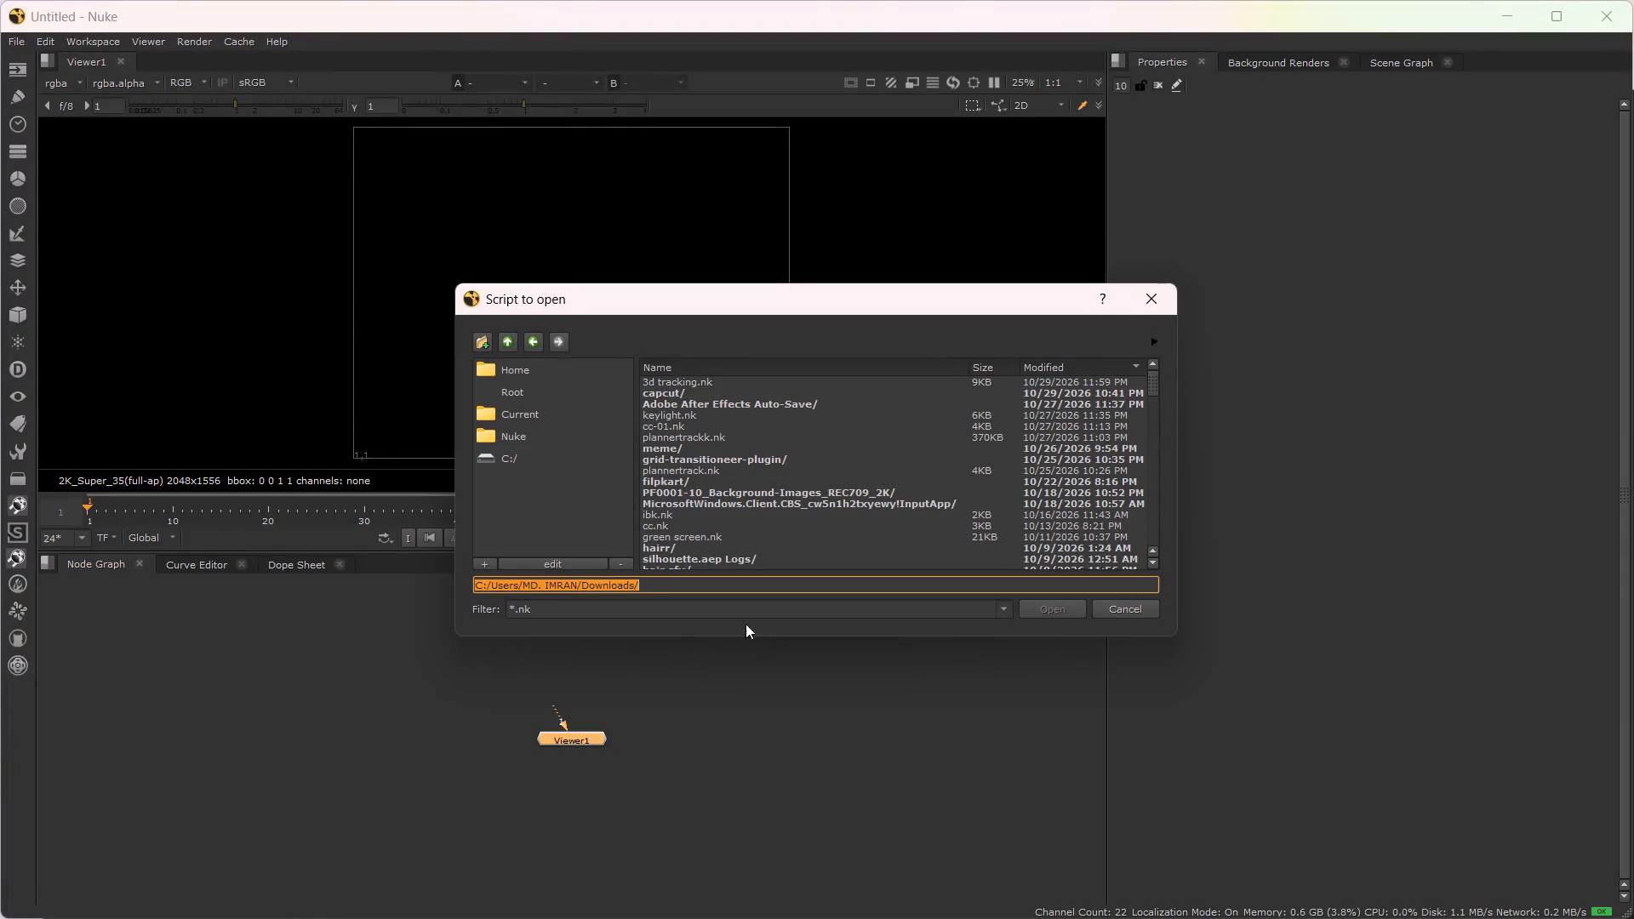
{"action": "left_click", "coordinate": [706, 591]}
{"action": "type", "text": "3d"}
{"action": "key", "text": "Up"}
{"action": "key", "text": "Return"}
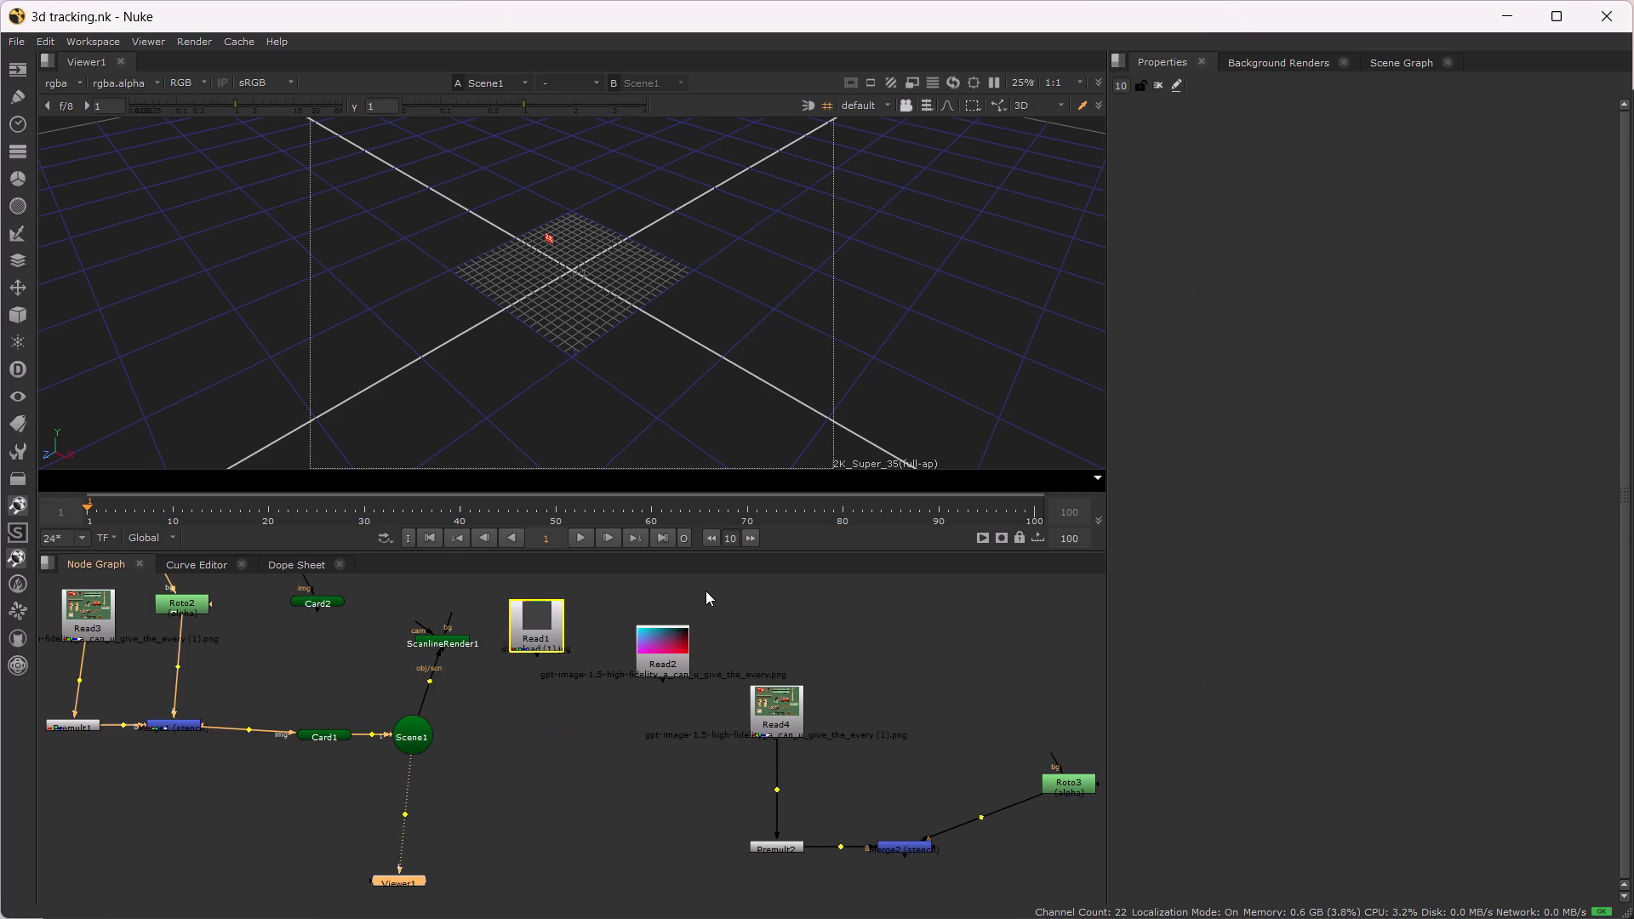
Display Scene1 in the viewer and examine Card1's masked image from a frontal 3D angle.
{"action": "left_click", "coordinate": [405, 733]}
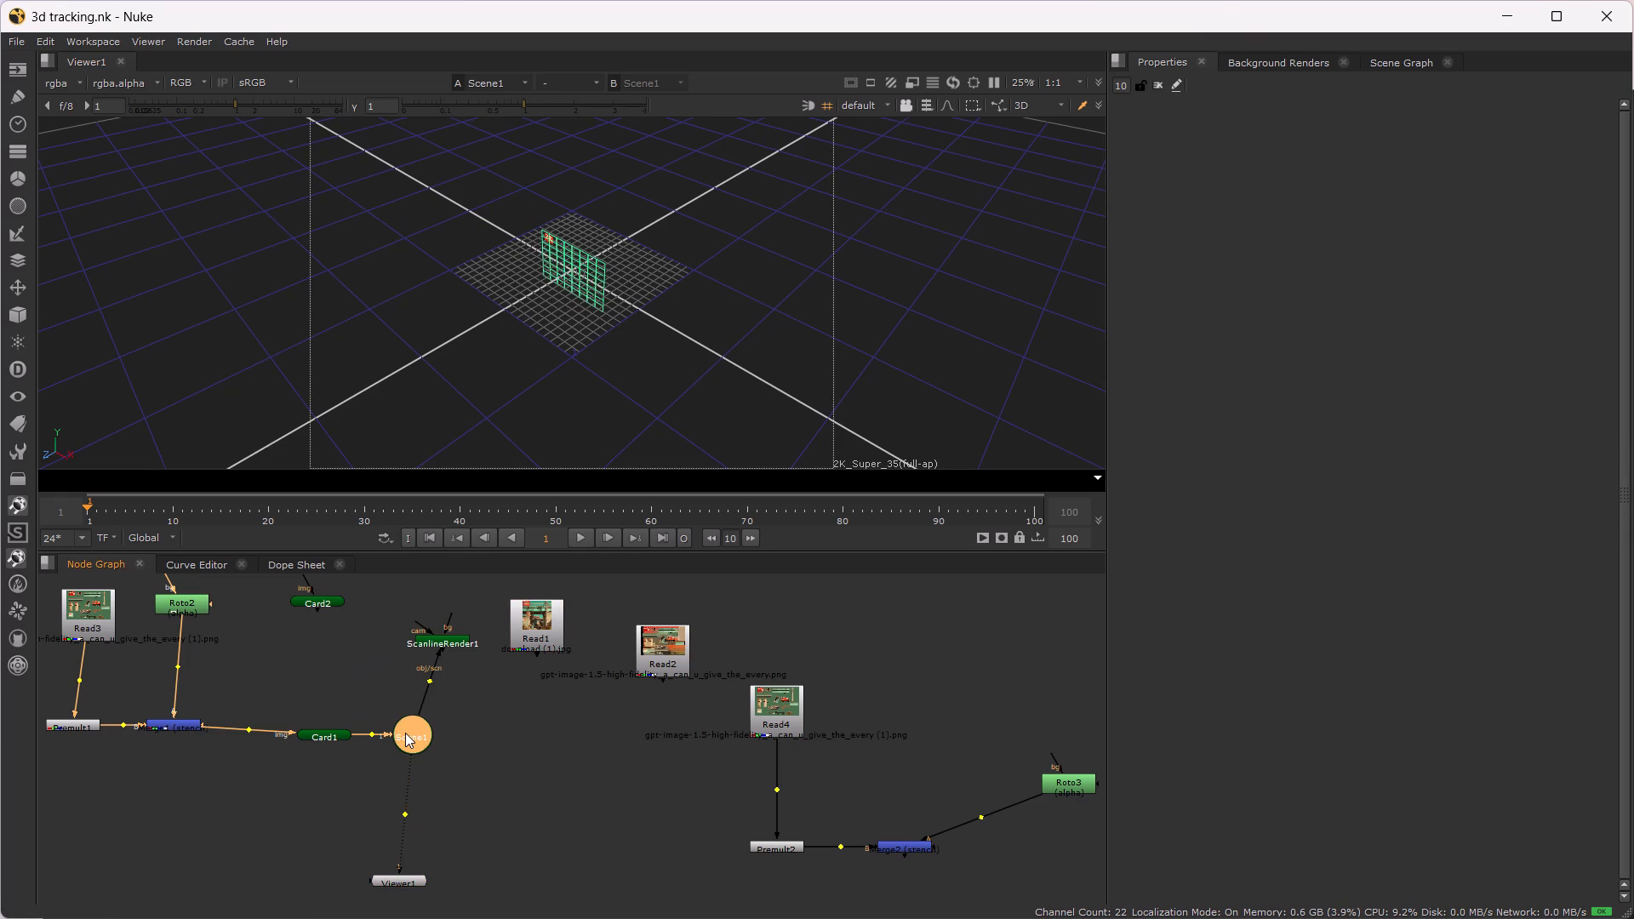
{"action": "key", "text": "1"}
{"action": "key", "text": "f"}
{"action": "scroll", "coordinate": [576, 276], "scroll_direction": "up", "scroll_amount": 3}
{"action": "left_click_drag", "start_coordinate": [533, 330], "coordinate": [769, 330], "text": "alt"}
{"action": "left_click_drag", "start_coordinate": [713, 339], "coordinate": [755, 338], "text": "ctrl"}
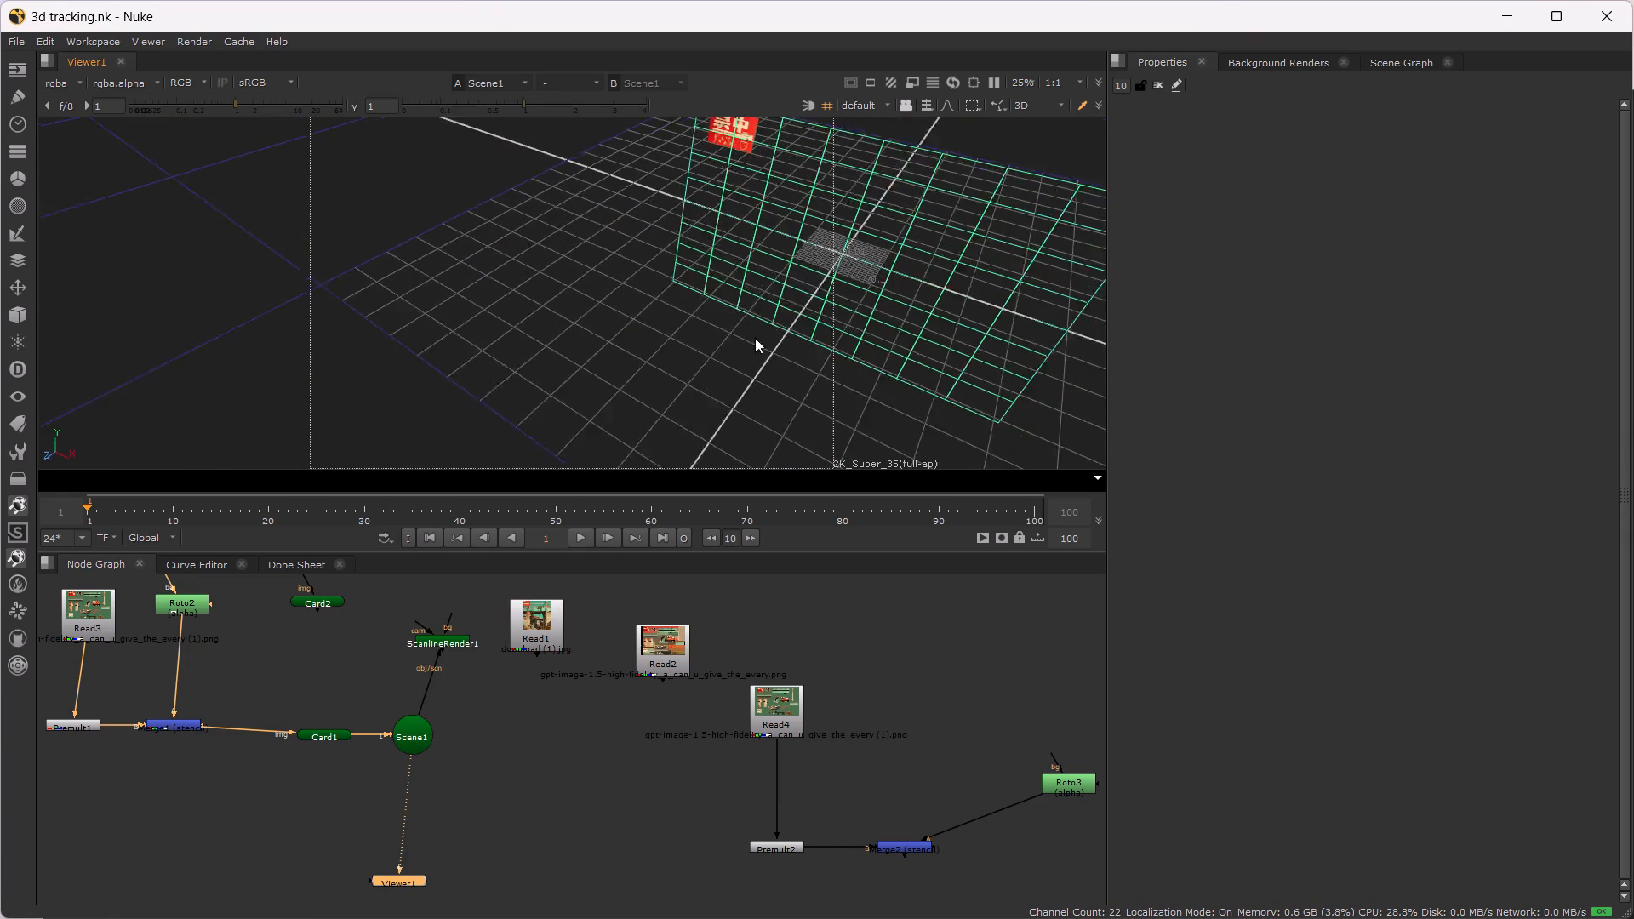
{"action": "left_click_drag", "start_coordinate": [755, 338], "coordinate": [924, 217], "text": "ctrl"}
{"action": "key", "text": "f"}
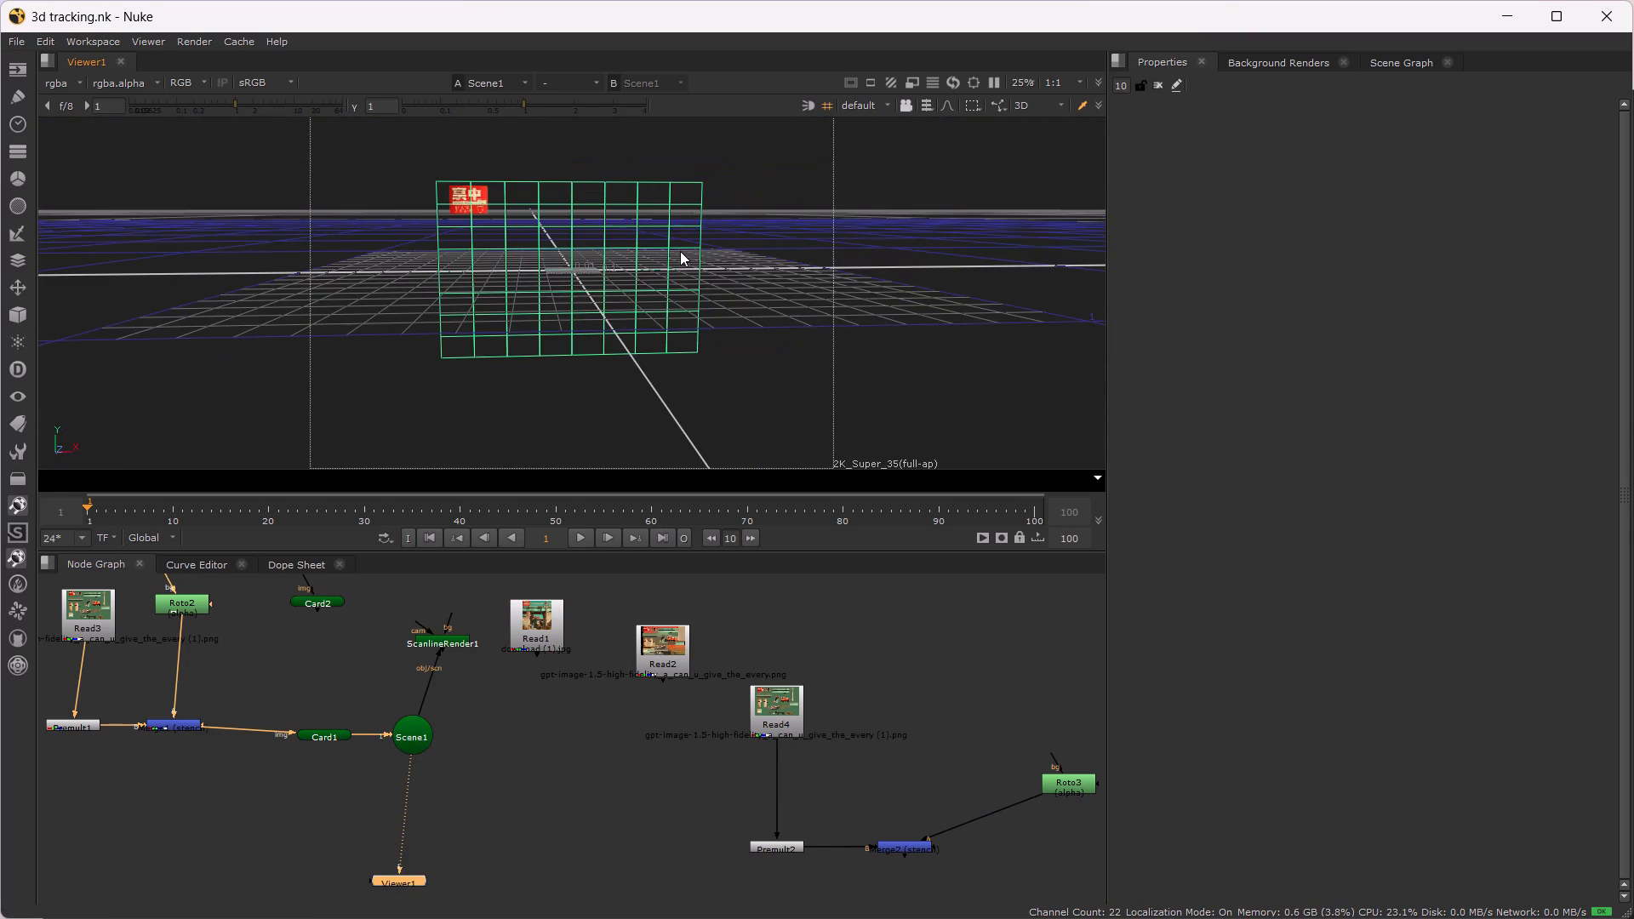
{"action": "scroll", "coordinate": [596, 301], "scroll_direction": "up", "scroll_amount": 5}
{"action": "left_click_drag", "start_coordinate": [596, 319], "coordinate": [637, 390], "text": "alt"}
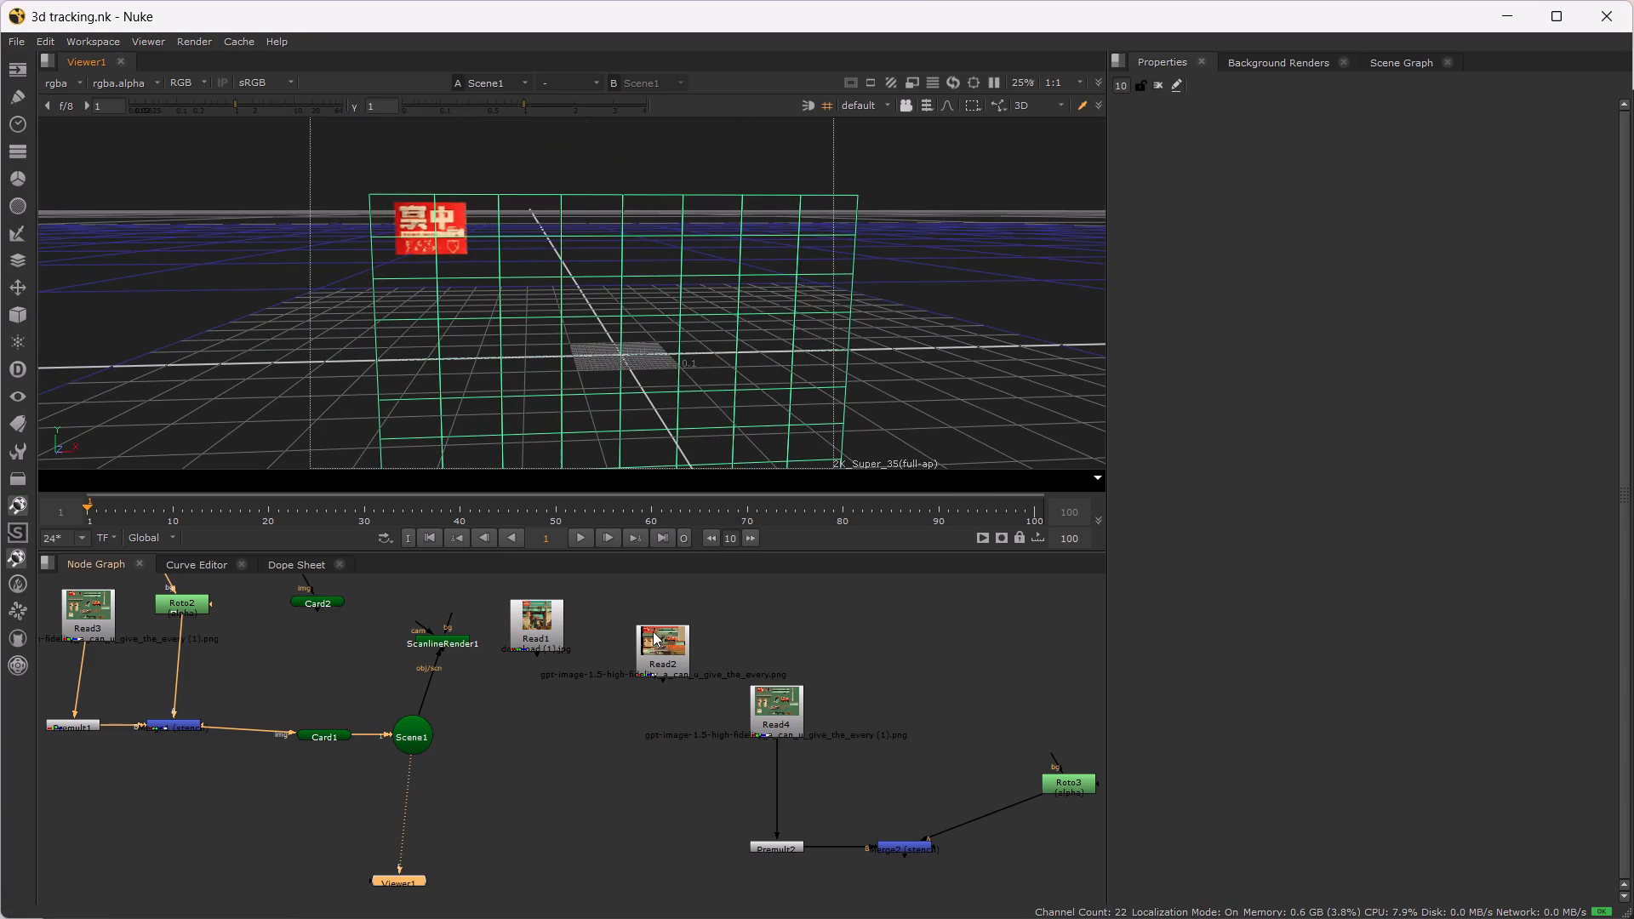
Copy Roto3 and Merge2 and paste the pair between Merge1 and Card1 in the node graph.
{"action": "scroll", "coordinate": [660, 682], "scroll_direction": "down", "scroll_amount": 2}
{"action": "left_click_drag", "start_coordinate": [606, 796], "coordinate": [597, 800], "text": "alt"}
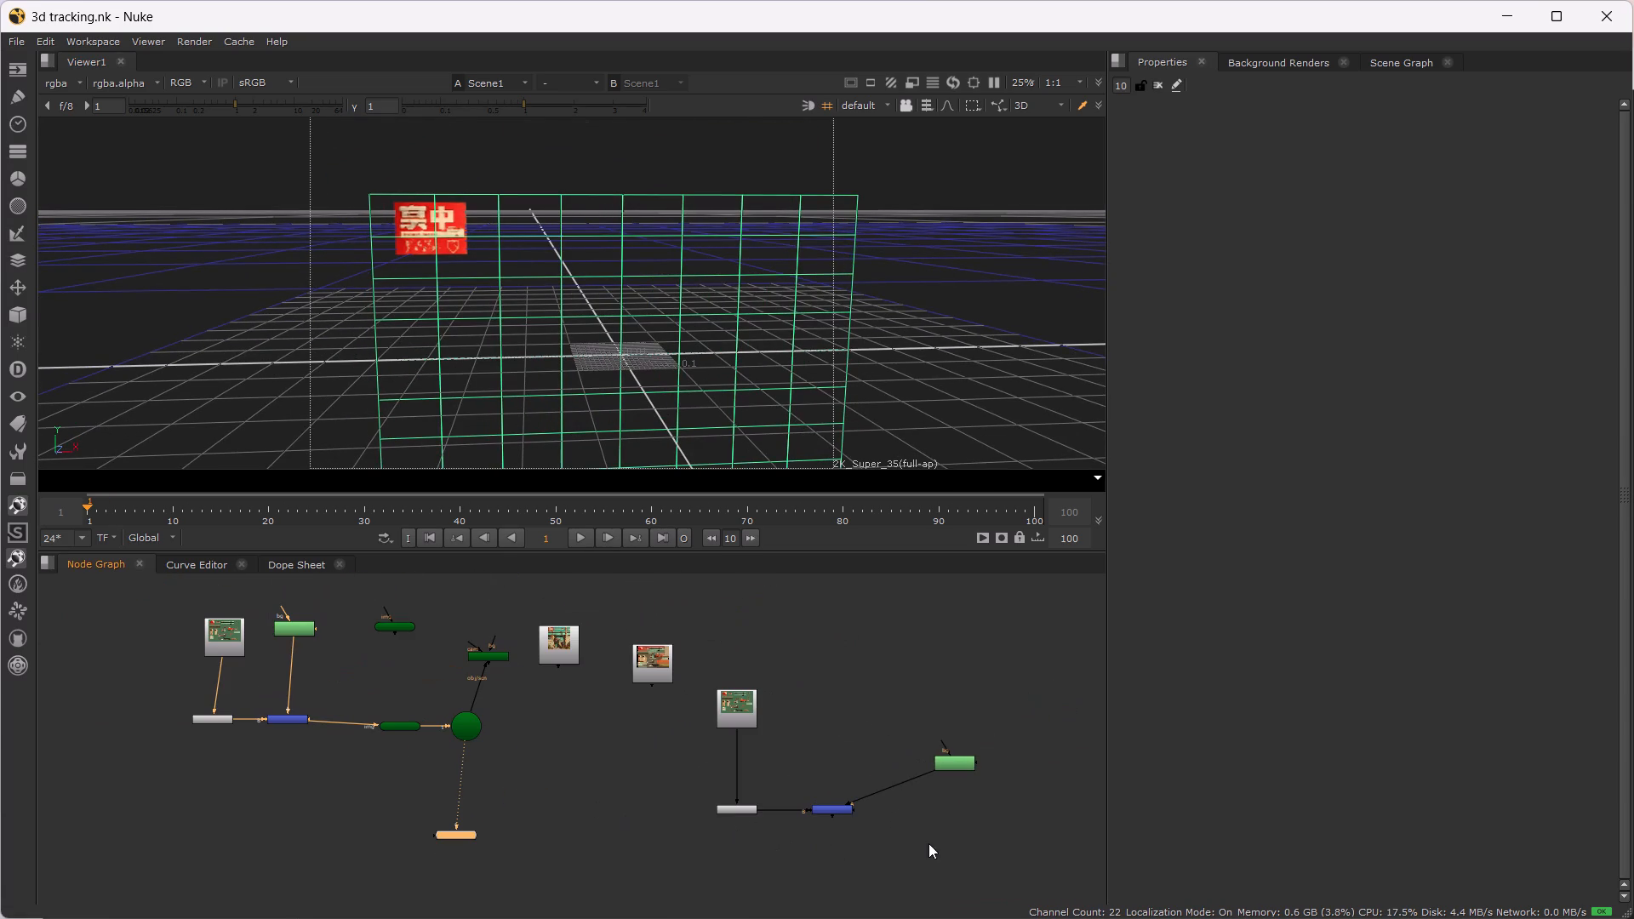
{"action": "left_click_drag", "start_coordinate": [934, 841], "coordinate": [834, 721]}
{"action": "left_click_drag", "start_coordinate": [811, 694], "coordinate": [986, 864]}
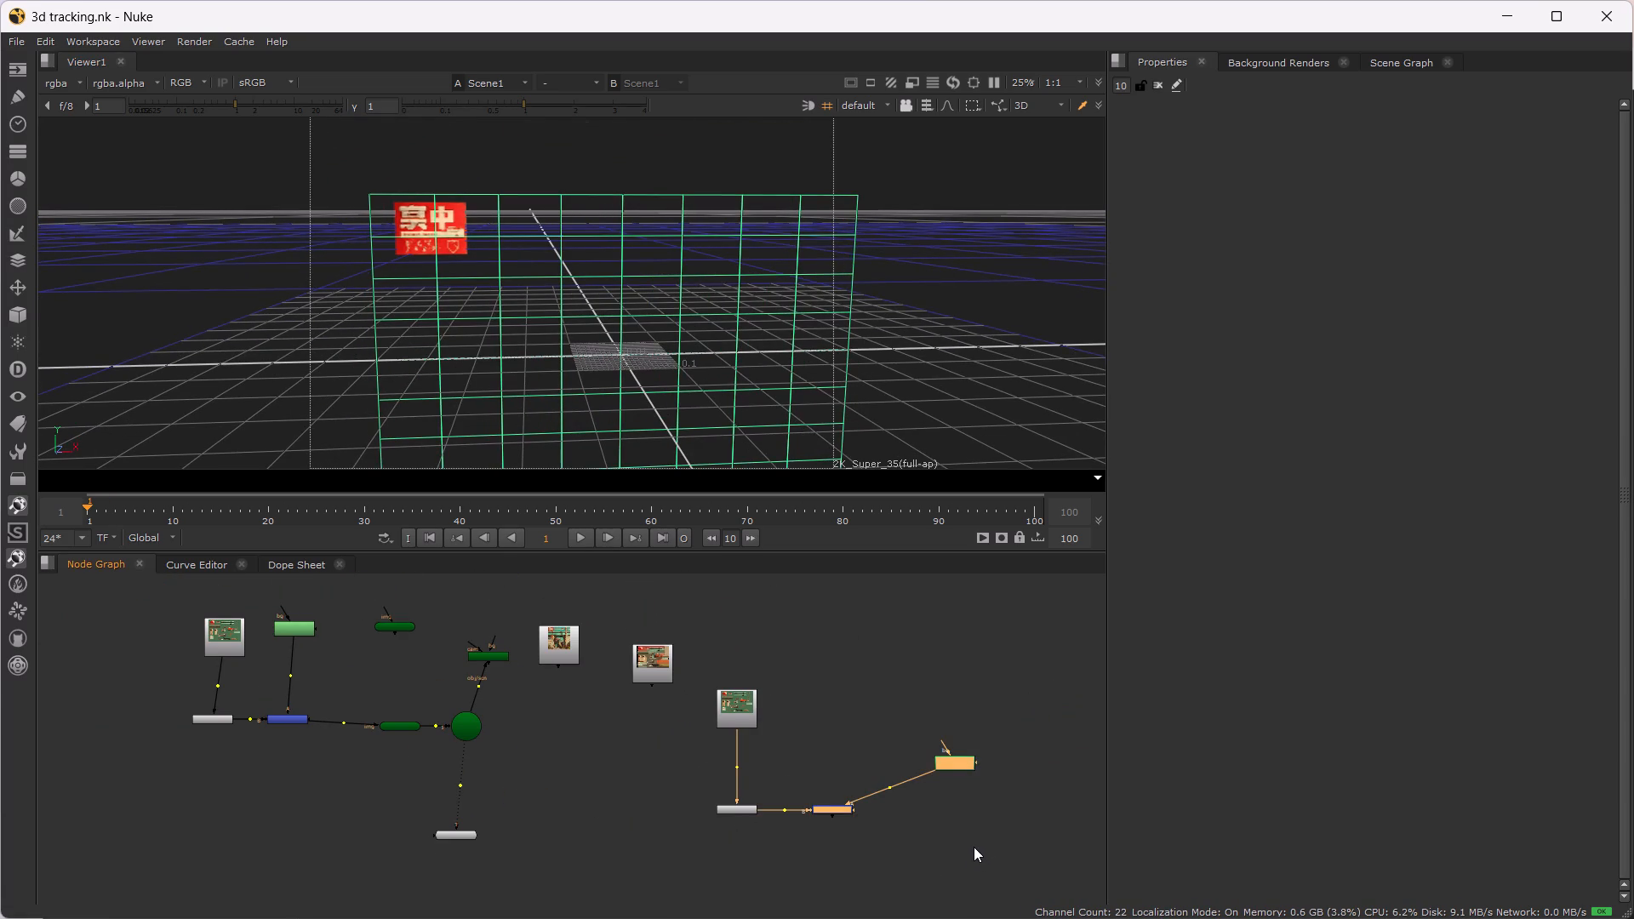
{"action": "key", "text": "ctrl+c"}
{"action": "left_click", "coordinate": [283, 712]}
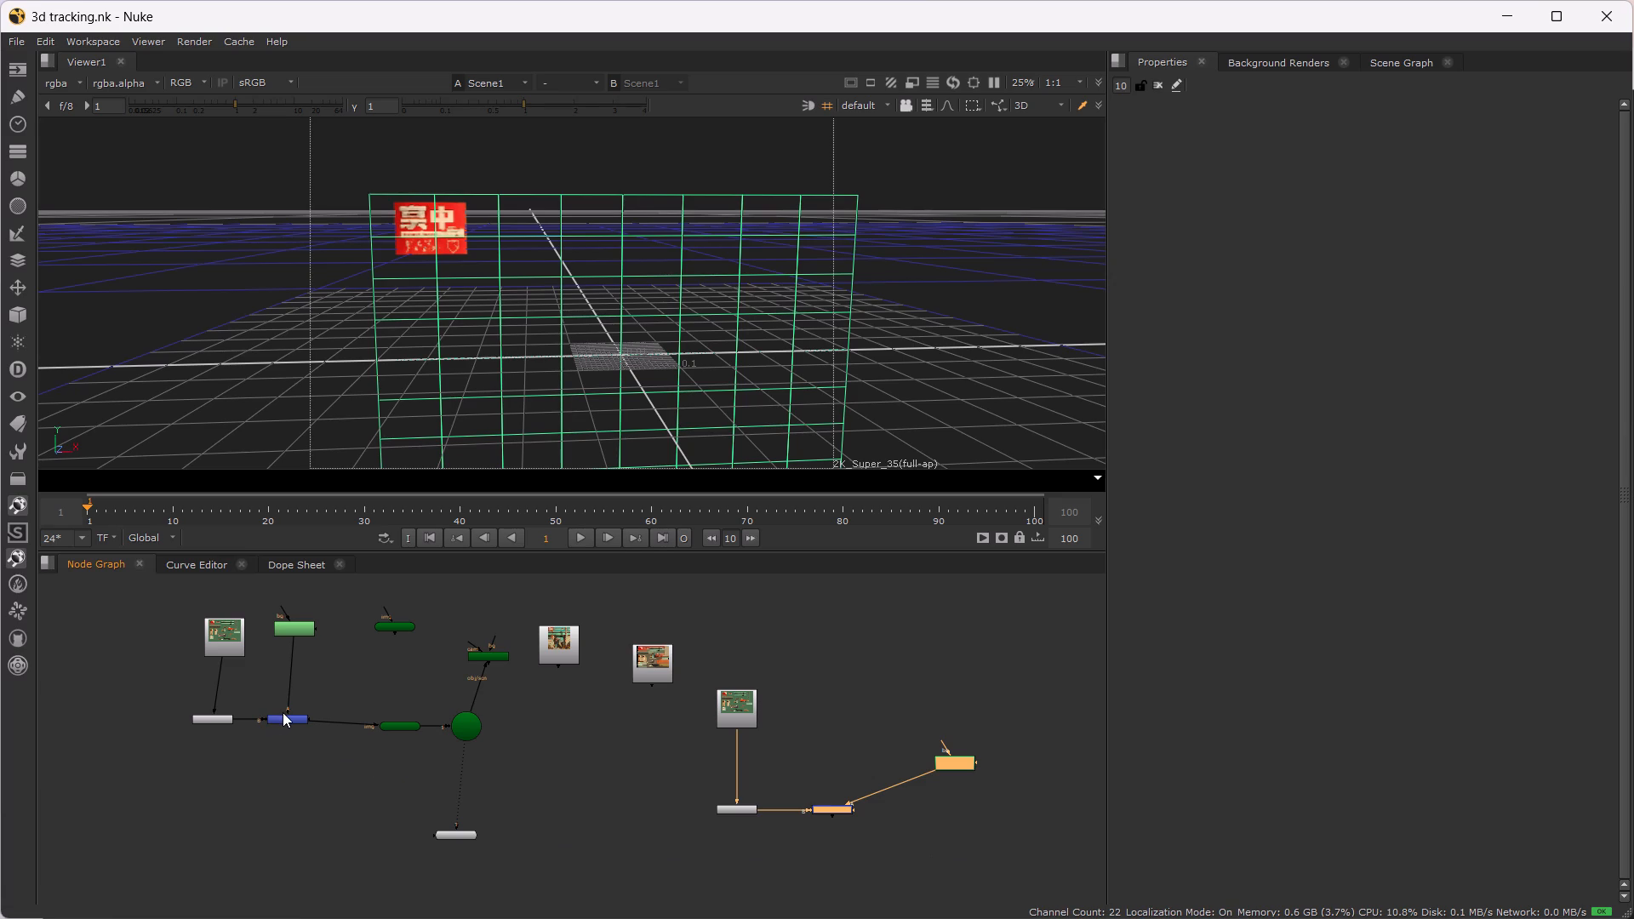
{"action": "left_click", "coordinate": [291, 718]}
{"action": "key", "text": "ctrl+v"}
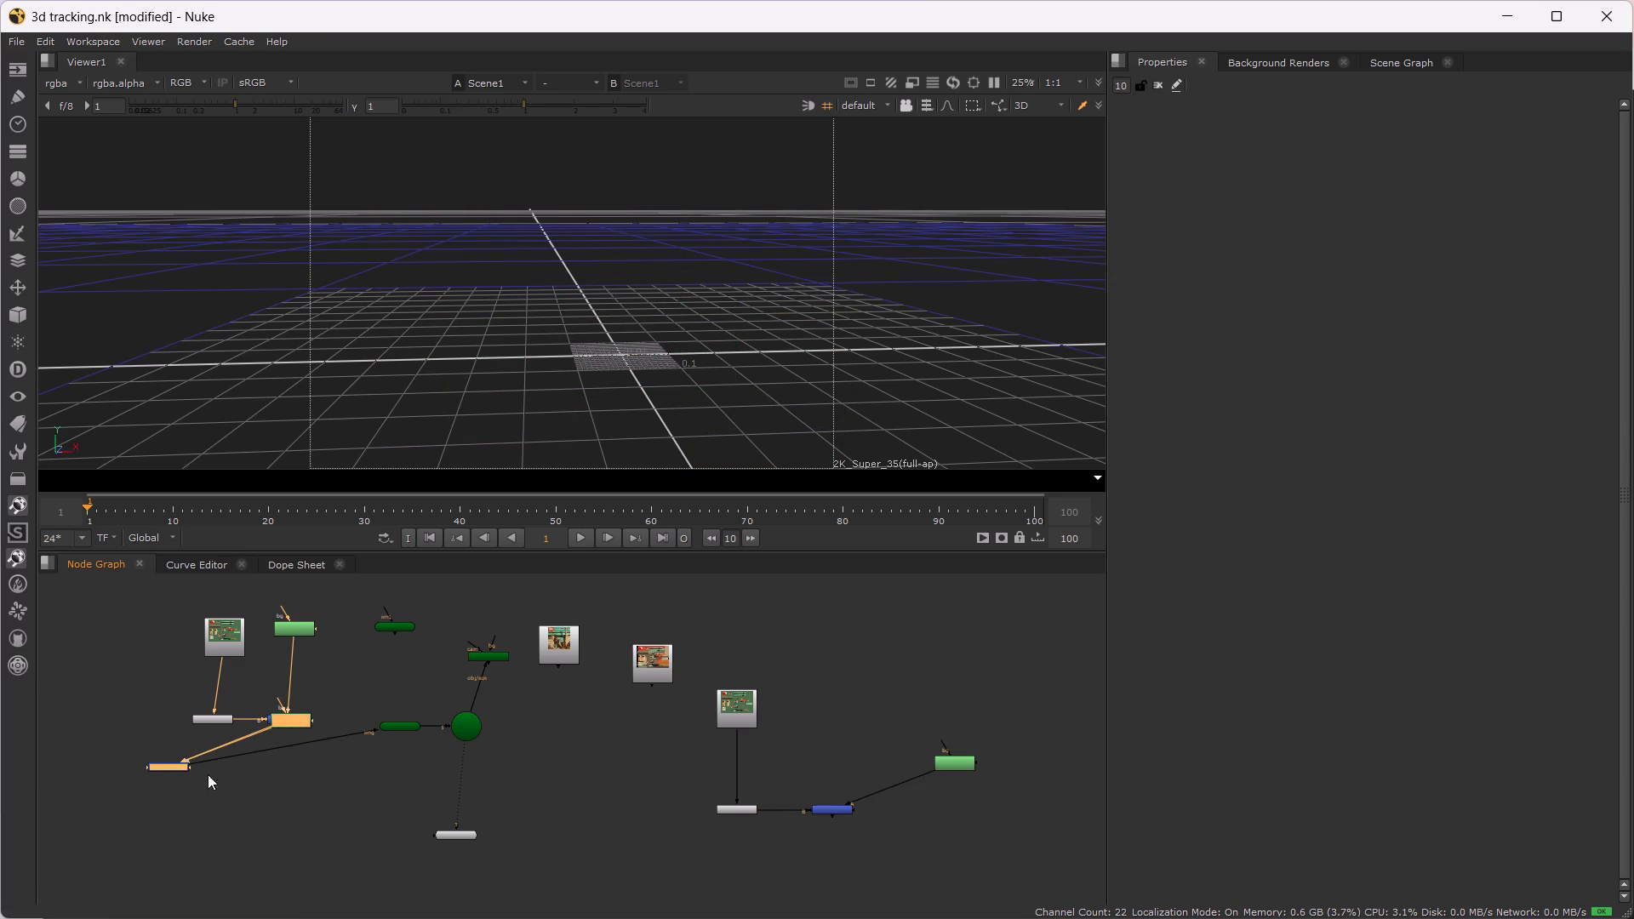
Line up Merge3 level with Merge1 and place Roto1 directly above Merge3.
{"action": "left_click_drag", "start_coordinate": [159, 769], "coordinate": [320, 711]}
{"action": "left_click", "coordinate": [326, 705]}
{"action": "left_click_drag", "start_coordinate": [329, 703], "coordinate": [339, 716]}
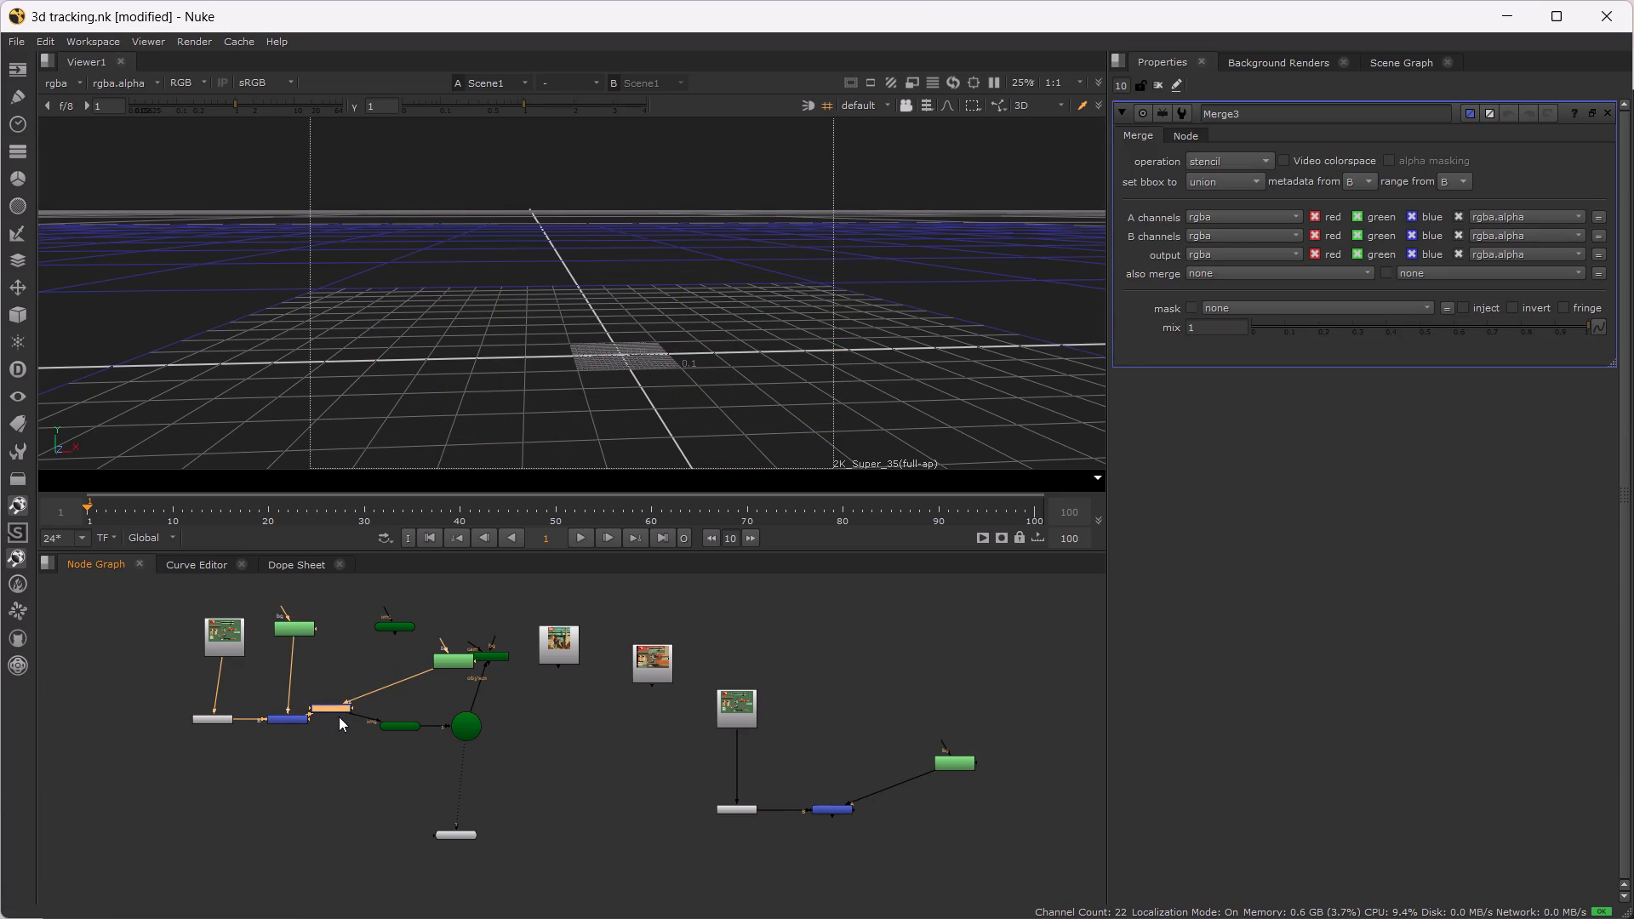
{"action": "scroll", "coordinate": [375, 668], "scroll_direction": "up", "scroll_amount": 7}
{"action": "left_click_drag", "start_coordinate": [366, 679], "coordinate": [417, 671], "text": "alt"}
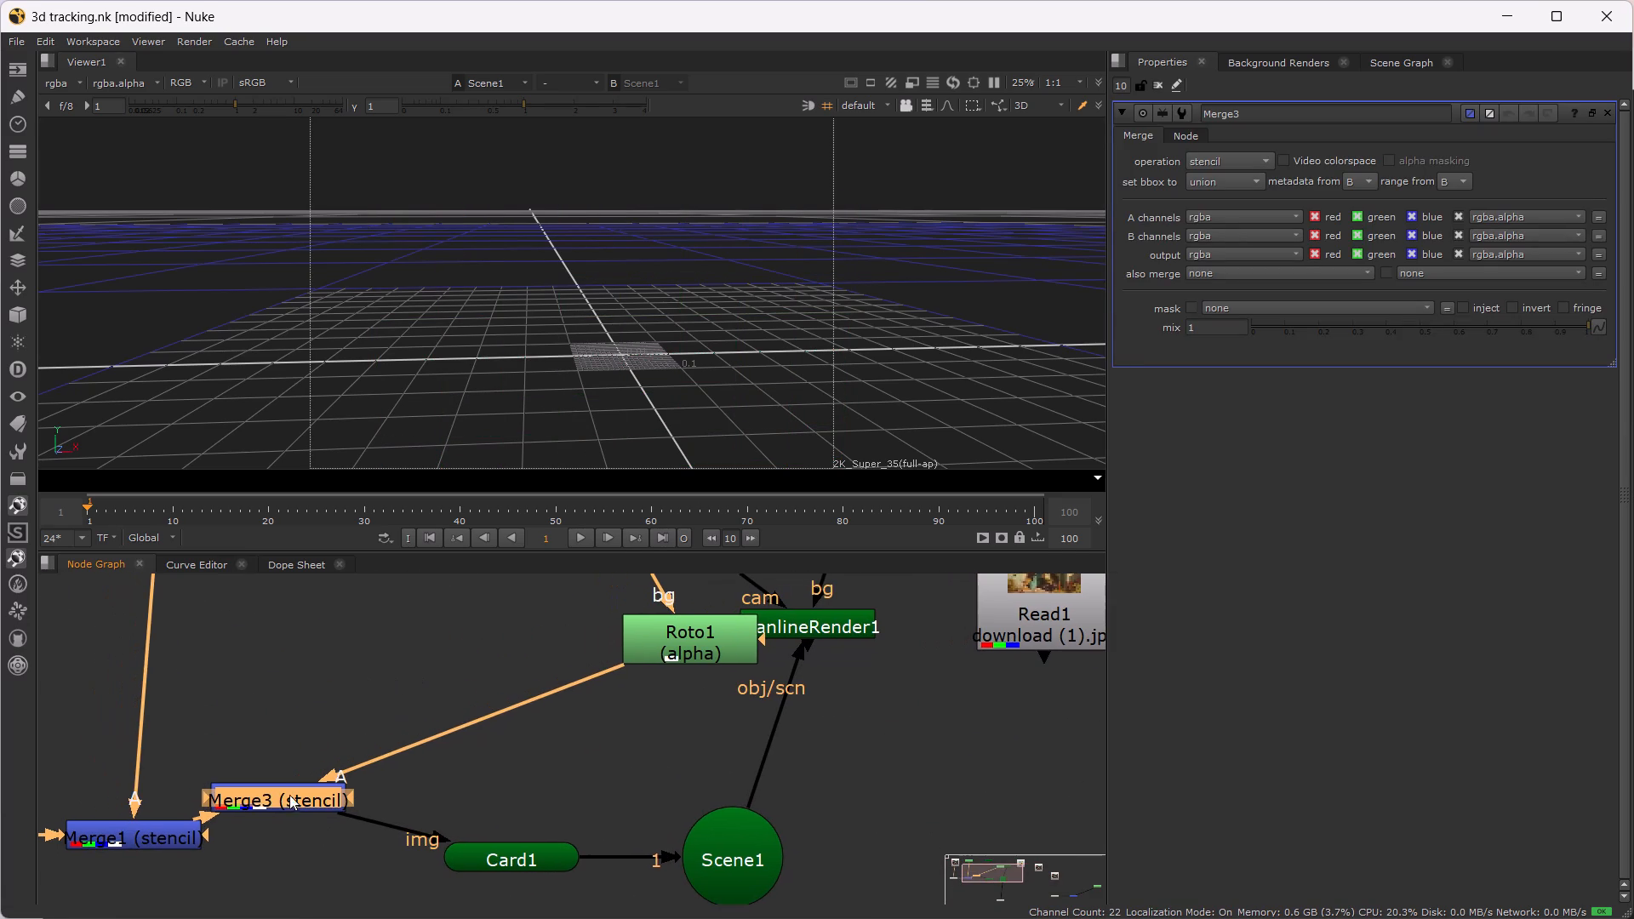
{"action": "left_click_drag", "start_coordinate": [283, 795], "coordinate": [354, 832]}
{"action": "left_click_drag", "start_coordinate": [678, 651], "coordinate": [483, 641]}
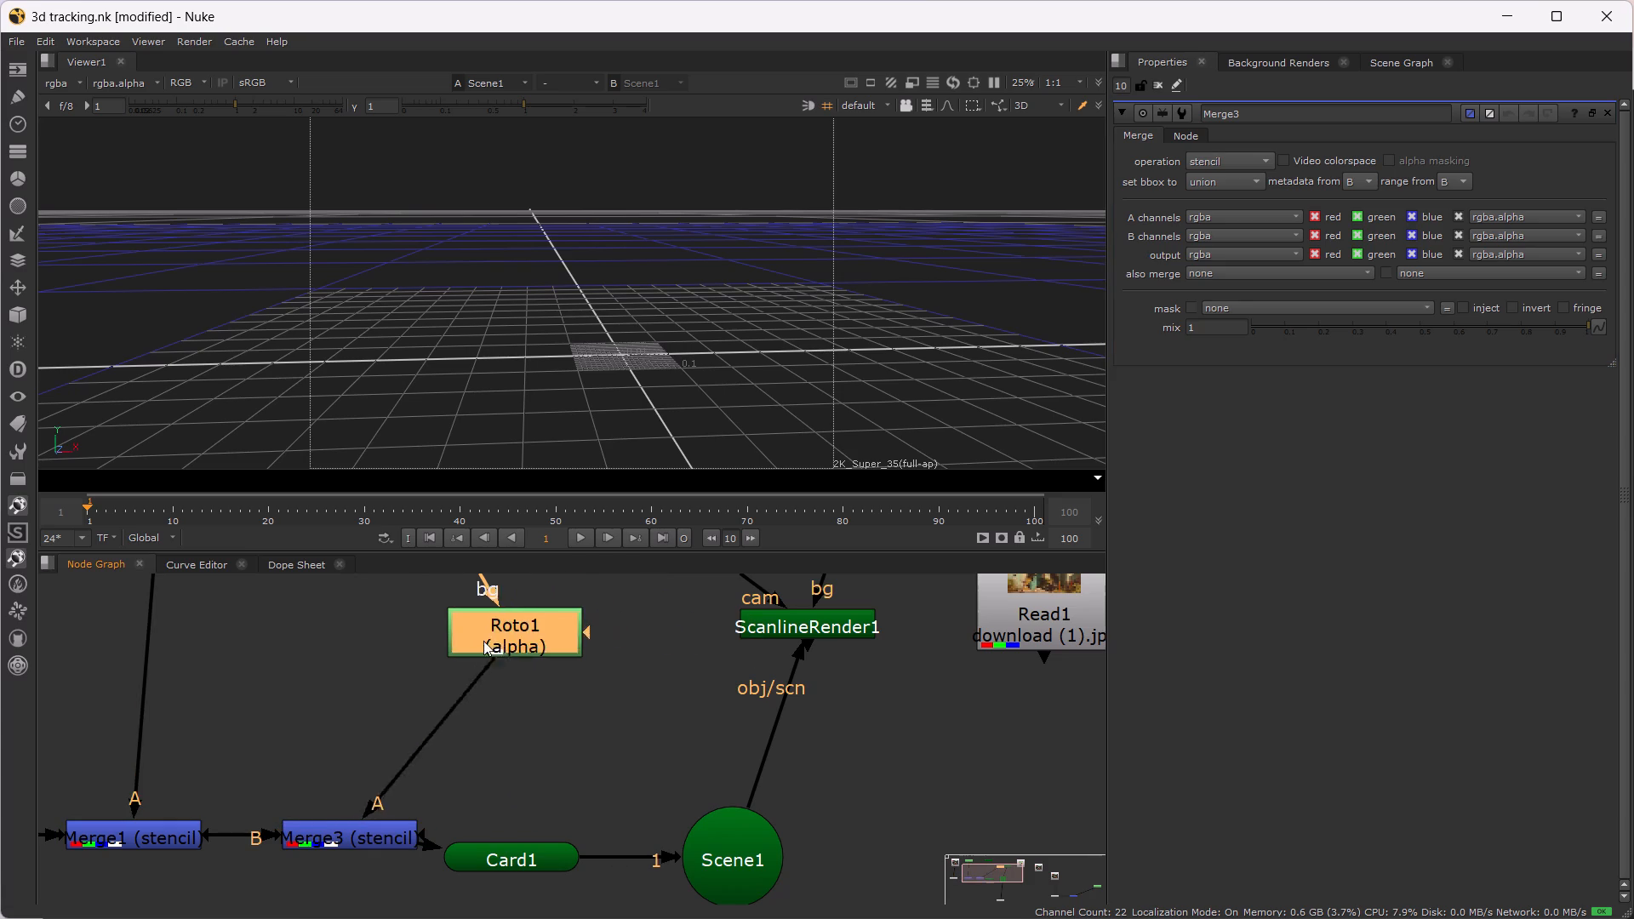
{"action": "left_click_drag", "start_coordinate": [483, 641], "coordinate": [370, 638]}
{"action": "scroll", "coordinate": [372, 663], "scroll_direction": "down", "scroll_amount": 1}
{"action": "left_click_drag", "start_coordinate": [412, 711], "coordinate": [372, 723], "text": "alt"}
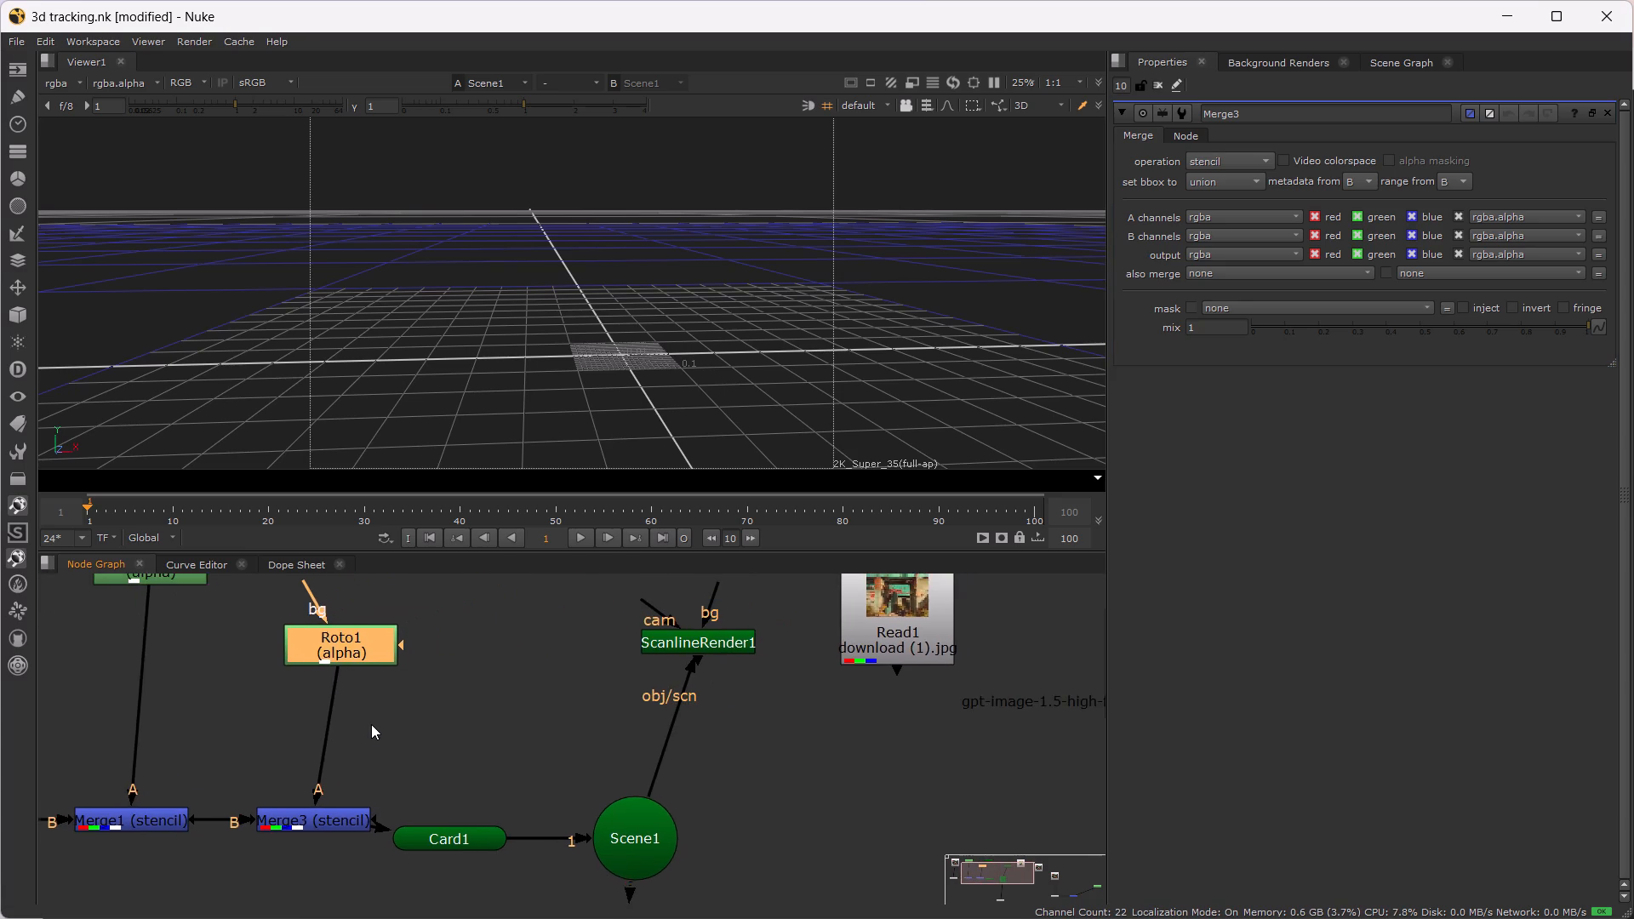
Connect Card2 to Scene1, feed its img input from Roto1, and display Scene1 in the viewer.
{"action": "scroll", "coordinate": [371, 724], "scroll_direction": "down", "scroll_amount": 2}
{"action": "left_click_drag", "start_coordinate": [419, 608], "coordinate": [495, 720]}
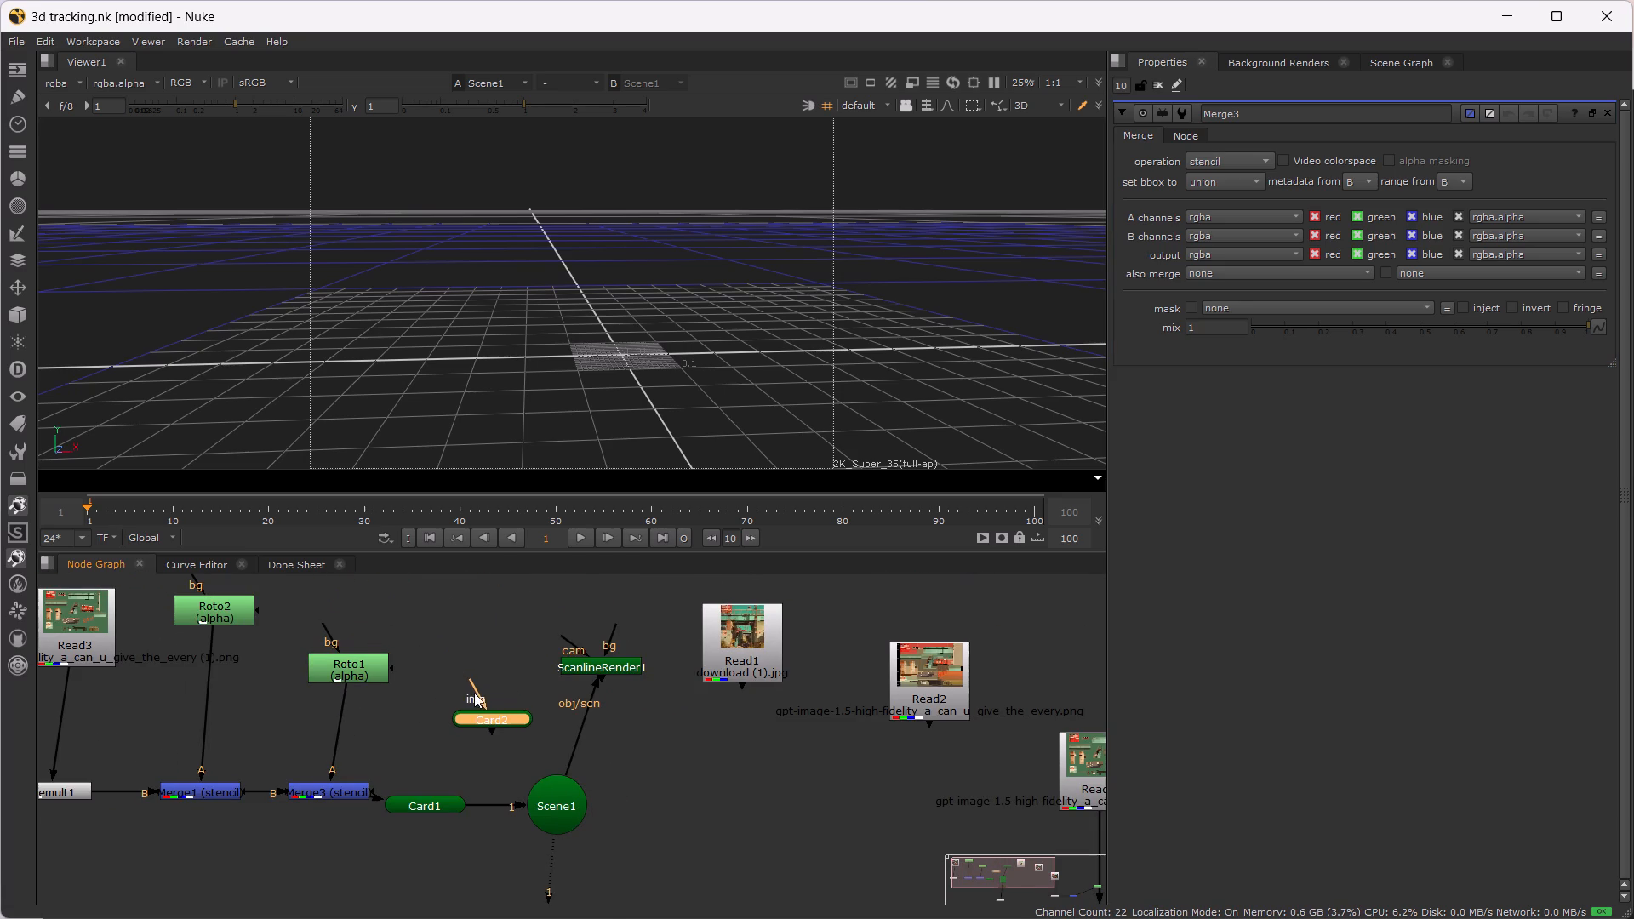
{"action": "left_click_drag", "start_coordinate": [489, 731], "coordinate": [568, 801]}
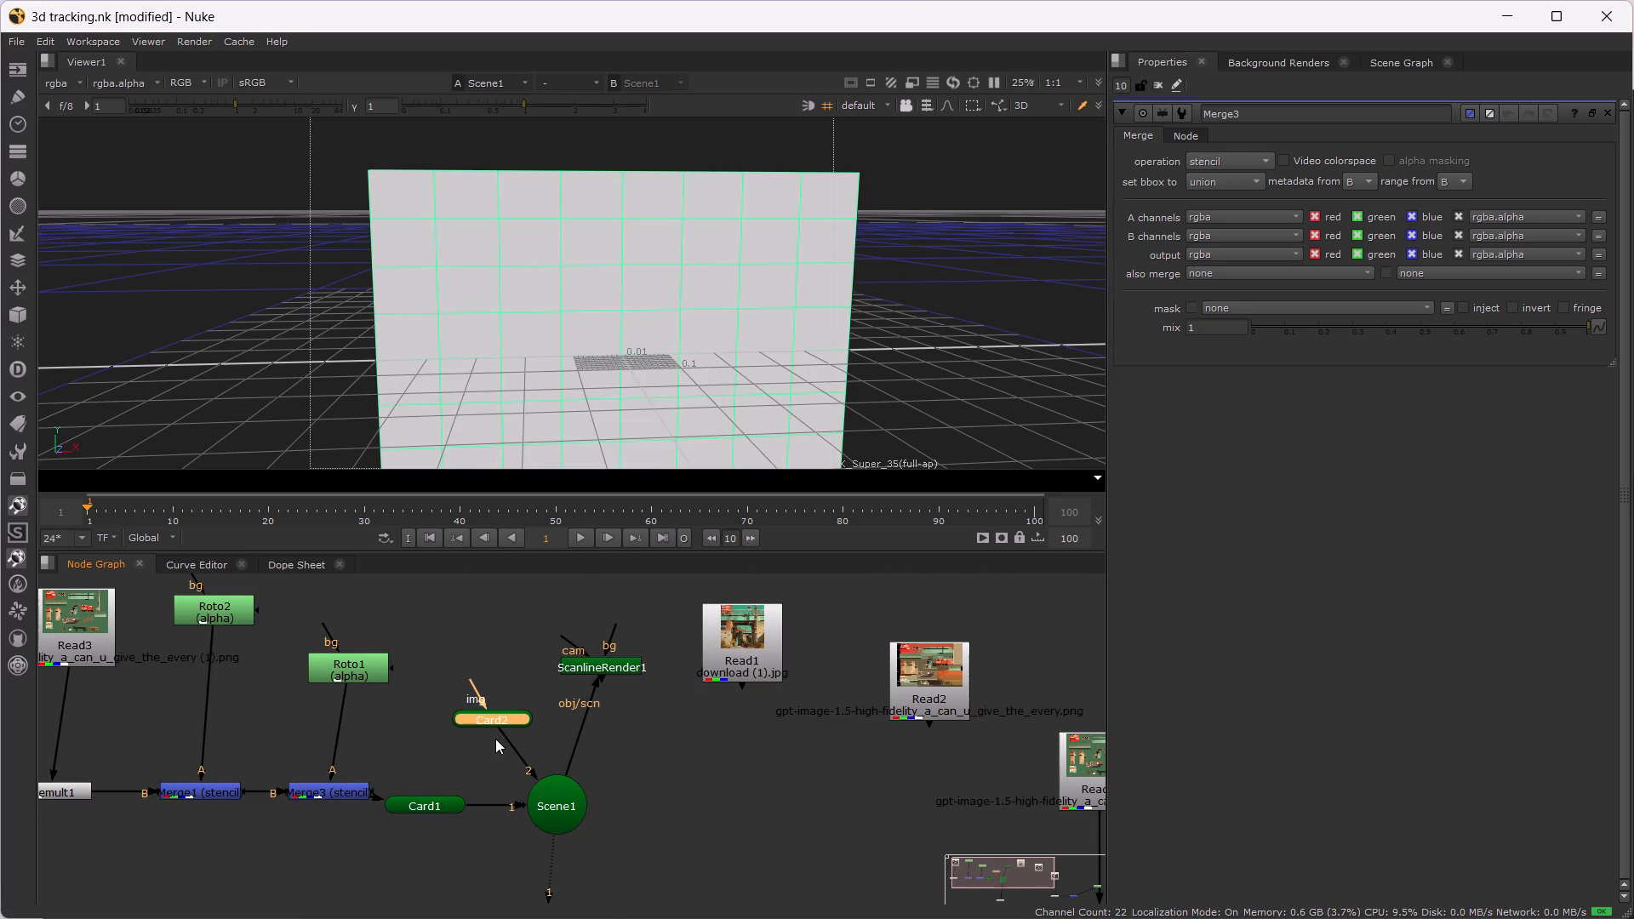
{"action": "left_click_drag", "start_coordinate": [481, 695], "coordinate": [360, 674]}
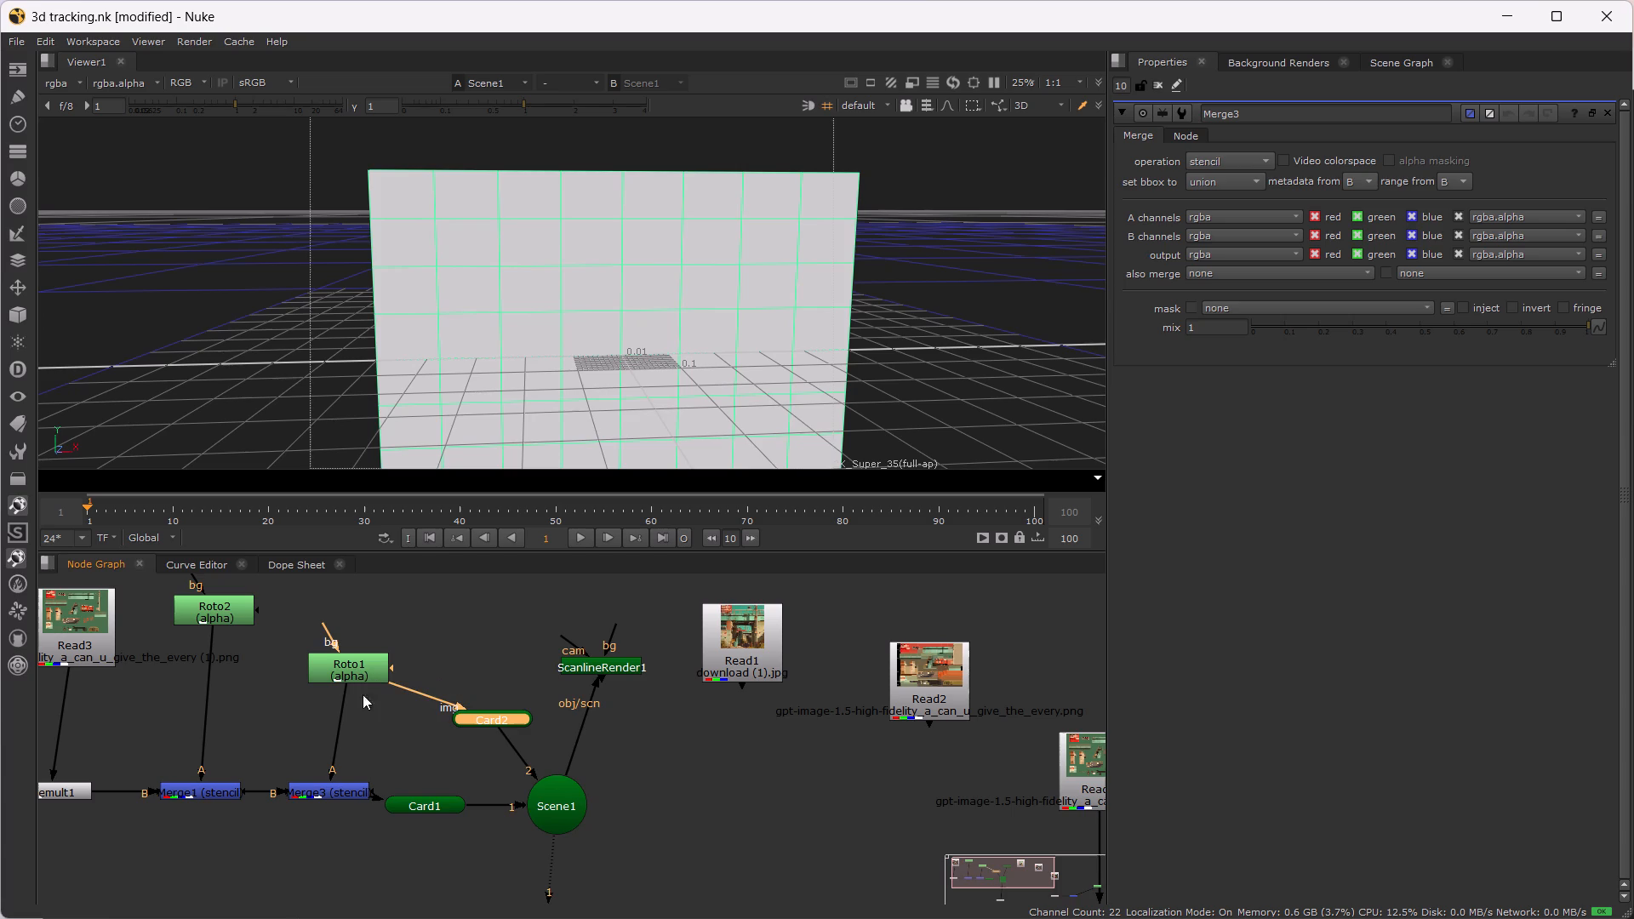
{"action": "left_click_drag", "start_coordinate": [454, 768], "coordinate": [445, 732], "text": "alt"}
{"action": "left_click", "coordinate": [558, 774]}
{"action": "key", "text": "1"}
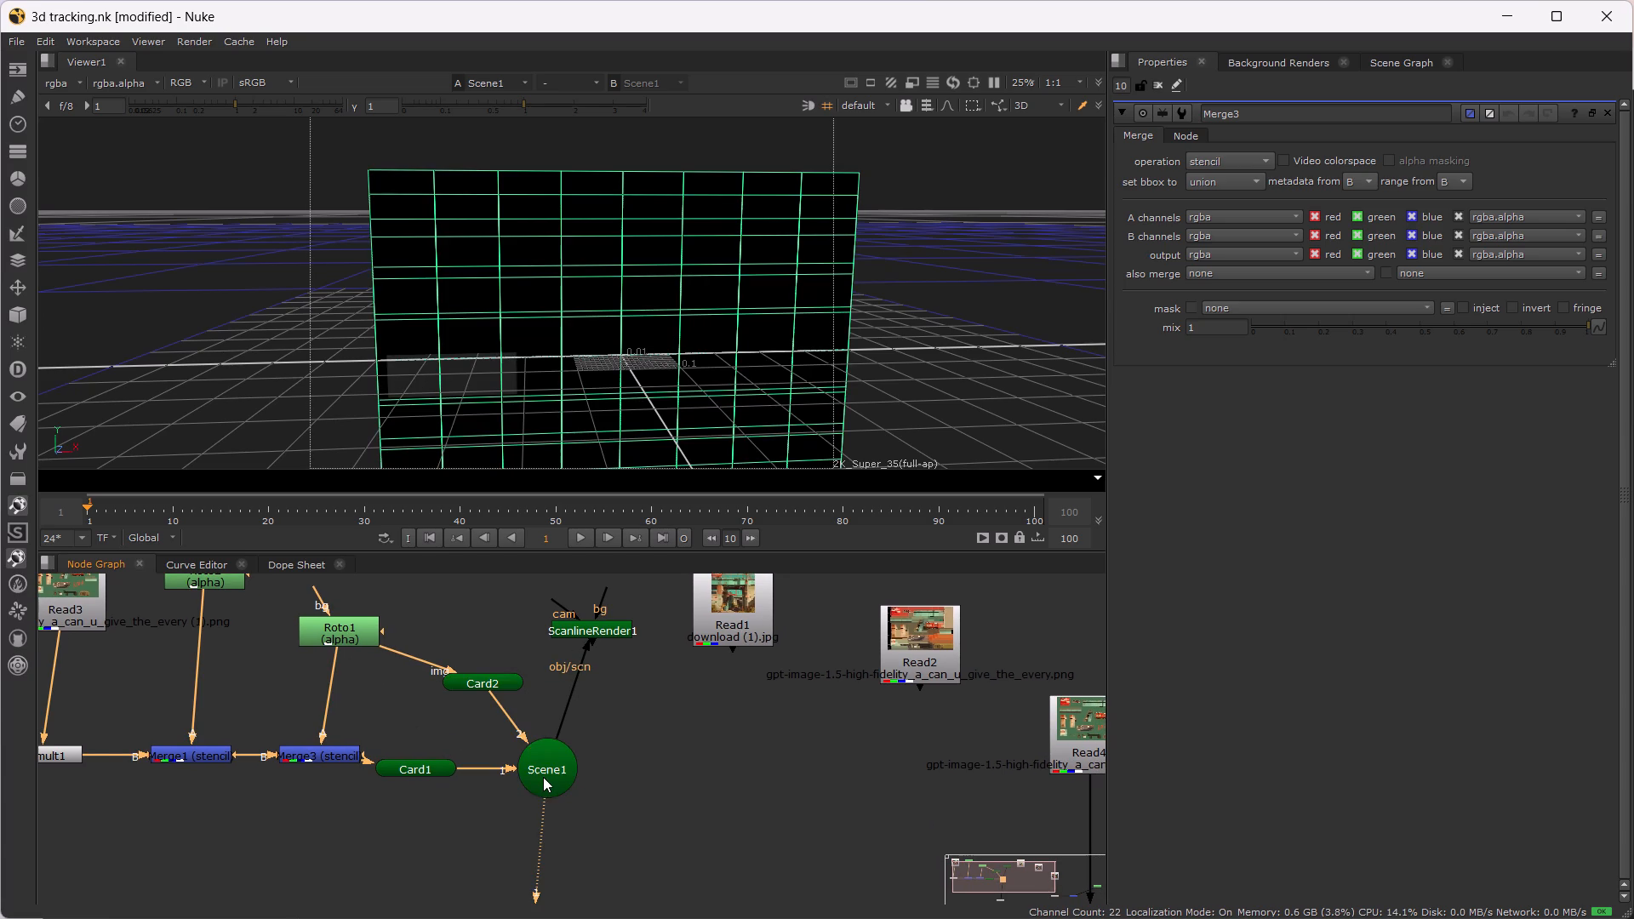
Save the 3d tracking.nk script.
{"action": "key", "text": "ctrl+s"}
{"action": "key", "text": "ctrl+s"}
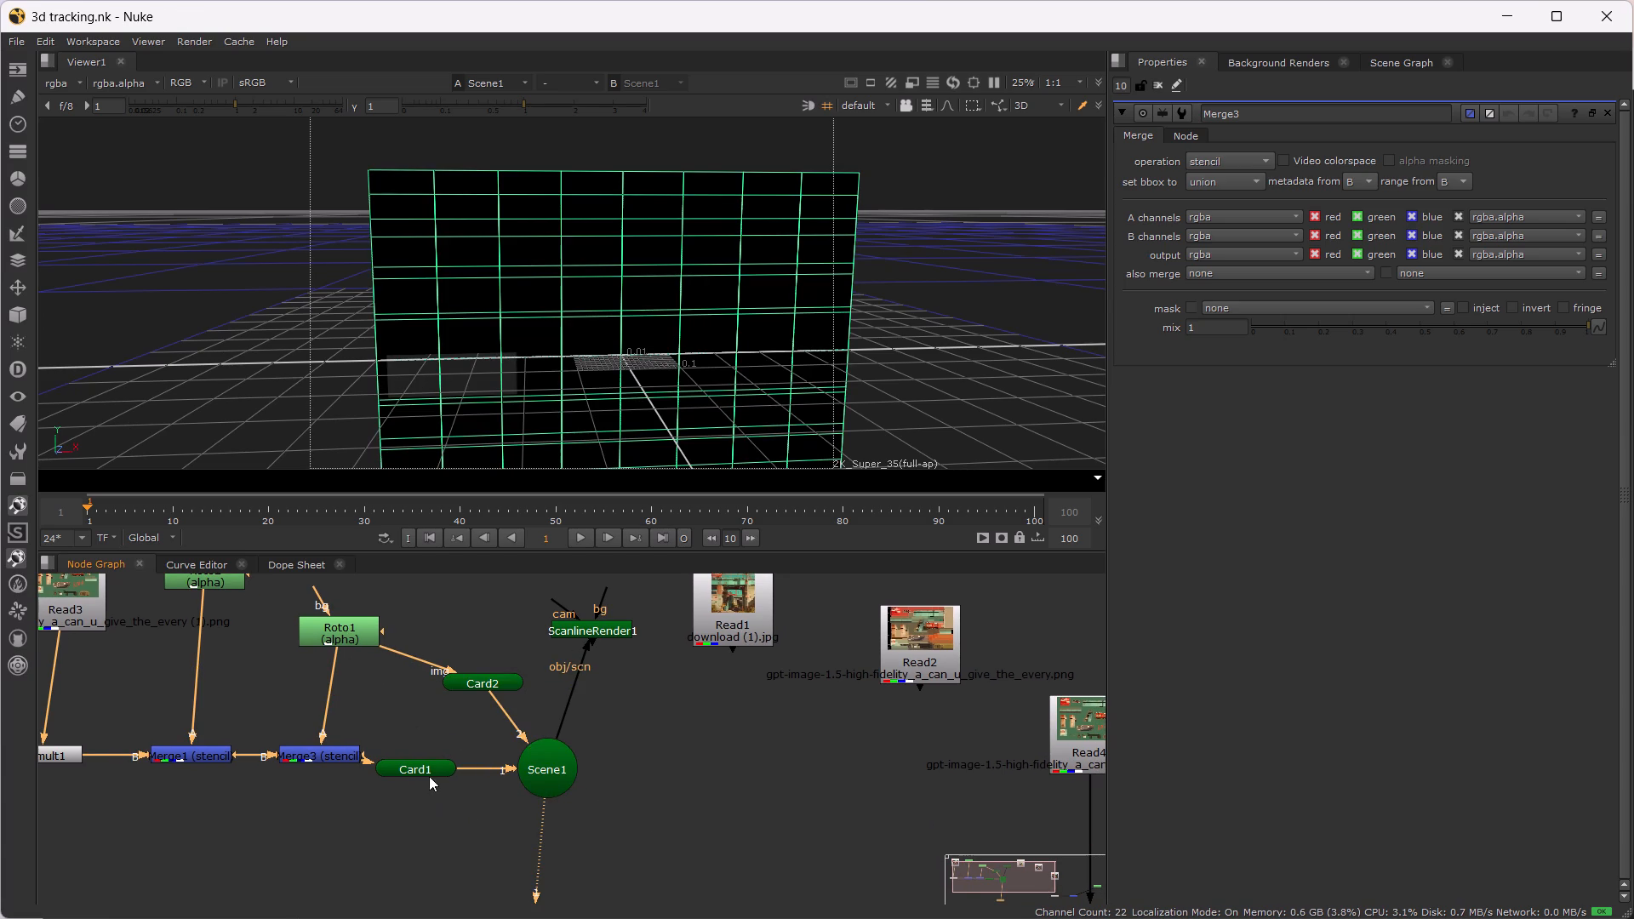
Tidy the node graph by aligning Card1 with Merge3, shifting Card2 slightly and raising Roto1.
{"action": "left_click_drag", "start_coordinate": [420, 768], "coordinate": [455, 757]}
{"action": "left_click_drag", "start_coordinate": [477, 685], "coordinate": [454, 679]}
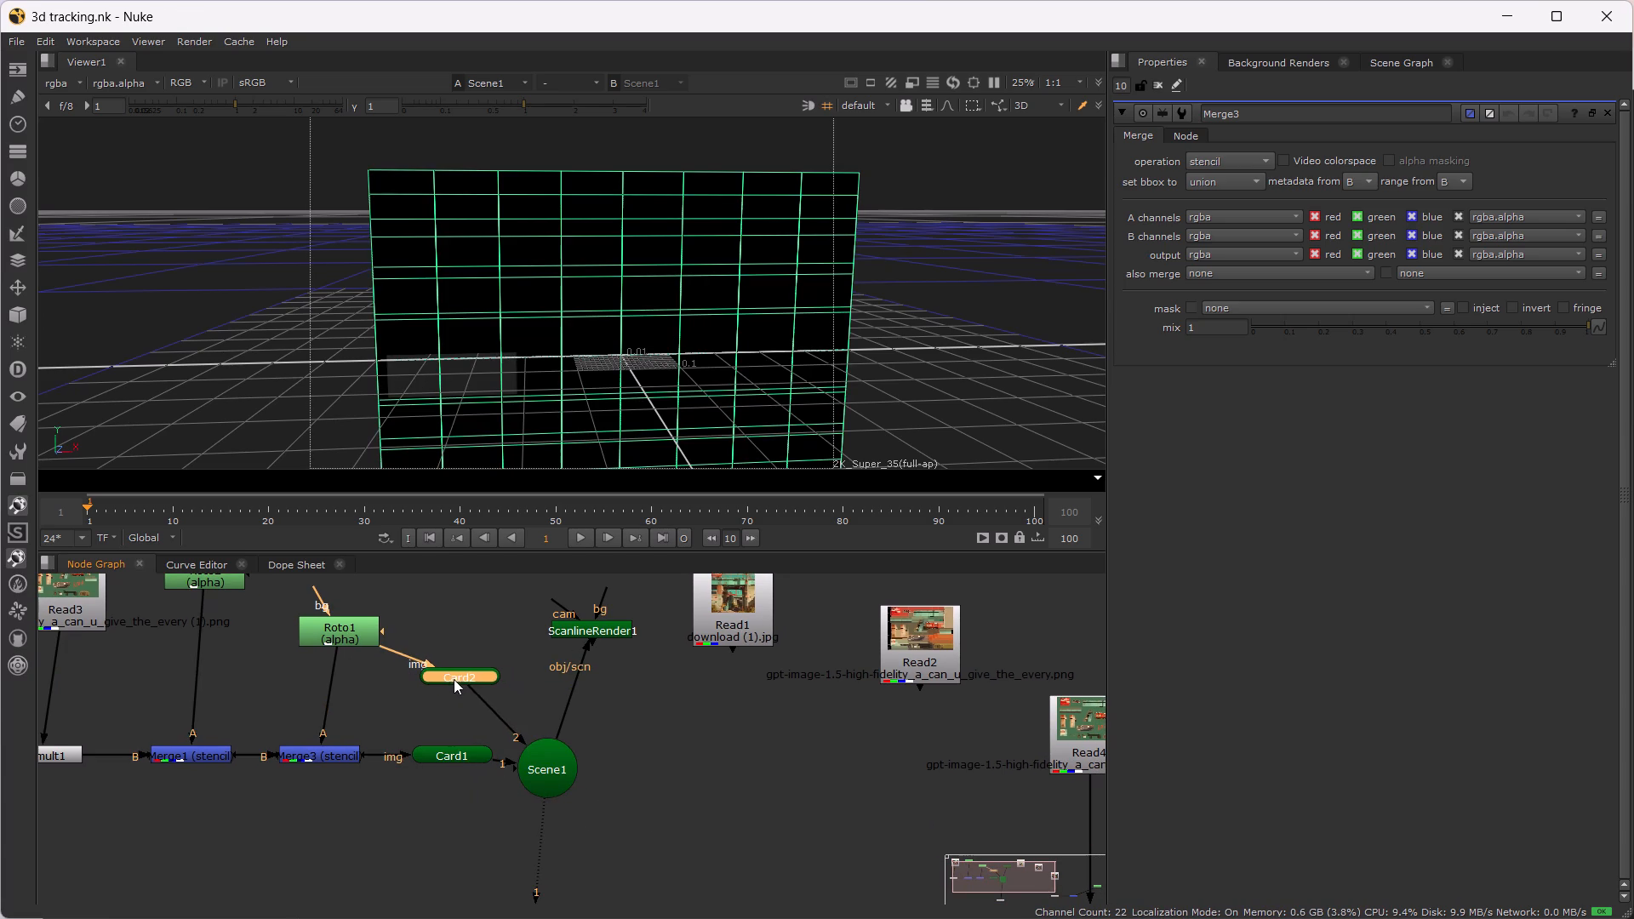
{"action": "scroll", "coordinate": [380, 703], "scroll_direction": "down", "scroll_amount": 2}
{"action": "left_click_drag", "start_coordinate": [370, 706], "coordinate": [403, 708], "text": "alt"}
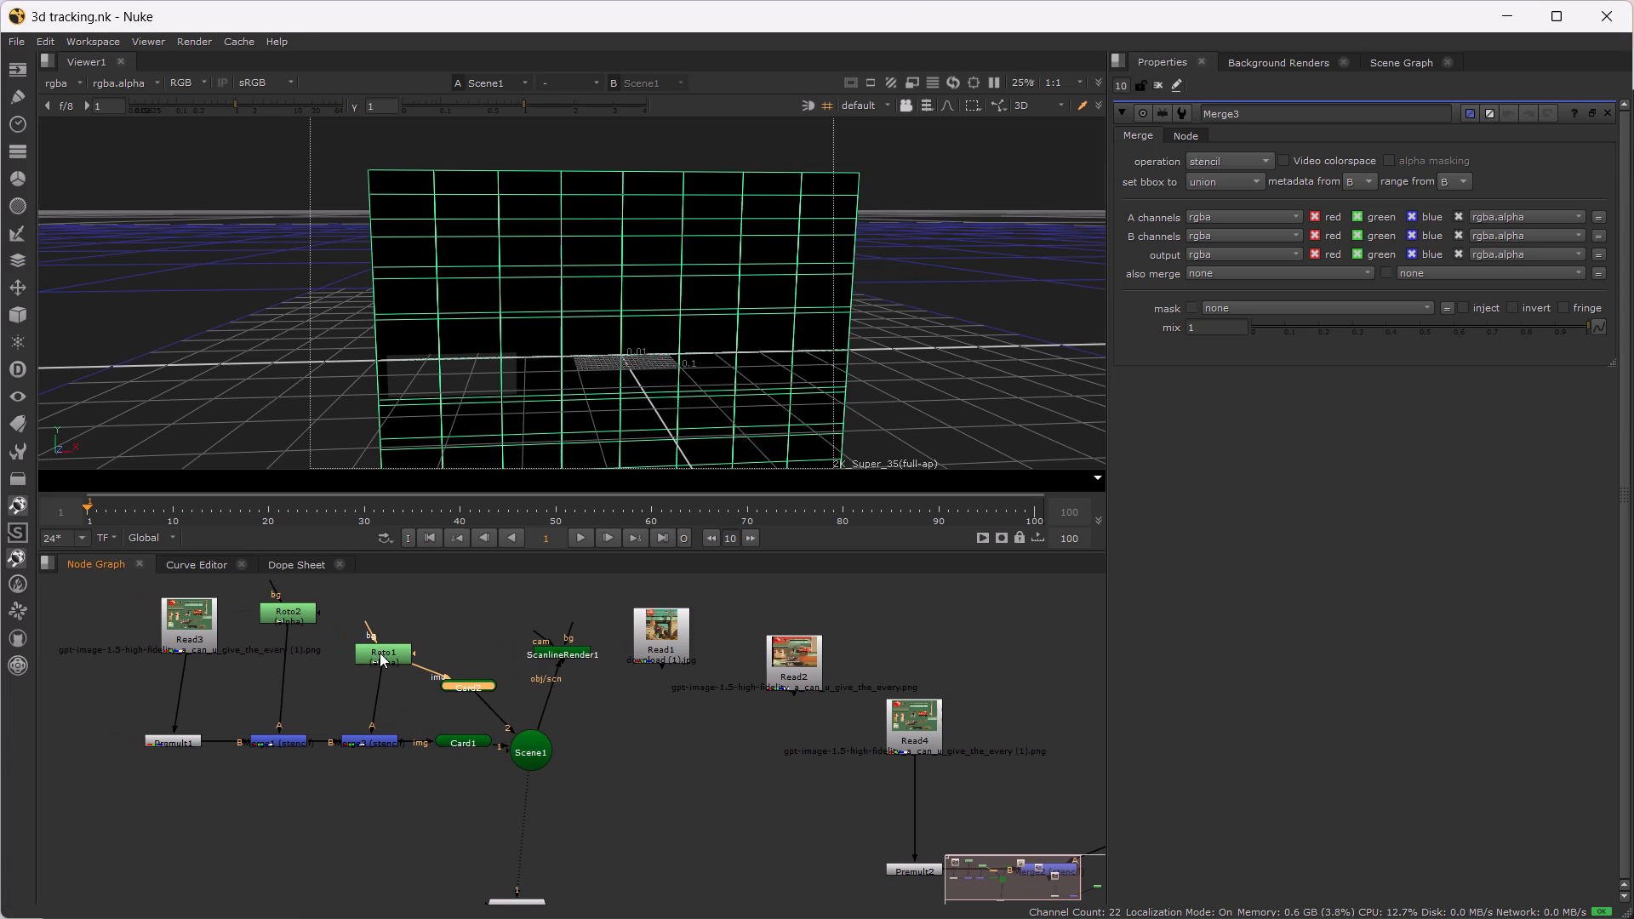
{"action": "left_click_drag", "start_coordinate": [380, 650], "coordinate": [374, 595]}
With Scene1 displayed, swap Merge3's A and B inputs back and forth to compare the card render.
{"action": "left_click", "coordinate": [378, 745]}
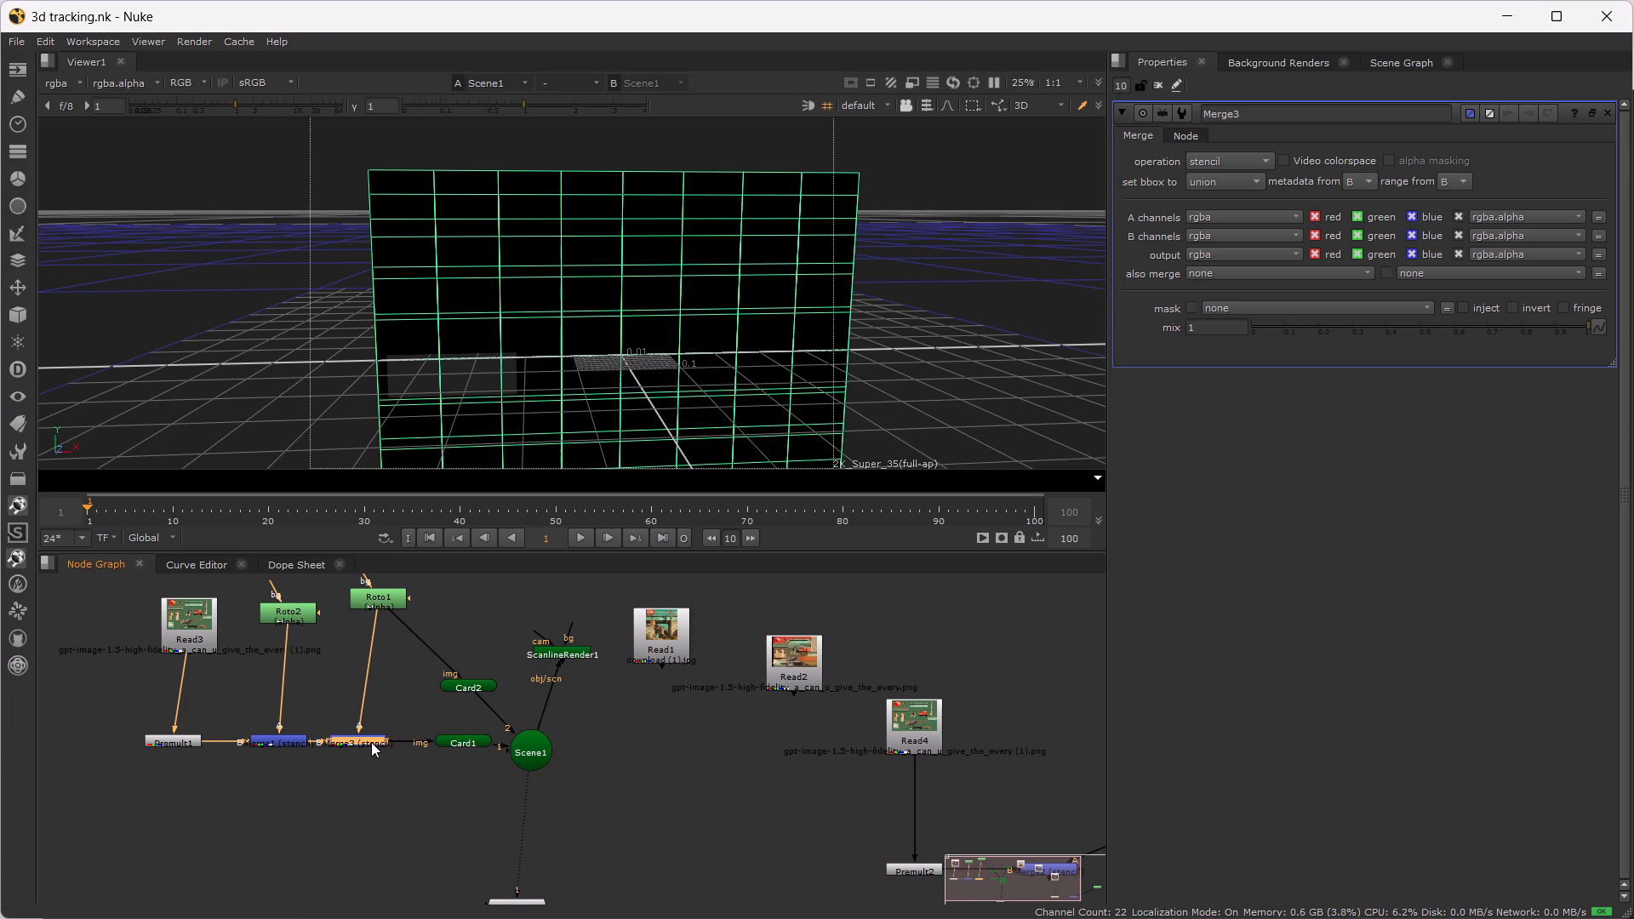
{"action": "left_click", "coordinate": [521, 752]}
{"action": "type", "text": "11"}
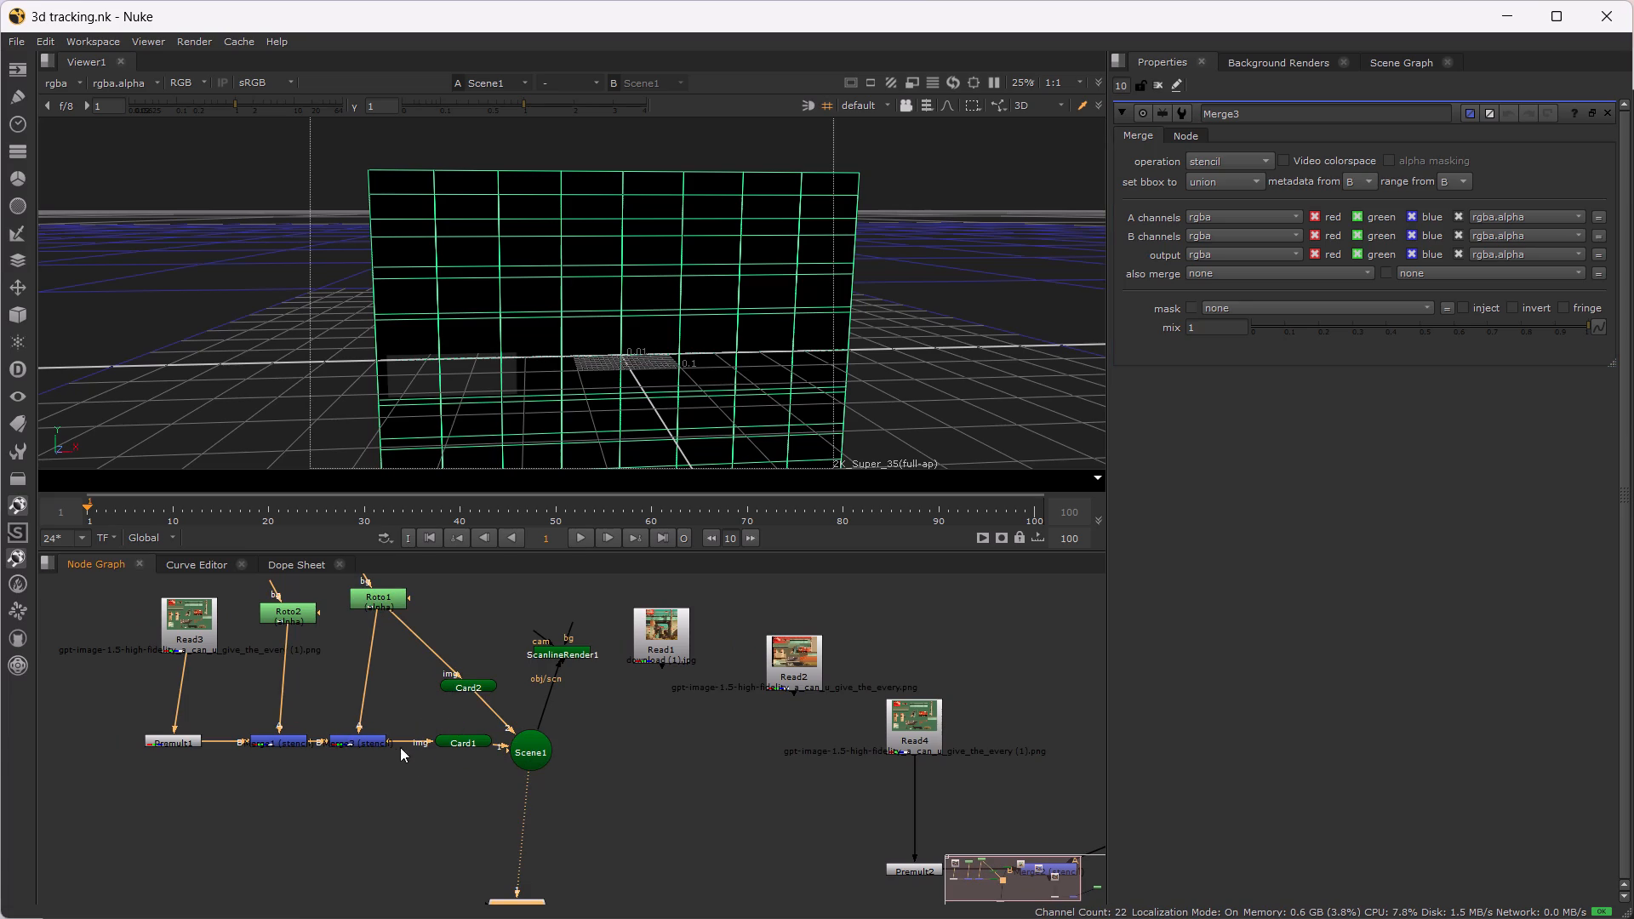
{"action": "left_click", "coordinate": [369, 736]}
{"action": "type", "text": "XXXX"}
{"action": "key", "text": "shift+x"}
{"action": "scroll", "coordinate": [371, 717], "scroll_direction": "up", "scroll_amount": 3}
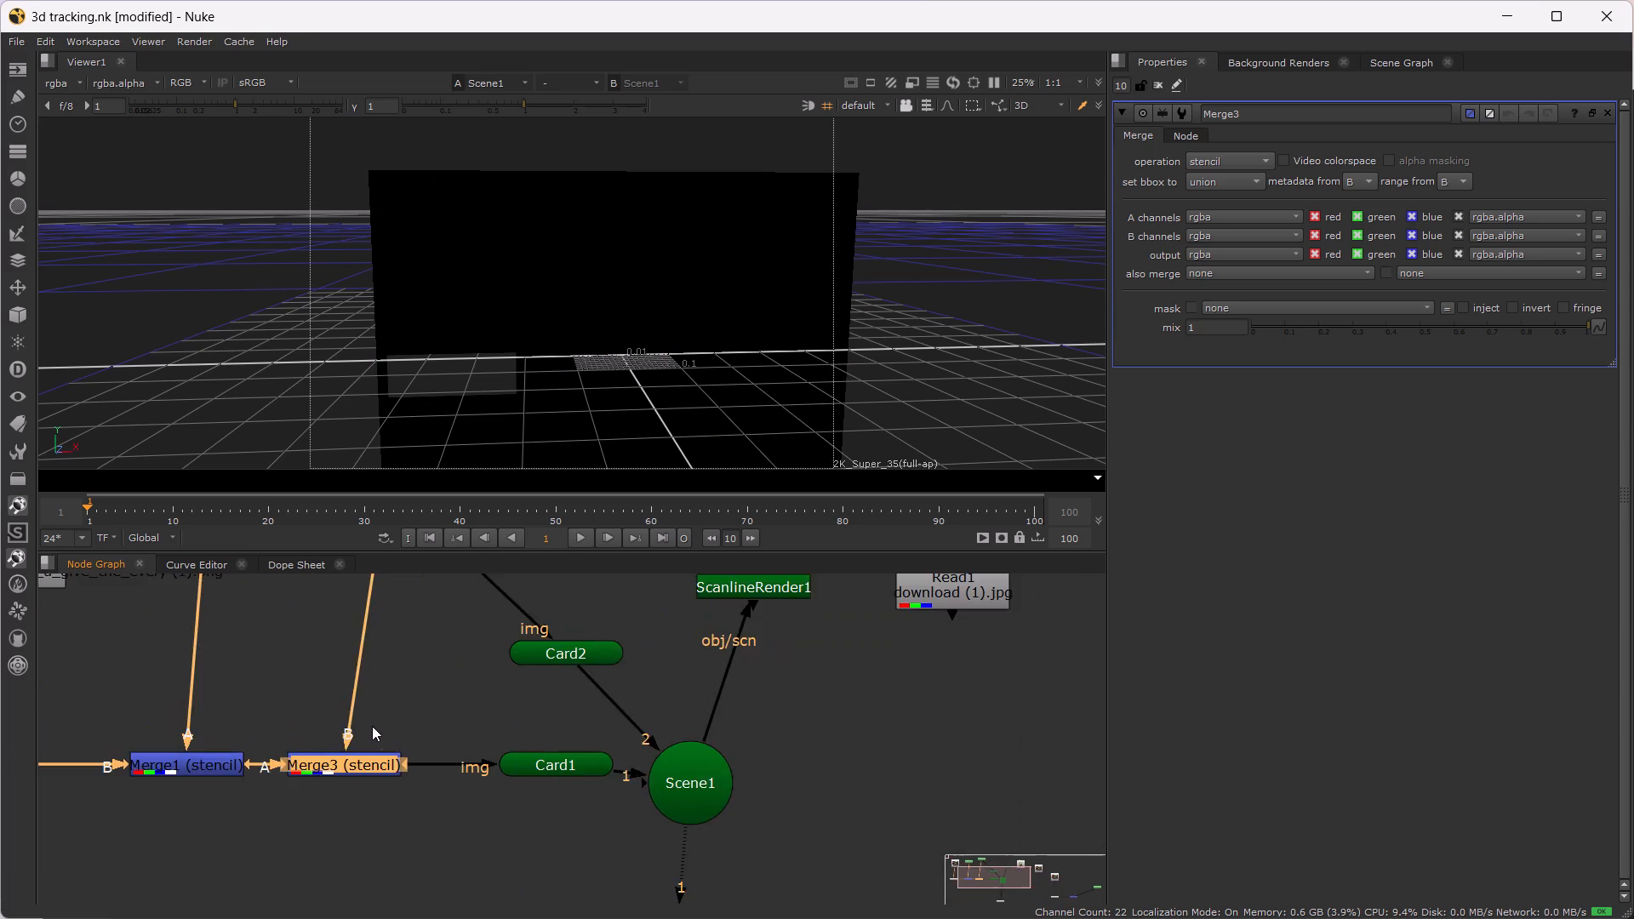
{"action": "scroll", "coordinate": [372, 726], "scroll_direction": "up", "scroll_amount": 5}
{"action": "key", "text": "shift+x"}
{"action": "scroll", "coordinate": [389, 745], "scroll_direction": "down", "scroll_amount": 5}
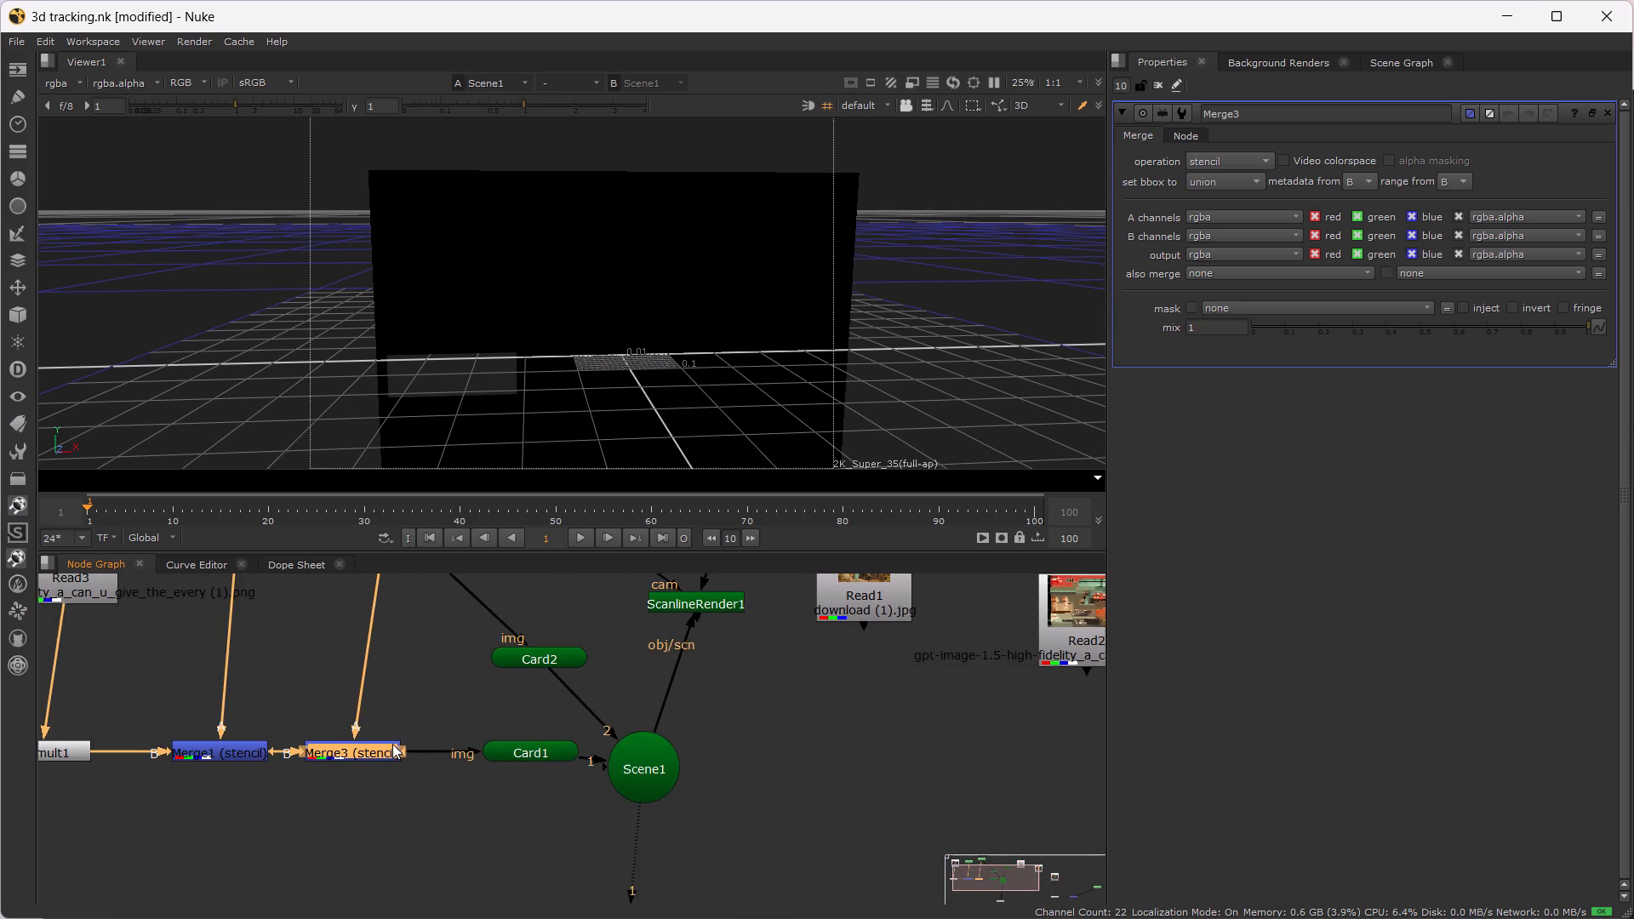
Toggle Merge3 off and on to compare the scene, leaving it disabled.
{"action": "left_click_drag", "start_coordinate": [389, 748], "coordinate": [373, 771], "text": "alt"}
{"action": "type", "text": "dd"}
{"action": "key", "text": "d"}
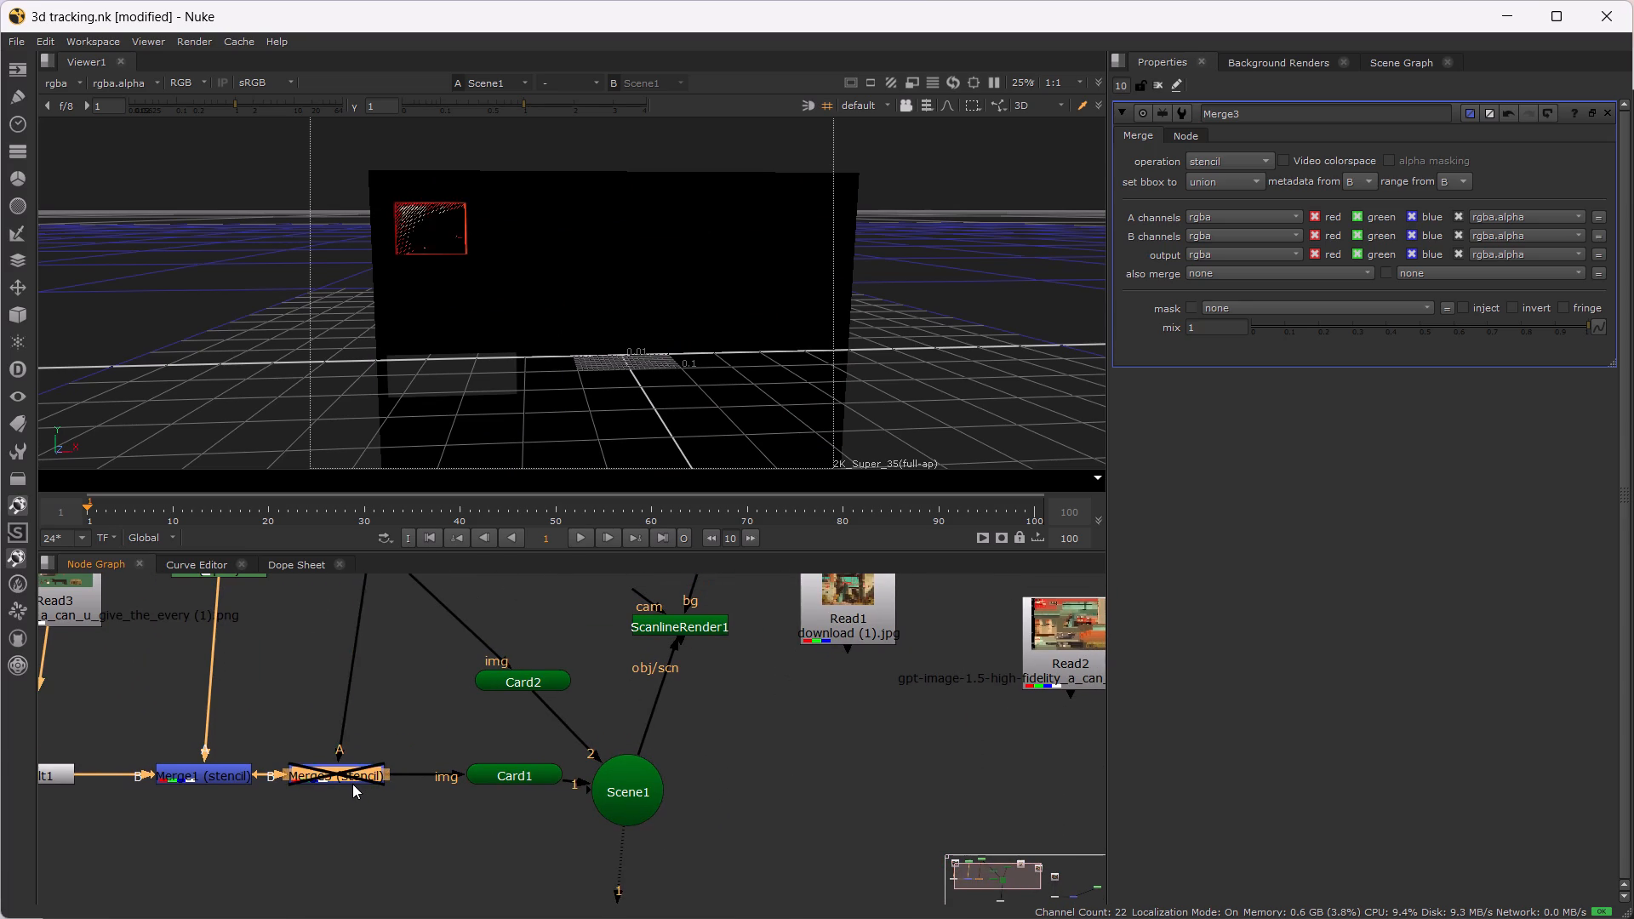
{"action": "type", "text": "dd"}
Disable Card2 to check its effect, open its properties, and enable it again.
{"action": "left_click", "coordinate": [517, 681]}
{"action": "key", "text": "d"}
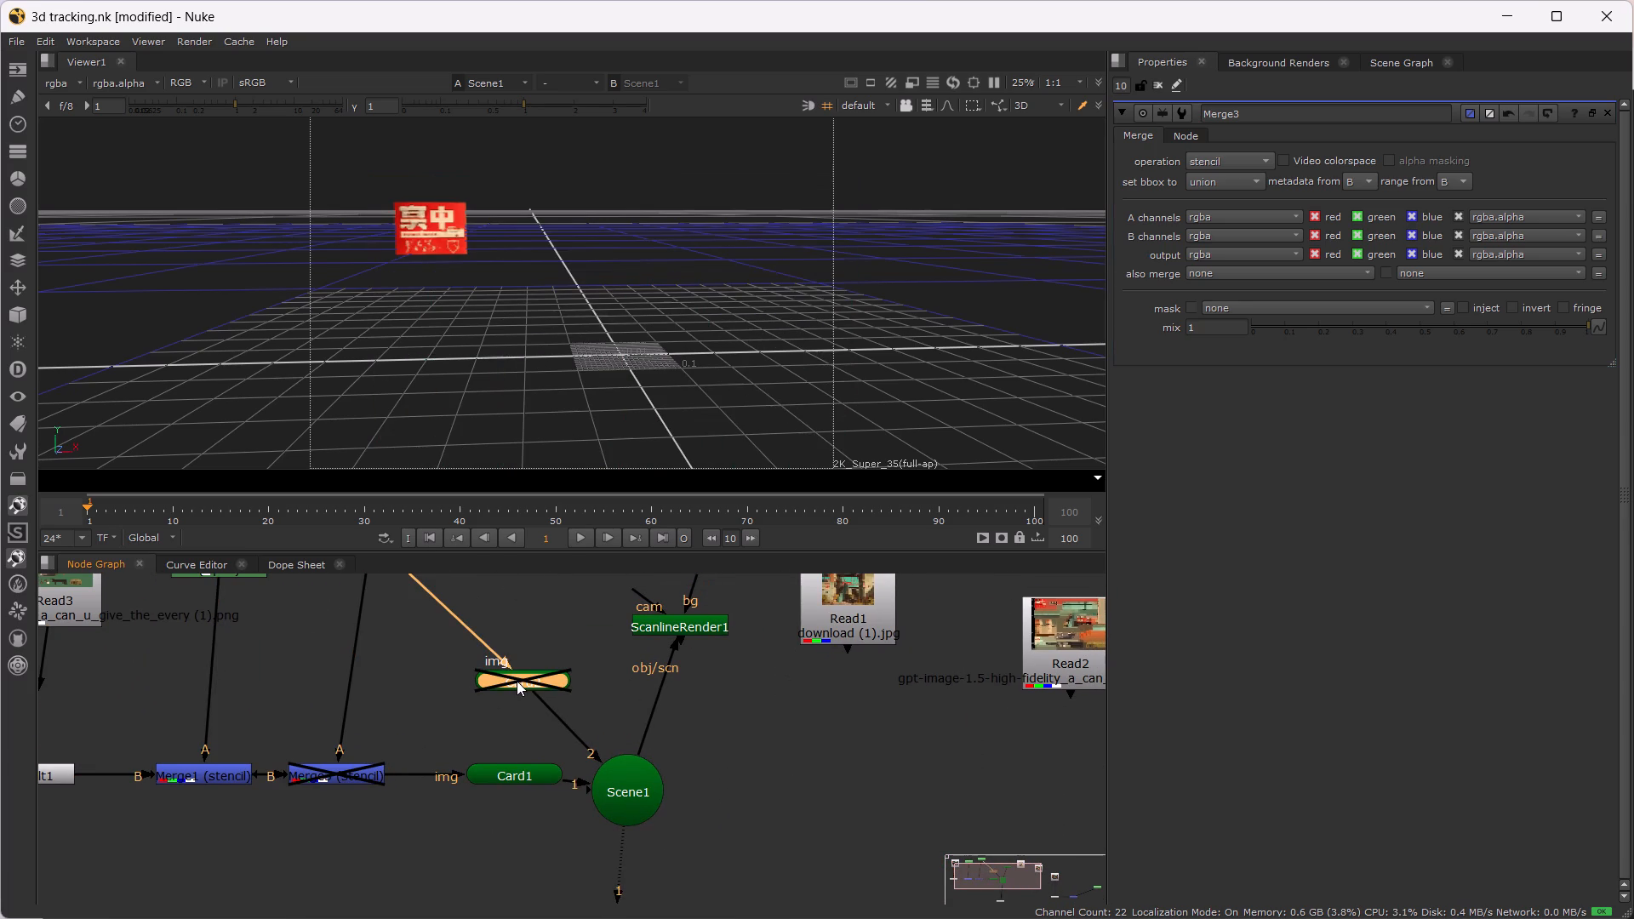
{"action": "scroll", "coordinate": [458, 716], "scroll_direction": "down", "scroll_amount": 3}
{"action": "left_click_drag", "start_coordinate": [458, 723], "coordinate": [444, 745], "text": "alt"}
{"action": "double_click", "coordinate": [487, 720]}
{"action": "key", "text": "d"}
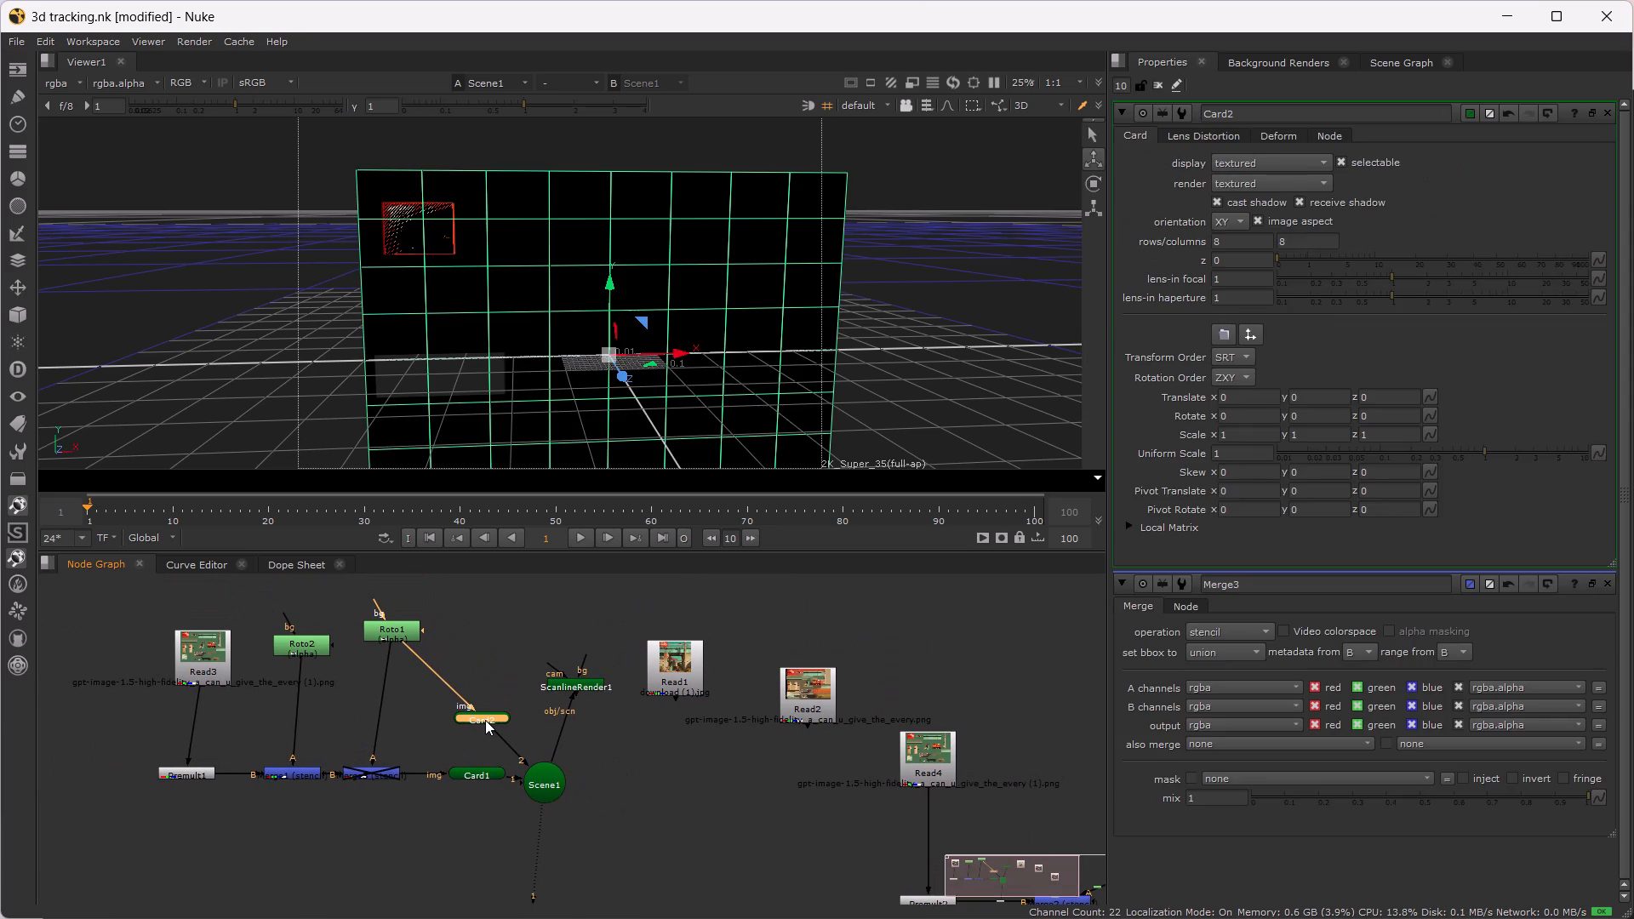
Delete Card2 from the node graph.
{"action": "left_click", "coordinate": [483, 720]}
{"action": "key", "text": "Delete"}
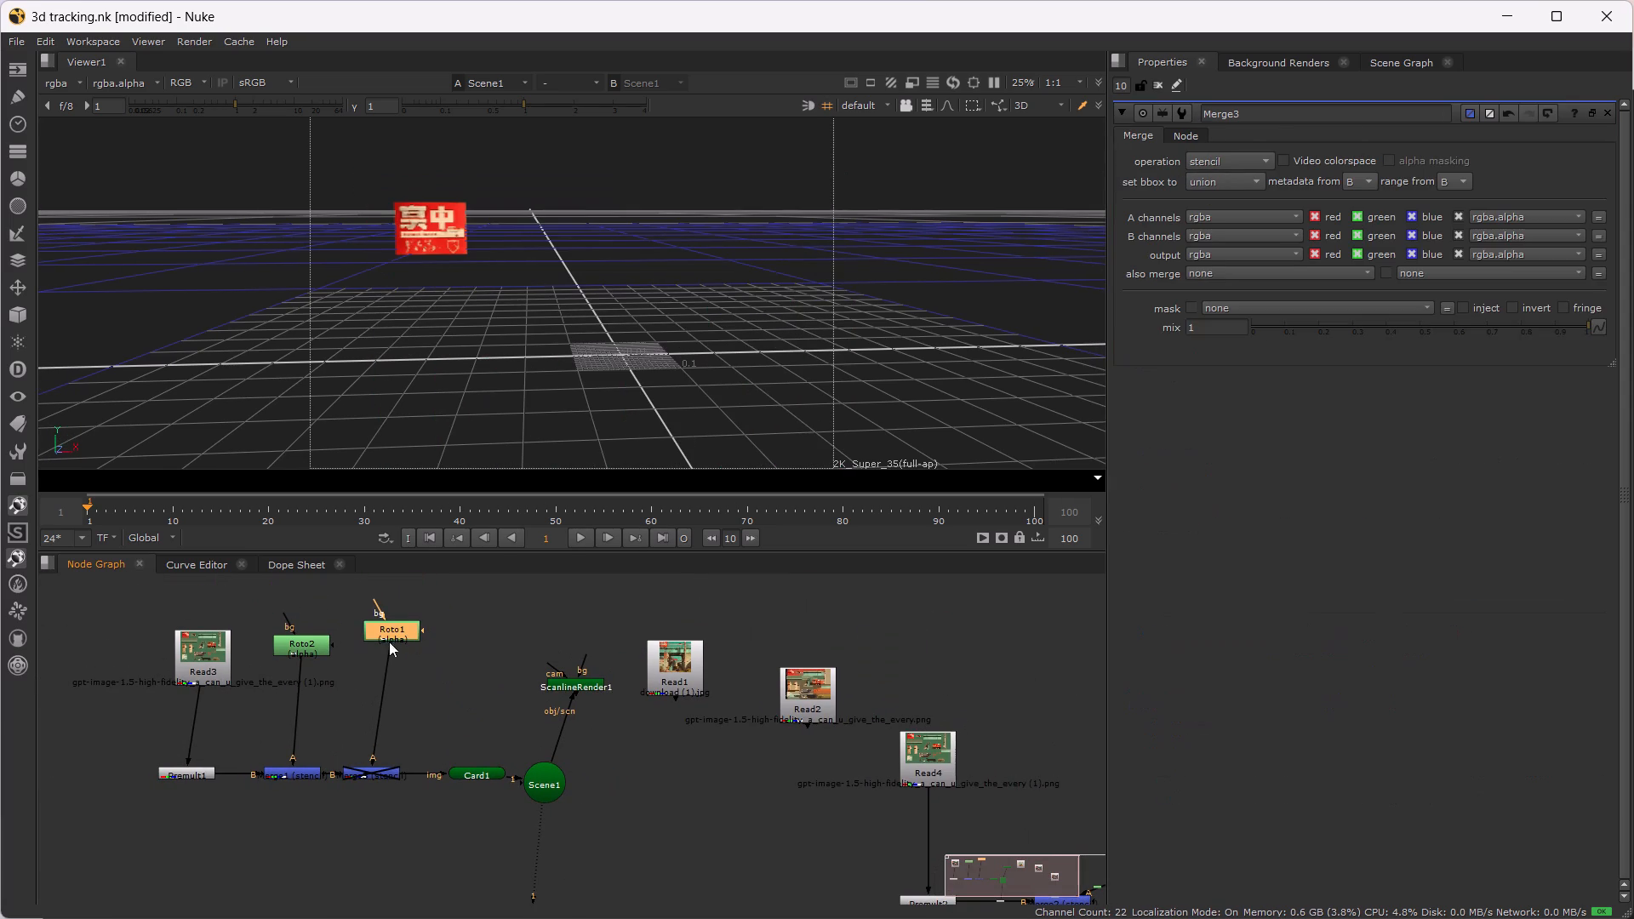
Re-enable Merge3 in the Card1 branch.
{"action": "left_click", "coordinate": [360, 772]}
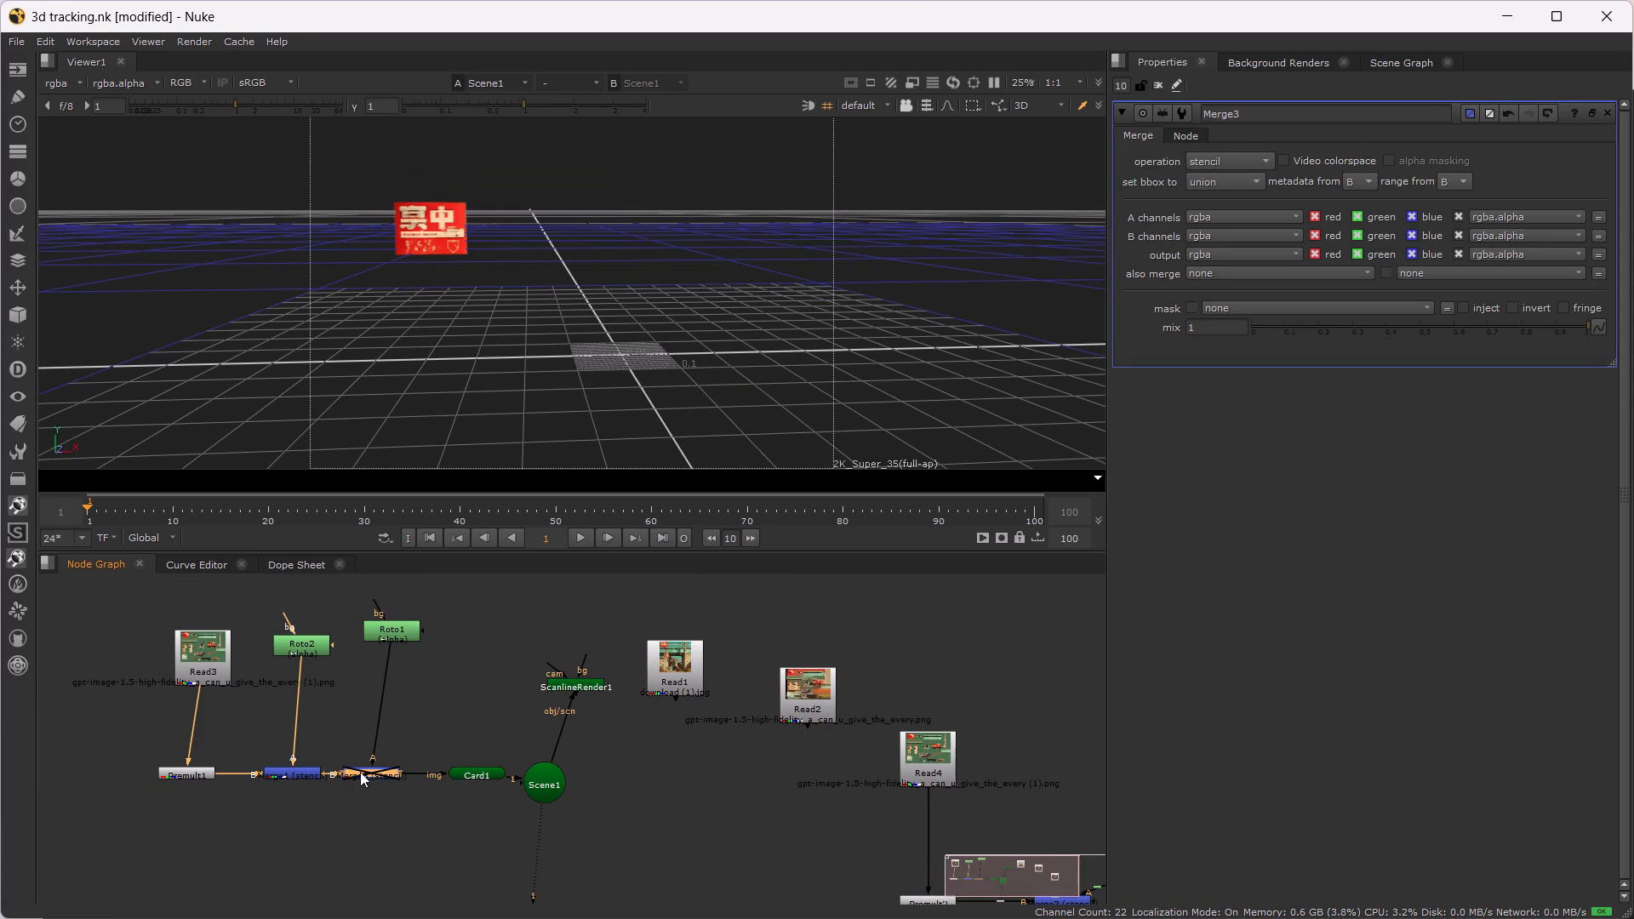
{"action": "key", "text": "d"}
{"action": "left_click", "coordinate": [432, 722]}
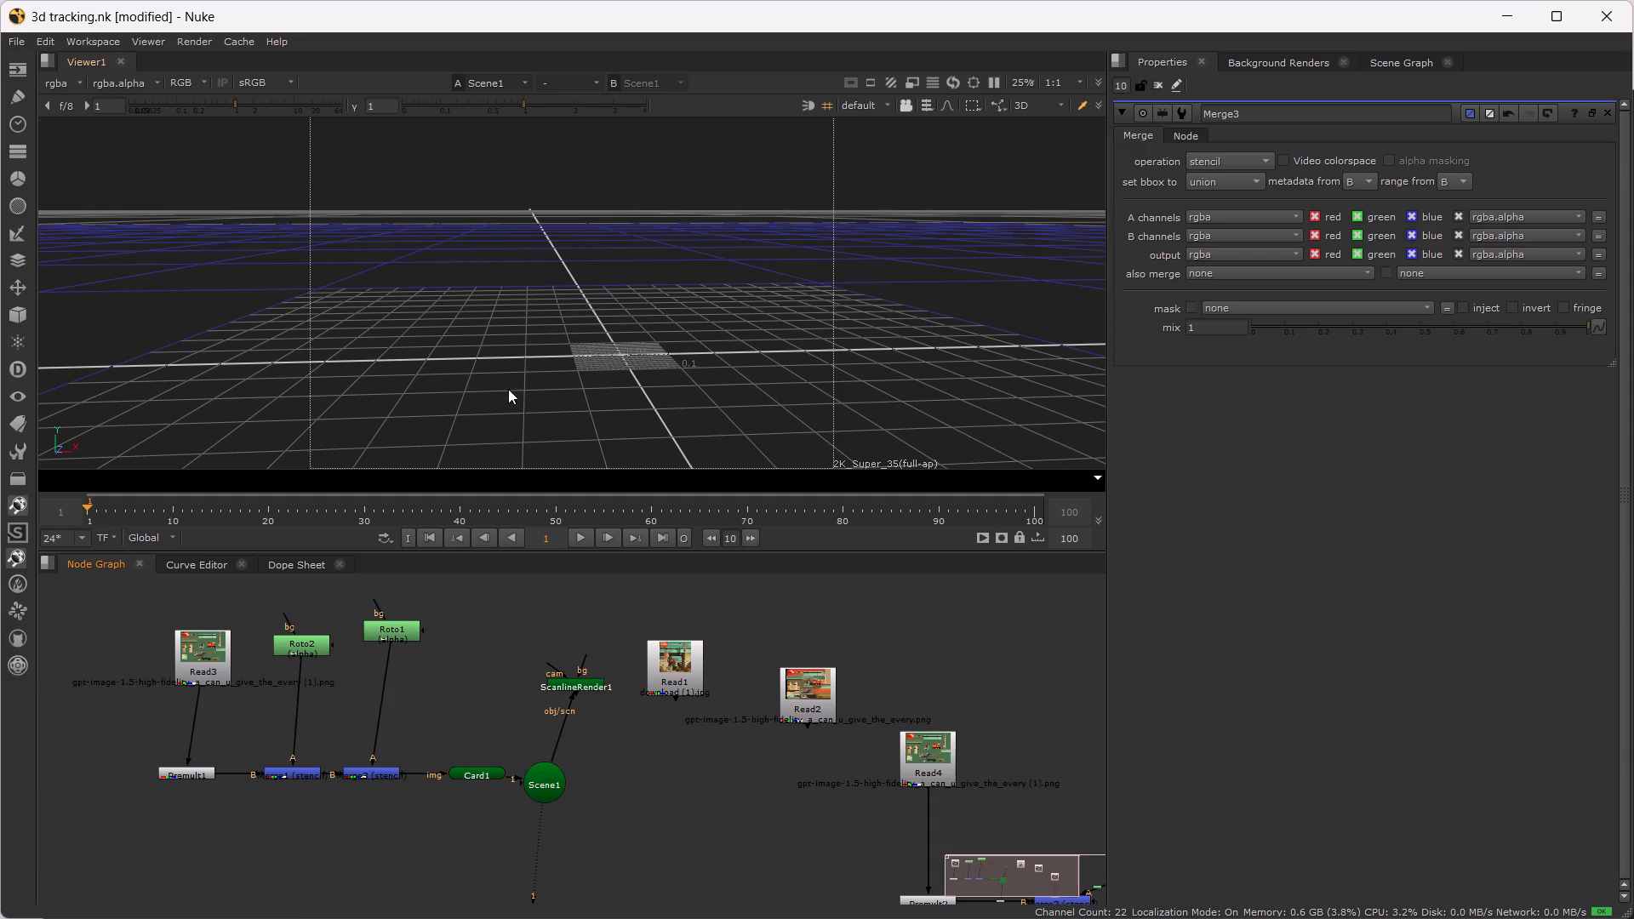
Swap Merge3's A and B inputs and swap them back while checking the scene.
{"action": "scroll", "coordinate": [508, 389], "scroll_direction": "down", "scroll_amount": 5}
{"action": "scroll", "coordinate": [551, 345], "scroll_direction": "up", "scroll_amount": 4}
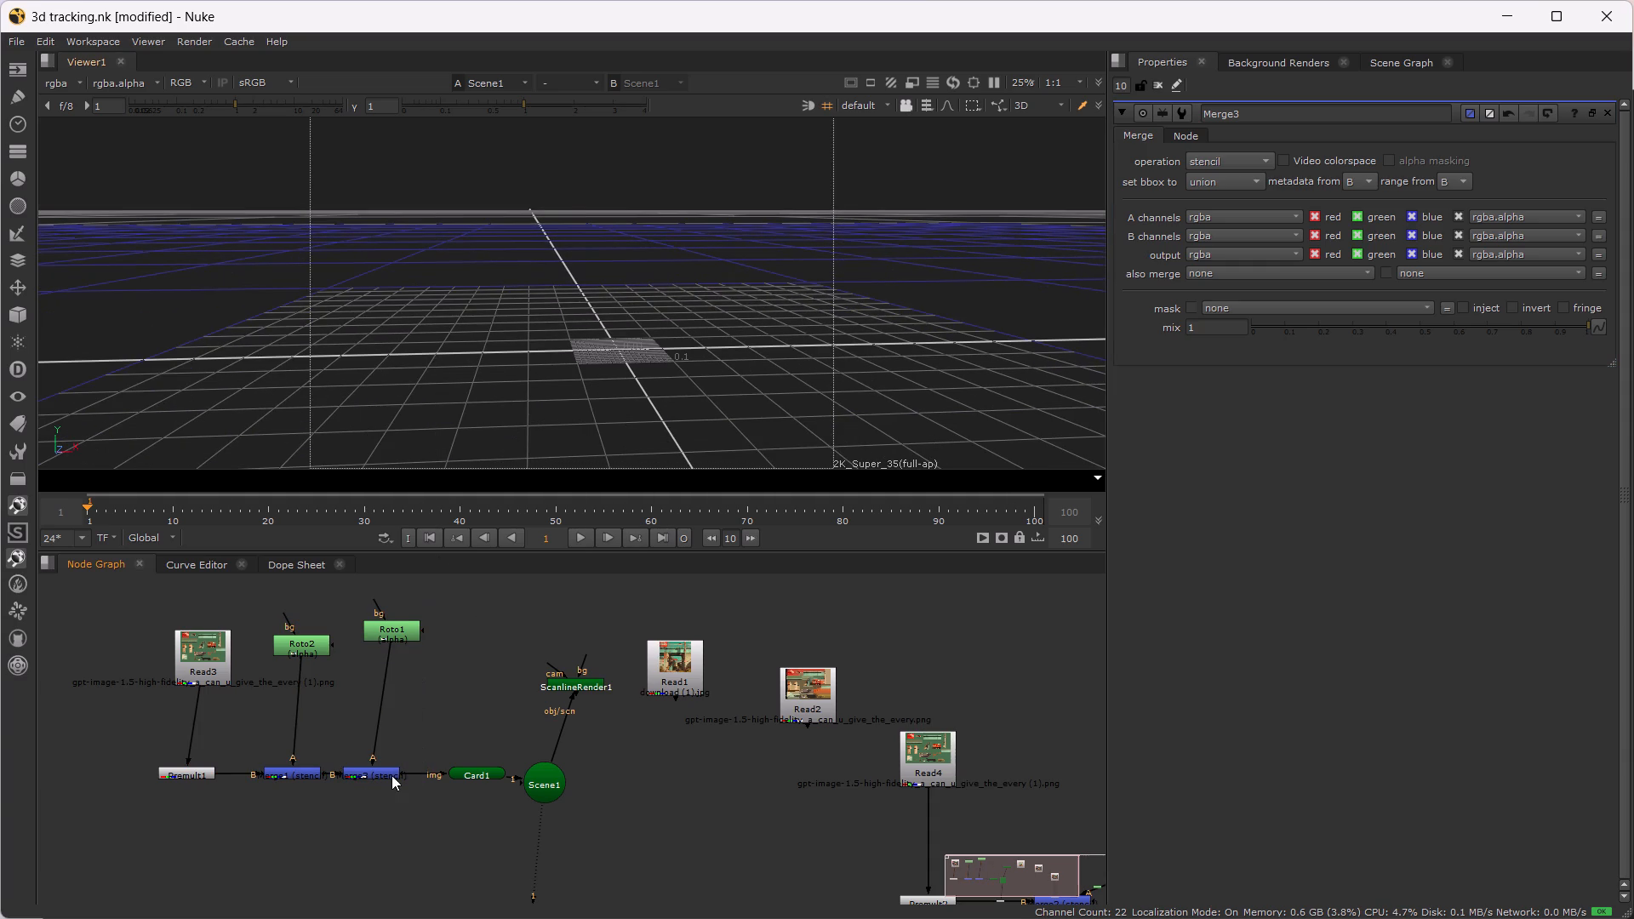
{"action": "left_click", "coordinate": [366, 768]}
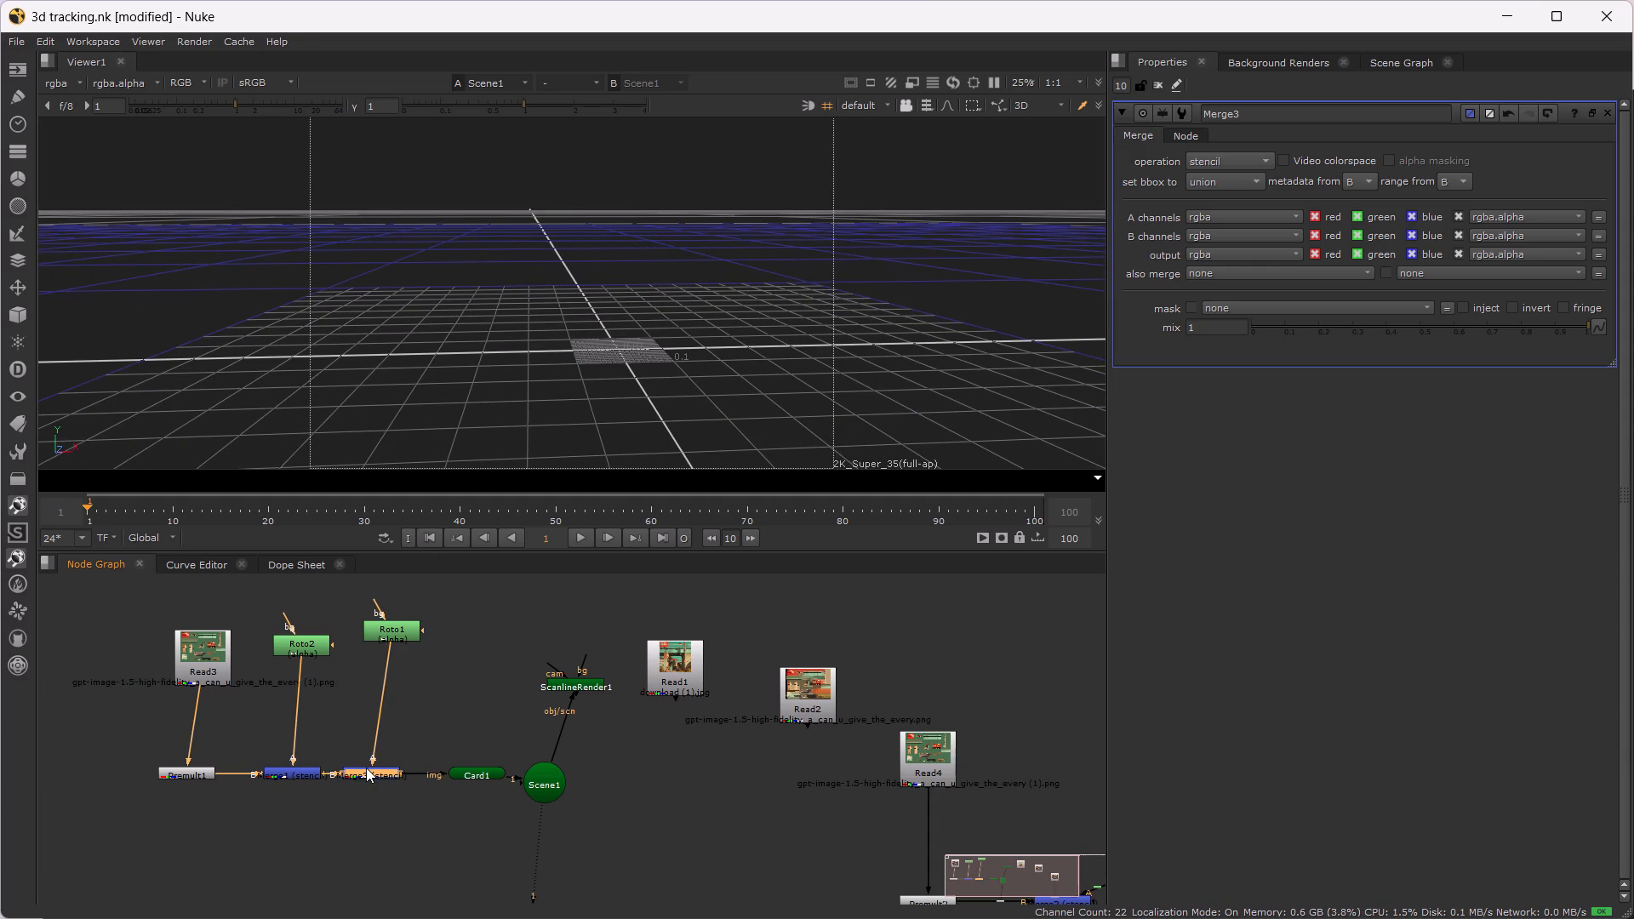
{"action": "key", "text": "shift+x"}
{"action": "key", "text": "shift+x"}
Pull Merge3 out of the chain between Merge1 and Card1, disconnecting it from Roto1, and park it above.
{"action": "left_click_drag", "start_coordinate": [383, 773], "coordinate": [430, 718]}
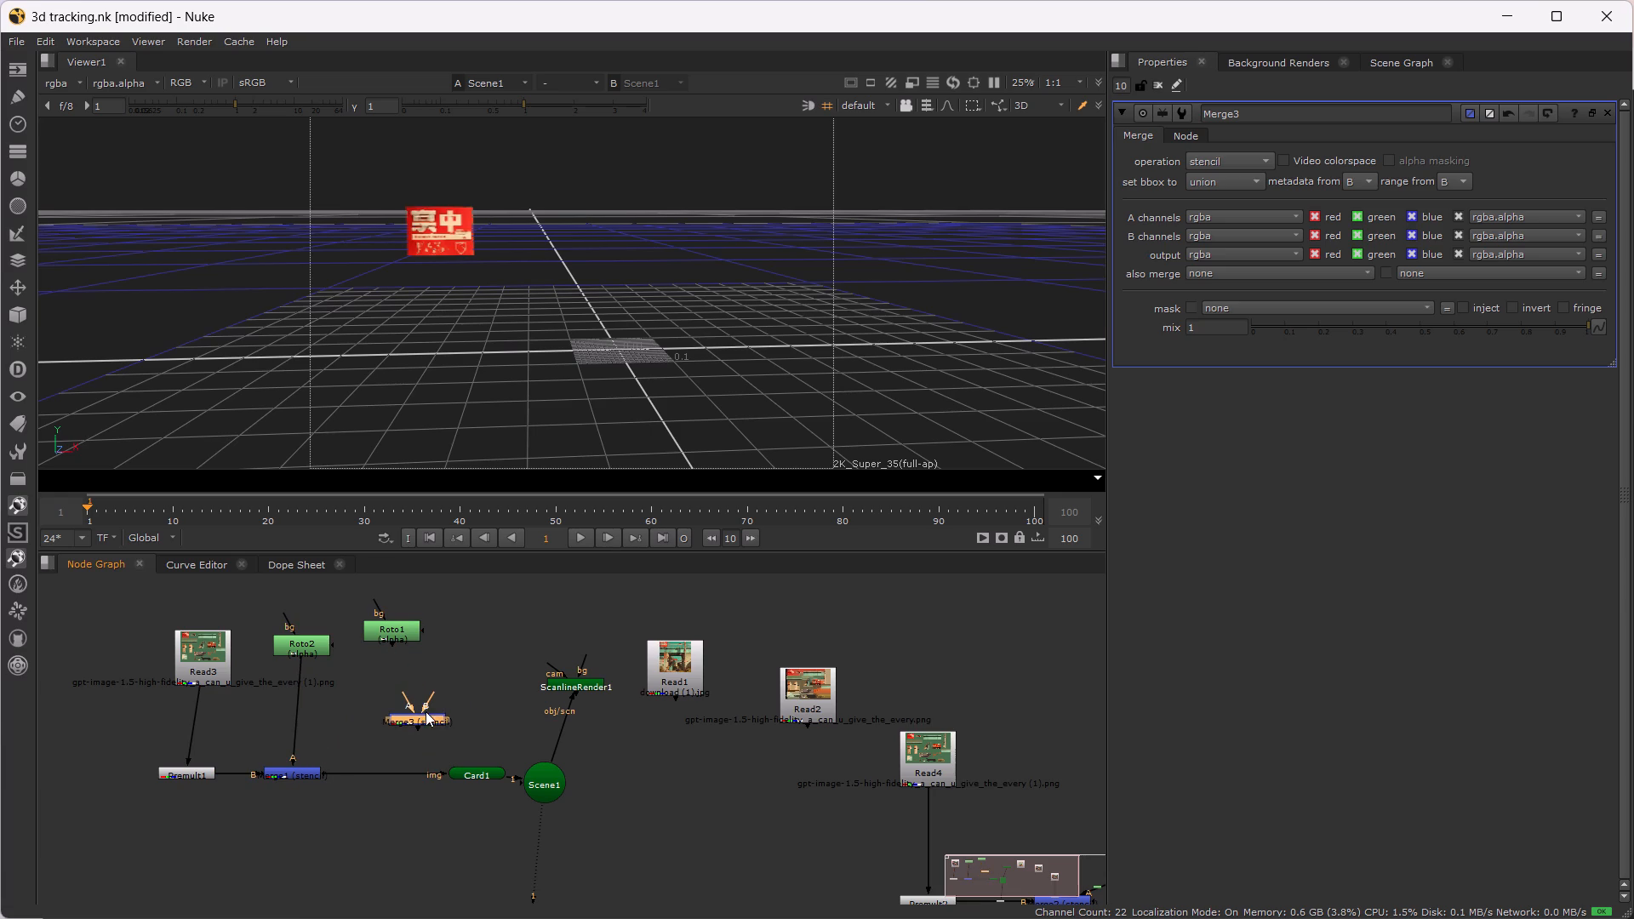
Connect Merge3's A input to Roto1 and place Merge3 directly beneath Roto1.
{"action": "left_click_drag", "start_coordinate": [431, 695], "coordinate": [569, 772]}
{"action": "left_click_drag", "start_coordinate": [569, 772], "coordinate": [468, 736]}
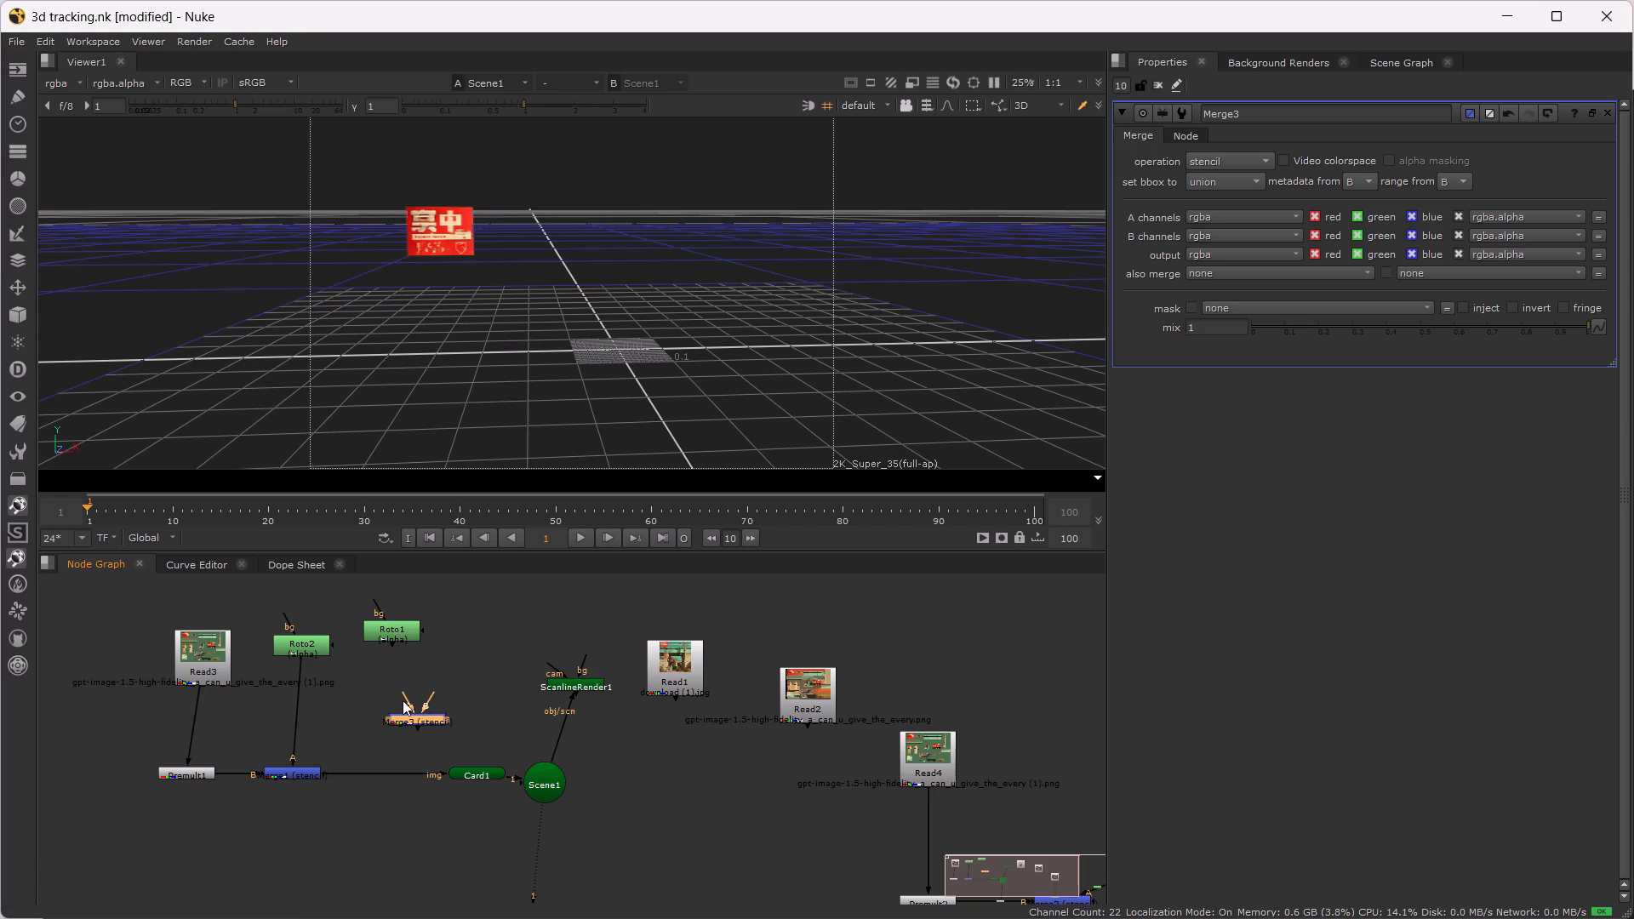
{"action": "left_click_drag", "start_coordinate": [409, 699], "coordinate": [390, 629]}
{"action": "left_click_drag", "start_coordinate": [416, 723], "coordinate": [391, 721]}
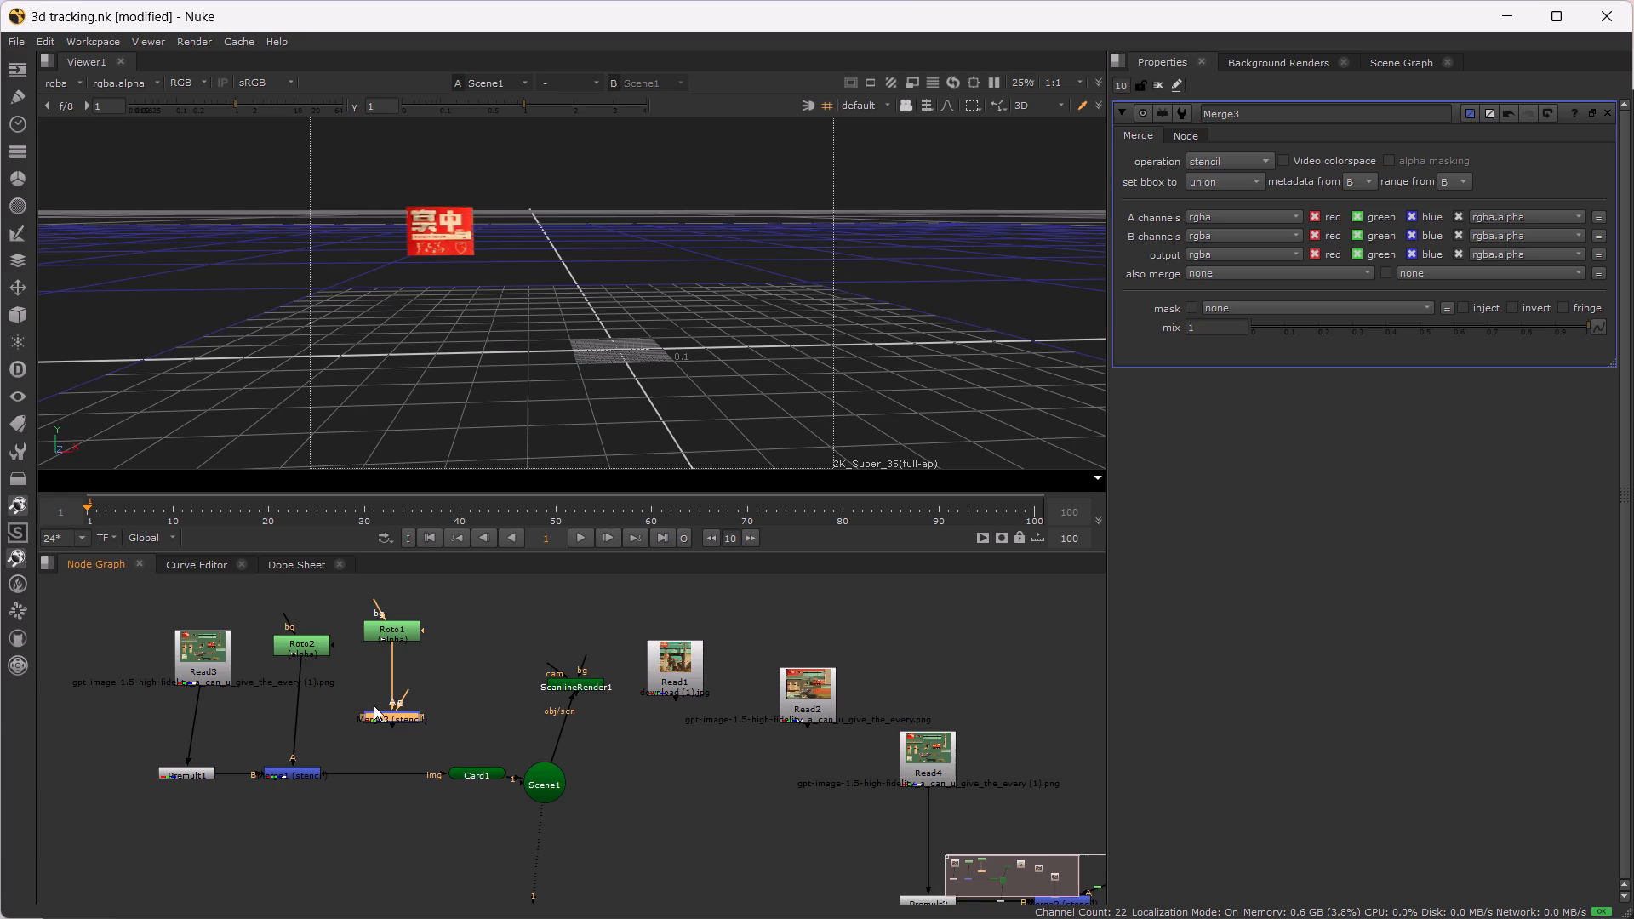
View Merge3's output in the viewer and switch back to viewing Scene1.
{"action": "key", "text": "1"}
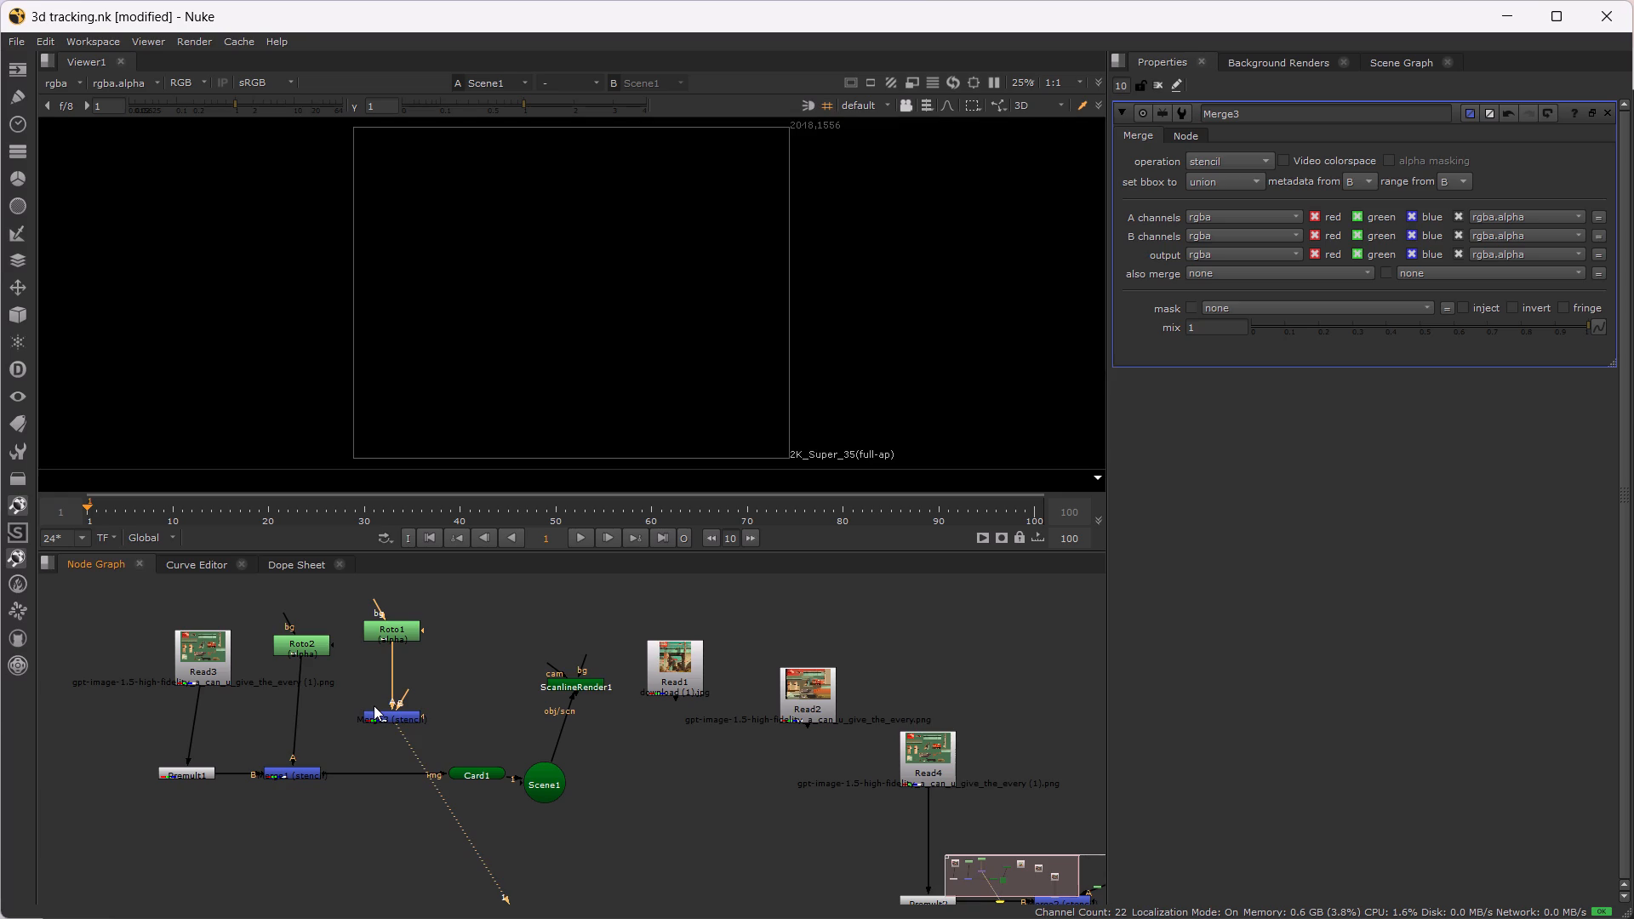
{"action": "key", "text": "1"}
{"action": "left_click", "coordinate": [547, 780]}
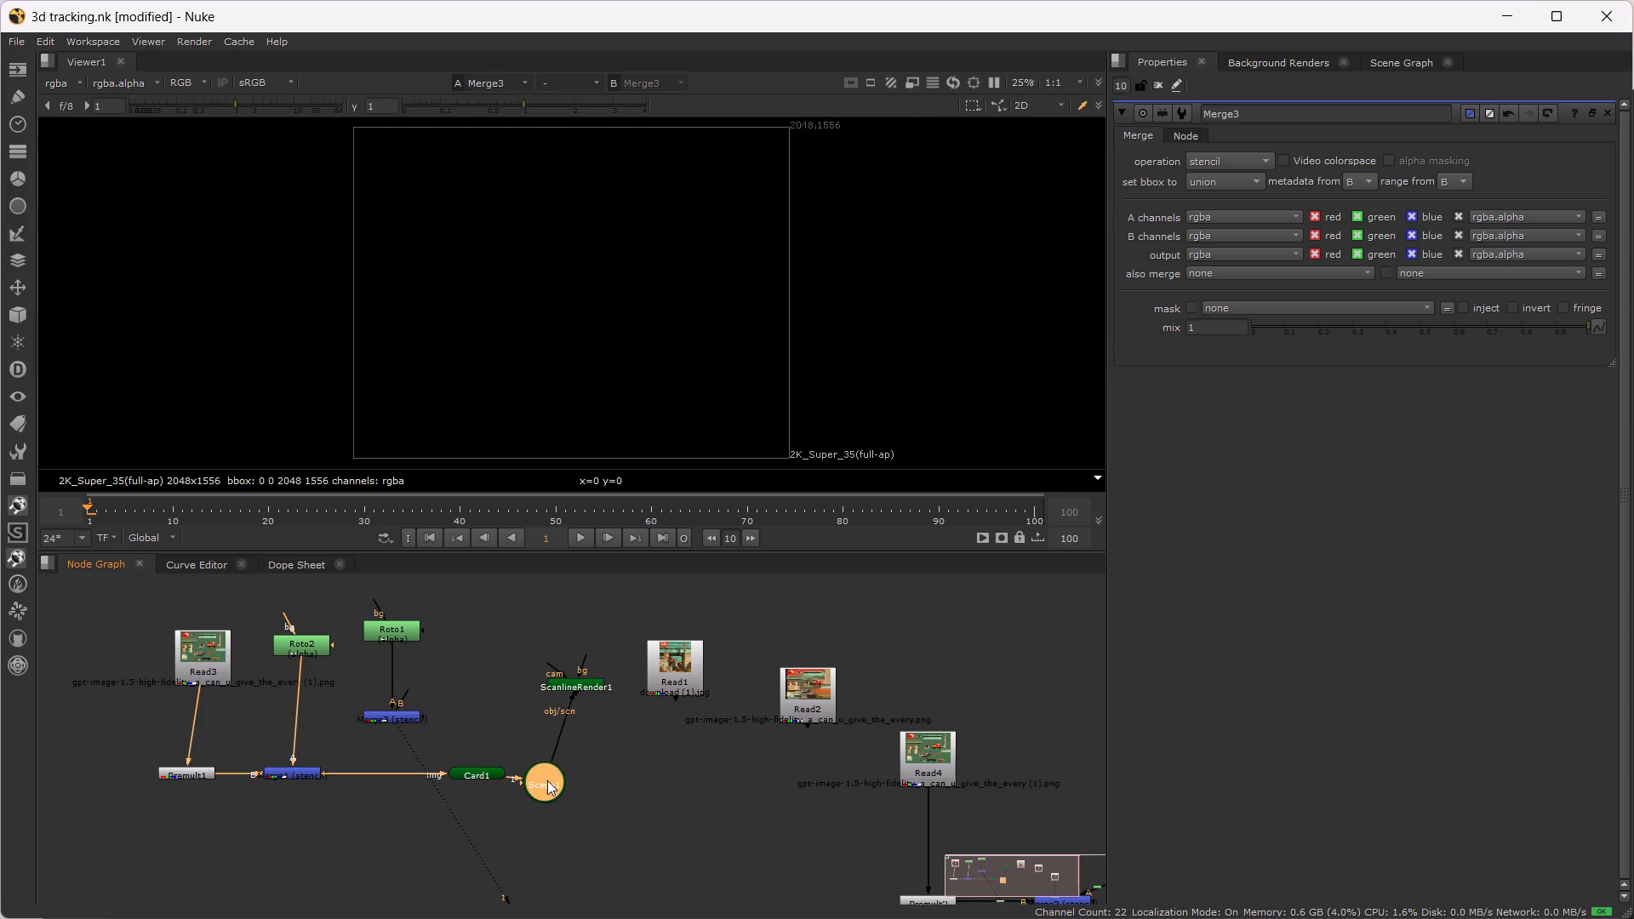
{"action": "key", "text": "1"}
Add a Card node fed by Merge3, place it above Card1, and connect it to Scene1.
{"action": "left_click", "coordinate": [387, 722]}
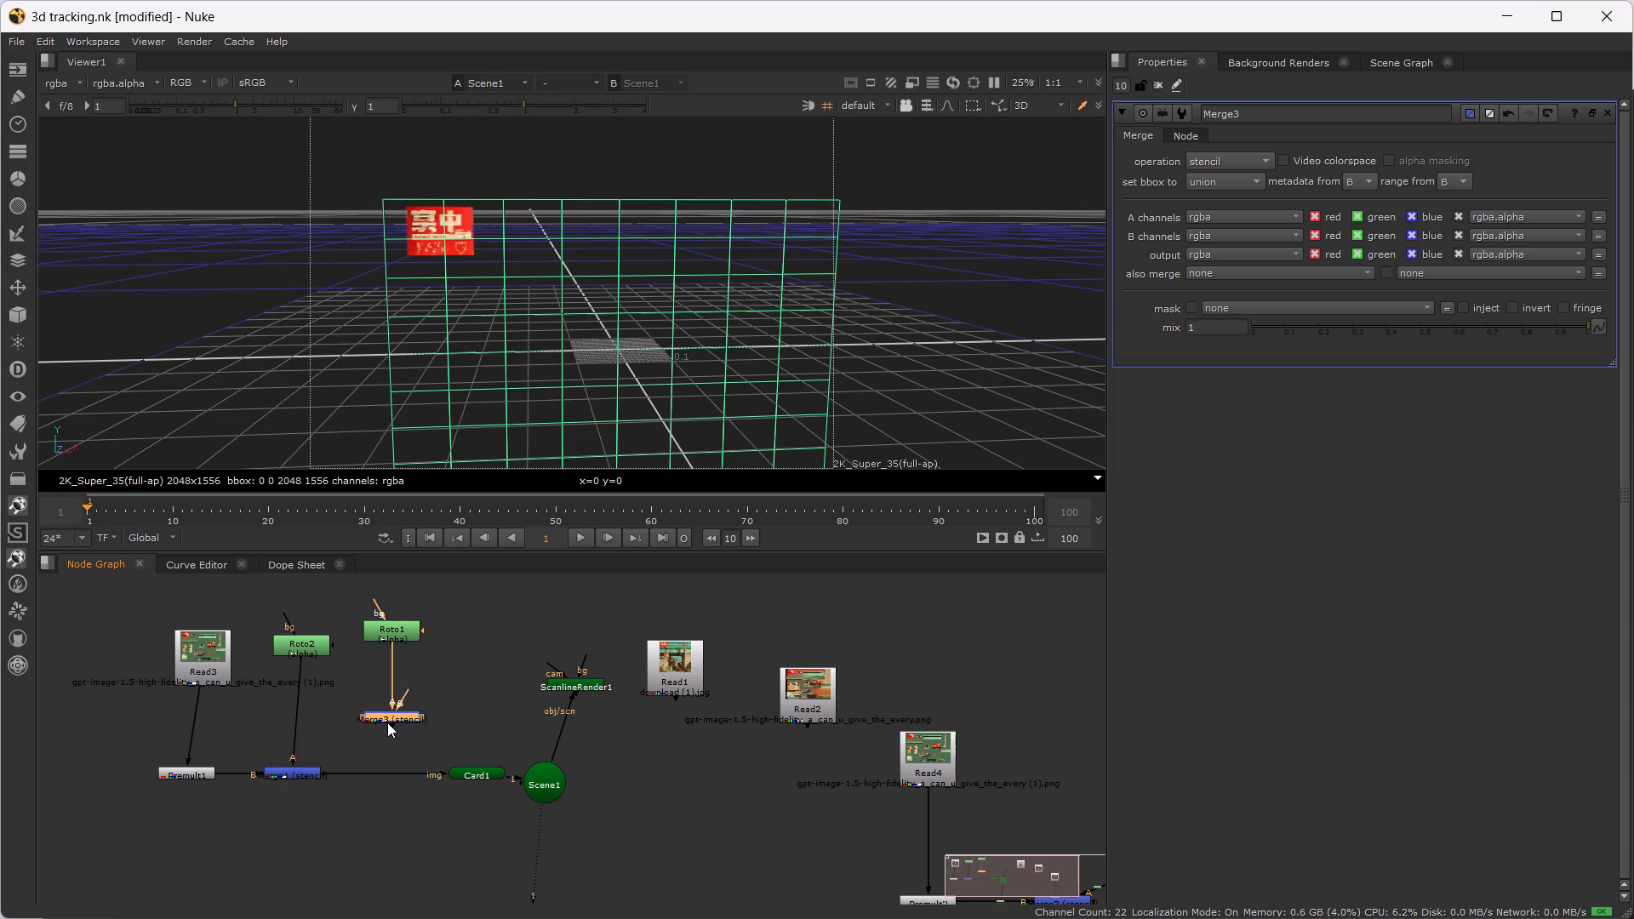
{"action": "key", "text": "Tab"}
{"action": "type", "text": "card"}
{"action": "key", "text": "Return"}
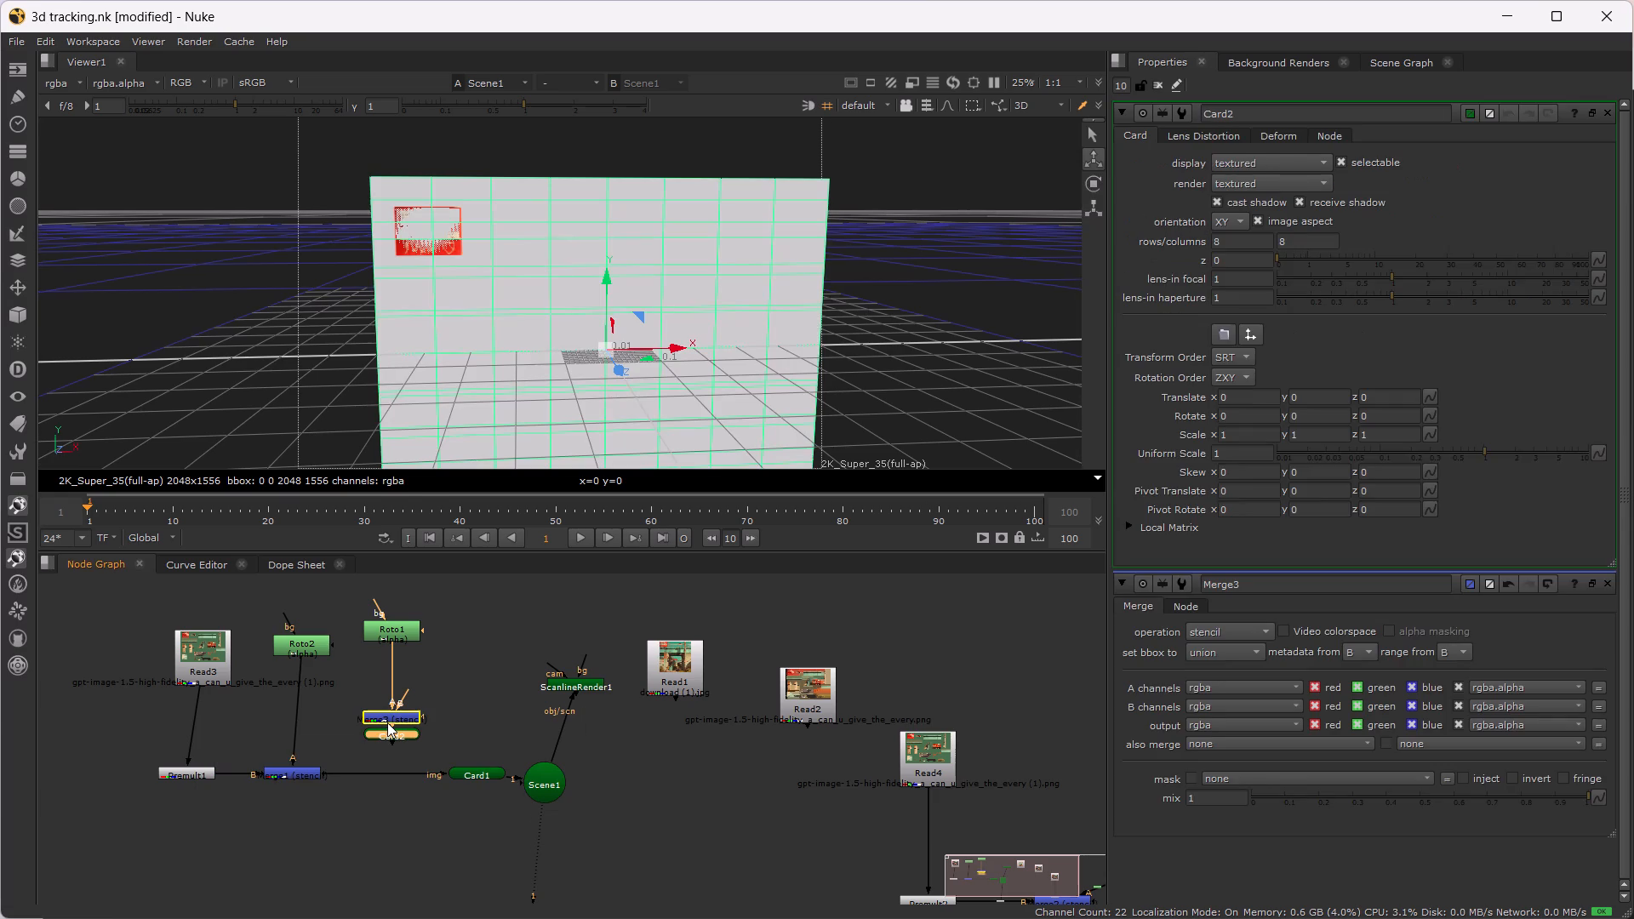
{"action": "left_click_drag", "start_coordinate": [392, 737], "coordinate": [481, 703]}
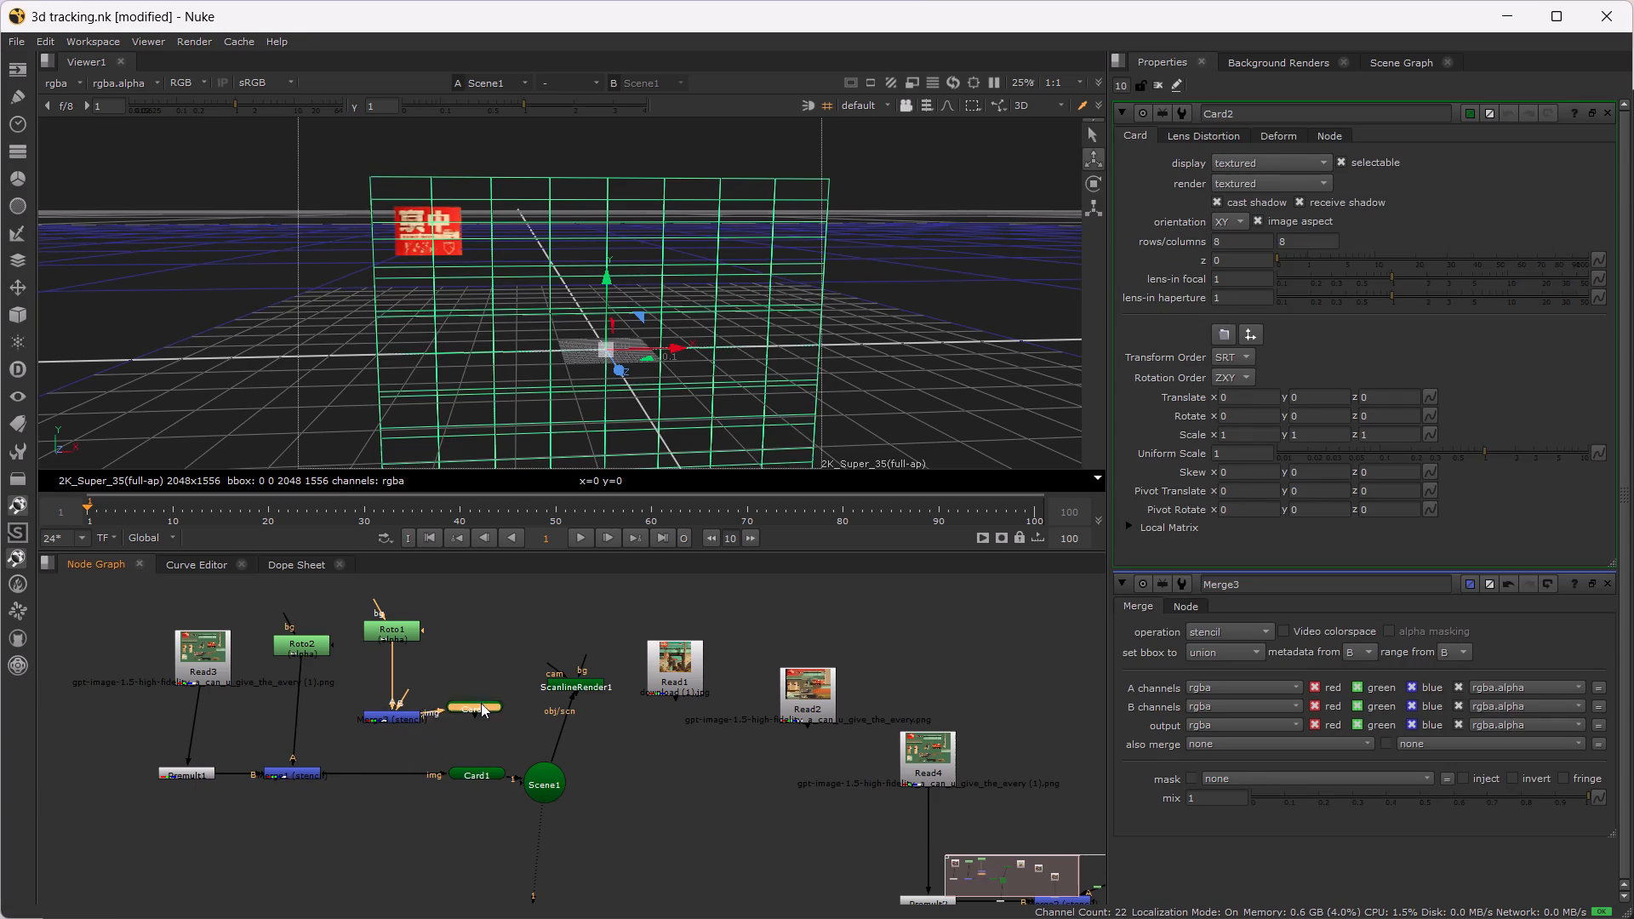
{"action": "left_click_drag", "start_coordinate": [481, 703], "coordinate": [483, 699]}
{"action": "left_click_drag", "start_coordinate": [482, 704], "coordinate": [536, 769]}
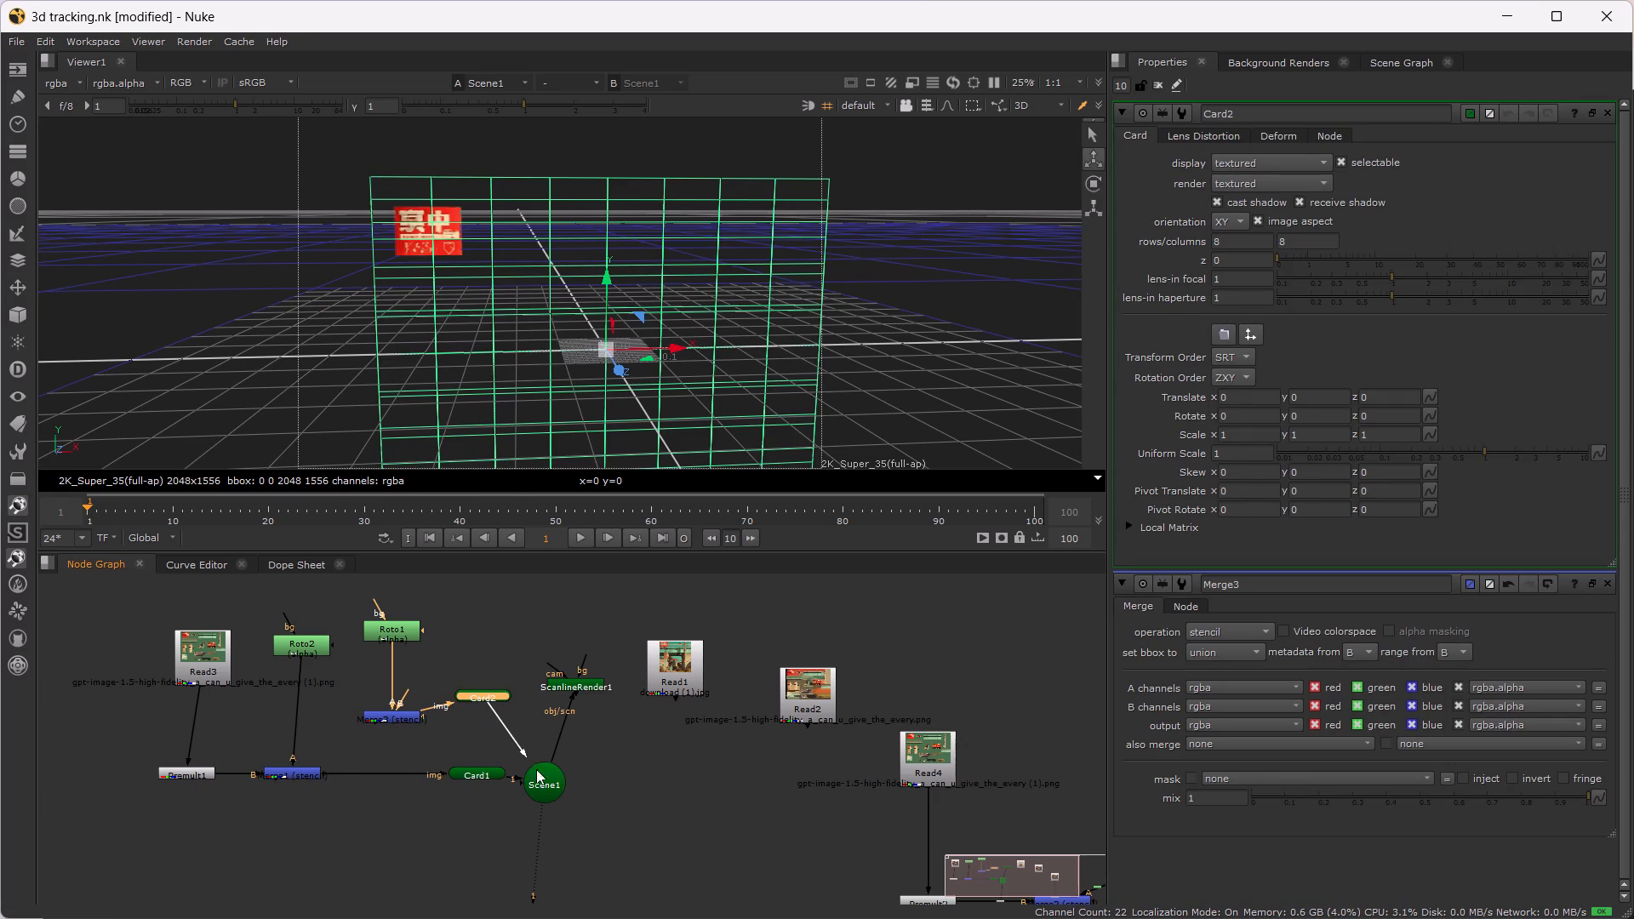
{"action": "left_click_drag", "start_coordinate": [536, 769], "coordinate": [547, 785]}
Compare Scene1 with Card1 alone in the viewer and return to viewing Scene1.
{"action": "left_click", "coordinate": [539, 791]}
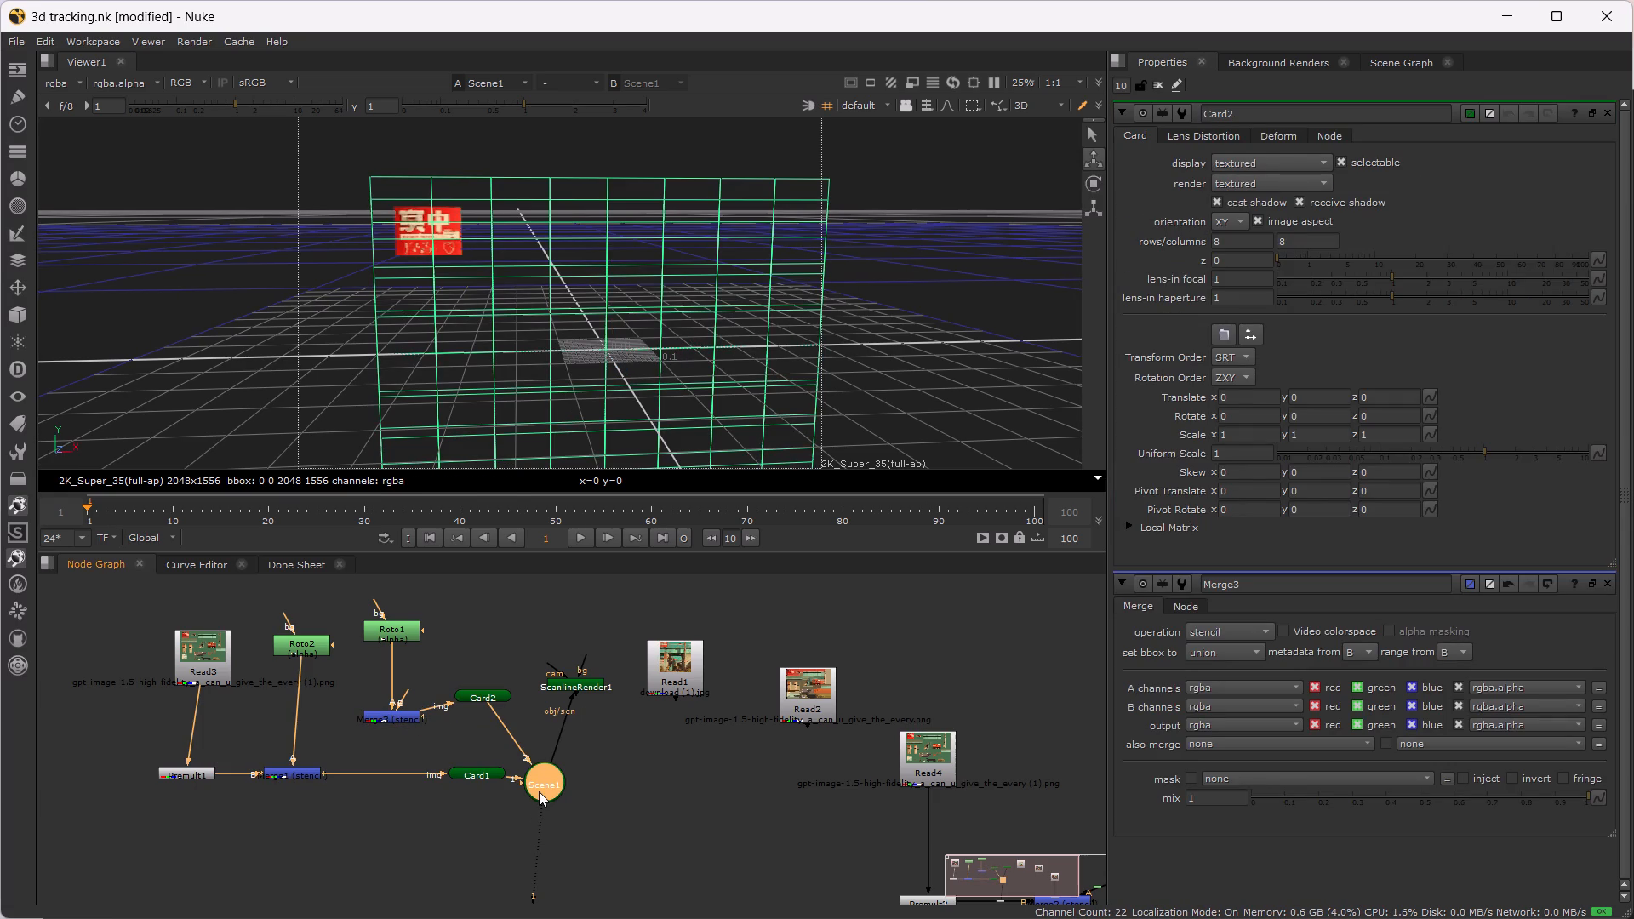
{"action": "key", "text": "1"}
{"action": "left_click", "coordinate": [477, 775]}
{"action": "key", "text": "1"}
{"action": "left_click", "coordinate": [536, 778]}
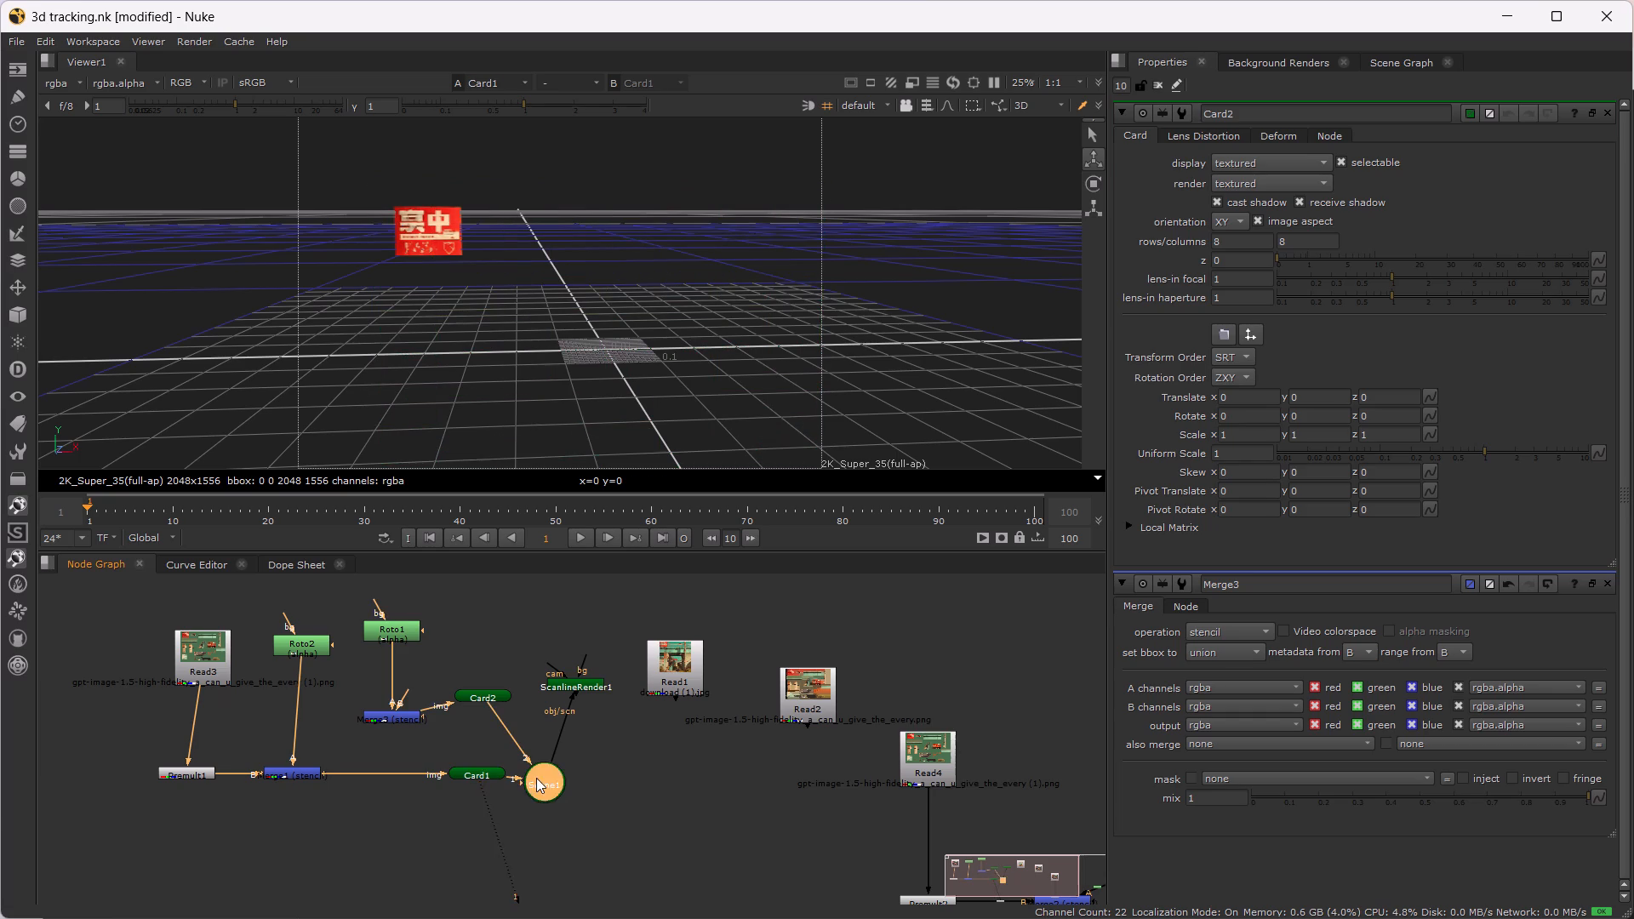
{"action": "key", "text": "1"}
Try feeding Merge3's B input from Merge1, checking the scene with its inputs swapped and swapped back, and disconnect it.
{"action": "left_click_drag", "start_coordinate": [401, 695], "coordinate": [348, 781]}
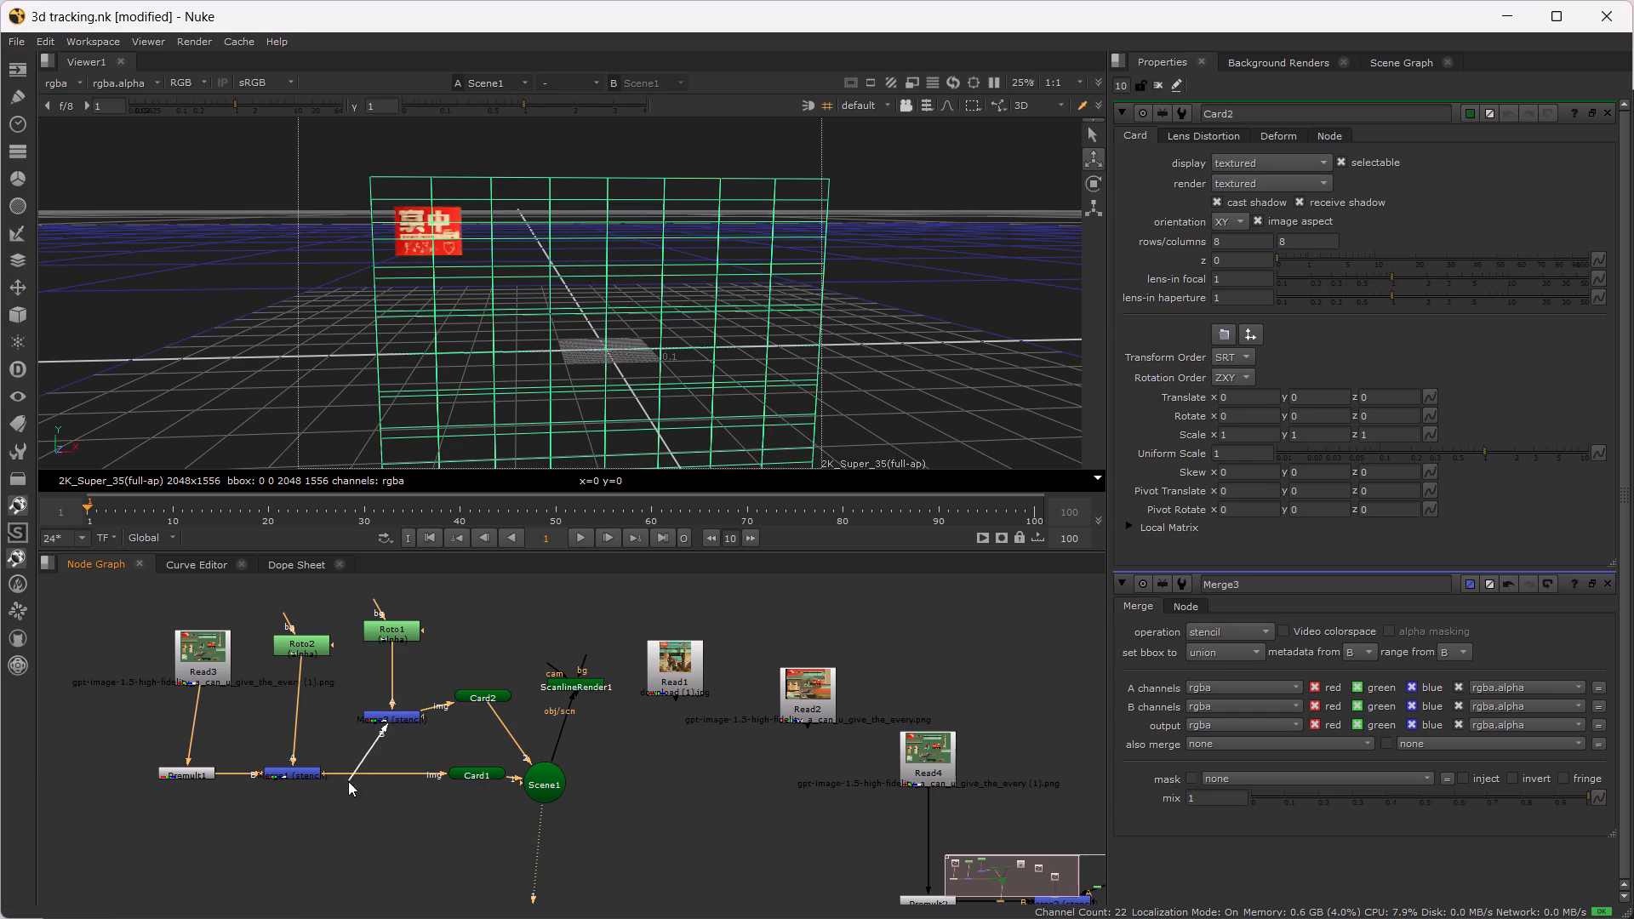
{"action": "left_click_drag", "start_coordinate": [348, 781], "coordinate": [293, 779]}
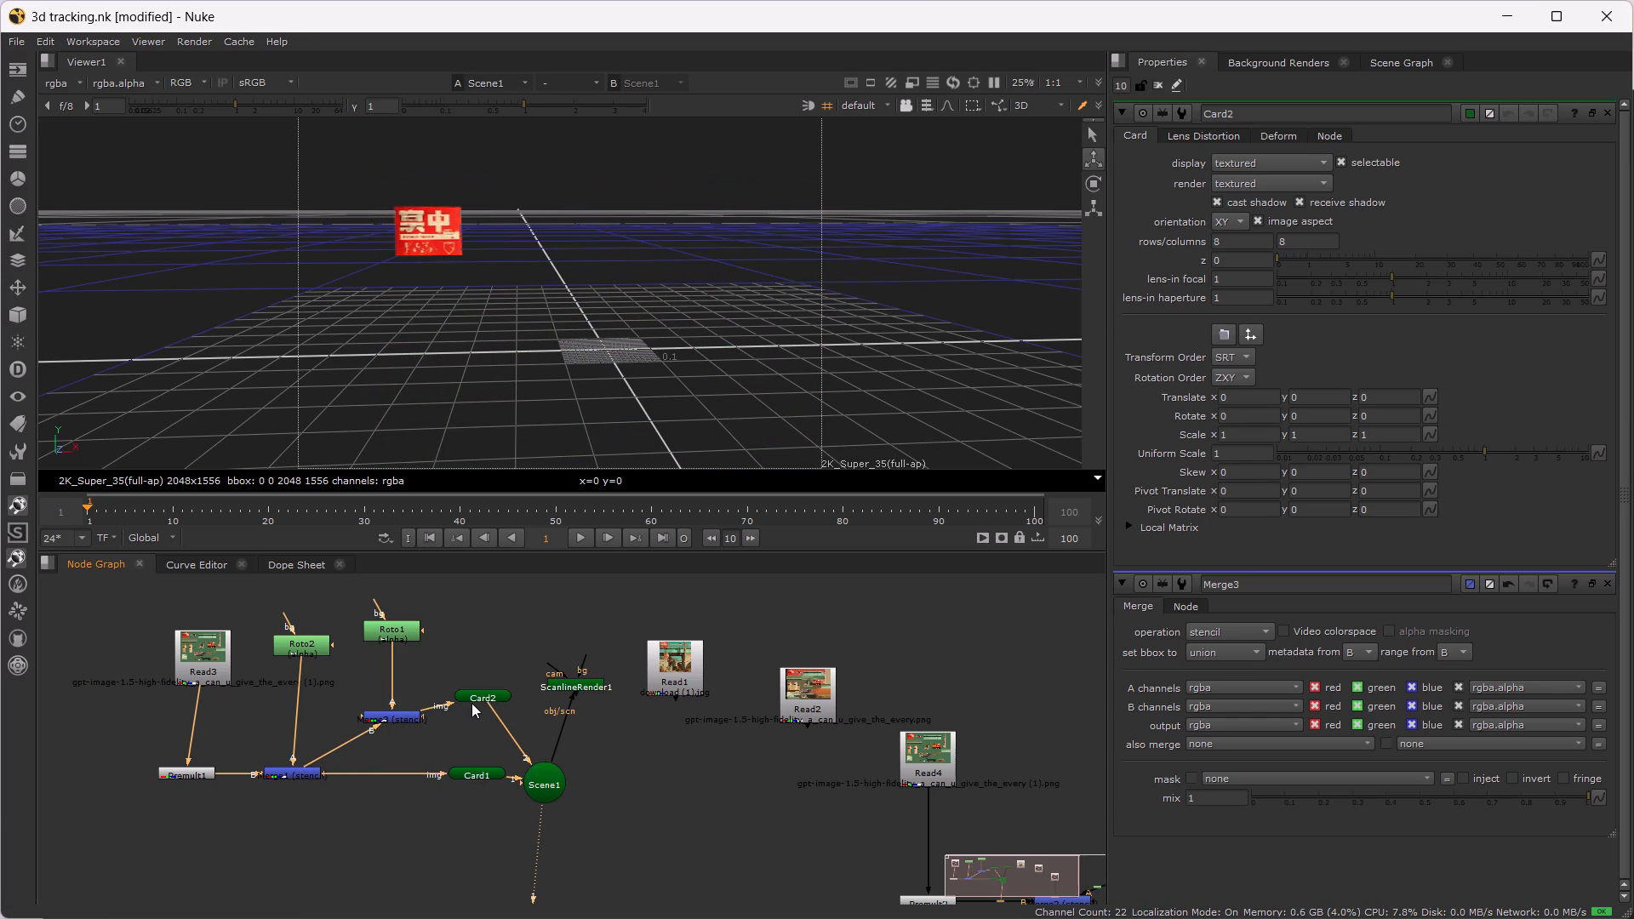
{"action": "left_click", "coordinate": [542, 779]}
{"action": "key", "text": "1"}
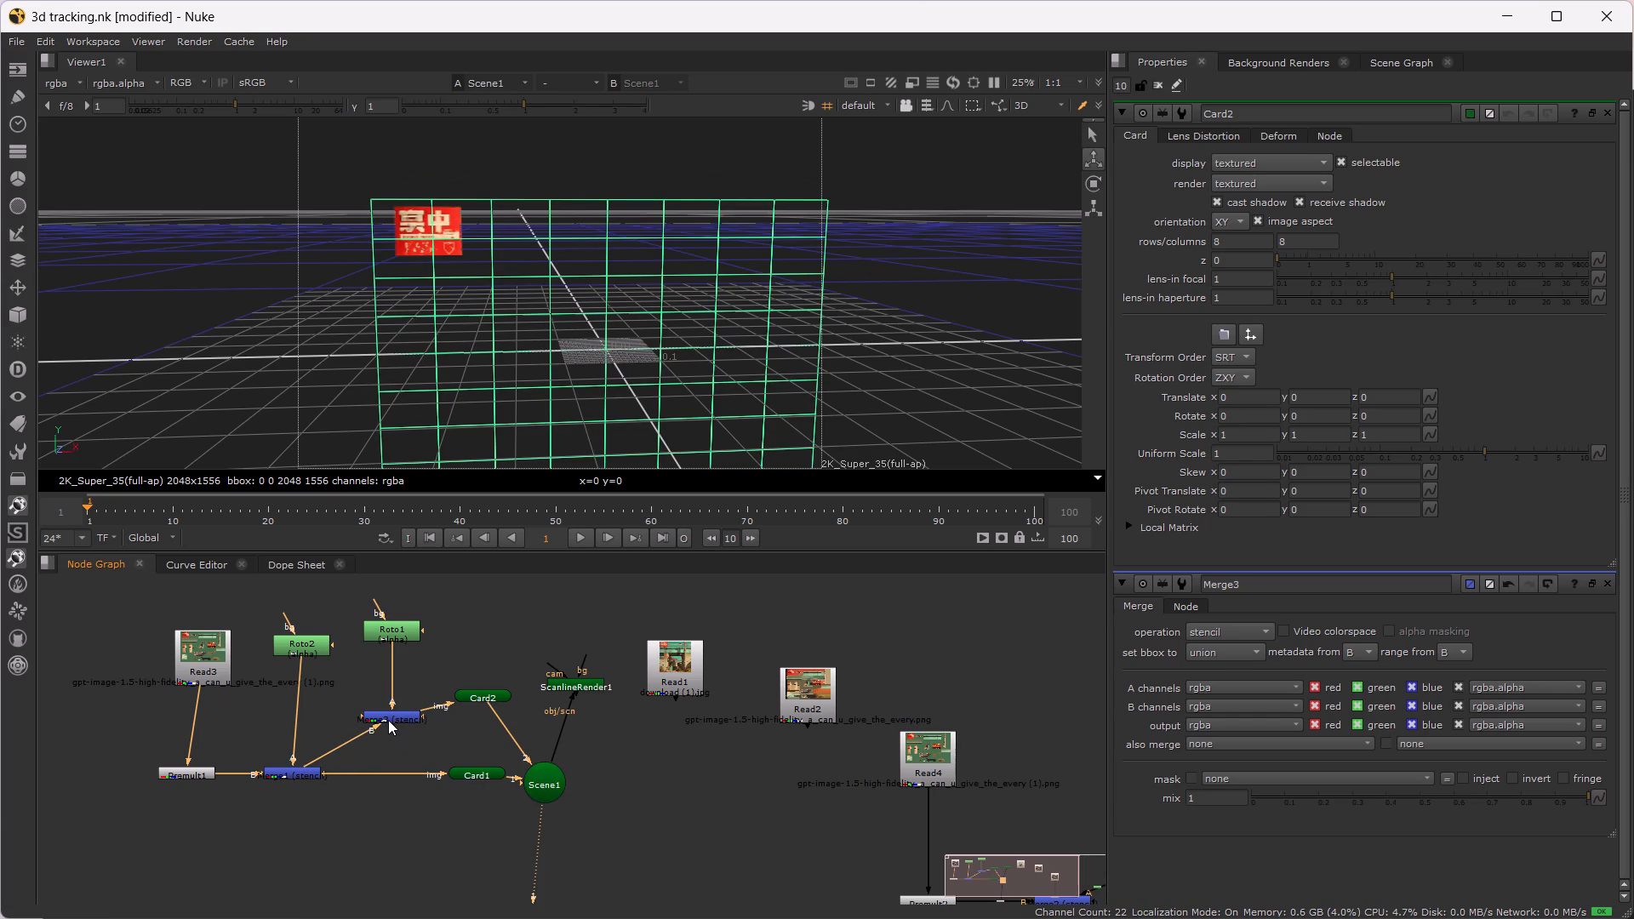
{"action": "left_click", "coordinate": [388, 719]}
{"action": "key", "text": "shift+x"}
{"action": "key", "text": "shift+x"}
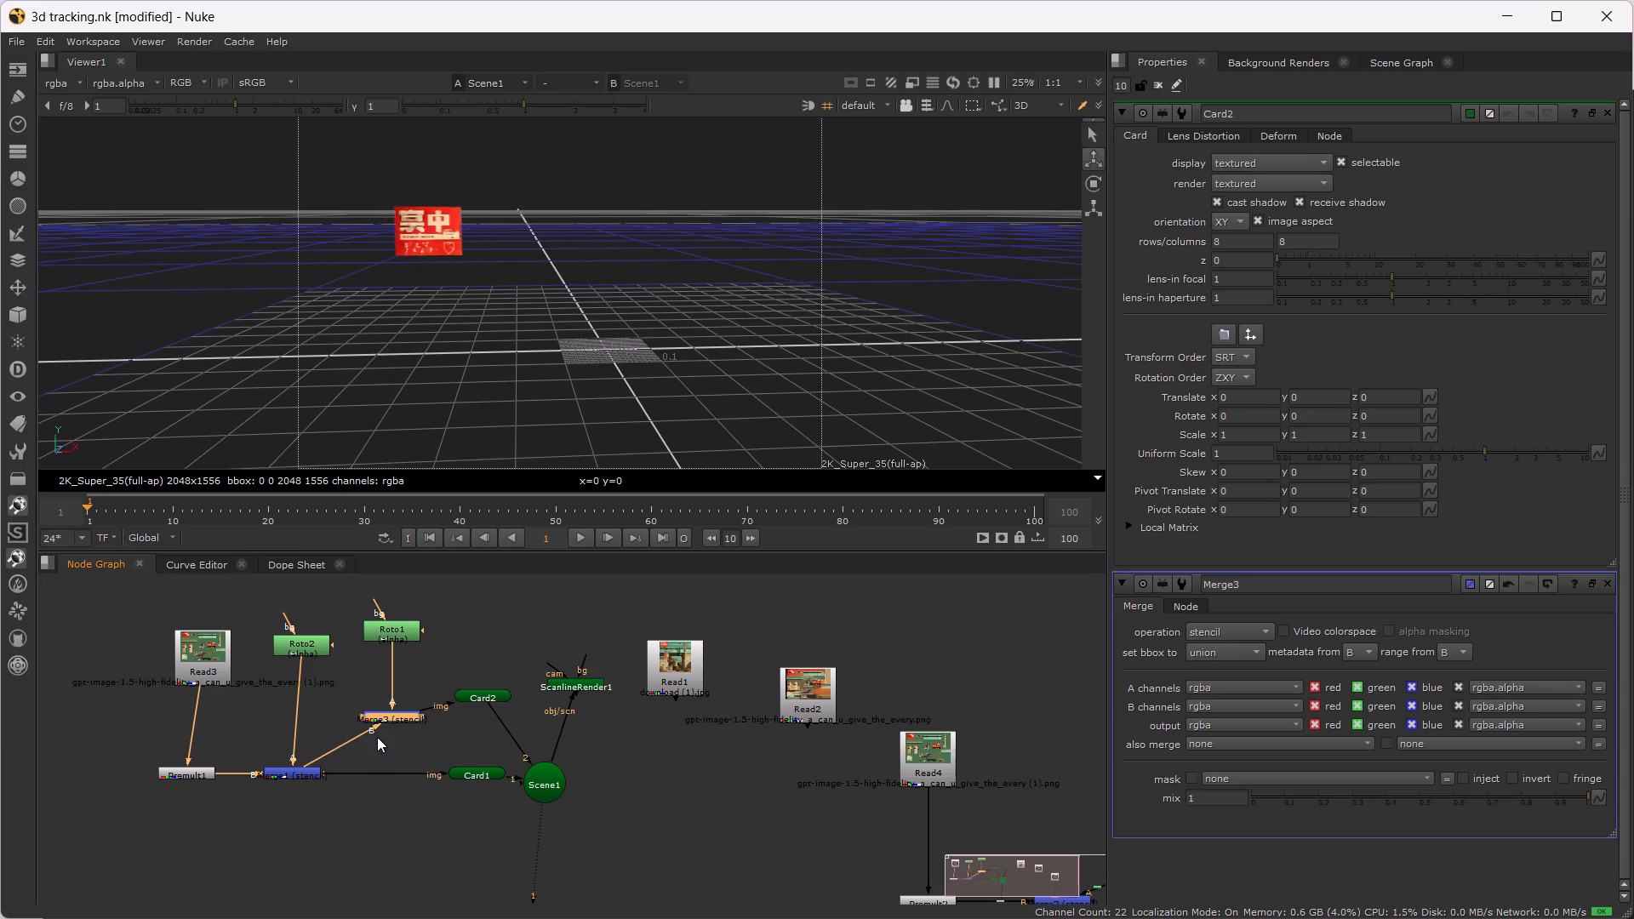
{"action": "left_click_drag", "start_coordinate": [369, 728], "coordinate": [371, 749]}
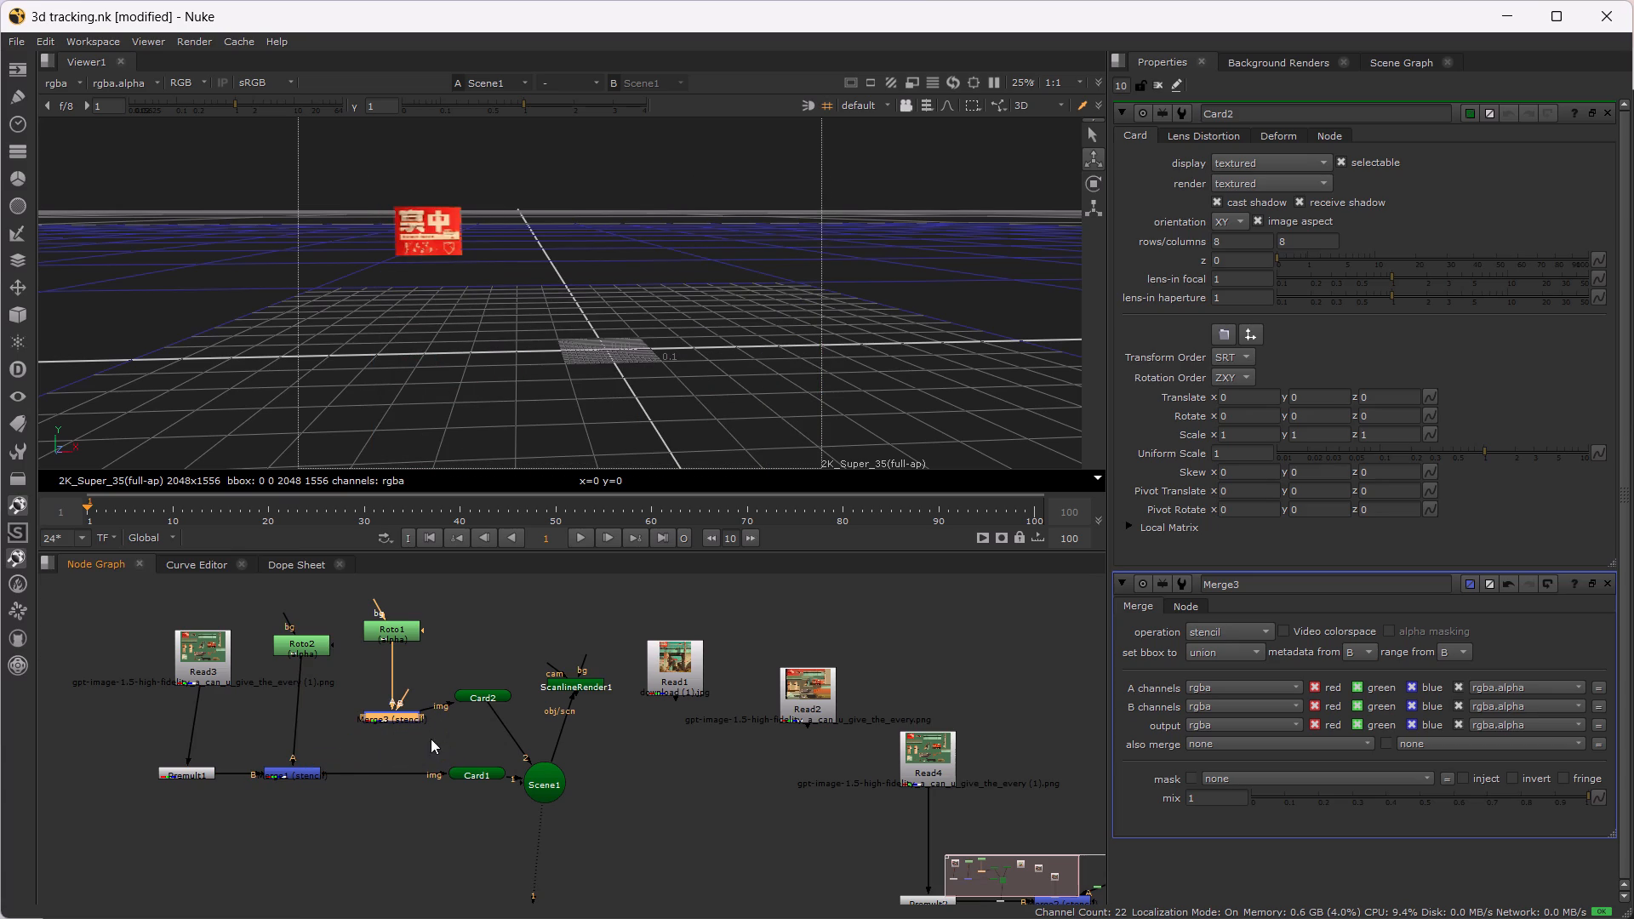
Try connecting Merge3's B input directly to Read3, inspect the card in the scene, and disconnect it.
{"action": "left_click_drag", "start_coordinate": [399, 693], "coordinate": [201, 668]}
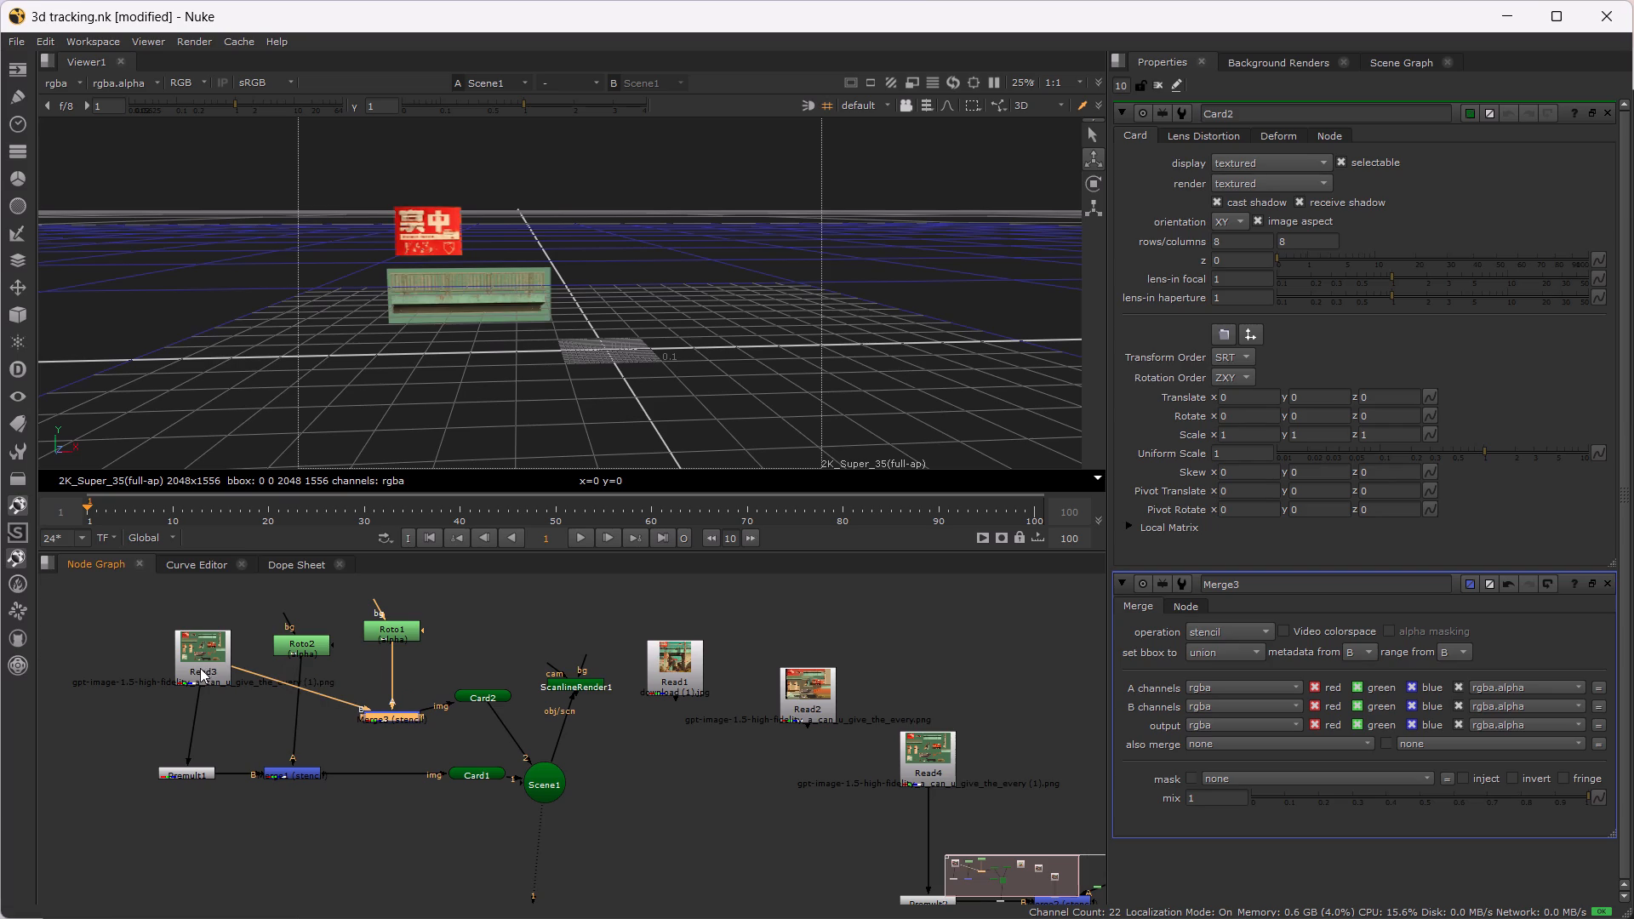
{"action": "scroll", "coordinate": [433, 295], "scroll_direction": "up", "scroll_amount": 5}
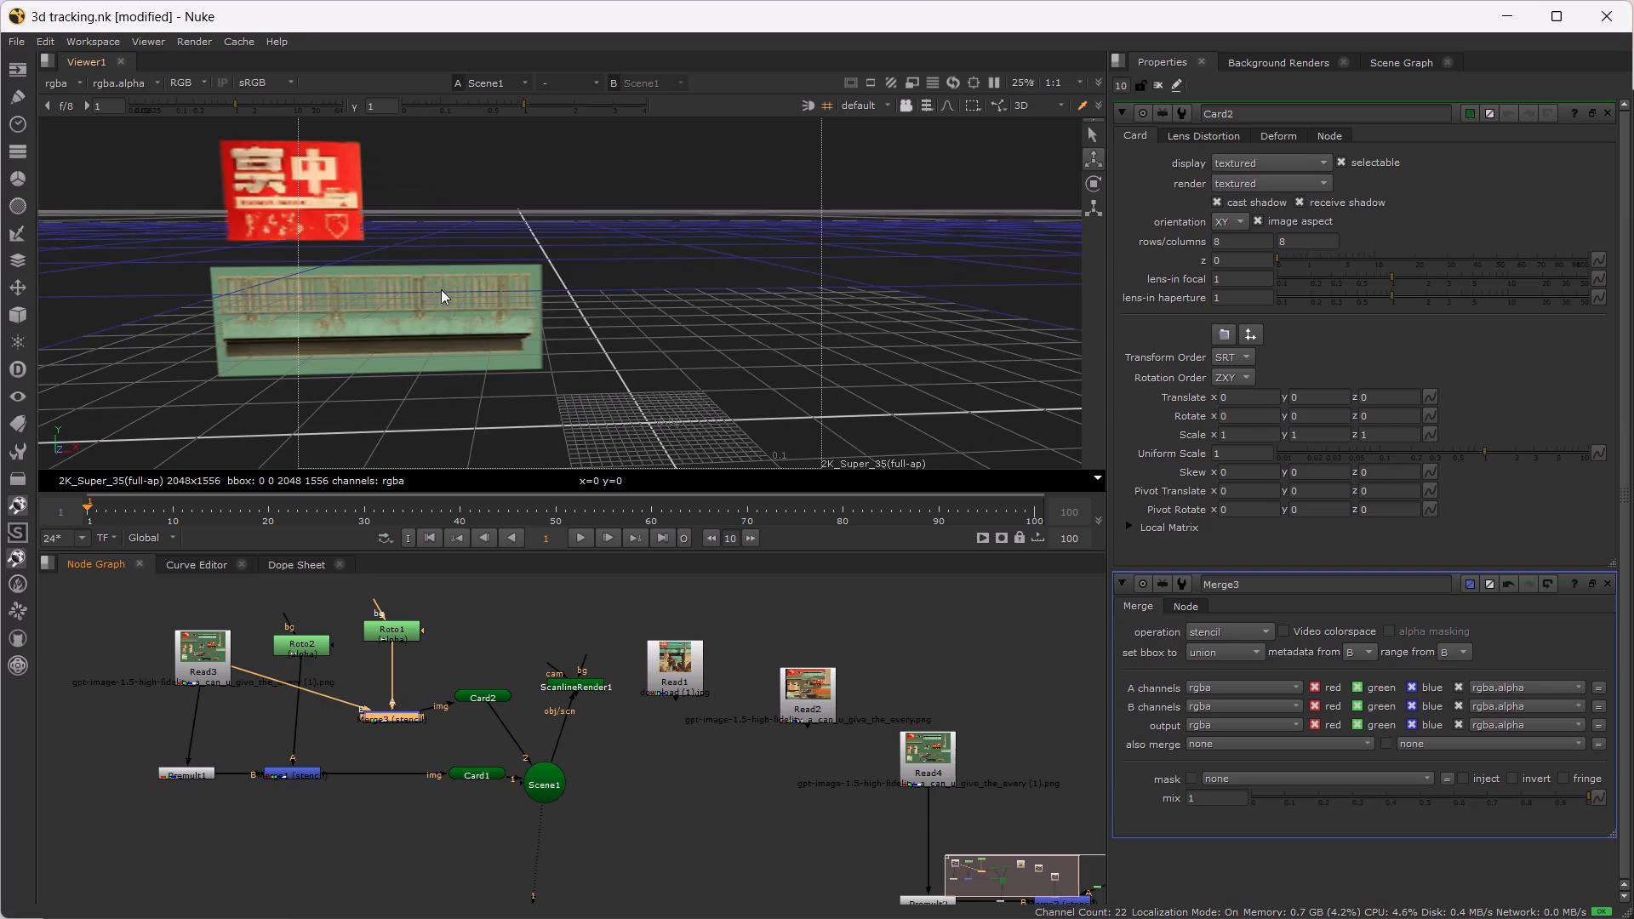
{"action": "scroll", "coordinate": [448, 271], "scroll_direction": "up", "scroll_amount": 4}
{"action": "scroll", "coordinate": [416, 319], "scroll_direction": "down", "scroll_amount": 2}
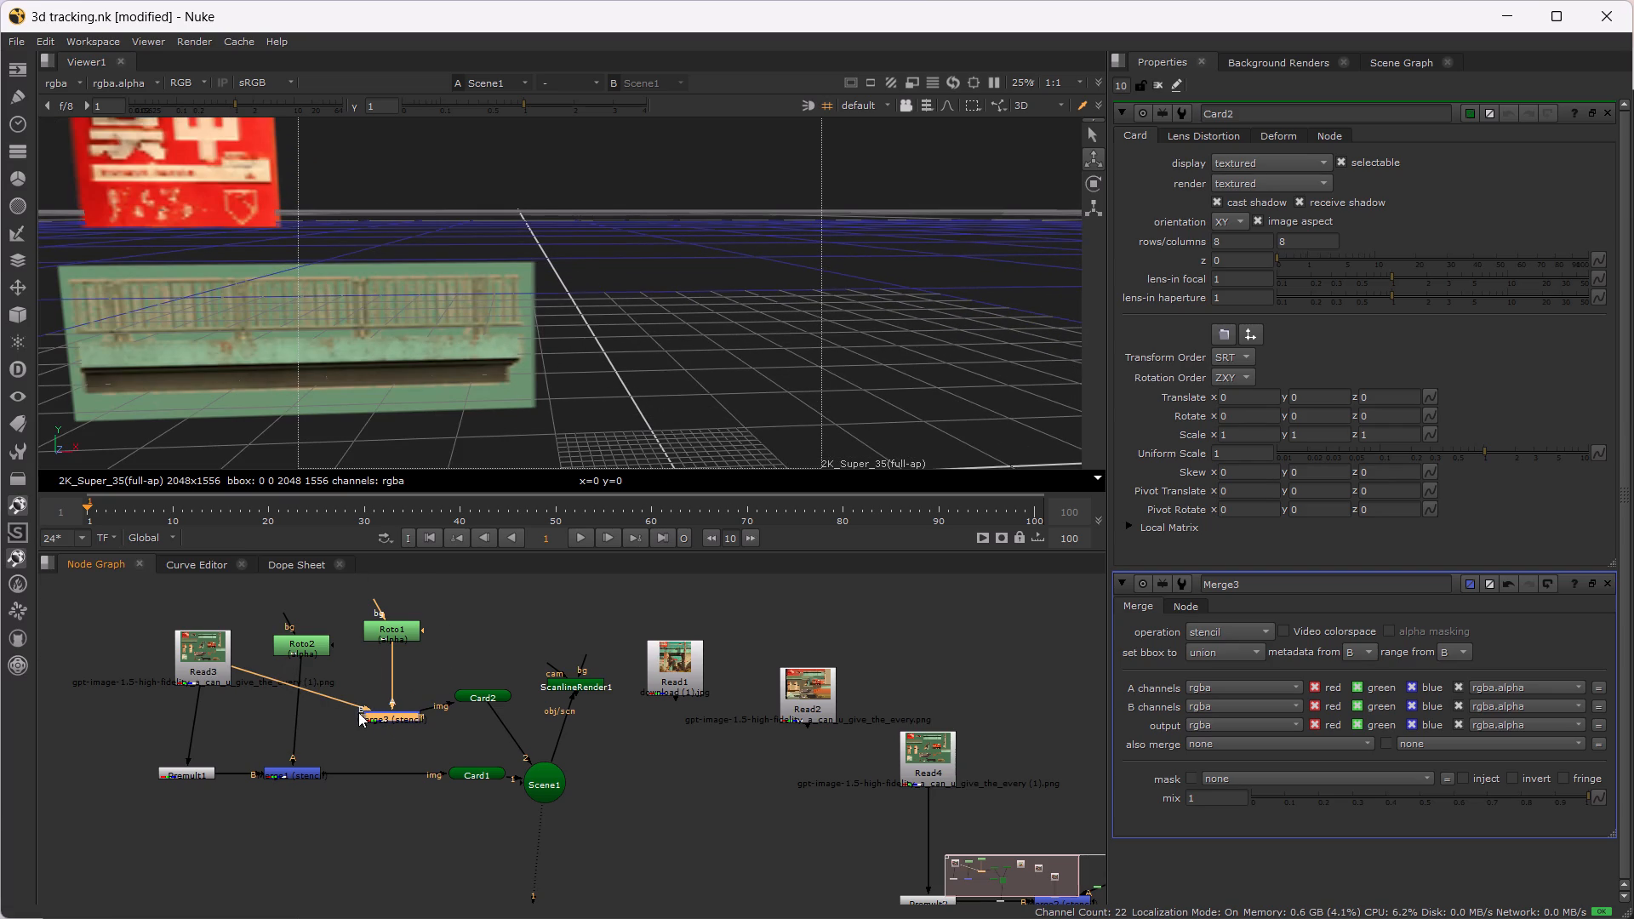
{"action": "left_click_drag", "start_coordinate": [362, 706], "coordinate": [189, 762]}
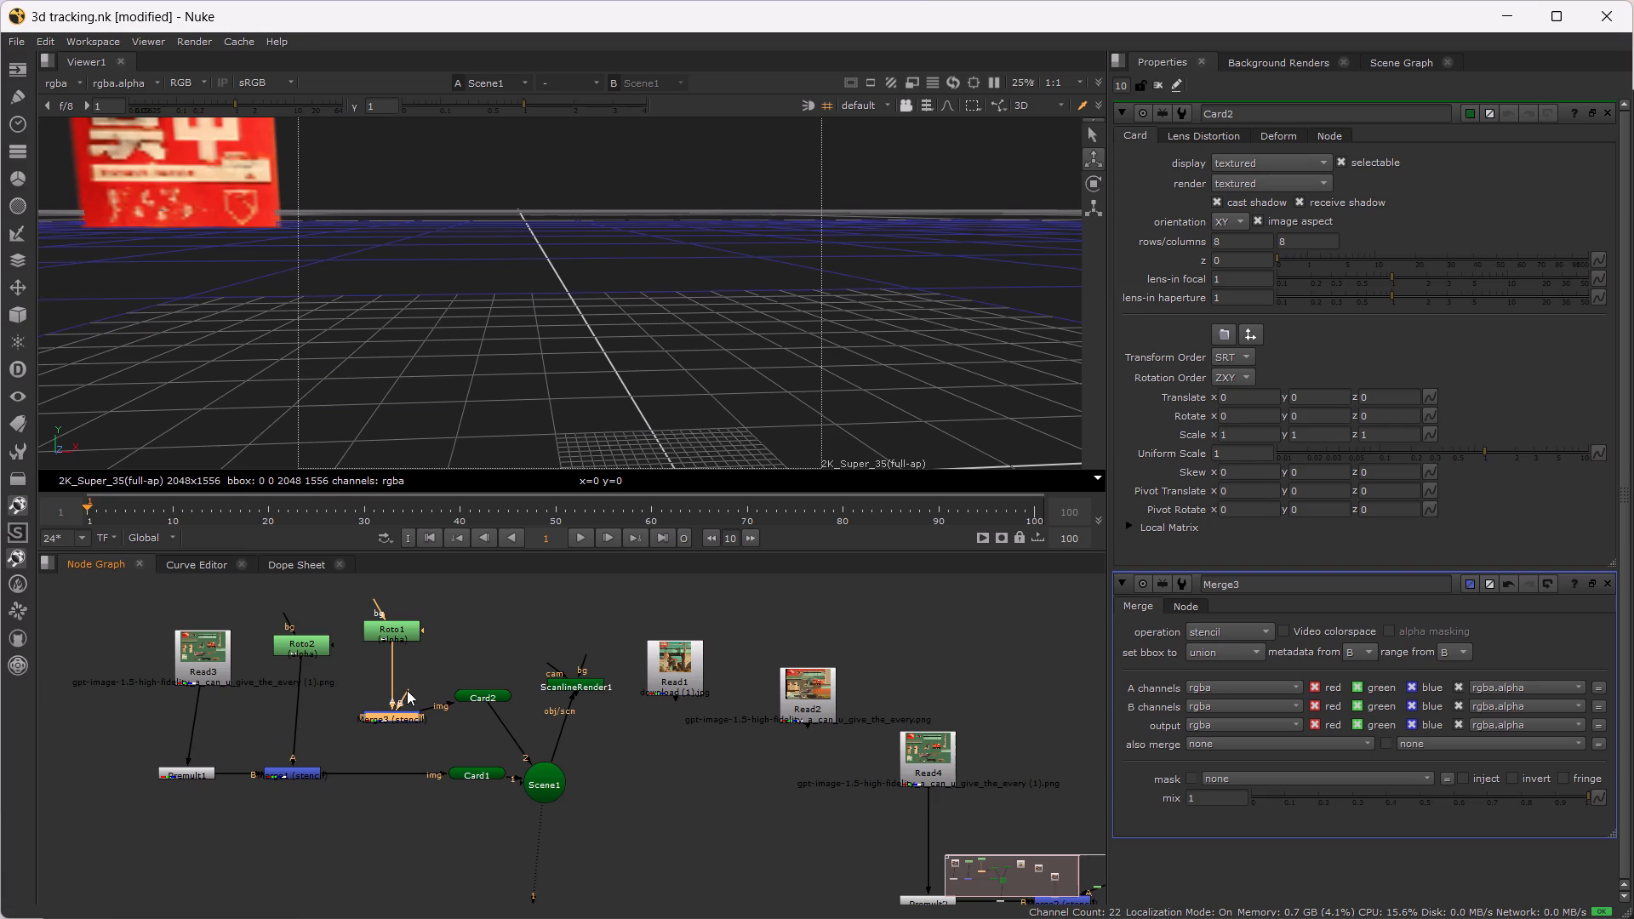
Connect Merge3's B input to Premult1 and save the script.
{"action": "left_click_drag", "start_coordinate": [407, 690], "coordinate": [189, 772]}
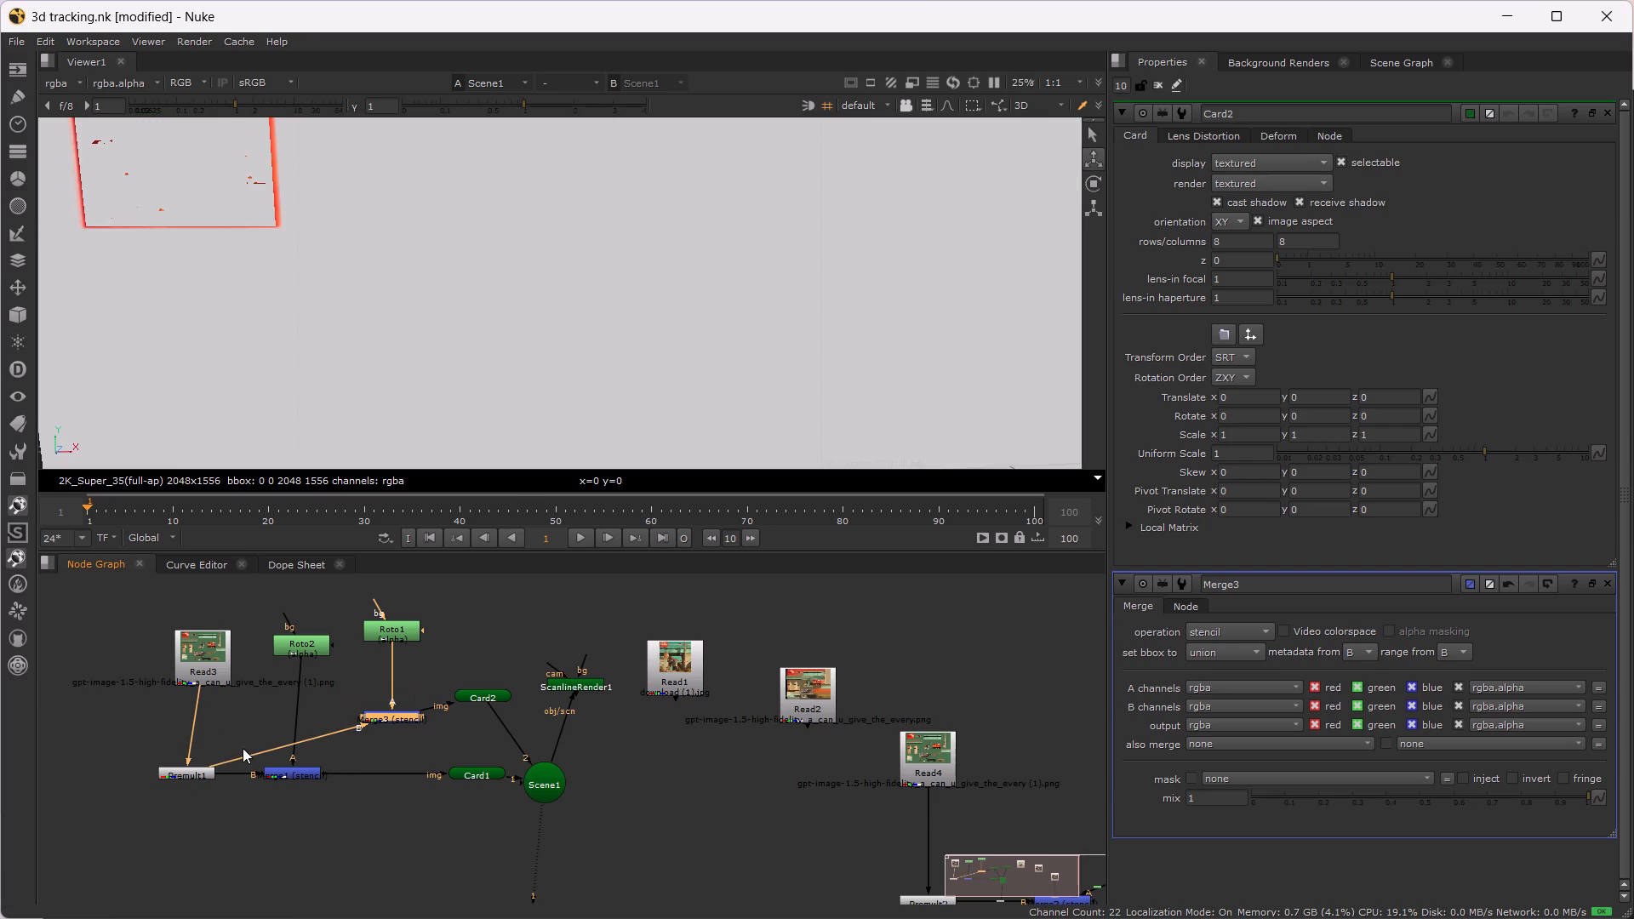
{"action": "scroll", "coordinate": [386, 327], "scroll_direction": "down", "scroll_amount": 3}
{"action": "left_click_drag", "start_coordinate": [379, 383], "coordinate": [520, 341], "text": "alt"}
{"action": "key", "text": "ctrl+s"}
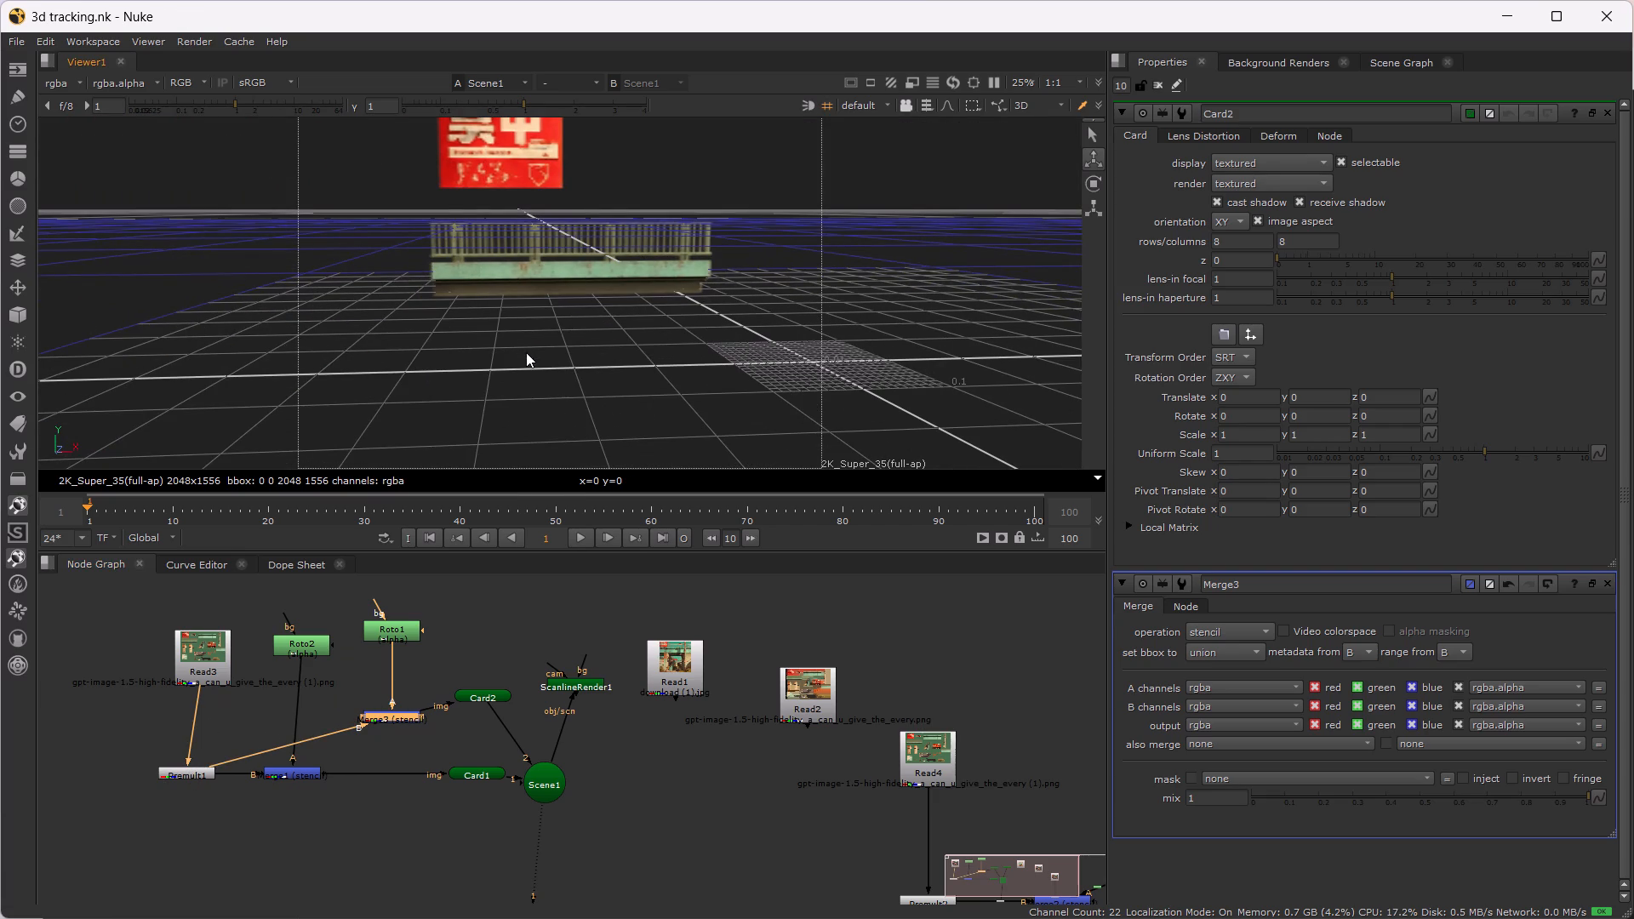
{"action": "key", "text": "ctrl+s"}
{"action": "key", "text": "ctrl+s"}
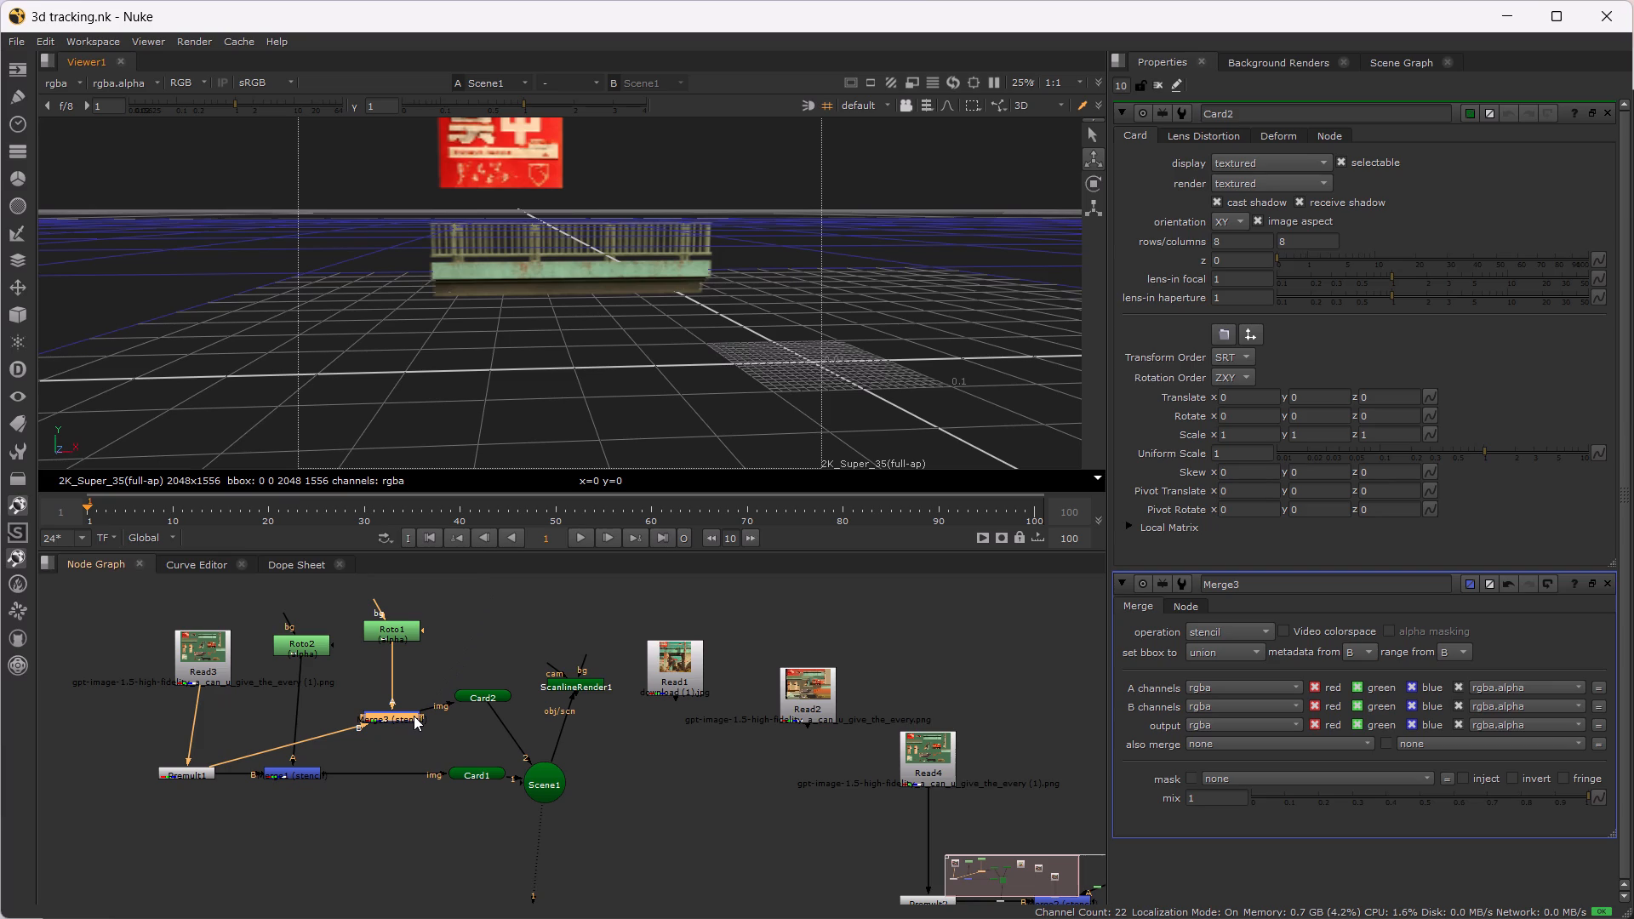
{"action": "key", "text": "ctrl+s"}
Delete Read2 and the unused Read4 branch with its Premult, Merge and Roto nodes, and save the script.
{"action": "scroll", "coordinate": [455, 859], "scroll_direction": "down", "scroll_amount": 2}
{"action": "left_click_drag", "start_coordinate": [515, 822], "coordinate": [546, 722], "text": "alt"}
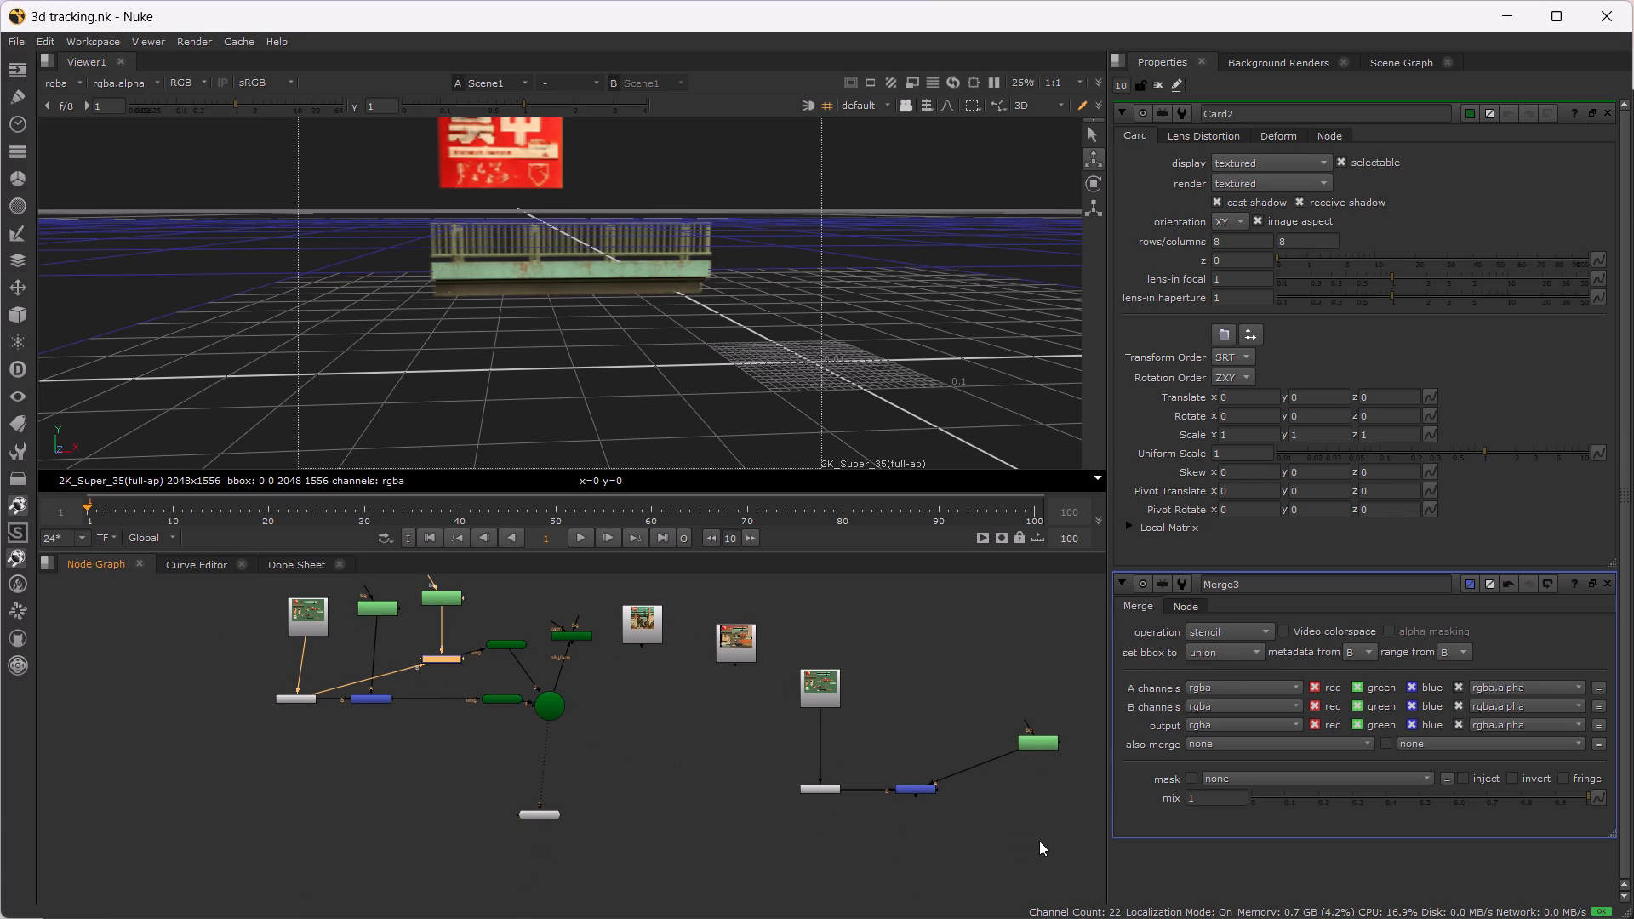
{"action": "left_click_drag", "start_coordinate": [1039, 841], "coordinate": [614, 596]}
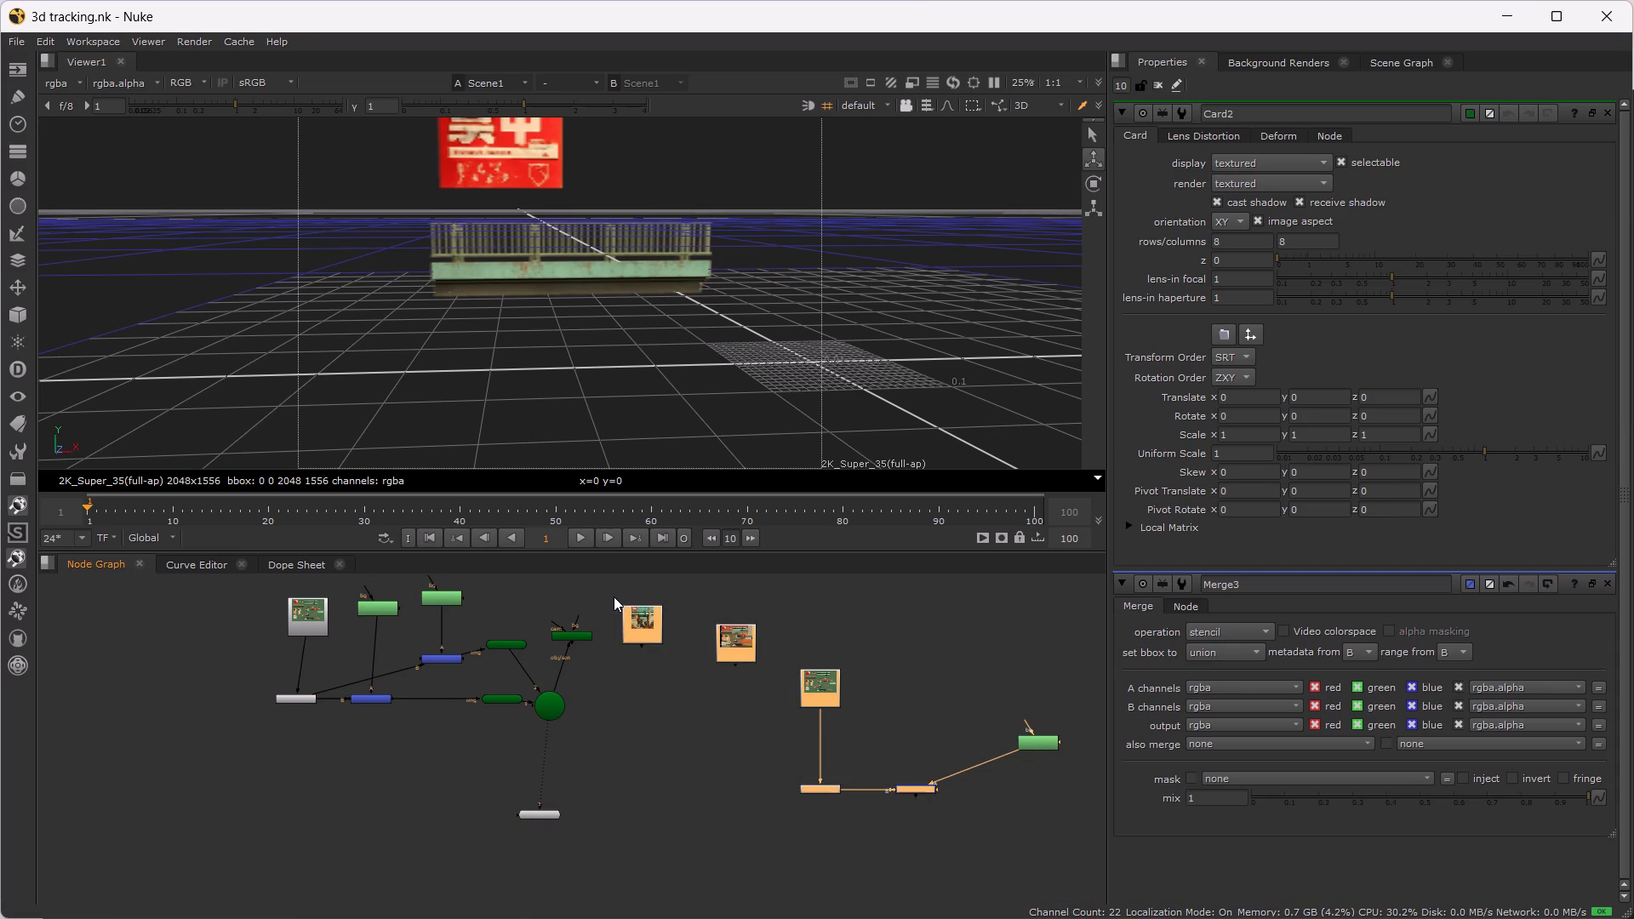
{"action": "left_click", "coordinate": [698, 659]}
{"action": "left_click_drag", "start_coordinate": [710, 590], "coordinate": [1094, 855]}
{"action": "key", "text": "Delete"}
{"action": "key", "text": "ctrl+s"}
{"action": "key", "text": "ctrl+s"}
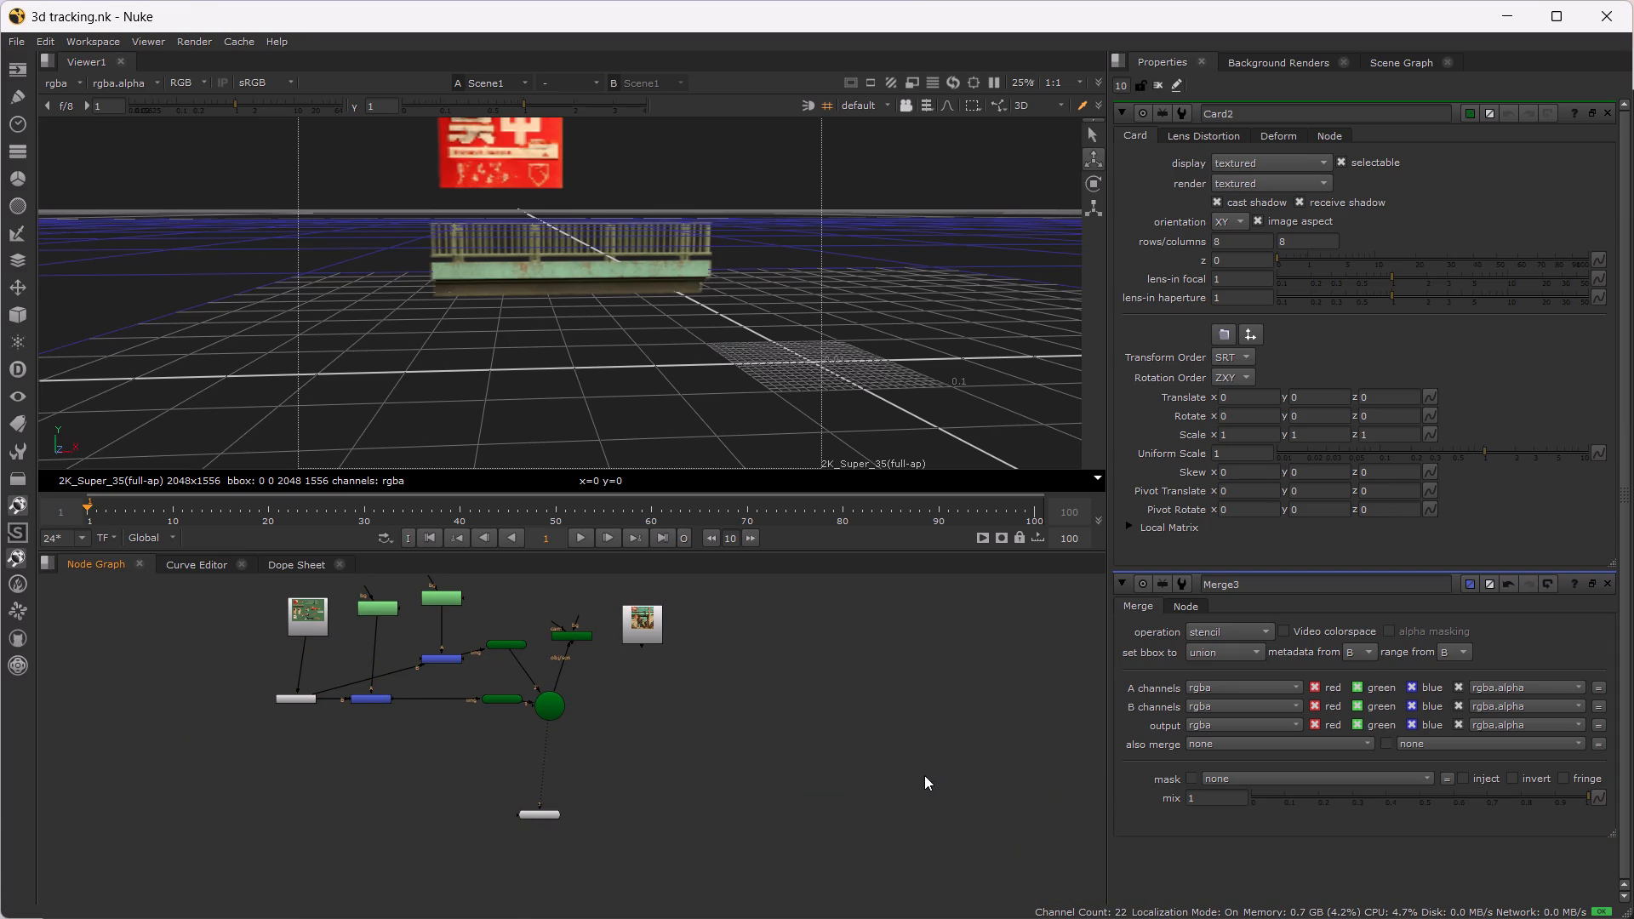
Auto-arrange all the remaining nodes in the node graph and clear the selection.
{"action": "left_click_drag", "start_coordinate": [843, 848], "coordinate": [69, 568]}
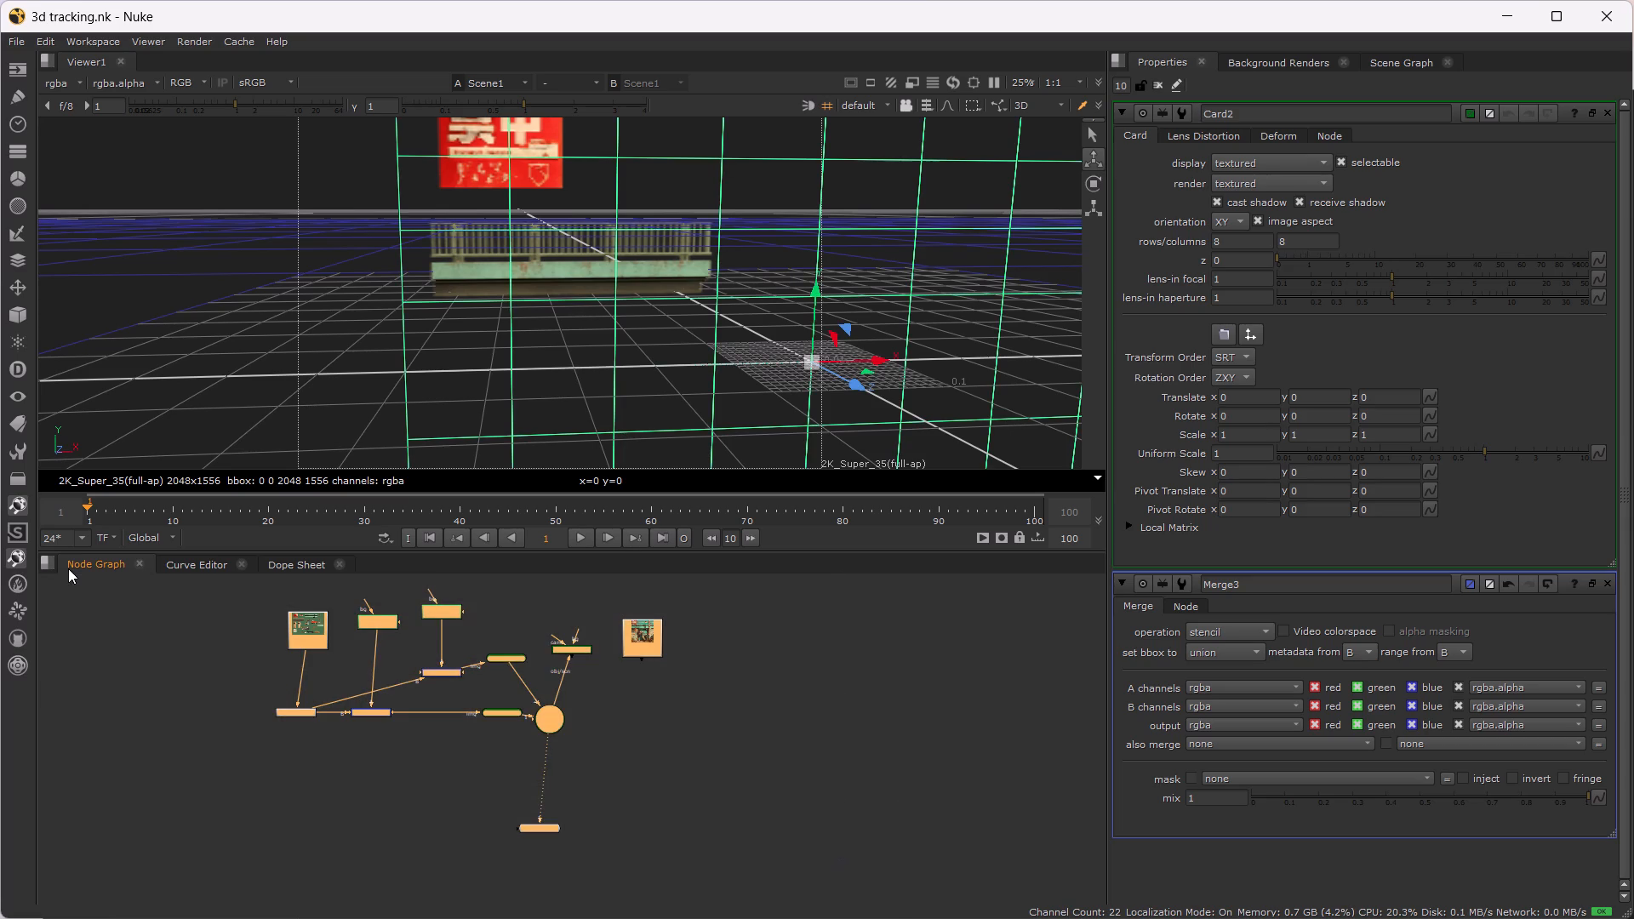
{"action": "key", "text": "l"}
{"action": "scroll", "coordinate": [266, 694], "scroll_direction": "up", "scroll_amount": 6}
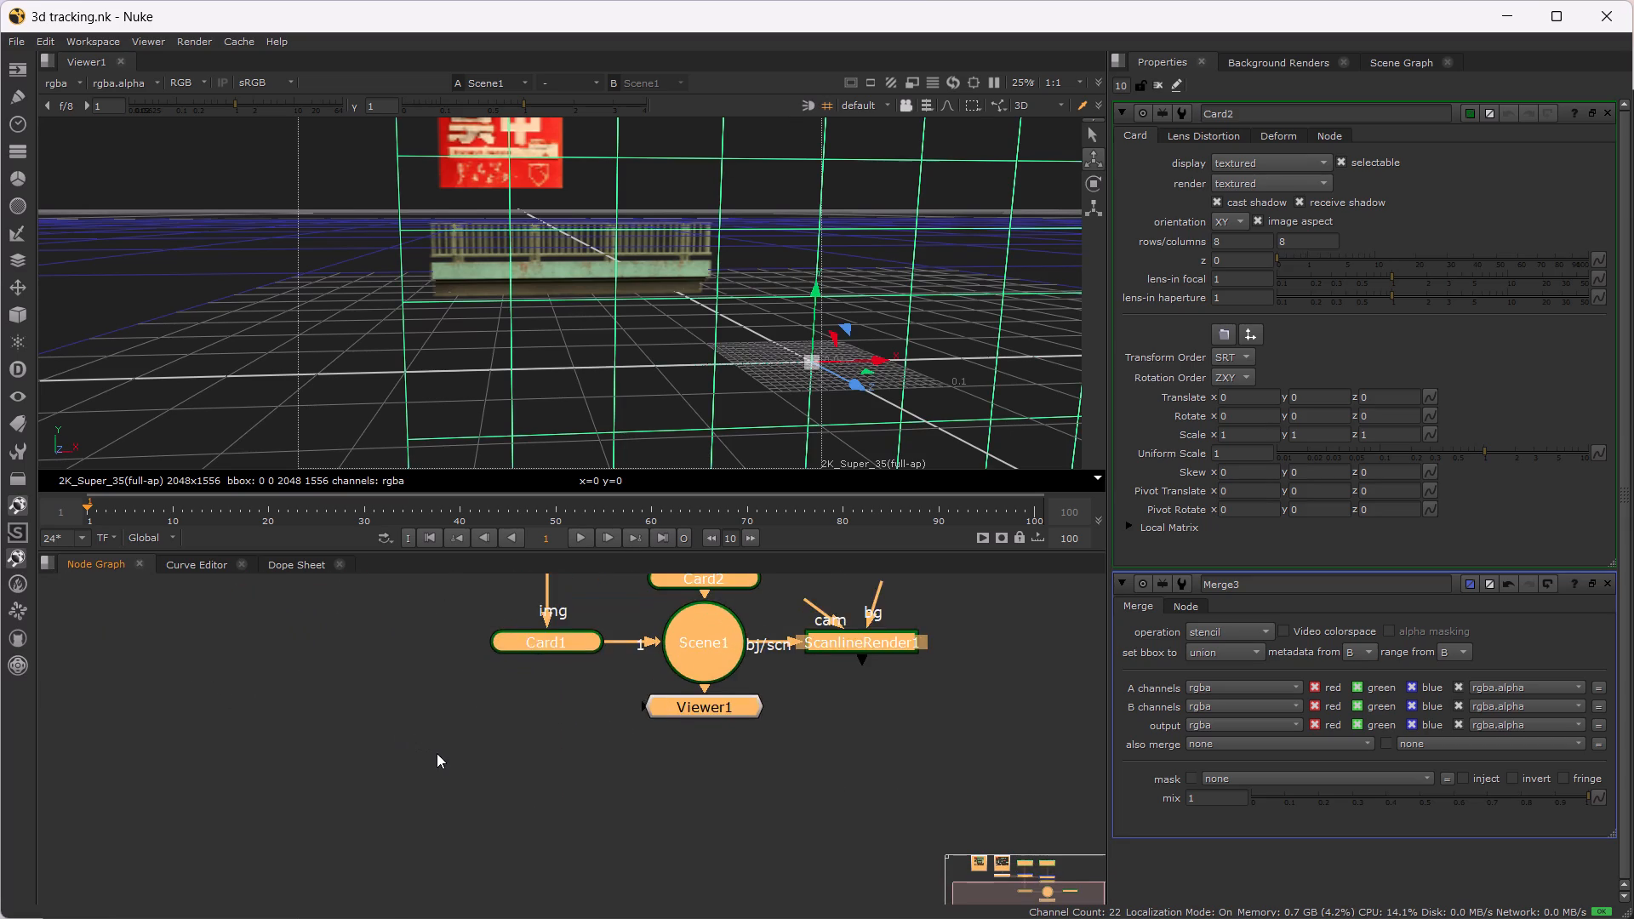
{"action": "left_click_drag", "start_coordinate": [437, 759], "coordinate": [499, 839], "text": "alt"}
{"action": "scroll", "coordinate": [532, 801], "scroll_direction": "up", "scroll_amount": 1}
{"action": "scroll", "coordinate": [532, 801], "scroll_direction": "down", "scroll_amount": 2}
{"action": "left_click_drag", "start_coordinate": [500, 779], "coordinate": [561, 802], "text": "alt"}
{"action": "left_click", "coordinate": [573, 789]}
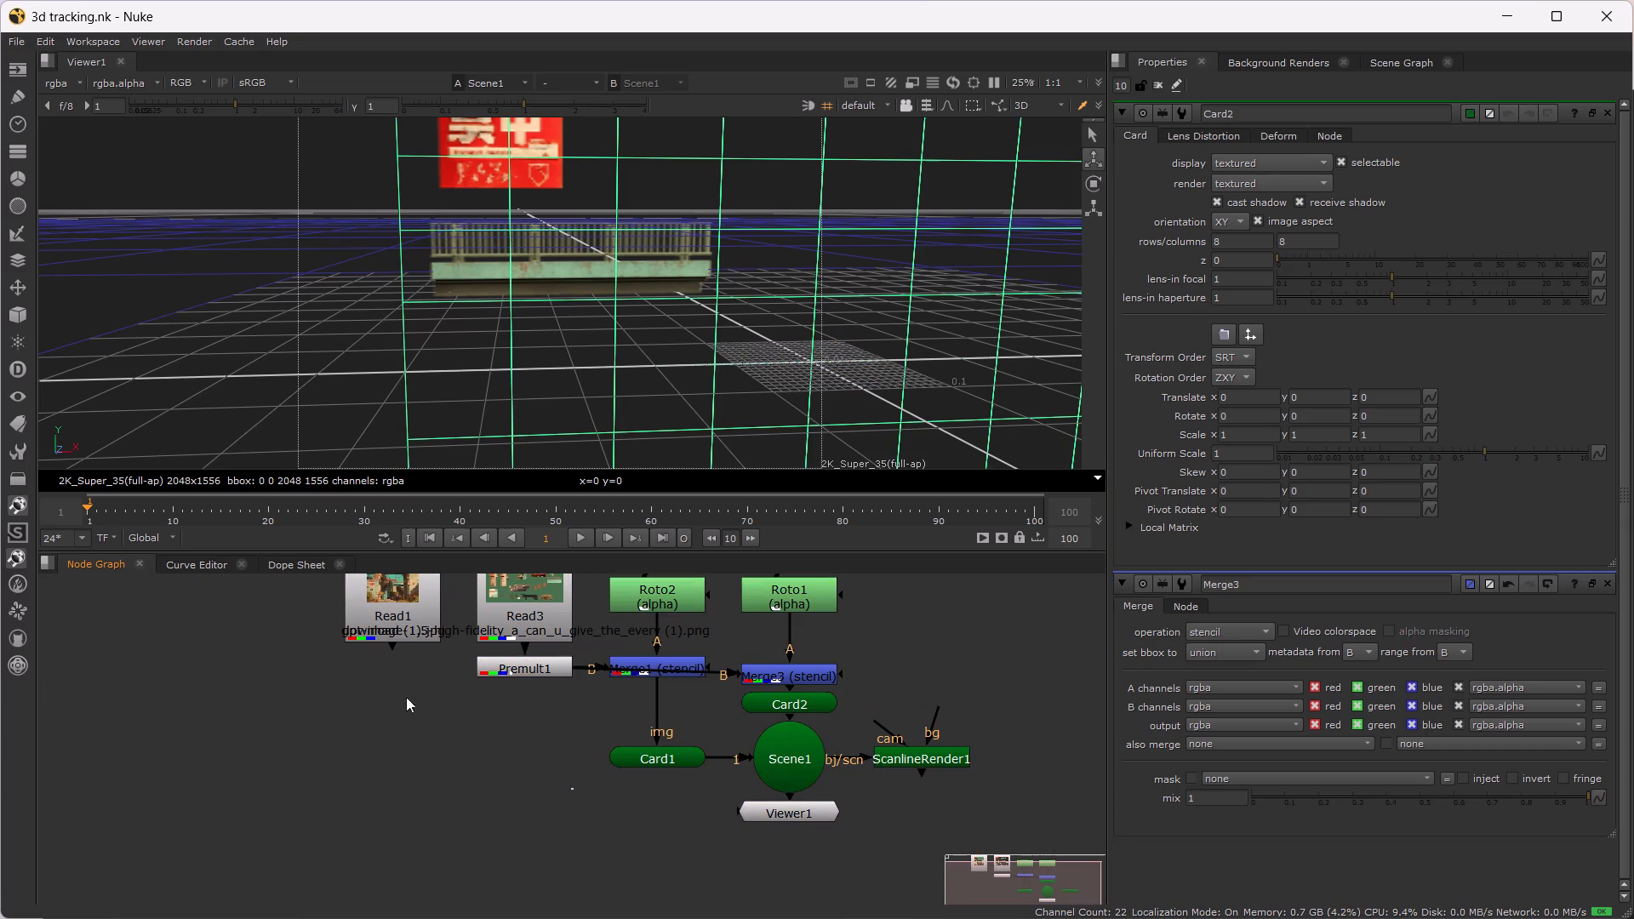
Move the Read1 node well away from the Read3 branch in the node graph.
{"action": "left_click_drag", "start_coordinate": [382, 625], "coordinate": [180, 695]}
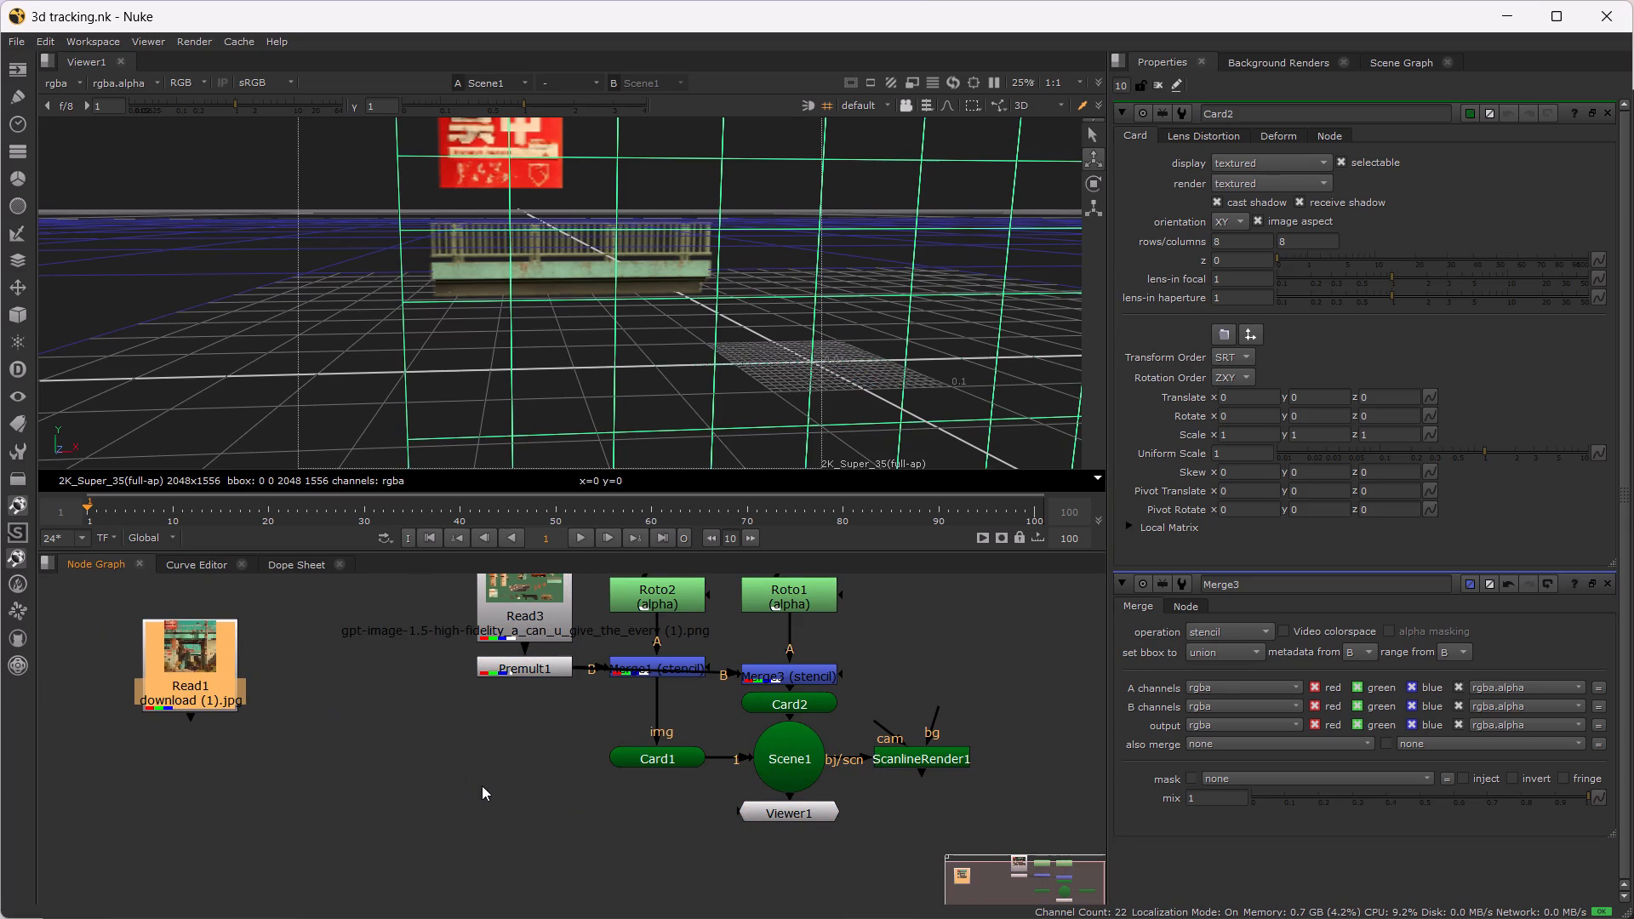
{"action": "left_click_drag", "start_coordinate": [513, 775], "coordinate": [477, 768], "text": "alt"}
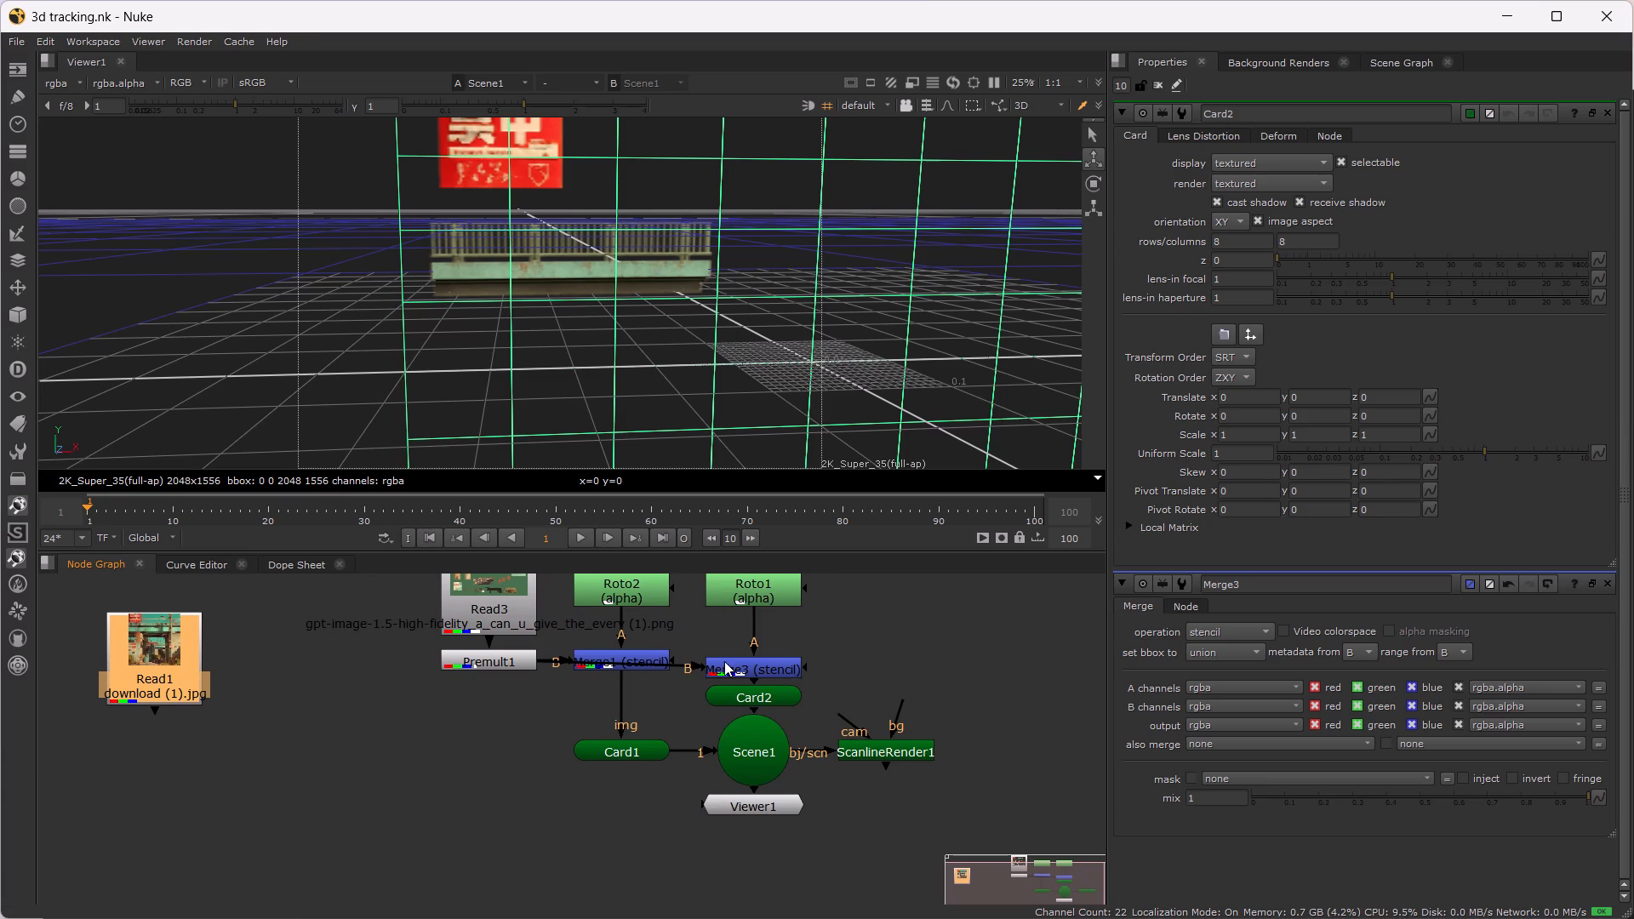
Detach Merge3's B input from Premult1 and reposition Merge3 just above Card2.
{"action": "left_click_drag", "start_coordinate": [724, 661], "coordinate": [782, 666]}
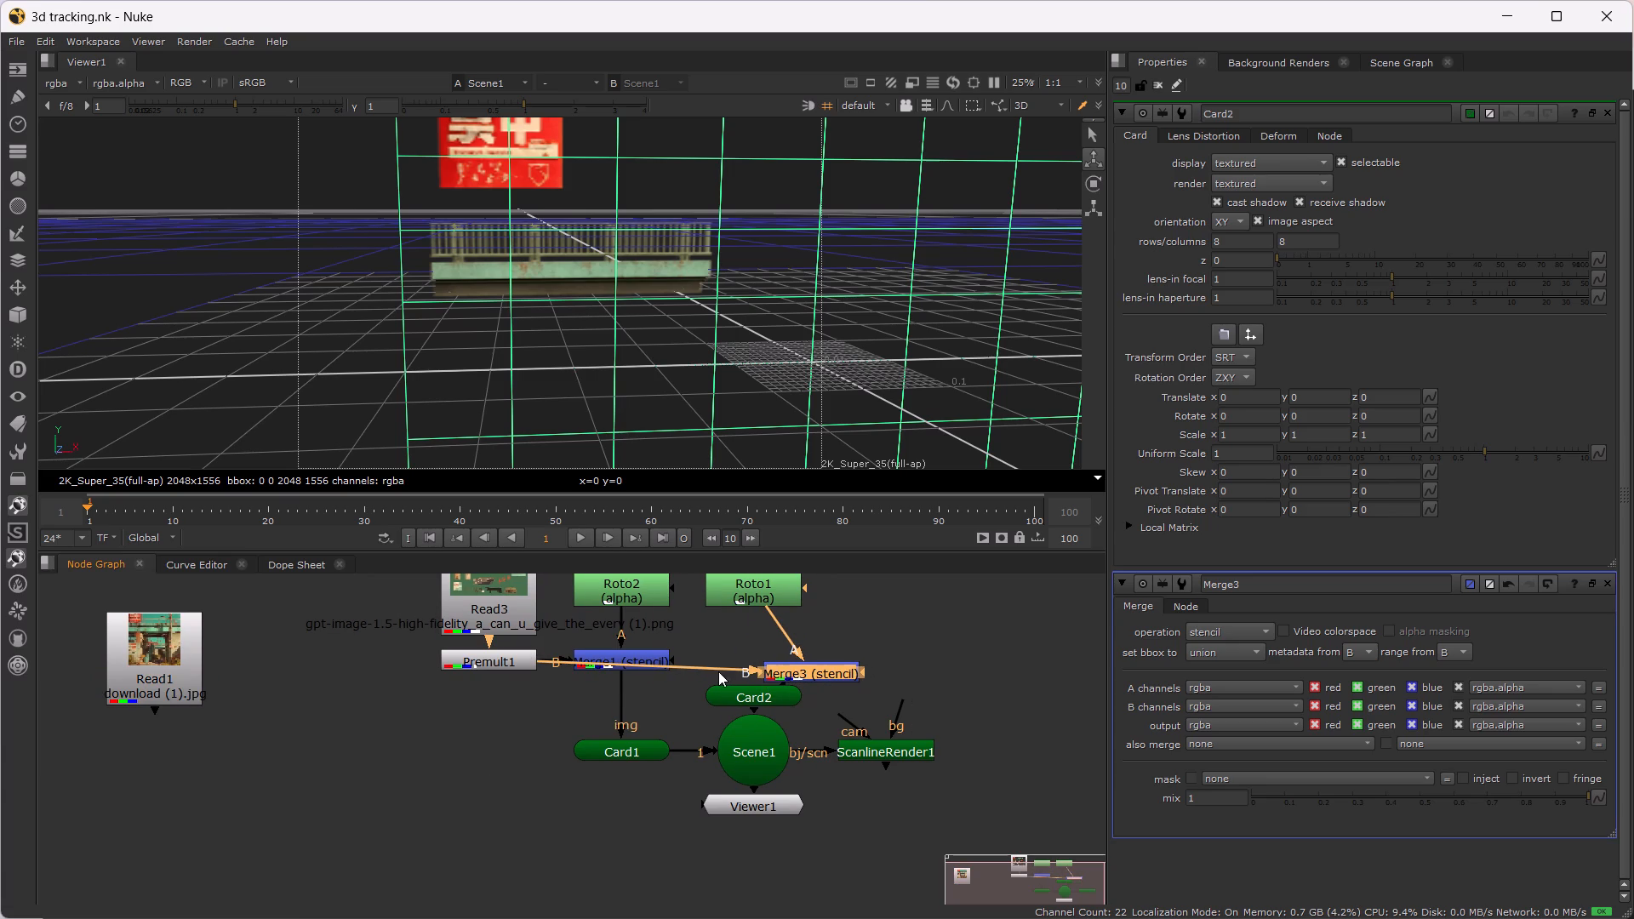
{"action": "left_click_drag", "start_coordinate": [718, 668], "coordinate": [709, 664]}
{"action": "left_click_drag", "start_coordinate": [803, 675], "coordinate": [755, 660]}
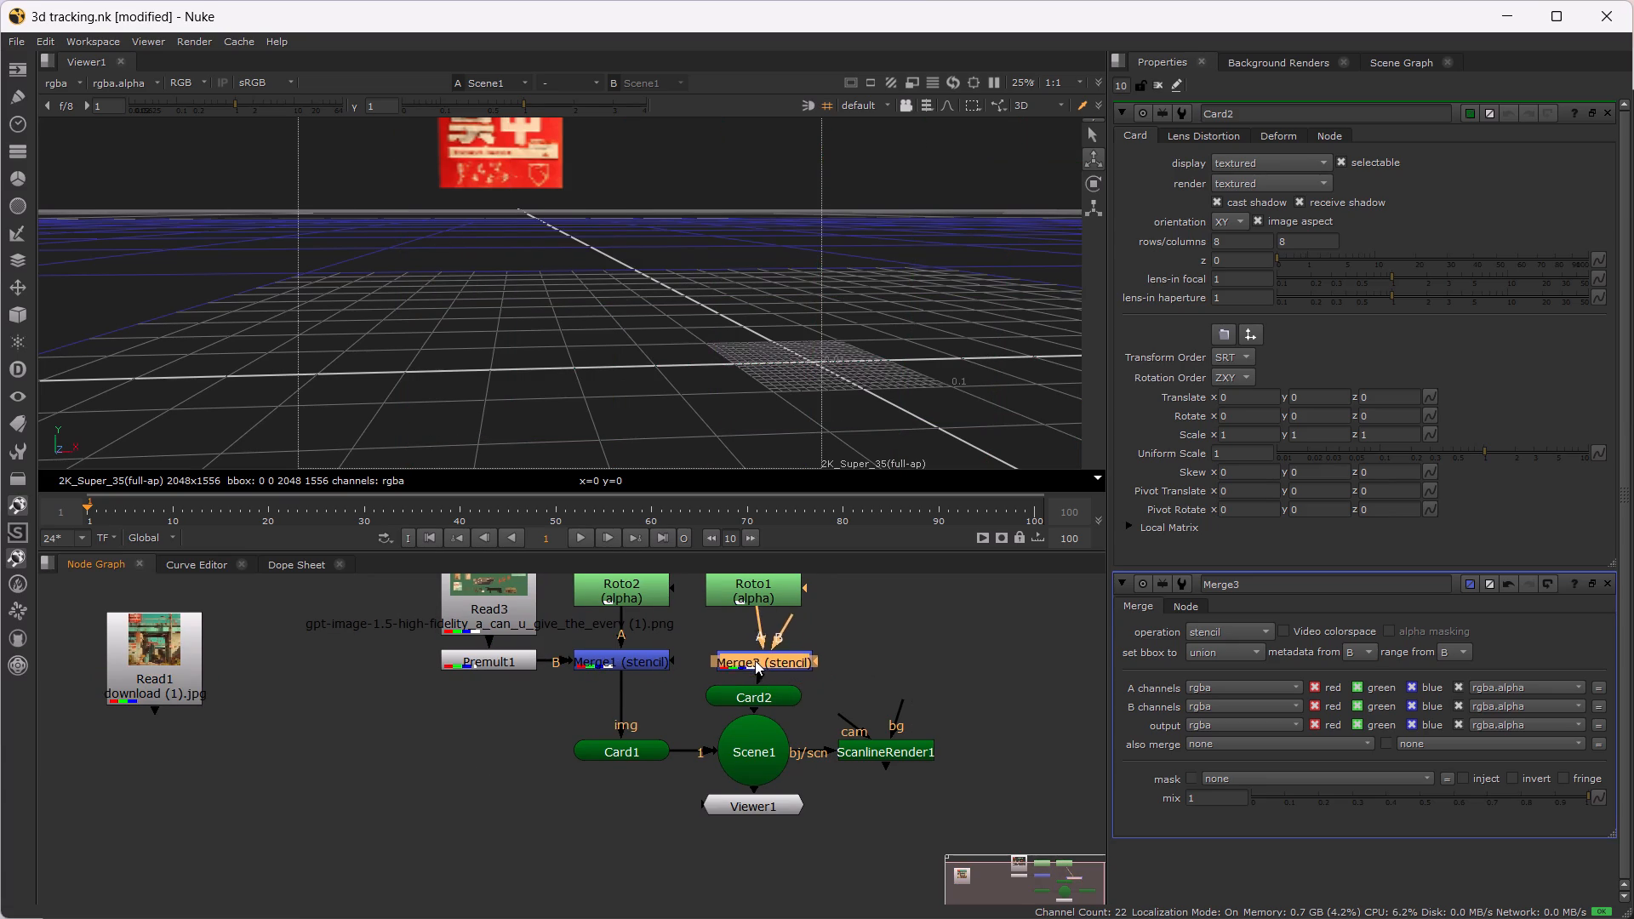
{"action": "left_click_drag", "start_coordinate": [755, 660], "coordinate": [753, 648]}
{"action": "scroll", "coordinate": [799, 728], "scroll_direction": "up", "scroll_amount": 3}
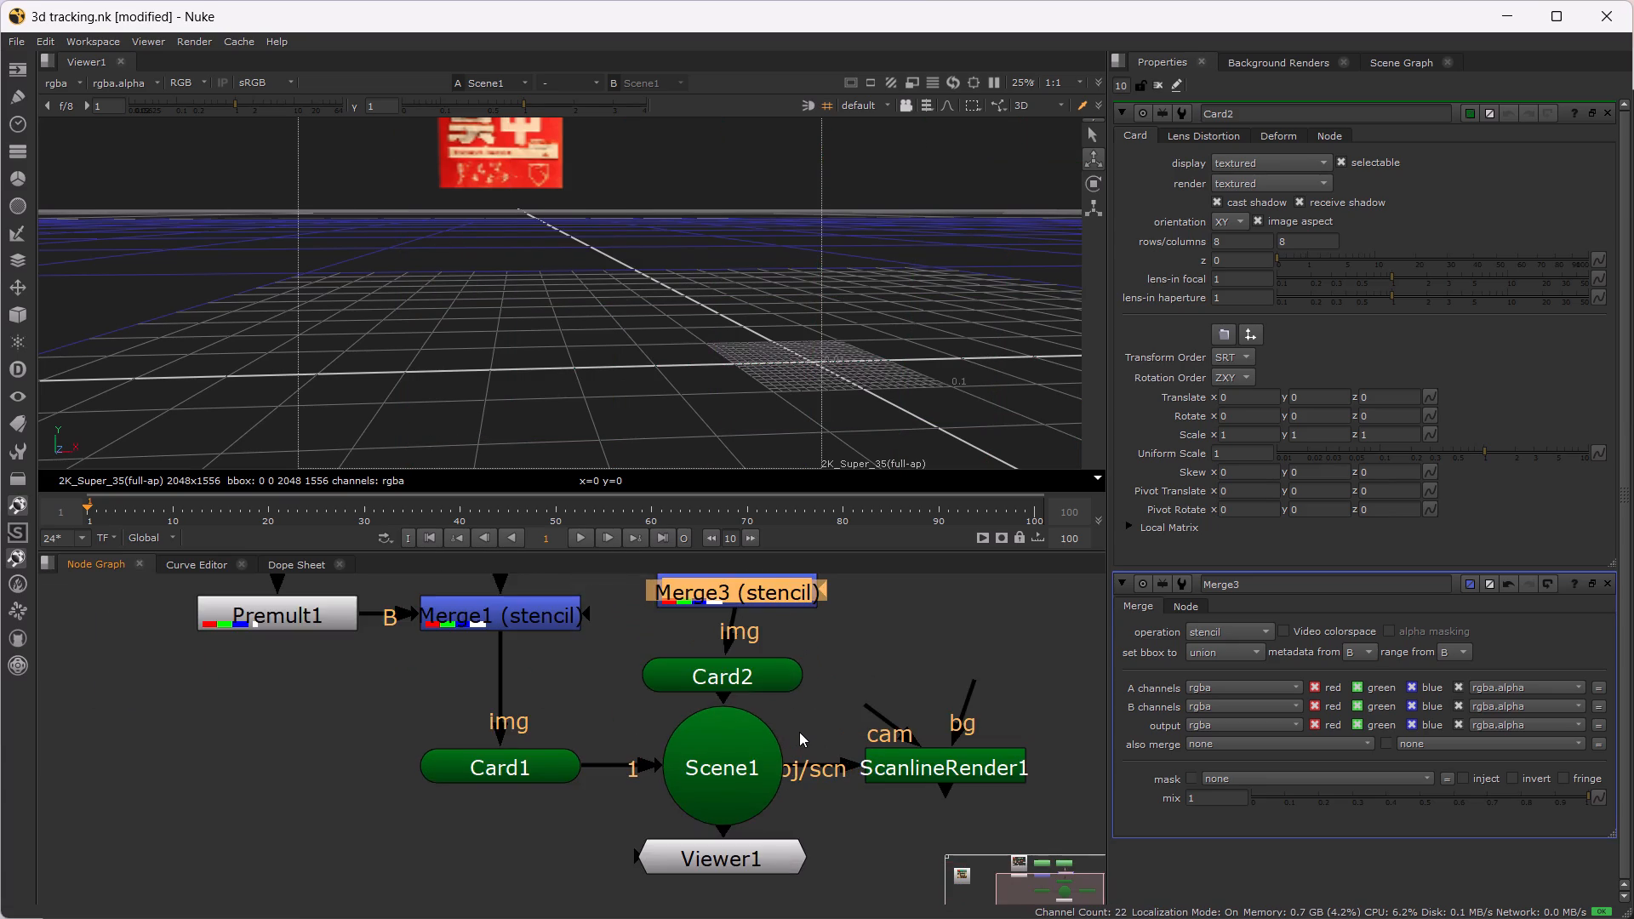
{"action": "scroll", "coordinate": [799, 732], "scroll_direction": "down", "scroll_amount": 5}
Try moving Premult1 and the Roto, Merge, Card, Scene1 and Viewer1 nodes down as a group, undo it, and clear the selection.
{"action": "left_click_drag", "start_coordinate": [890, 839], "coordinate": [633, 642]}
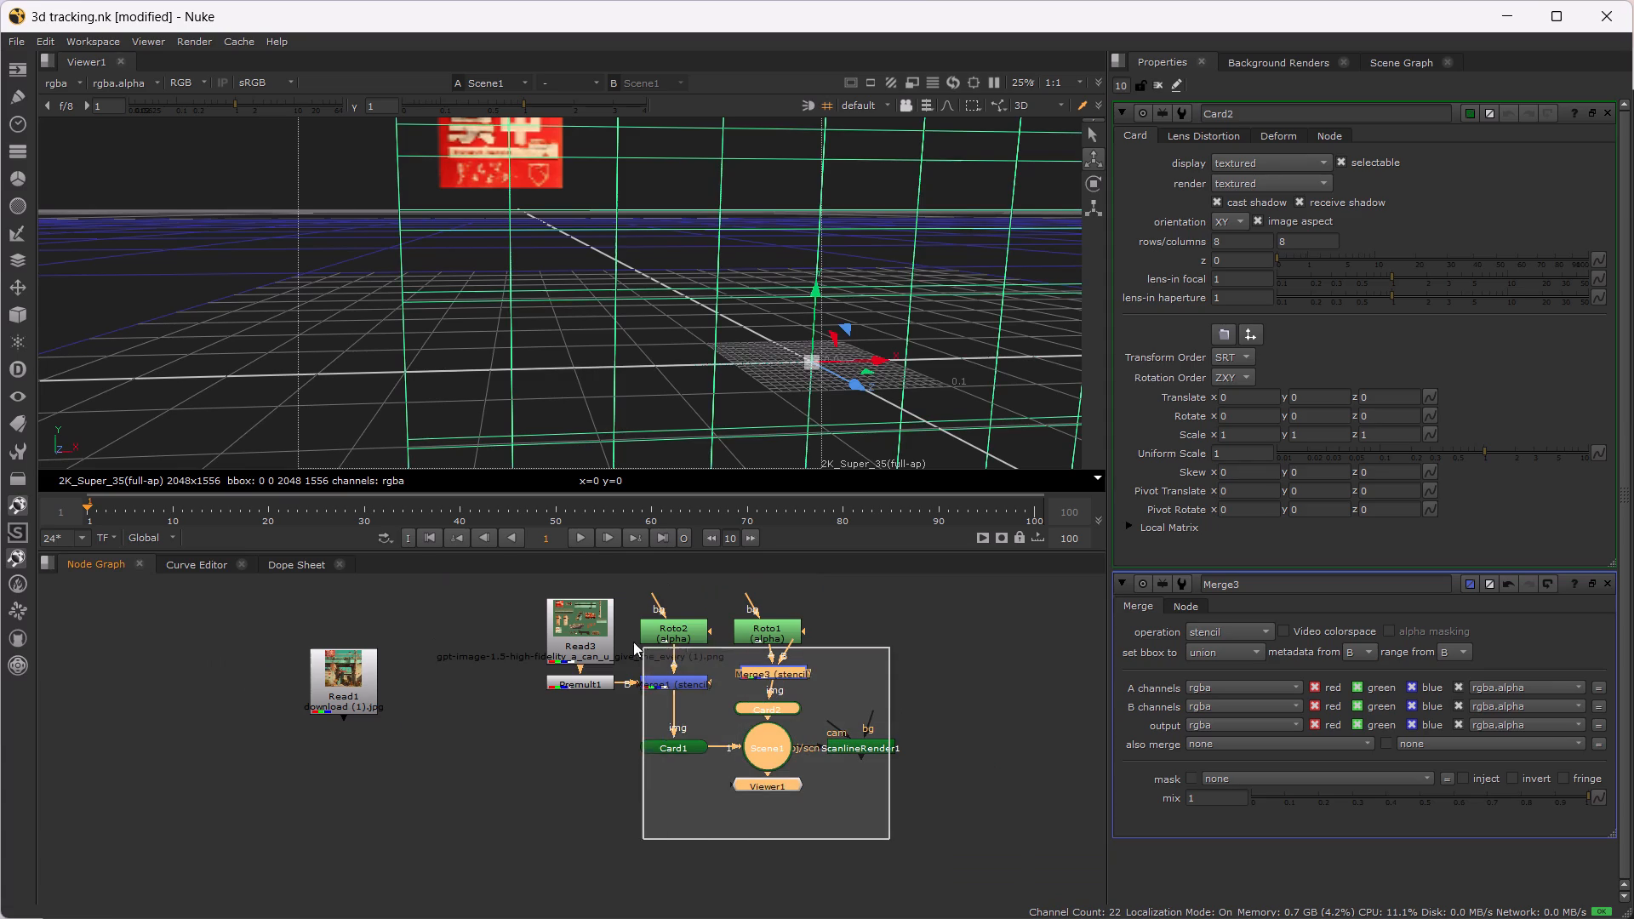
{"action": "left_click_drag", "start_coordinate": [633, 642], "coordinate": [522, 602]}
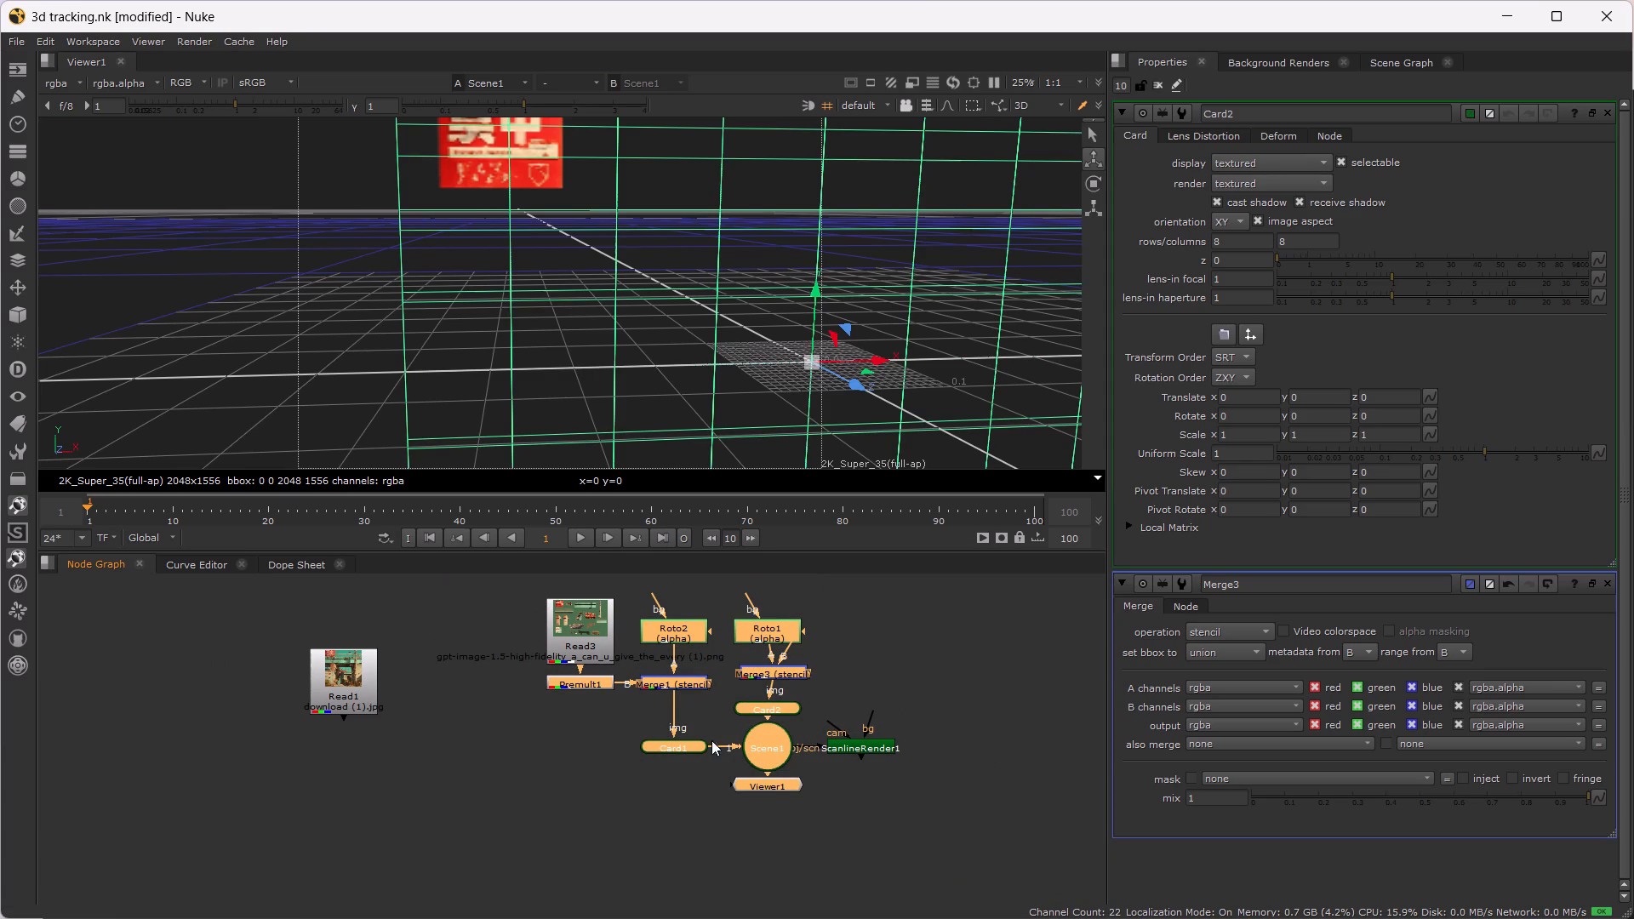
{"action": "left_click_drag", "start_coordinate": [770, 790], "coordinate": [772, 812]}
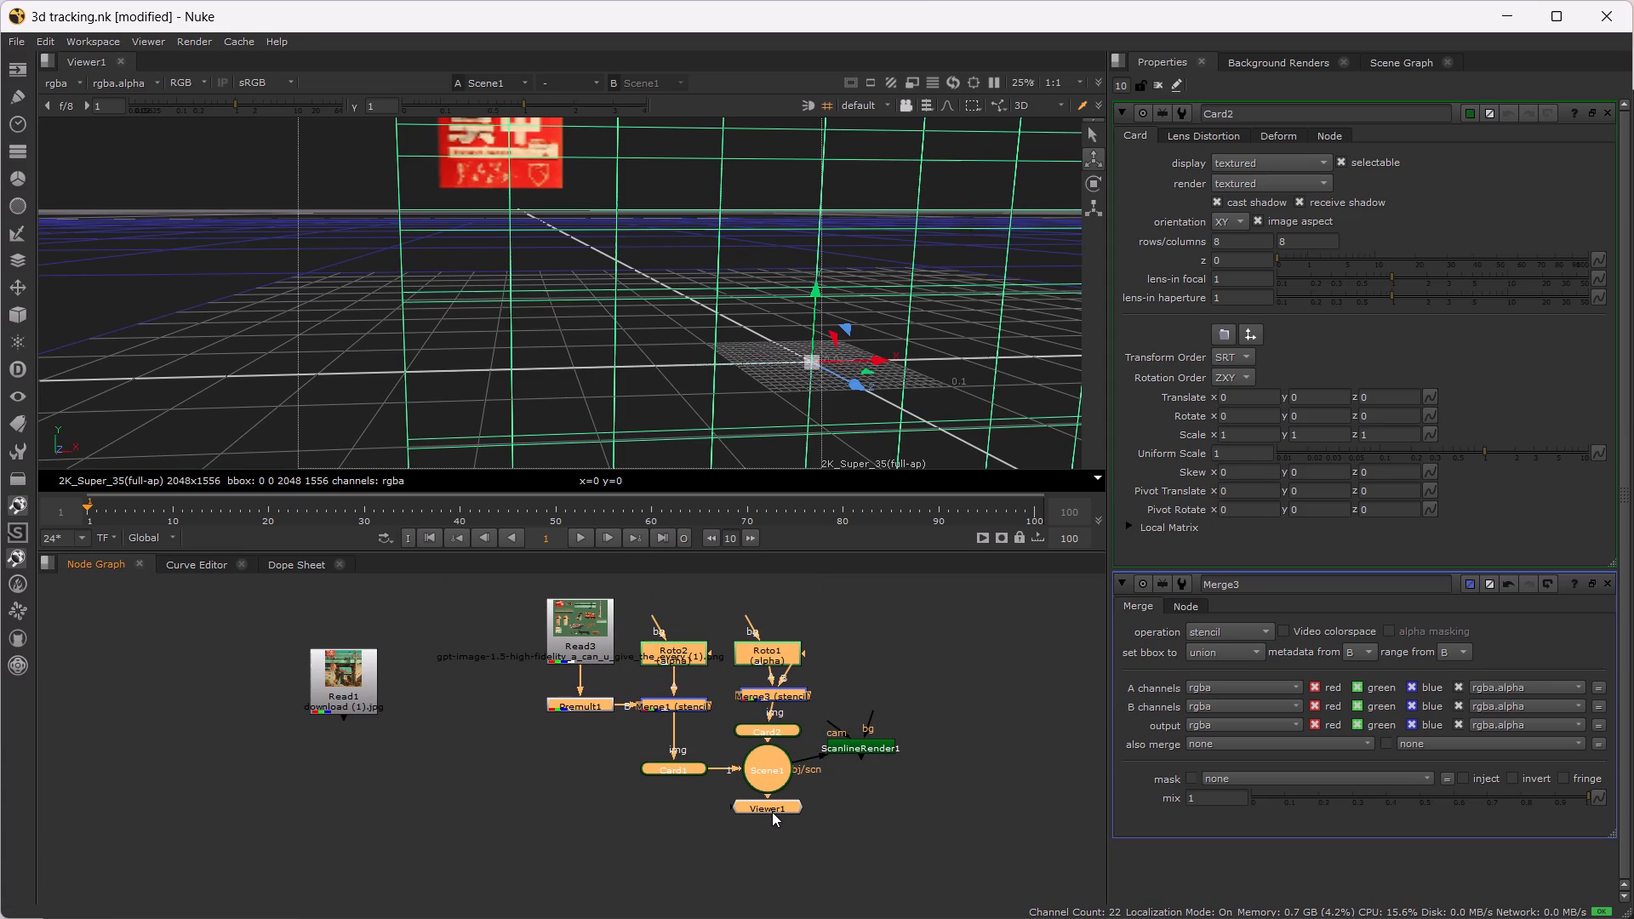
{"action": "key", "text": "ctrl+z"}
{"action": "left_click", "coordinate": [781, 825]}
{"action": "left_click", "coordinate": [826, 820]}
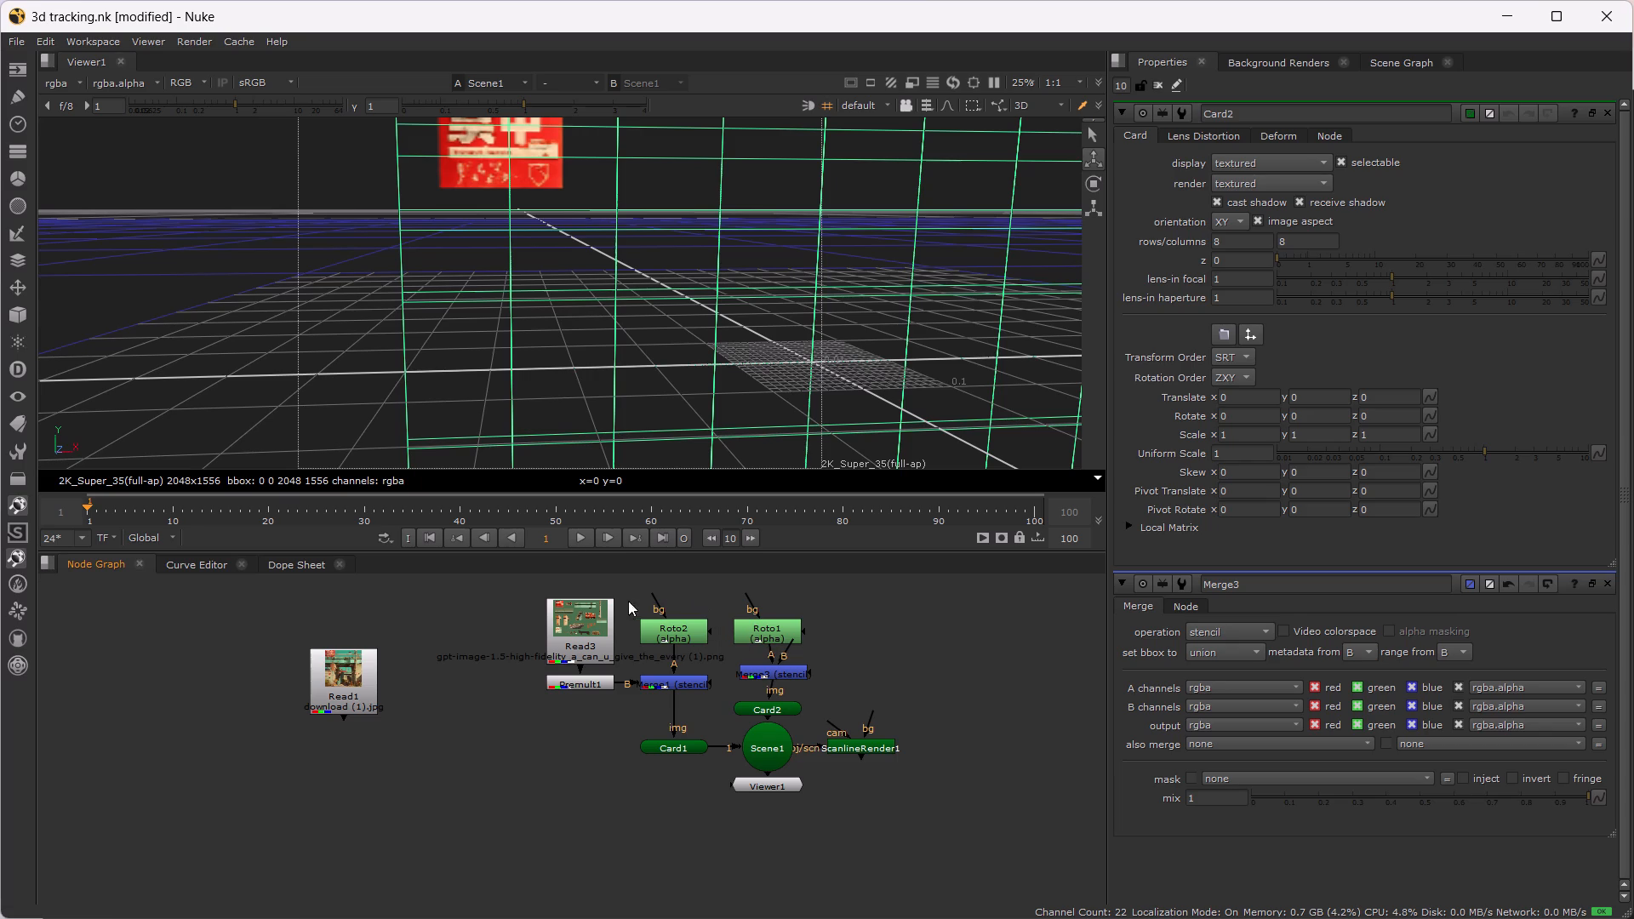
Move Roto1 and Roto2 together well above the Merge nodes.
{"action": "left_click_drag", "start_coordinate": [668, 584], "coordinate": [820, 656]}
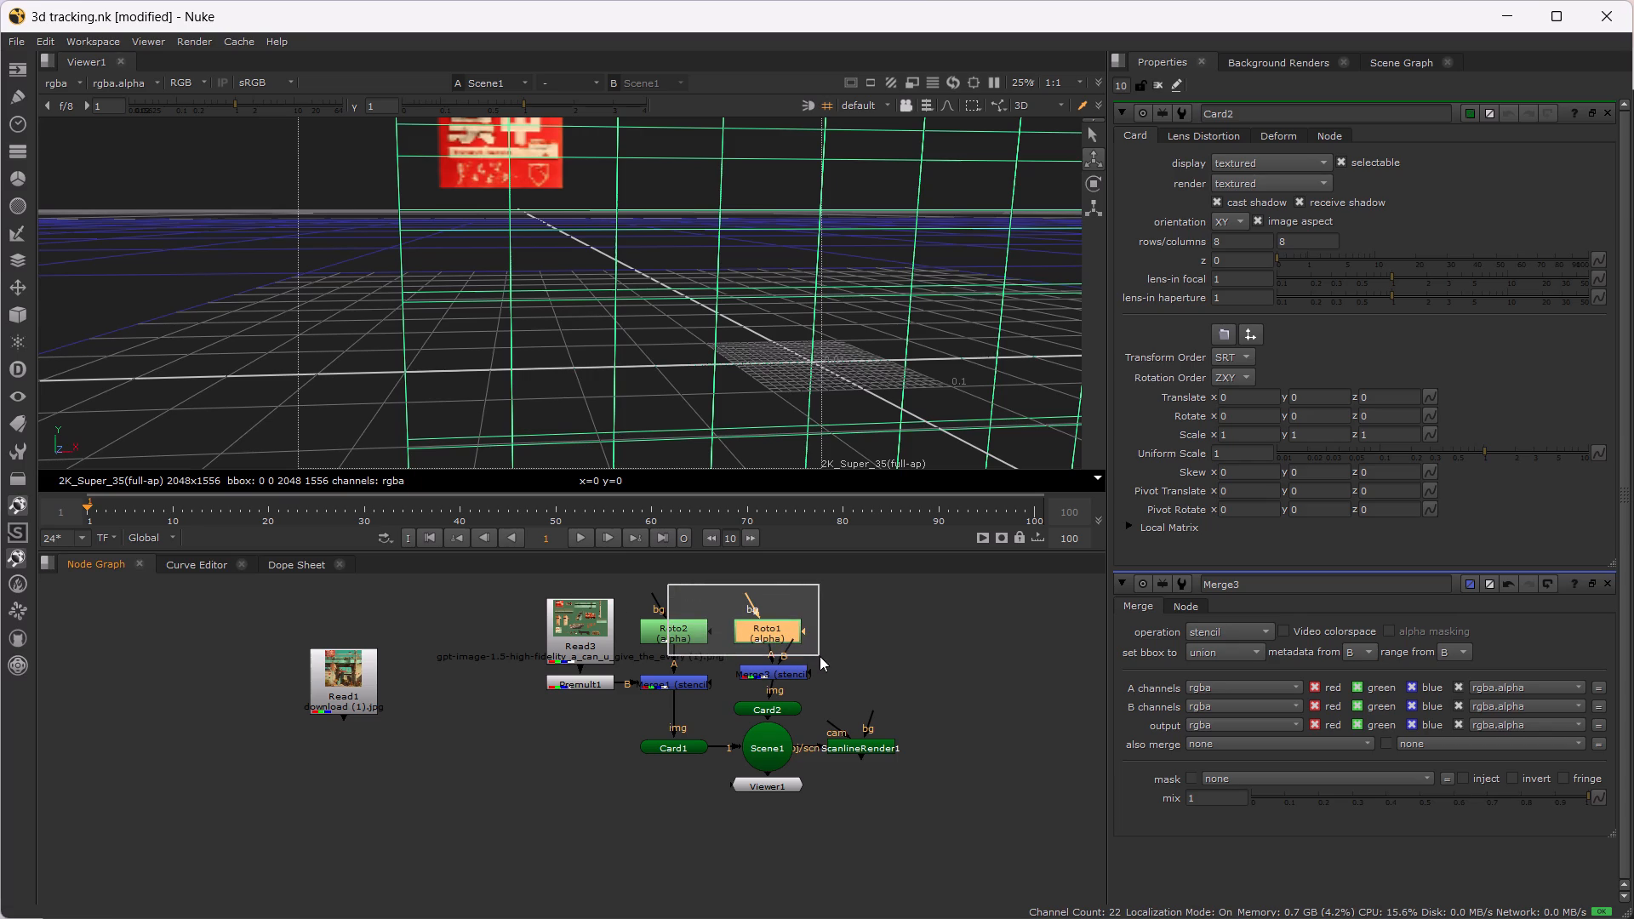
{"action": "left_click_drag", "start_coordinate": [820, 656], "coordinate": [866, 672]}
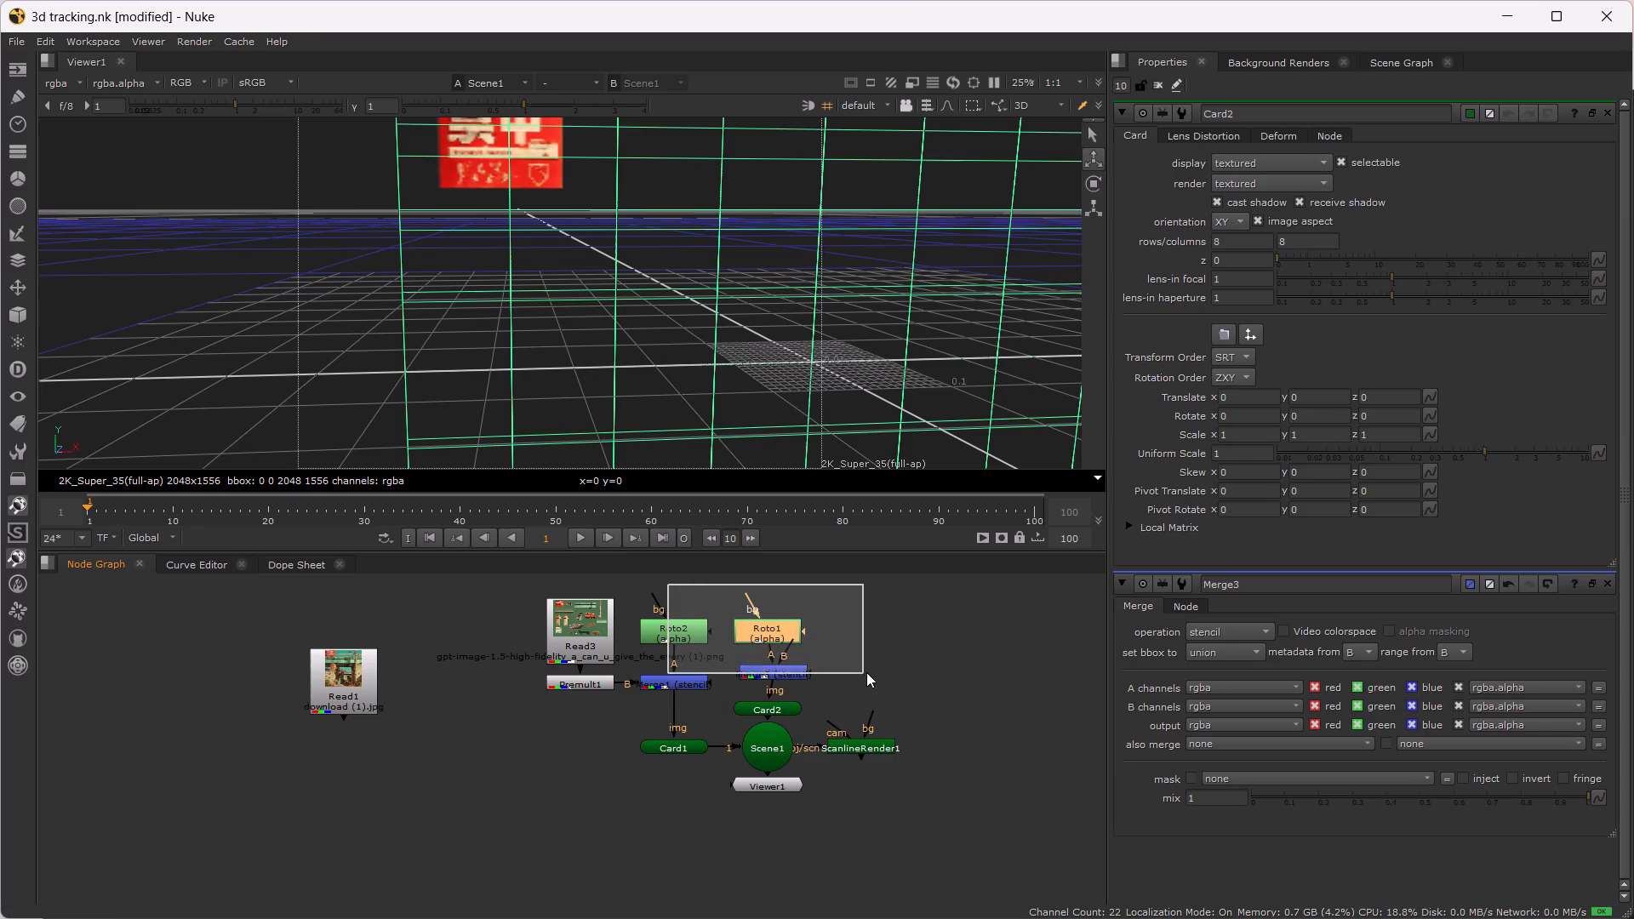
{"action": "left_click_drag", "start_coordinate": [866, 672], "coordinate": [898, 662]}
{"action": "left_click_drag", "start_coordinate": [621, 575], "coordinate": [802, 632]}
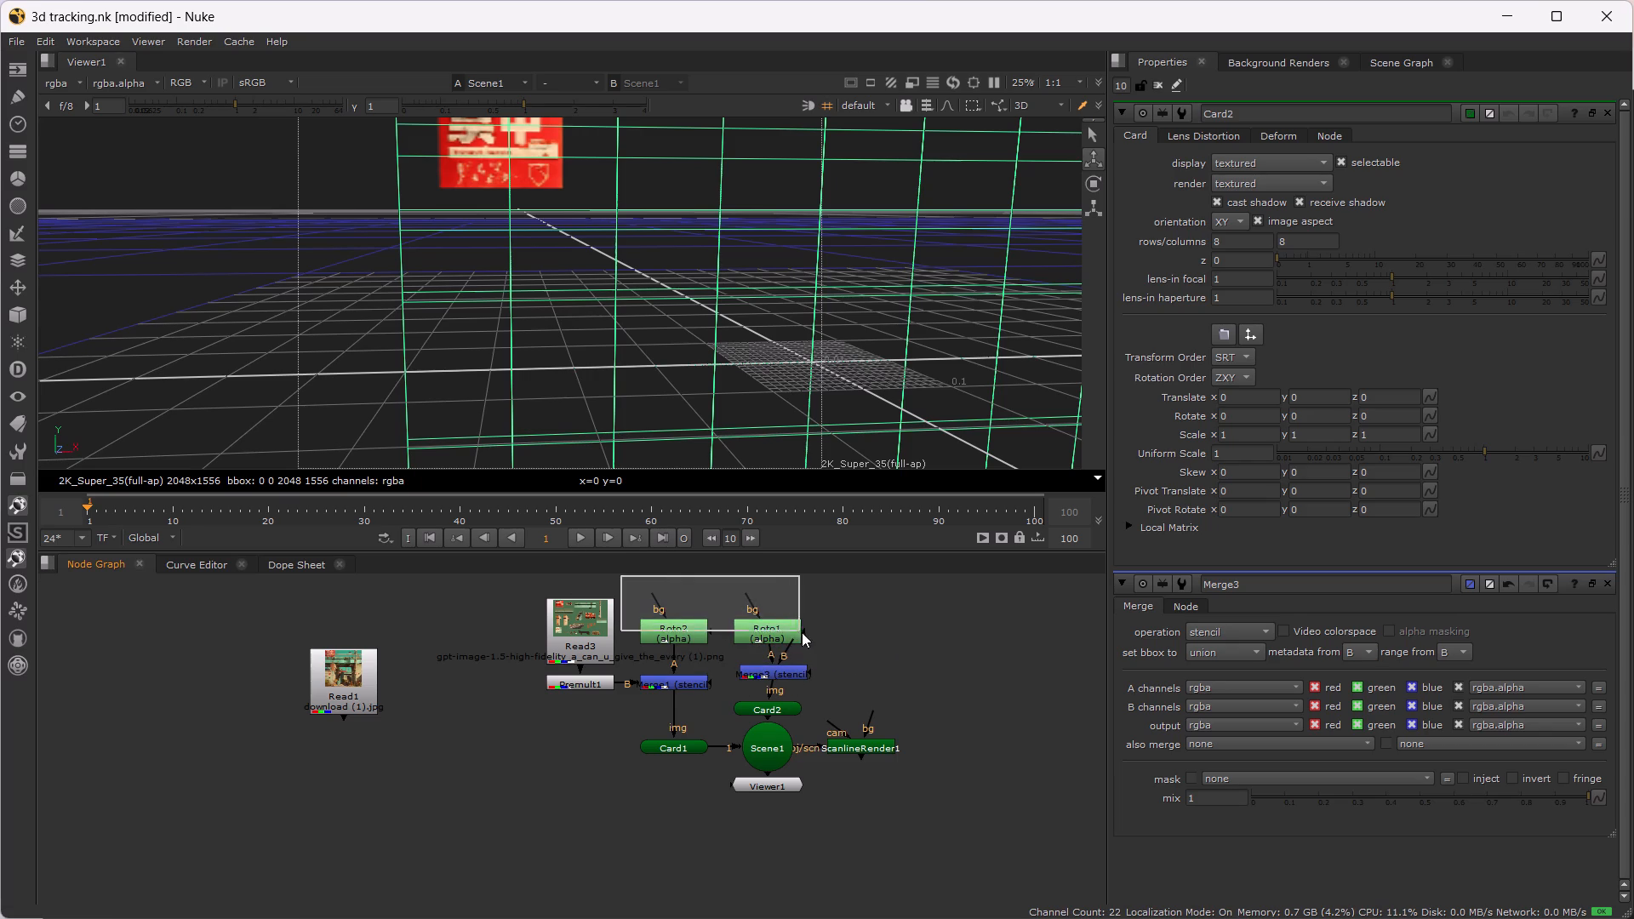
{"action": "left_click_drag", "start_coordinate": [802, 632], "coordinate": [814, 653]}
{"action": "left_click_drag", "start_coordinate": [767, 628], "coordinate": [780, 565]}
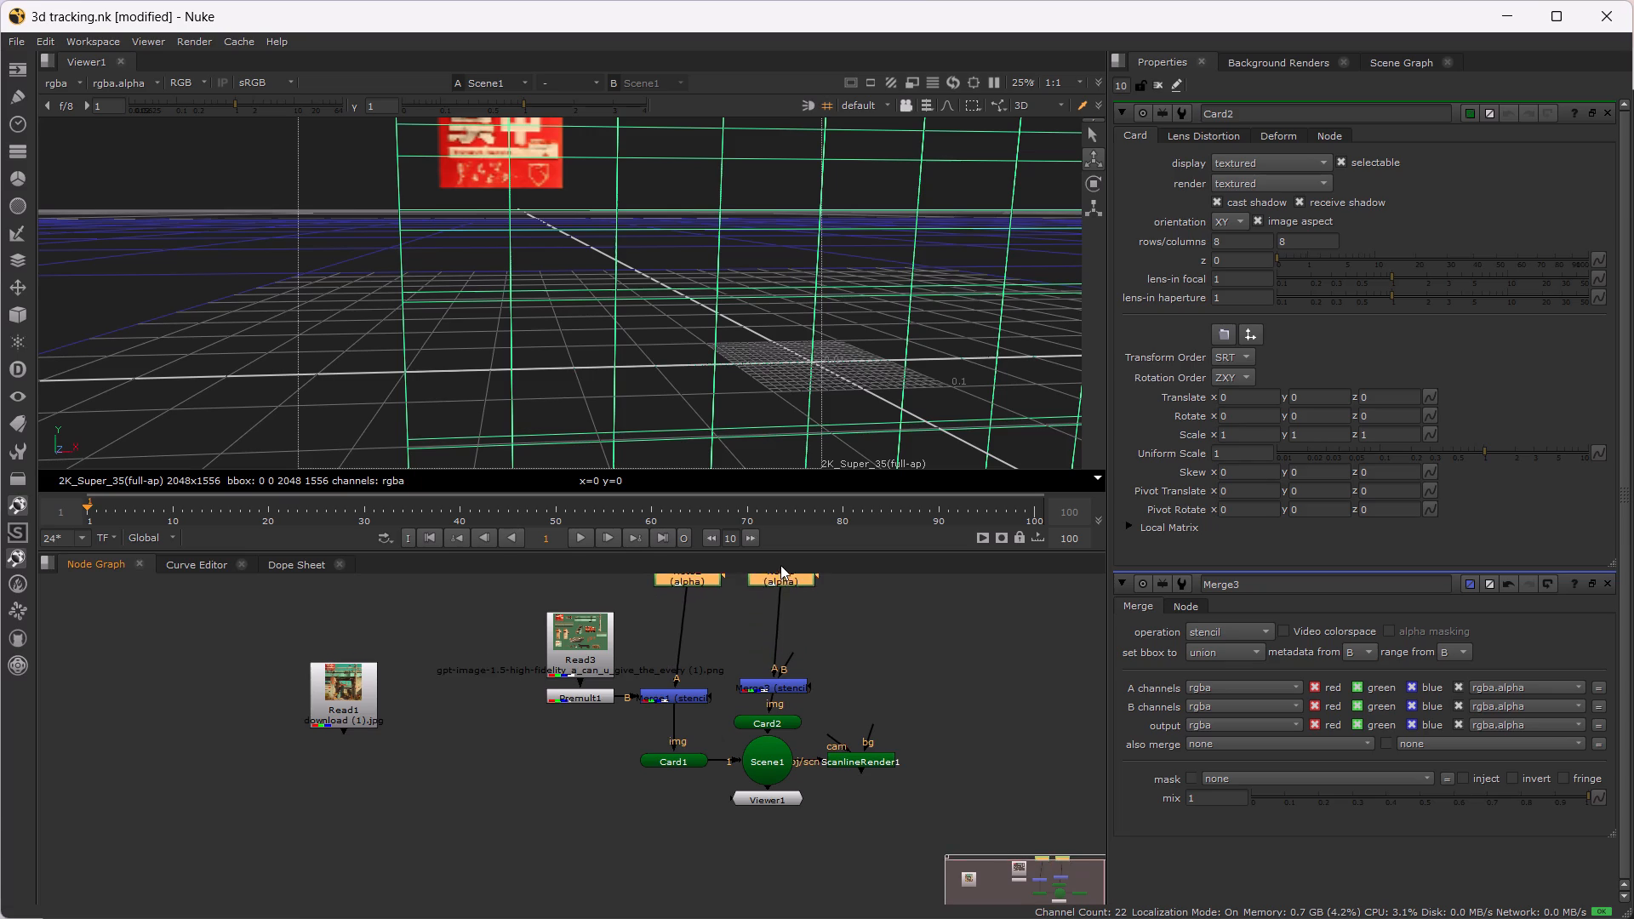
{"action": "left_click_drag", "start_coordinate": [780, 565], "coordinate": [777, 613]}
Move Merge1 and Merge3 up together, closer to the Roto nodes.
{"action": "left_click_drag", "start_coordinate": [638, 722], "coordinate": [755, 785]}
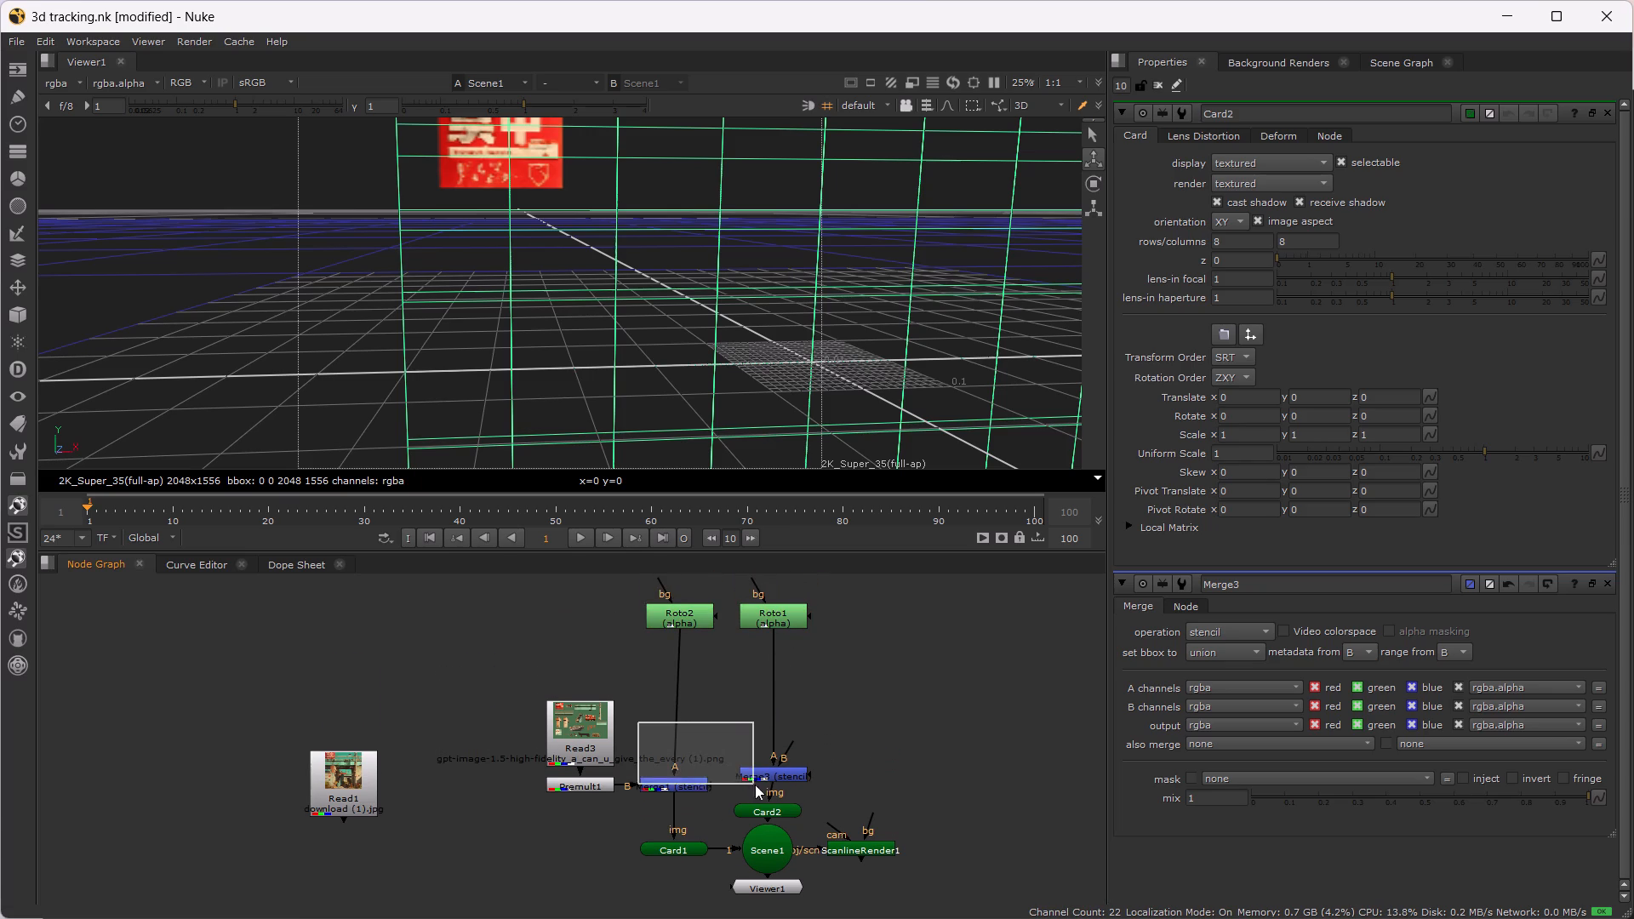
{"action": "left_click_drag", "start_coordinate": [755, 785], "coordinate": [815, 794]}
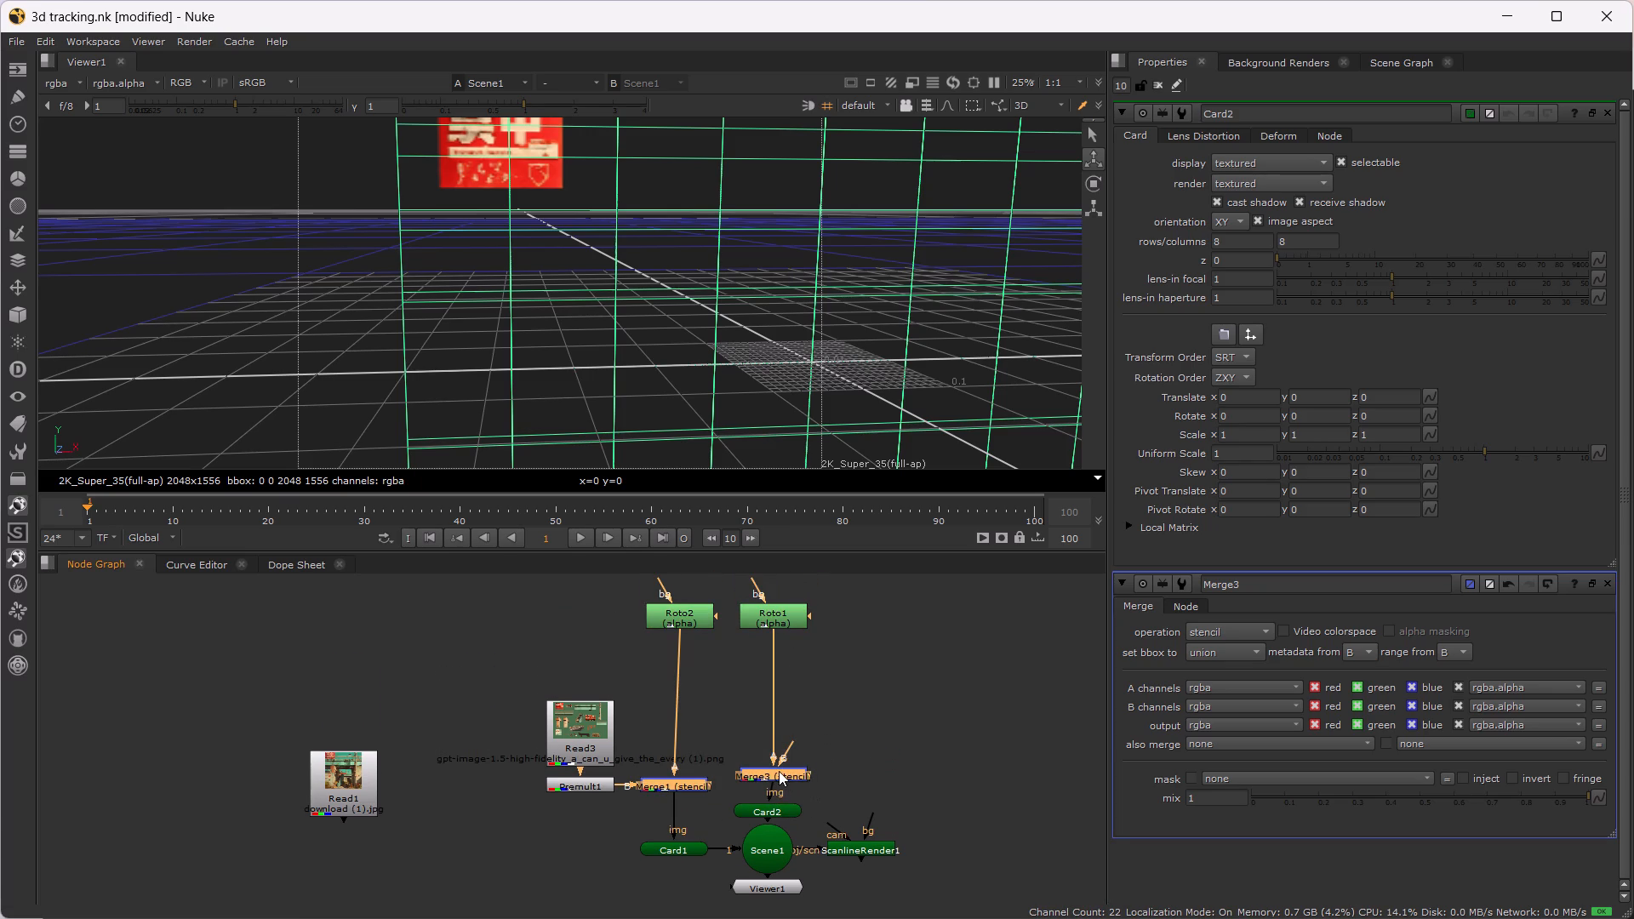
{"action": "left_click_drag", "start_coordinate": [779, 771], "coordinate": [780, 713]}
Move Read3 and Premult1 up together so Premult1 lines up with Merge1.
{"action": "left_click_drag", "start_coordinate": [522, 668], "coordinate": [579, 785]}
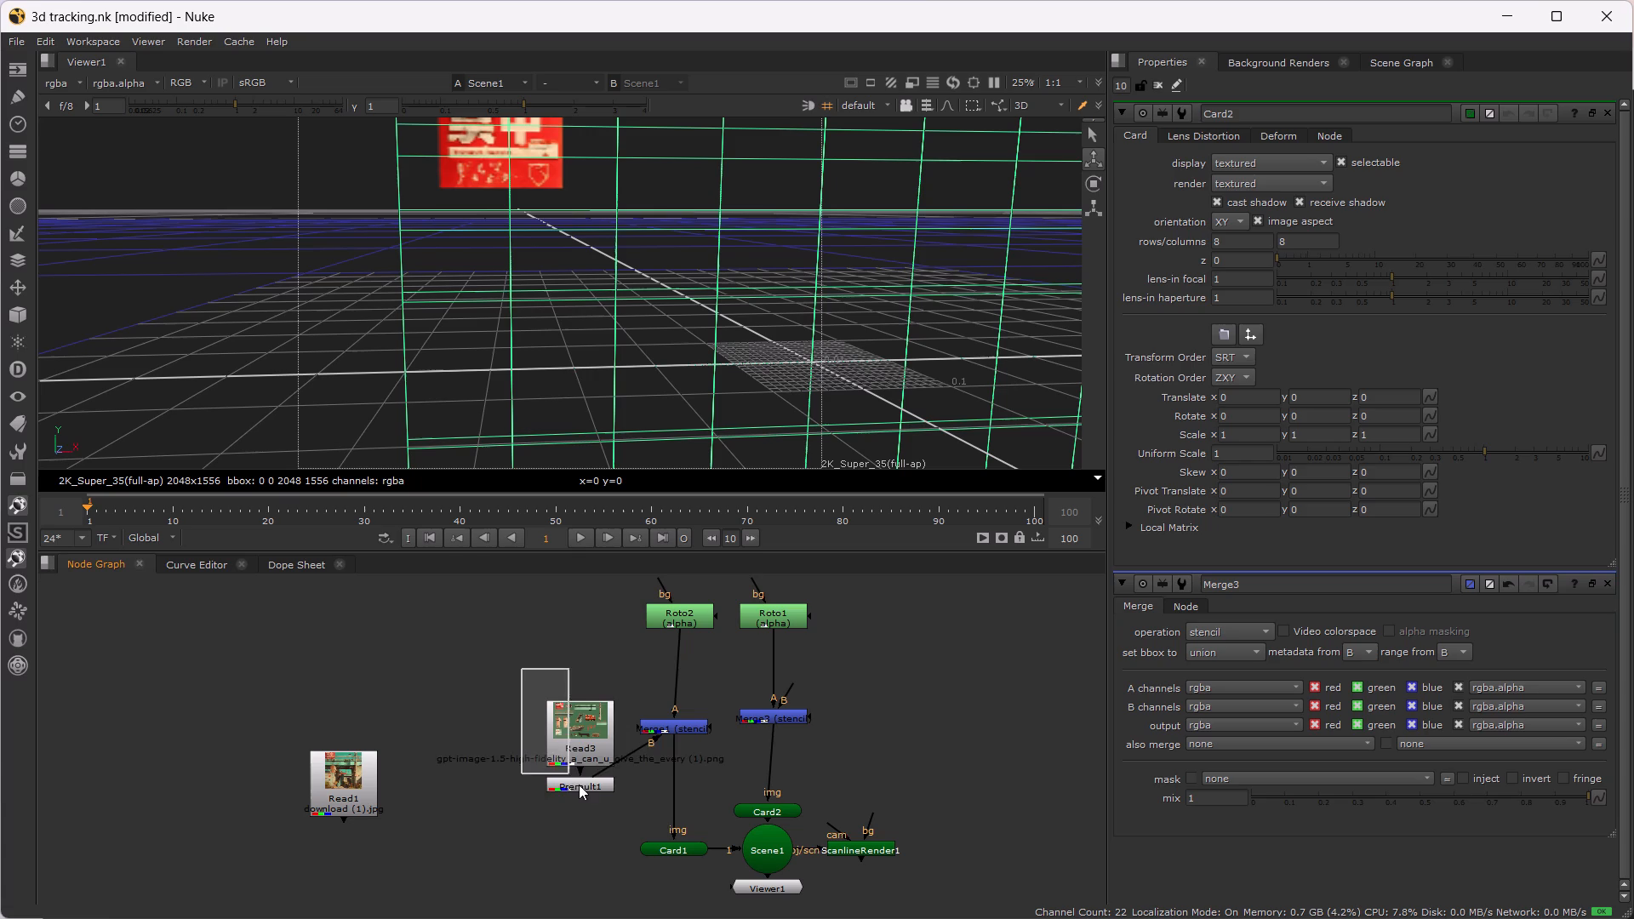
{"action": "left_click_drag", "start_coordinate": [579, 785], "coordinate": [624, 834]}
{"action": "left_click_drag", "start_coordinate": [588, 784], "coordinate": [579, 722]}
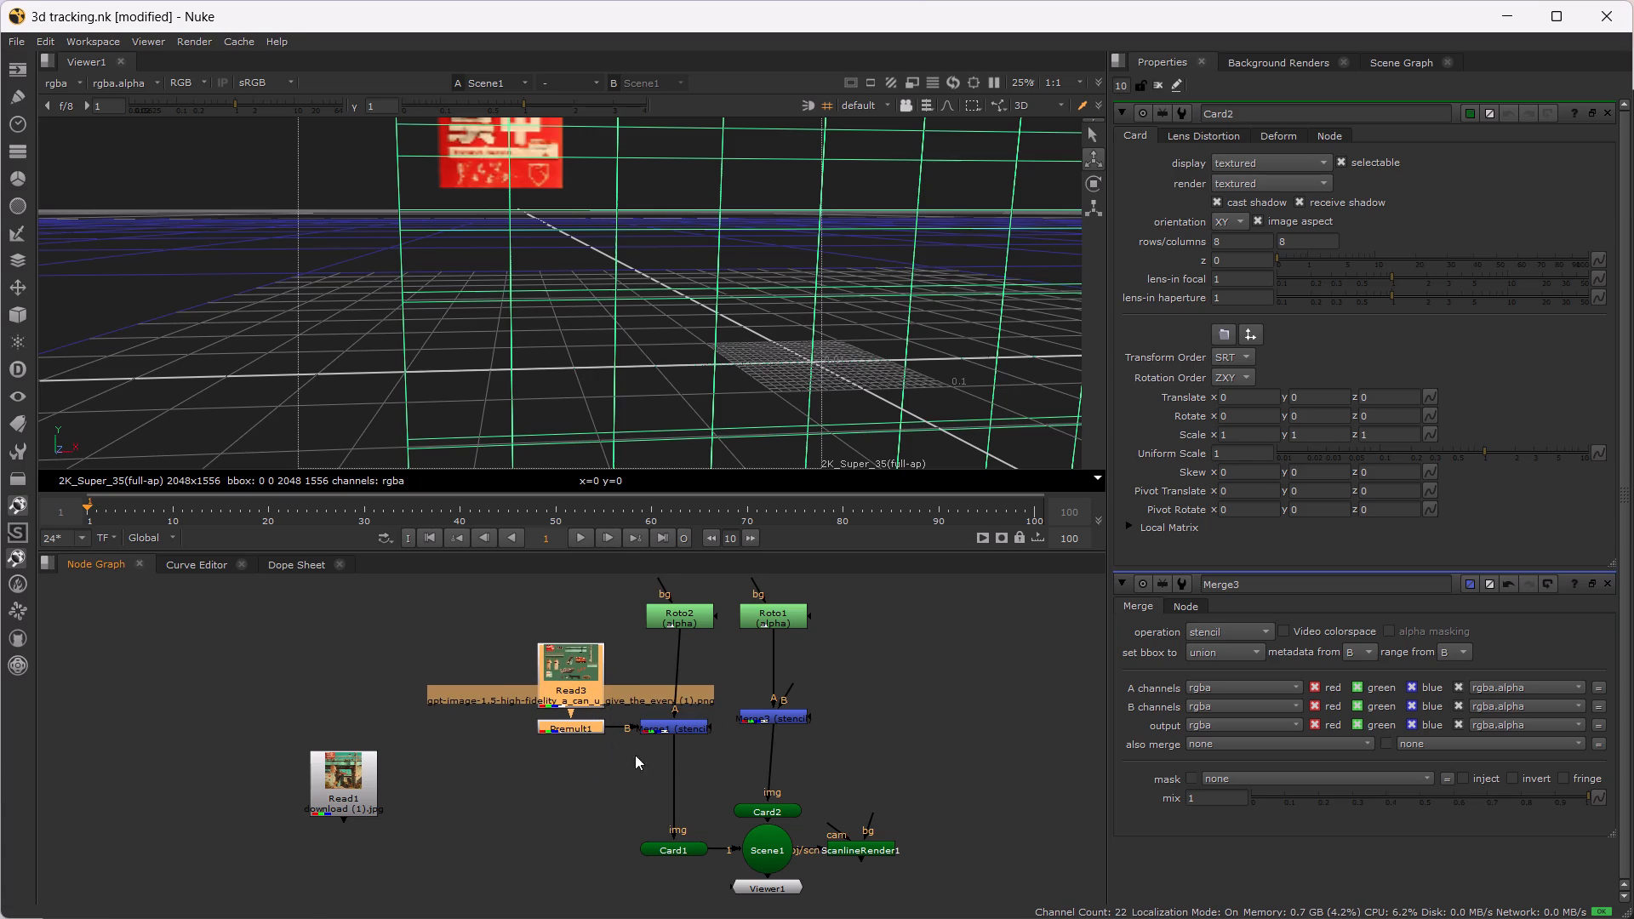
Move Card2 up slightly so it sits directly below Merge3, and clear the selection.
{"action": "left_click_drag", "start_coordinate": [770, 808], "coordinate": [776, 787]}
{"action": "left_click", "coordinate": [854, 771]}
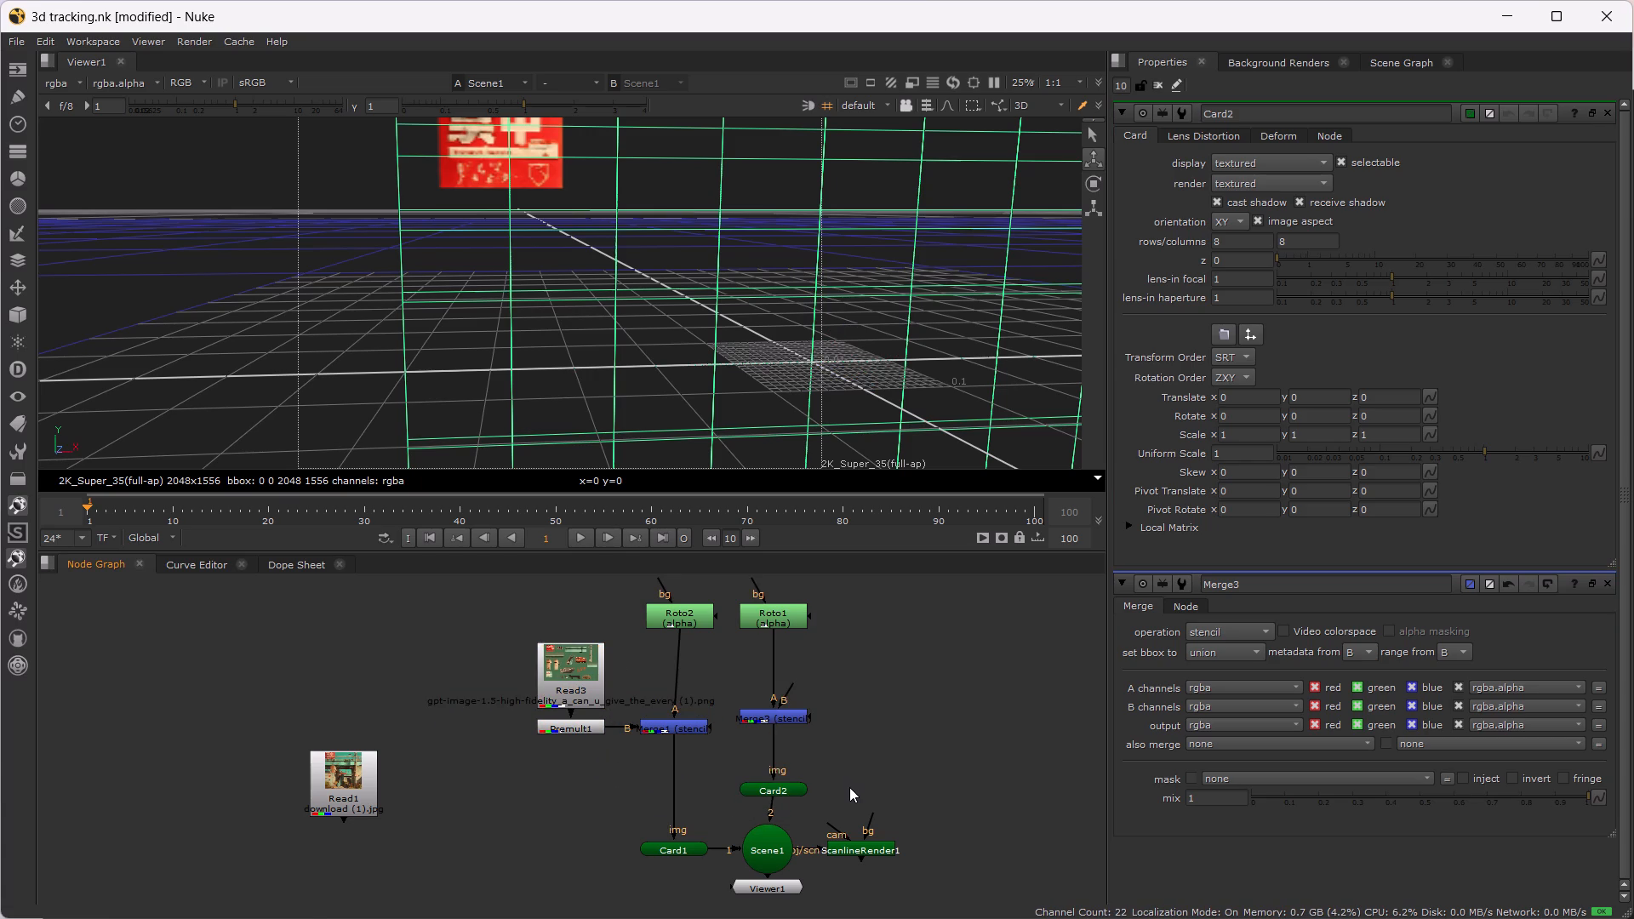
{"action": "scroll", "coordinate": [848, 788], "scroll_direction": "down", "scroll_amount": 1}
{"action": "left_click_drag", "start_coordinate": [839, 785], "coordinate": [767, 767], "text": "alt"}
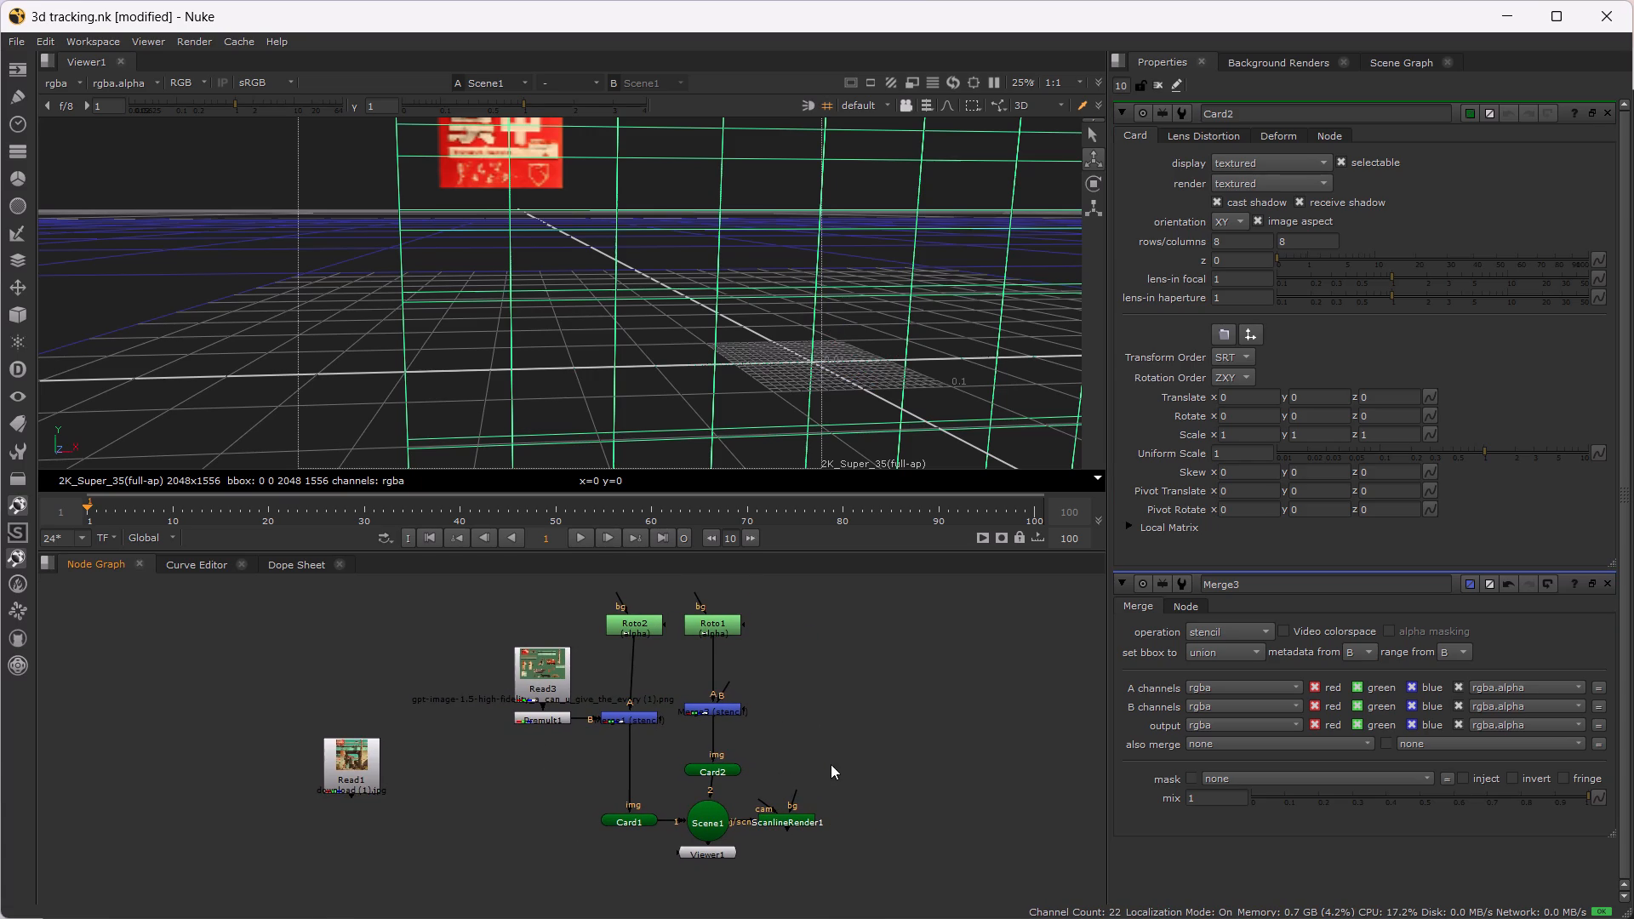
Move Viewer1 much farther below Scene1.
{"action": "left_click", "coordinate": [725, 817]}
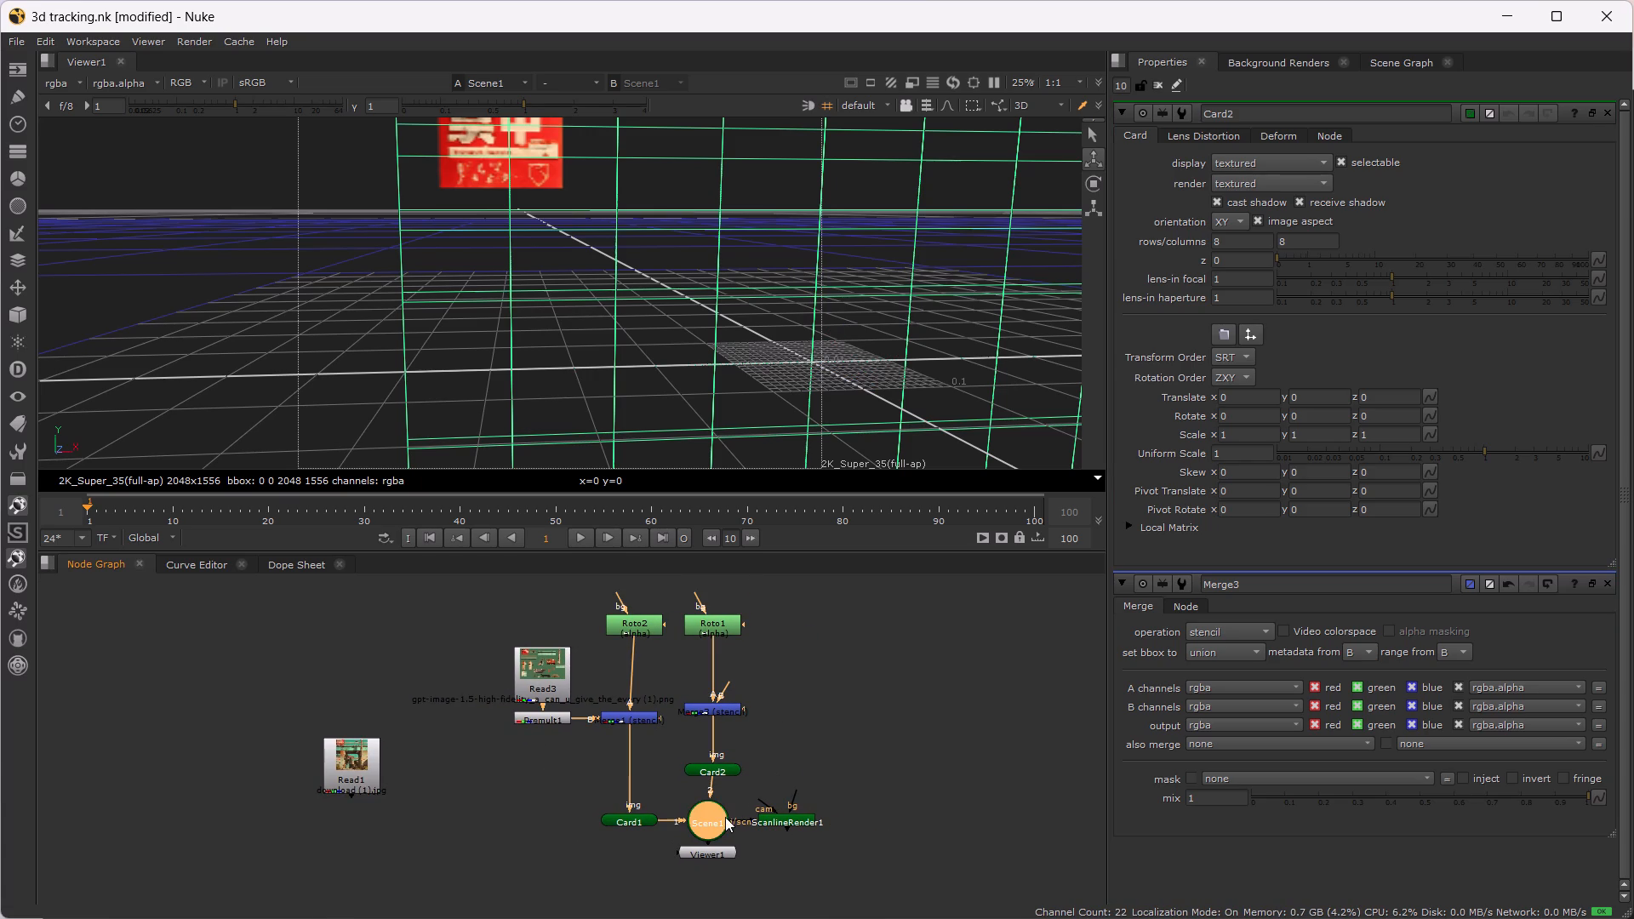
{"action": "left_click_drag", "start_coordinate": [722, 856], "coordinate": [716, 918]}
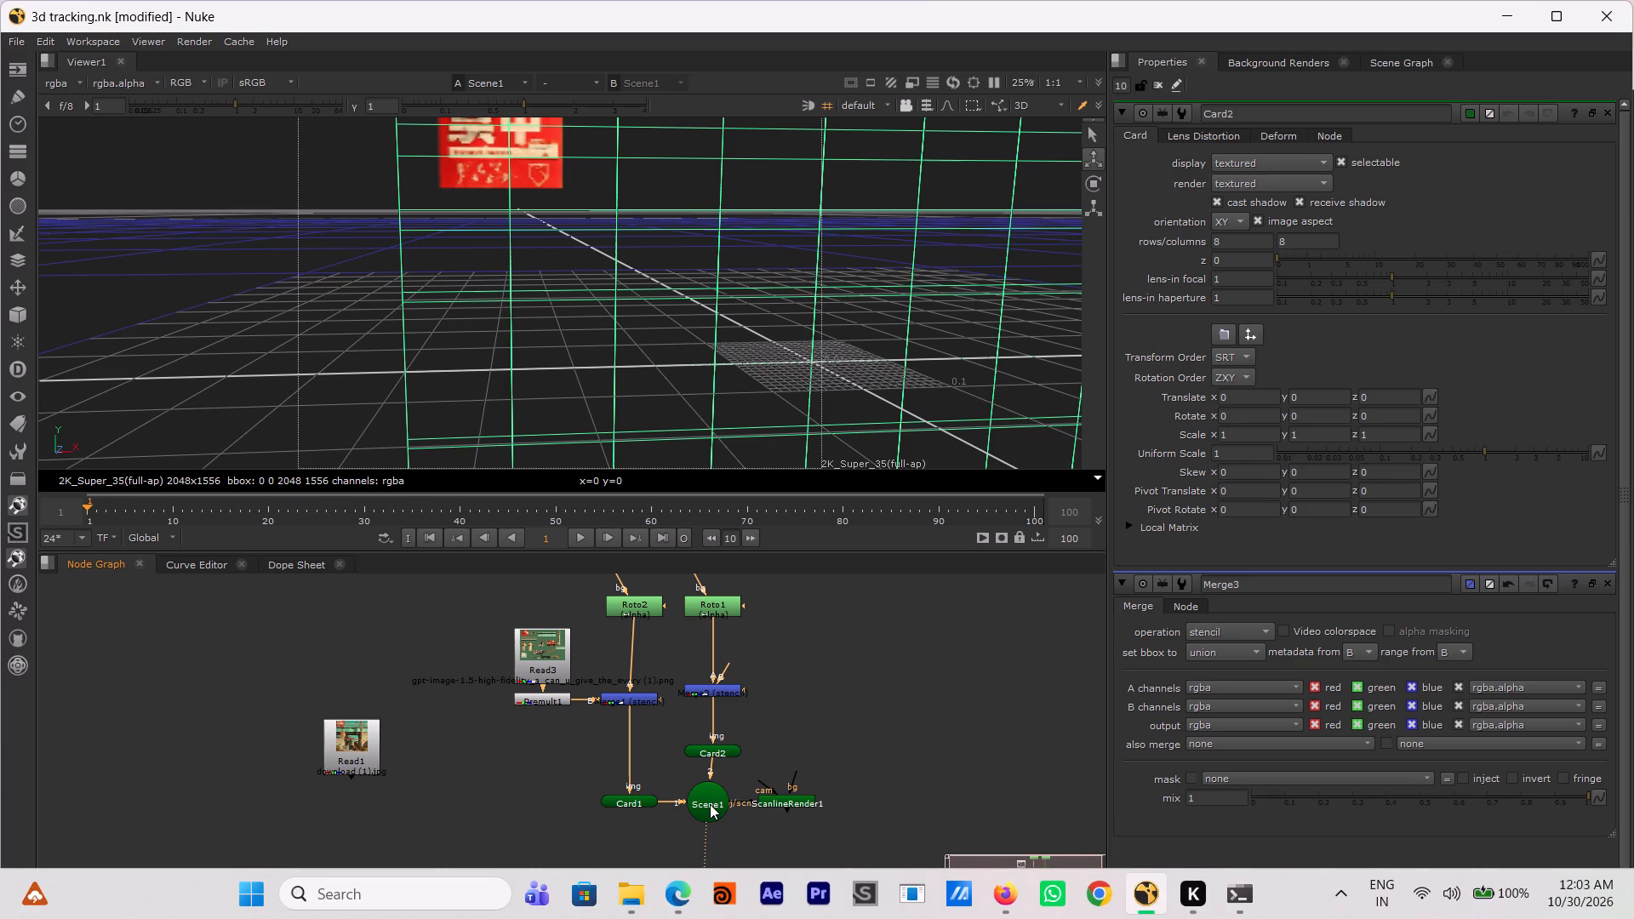
View Scene1 in the 3D viewer and examine the whole of both cards.
{"action": "left_click", "coordinate": [710, 804]}
{"action": "key", "text": "1"}
{"action": "scroll", "coordinate": [725, 352], "scroll_direction": "down", "scroll_amount": 6}
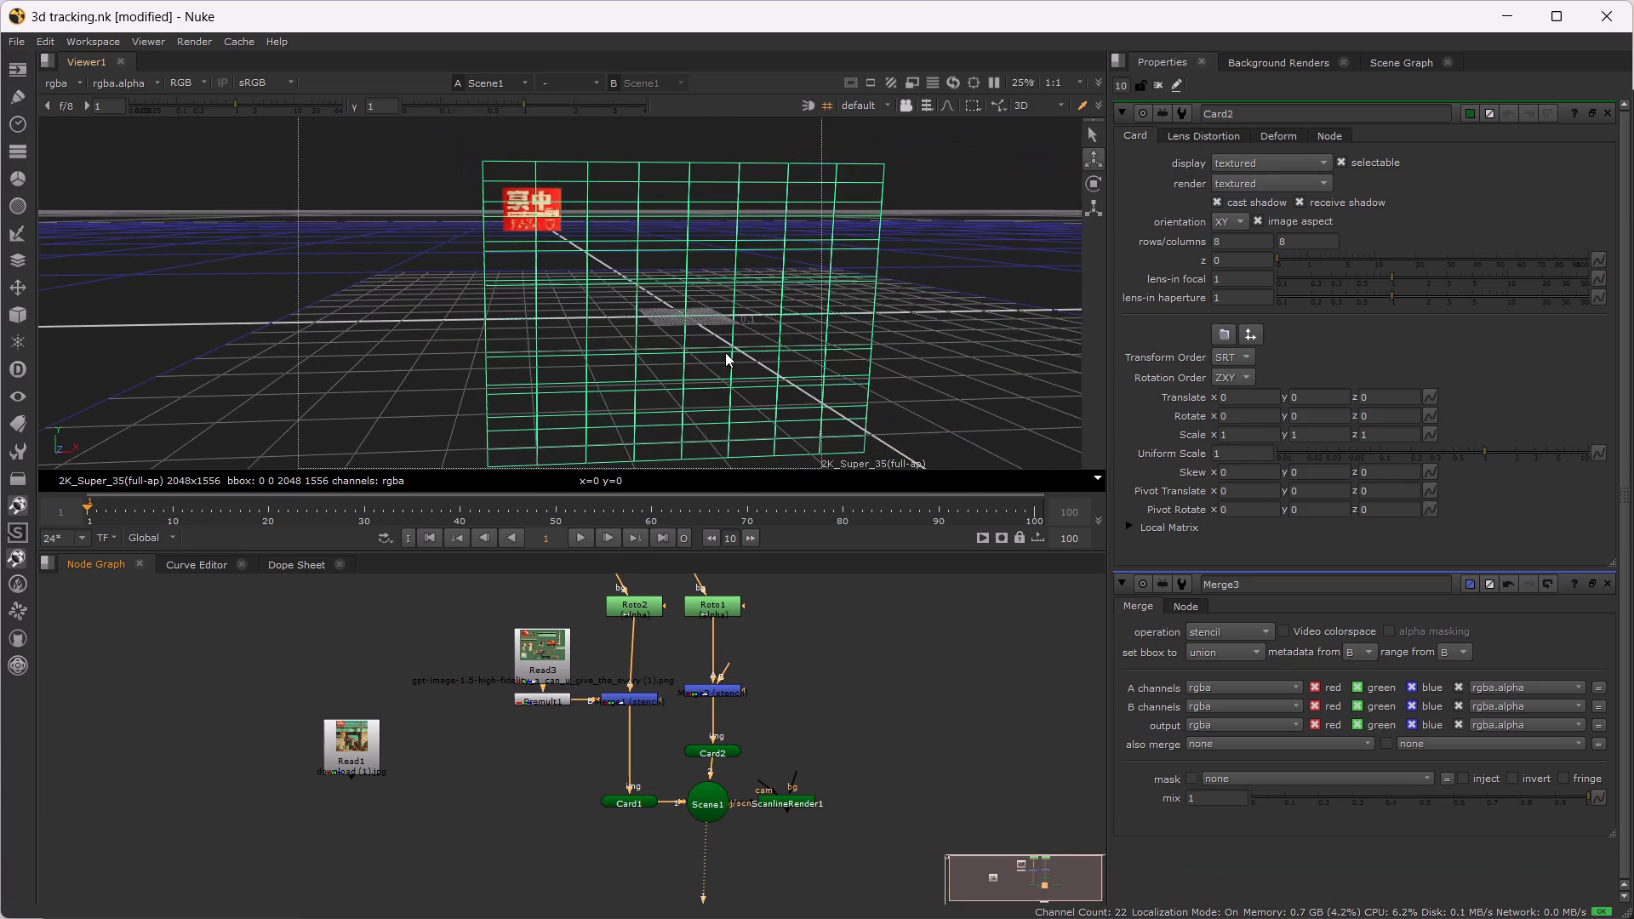
{"action": "left_click_drag", "start_coordinate": [730, 362], "coordinate": [682, 356], "text": "alt"}
{"action": "left_click", "coordinate": [843, 619]}
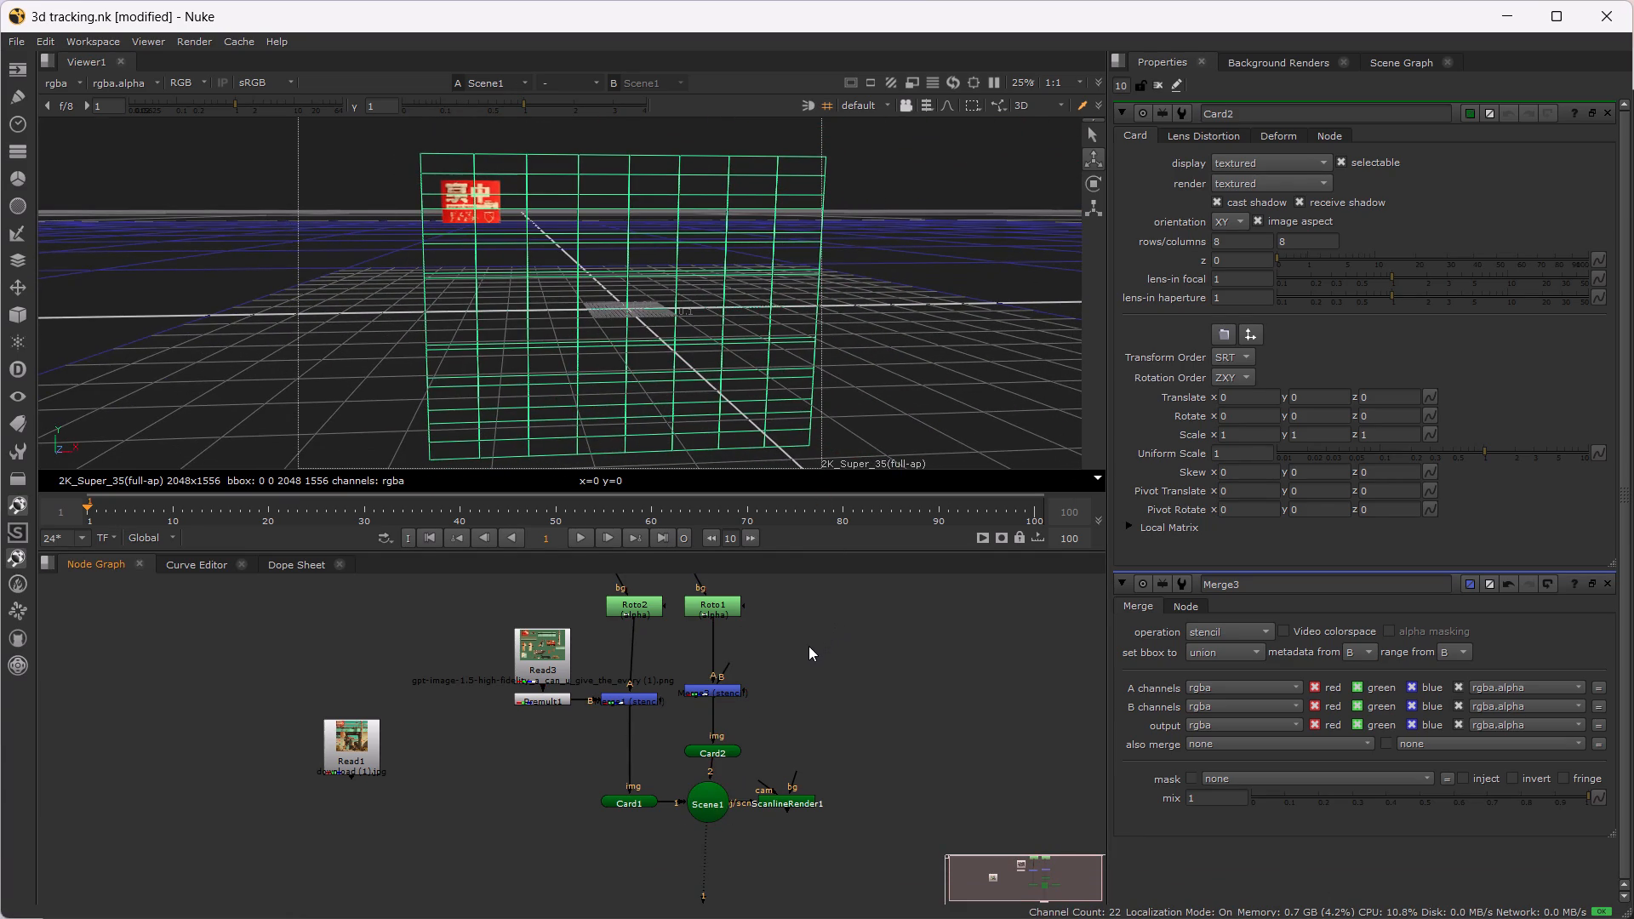
{"action": "left_click", "coordinate": [814, 681]}
View Scene1, Card2, Card1 and ScanlineRender1 in turn to check the image on each card, ending on Scene1.
{"action": "left_click", "coordinate": [711, 804]}
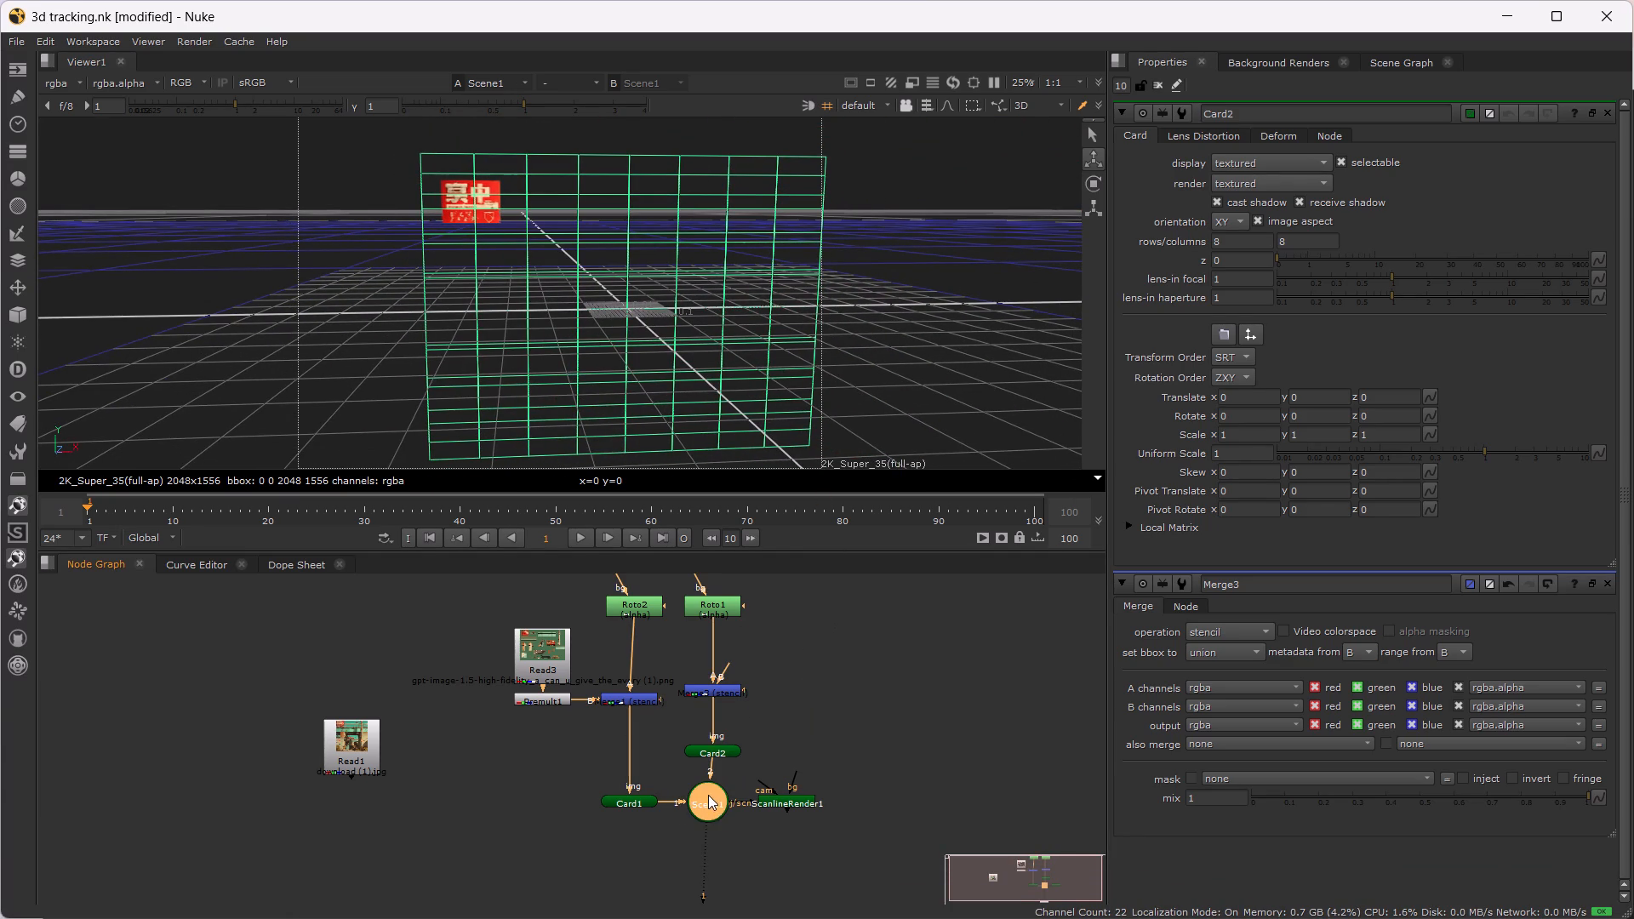
{"action": "key", "text": "1"}
{"action": "left_click", "coordinate": [713, 749]}
{"action": "key", "text": "1"}
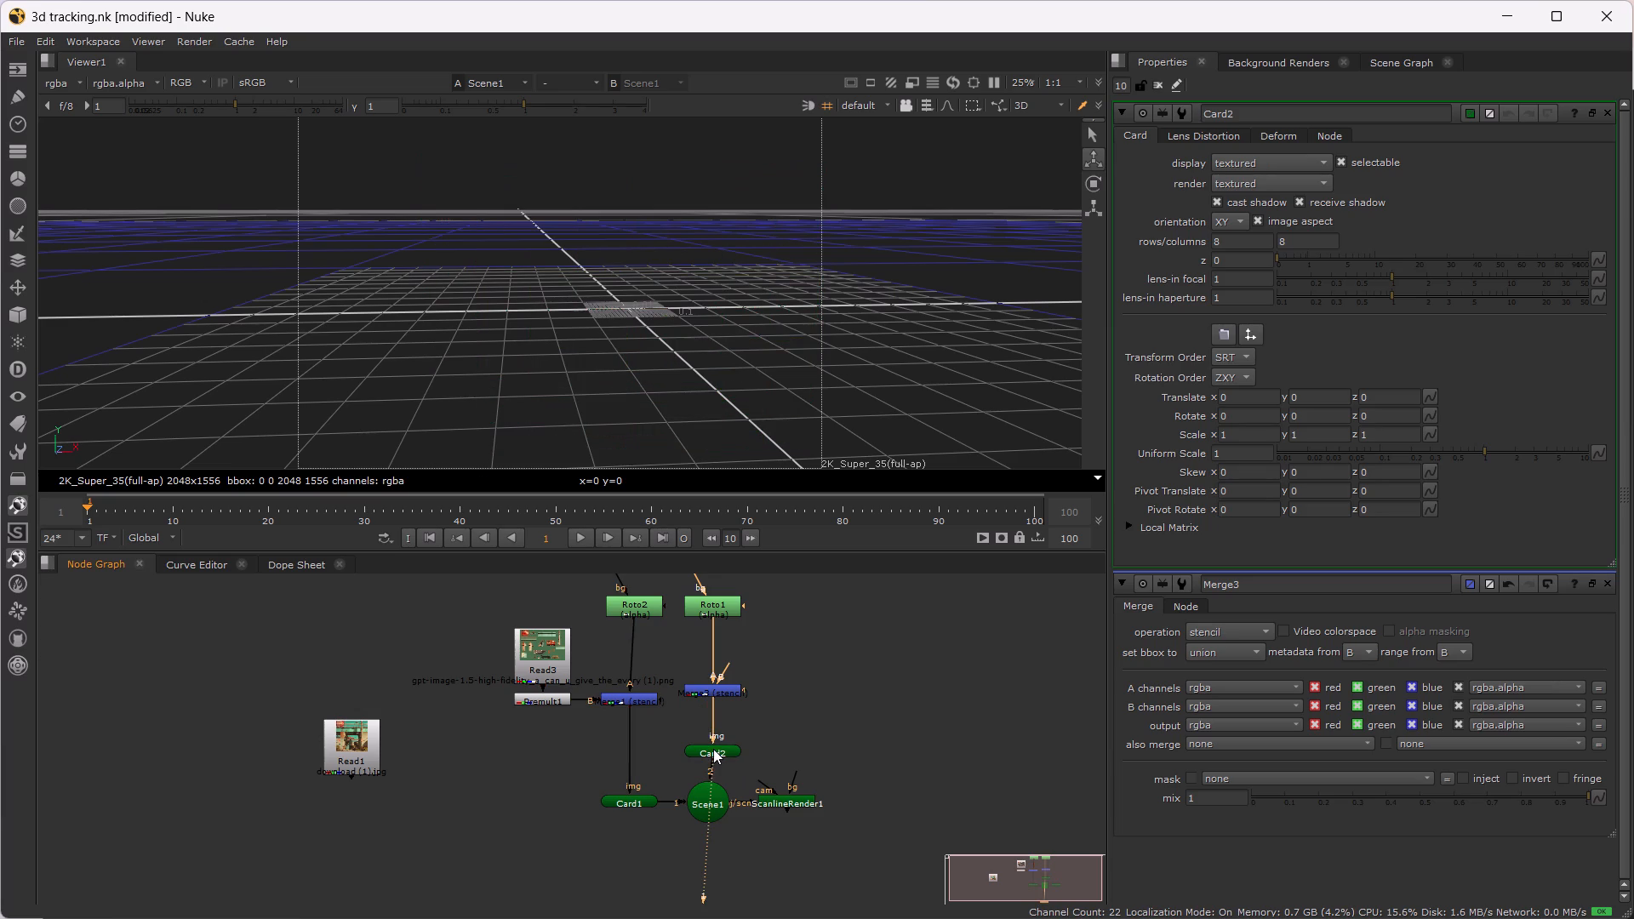
{"action": "left_click", "coordinate": [637, 802]}
{"action": "key", "text": "1"}
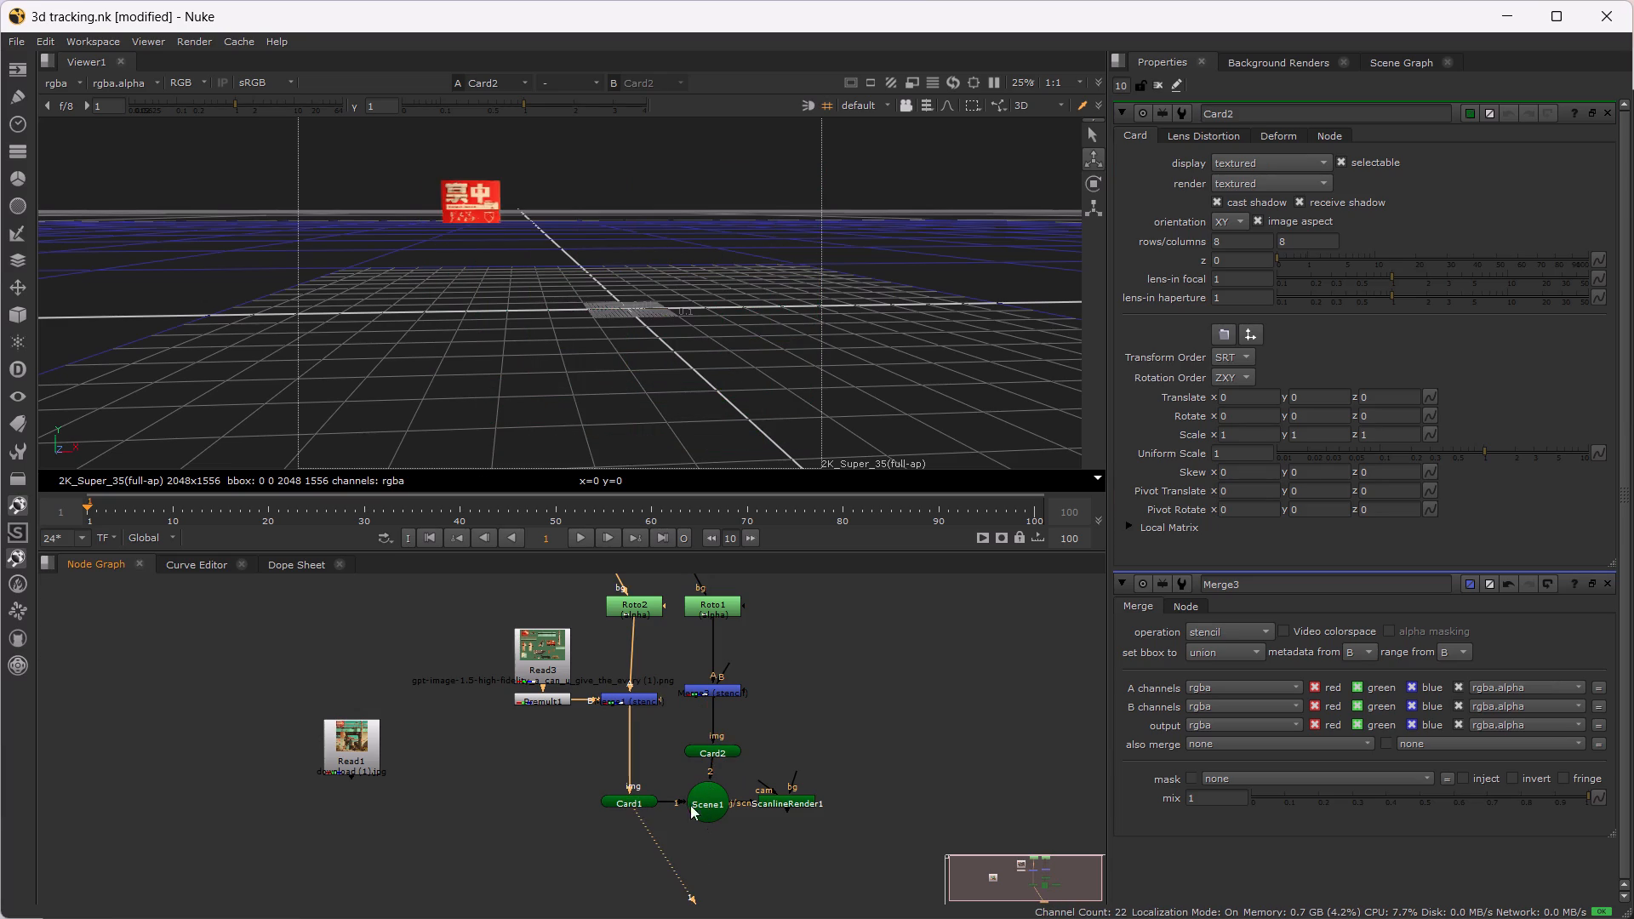
{"action": "left_click", "coordinate": [707, 800]}
{"action": "key", "text": "1"}
{"action": "left_click", "coordinate": [776, 800]}
{"action": "key", "text": "1"}
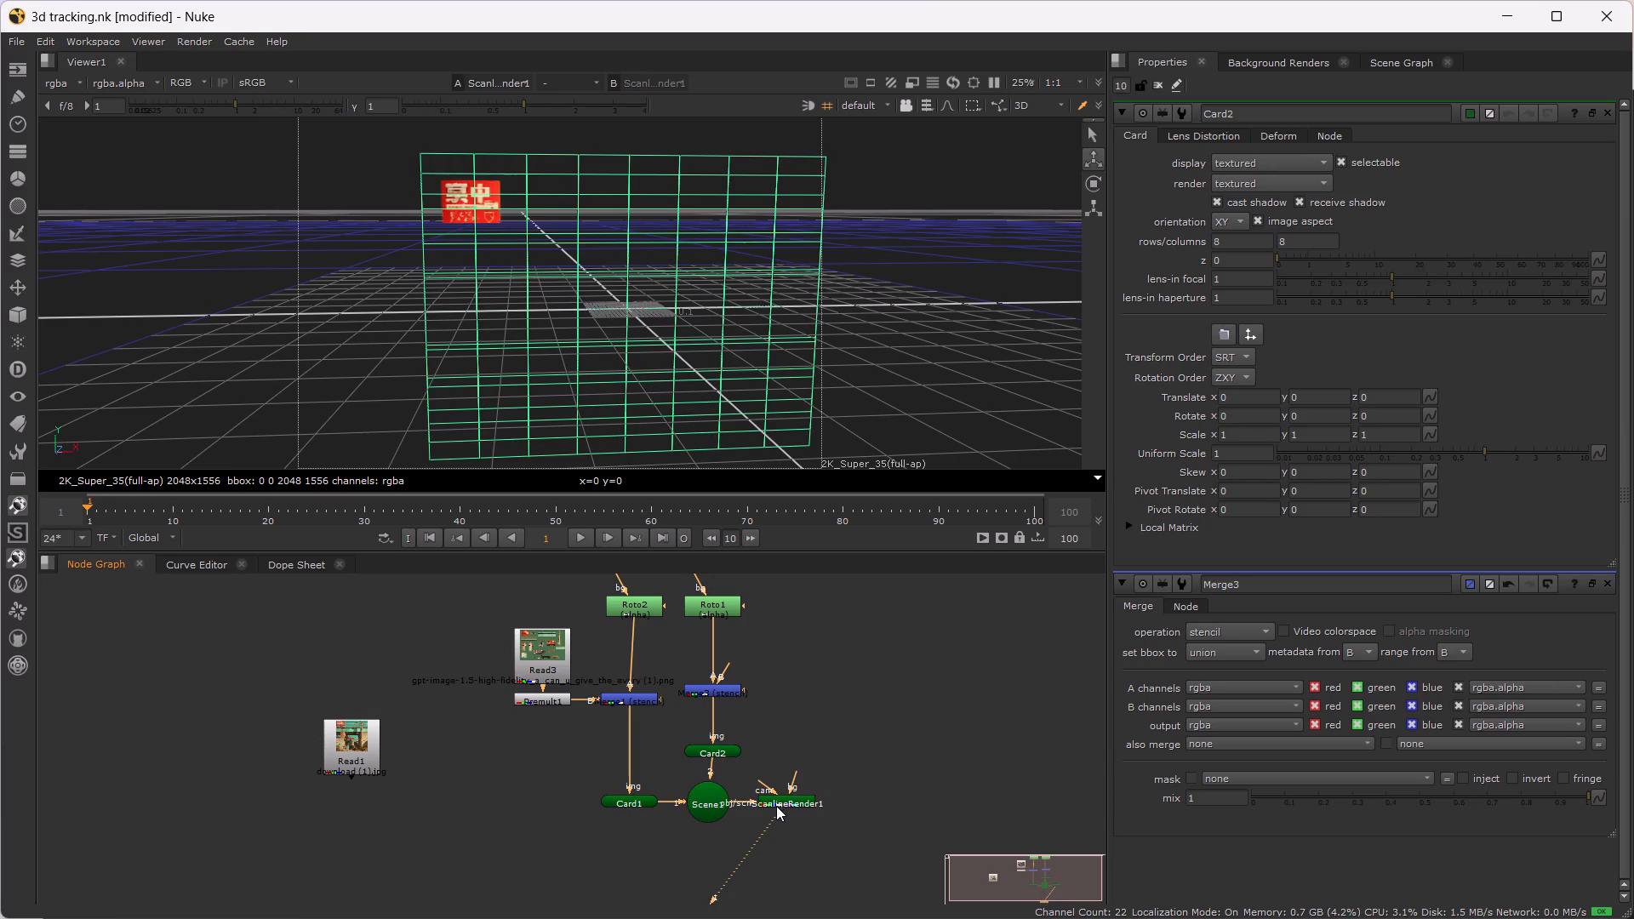
{"action": "left_click", "coordinate": [716, 748]}
{"action": "key", "text": "1"}
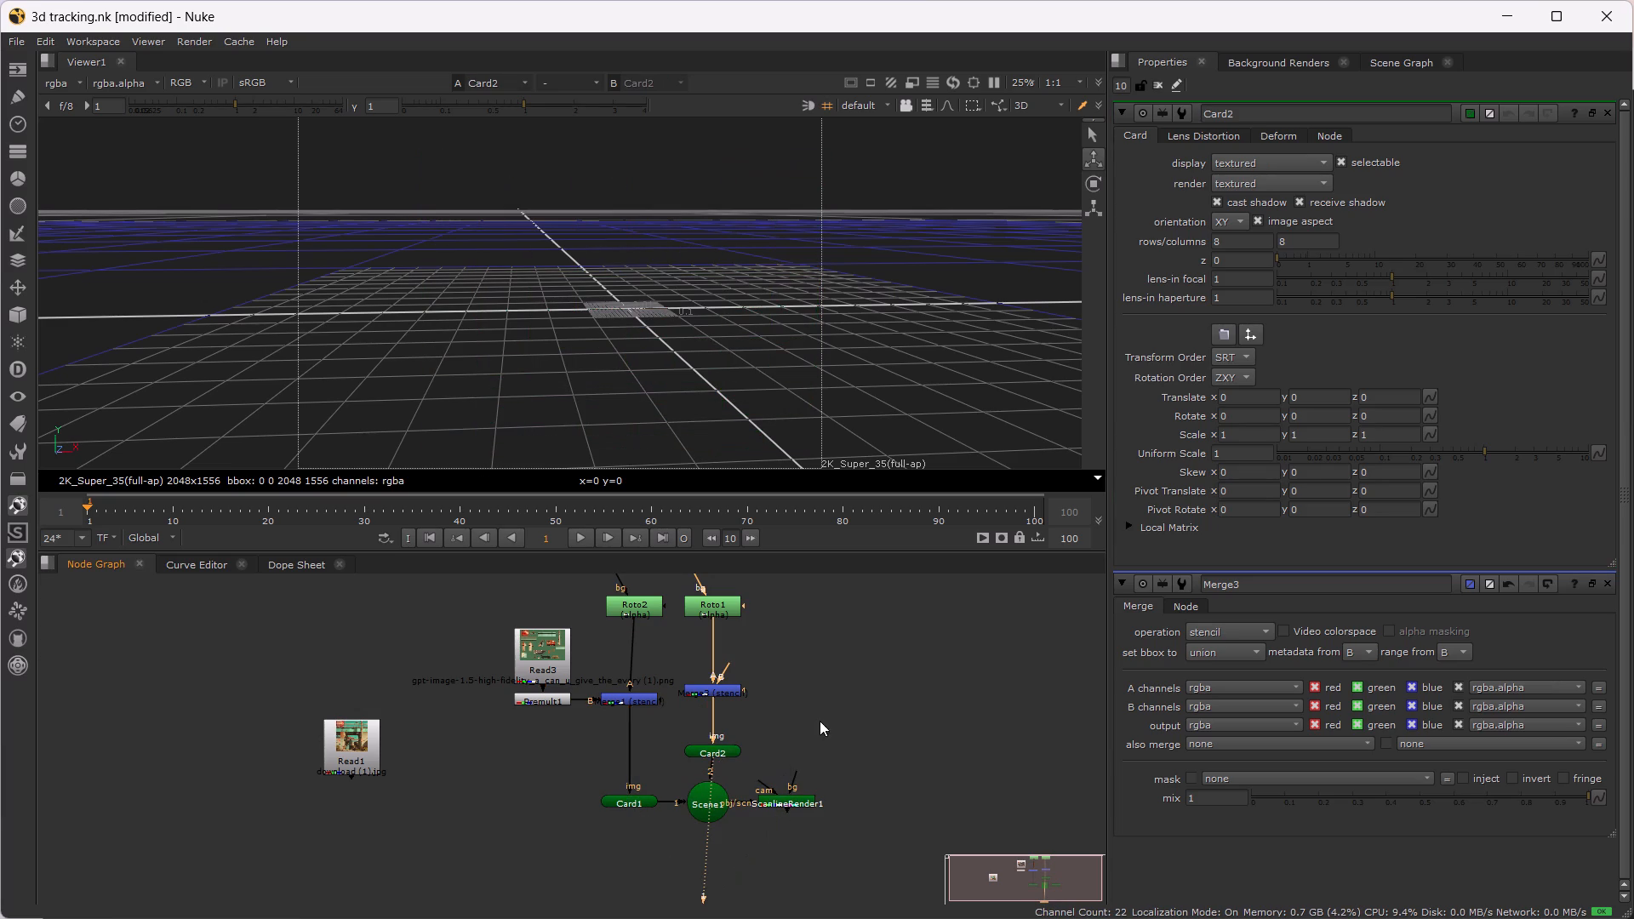
{"action": "scroll", "coordinate": [659, 437], "scroll_direction": "down", "scroll_amount": 4}
{"action": "left_click", "coordinate": [709, 803]}
{"action": "key", "text": "1"}
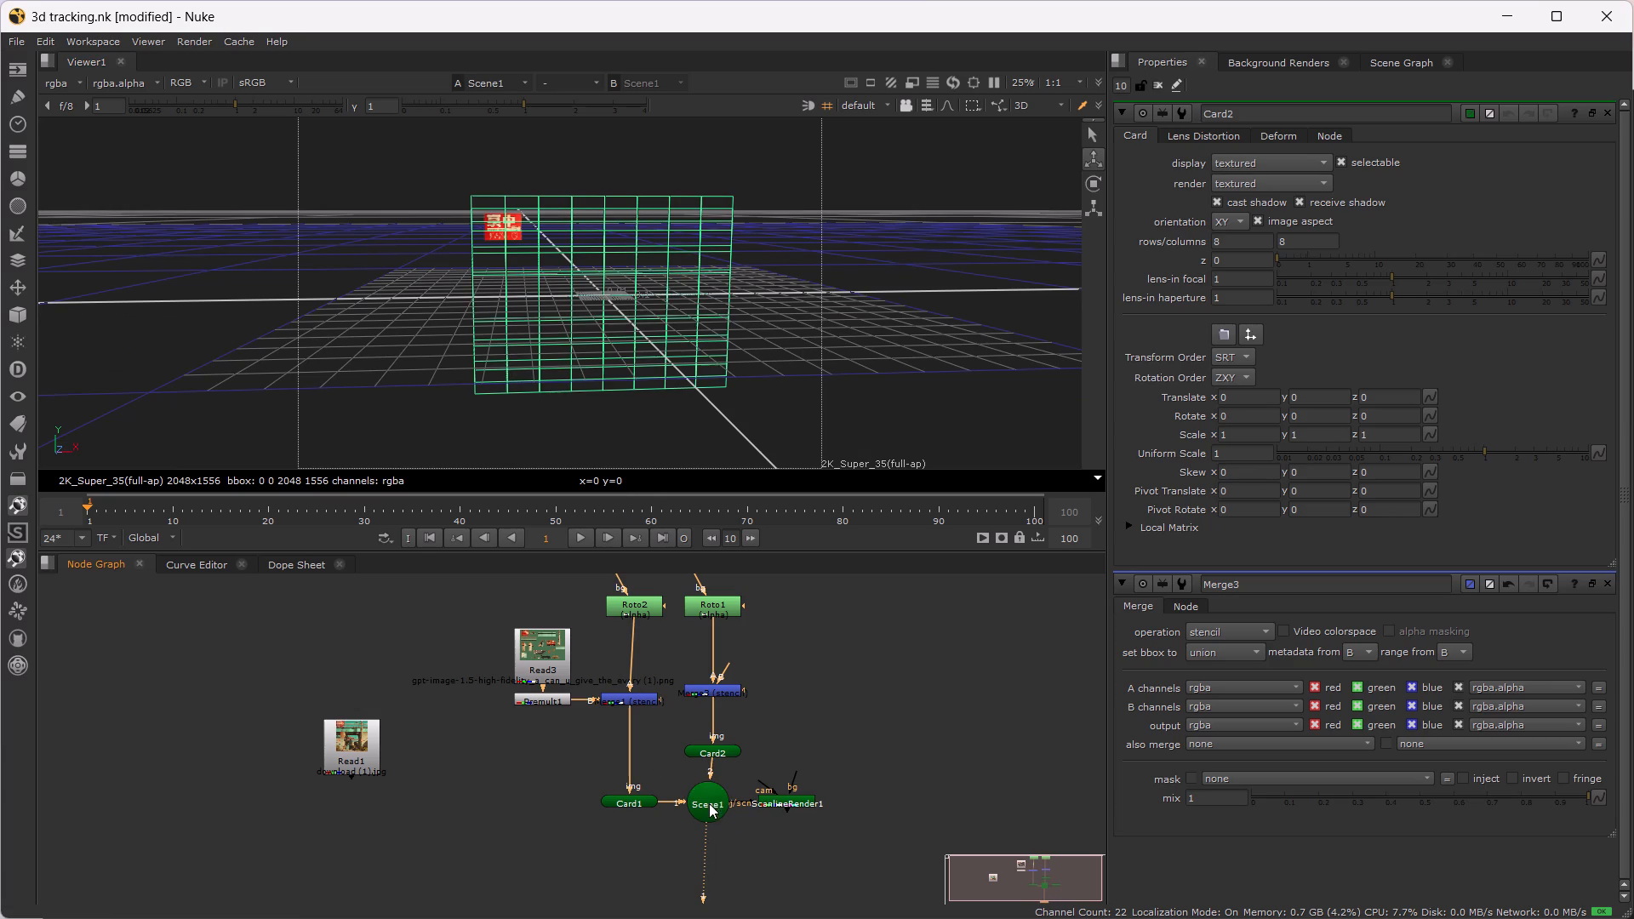
{"action": "scroll", "coordinate": [494, 263], "scroll_direction": "up", "scroll_amount": 8}
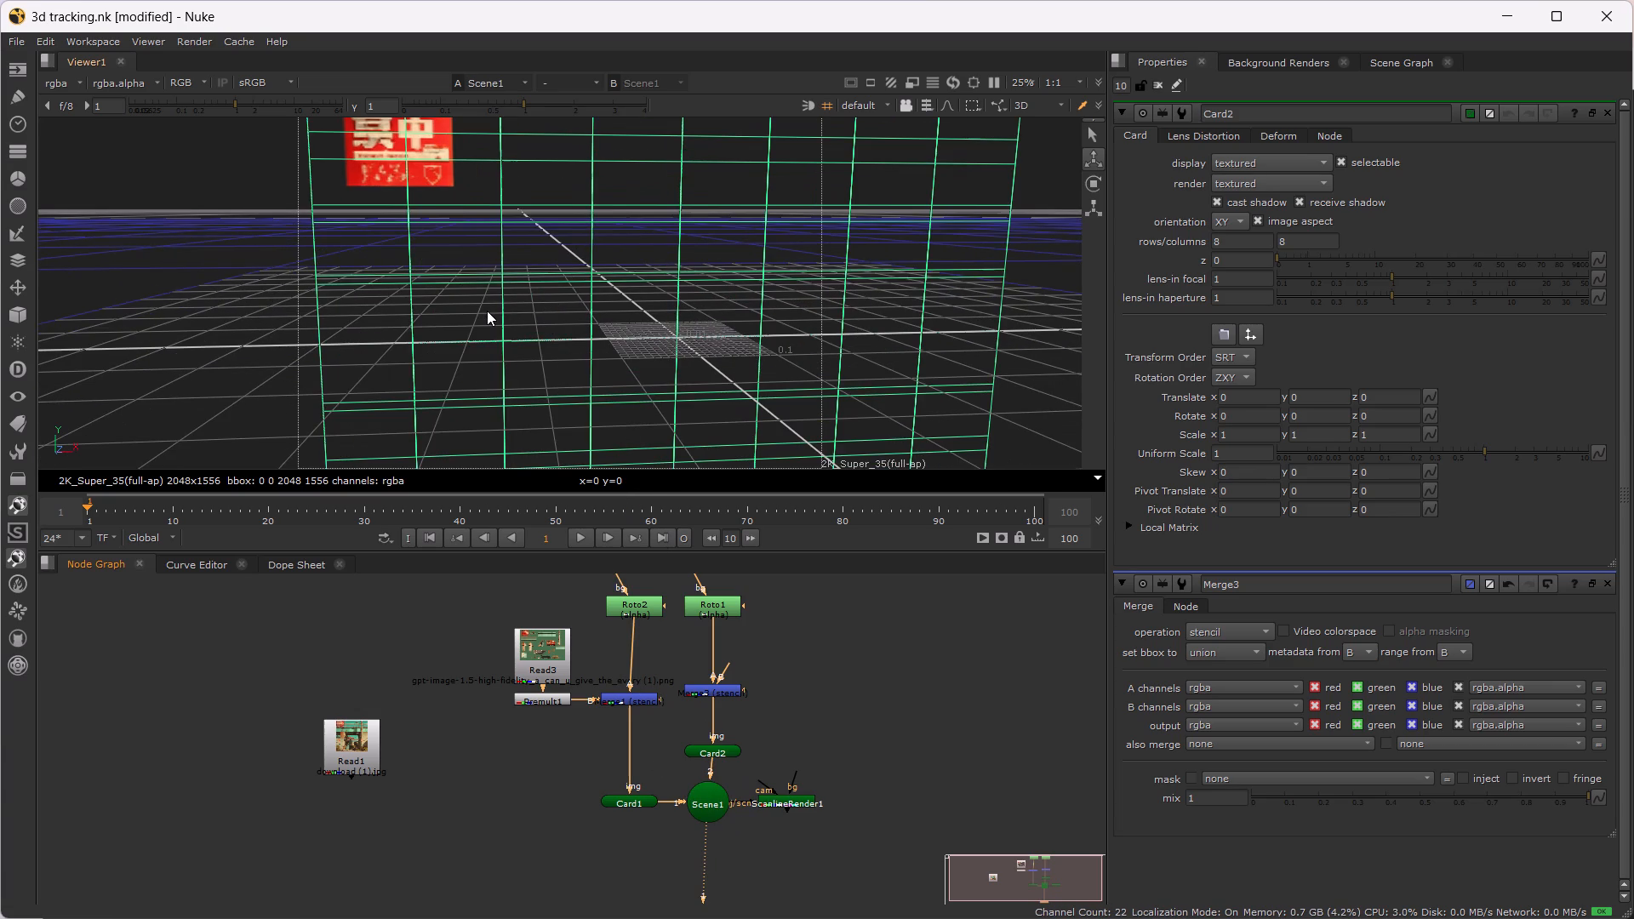
Undo the recent node moves, Merge3's disconnection and the auto-arrangement of the node graph.
{"action": "key", "text": "ctrl+z"}
{"action": "key", "text": "ctrl+z"}
{"action": "key", "text": "ctrl+z"}
{"action": "key", "text": "ctrl+z"}
{"action": "key", "text": "ctrl+z"}
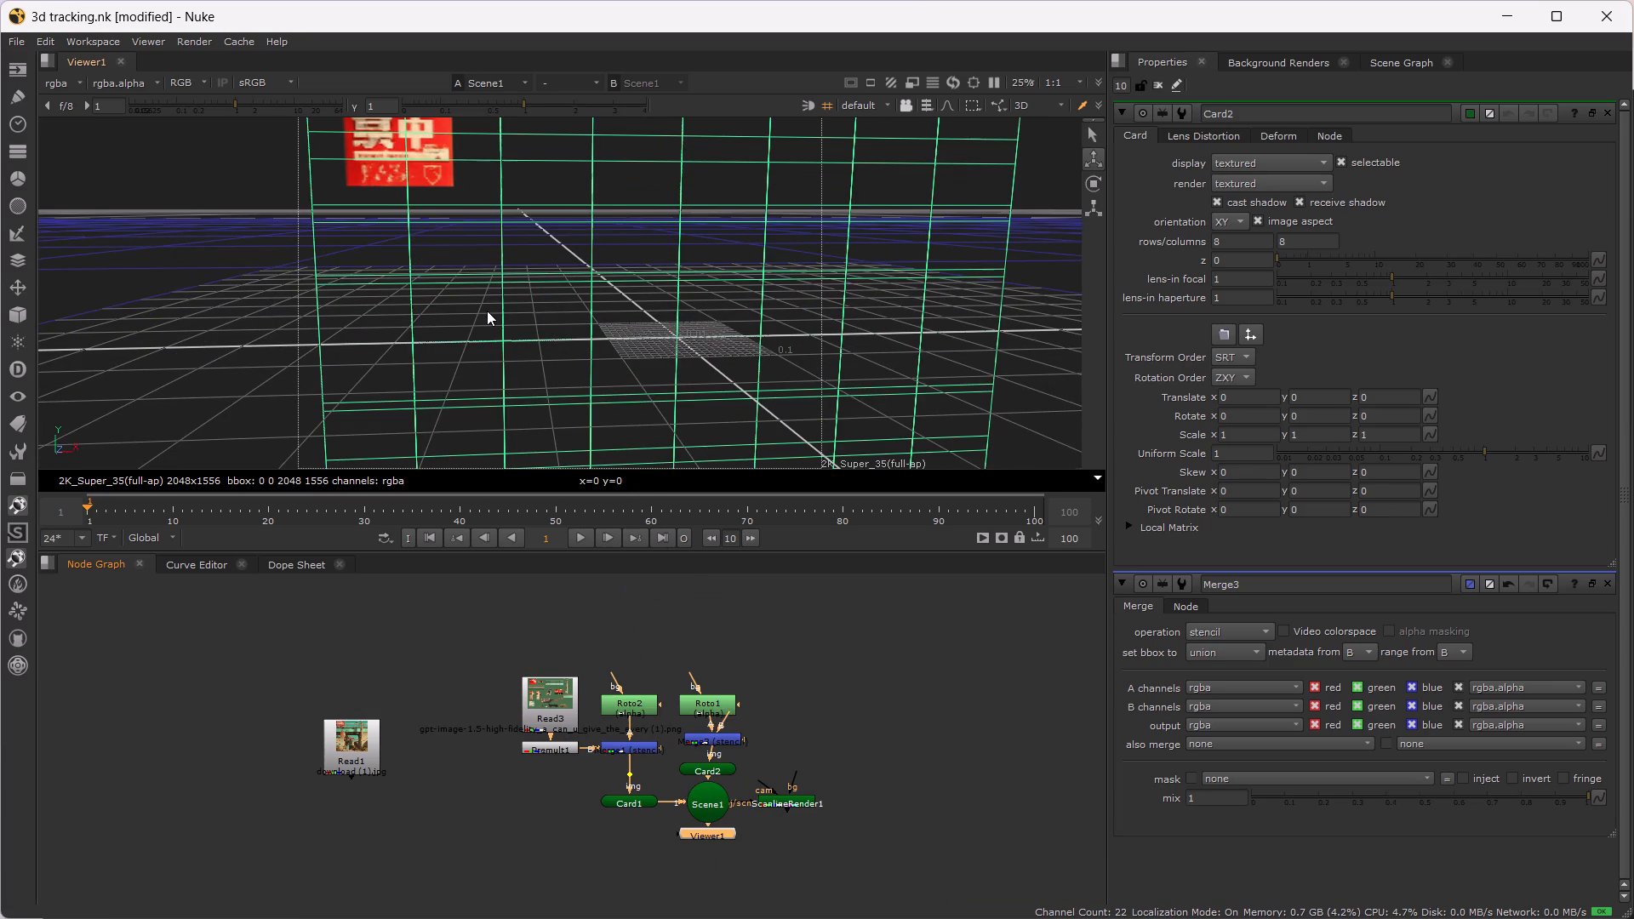
{"action": "key", "text": "ctrl+z"}
{"action": "key", "text": "ctrl+z"}
{"action": "key", "text": "ctrl+z"}
{"action": "key", "text": "ctrl+z"}
{"action": "key", "text": "ctrl+z"}
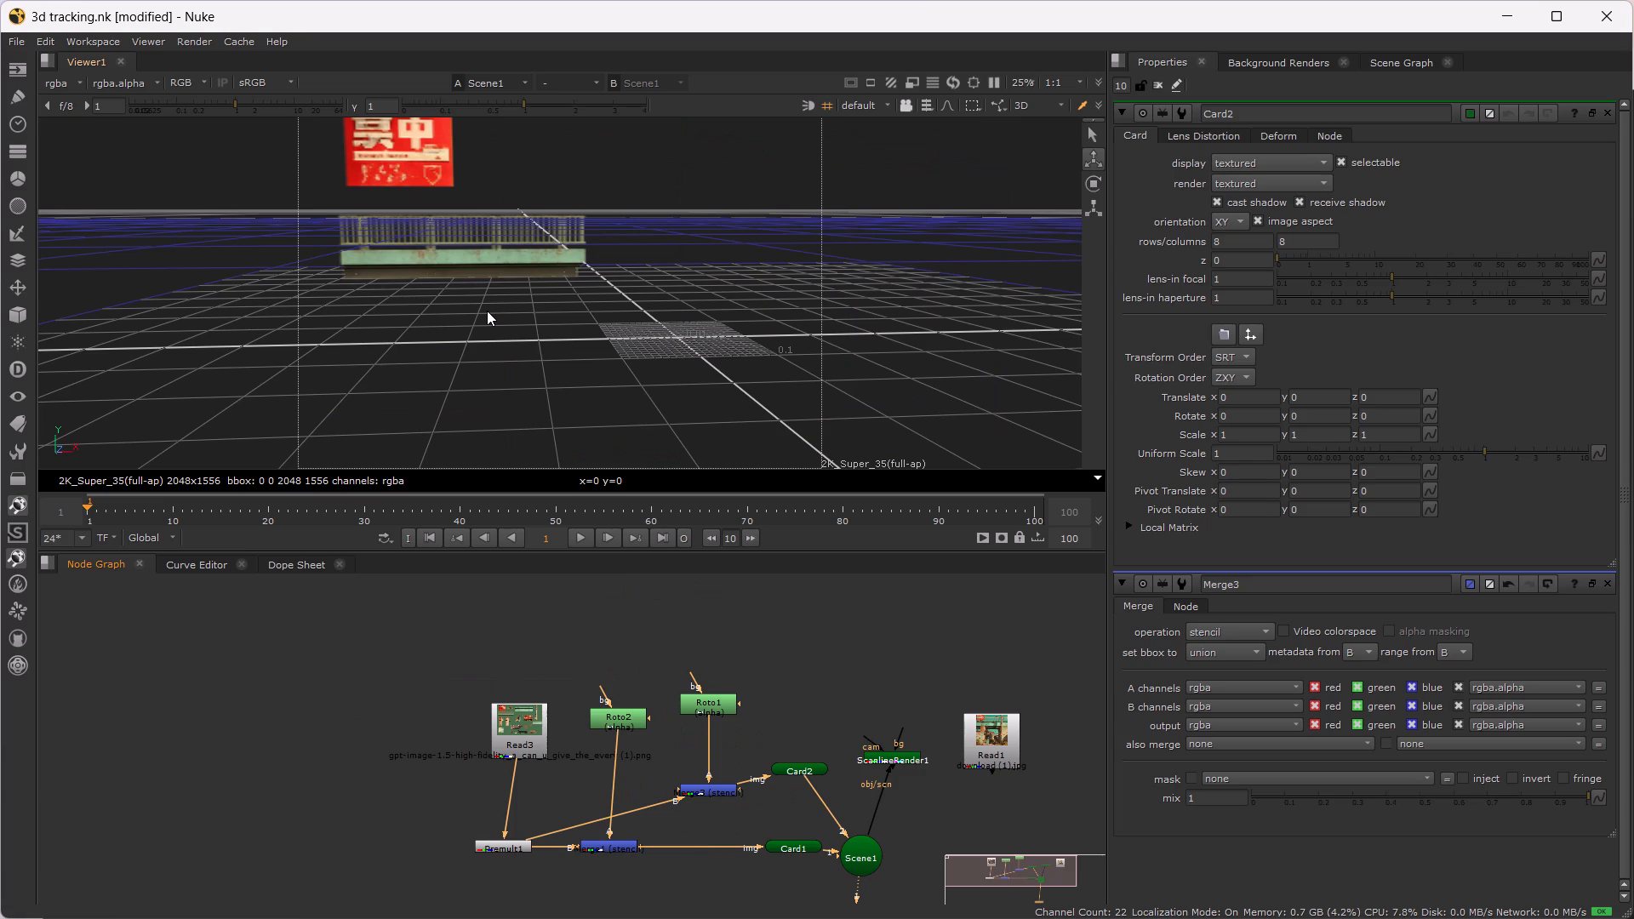
Save the script and clear the node selection.
{"action": "left_click_drag", "start_coordinate": [630, 785], "coordinate": [482, 694], "text": "alt"}
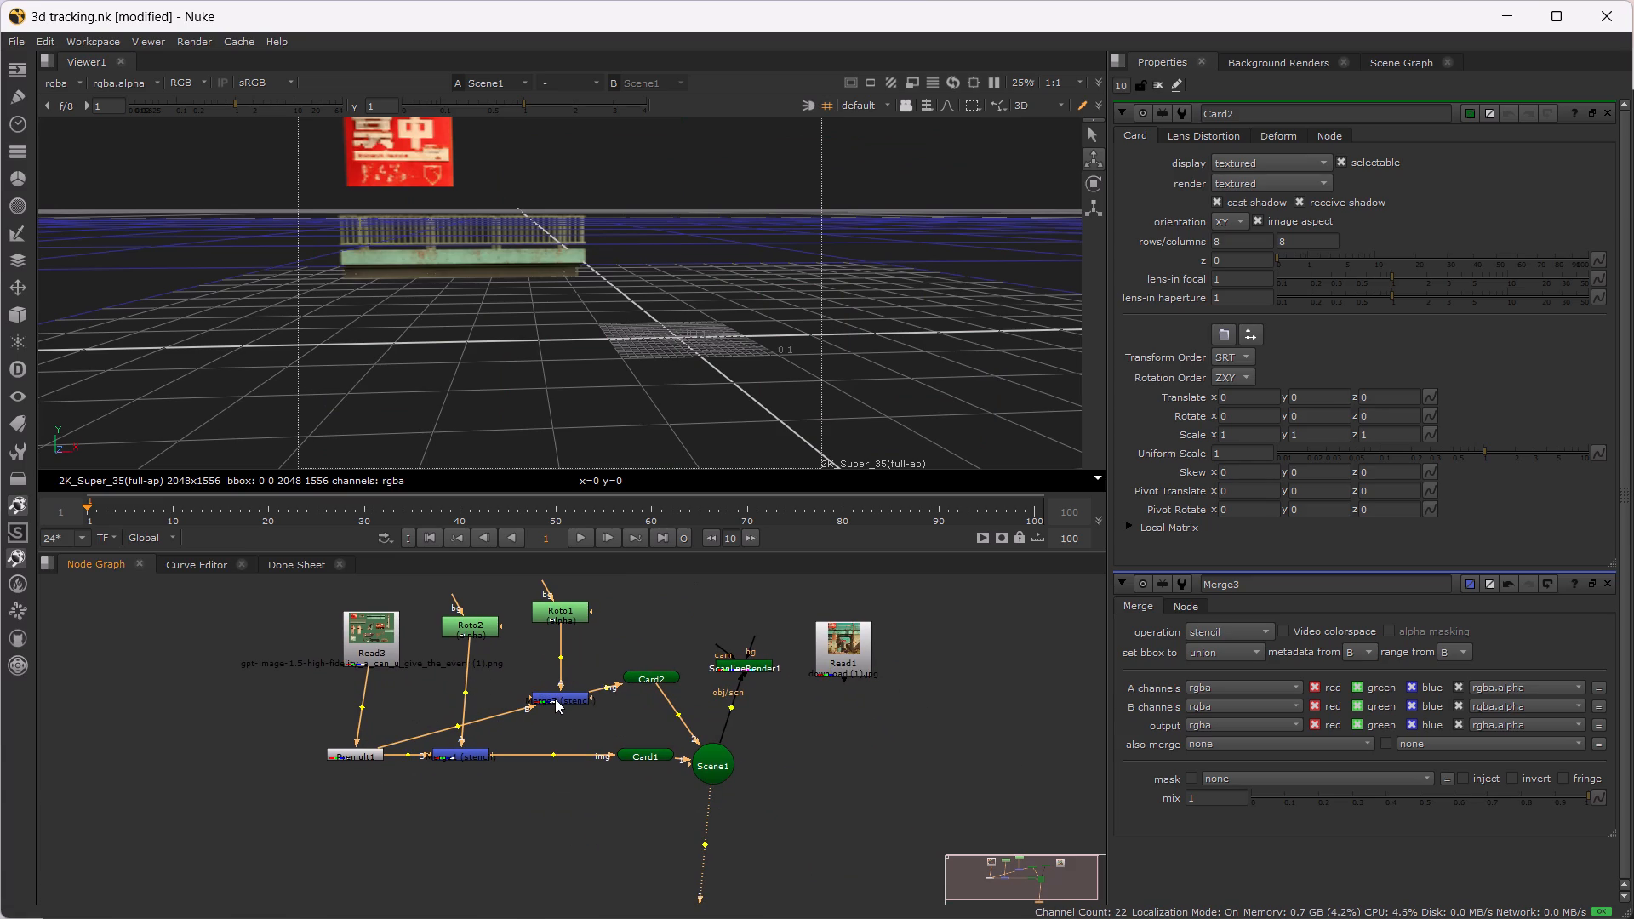
{"action": "key", "text": "ctrl+s"}
{"action": "key", "text": "ctrl+s"}
{"action": "left_click", "coordinate": [591, 793]}
{"action": "scroll", "coordinate": [591, 793], "scroll_direction": "up", "scroll_amount": 4}
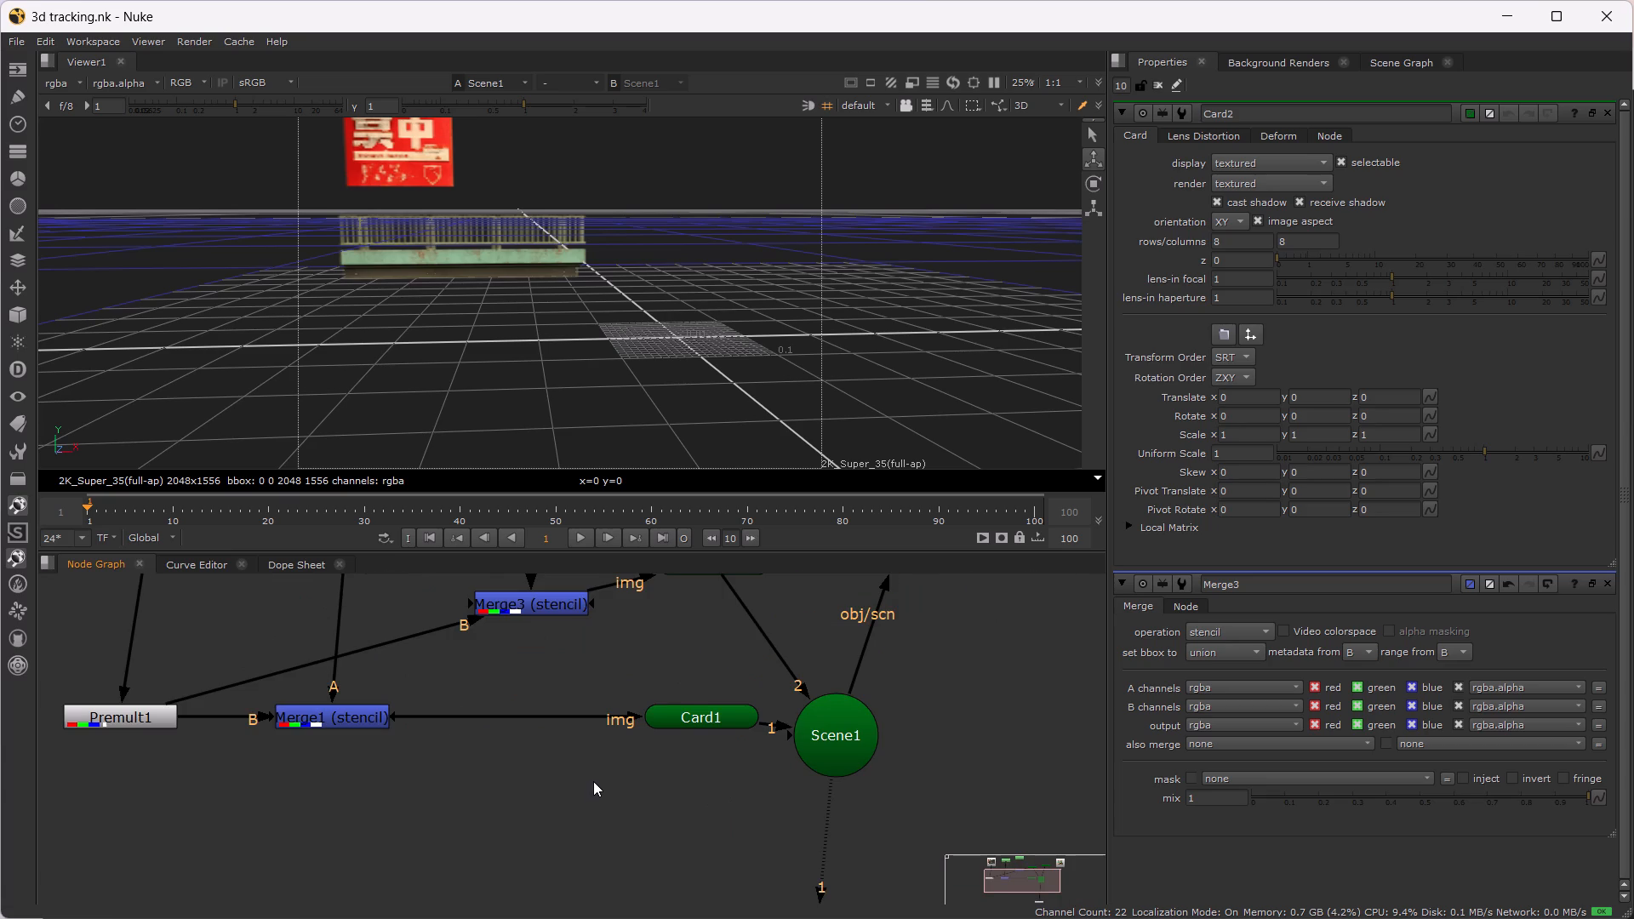
{"action": "scroll", "coordinate": [593, 780], "scroll_direction": "down", "scroll_amount": 2}
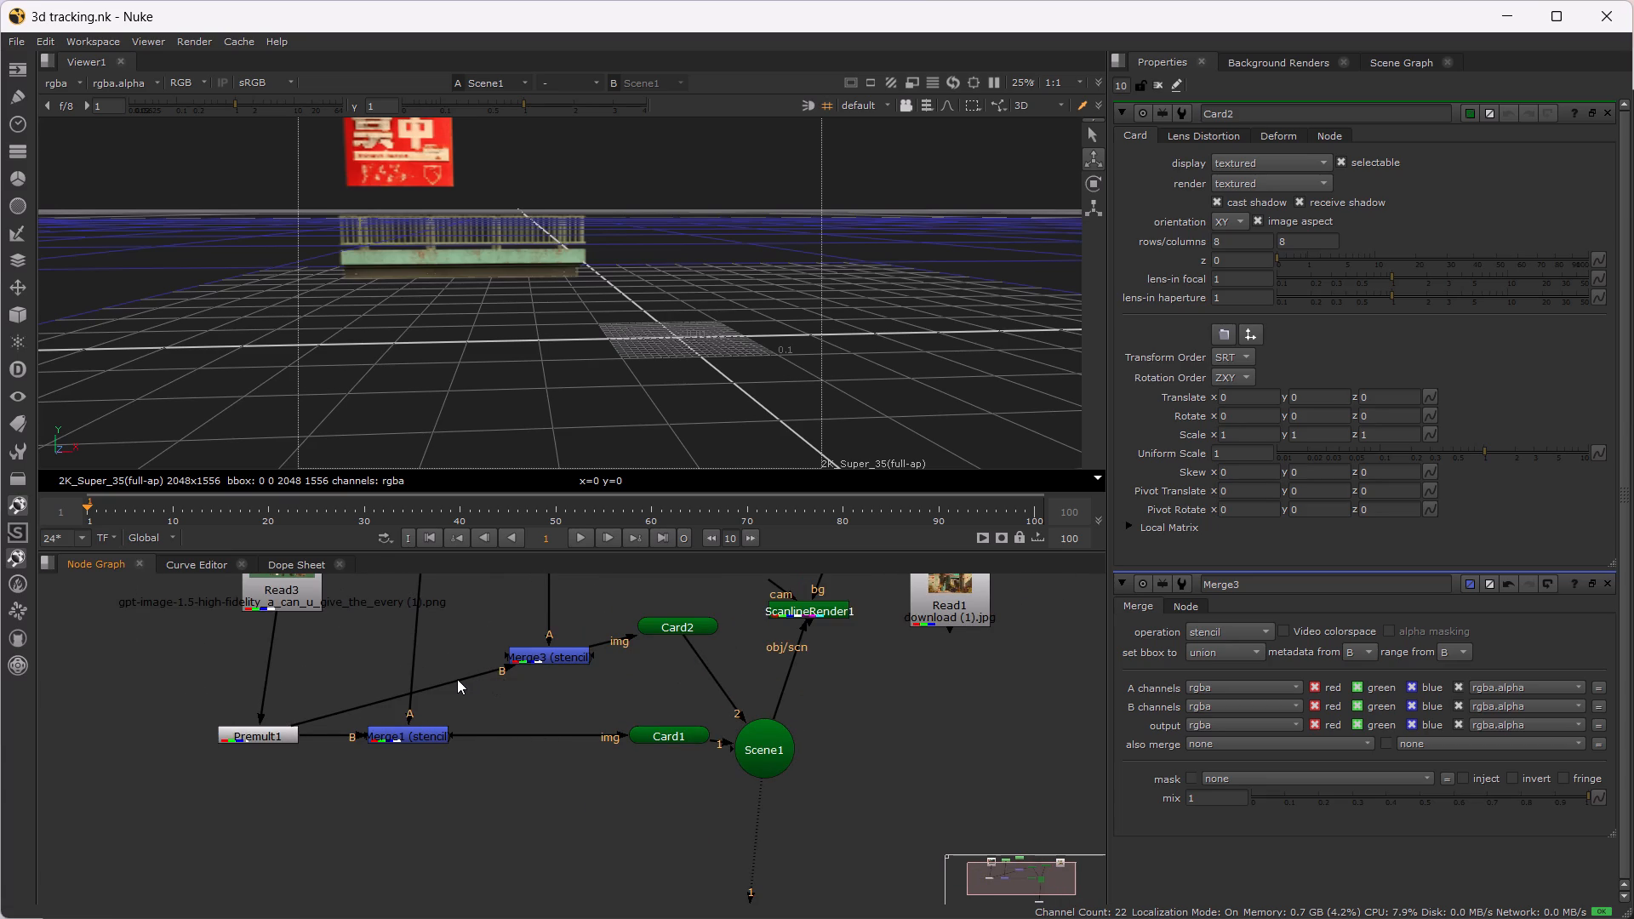
Insert a Dot on the Premult1-to-Merge3 connection and place it directly below Read3, above Premult1.
{"action": "left_click_drag", "start_coordinate": [401, 694], "coordinate": [339, 638], "text": "ctrl"}
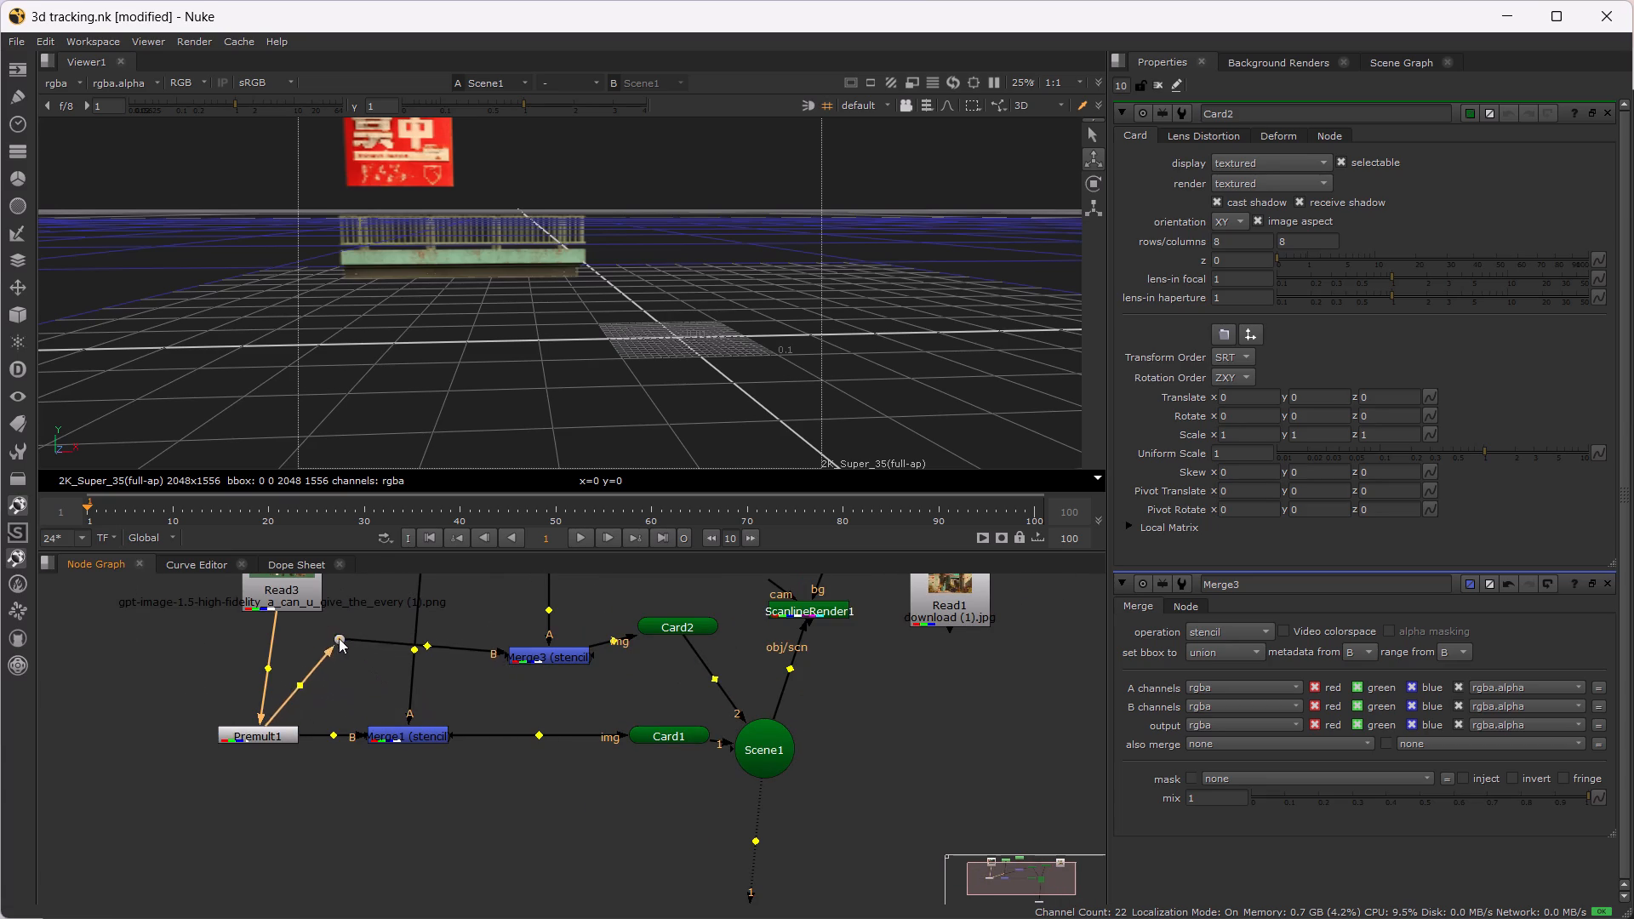
{"action": "left_click_drag", "start_coordinate": [339, 638], "coordinate": [305, 650], "text": "ctrl"}
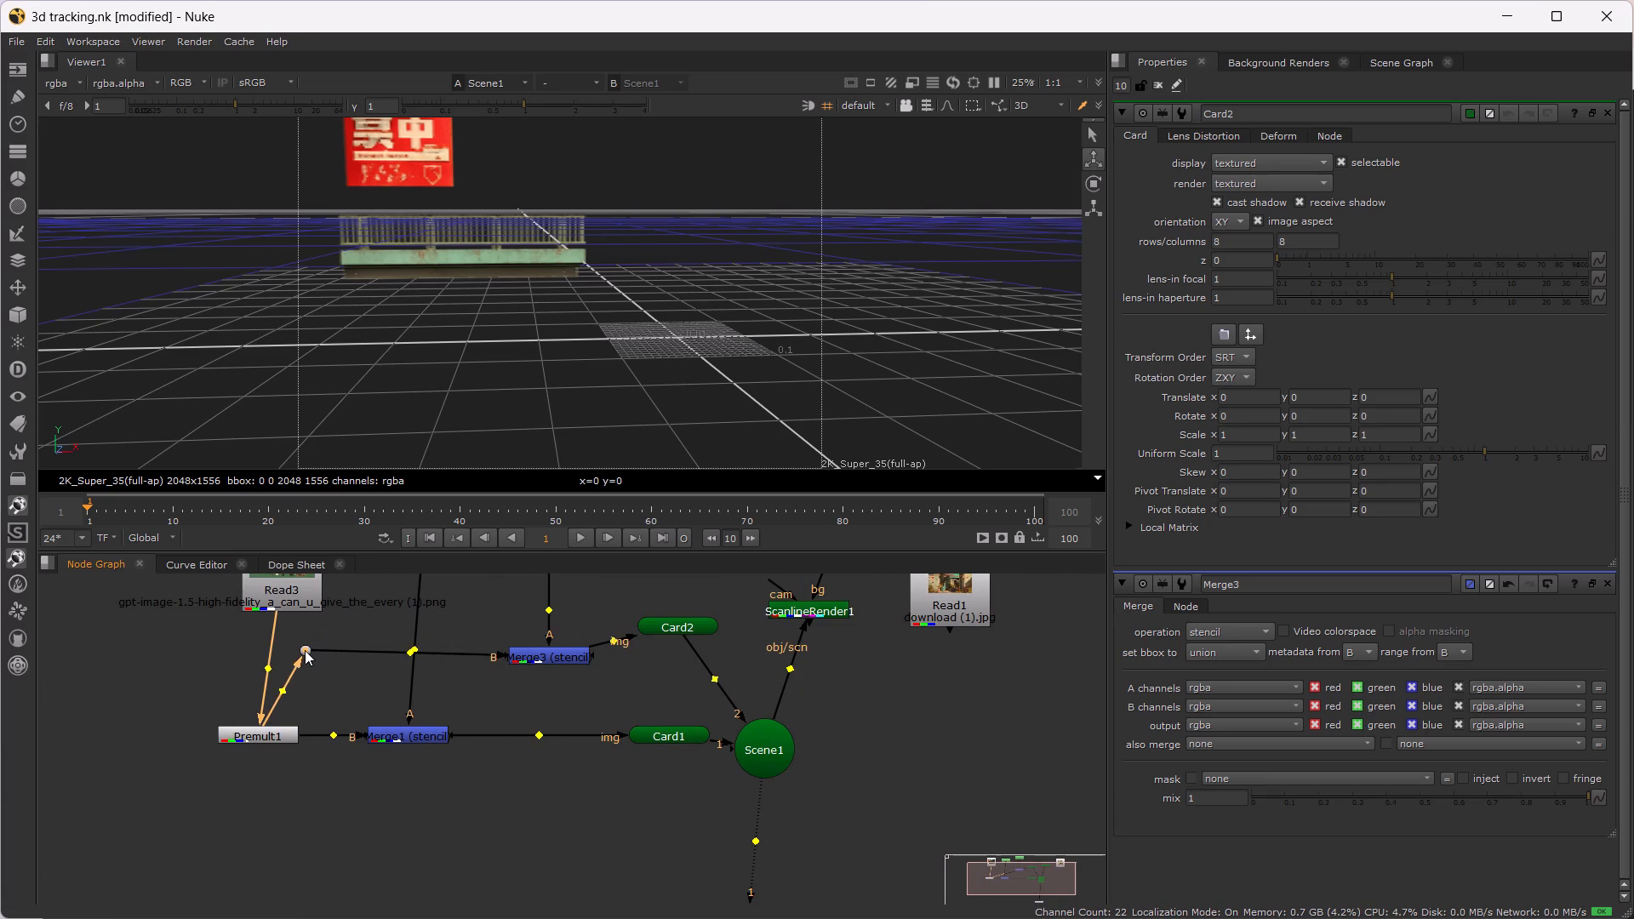
{"action": "left_click_drag", "start_coordinate": [305, 650], "coordinate": [251, 635], "text": "ctrl"}
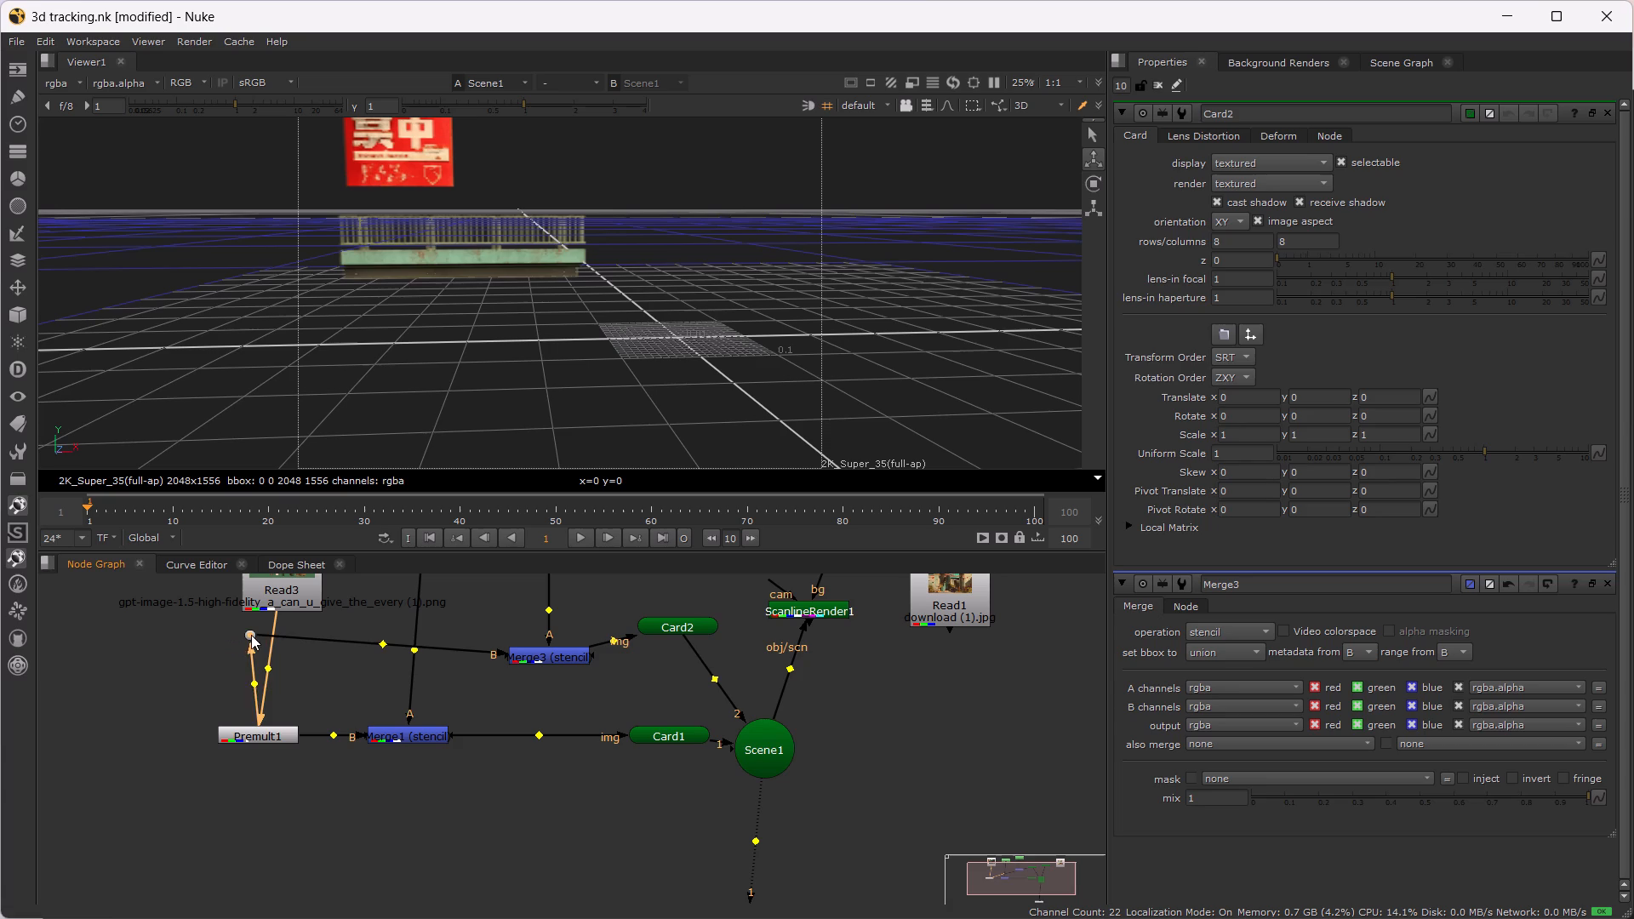
{"action": "left_click_drag", "start_coordinate": [251, 635], "coordinate": [270, 635], "text": "ctrl"}
{"action": "left_click", "coordinate": [291, 671]}
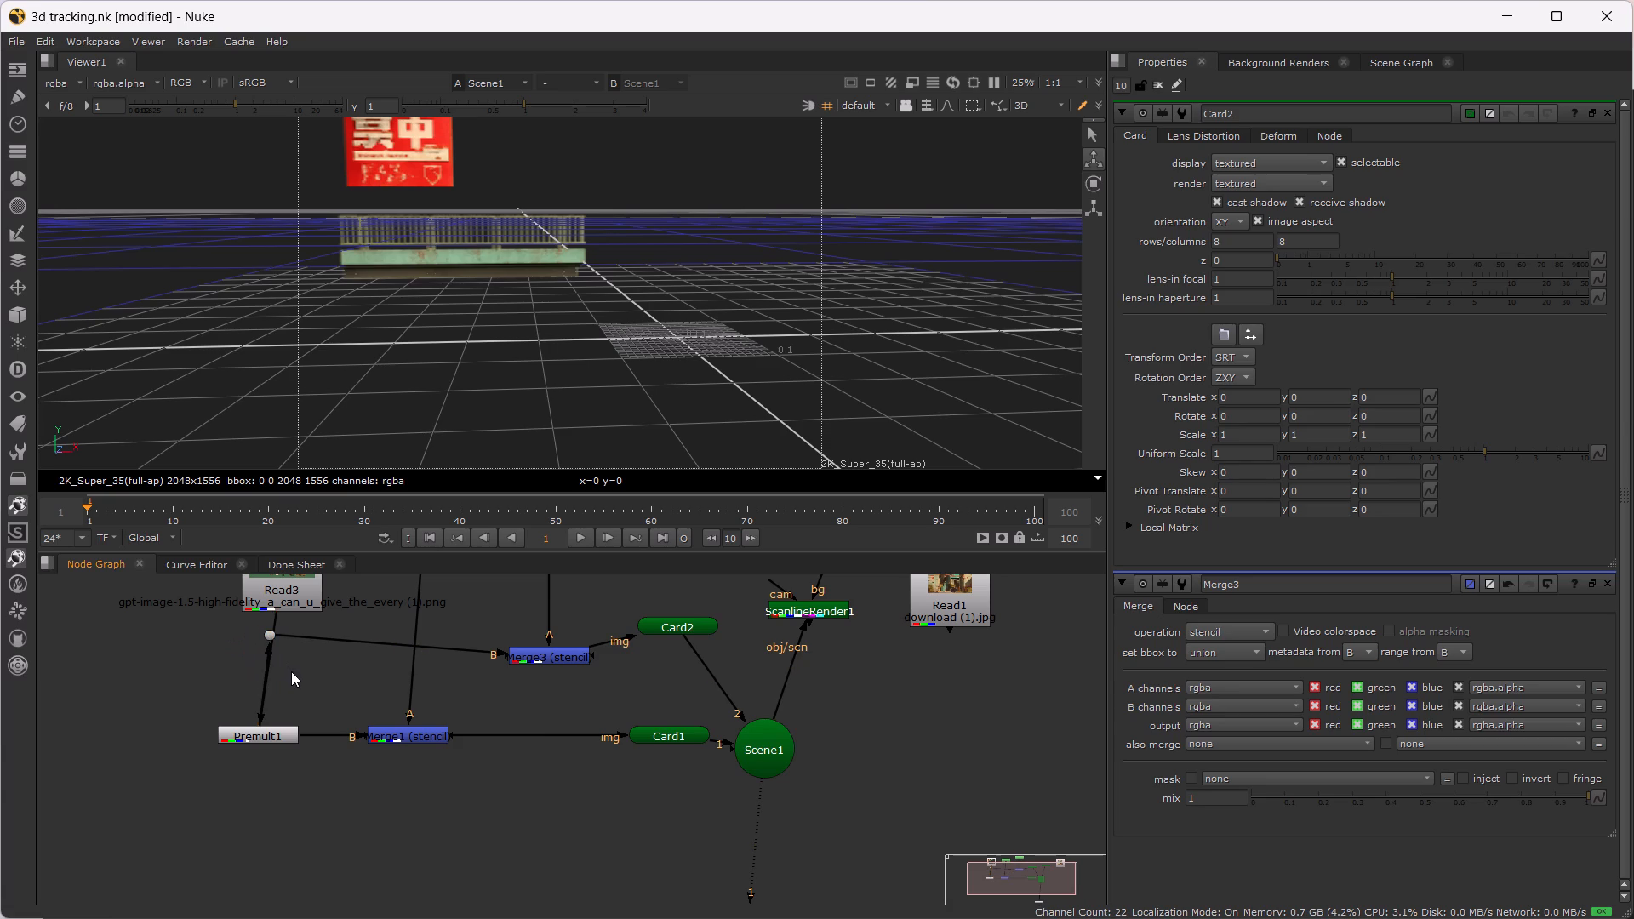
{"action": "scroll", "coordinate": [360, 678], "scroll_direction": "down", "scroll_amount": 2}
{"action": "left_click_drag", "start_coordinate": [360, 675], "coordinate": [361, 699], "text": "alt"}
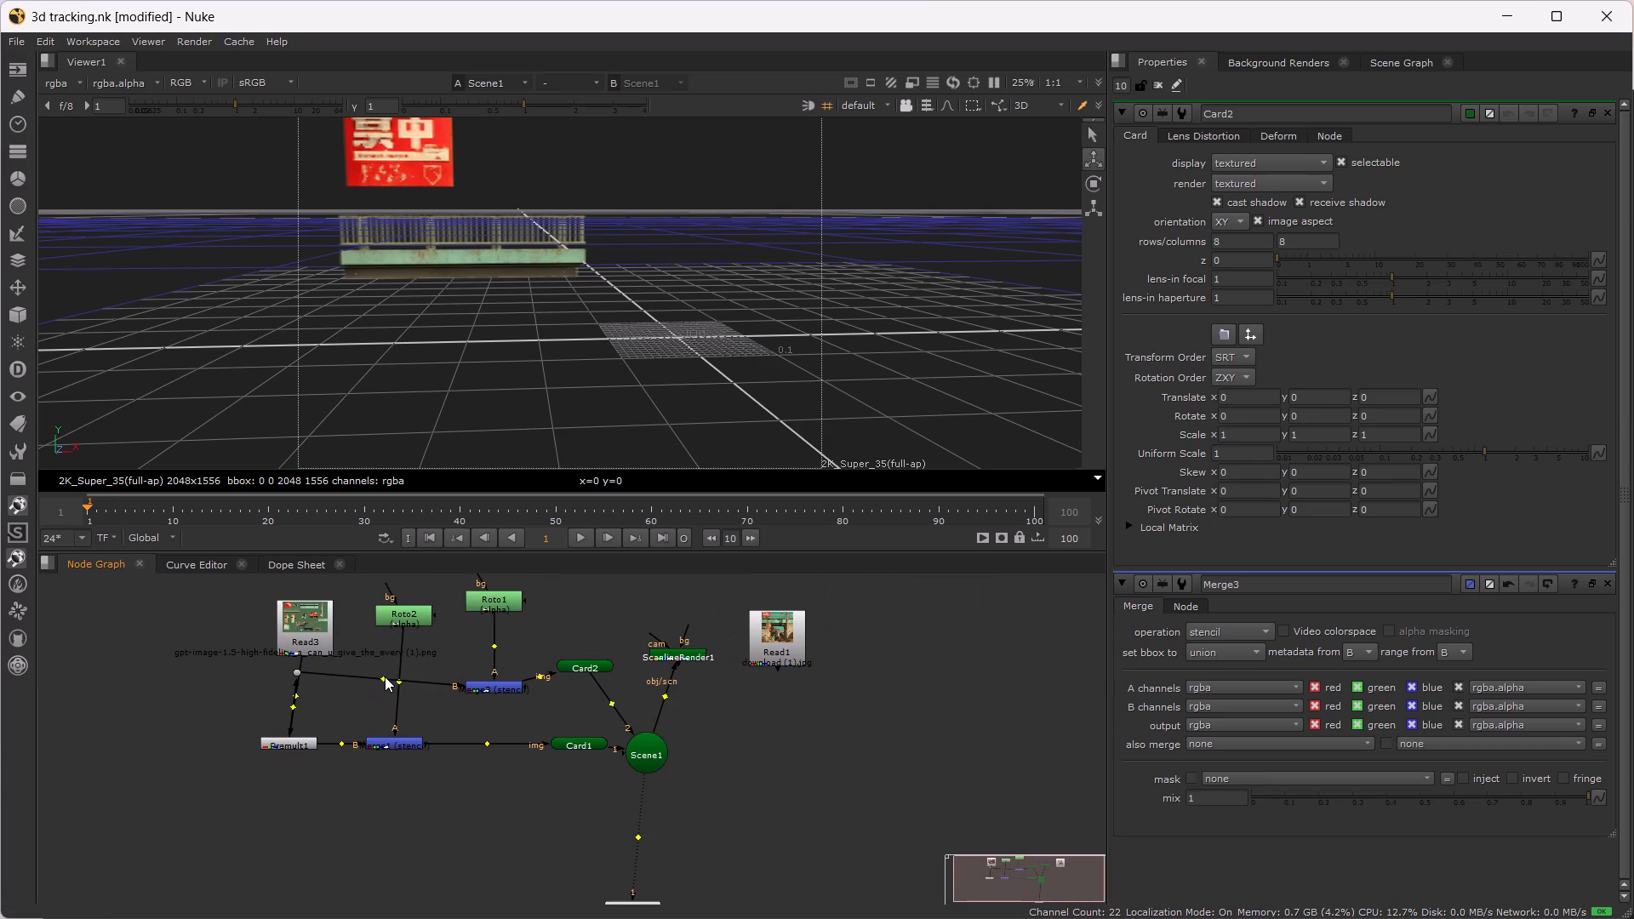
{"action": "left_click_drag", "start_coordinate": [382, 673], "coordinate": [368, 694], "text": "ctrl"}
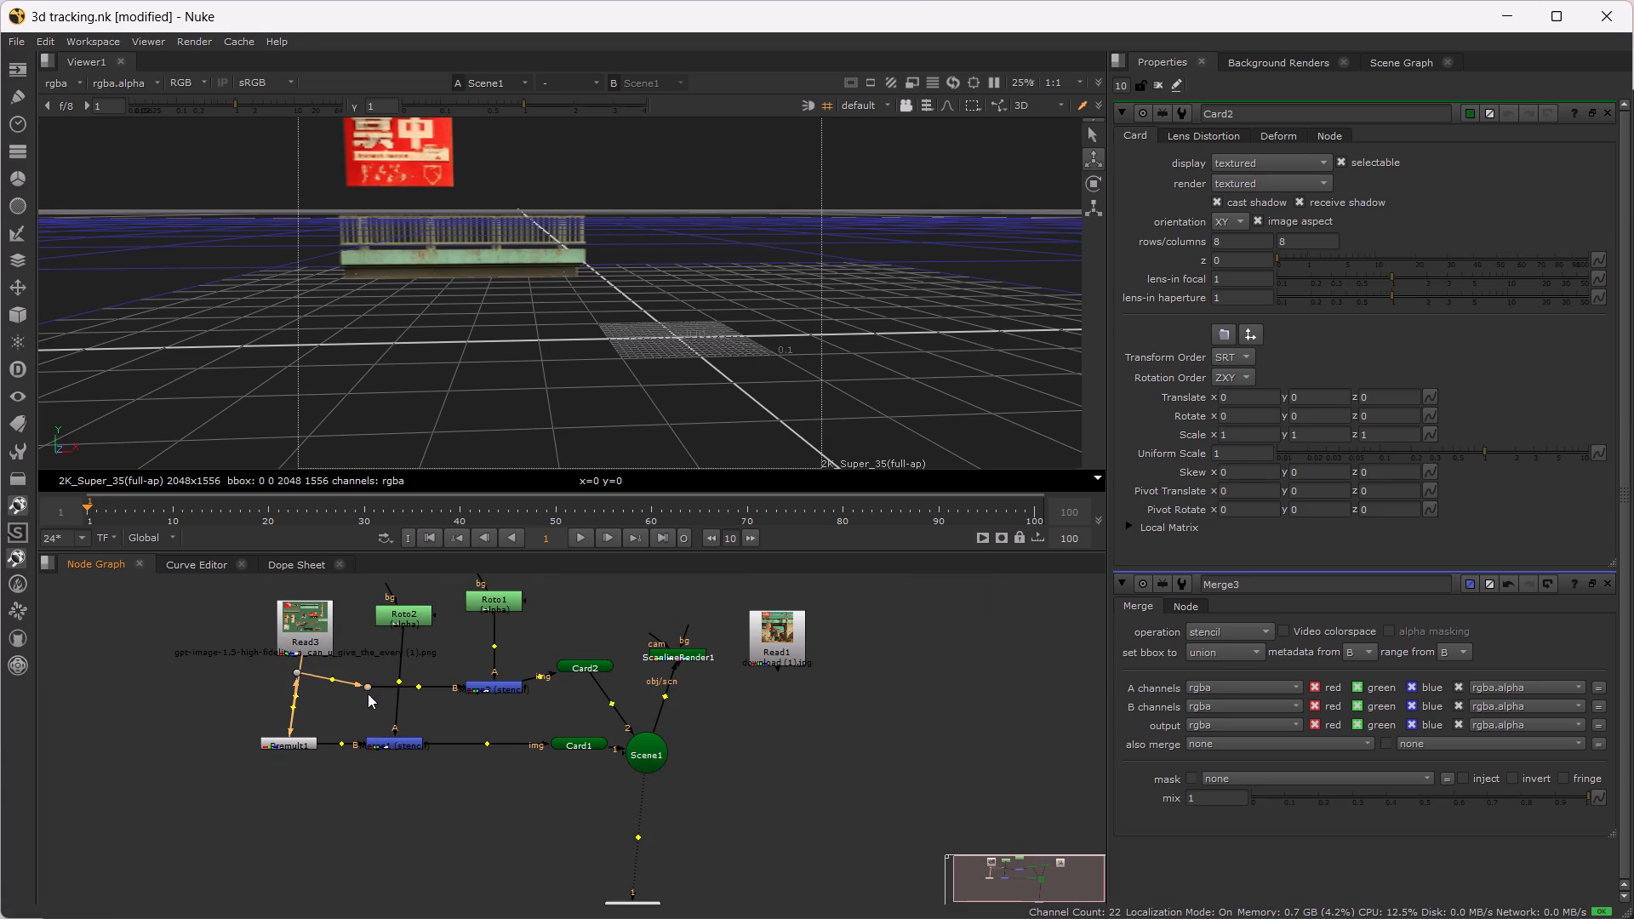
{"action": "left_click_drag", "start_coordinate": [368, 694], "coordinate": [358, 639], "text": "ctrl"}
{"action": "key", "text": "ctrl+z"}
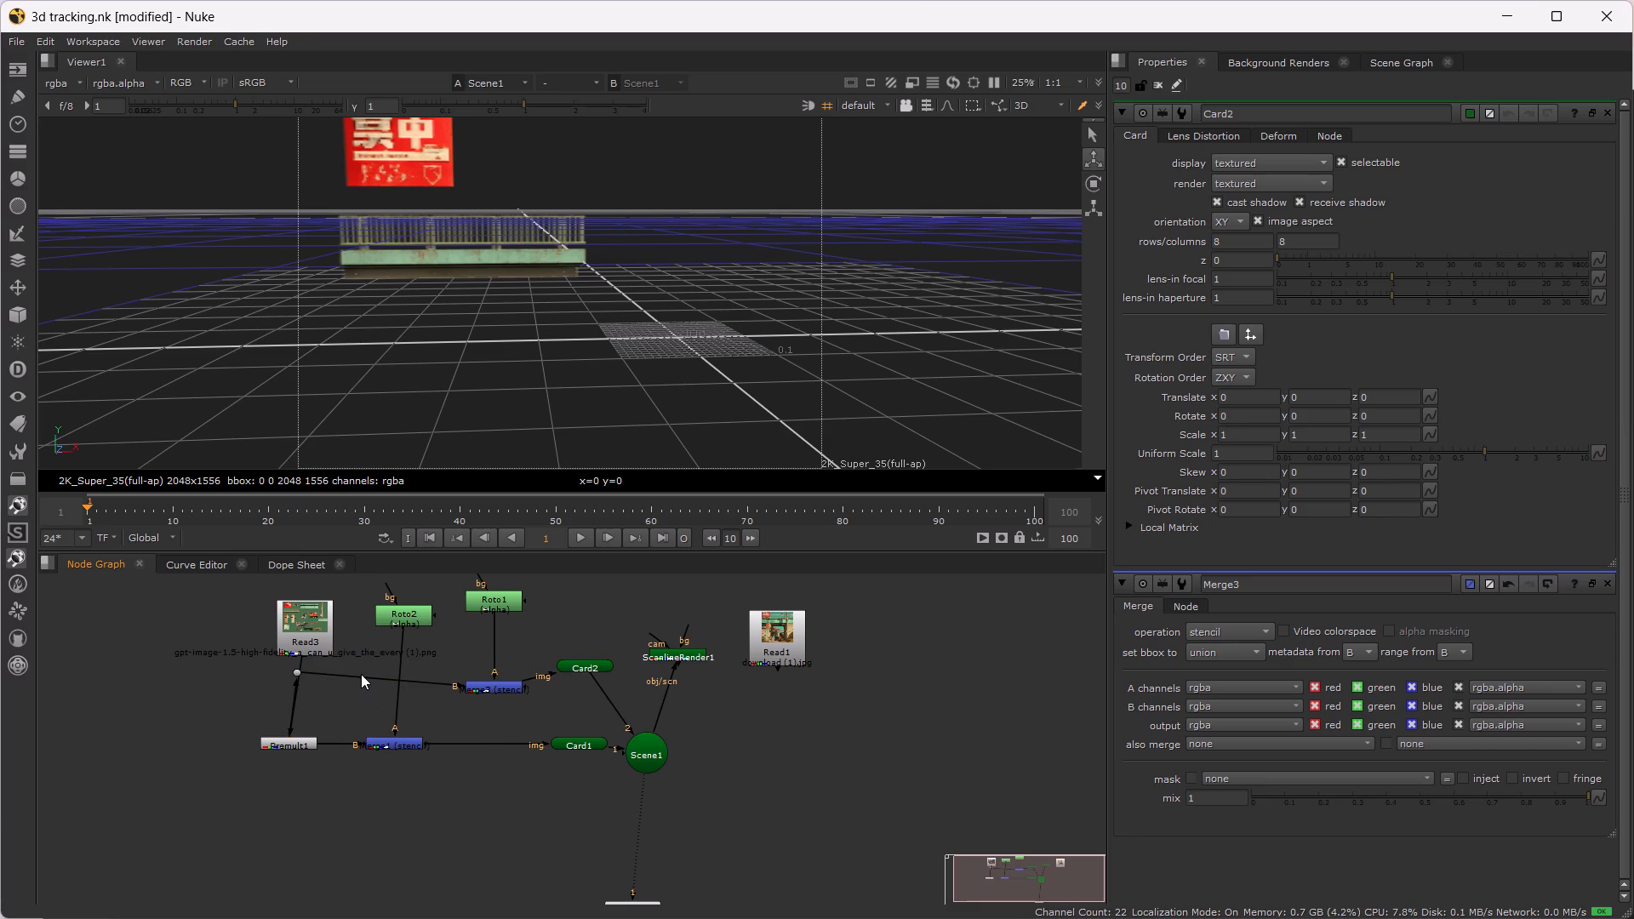
Insert a second Dot between the first Dot and Merge3's B input, level with the first Dot.
{"action": "left_click_drag", "start_coordinate": [361, 677], "coordinate": [359, 670], "text": "ctrl"}
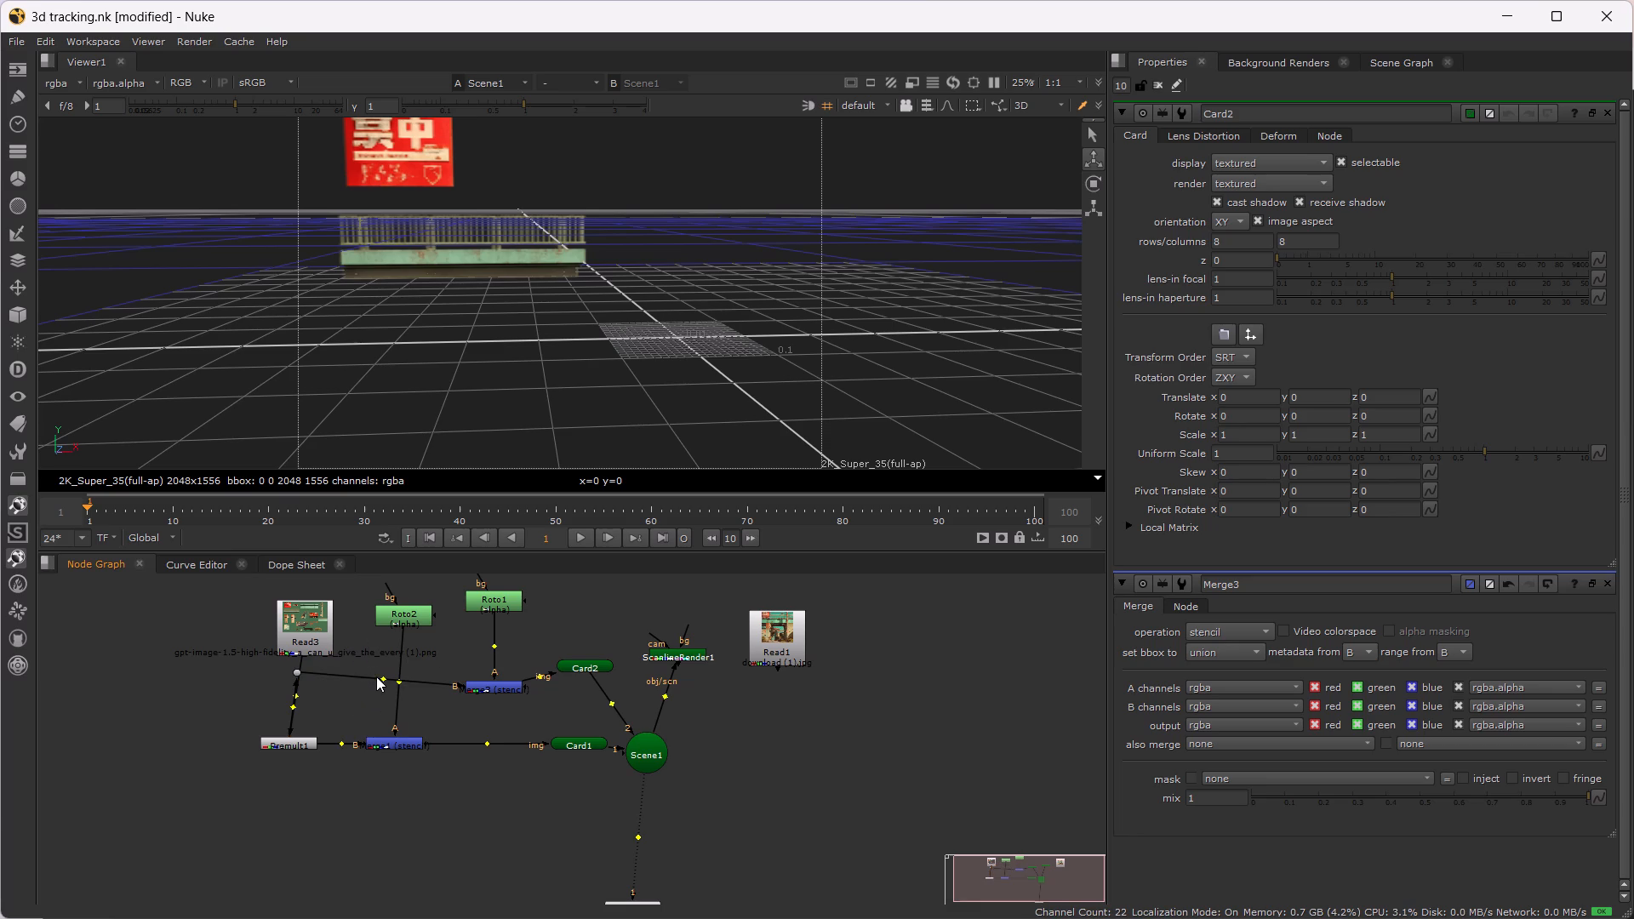
{"action": "left_click", "coordinate": [378, 676], "text": "ctrl"}
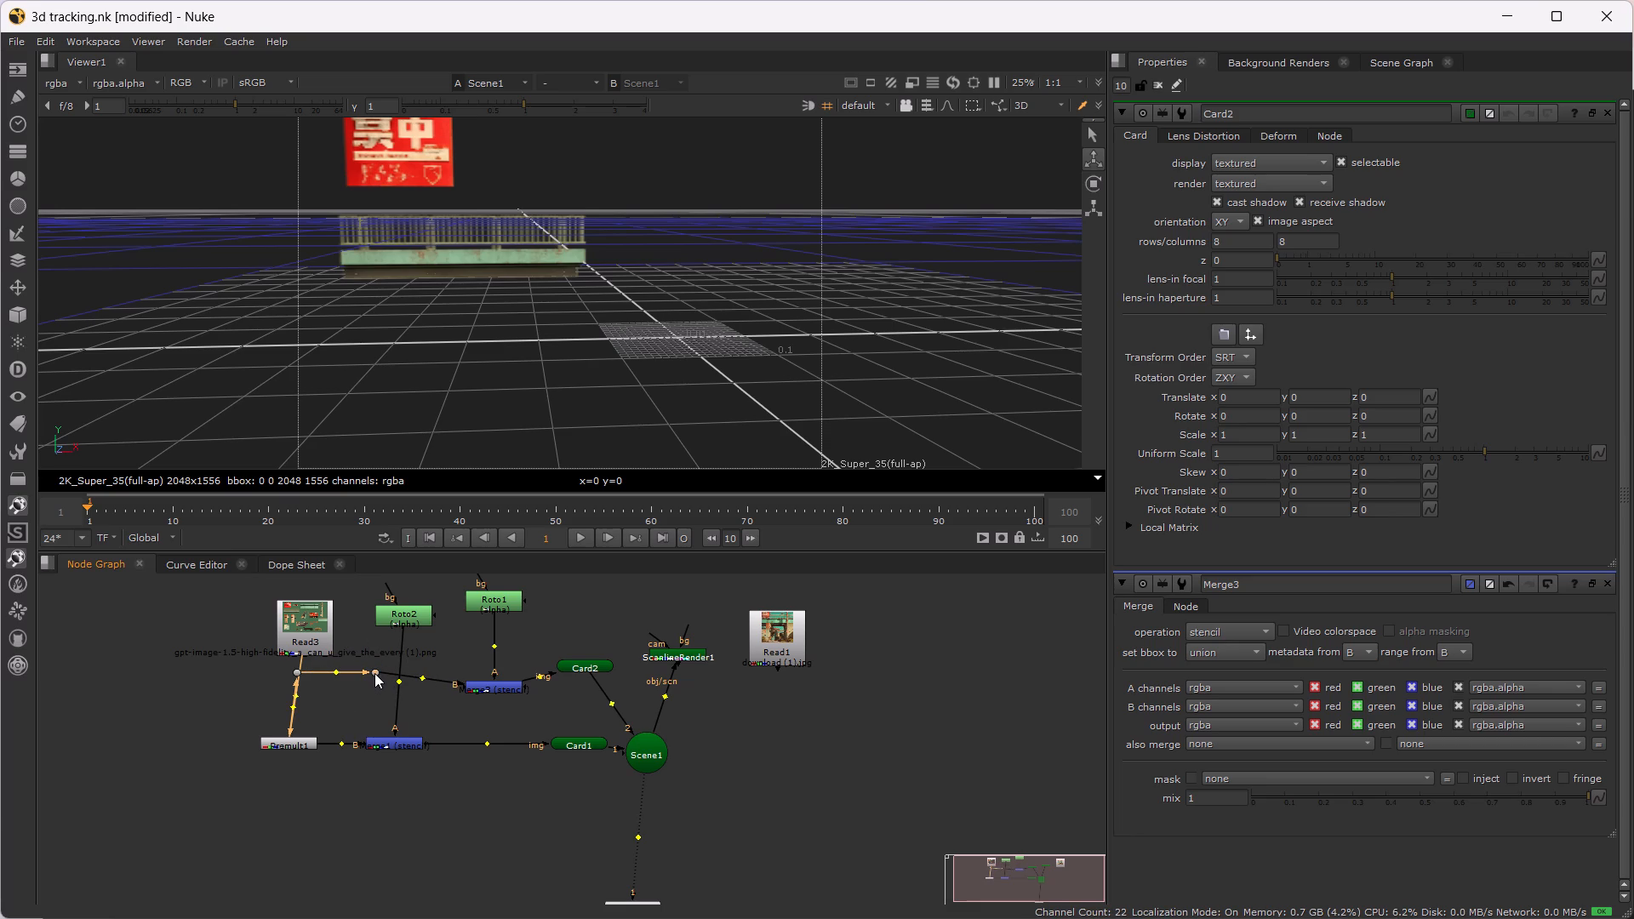
{"action": "left_click", "coordinate": [374, 688]}
Line up Merge3 and Card2 horizontally with the two Dots in the node graph.
{"action": "scroll", "coordinate": [374, 688], "scroll_direction": "down", "scroll_amount": 1}
{"action": "left_click_drag", "start_coordinate": [374, 696], "coordinate": [374, 718], "text": "alt"}
{"action": "scroll", "coordinate": [461, 691], "scroll_direction": "up", "scroll_amount": 4}
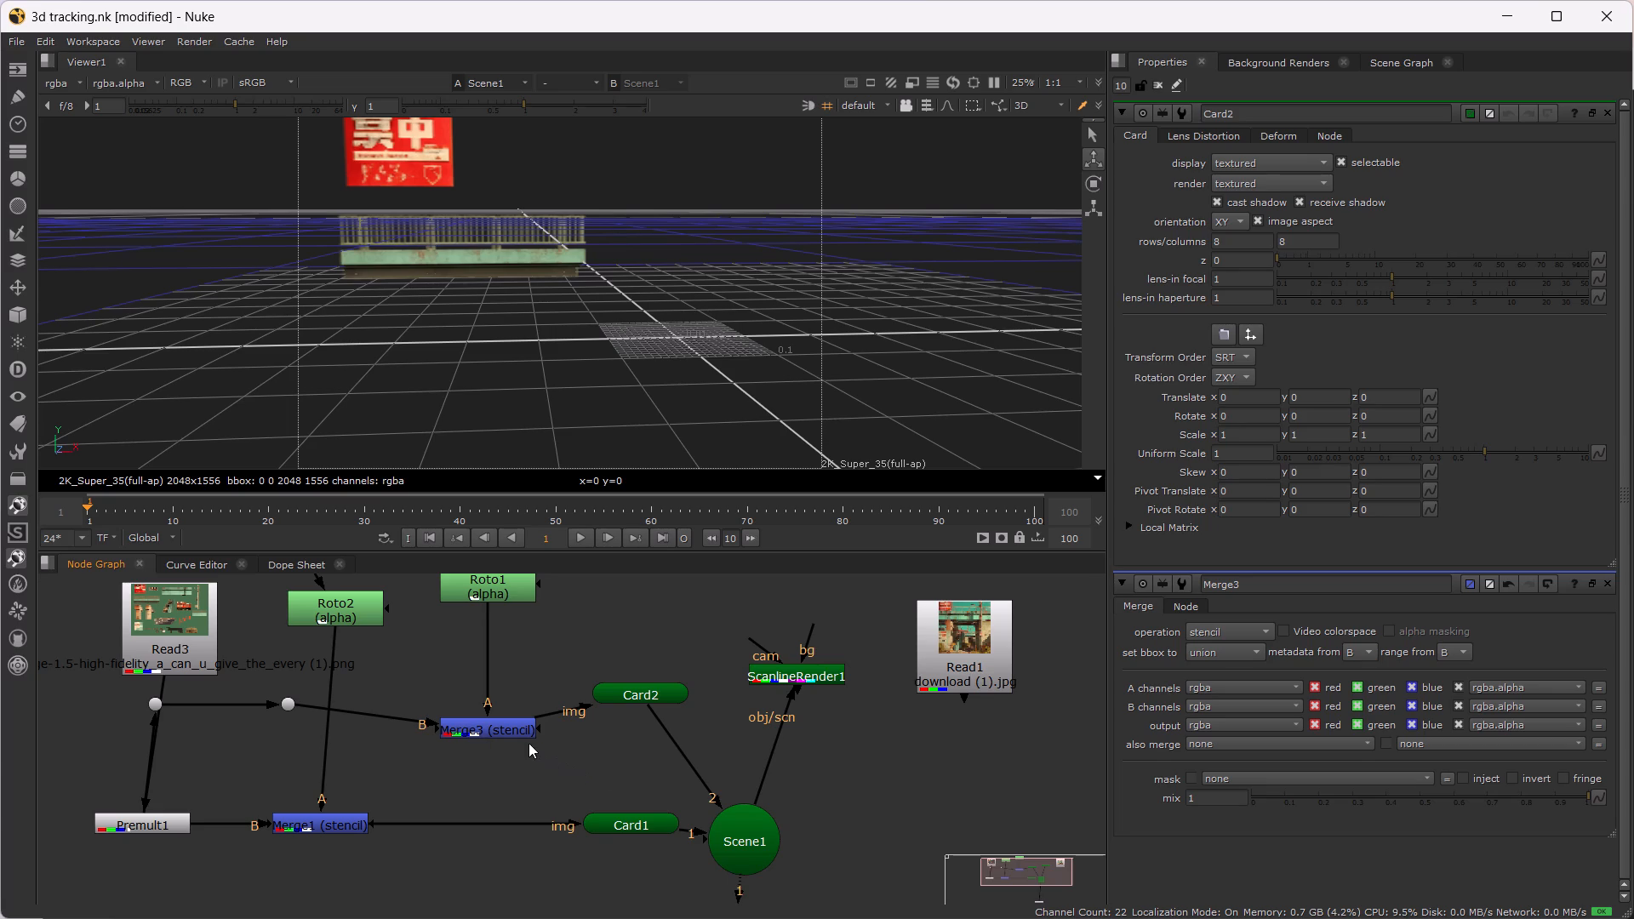
{"action": "left_click", "coordinate": [501, 728]}
{"action": "left_click_drag", "start_coordinate": [494, 727], "coordinate": [494, 695]}
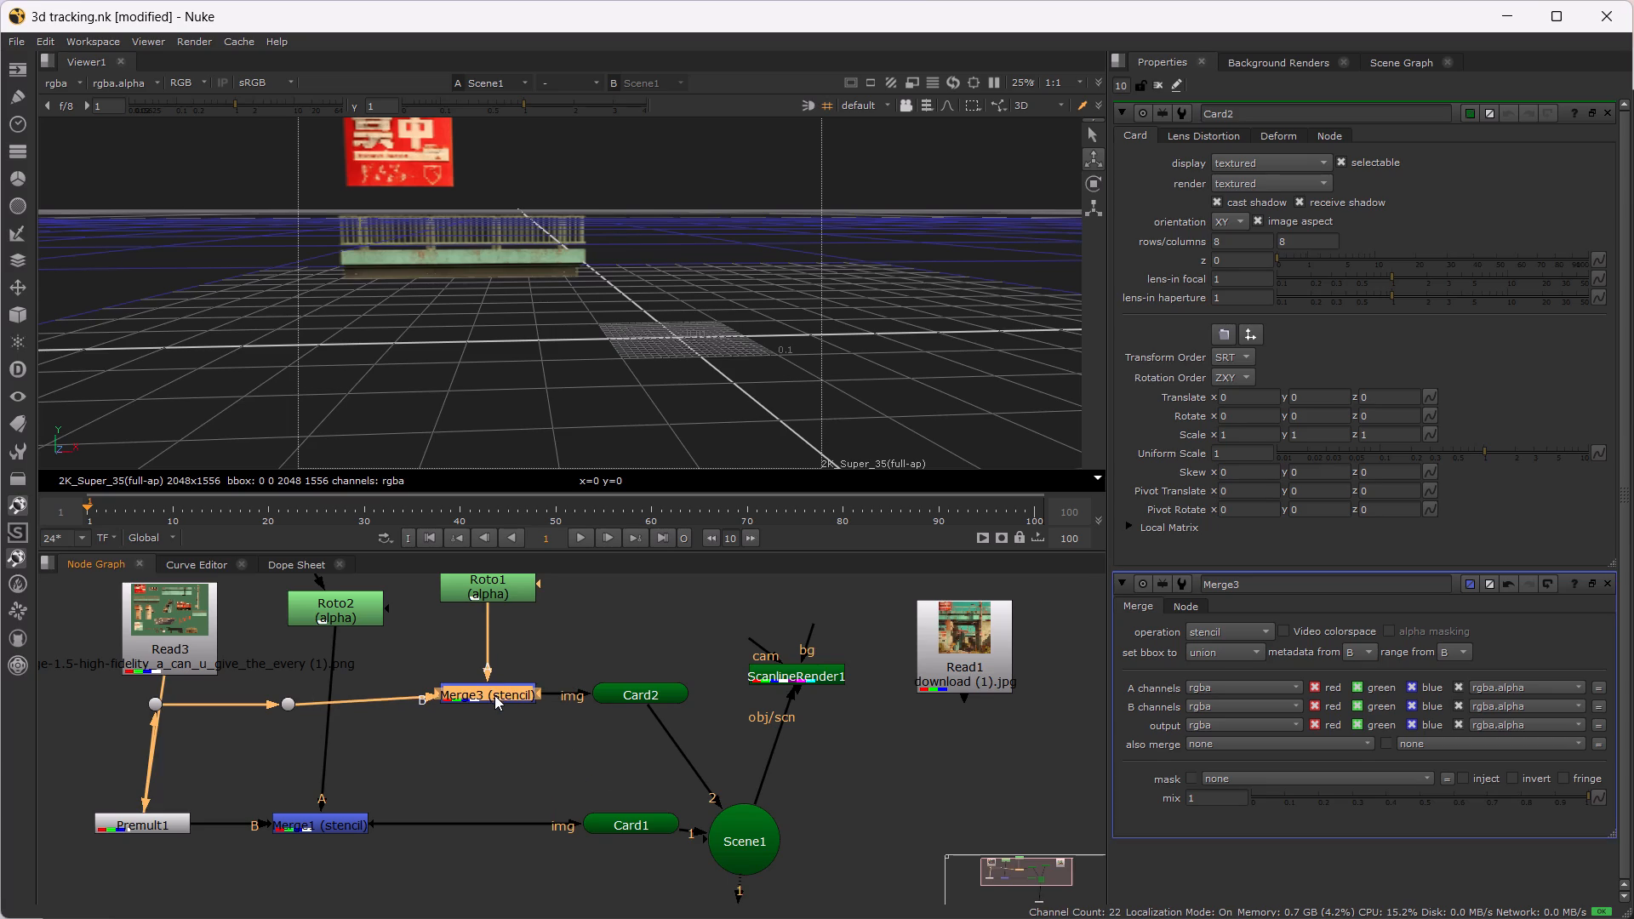
{"action": "left_click_drag", "start_coordinate": [494, 695], "coordinate": [494, 708]}
{"action": "left_click_drag", "start_coordinate": [636, 689], "coordinate": [638, 706]}
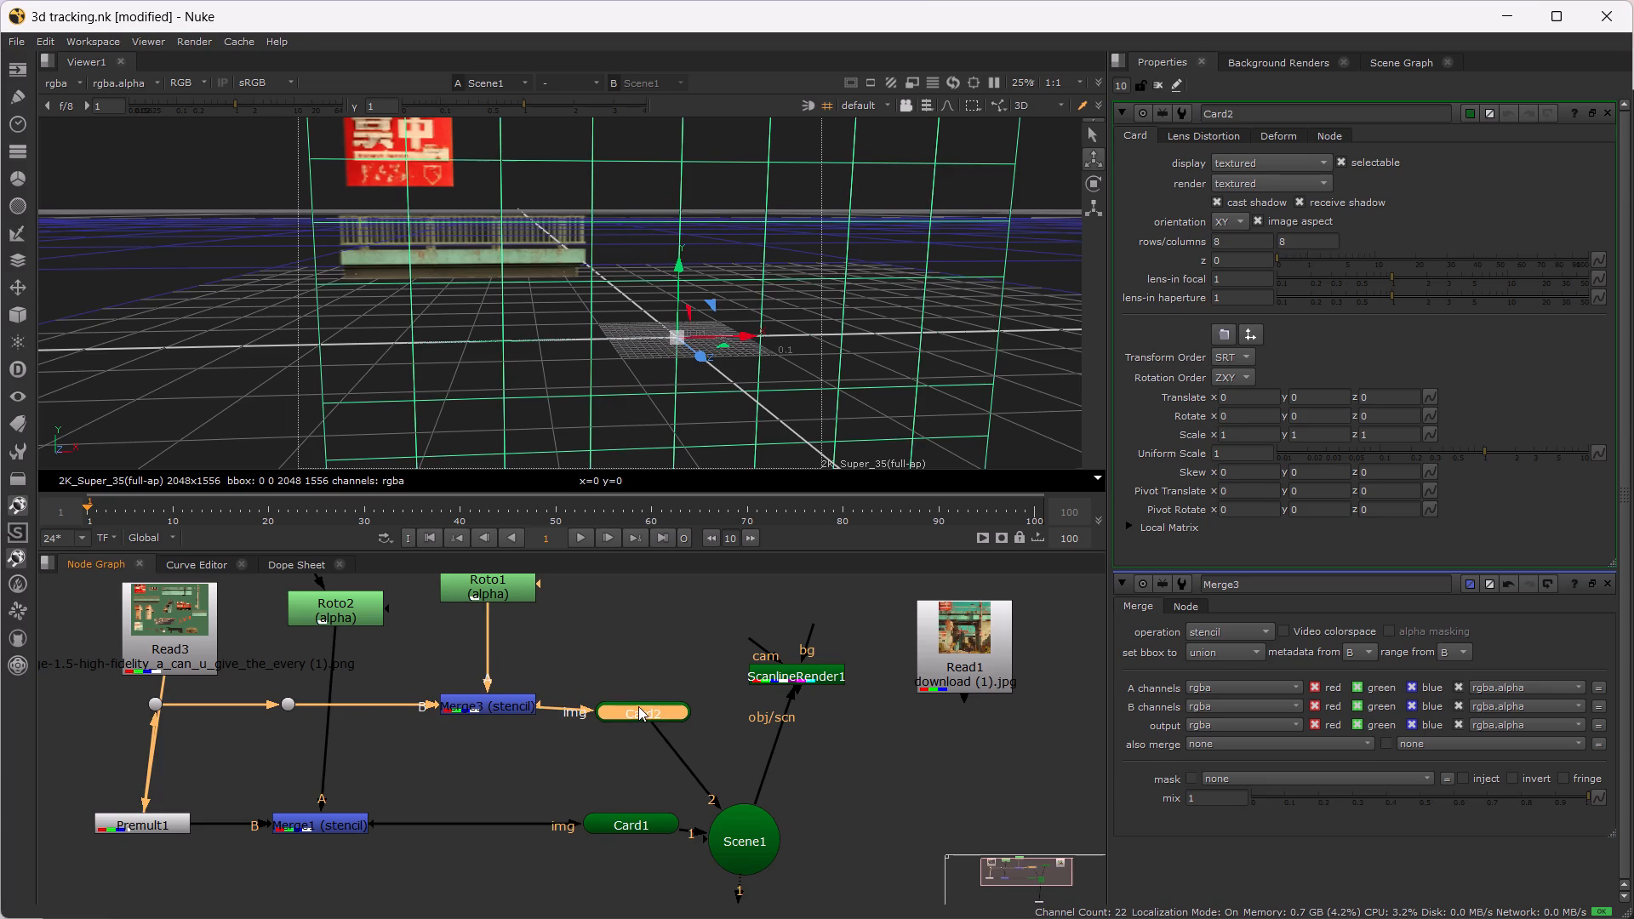
{"action": "left_click_drag", "start_coordinate": [638, 706], "coordinate": [640, 699]}
View Scene1 in the viewer and save the script.
{"action": "left_click", "coordinate": [713, 834]}
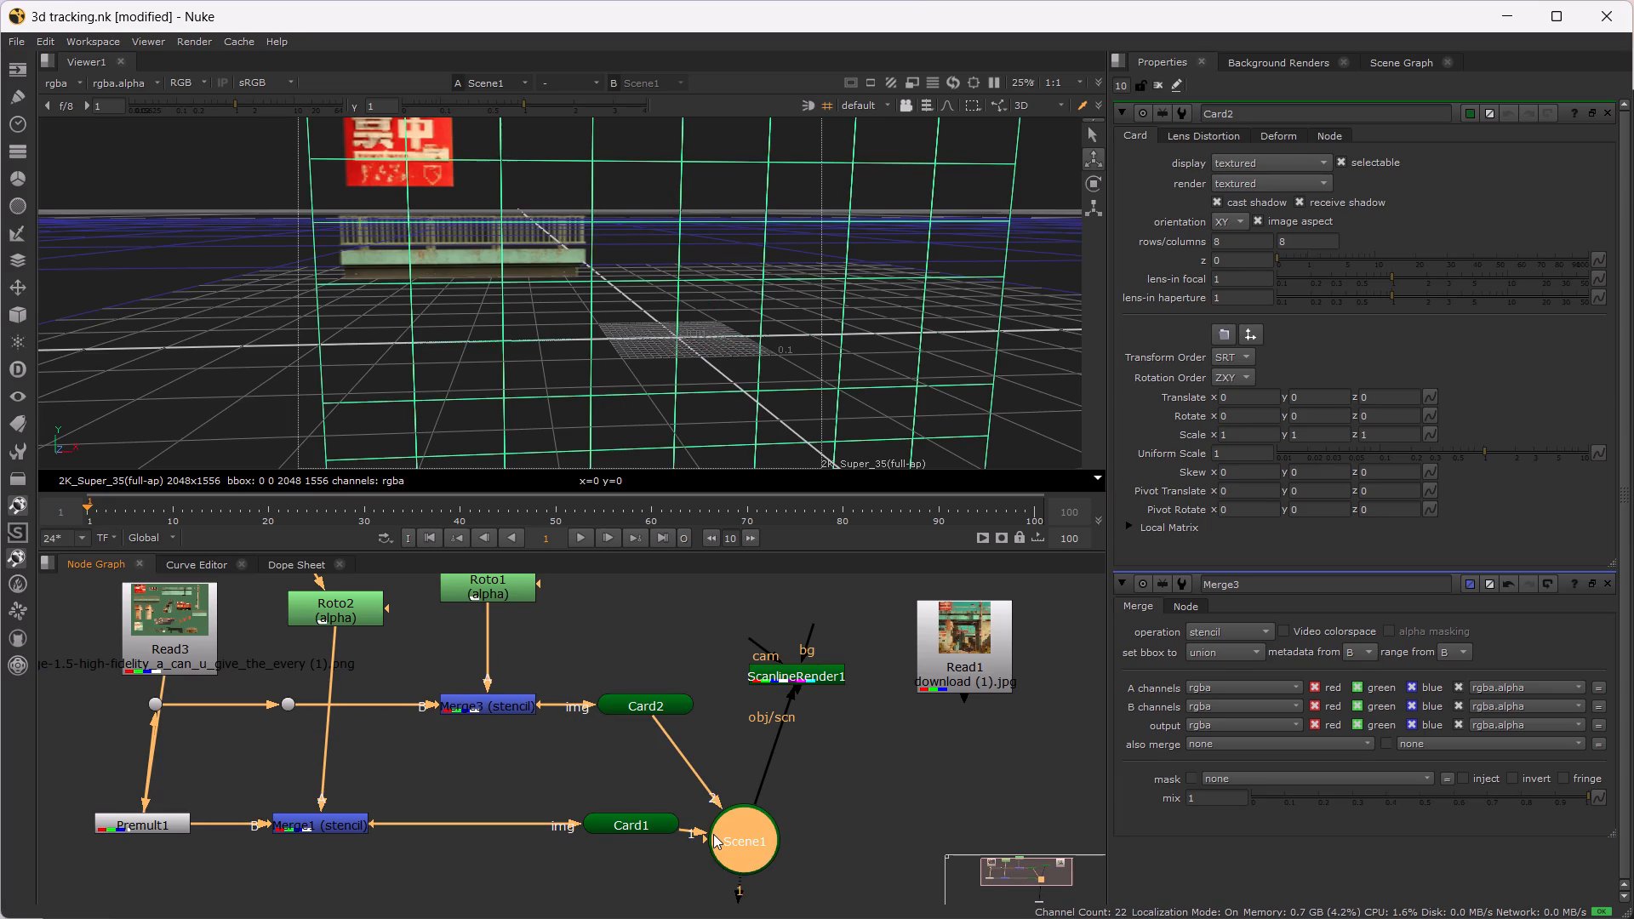
{"action": "key", "text": "1"}
{"action": "left_click", "coordinate": [881, 804]}
{"action": "key", "text": "ctrl+s"}
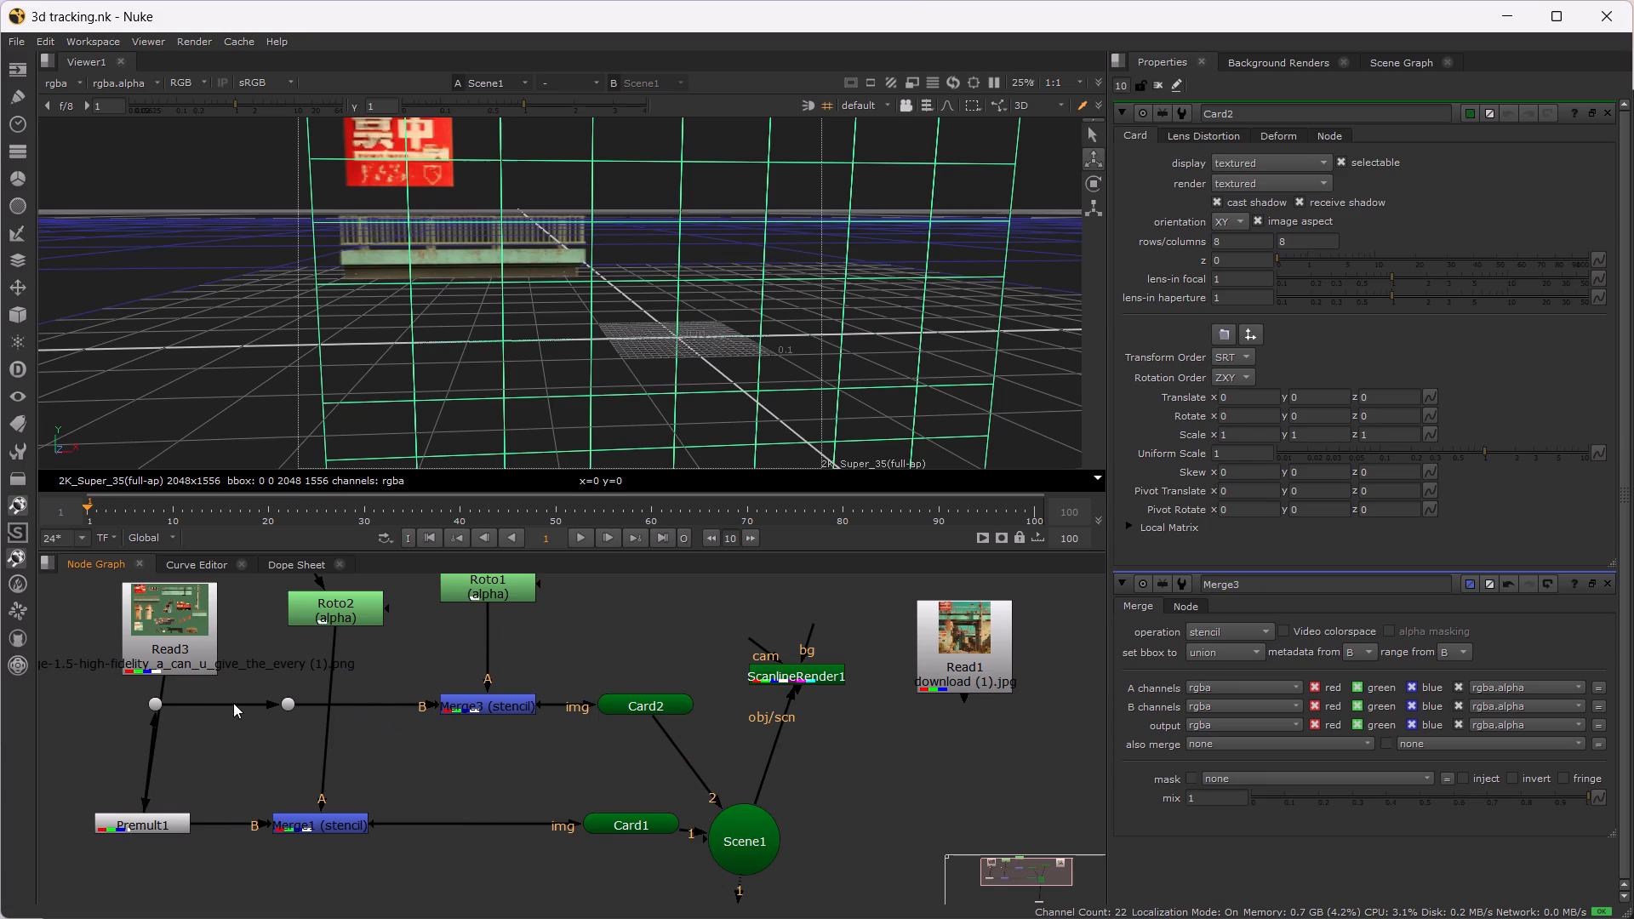
Add a Transform node after the second Dot and place it in line between the Dot and Merge3.
{"action": "left_click", "coordinate": [274, 698]}
{"action": "left_click", "coordinate": [284, 704]}
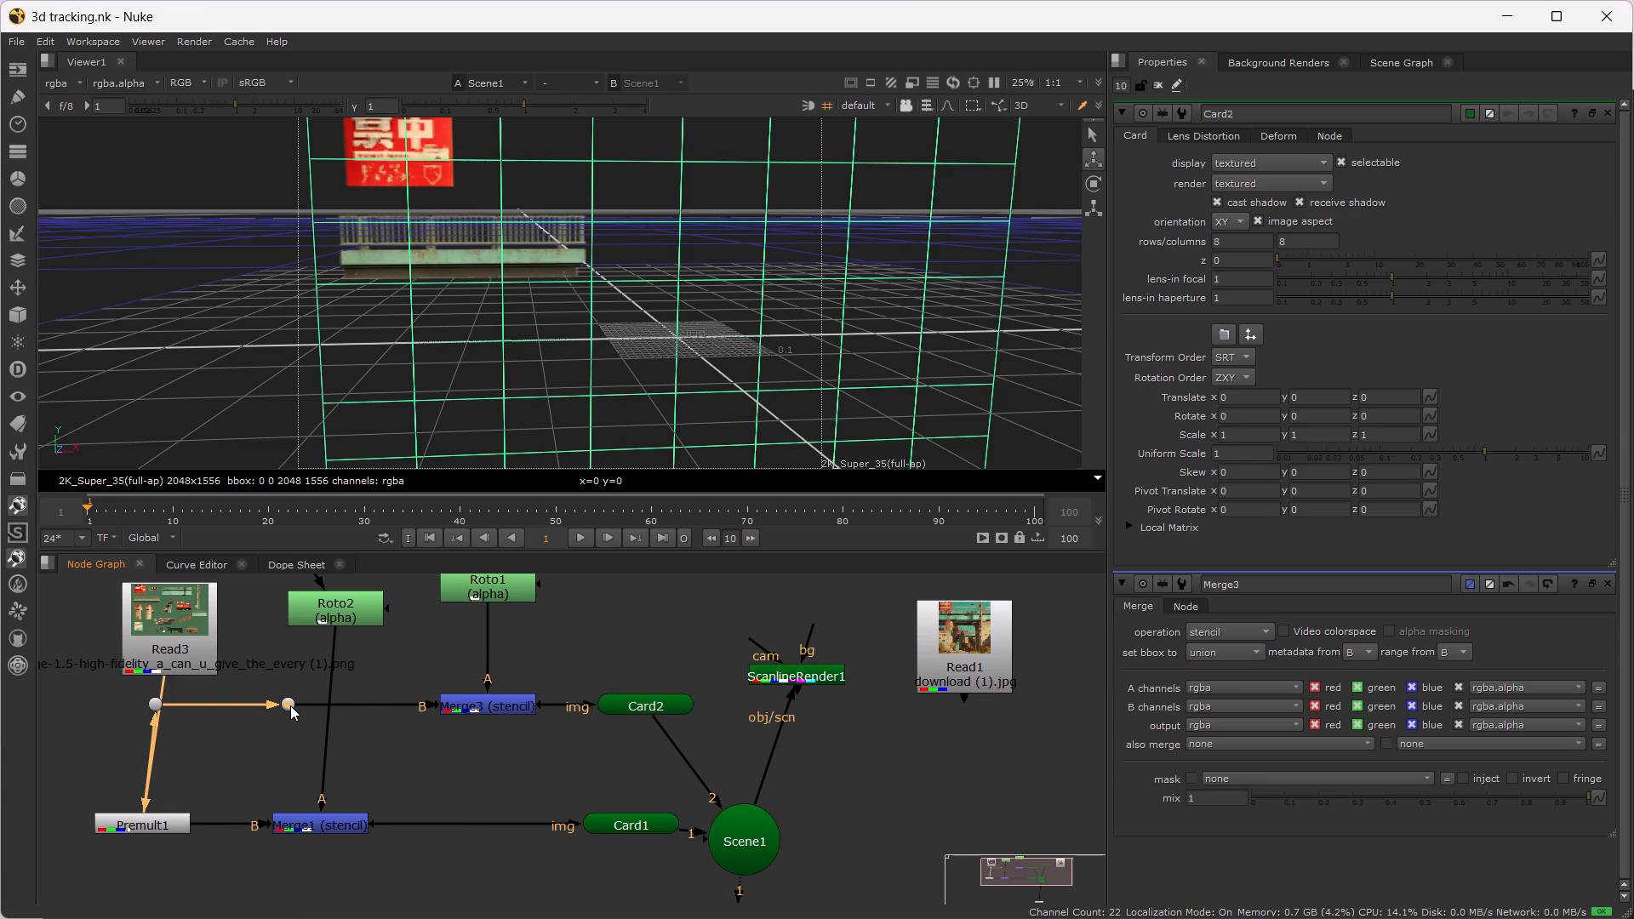
{"action": "key", "text": "t"}
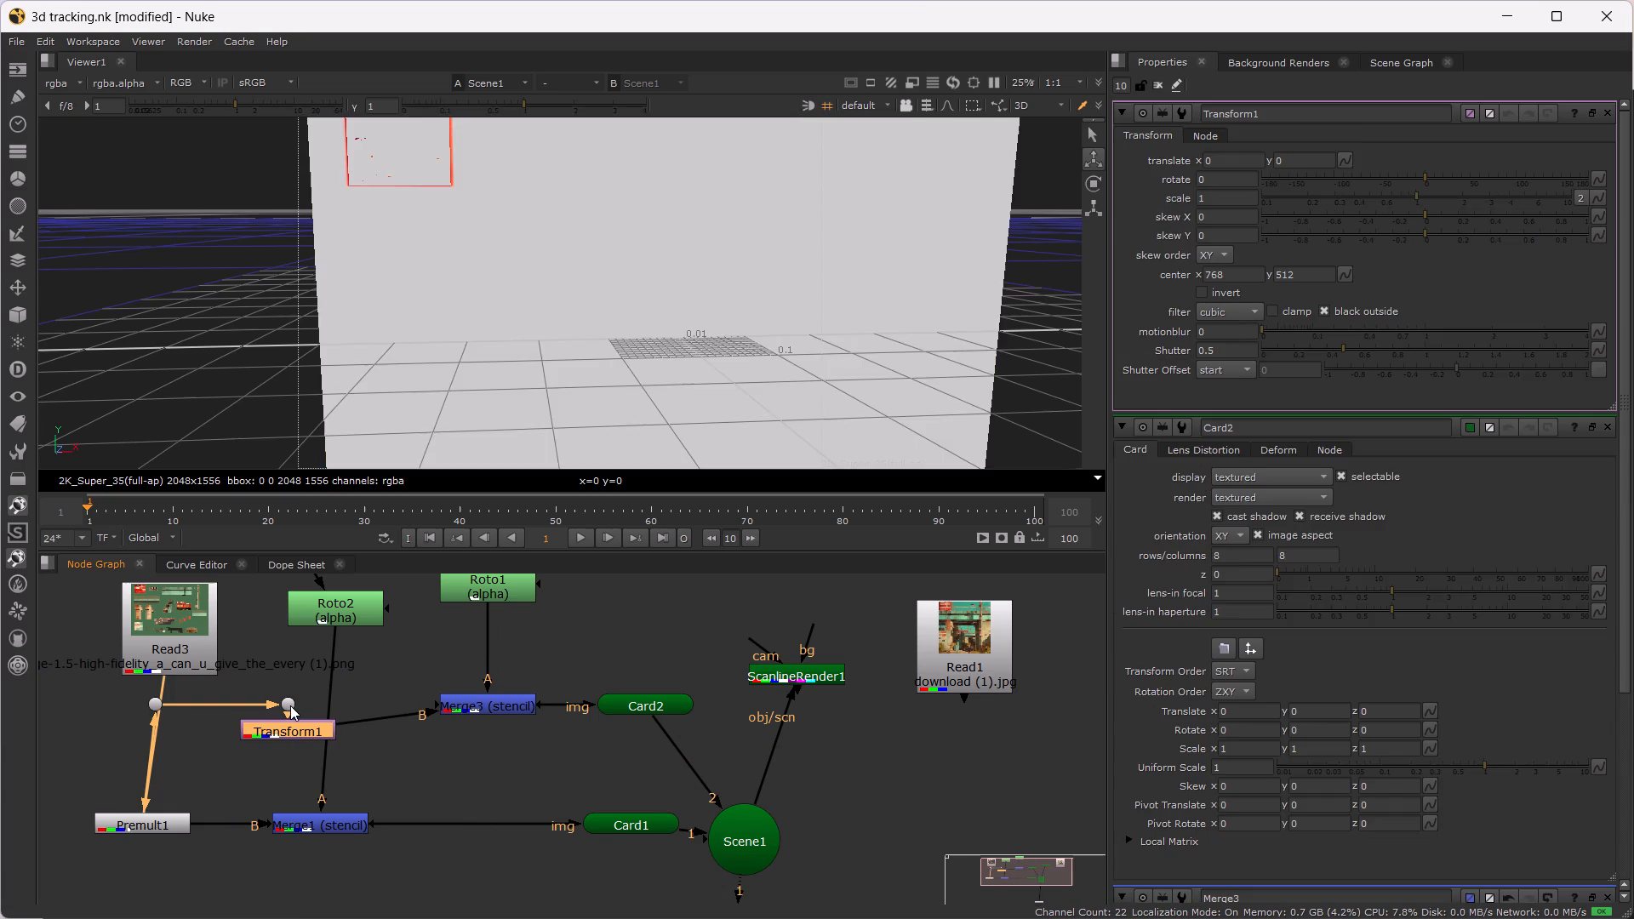
{"action": "left_click_drag", "start_coordinate": [305, 733], "coordinate": [359, 709]}
Move Transform1's centre onto the railing, at about x 296, y 729.
{"action": "left_click_drag", "start_coordinate": [678, 342], "coordinate": [644, 319], "text": "ctrl"}
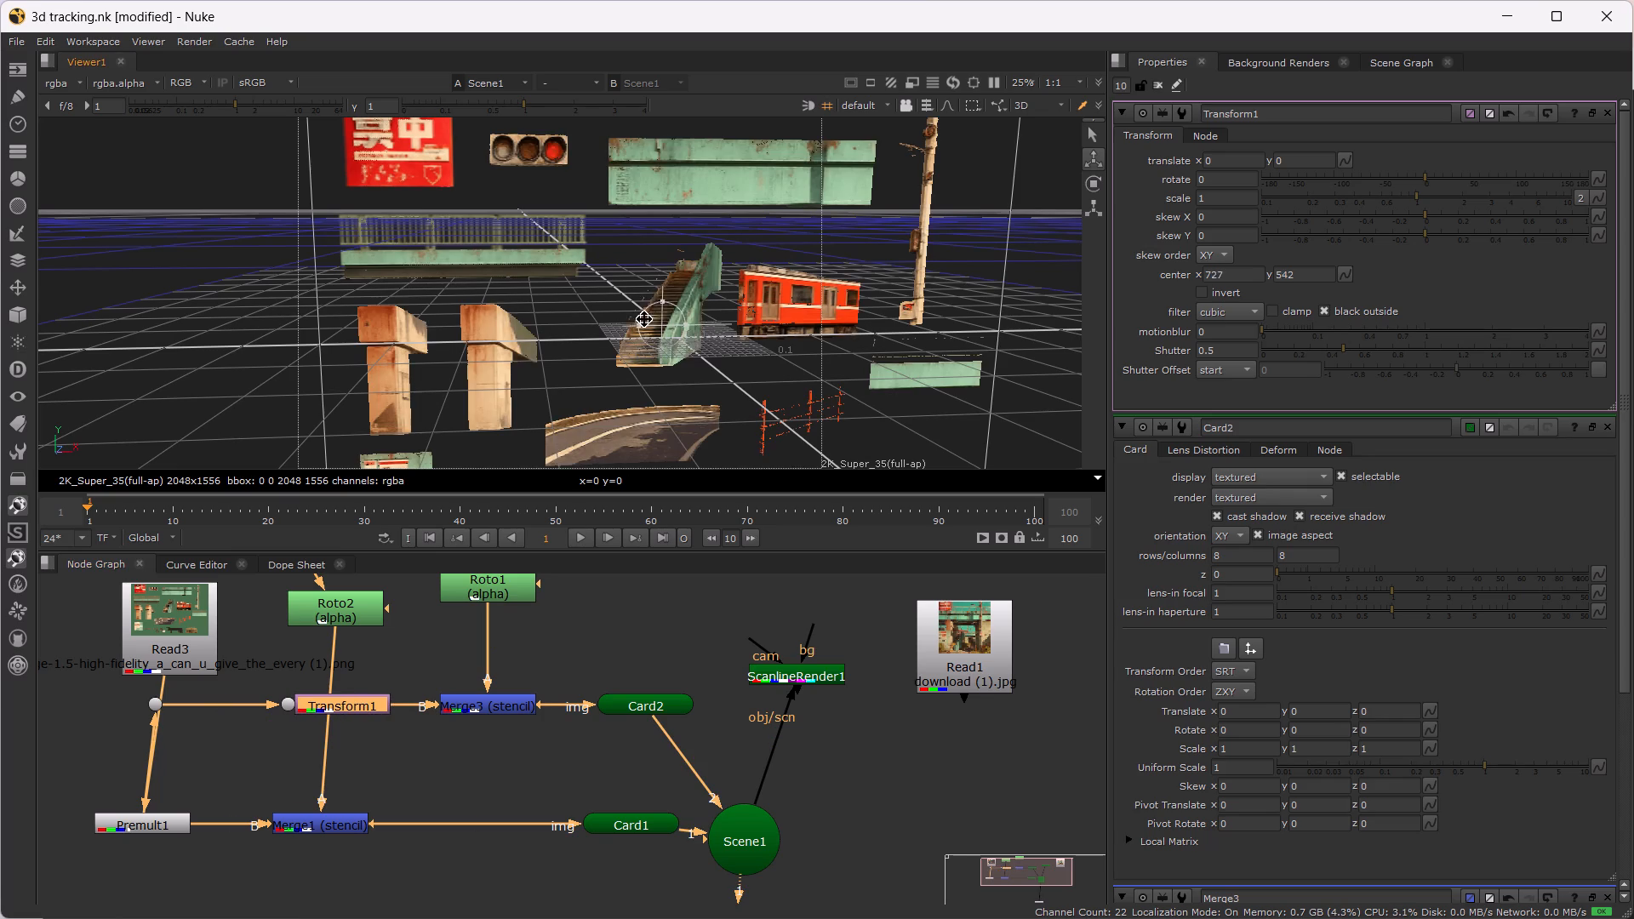
{"action": "left_click_drag", "start_coordinate": [644, 319], "coordinate": [460, 239], "text": "ctrl"}
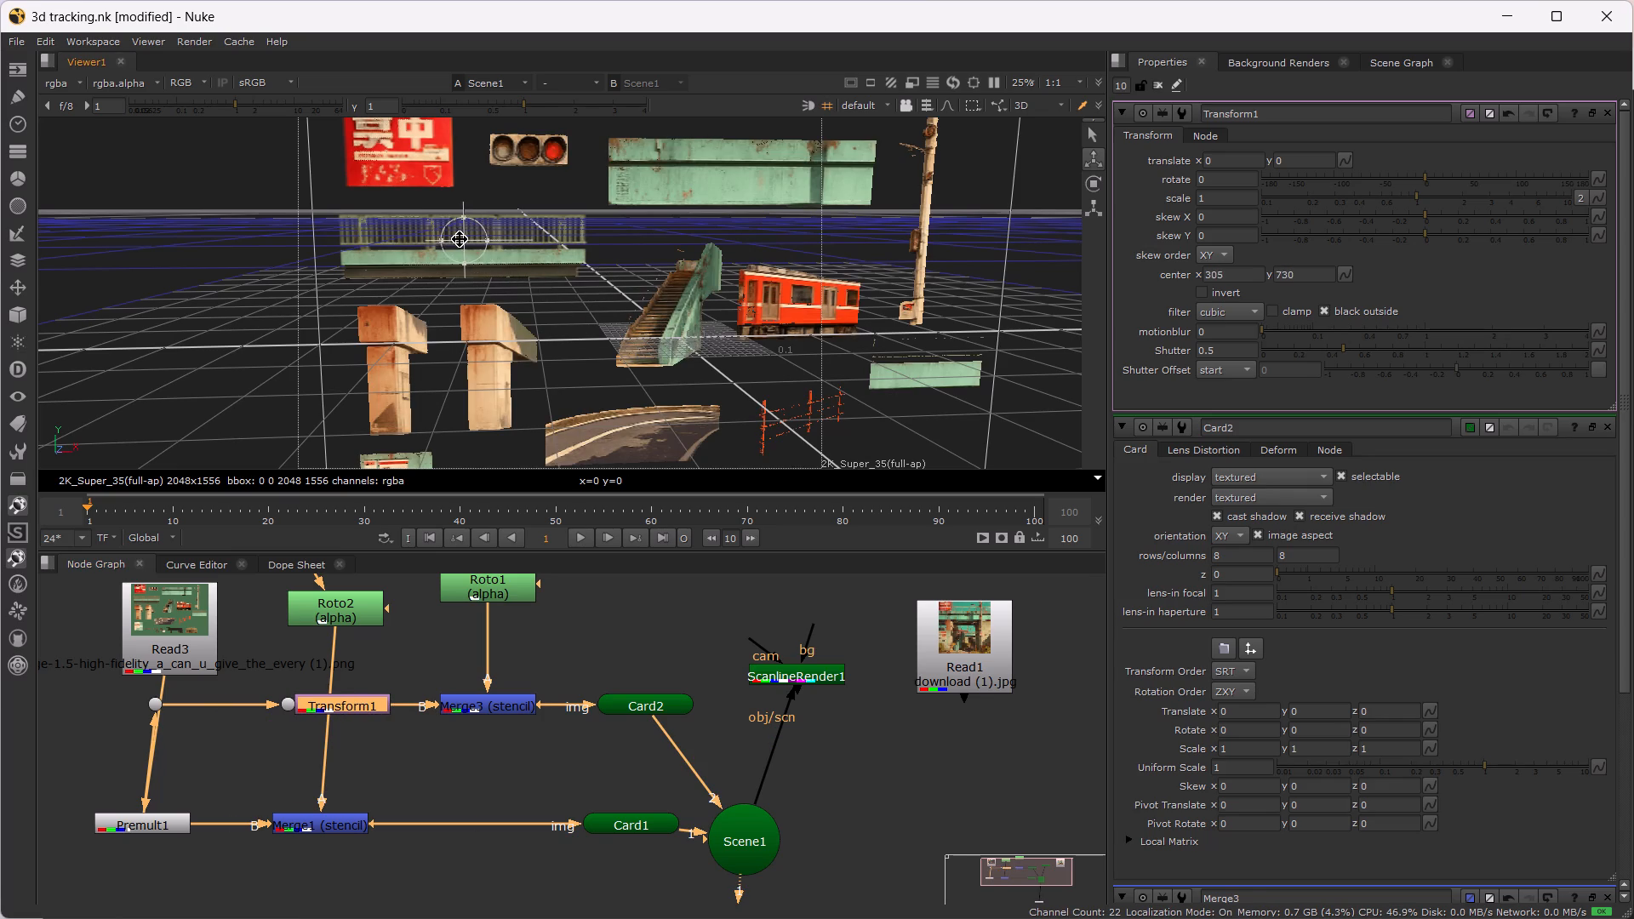
{"action": "left_click_drag", "start_coordinate": [460, 239], "coordinate": [455, 240], "text": "ctrl"}
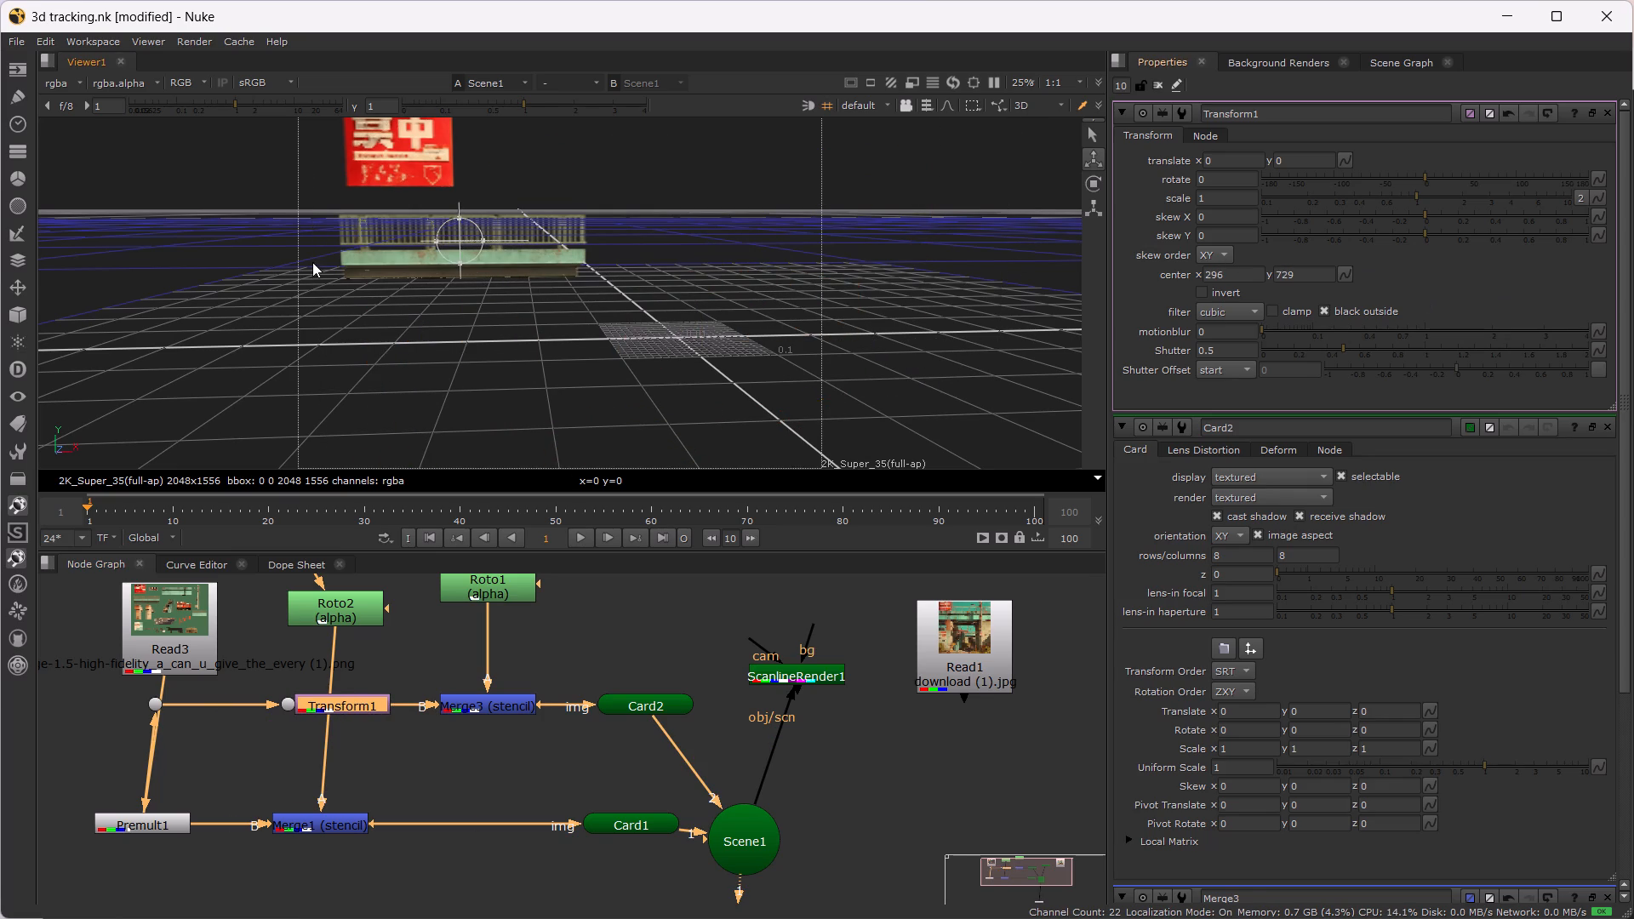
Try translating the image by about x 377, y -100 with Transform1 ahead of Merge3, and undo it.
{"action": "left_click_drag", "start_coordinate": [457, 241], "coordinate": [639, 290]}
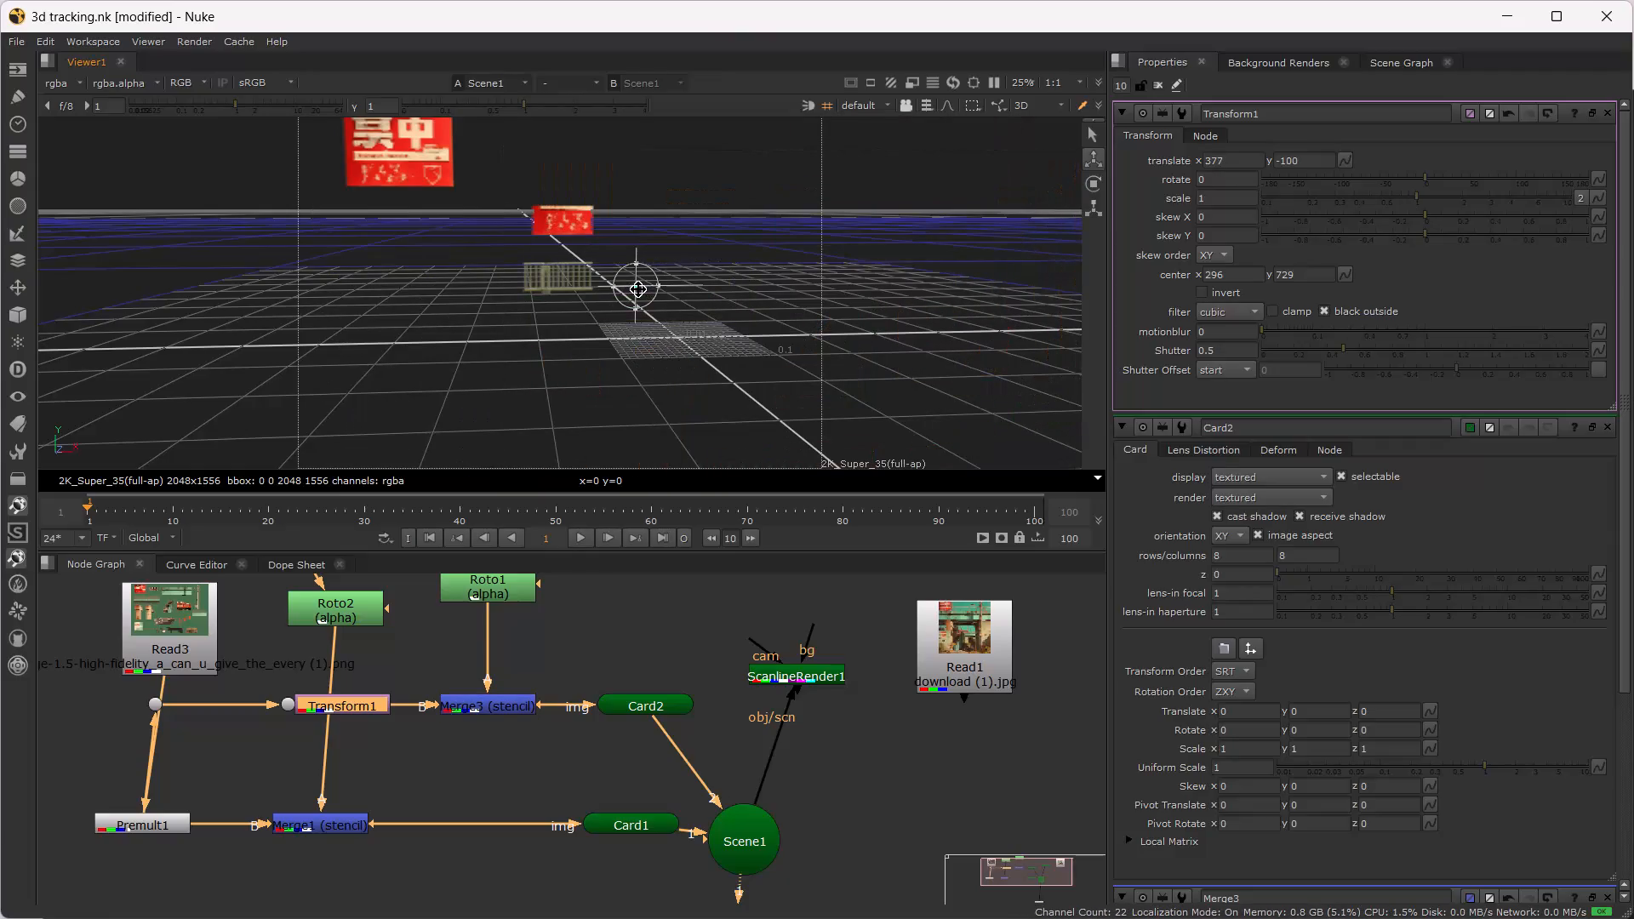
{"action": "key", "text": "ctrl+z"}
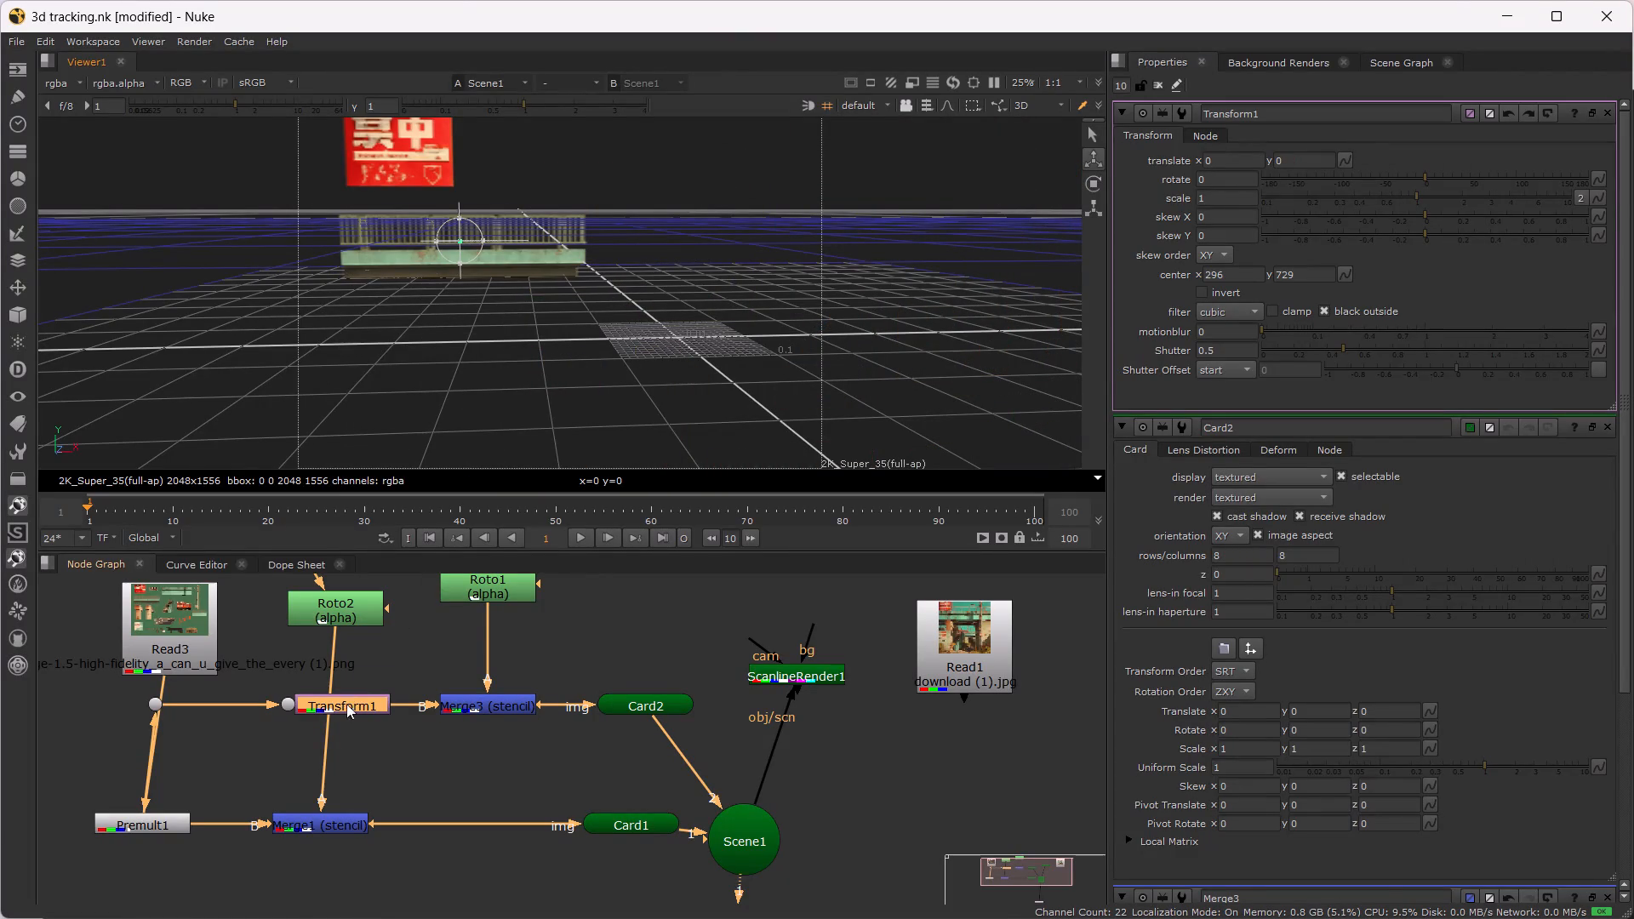
Relocate Transform1 between Merge3 and Card2, shifting Merge3 back toward the second Dot to make room.
{"action": "left_click", "coordinate": [324, 708]}
{"action": "left_click_drag", "start_coordinate": [324, 708], "coordinate": [329, 736]}
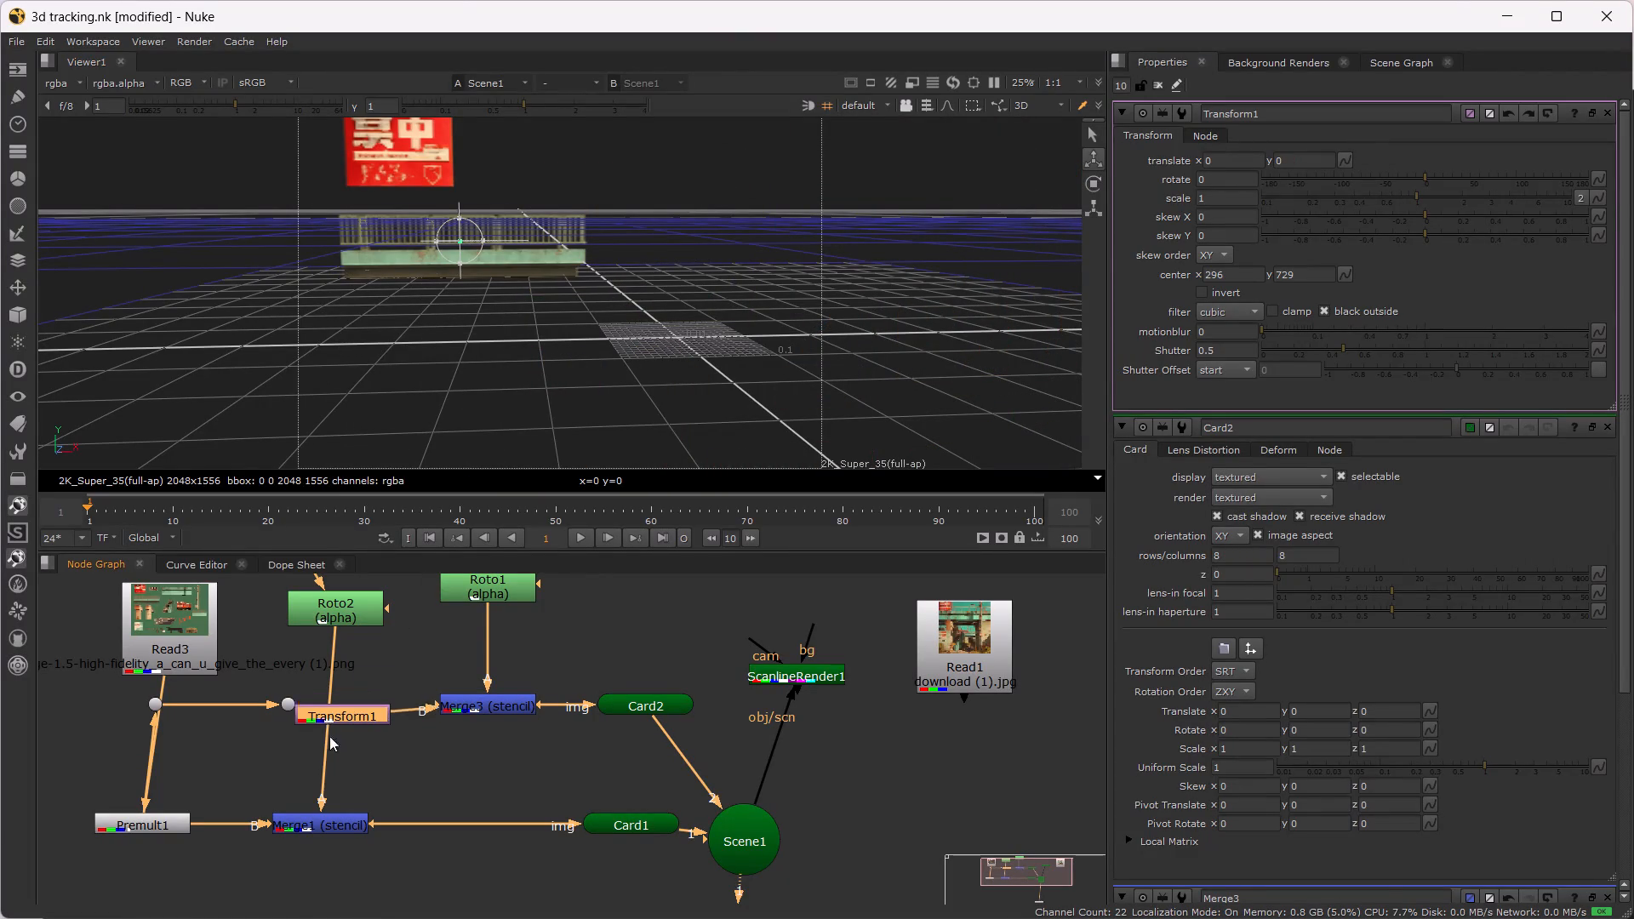
{"action": "left_click_drag", "start_coordinate": [329, 736], "coordinate": [559, 716]}
{"action": "left_click_drag", "start_coordinate": [493, 702], "coordinate": [398, 694]}
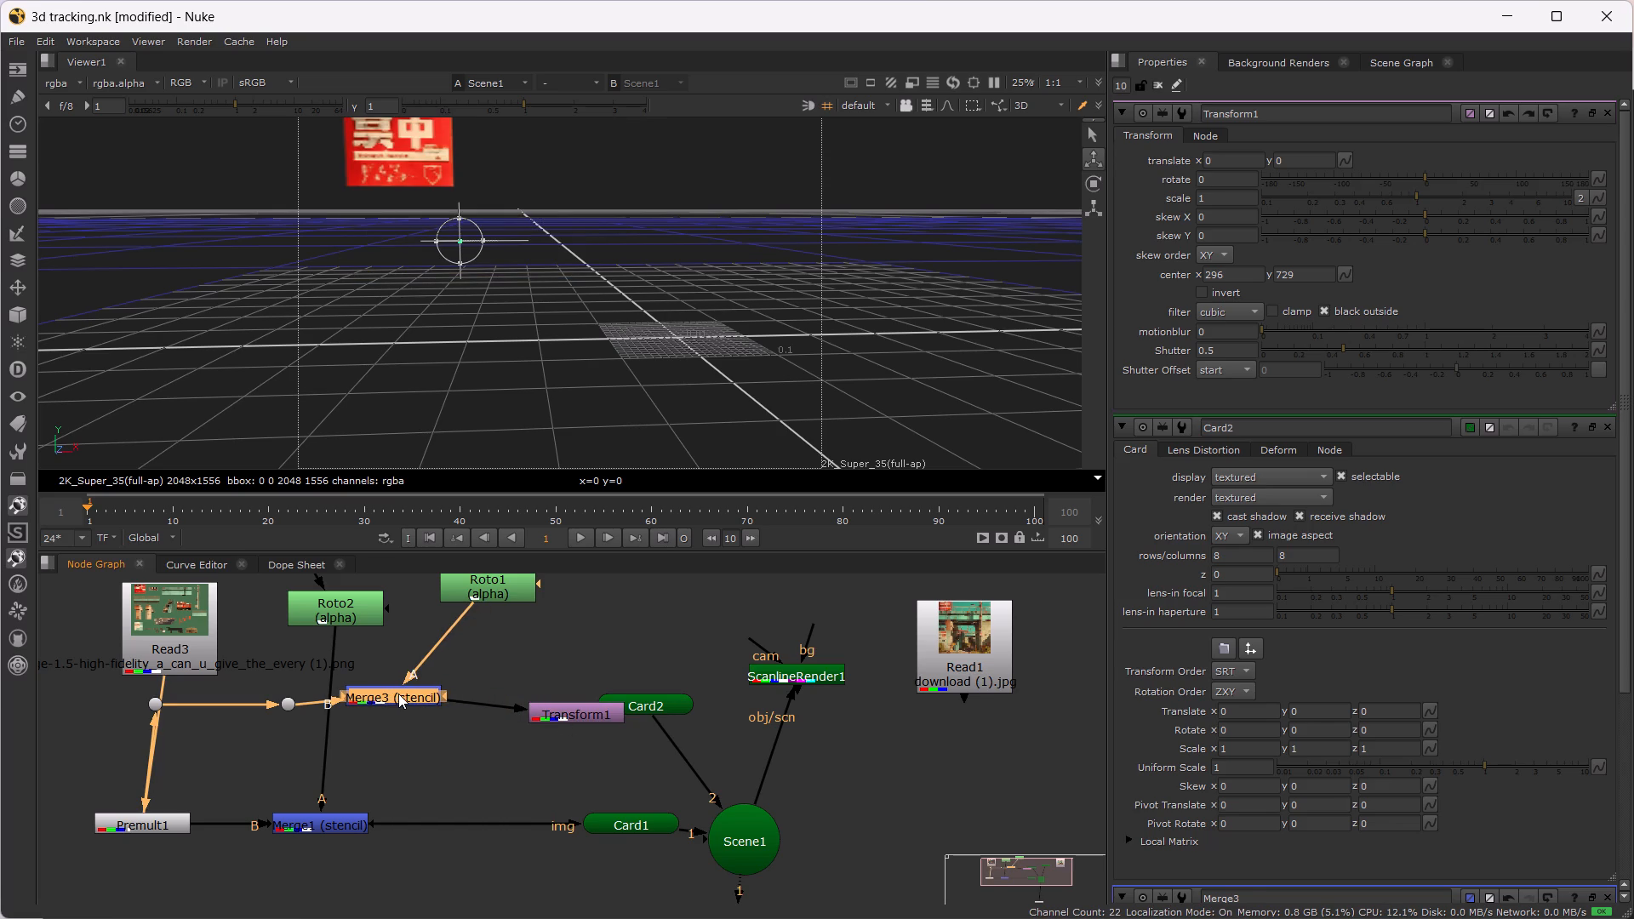
{"action": "left_click_drag", "start_coordinate": [404, 693], "coordinate": [422, 716]}
{"action": "left_click_drag", "start_coordinate": [564, 714], "coordinate": [531, 708]}
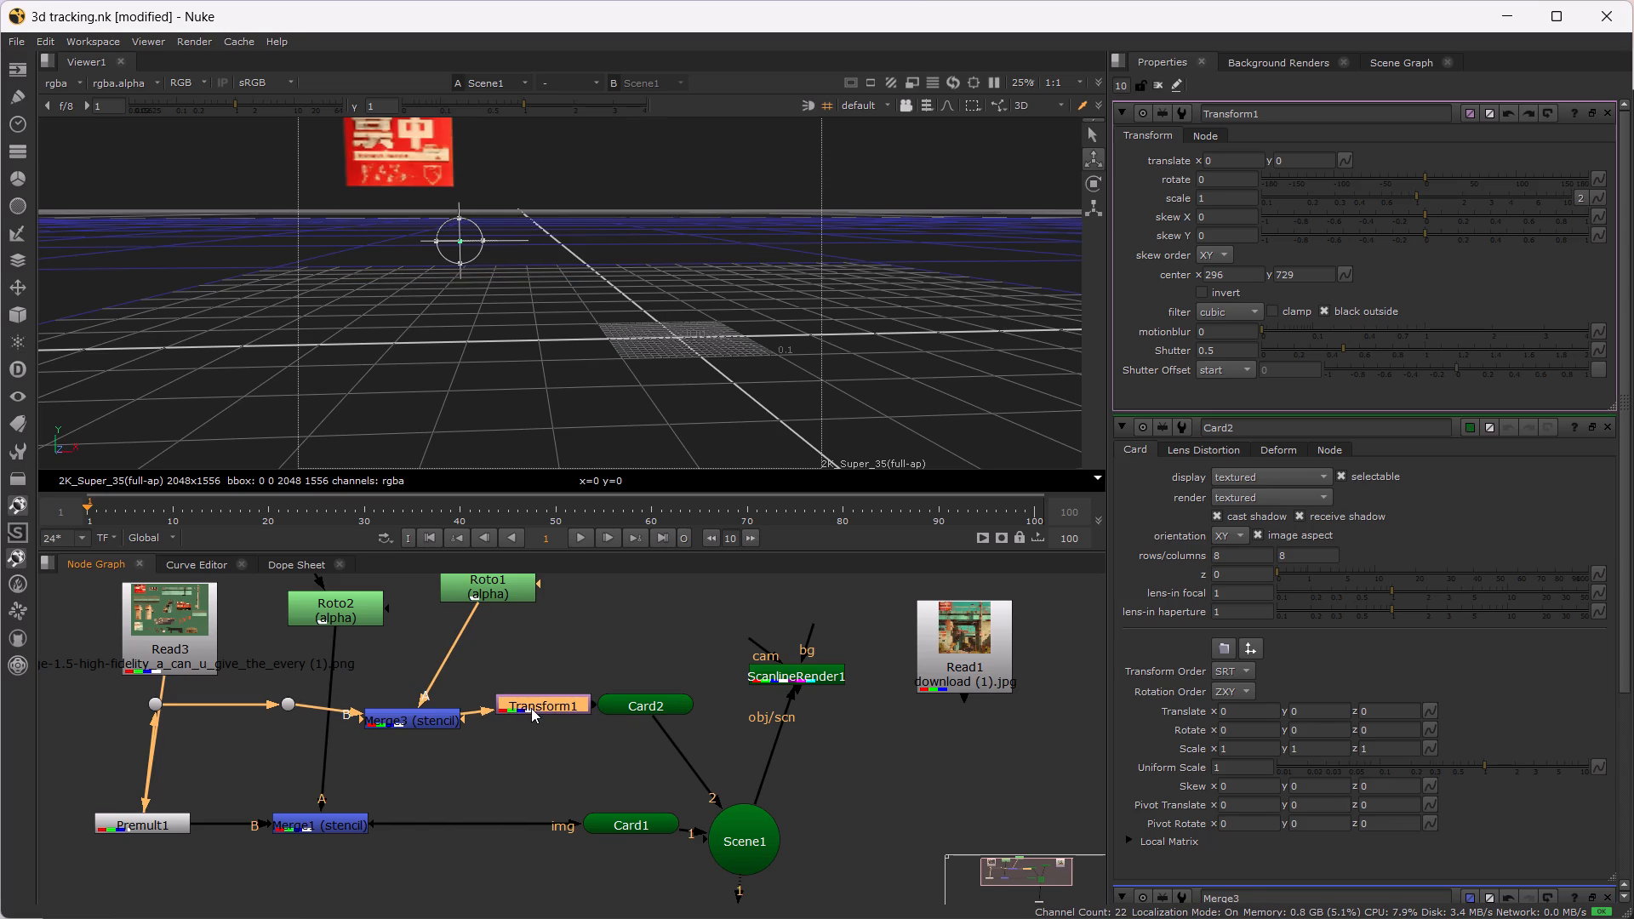
{"action": "left_click_drag", "start_coordinate": [531, 708], "coordinate": [531, 710]}
Translate the masked railing with Transform1 to about x 136, y -234, near the centre of the 3D grid.
{"action": "double_click", "coordinate": [531, 710]}
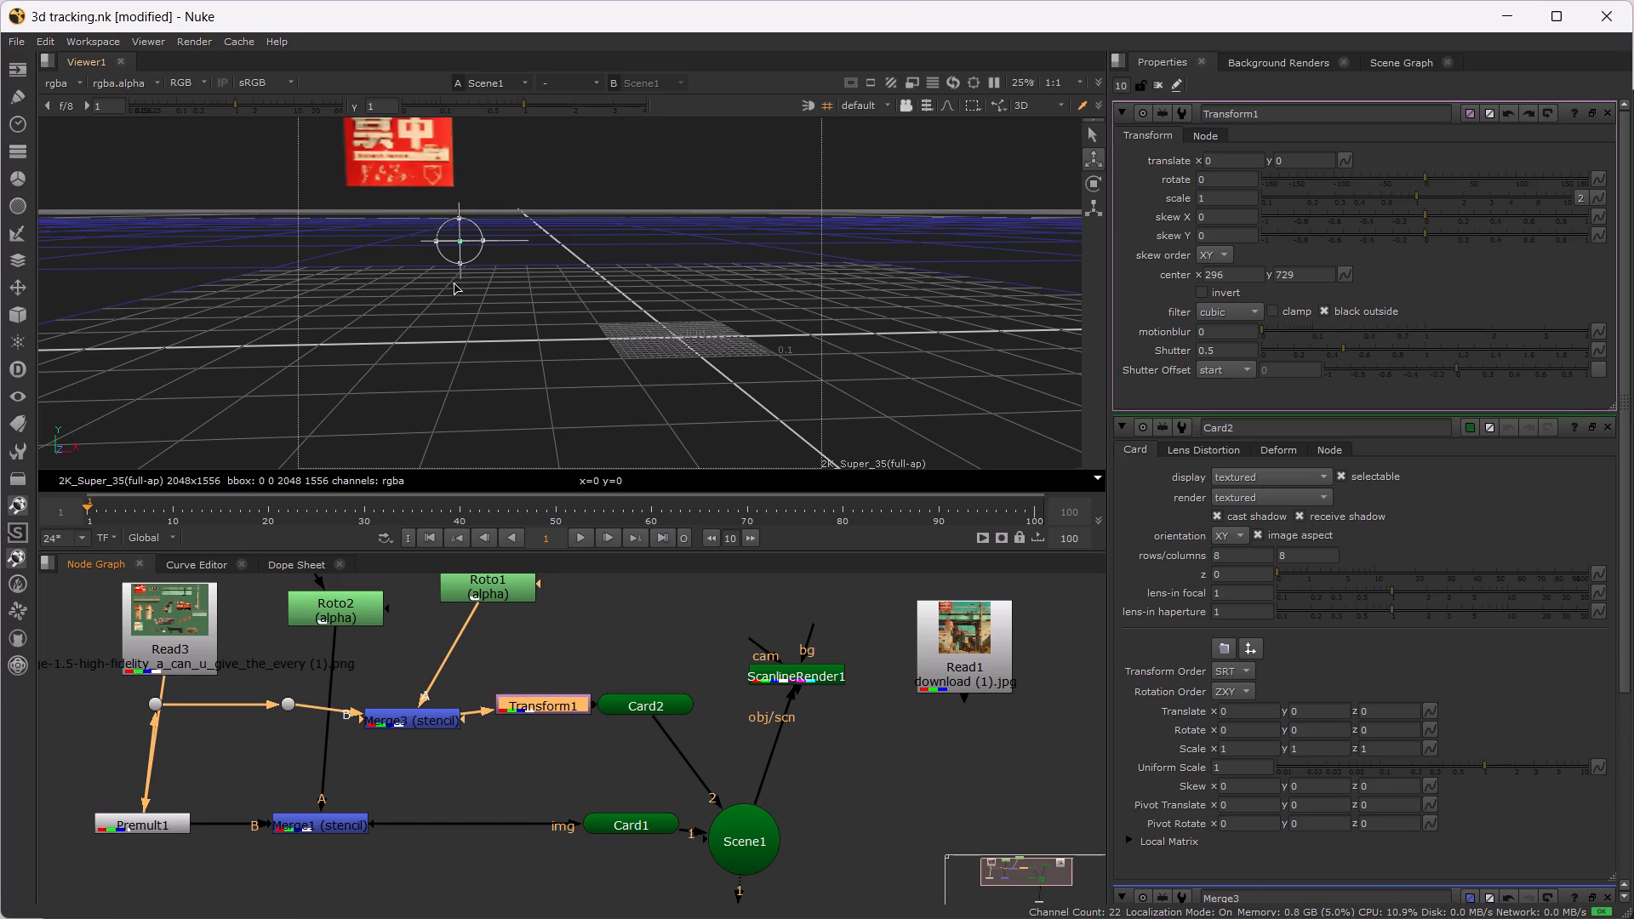
{"action": "left_click_drag", "start_coordinate": [458, 248], "coordinate": [552, 348]}
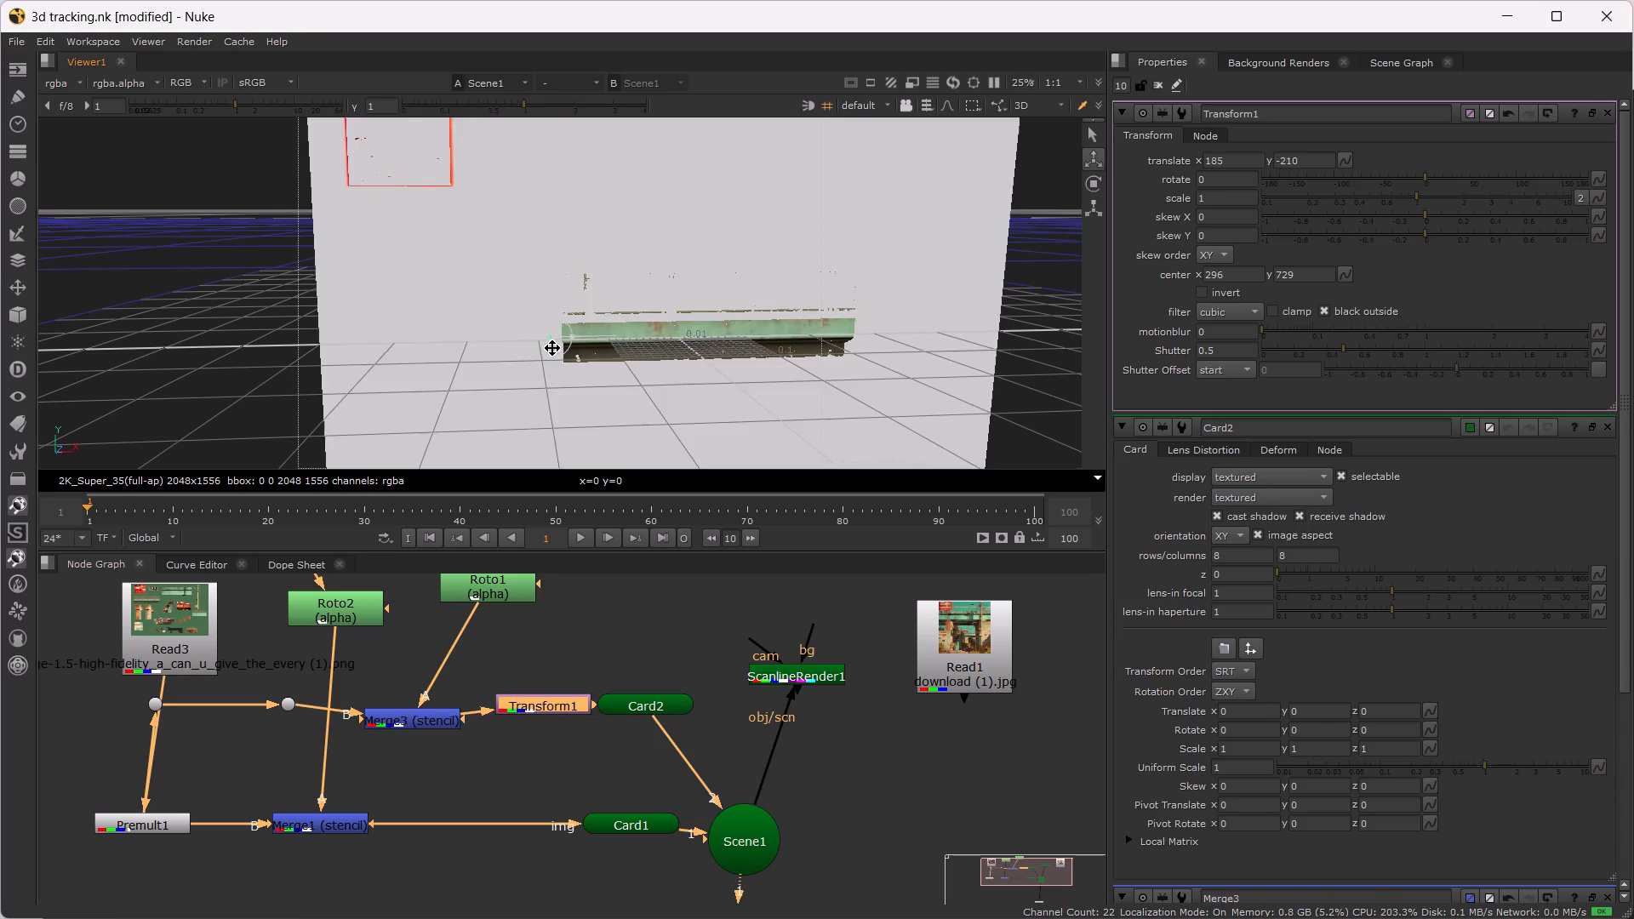
{"action": "left_click_drag", "start_coordinate": [552, 348], "coordinate": [559, 342]}
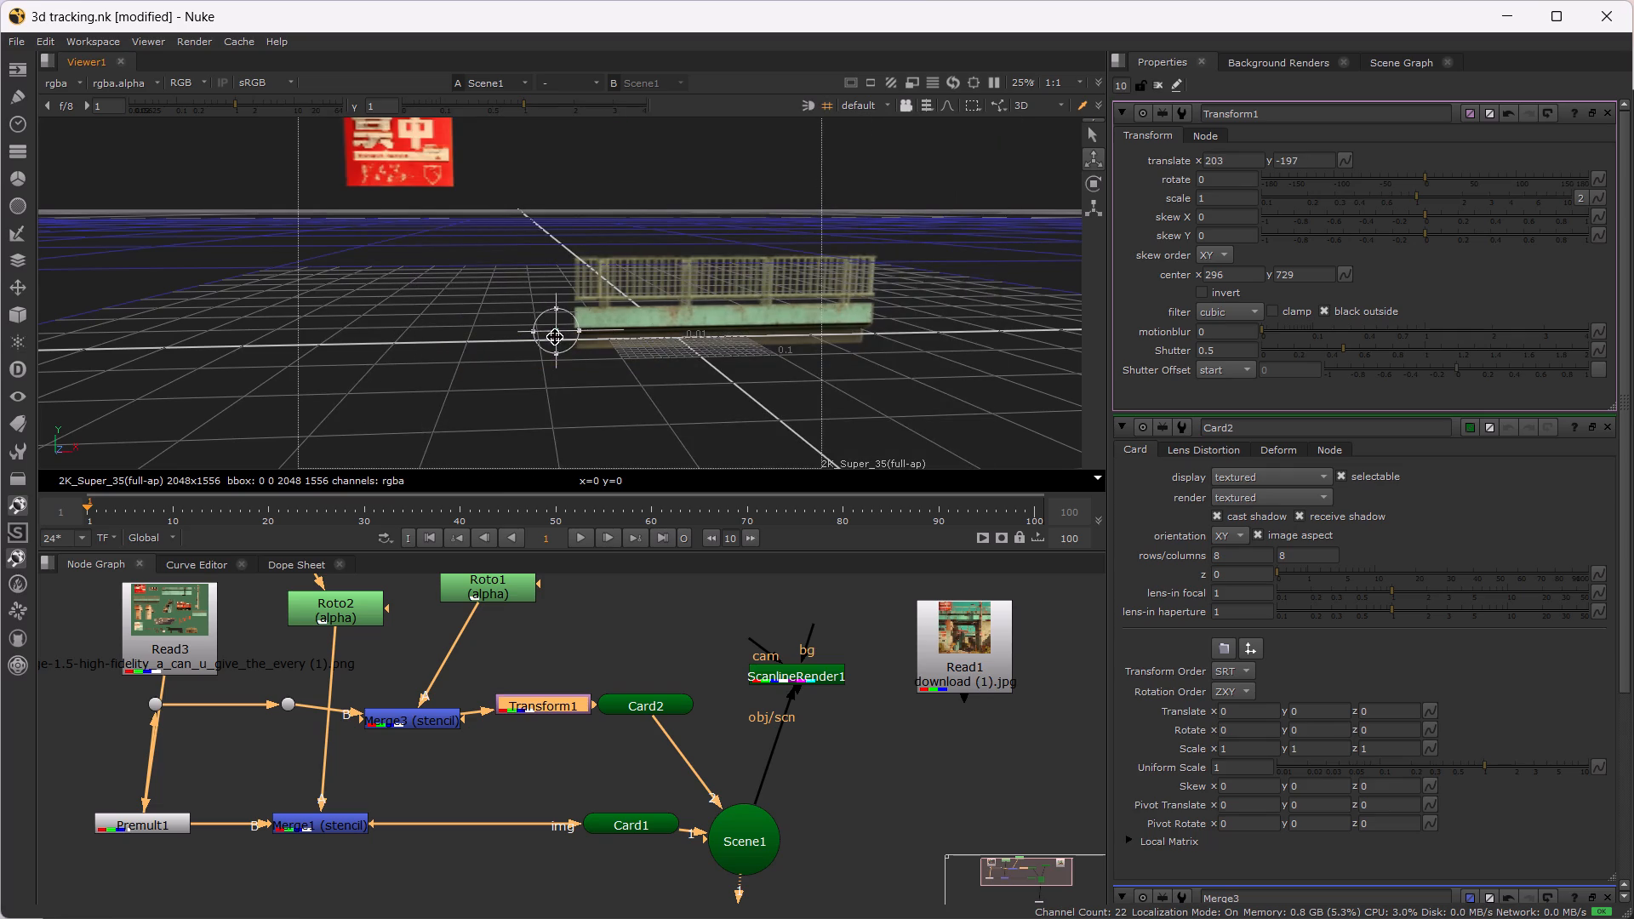
{"action": "left_click", "coordinate": [553, 332]}
{"action": "scroll", "coordinate": [610, 322], "scroll_direction": "down", "scroll_amount": 2}
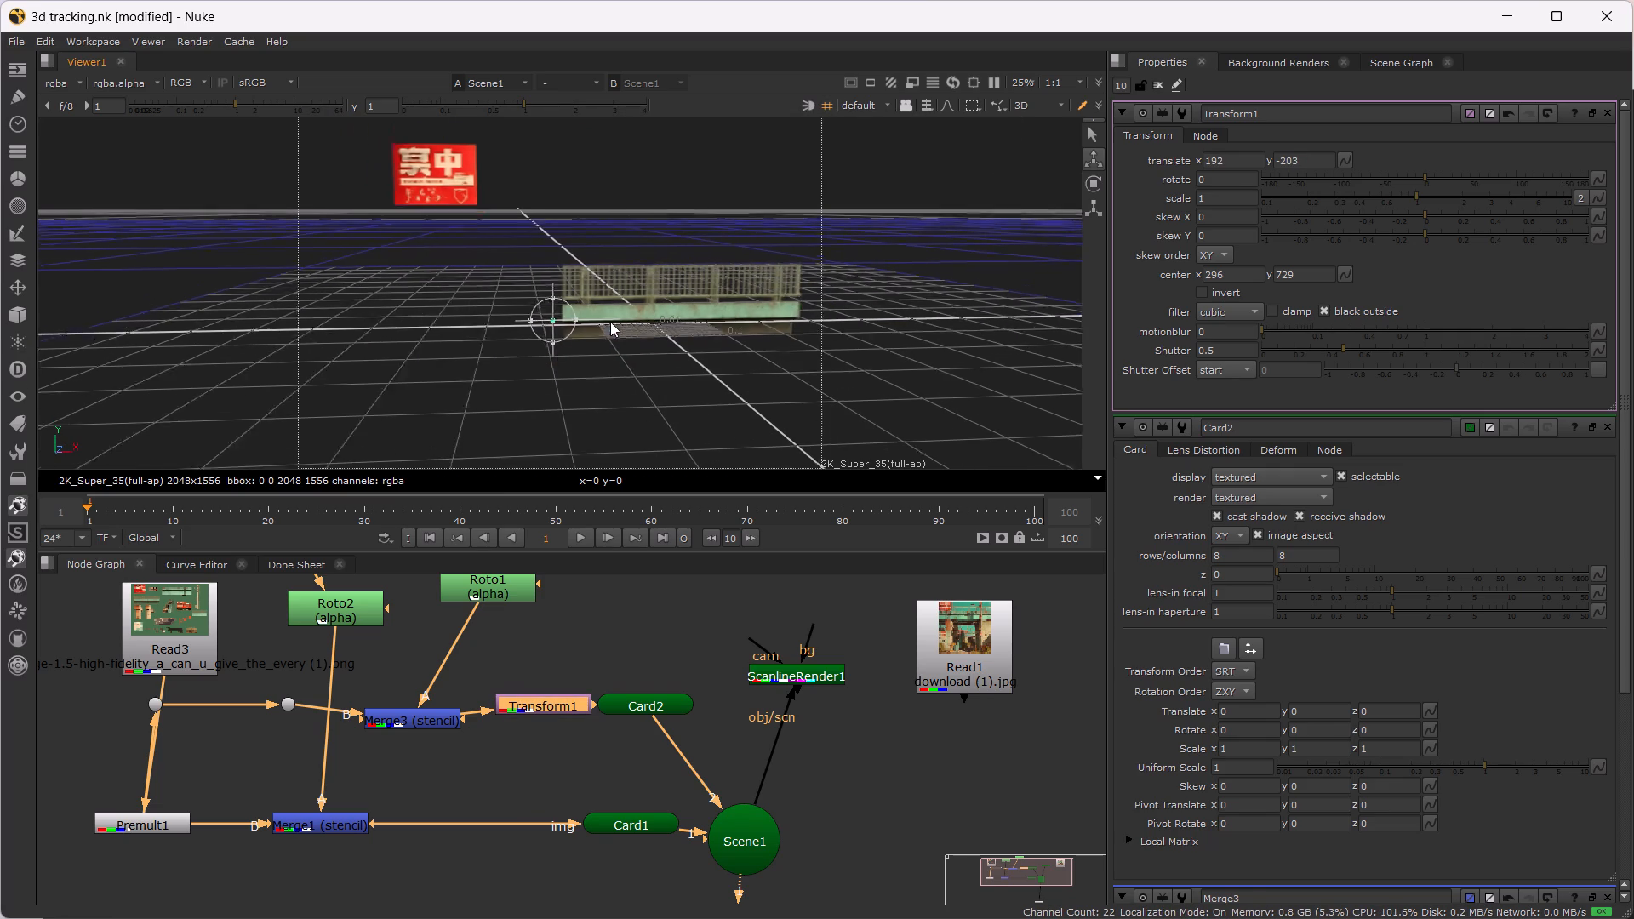
{"action": "scroll", "coordinate": [610, 322], "scroll_direction": "down", "scroll_amount": 1}
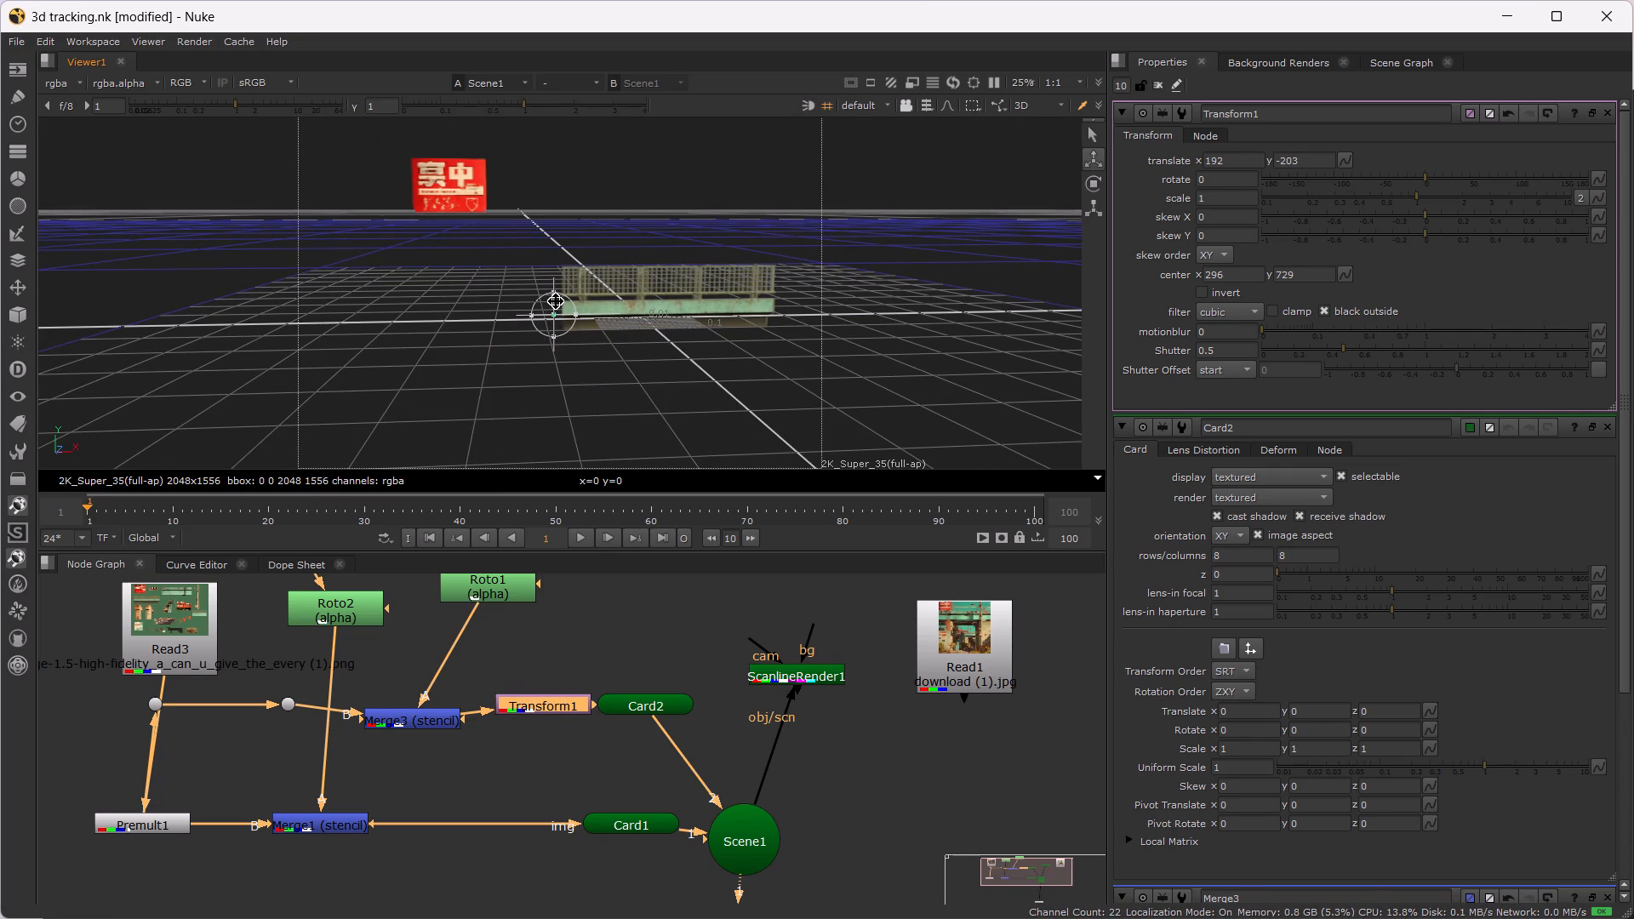
{"action": "left_click_drag", "start_coordinate": [556, 311], "coordinate": [410, 323]}
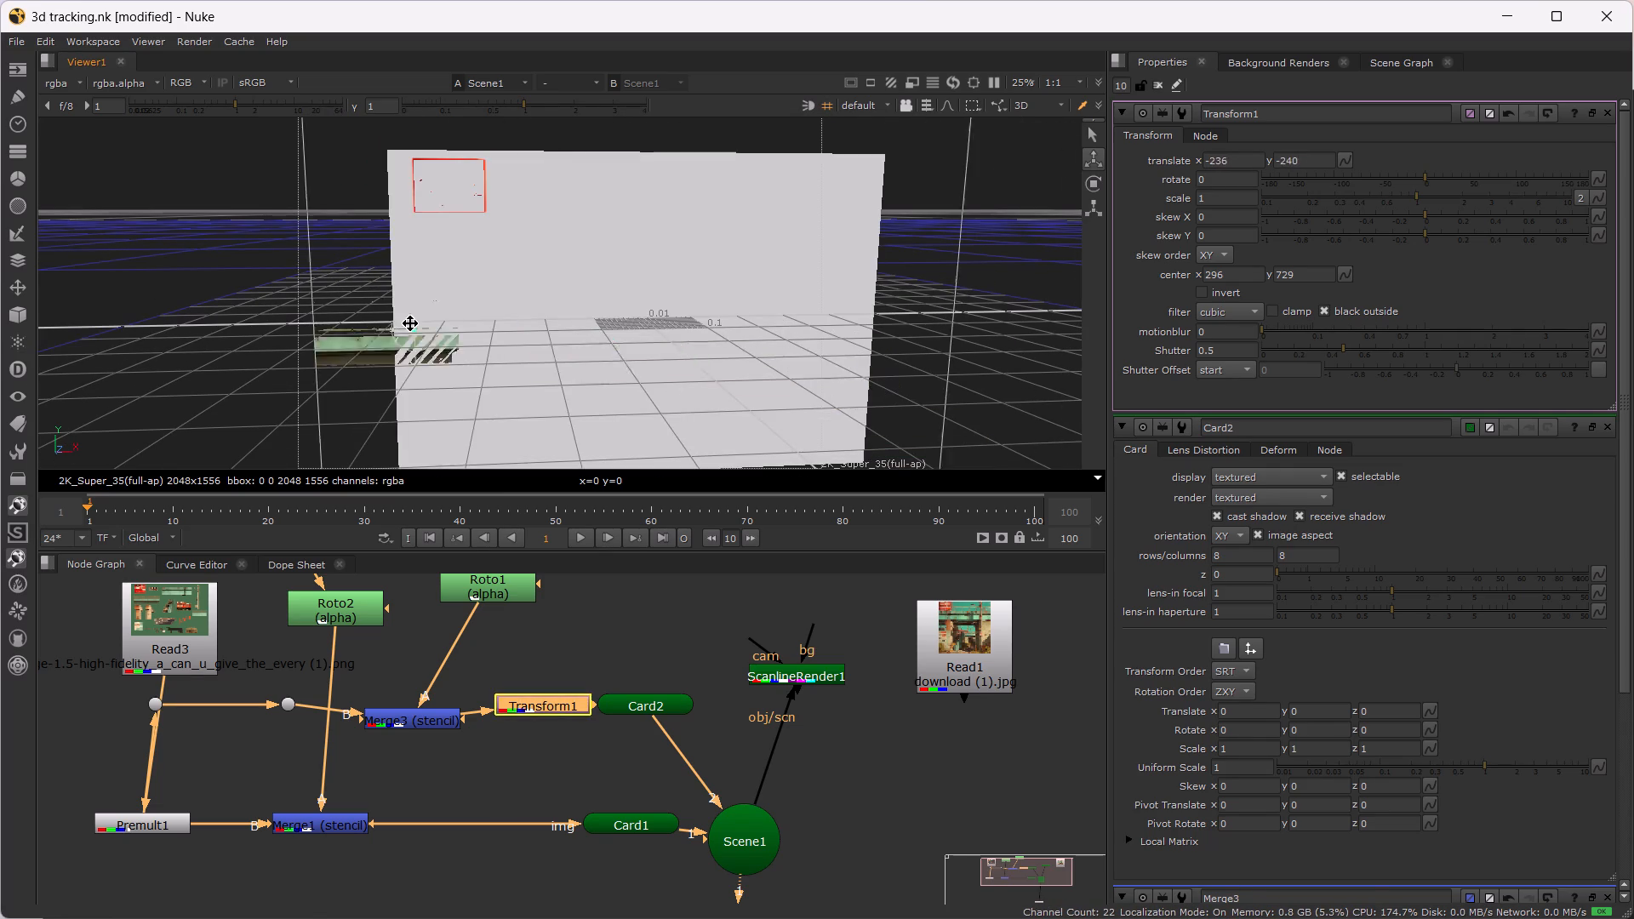
{"action": "left_click_drag", "start_coordinate": [410, 323], "coordinate": [538, 322]}
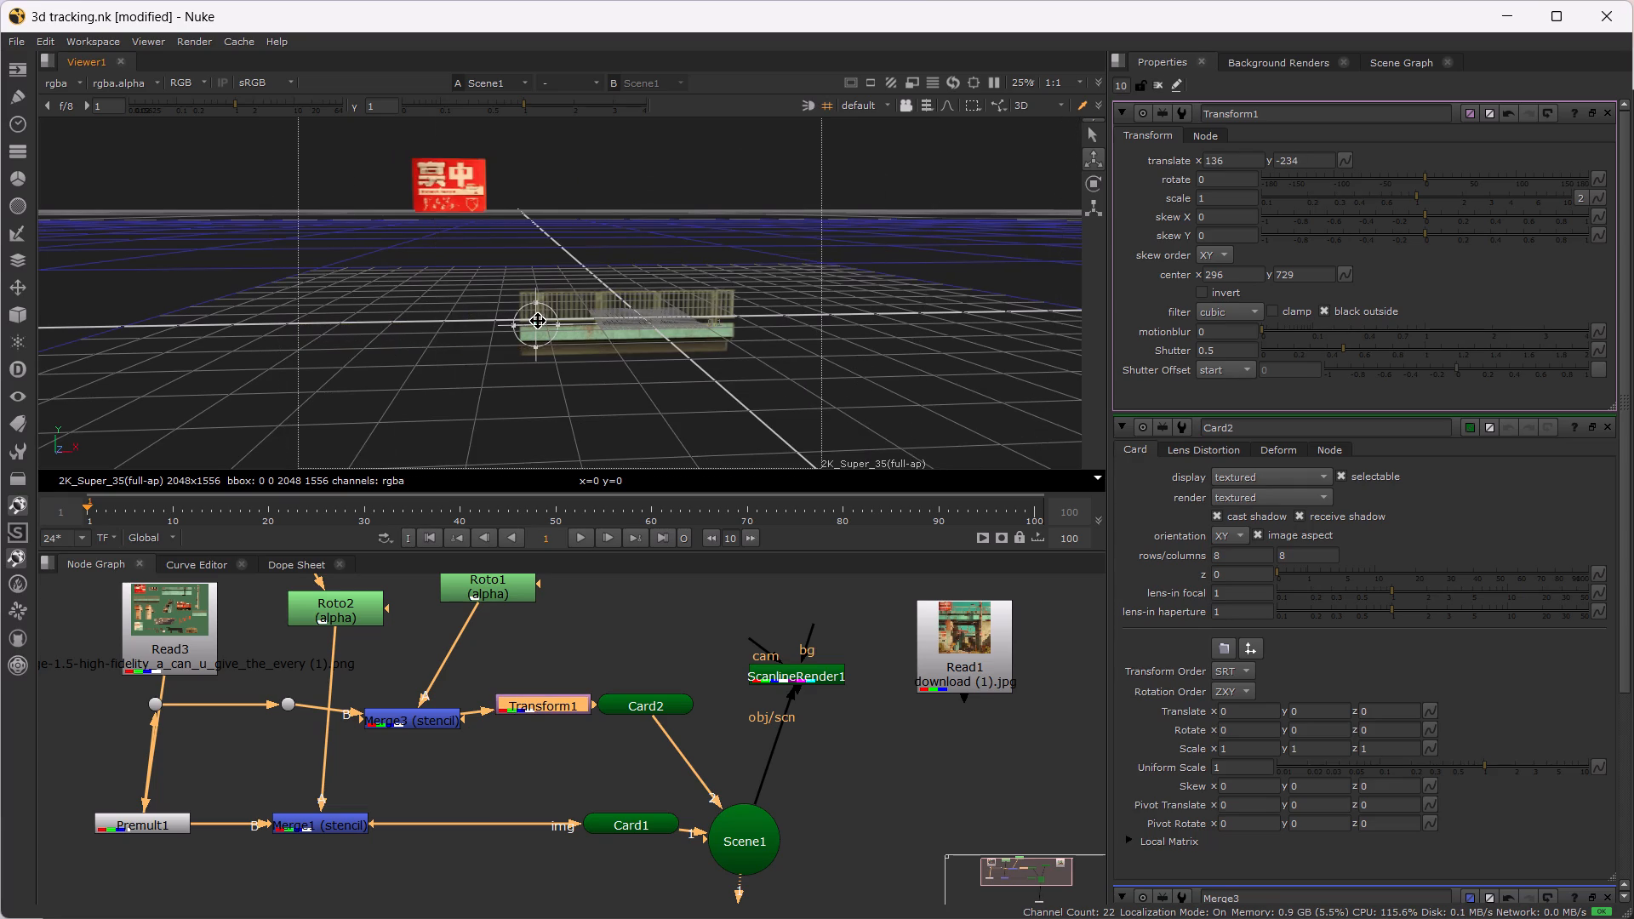
Check the railing and sign placement in the 3D scene from several angles, and view the Read1 image.
{"action": "left_click_drag", "start_coordinate": [392, 367], "coordinate": [760, 385], "text": "ctrl"}
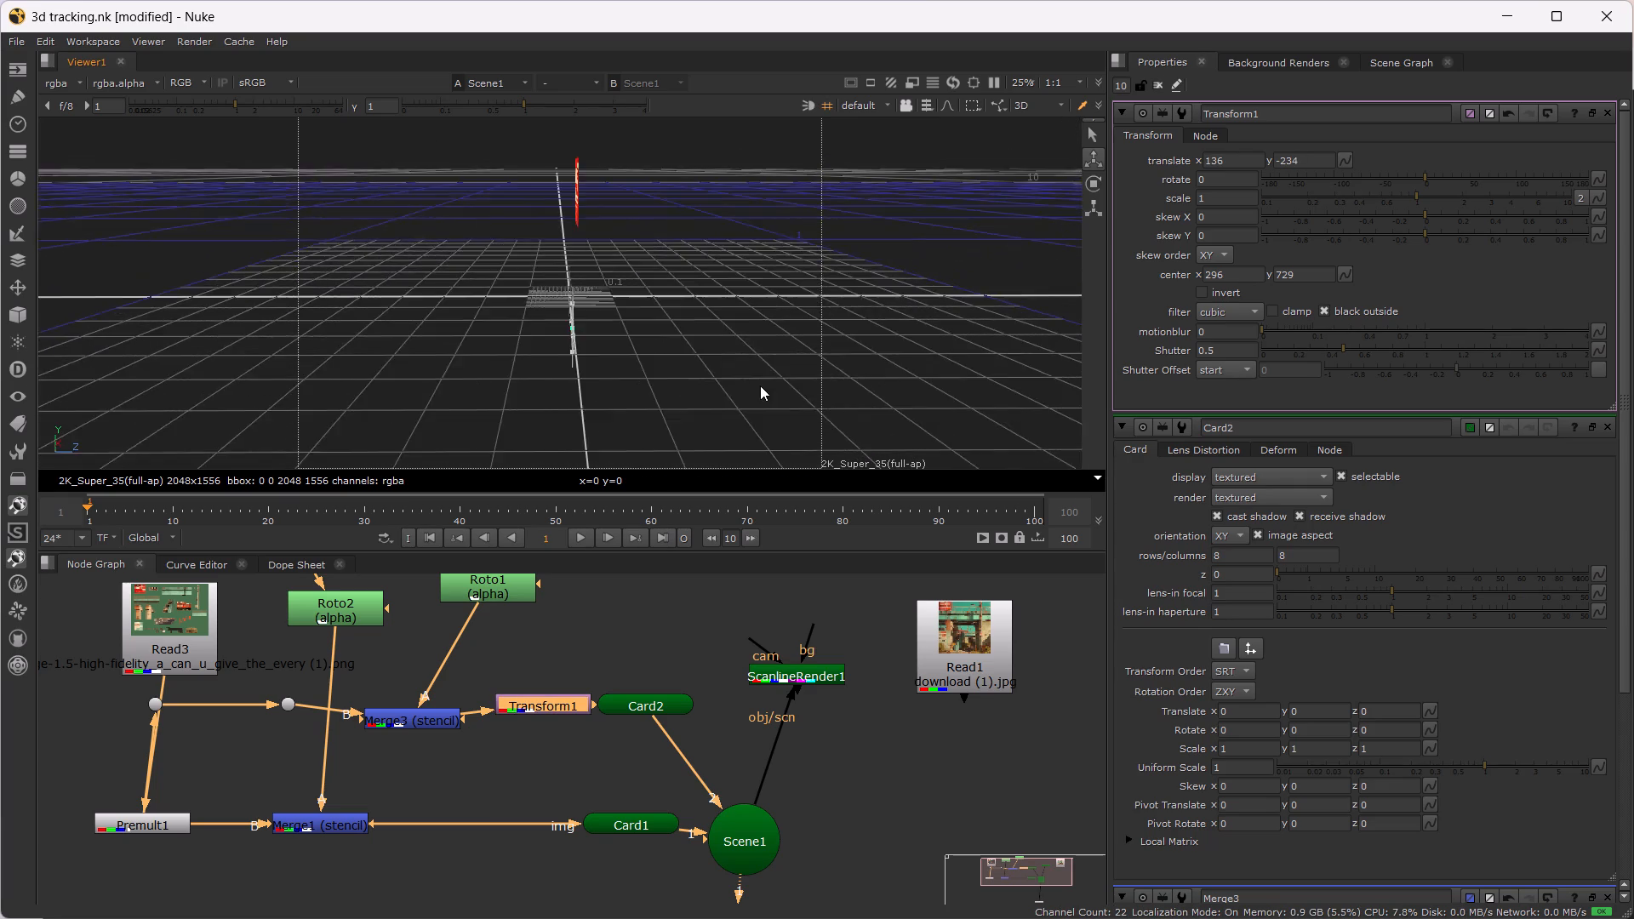
{"action": "left_click_drag", "start_coordinate": [760, 385], "coordinate": [495, 385], "text": "ctrl"}
{"action": "scroll", "coordinate": [488, 374], "scroll_direction": "down", "scroll_amount": 1}
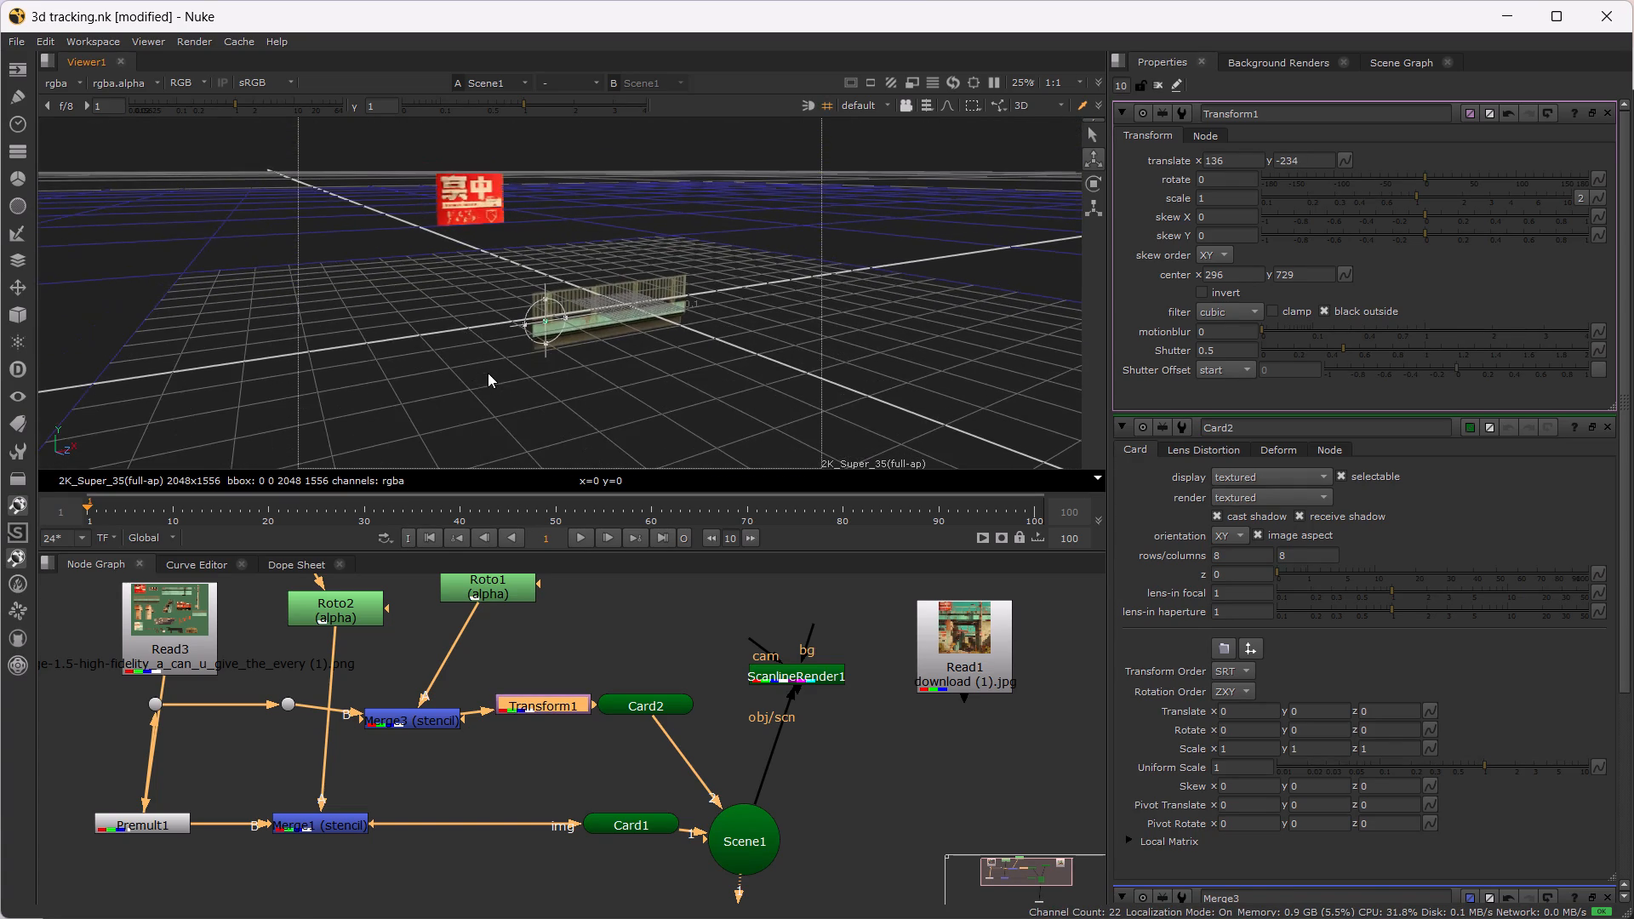
{"action": "left_click_drag", "start_coordinate": [524, 374], "coordinate": [457, 344], "text": "alt"}
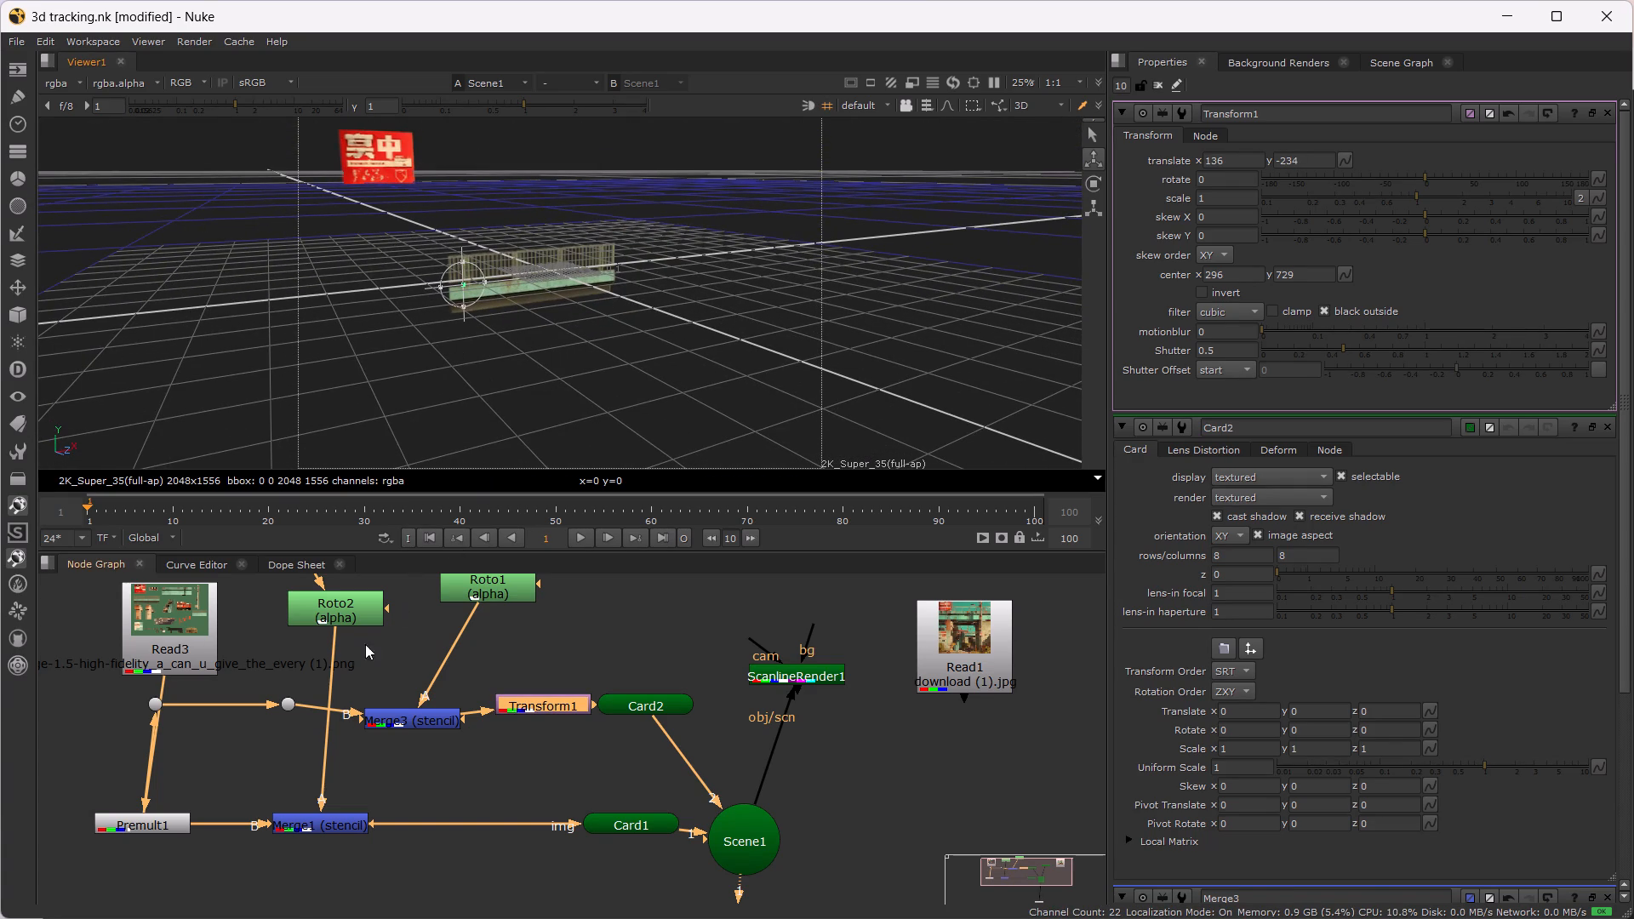
{"action": "left_click", "coordinate": [965, 653]}
{"action": "key", "text": "1"}
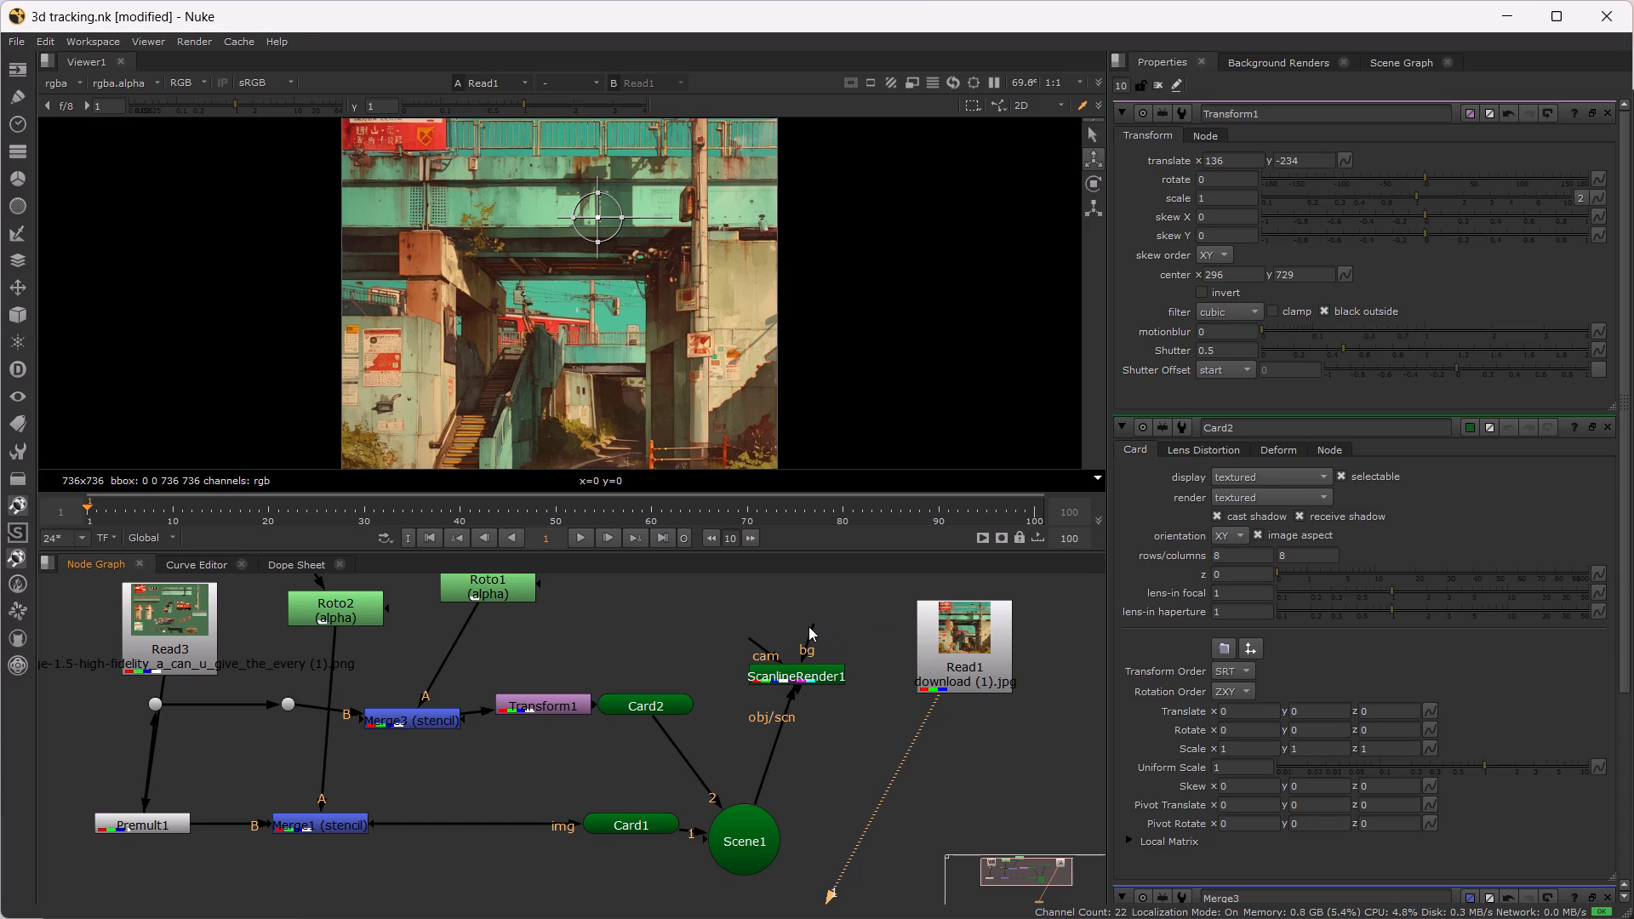
Compare the Read3 element sheet with the Read1 reference image, checking where the elements sit in the full picture.
{"action": "left_click", "coordinate": [136, 643]}
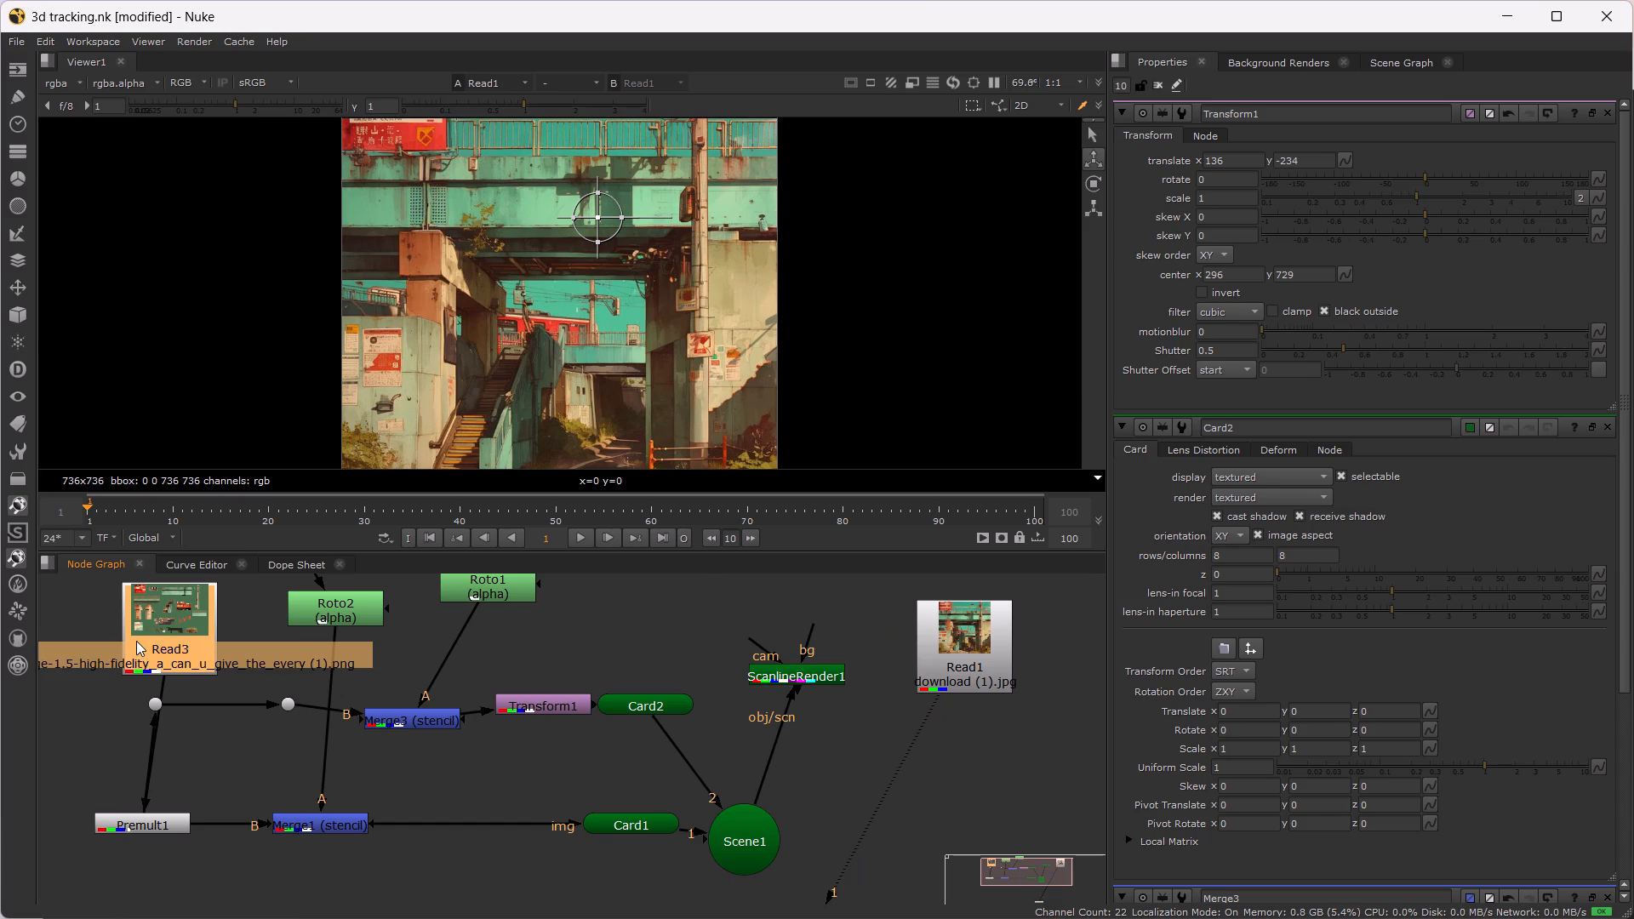
{"action": "key", "text": "1"}
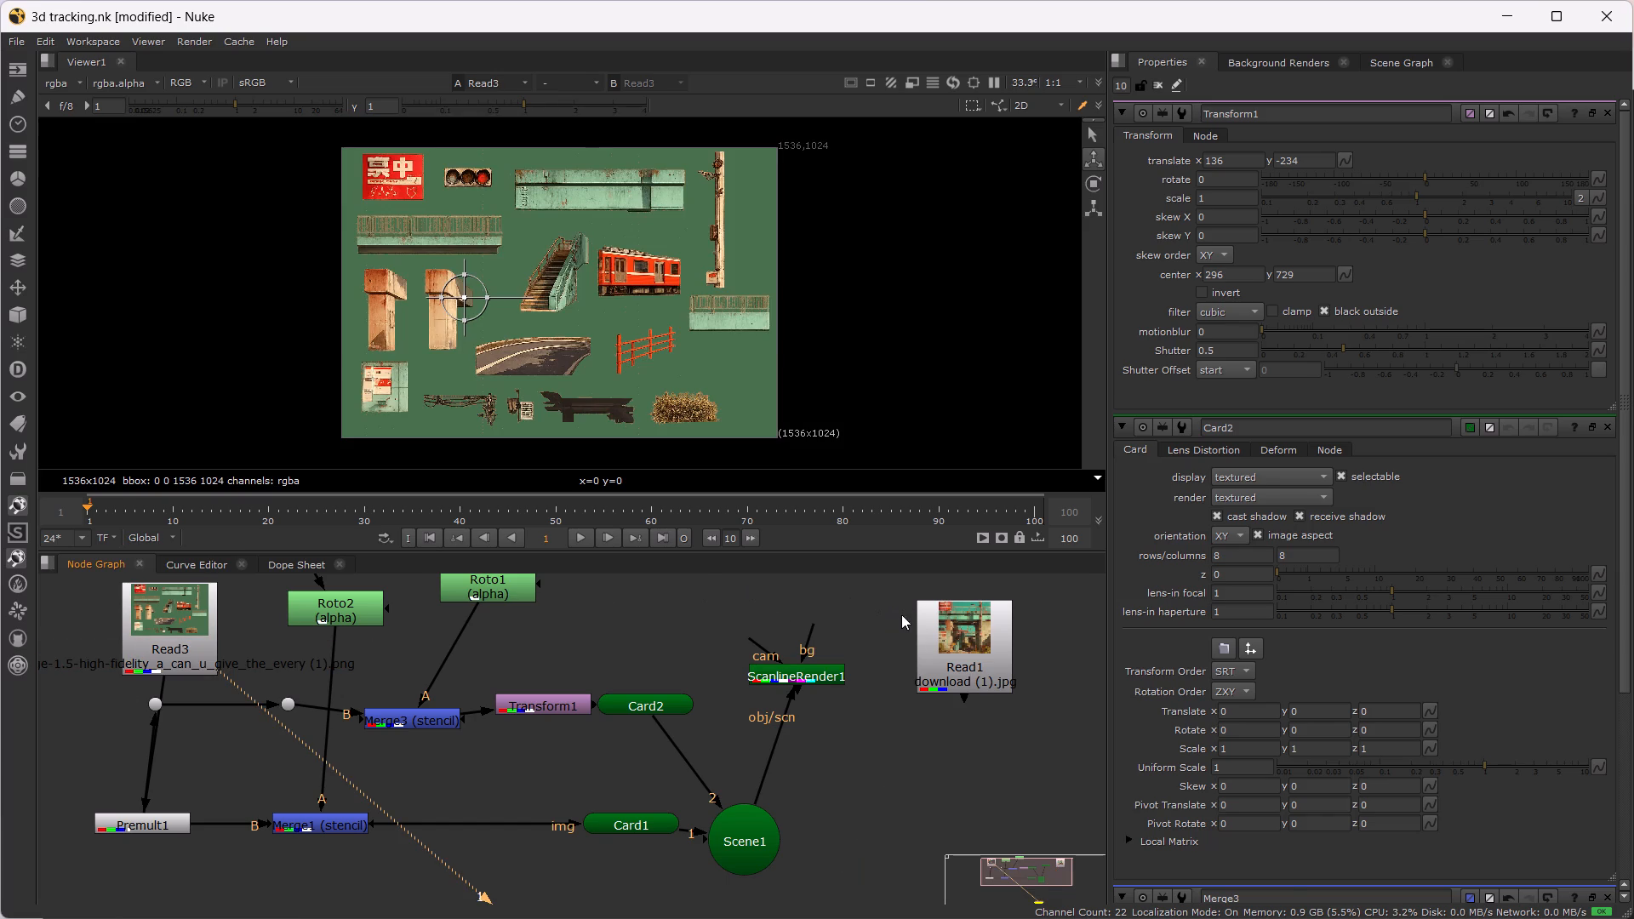
{"action": "left_click", "coordinate": [954, 662]}
{"action": "key", "text": "1"}
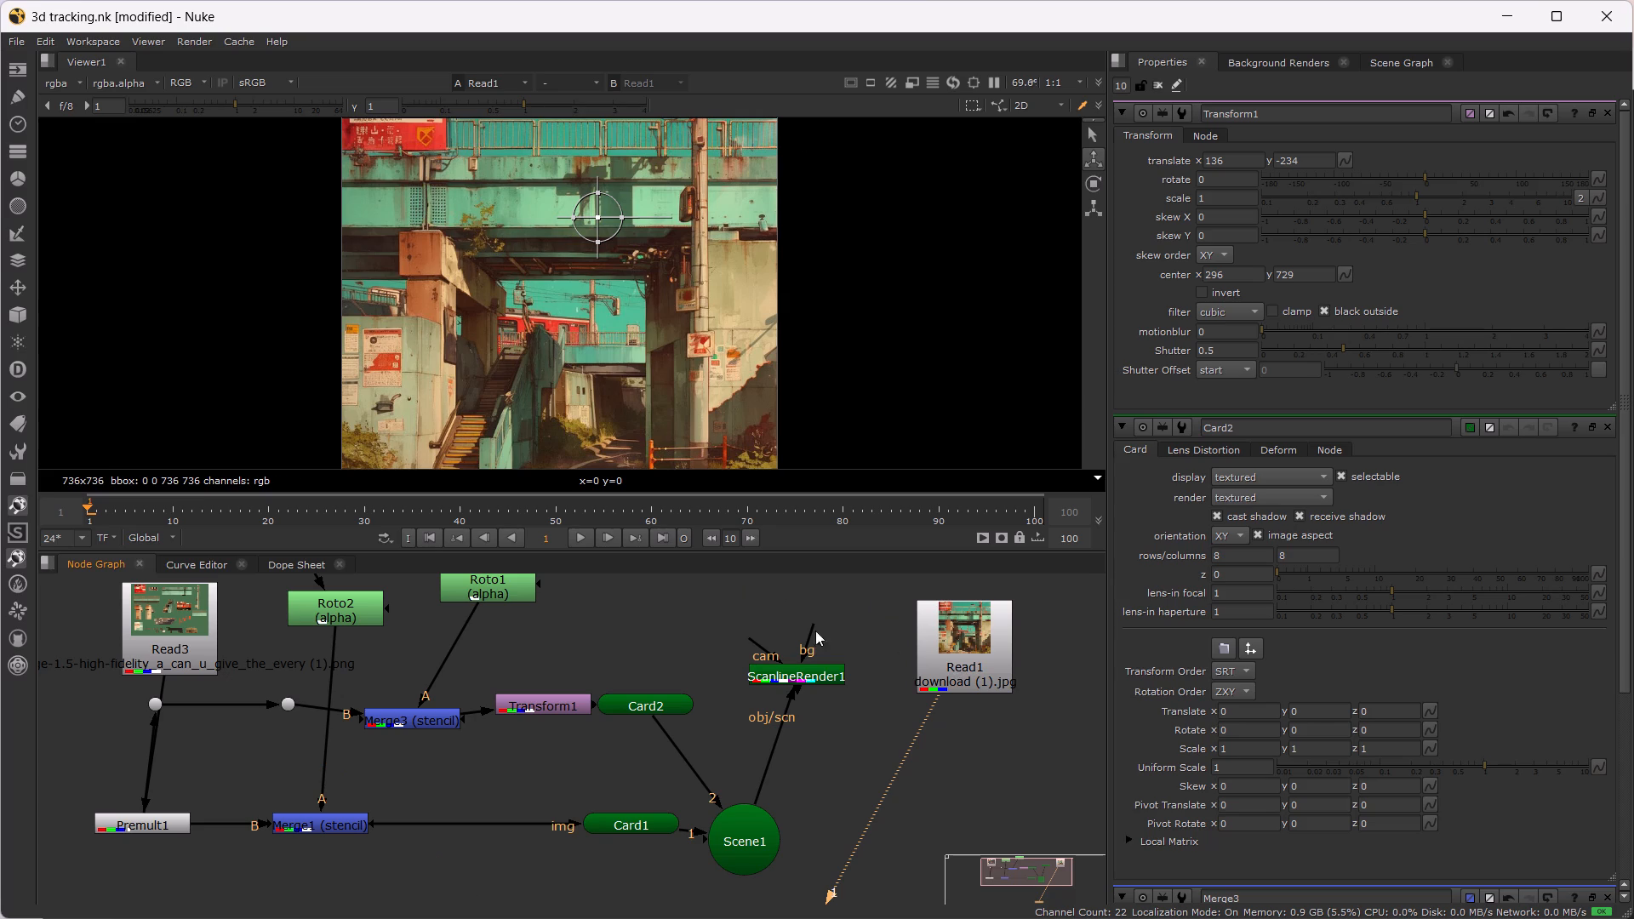
{"action": "left_click", "coordinate": [144, 636]}
{"action": "key", "text": "1"}
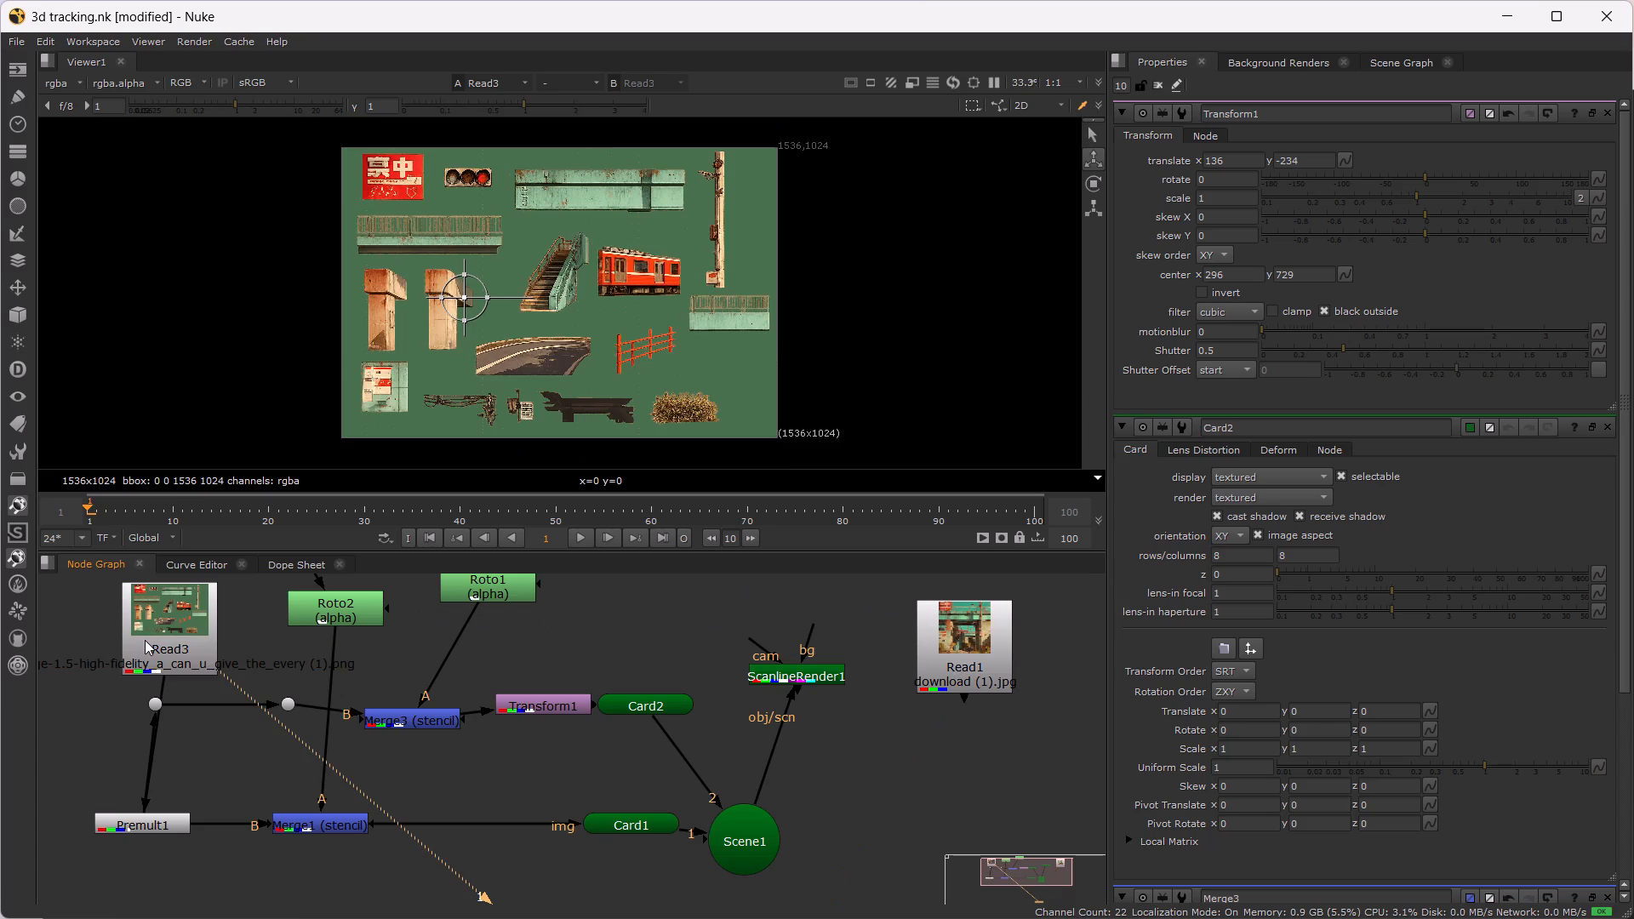
{"action": "left_click", "coordinate": [977, 654]}
{"action": "key", "text": "1"}
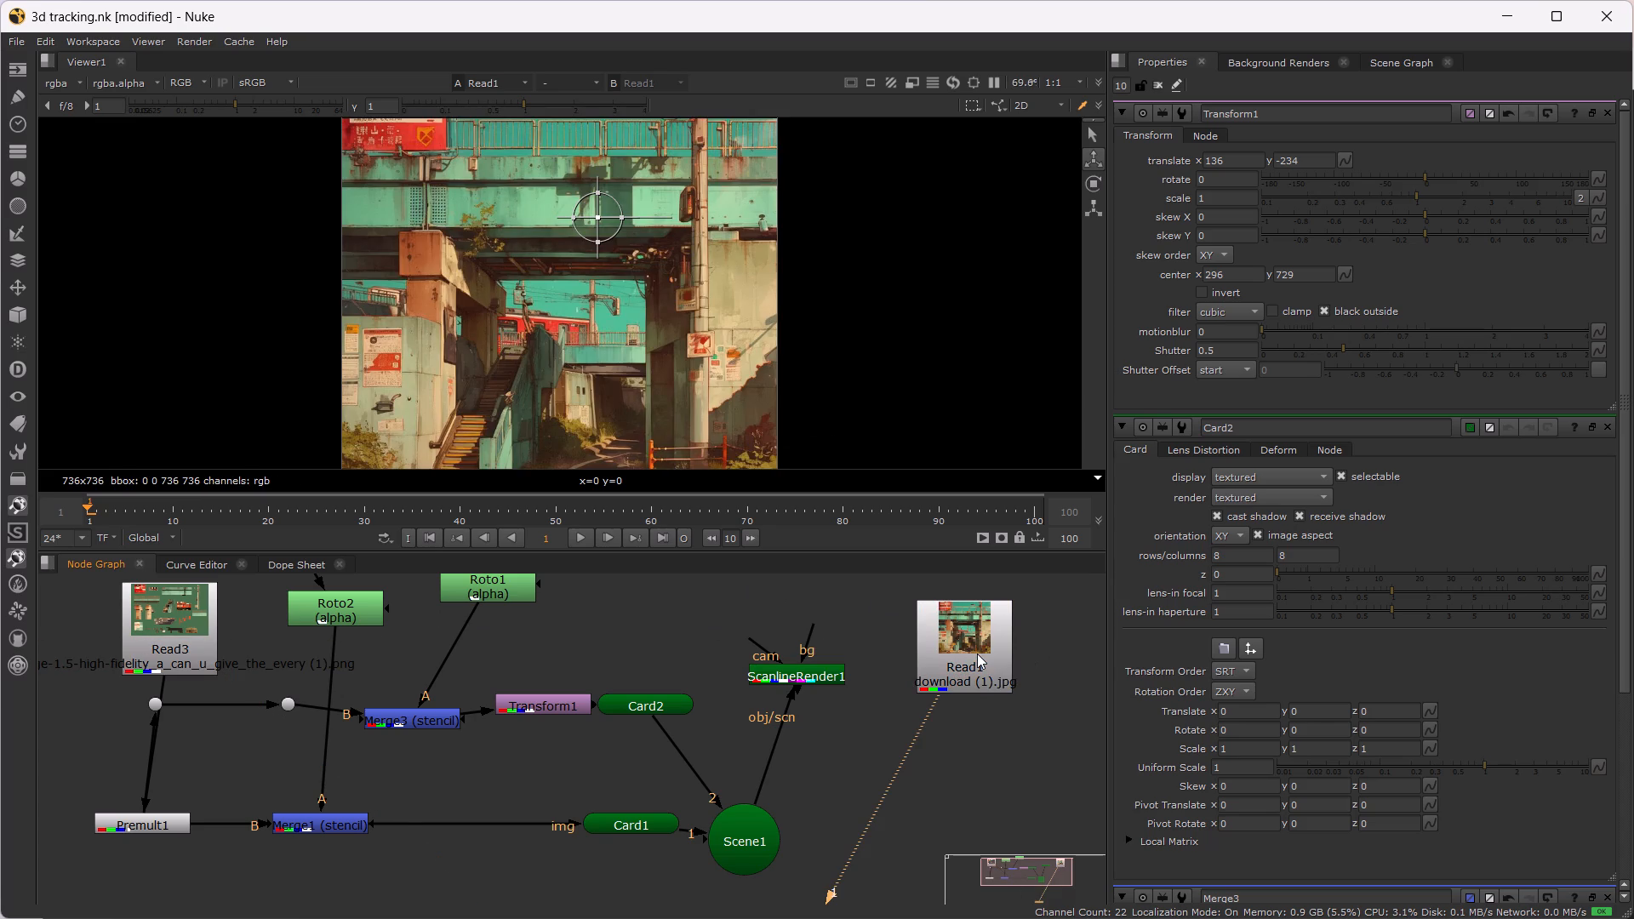
{"action": "left_click", "coordinate": [138, 647]}
{"action": "key", "text": "1"}
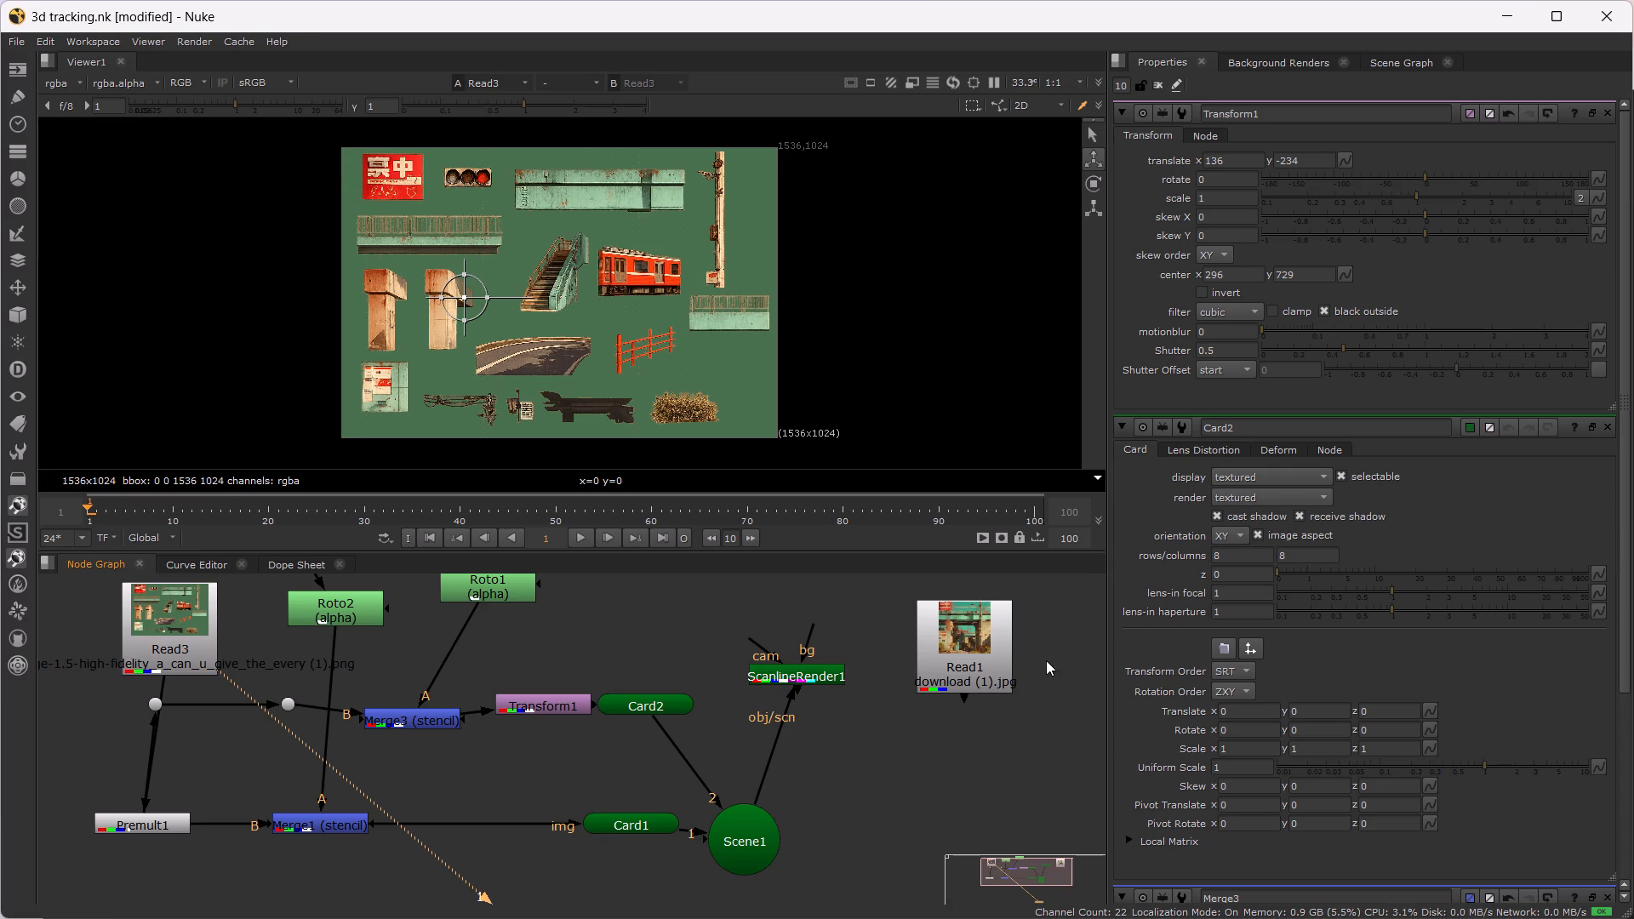
{"action": "left_click", "coordinate": [1002, 646]}
{"action": "key", "text": "1"}
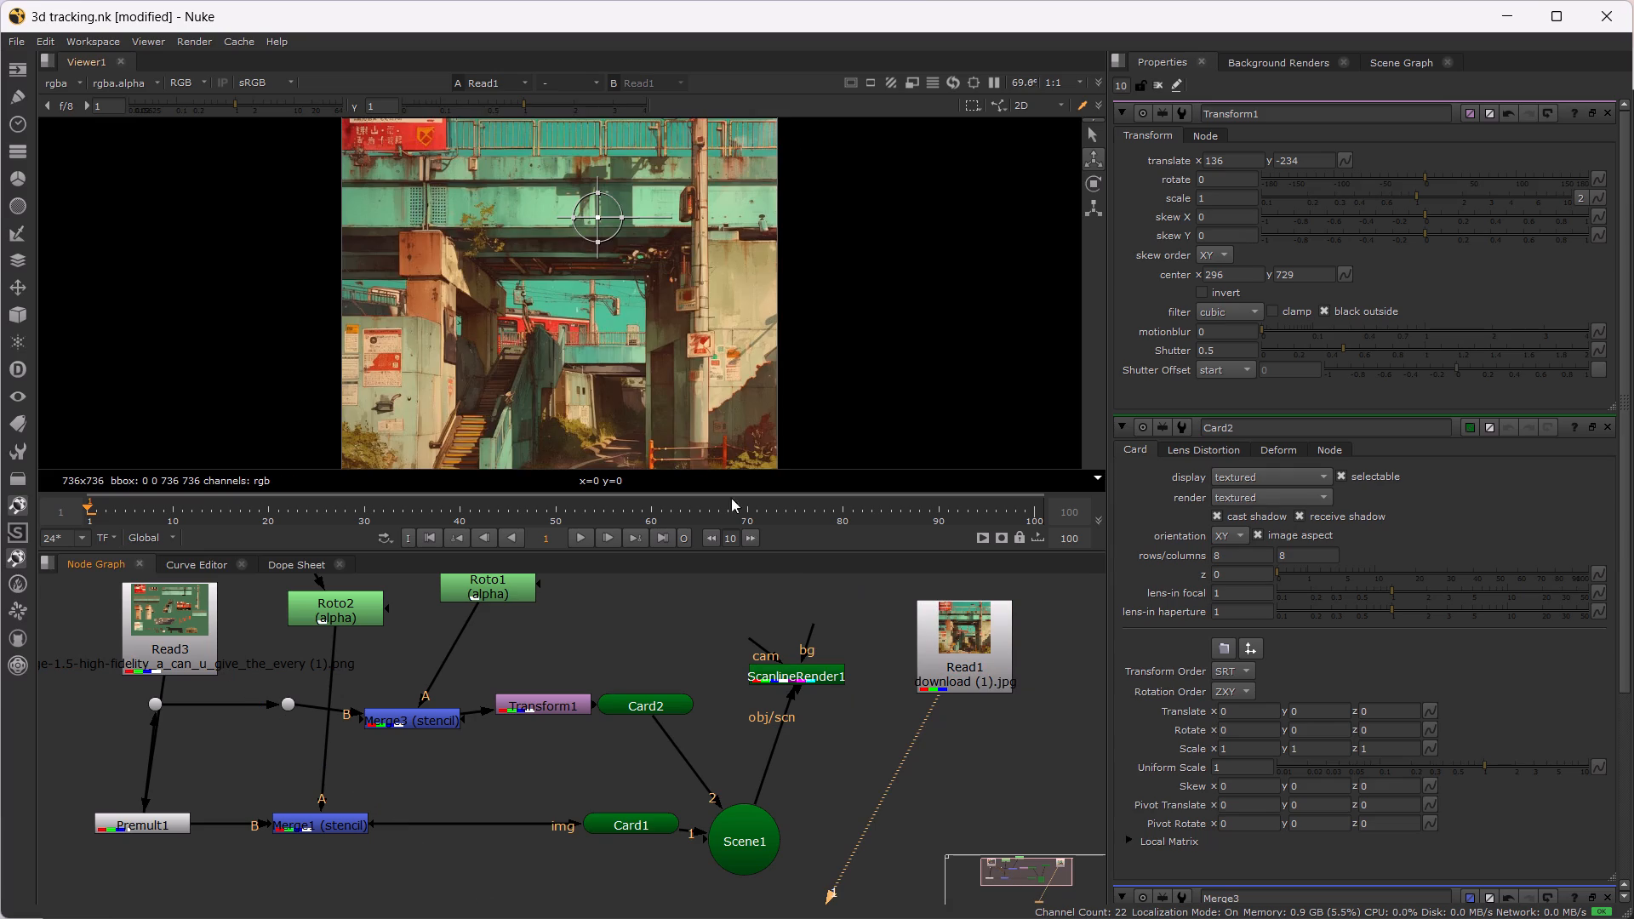
{"action": "scroll", "coordinate": [466, 317], "scroll_direction": "down", "scroll_amount": 3}
{"action": "scroll", "coordinate": [456, 298], "scroll_direction": "up", "scroll_amount": 1}
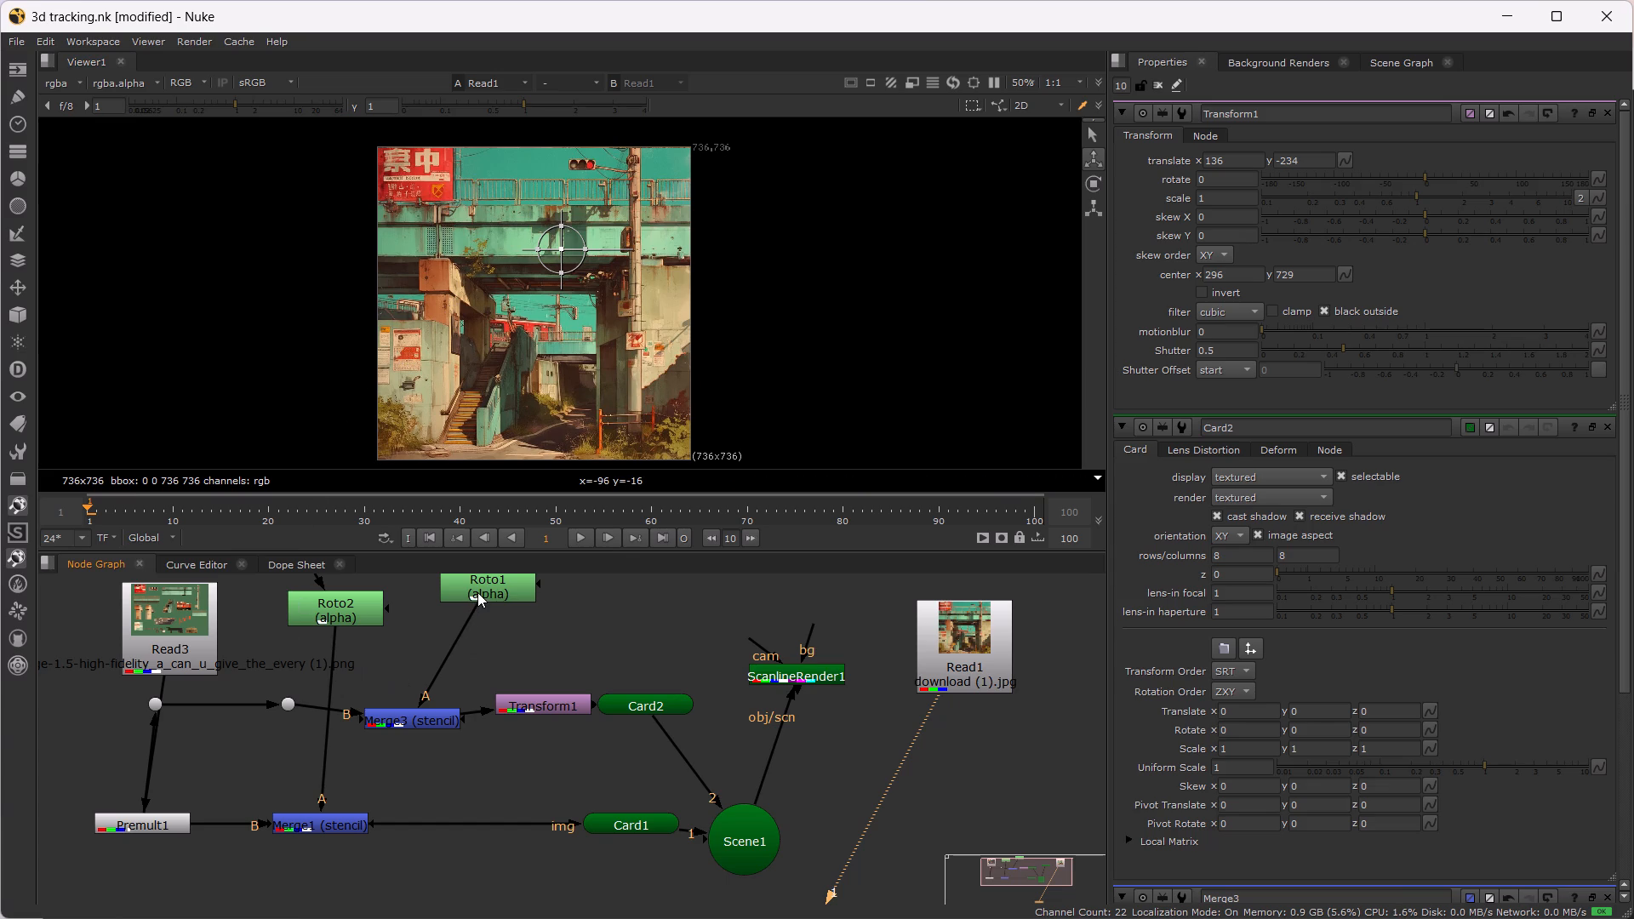
Undo the Transform1 translations, its relocation and its insertion, going back to Merge3 feeding Card2 directly.
{"action": "key", "text": "ctrl+z"}
{"action": "key", "text": "ctrl+z"}
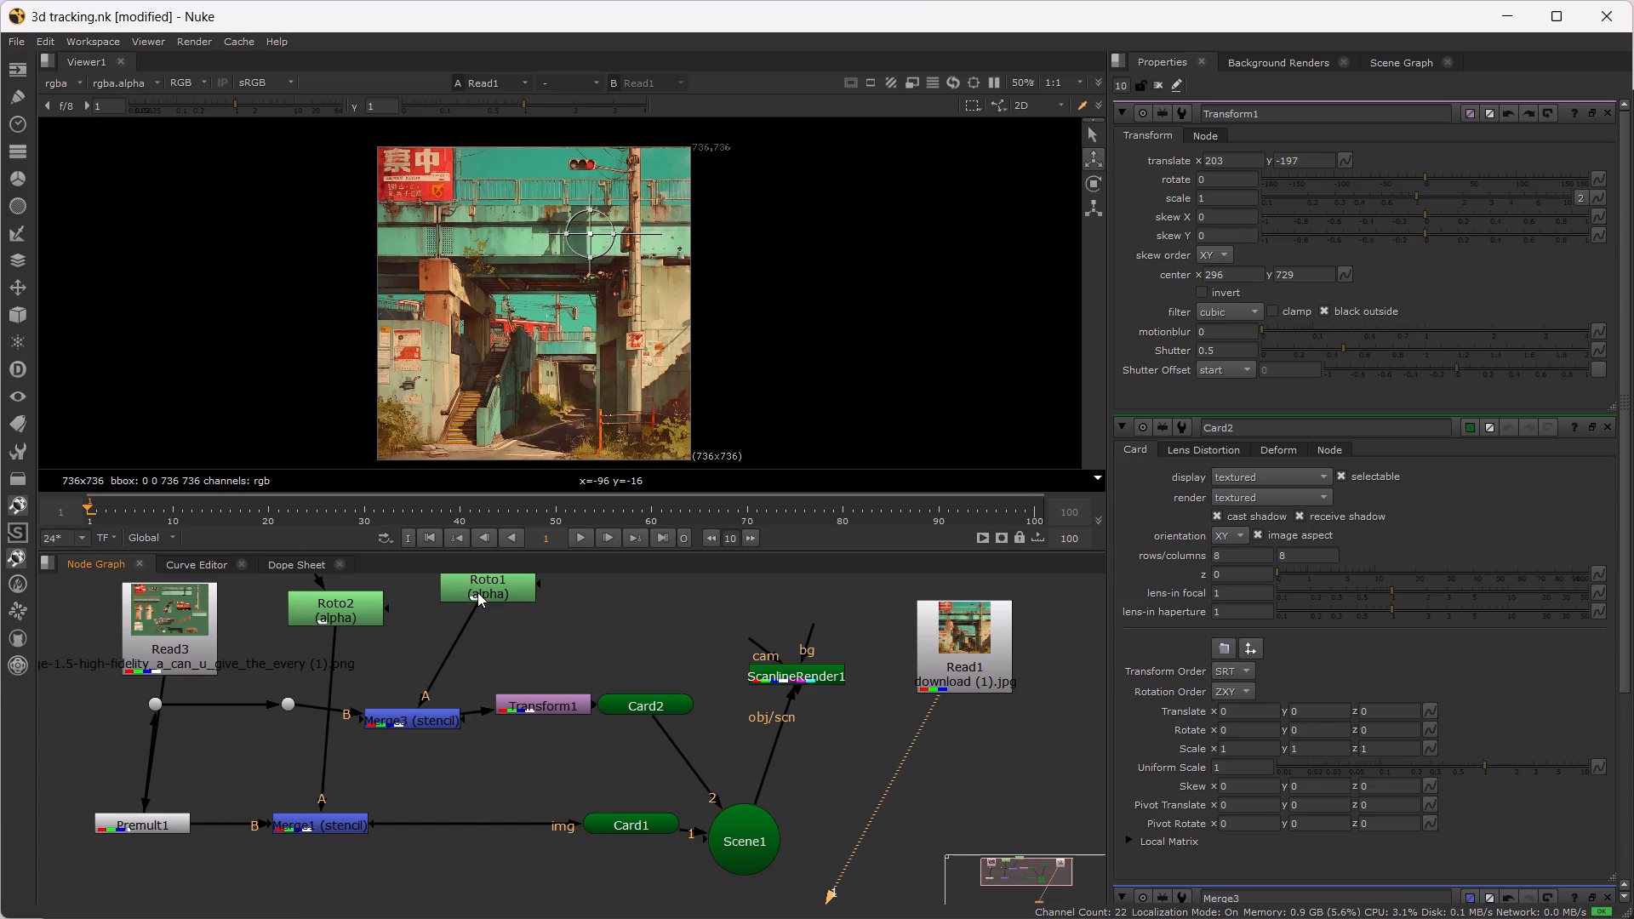
{"action": "left_click", "coordinate": [732, 859]}
{"action": "key", "text": "1"}
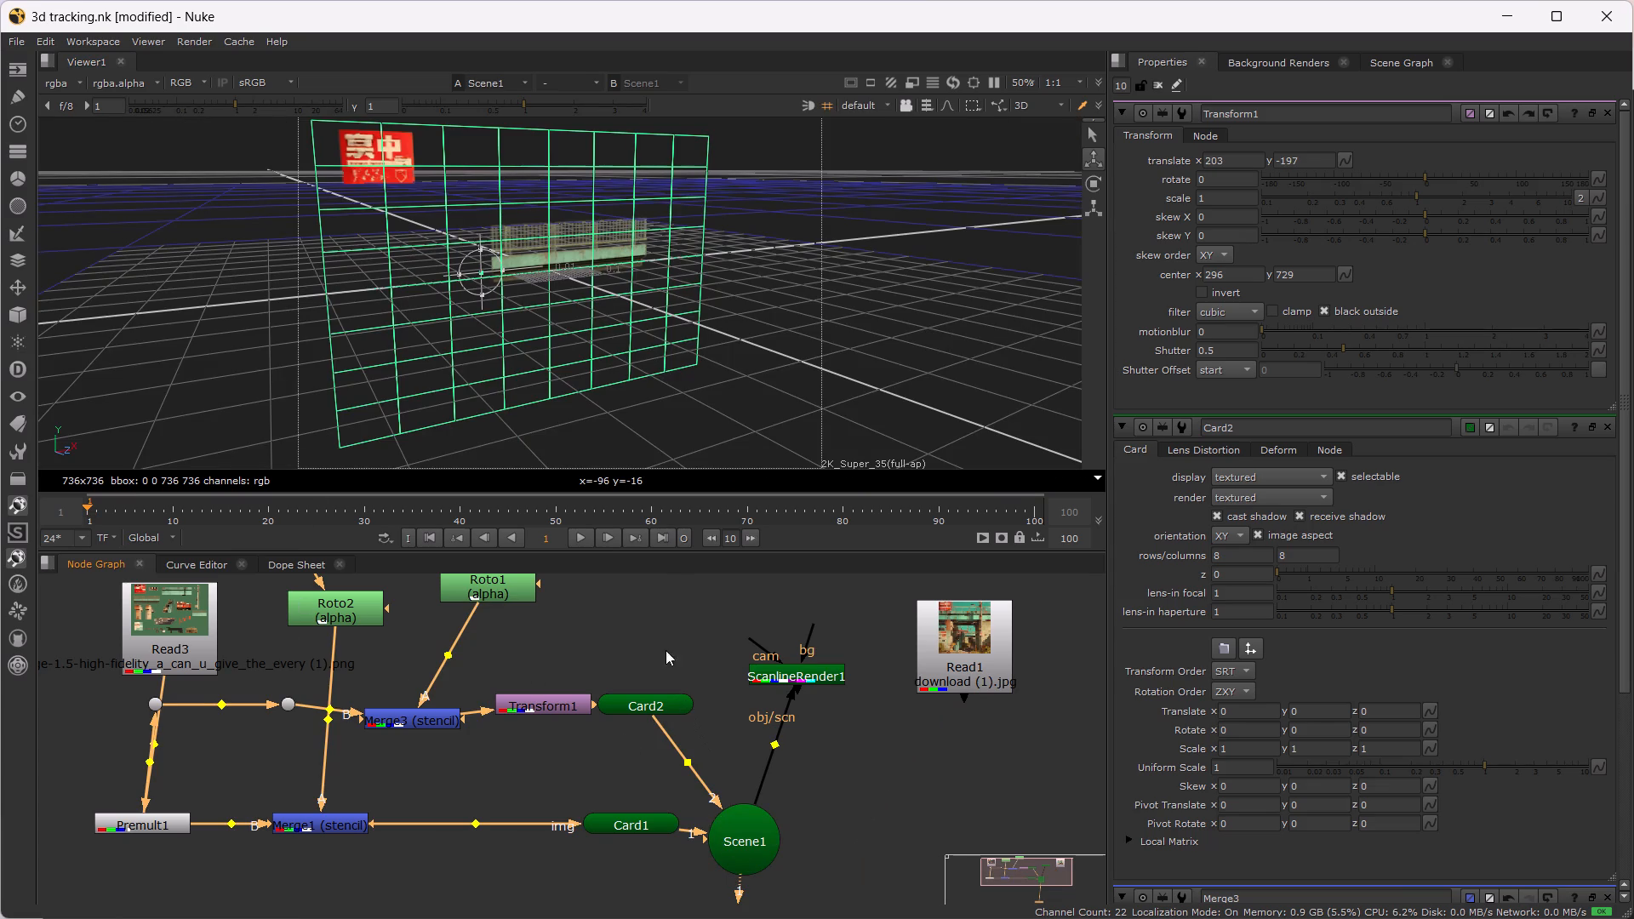
{"action": "key", "text": "ctrl+z"}
{"action": "key", "text": "ctrl+z"}
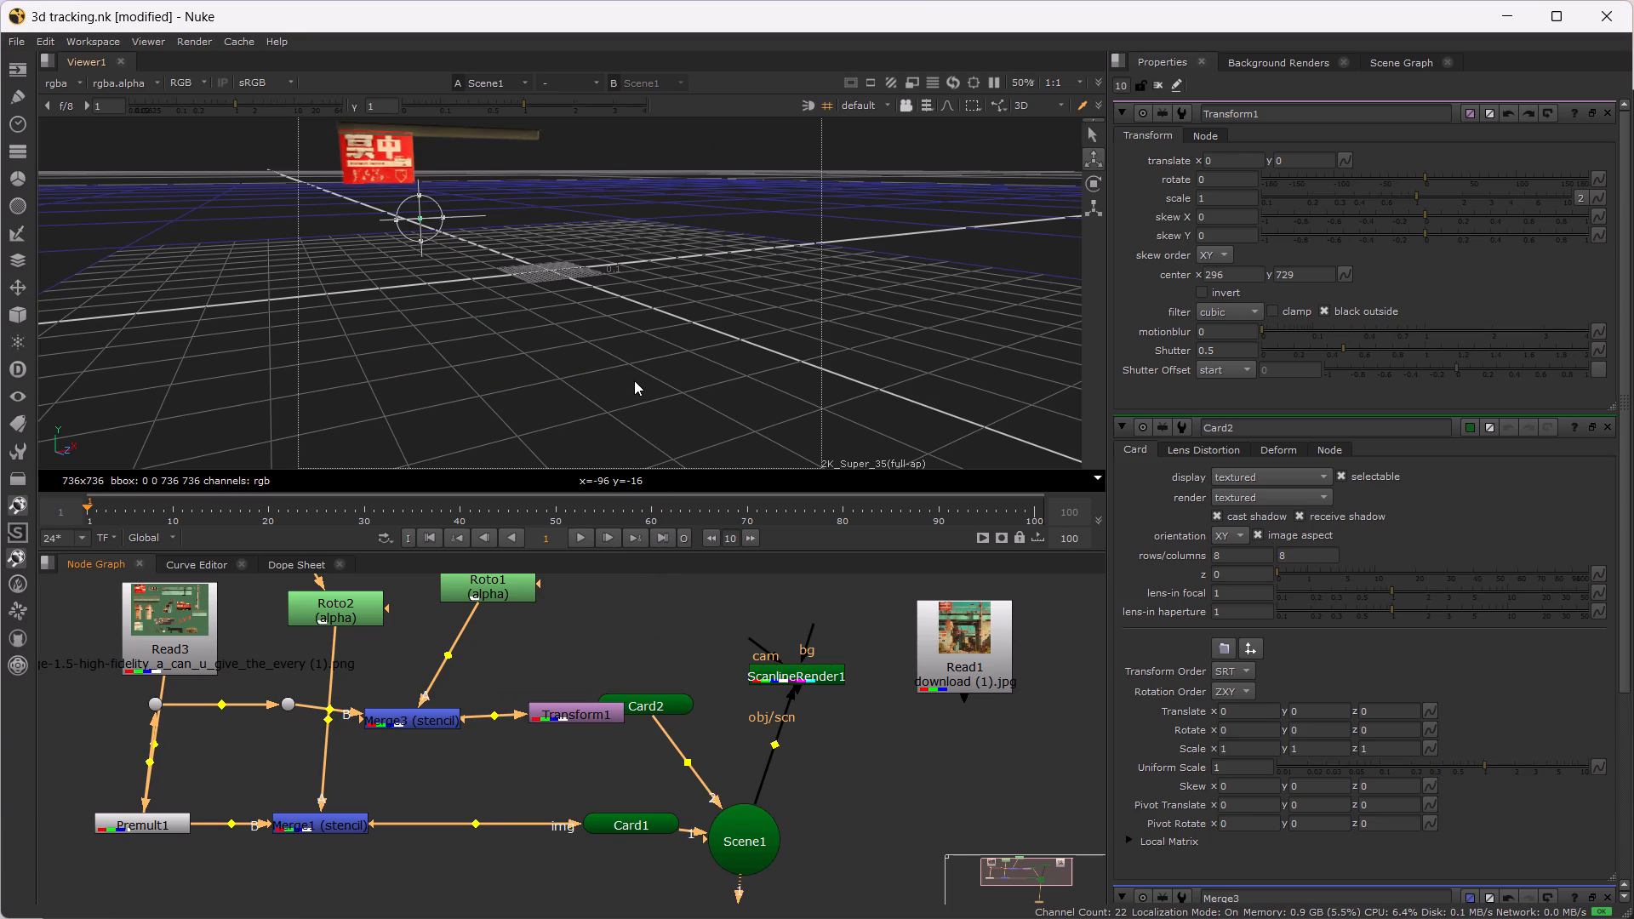
{"action": "key", "text": "ctrl+z"}
{"action": "key", "text": "ctrl+z"}
{"action": "key", "text": "ctrl+z"}
{"action": "key", "text": "ctrl+z"}
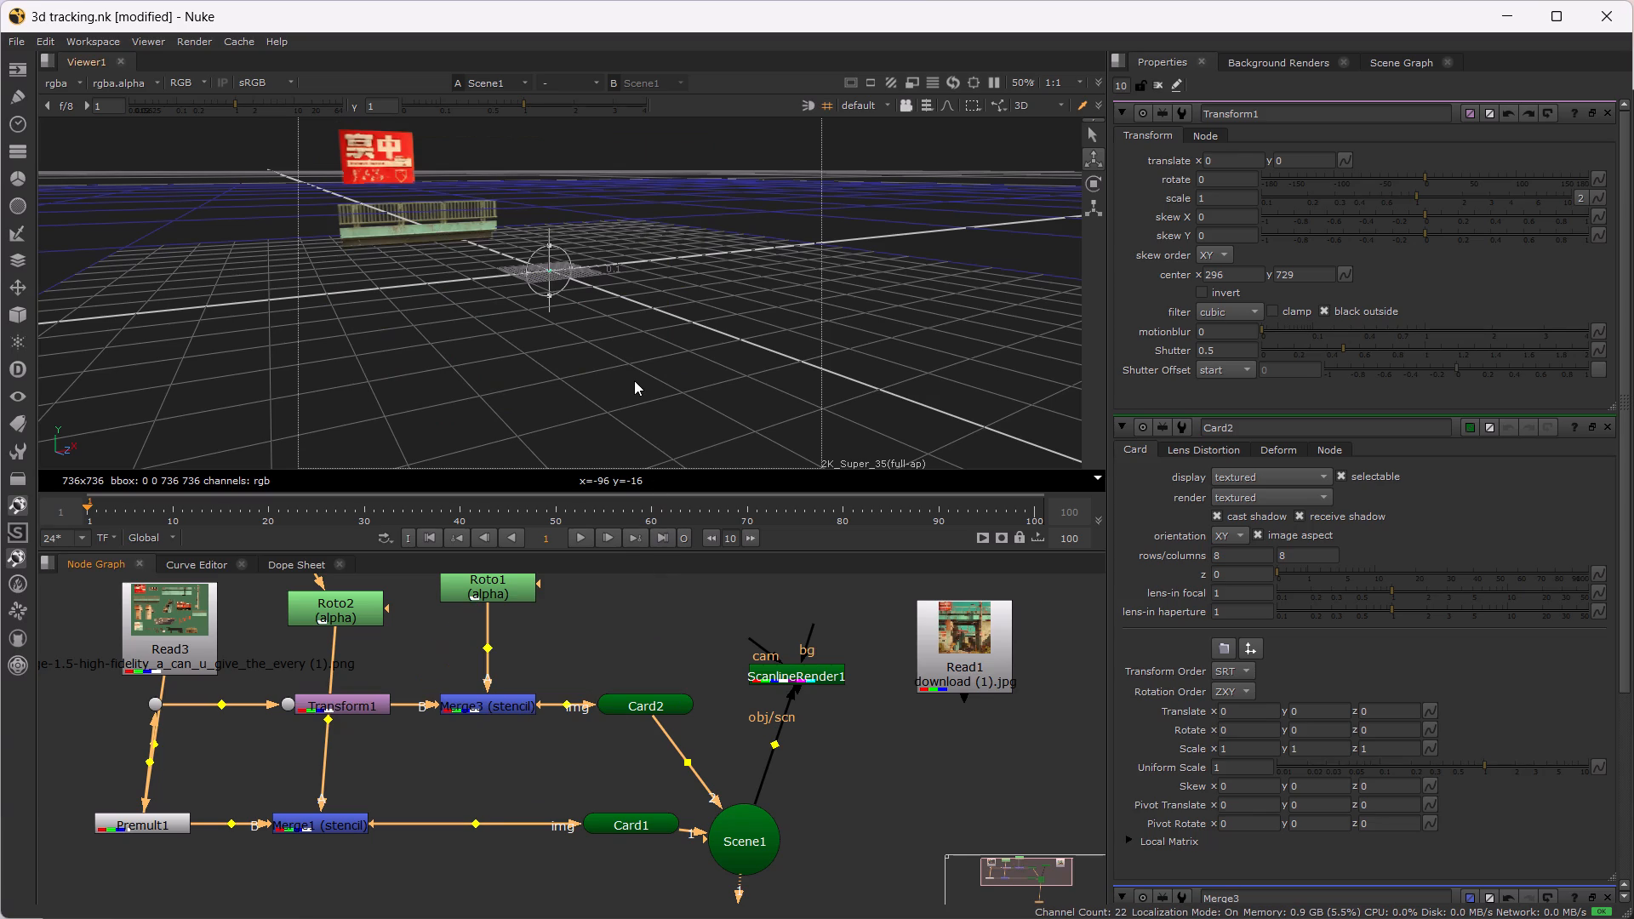
{"action": "key", "text": "ctrl+z"}
{"action": "key", "text": "ctrl+z"}
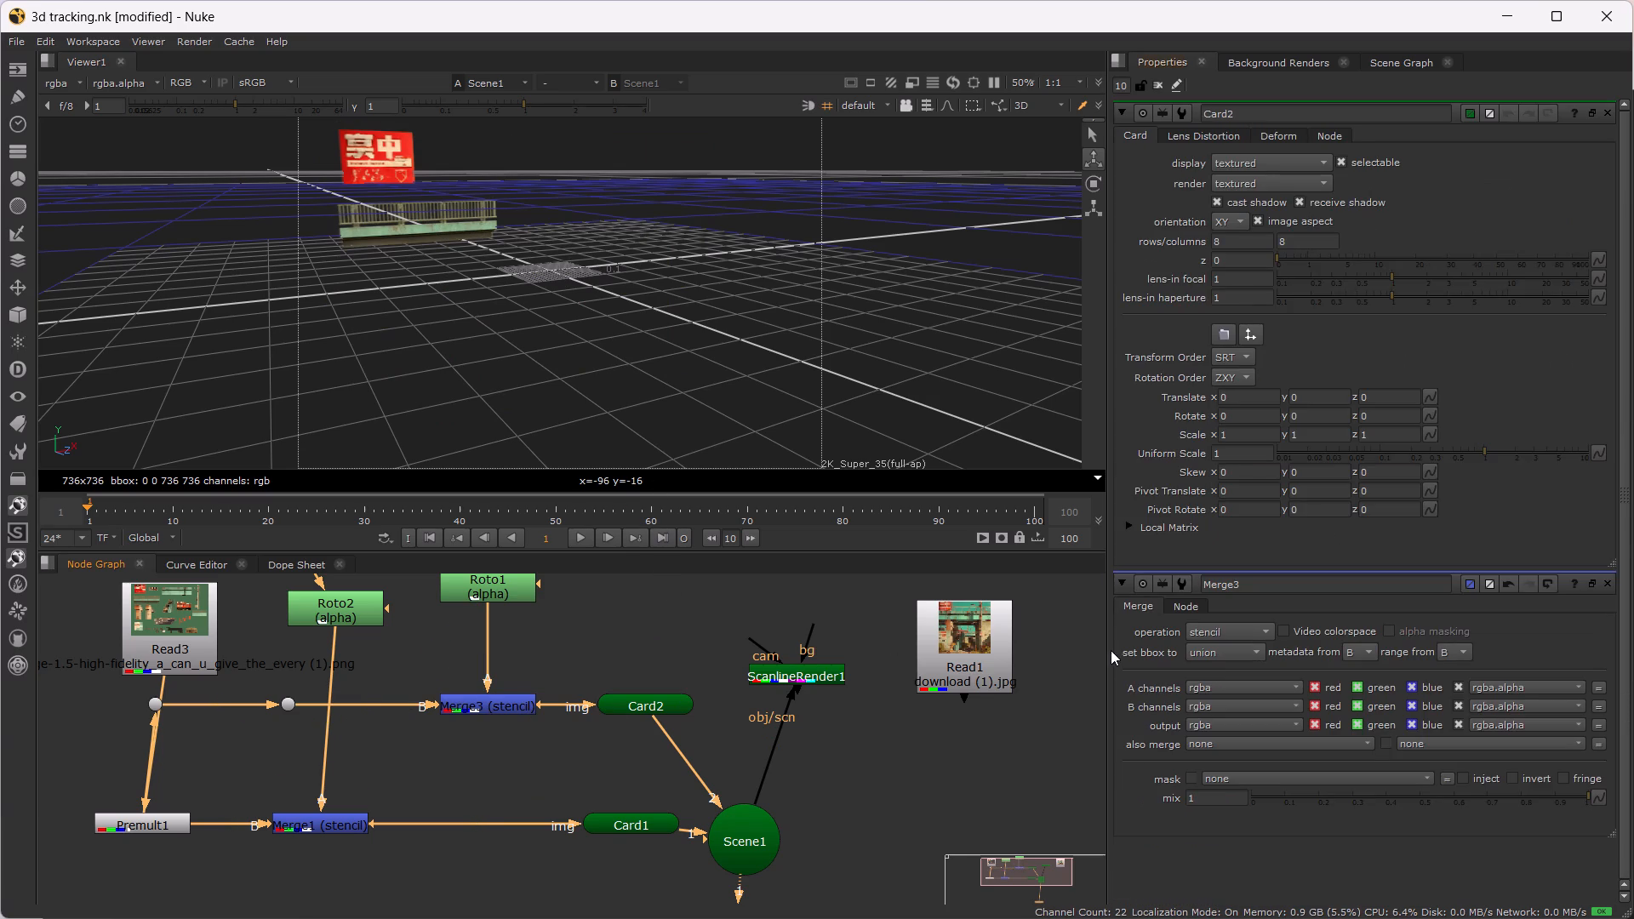
Check the Read1 reference image against the Scene1 3D view and save the script.
{"action": "left_click", "coordinate": [990, 633]}
{"action": "key", "text": "1"}
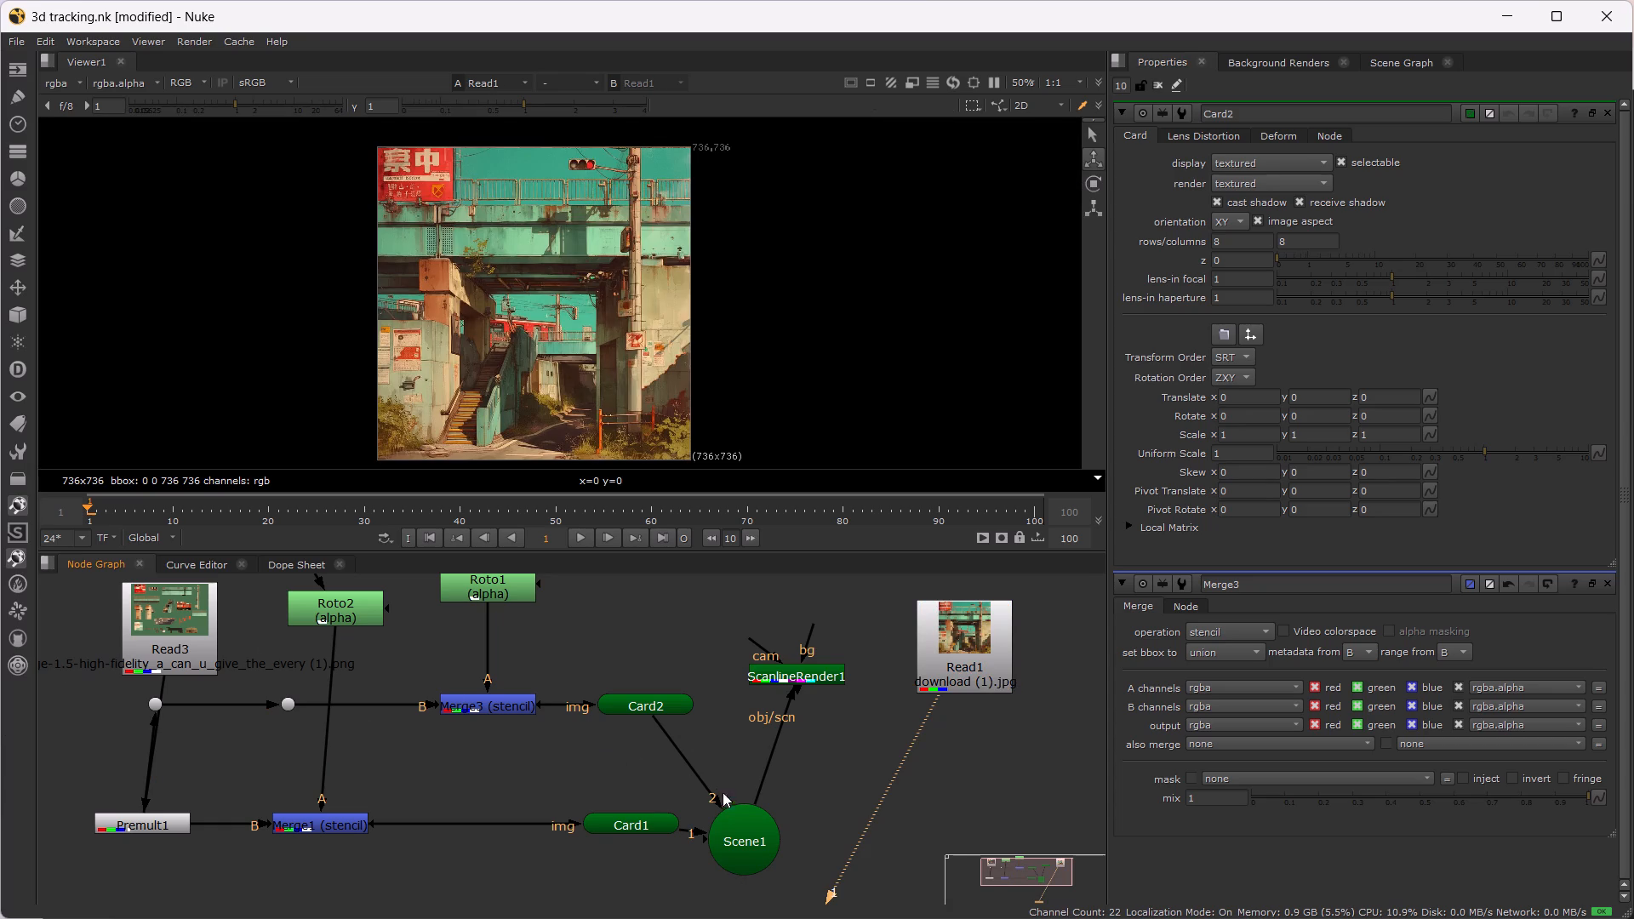
{"action": "left_click", "coordinate": [734, 816]}
{"action": "key", "text": "1"}
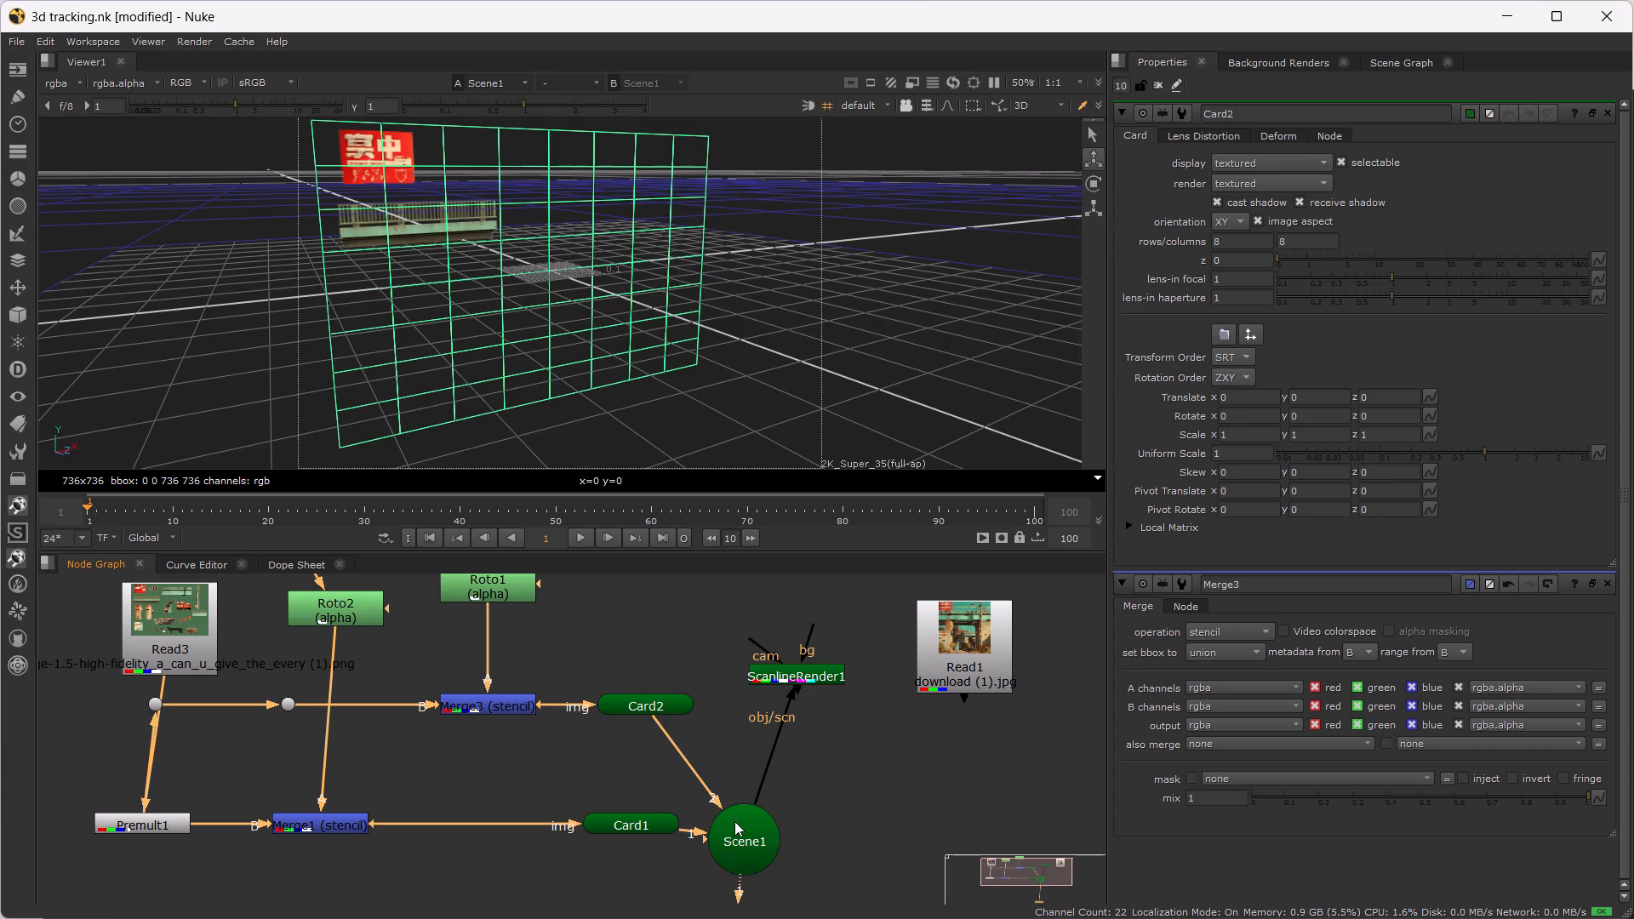
{"action": "left_click", "coordinate": [551, 751]}
{"action": "key", "text": "ctrl+s"}
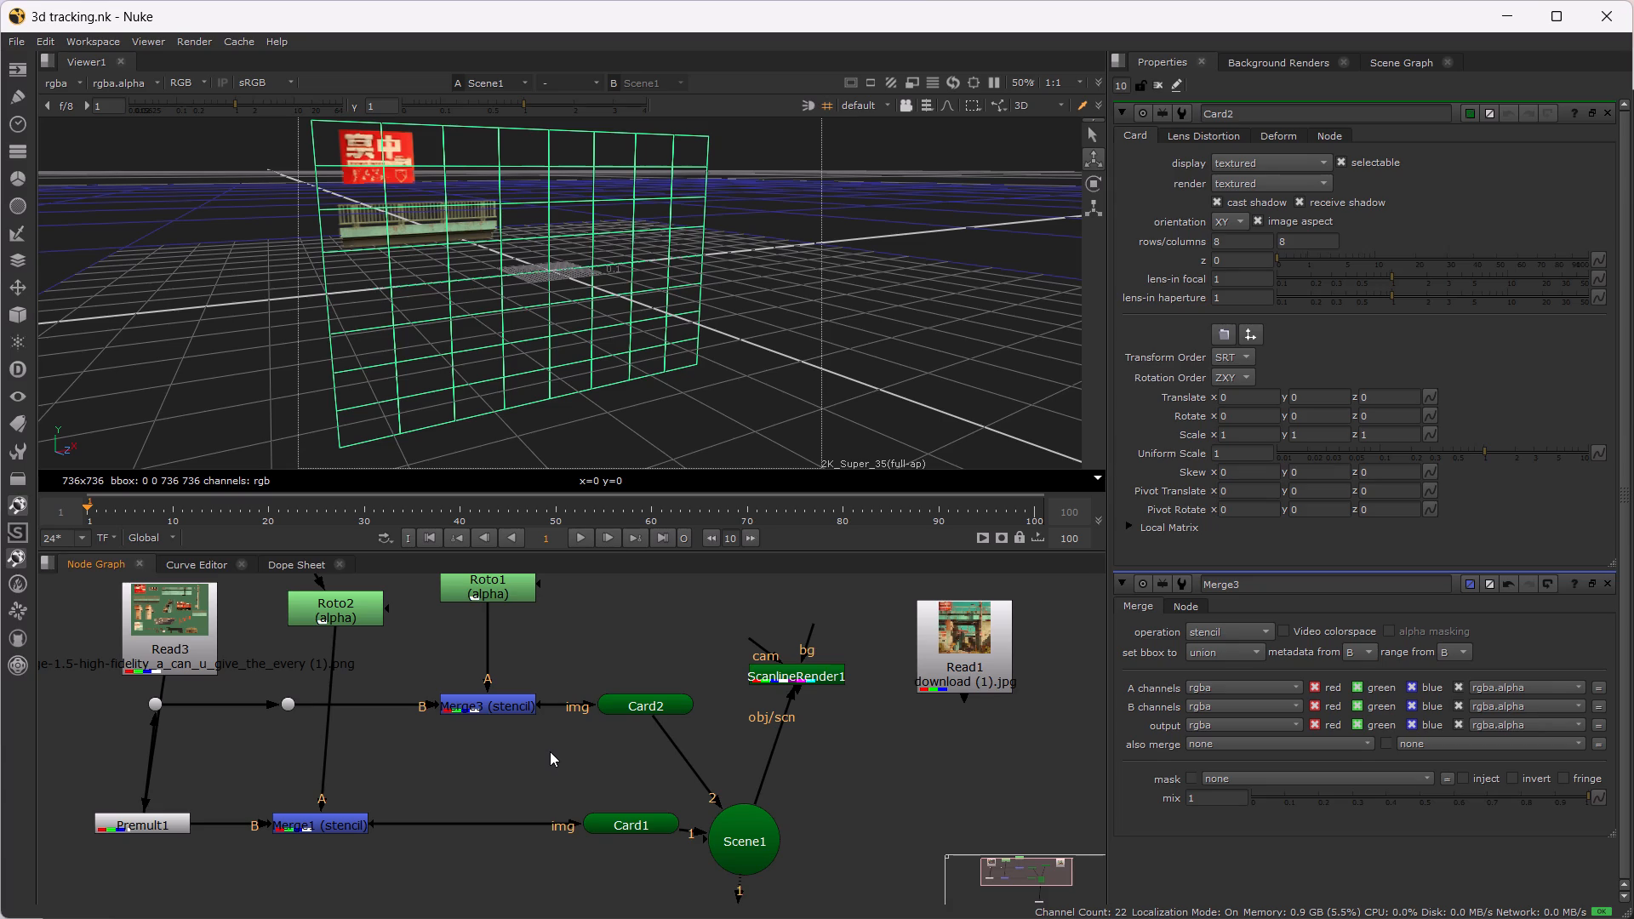
Add a new Roto node above ScanlineRender1, connect its bg input to Read3, and view its output.
{"action": "scroll", "coordinate": [550, 746], "scroll_direction": "down", "scroll_amount": 1}
{"action": "left_click_drag", "start_coordinate": [542, 739], "coordinate": [506, 768], "text": "alt"}
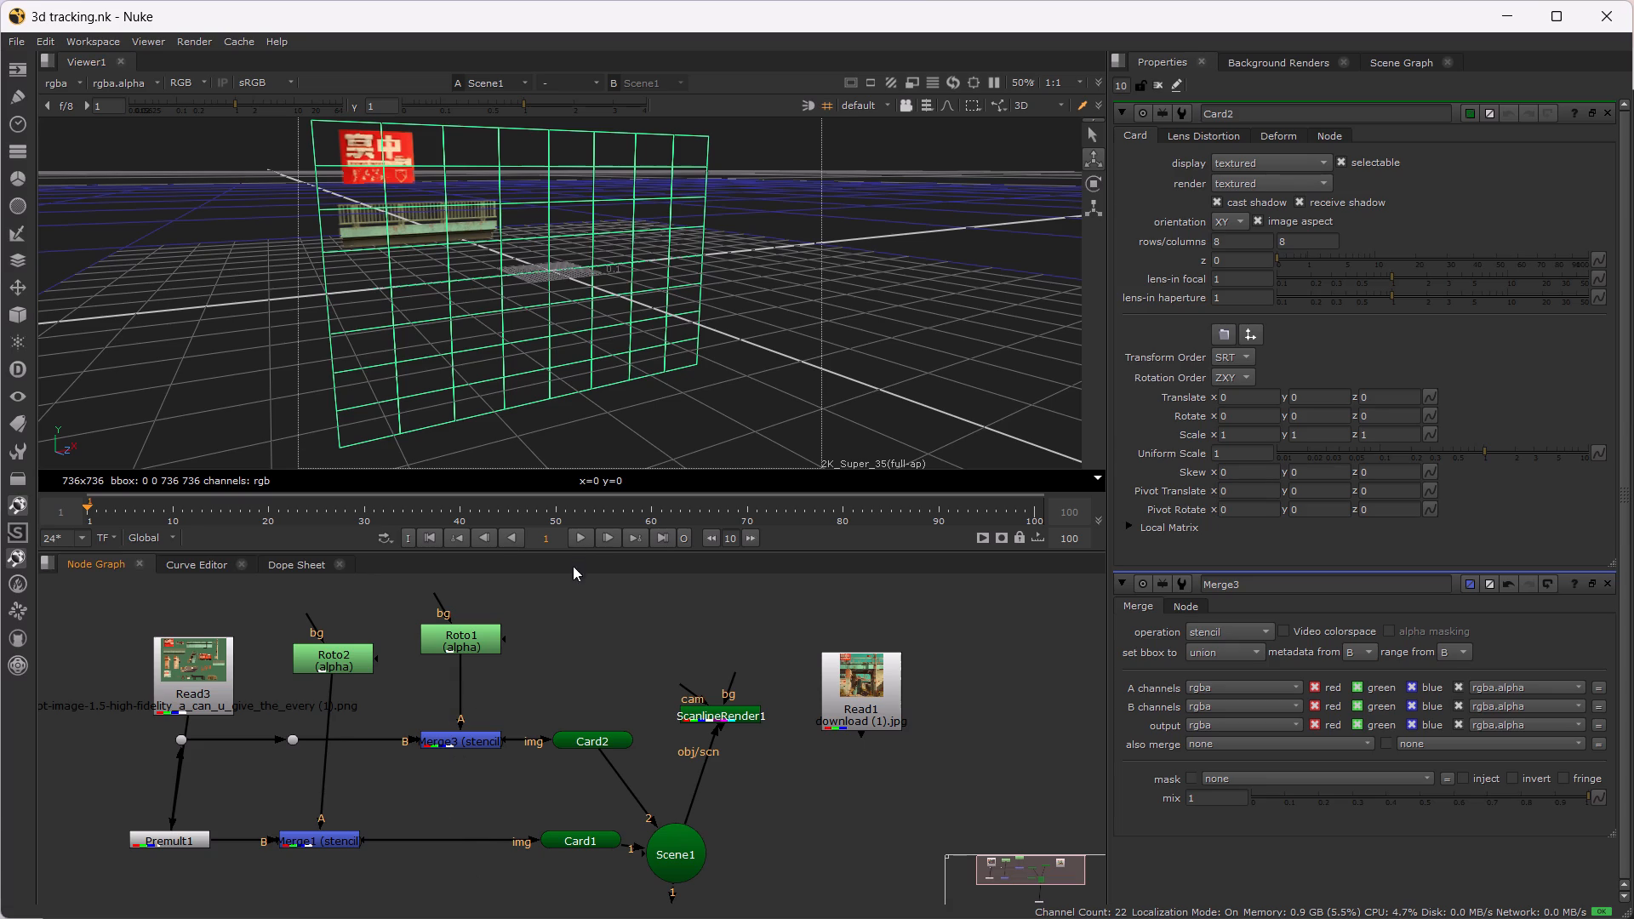
{"action": "left_click", "coordinate": [609, 668]}
{"action": "key", "text": "o"}
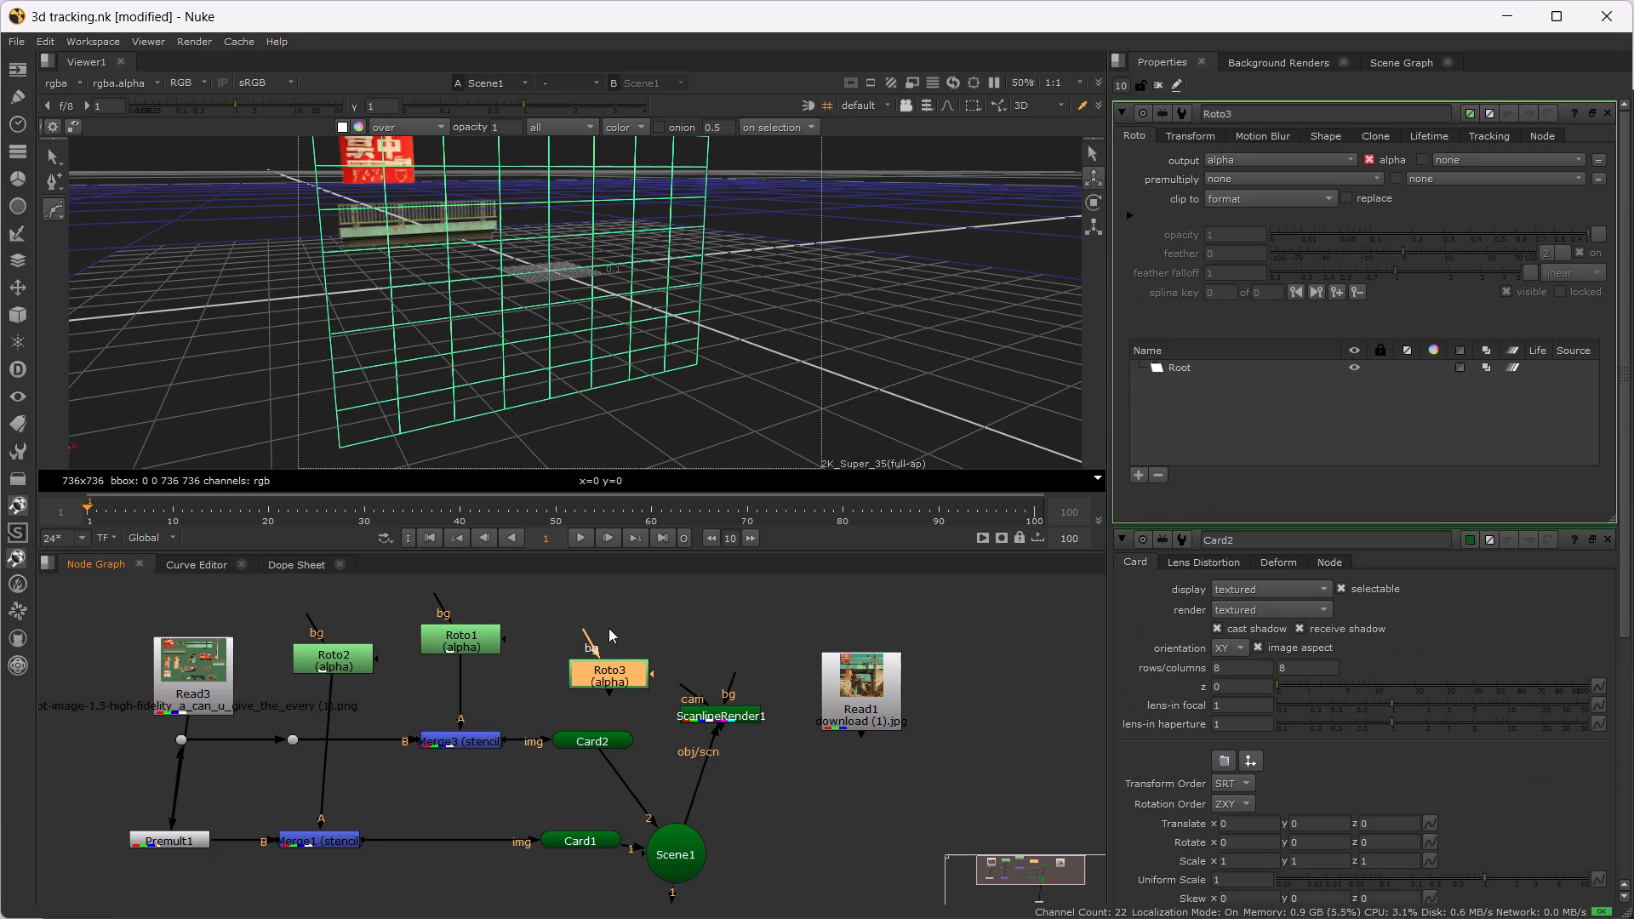
{"action": "left_click_drag", "start_coordinate": [614, 654], "coordinate": [615, 615]}
{"action": "left_click_drag", "start_coordinate": [619, 671], "coordinate": [664, 603]}
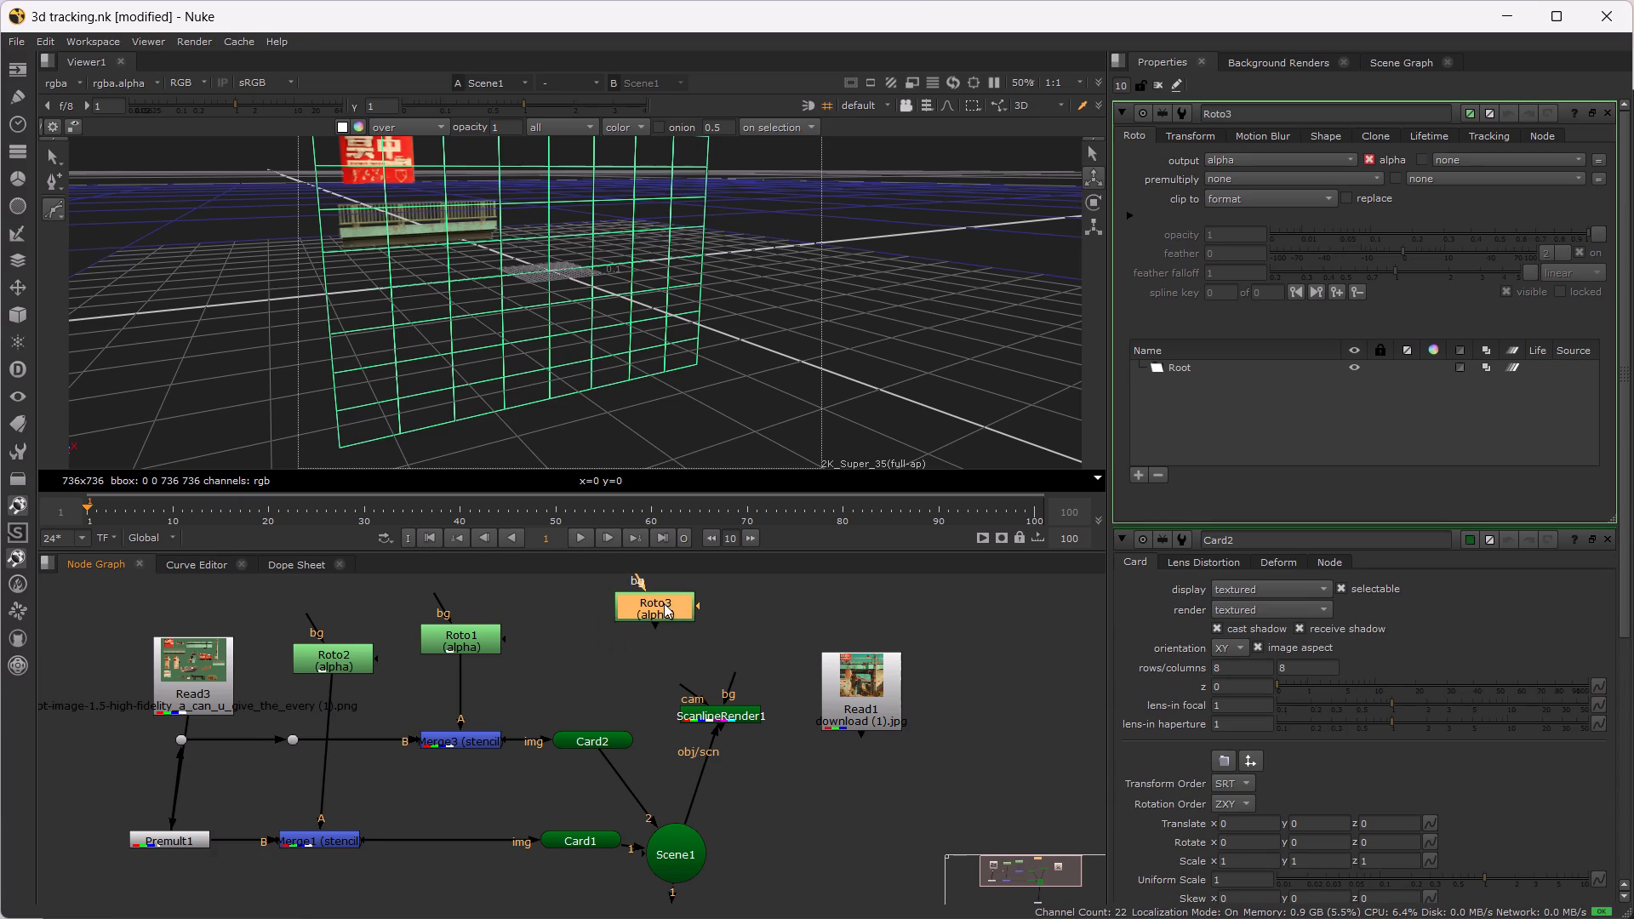
{"action": "left_click_drag", "start_coordinate": [639, 583], "coordinate": [206, 671]}
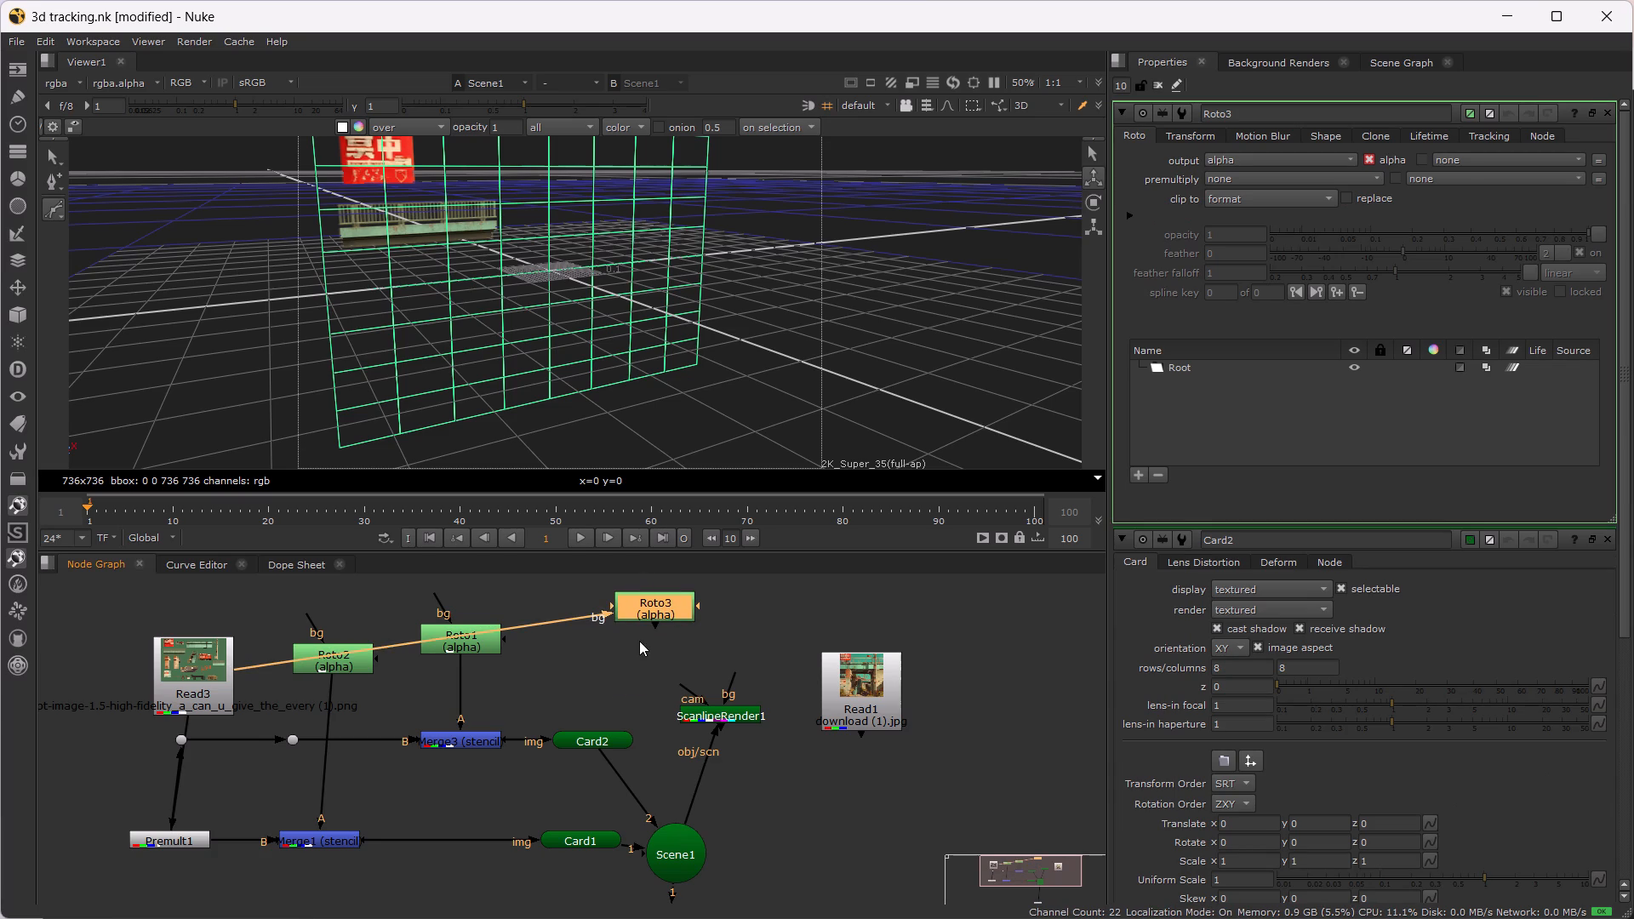
{"action": "key", "text": "1"}
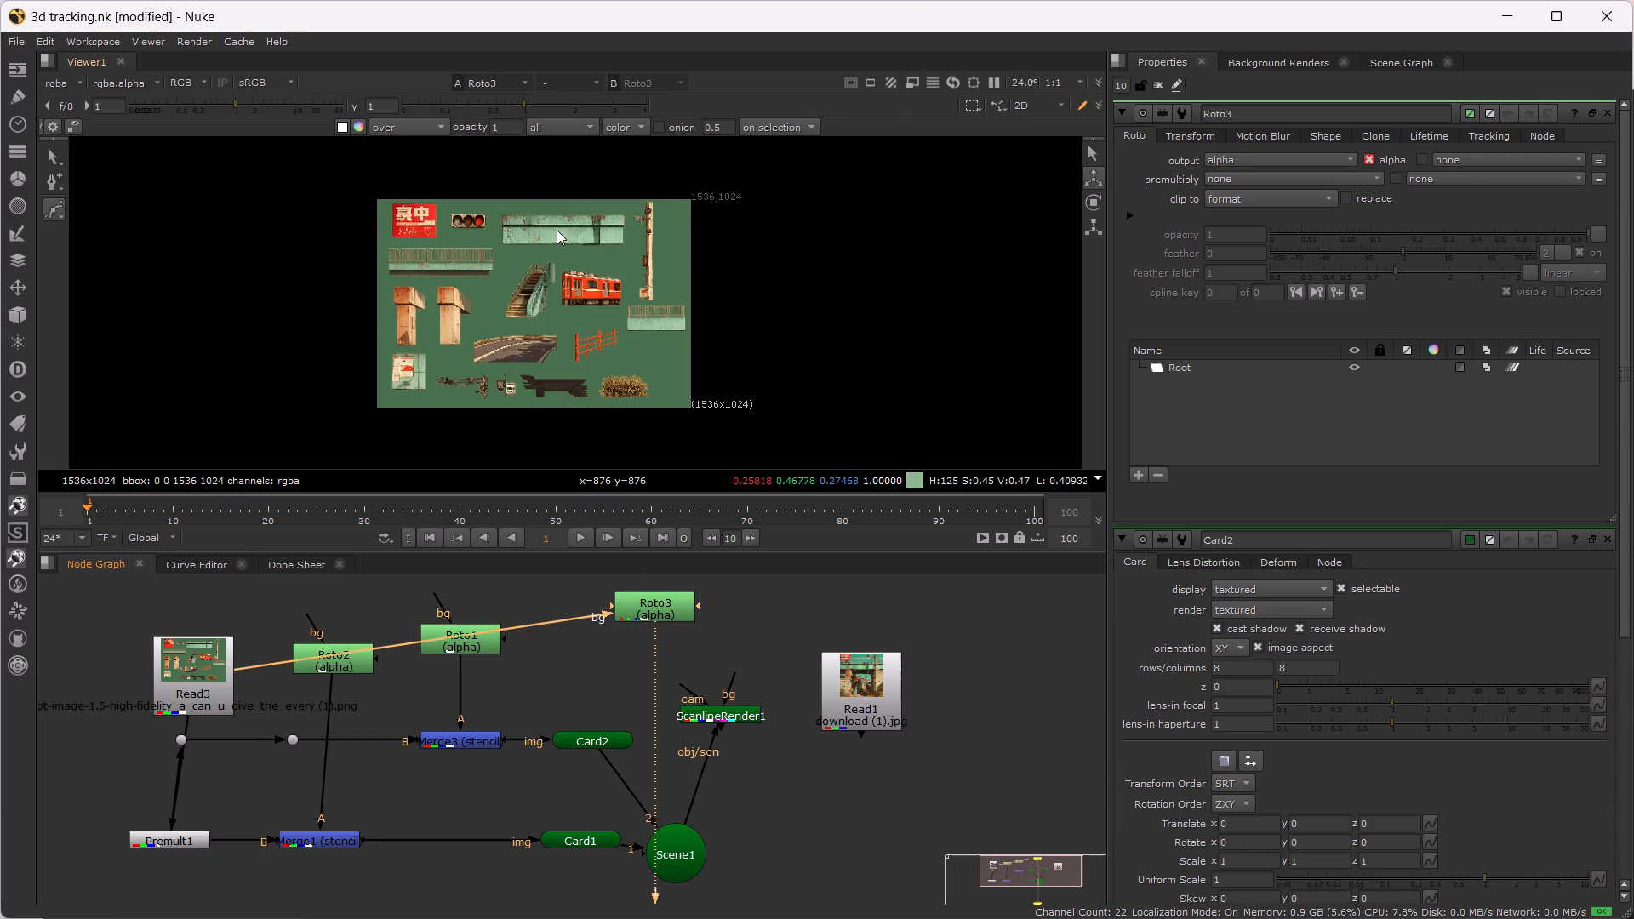
Draw a rectangle mask in Roto3 around the long green bridge girder, between the traffic light and the utility pole.
{"action": "scroll", "coordinate": [557, 230], "scroll_direction": "up", "scroll_amount": 8}
{"action": "left_click_drag", "start_coordinate": [601, 261], "coordinate": [580, 301], "text": "alt"}
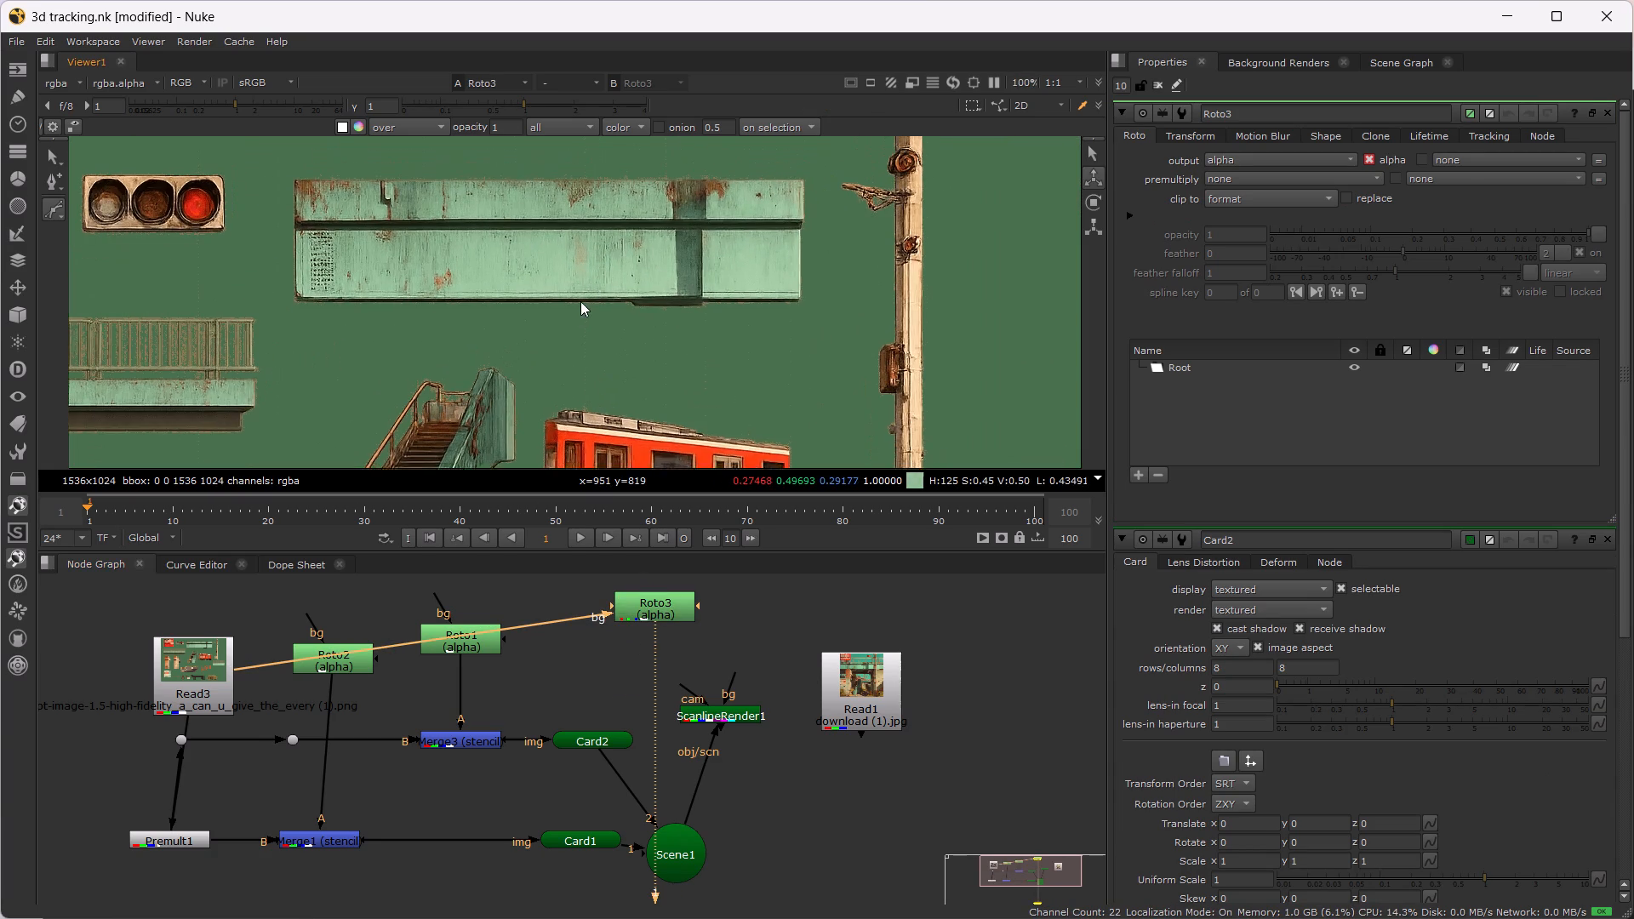
{"action": "left_click_drag", "start_coordinate": [580, 301], "coordinate": [577, 320], "text": "alt"}
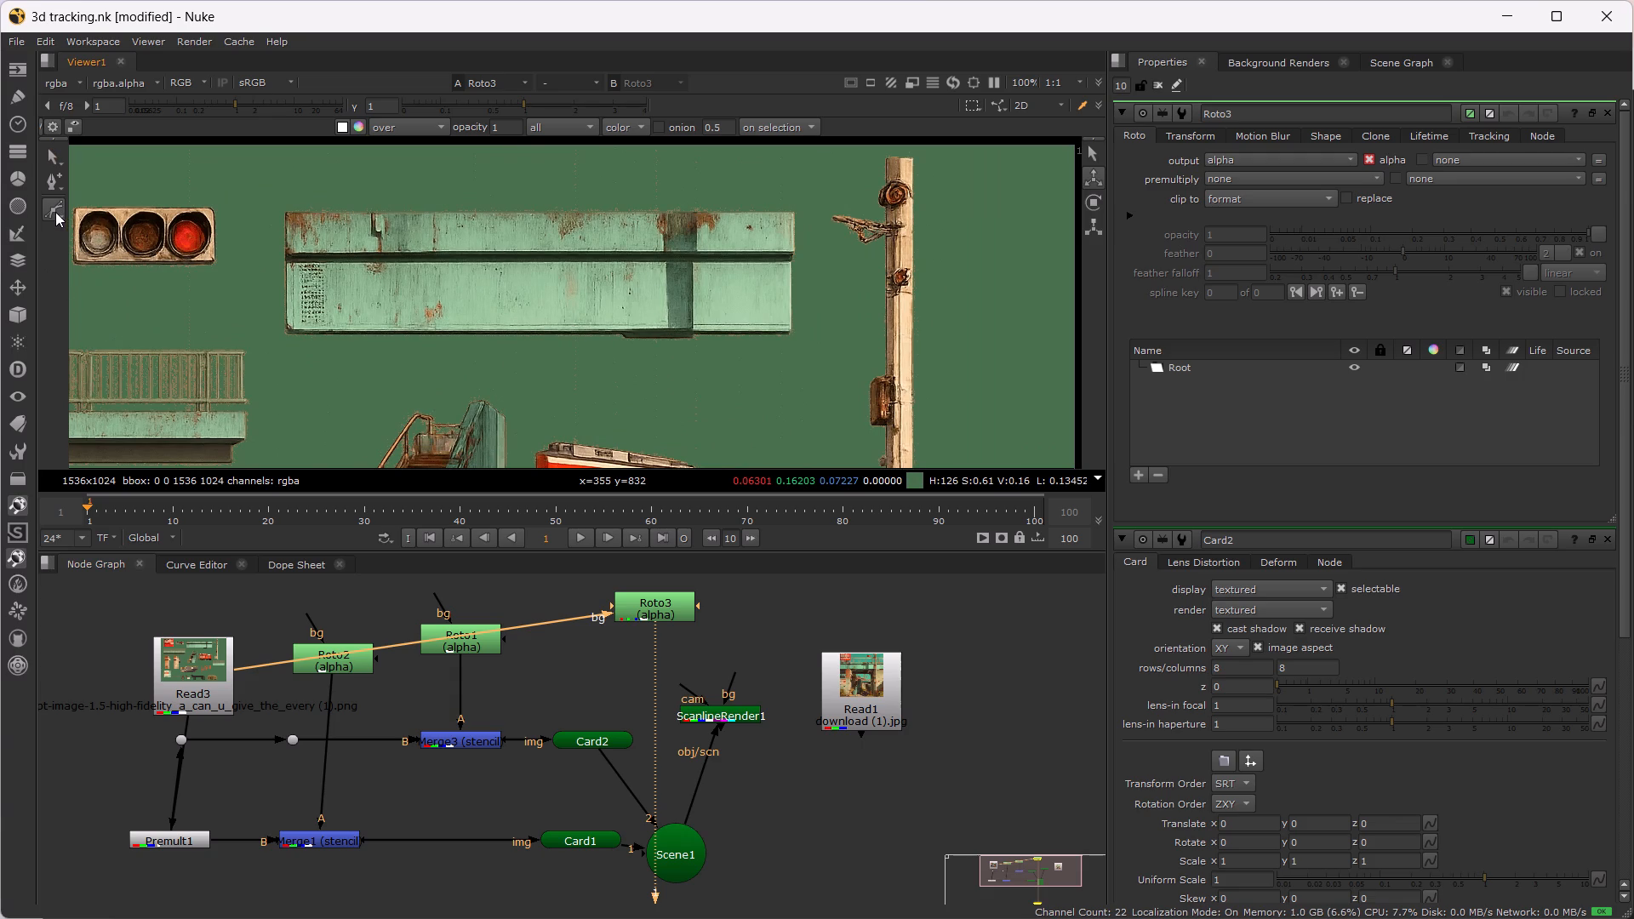
{"action": "right_click", "coordinate": [55, 212]}
{"action": "left_click", "coordinate": [118, 272]}
{"action": "left_click_drag", "start_coordinate": [276, 186], "coordinate": [826, 365]}
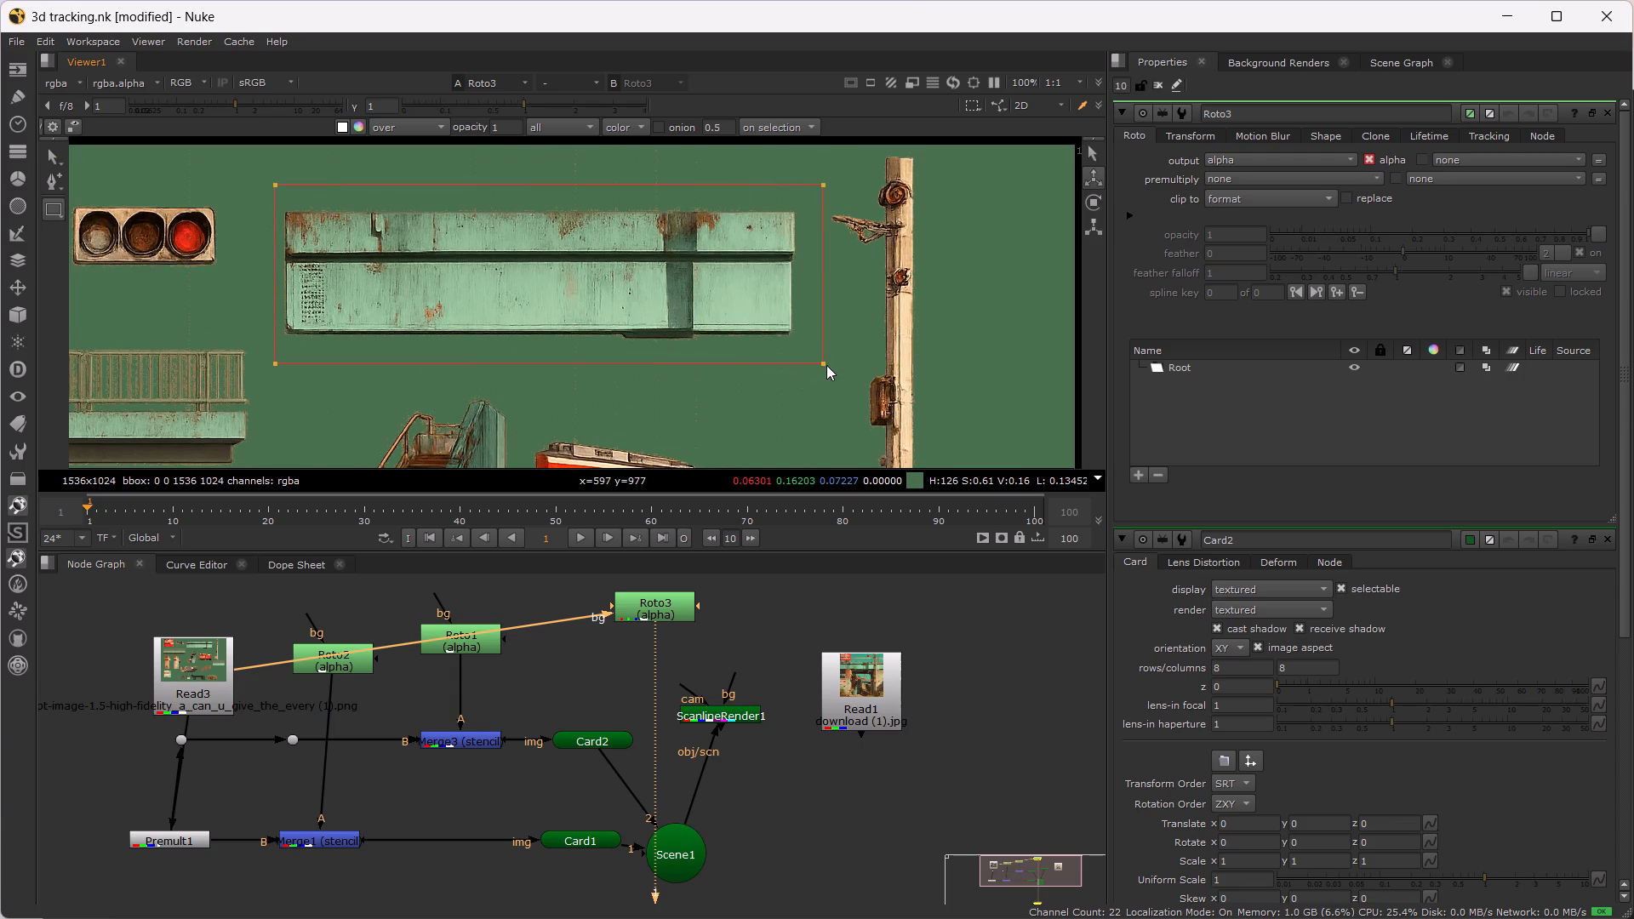
{"action": "left_click_drag", "start_coordinate": [826, 365], "coordinate": [810, 371]}
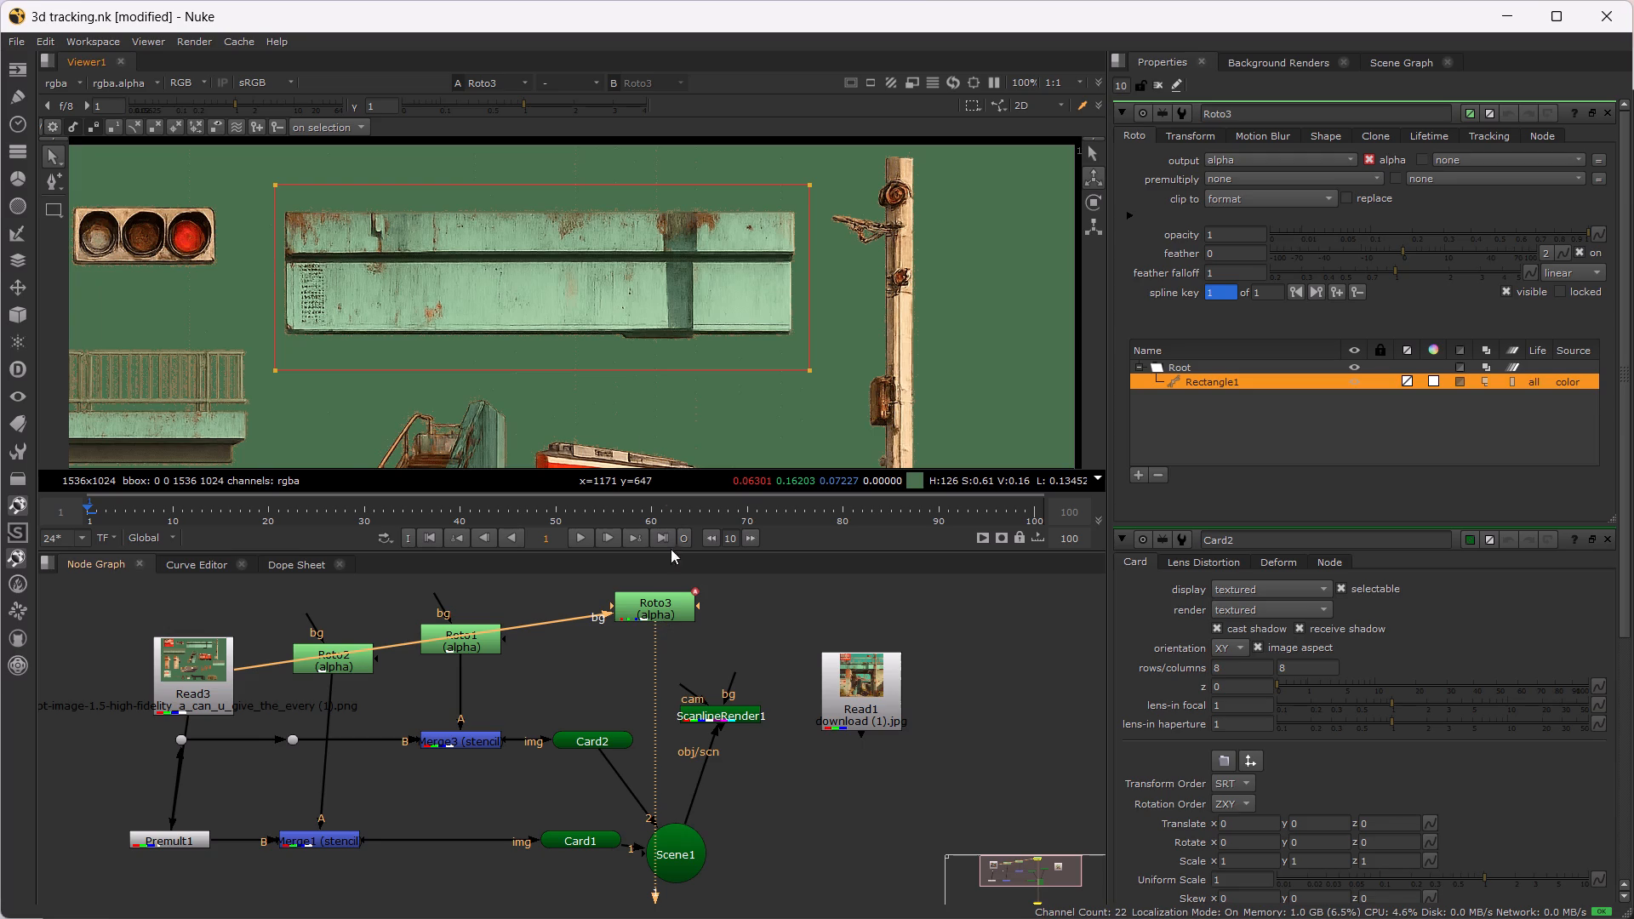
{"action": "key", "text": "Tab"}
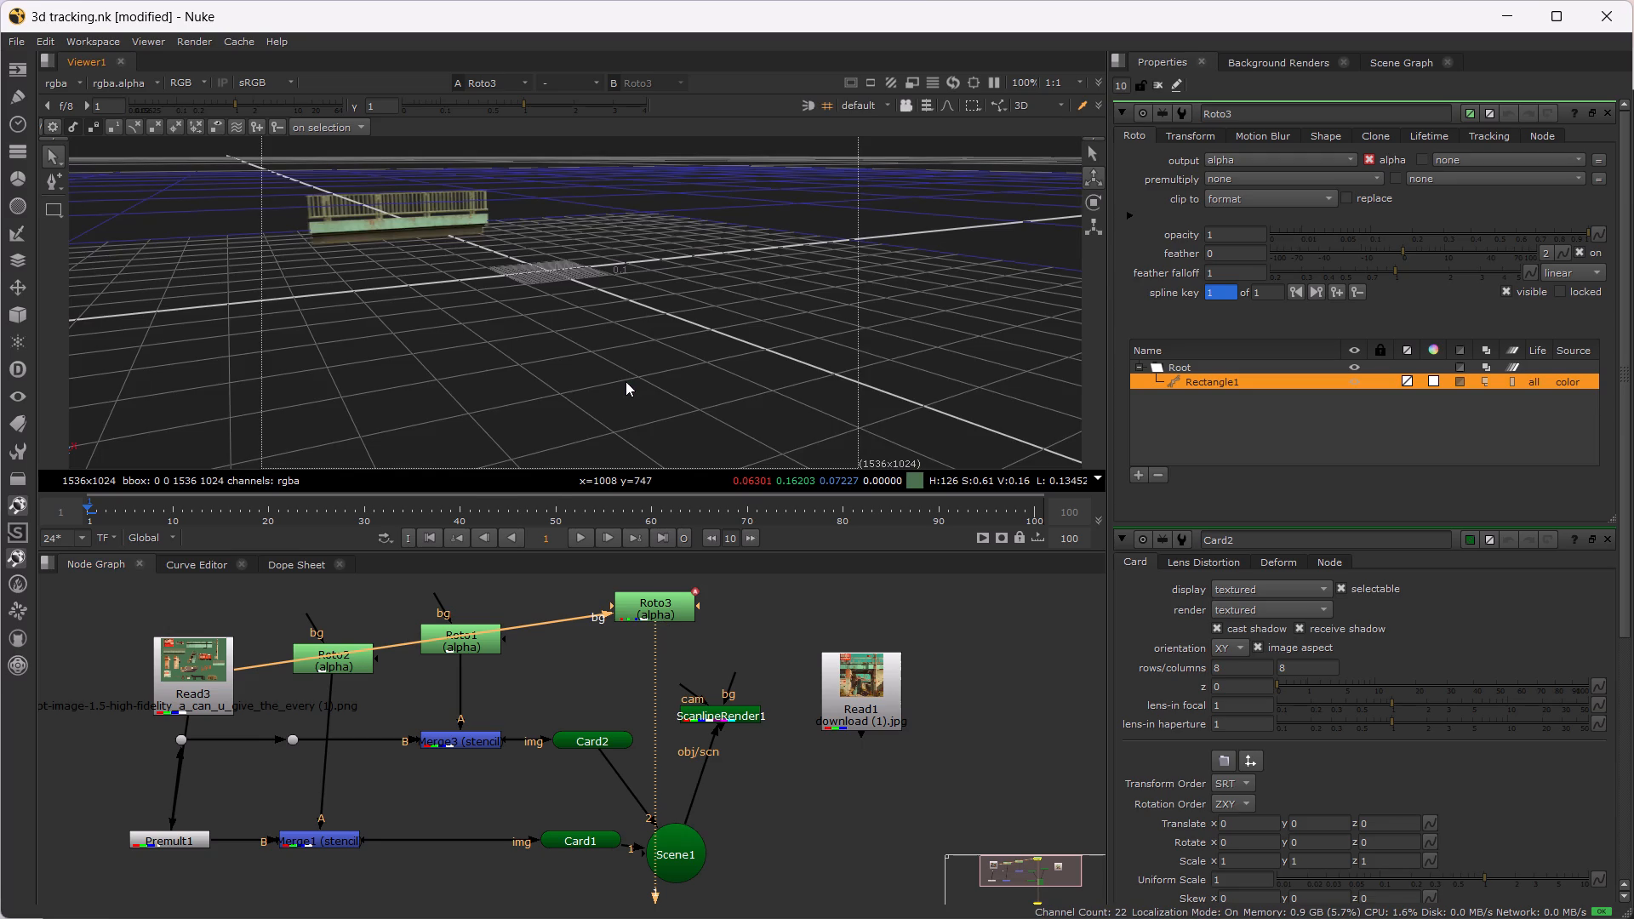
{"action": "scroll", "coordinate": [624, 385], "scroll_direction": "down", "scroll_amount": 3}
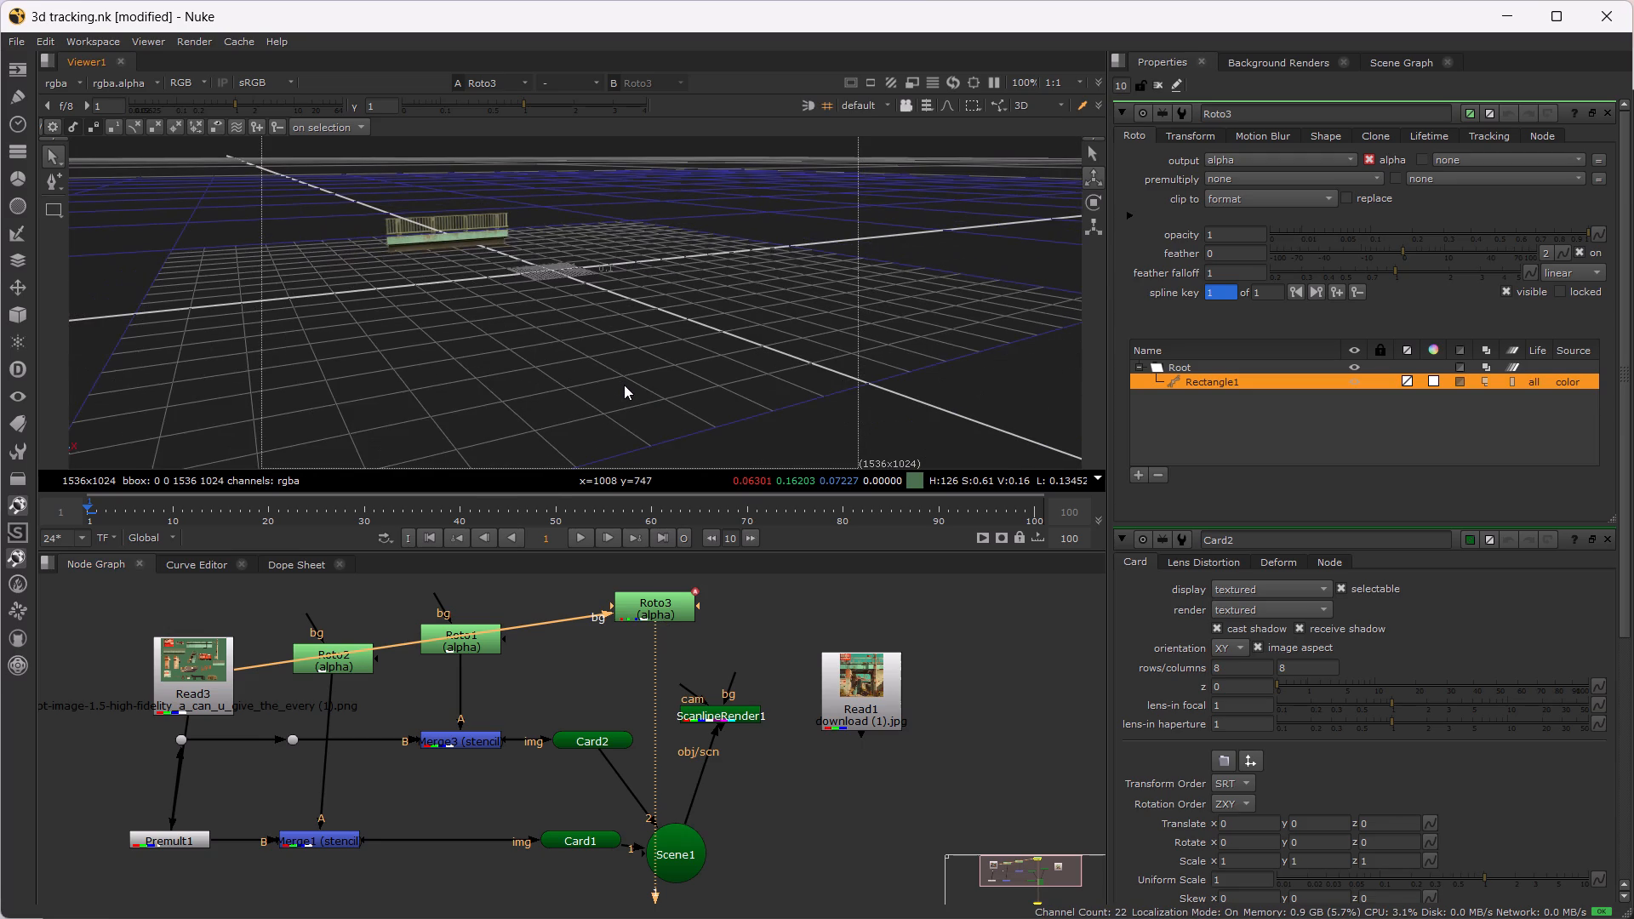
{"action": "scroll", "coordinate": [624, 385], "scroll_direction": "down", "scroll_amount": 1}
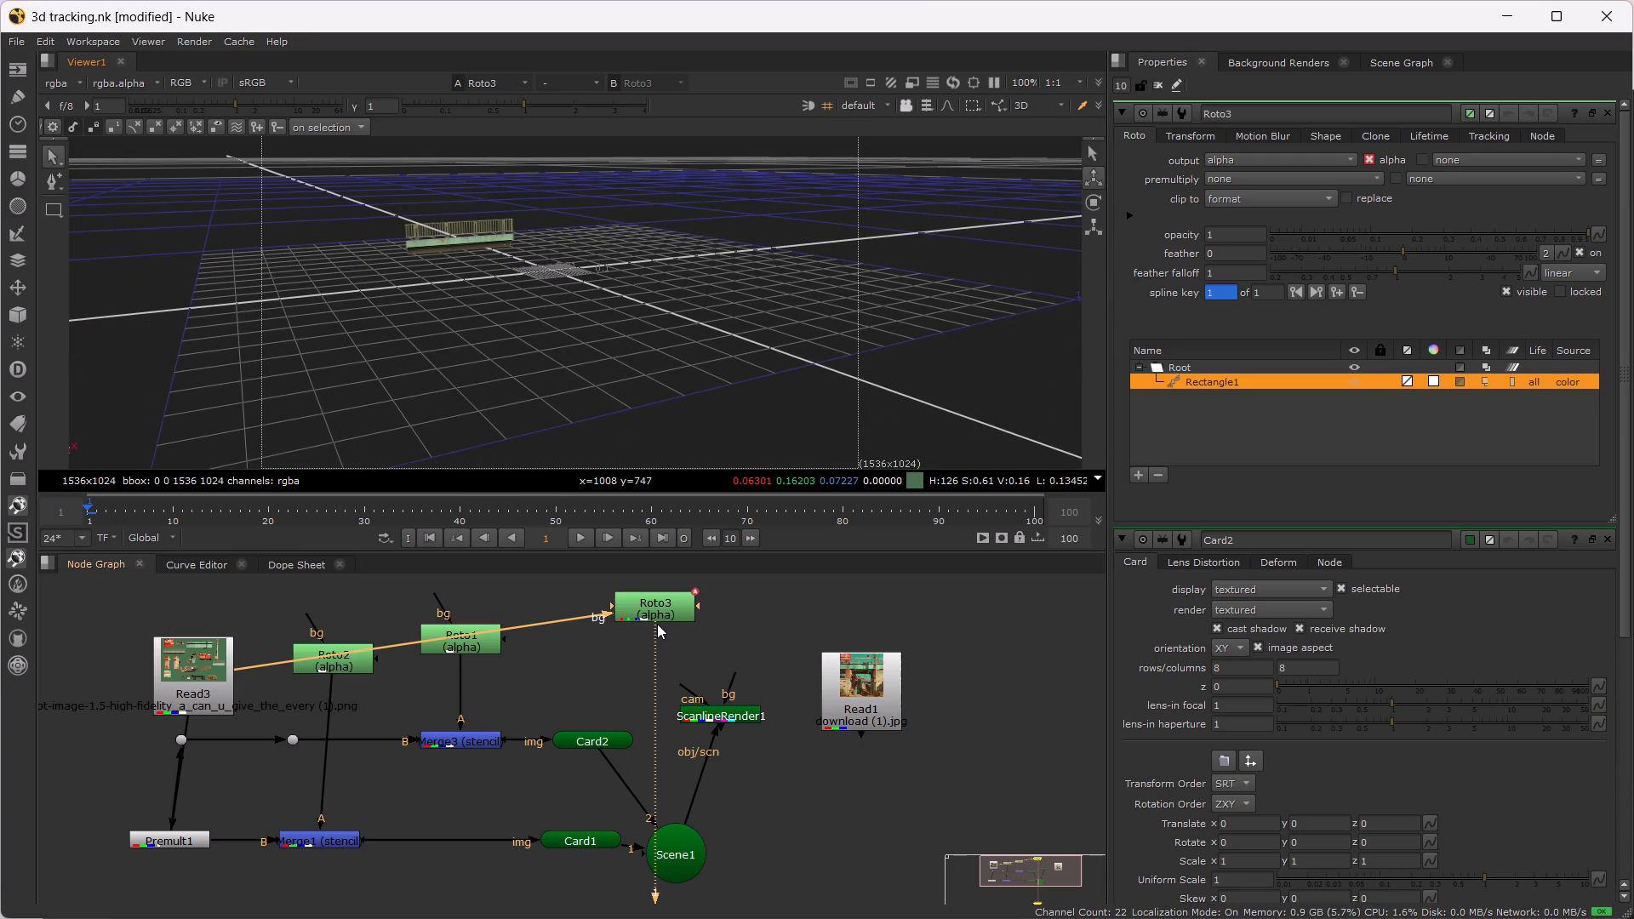
Add a Merge node with Roto3 as its A input, connect its B input to Premult1, and view the result.
{"action": "left_click", "coordinate": [658, 616]}
{"action": "key", "text": "m"}
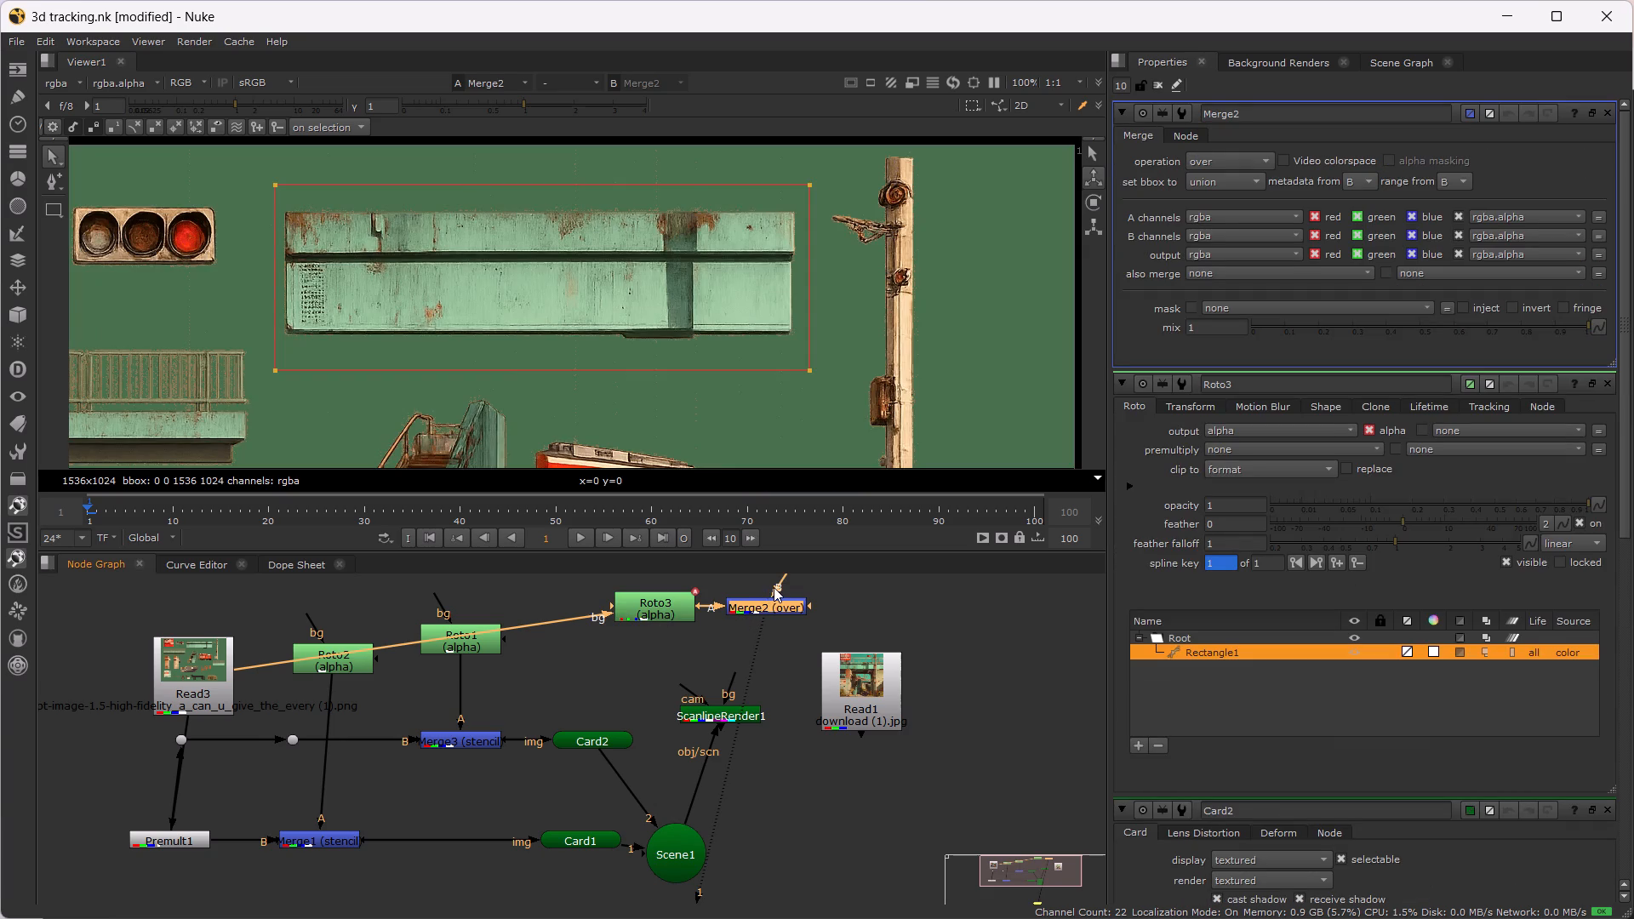
{"action": "left_click_drag", "start_coordinate": [777, 582], "coordinate": [167, 846]}
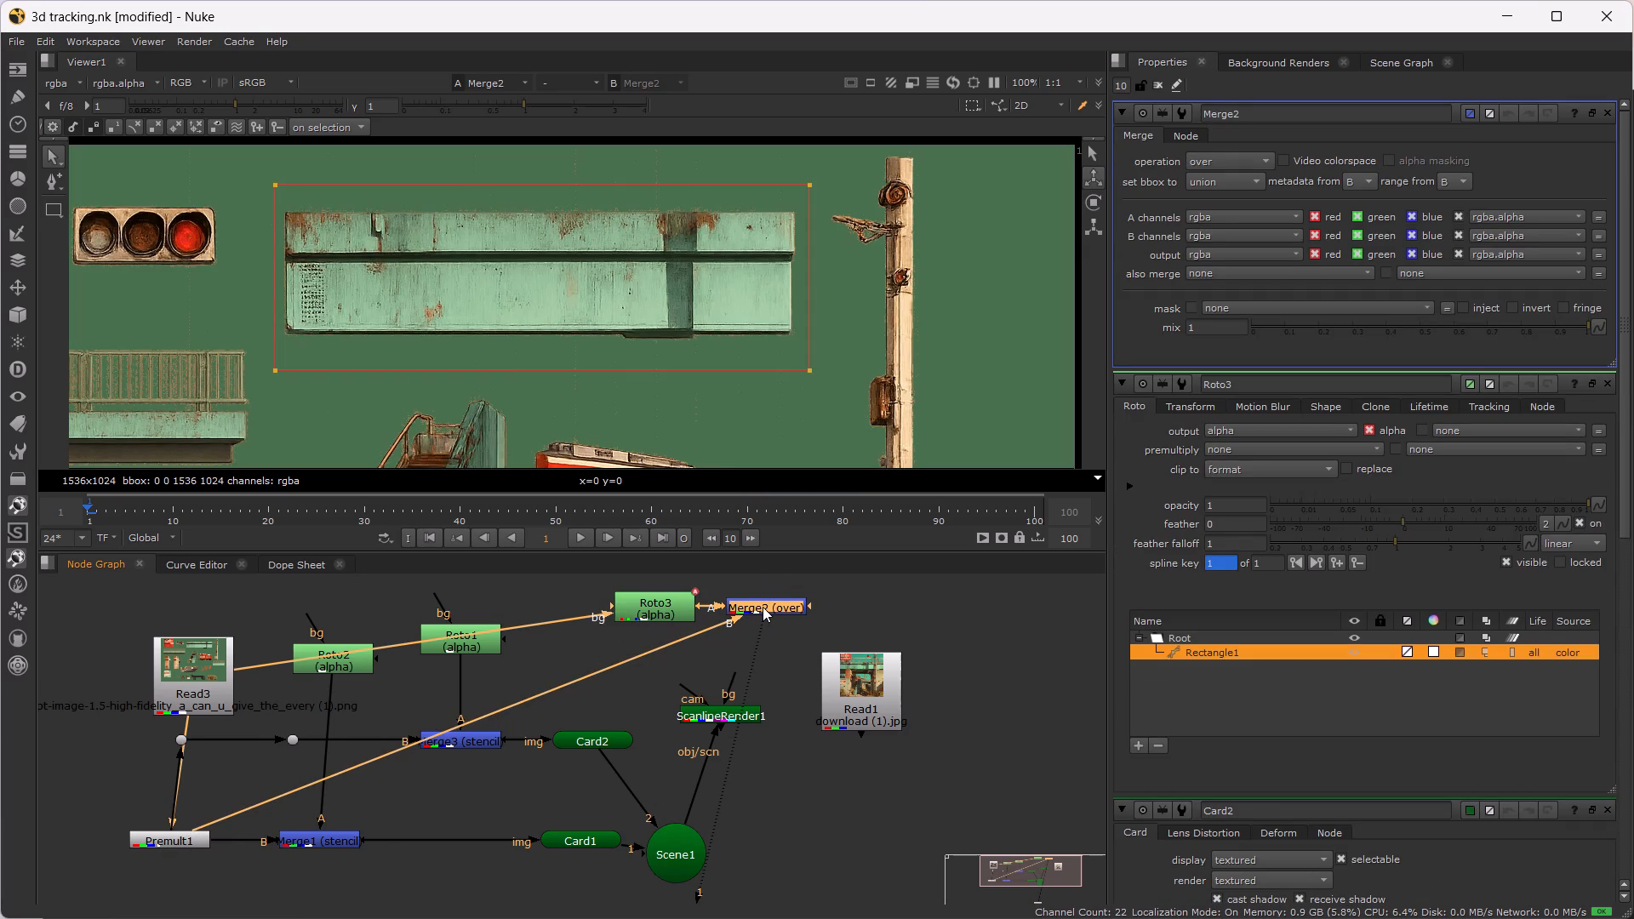
{"action": "left_click", "coordinate": [763, 607]}
{"action": "key", "text": "1"}
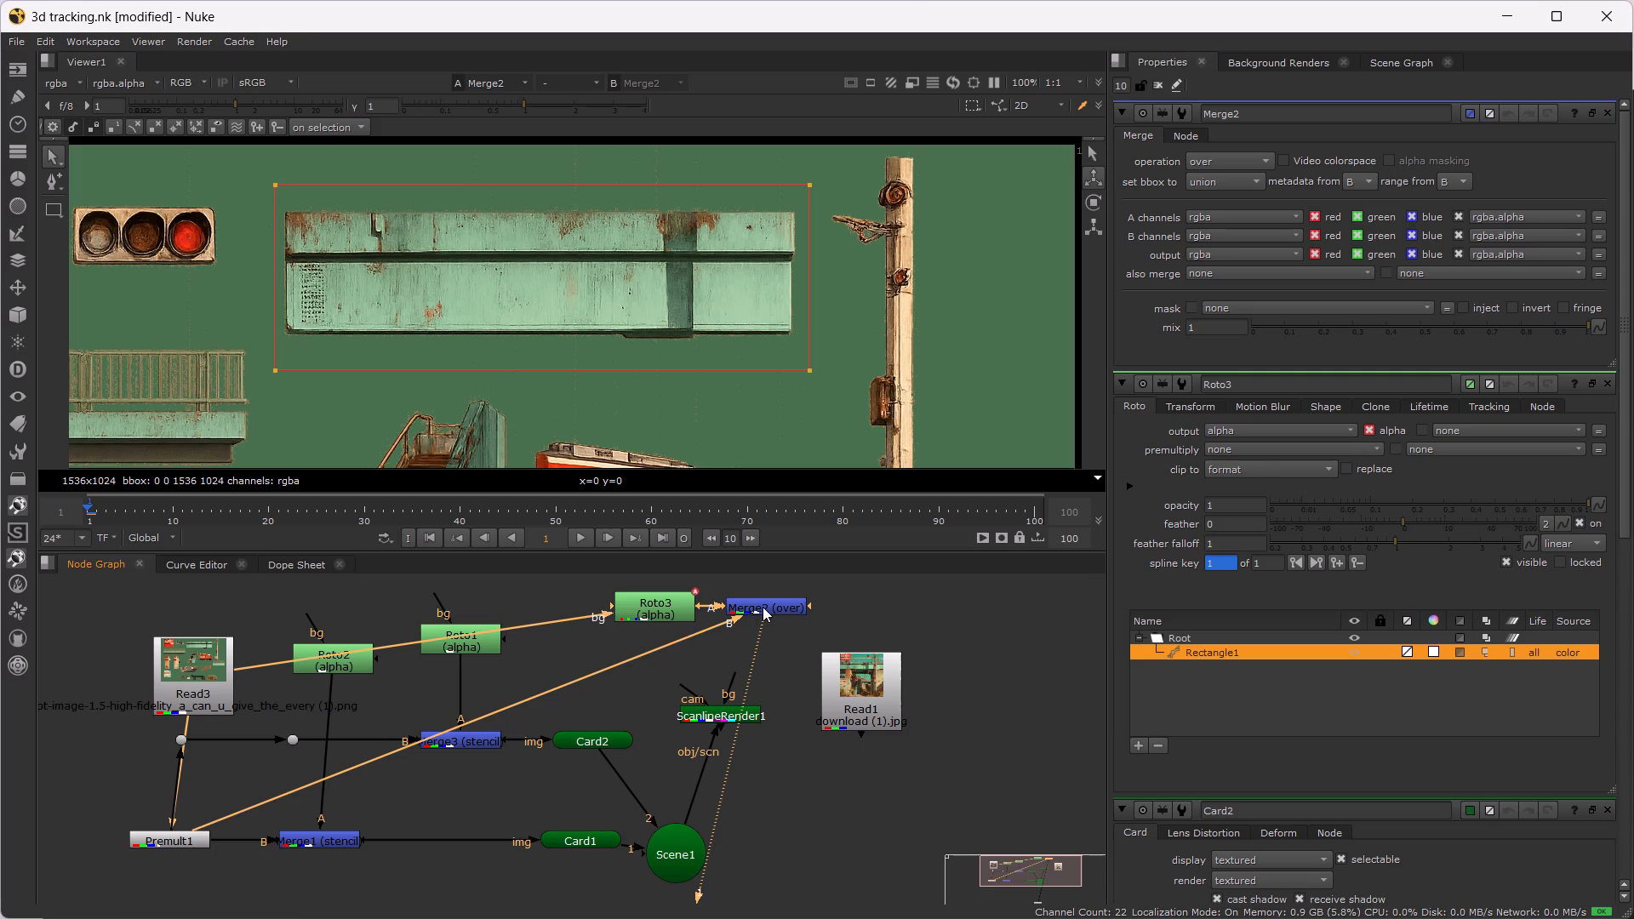
{"action": "key", "text": "1"}
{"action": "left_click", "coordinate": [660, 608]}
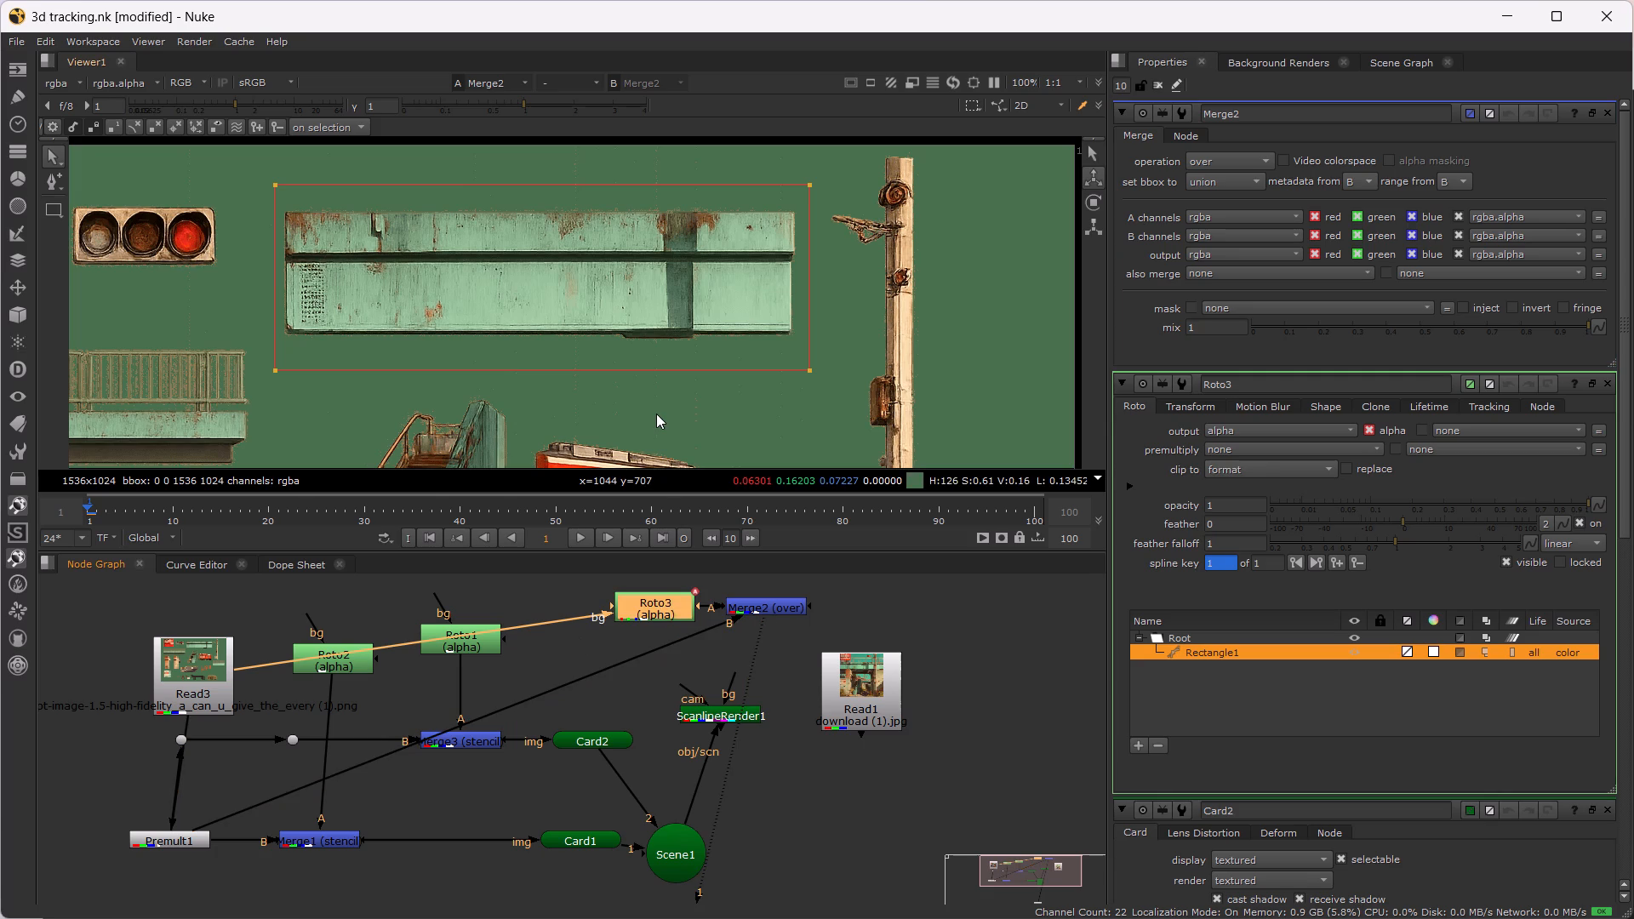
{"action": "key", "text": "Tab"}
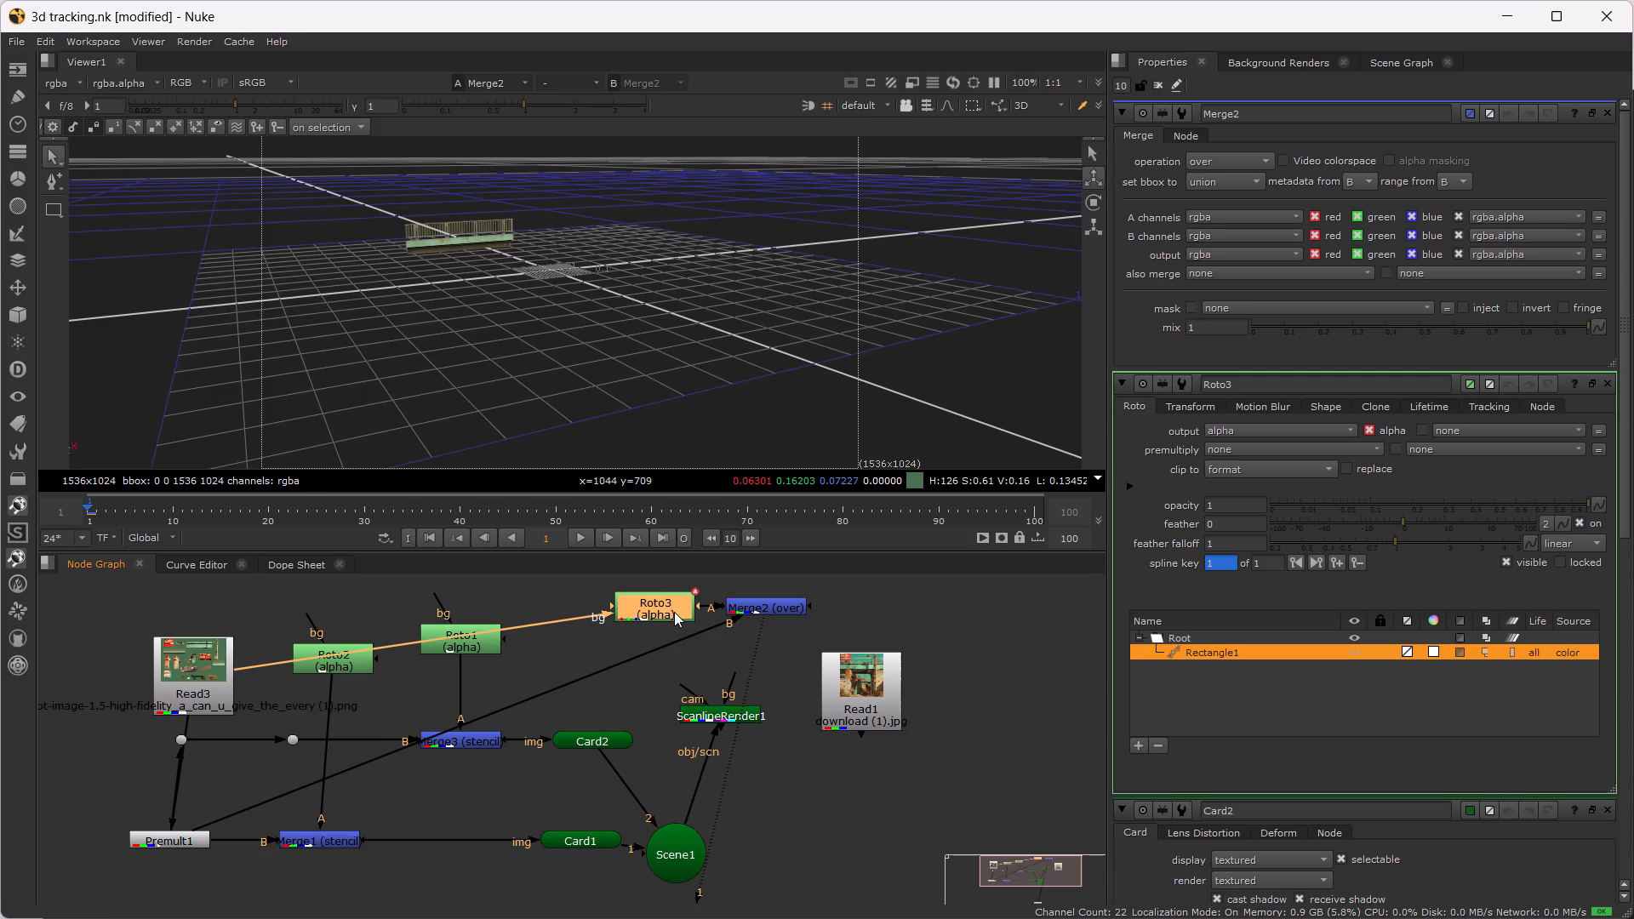
Disconnect Roto3's bg input from Read3, place Merge2 below Roto3, and view Merge2's output.
{"action": "left_click", "coordinate": [666, 845]}
{"action": "key", "text": "1"}
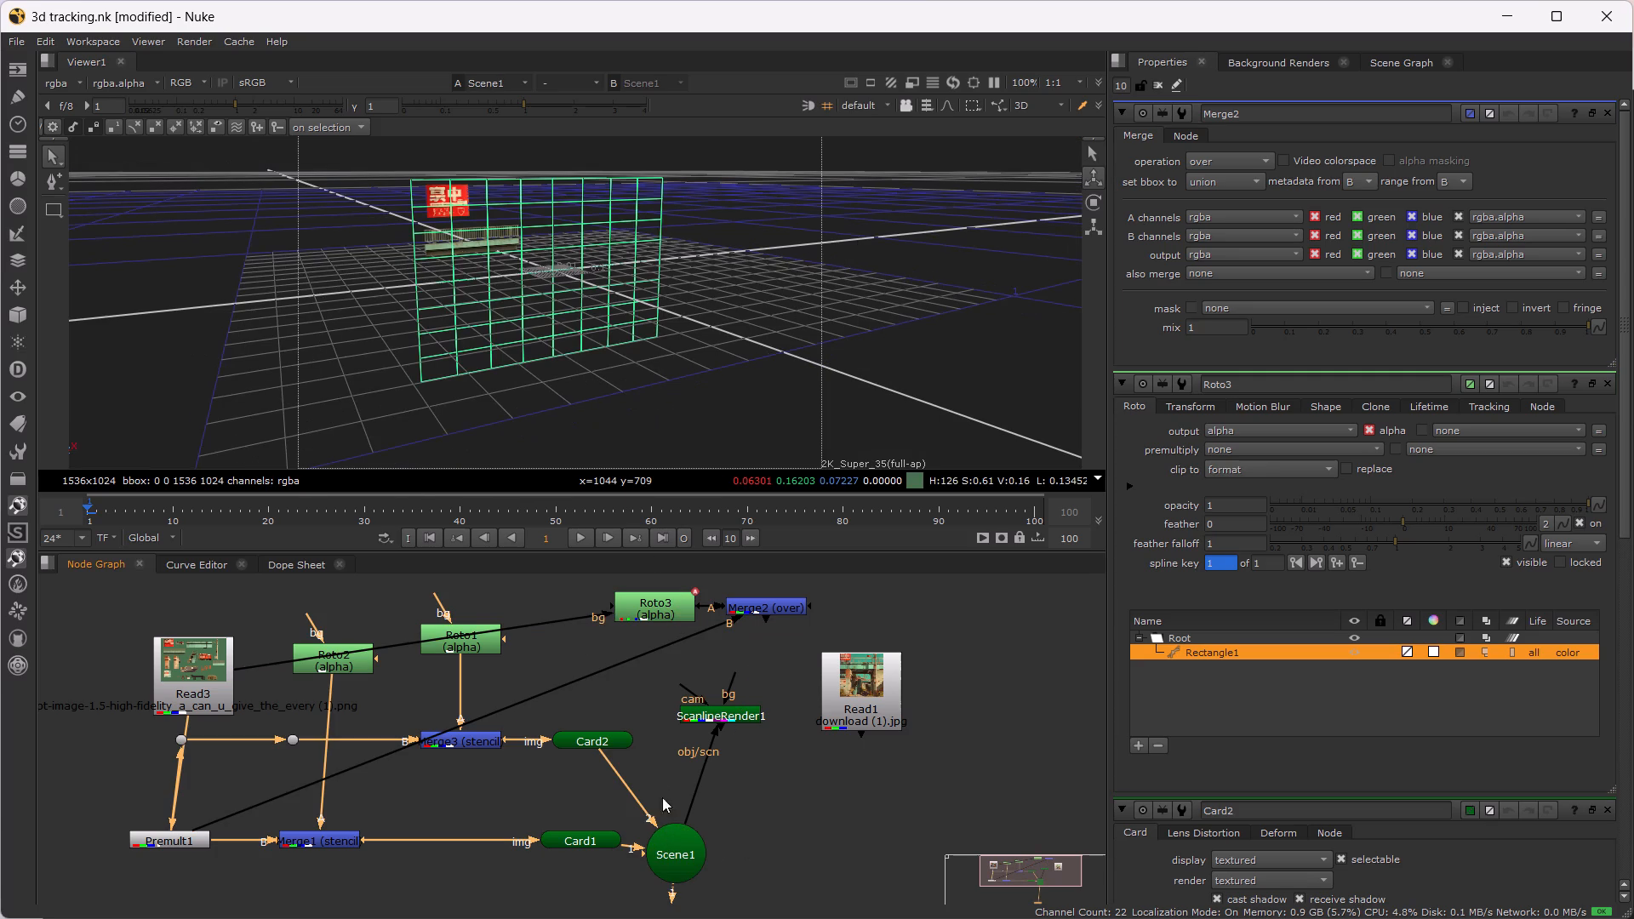
{"action": "left_click_drag", "start_coordinate": [750, 609], "coordinate": [647, 679]}
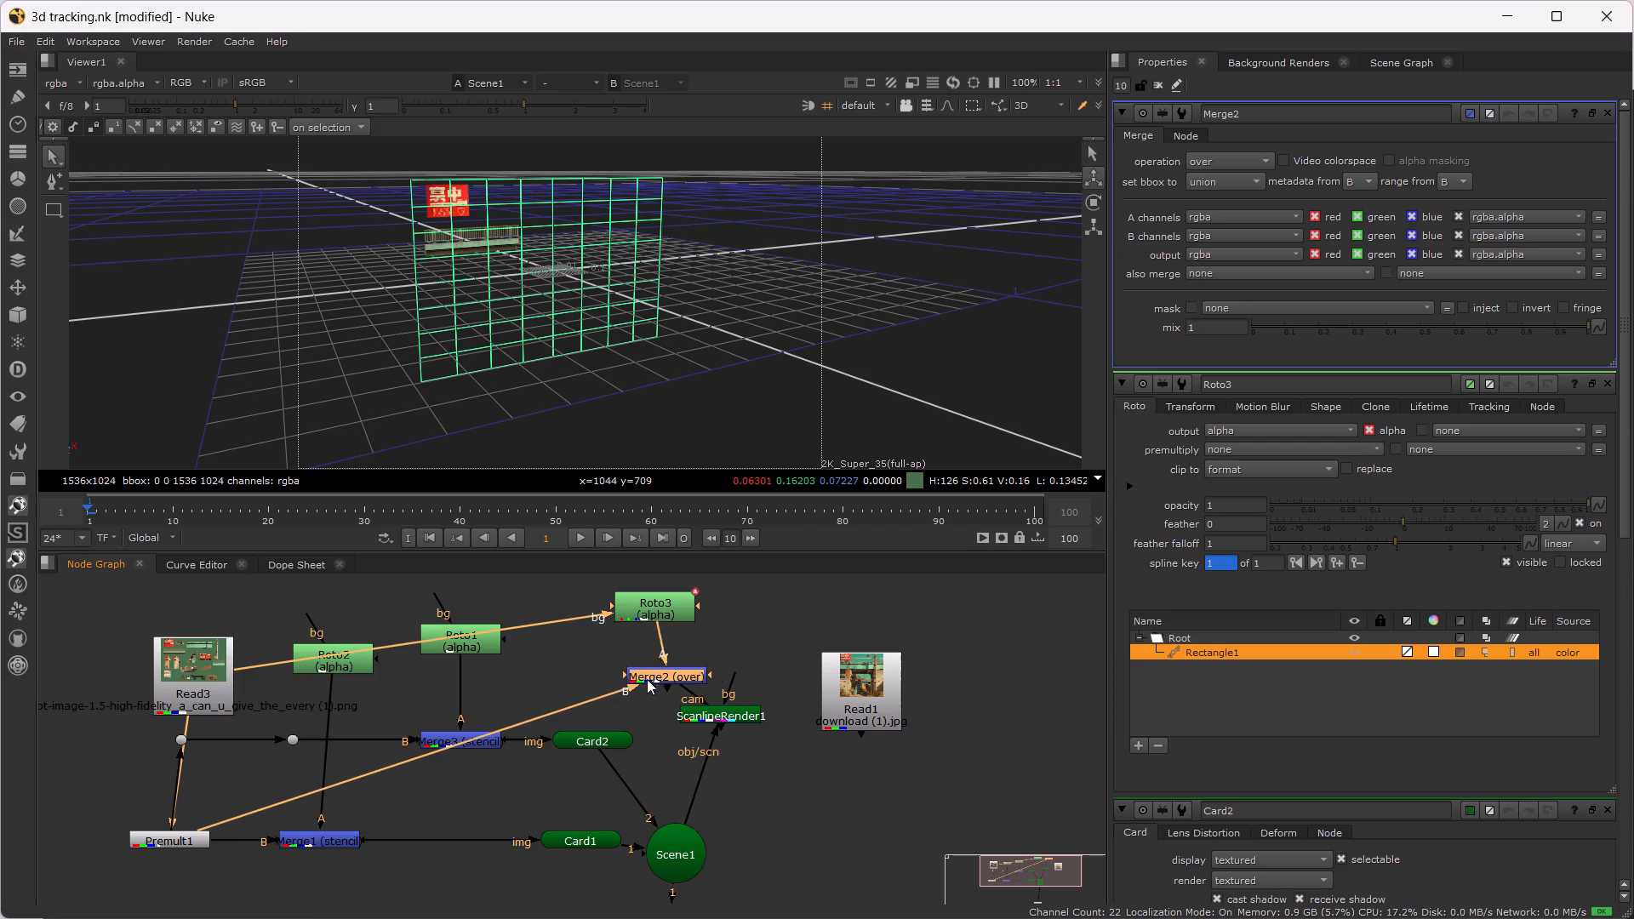
{"action": "left_click_drag", "start_coordinate": [647, 679], "coordinate": [614, 679]}
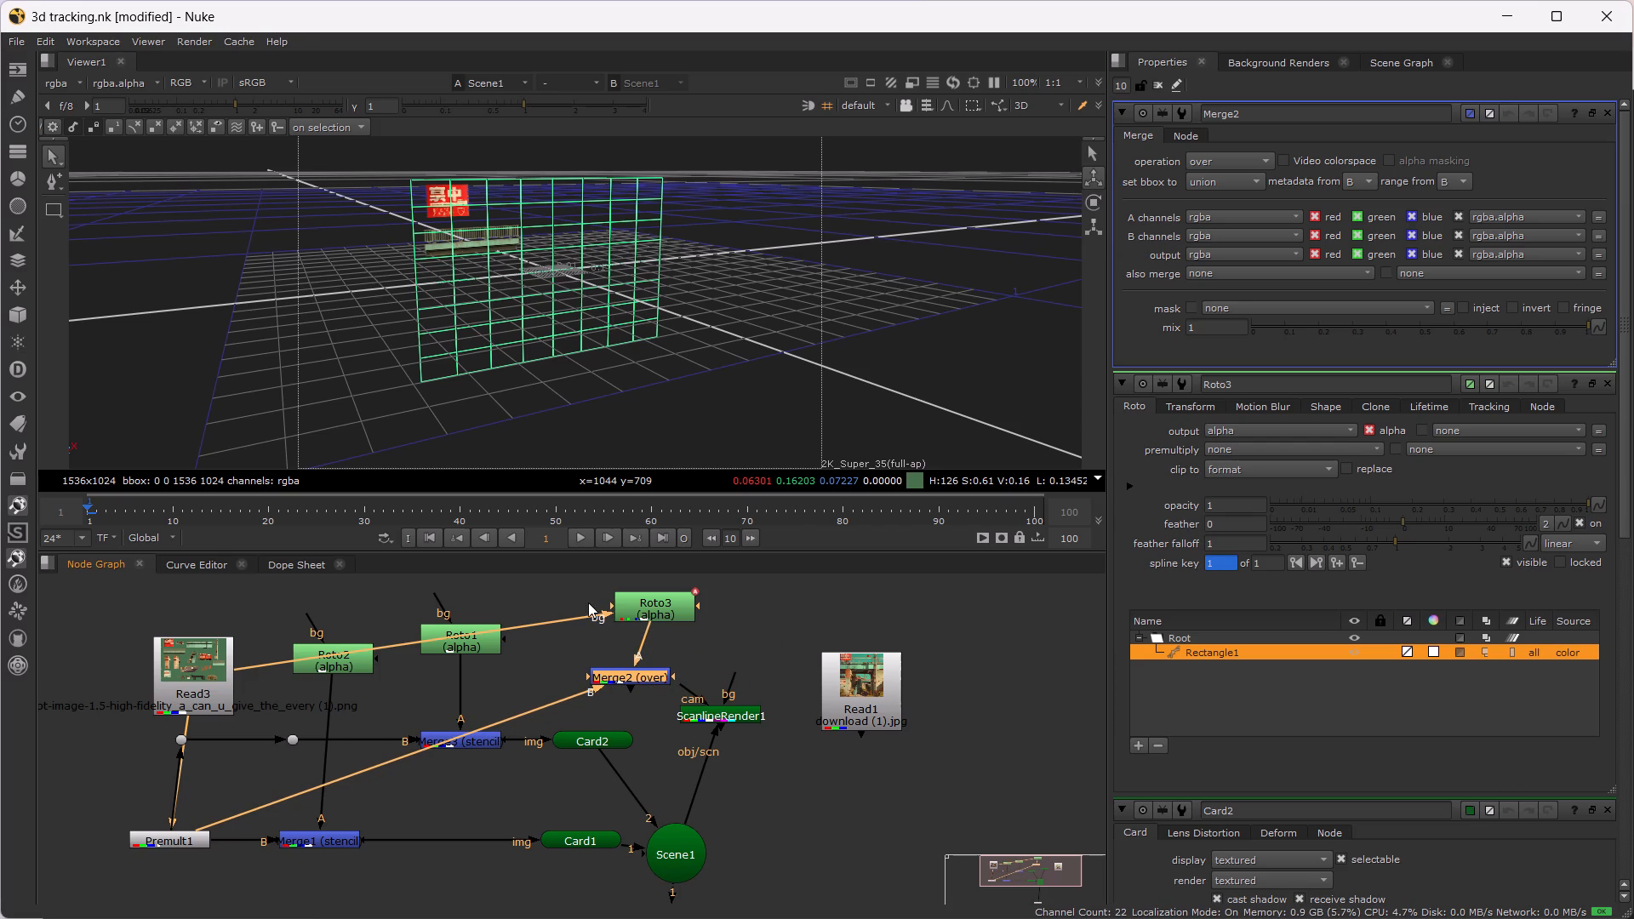
{"action": "left_click_drag", "start_coordinate": [588, 614], "coordinate": [561, 608]}
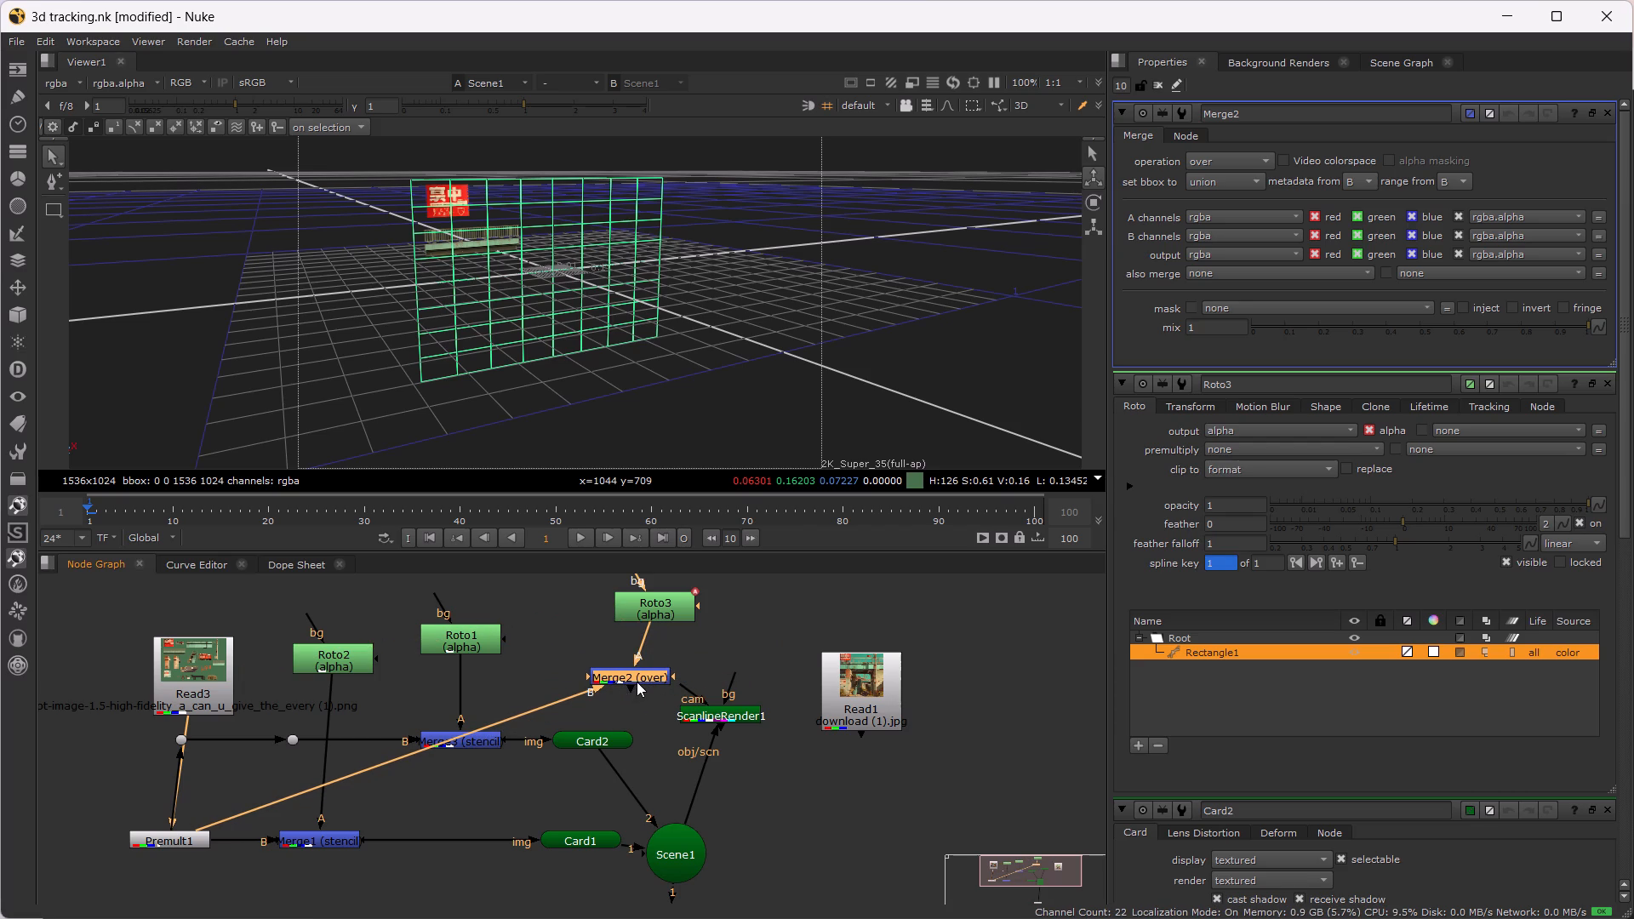
{"action": "left_click", "coordinate": [637, 682]}
{"action": "key", "text": "1"}
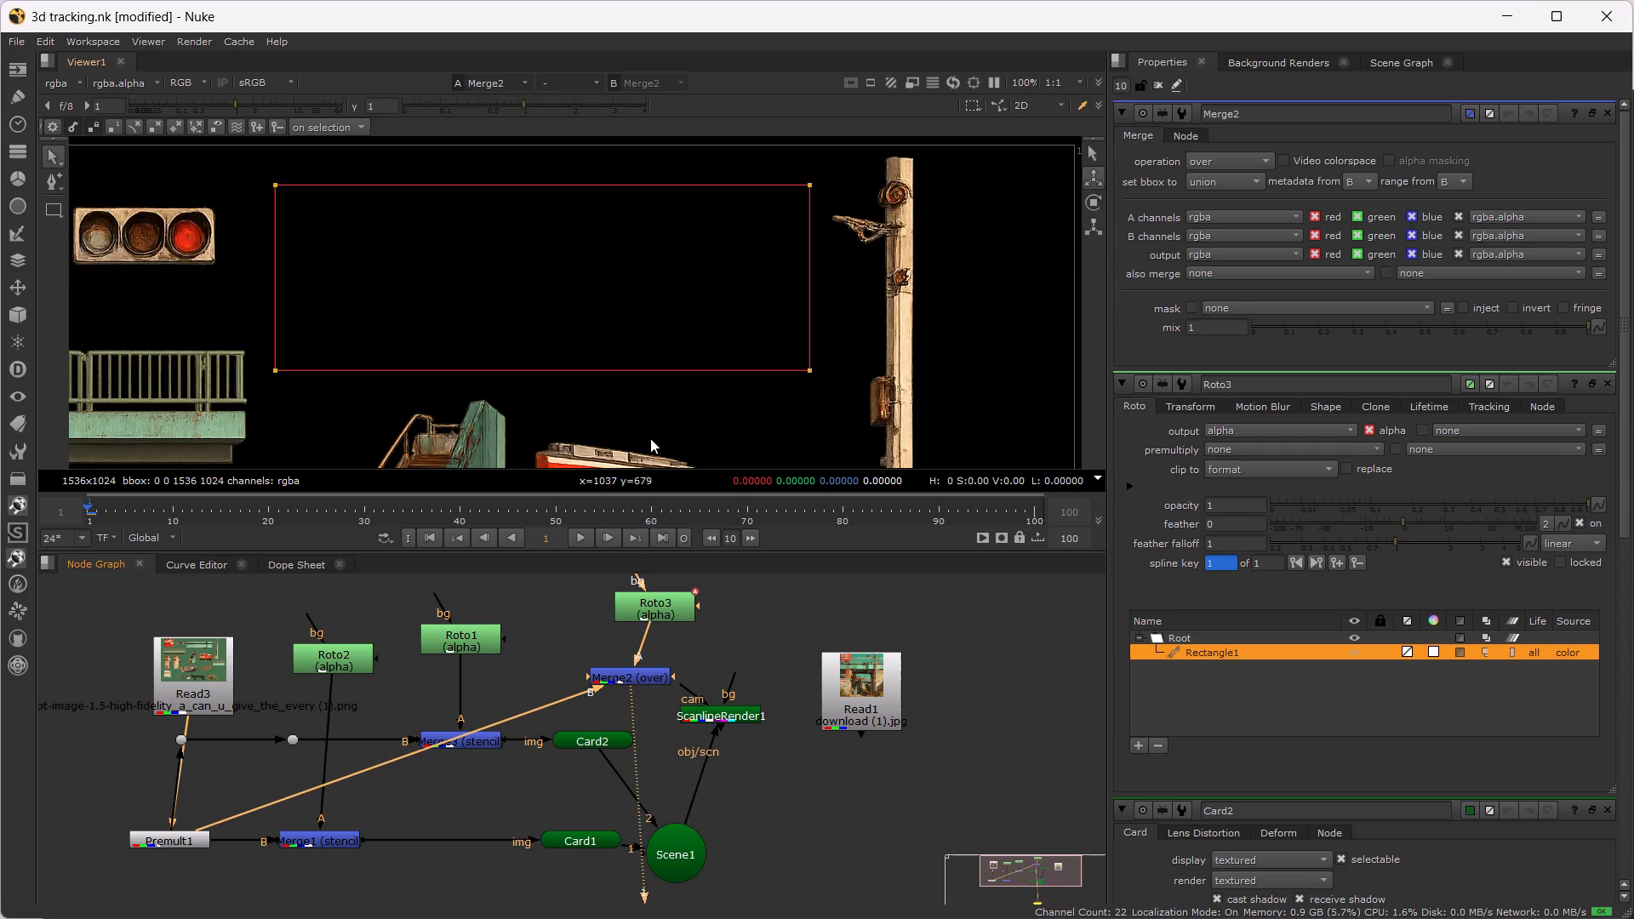
Invert the Rectangle1 mask in Roto3 and view the Merge2 result.
{"action": "scroll", "coordinate": [650, 438], "scroll_direction": "down", "scroll_amount": 3}
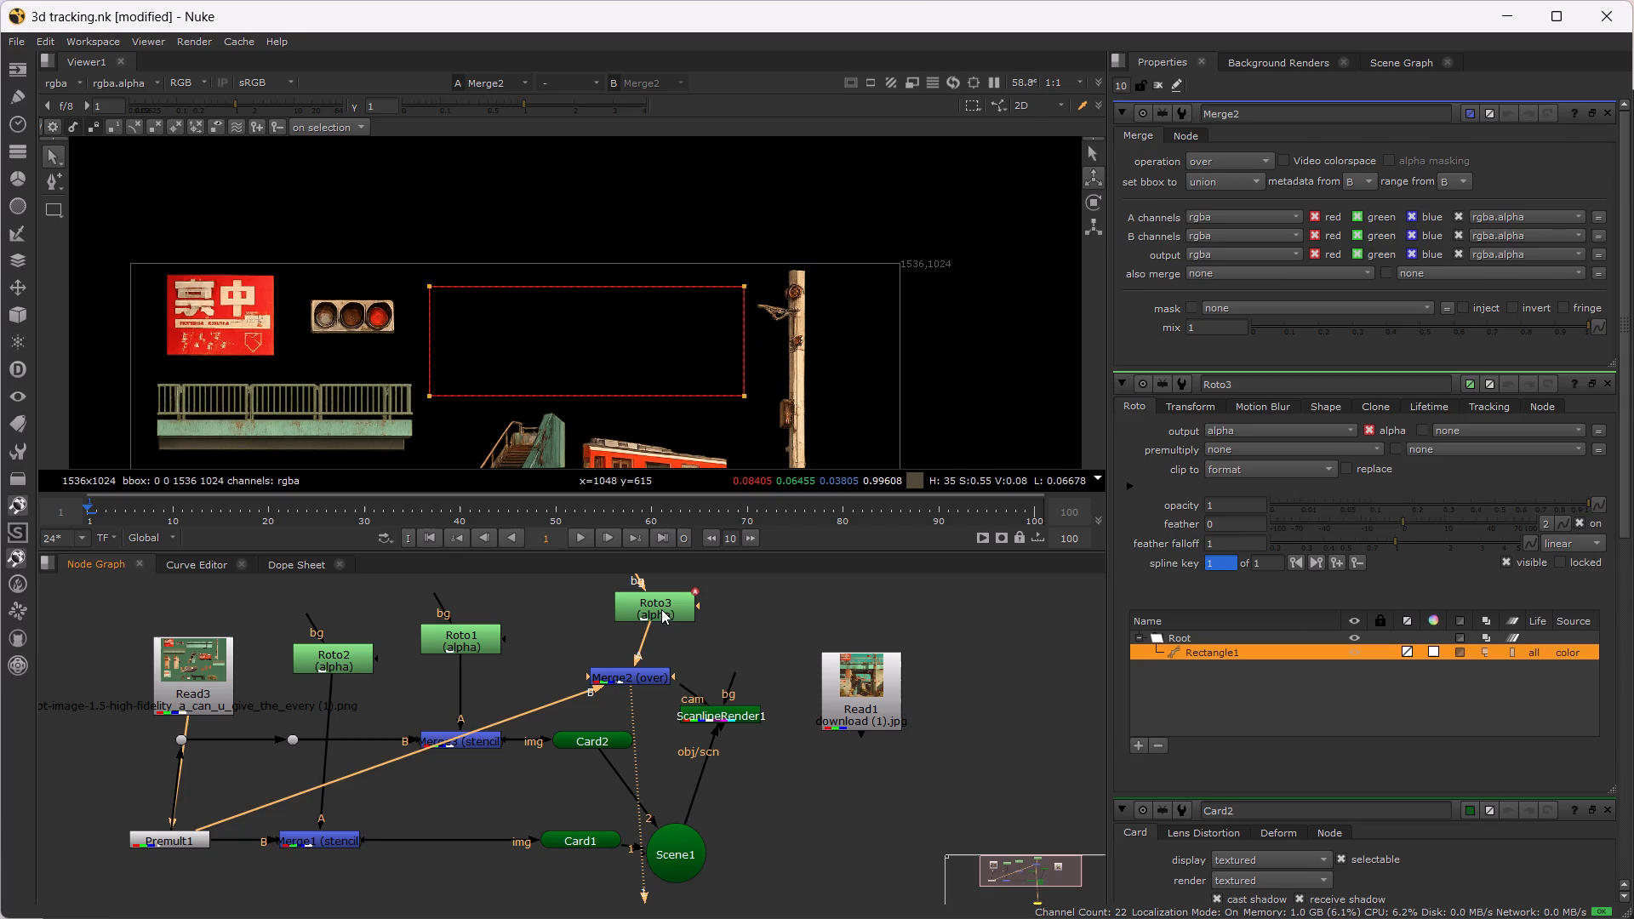
{"action": "double_click", "coordinate": [661, 609]}
{"action": "left_click", "coordinate": [1464, 374]}
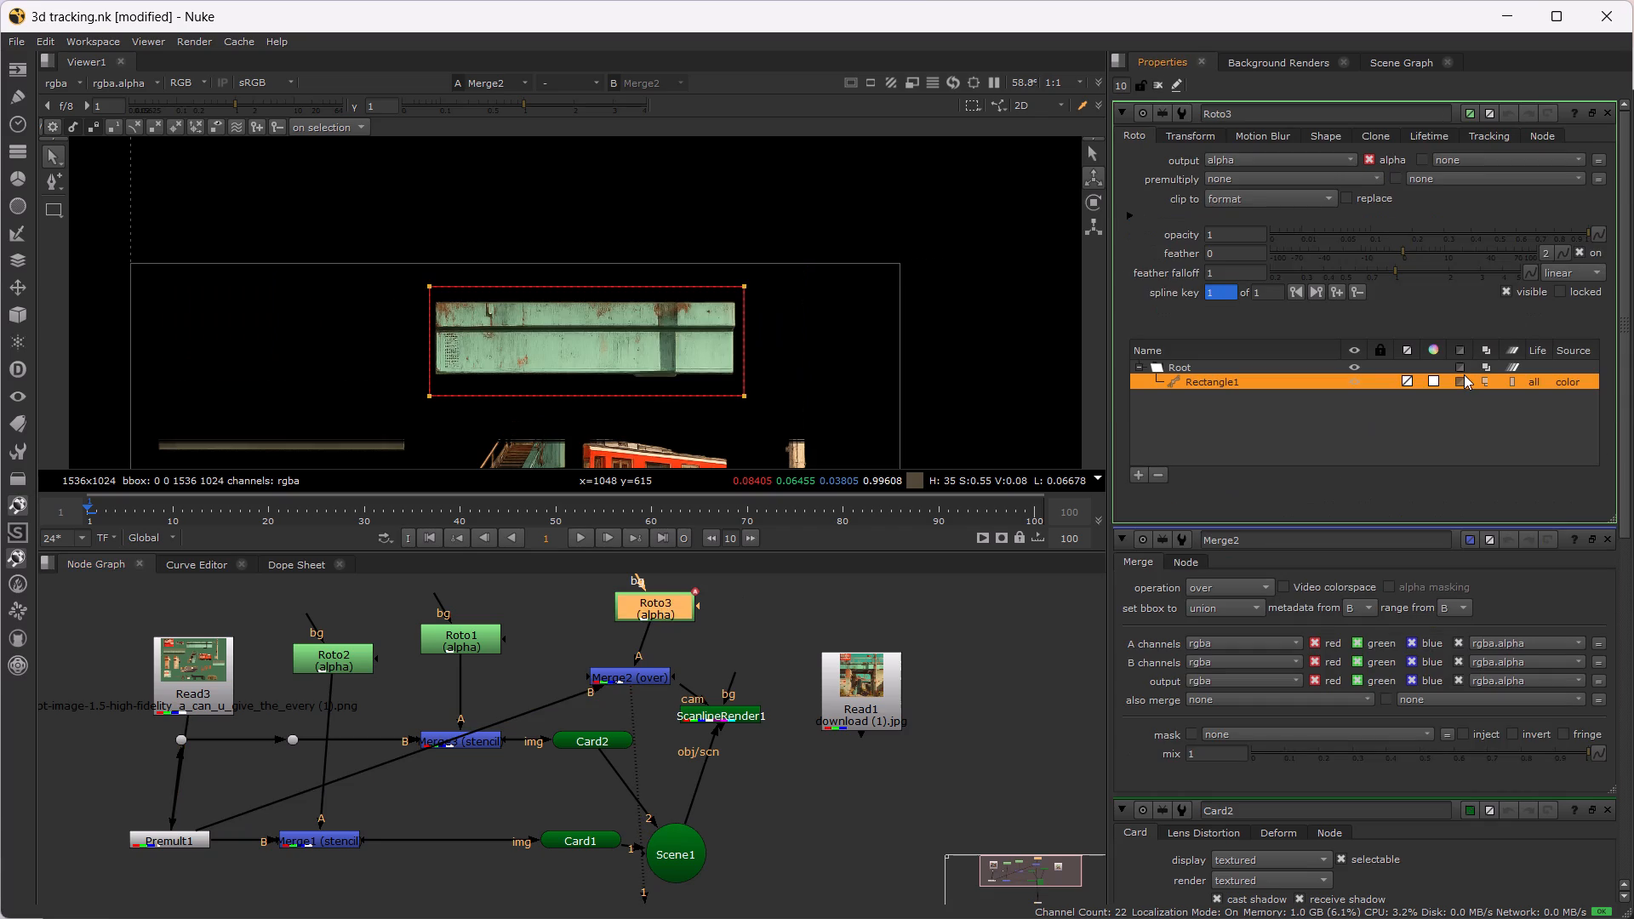
{"action": "left_click", "coordinate": [635, 676]}
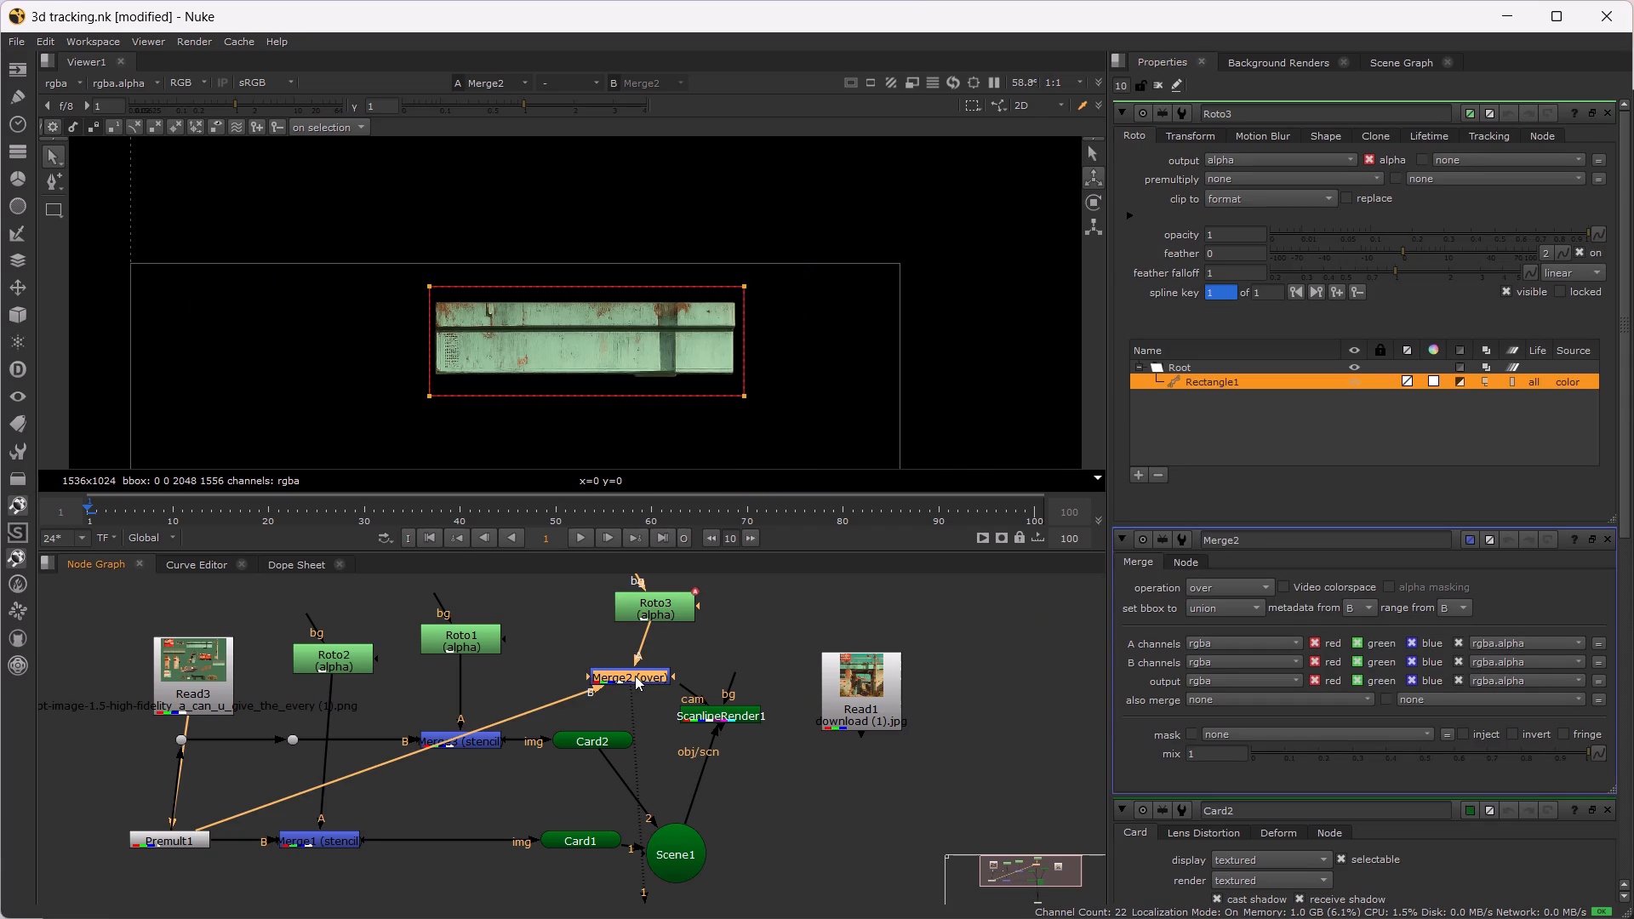
{"action": "key", "text": "1"}
Place Roto3 and Merge2 above Card2 in the node graph, and disconnect Merge2's B input from Premult1.
{"action": "left_click_drag", "start_coordinate": [635, 676], "coordinate": [631, 663]}
{"action": "left_click_drag", "start_coordinate": [555, 588], "coordinate": [673, 697]}
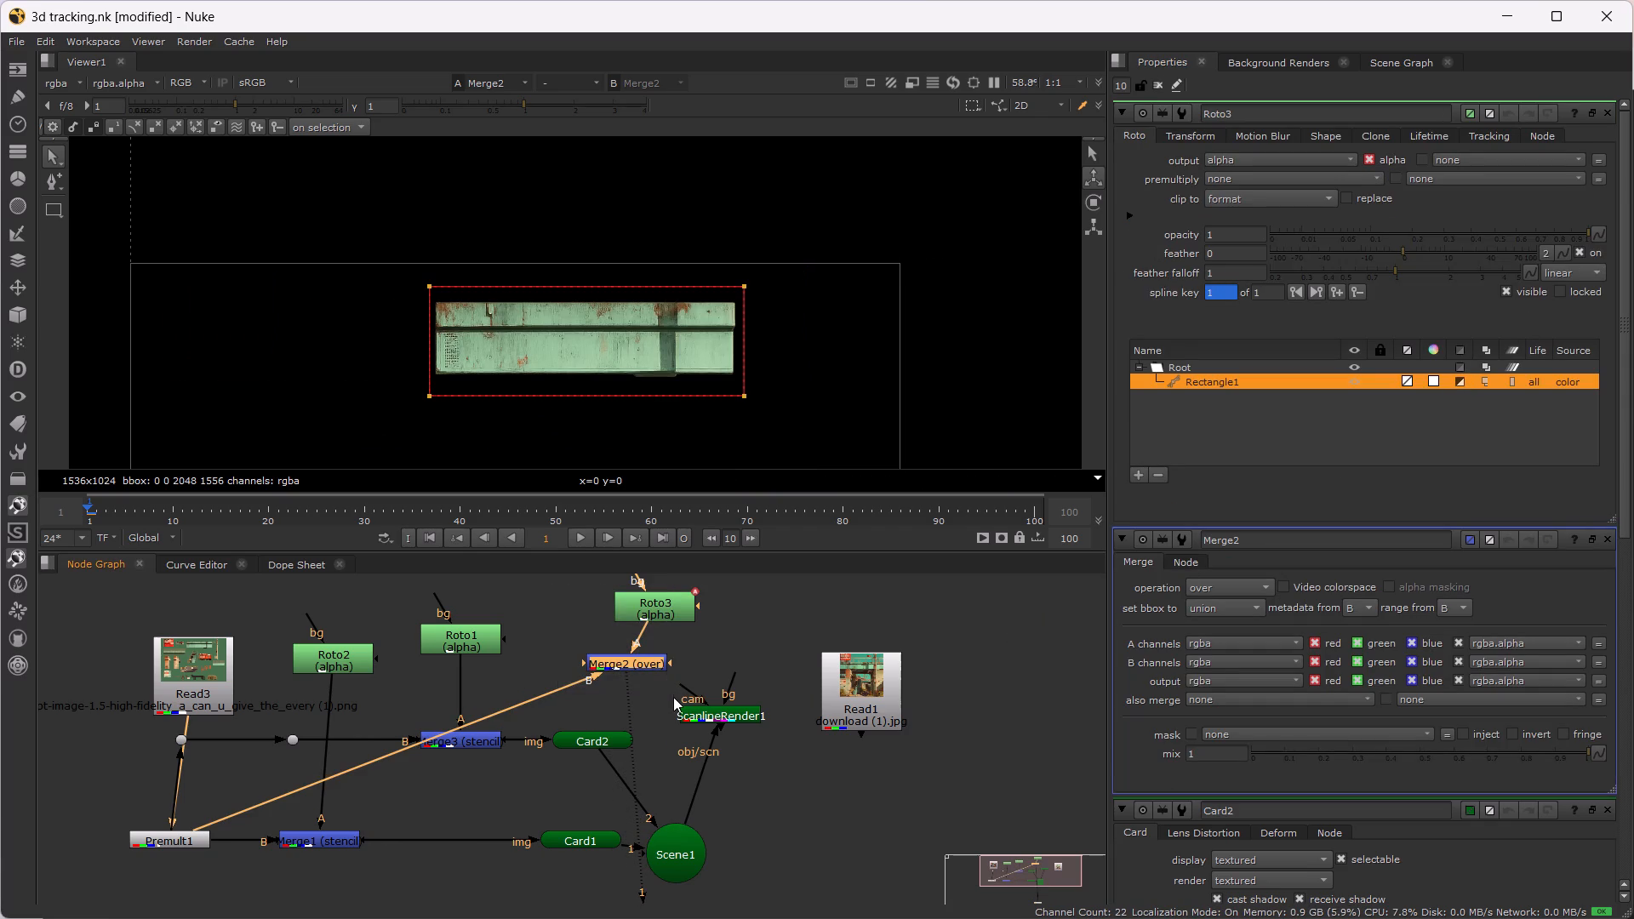
{"action": "left_click", "coordinate": [661, 603], "text": "shift"}
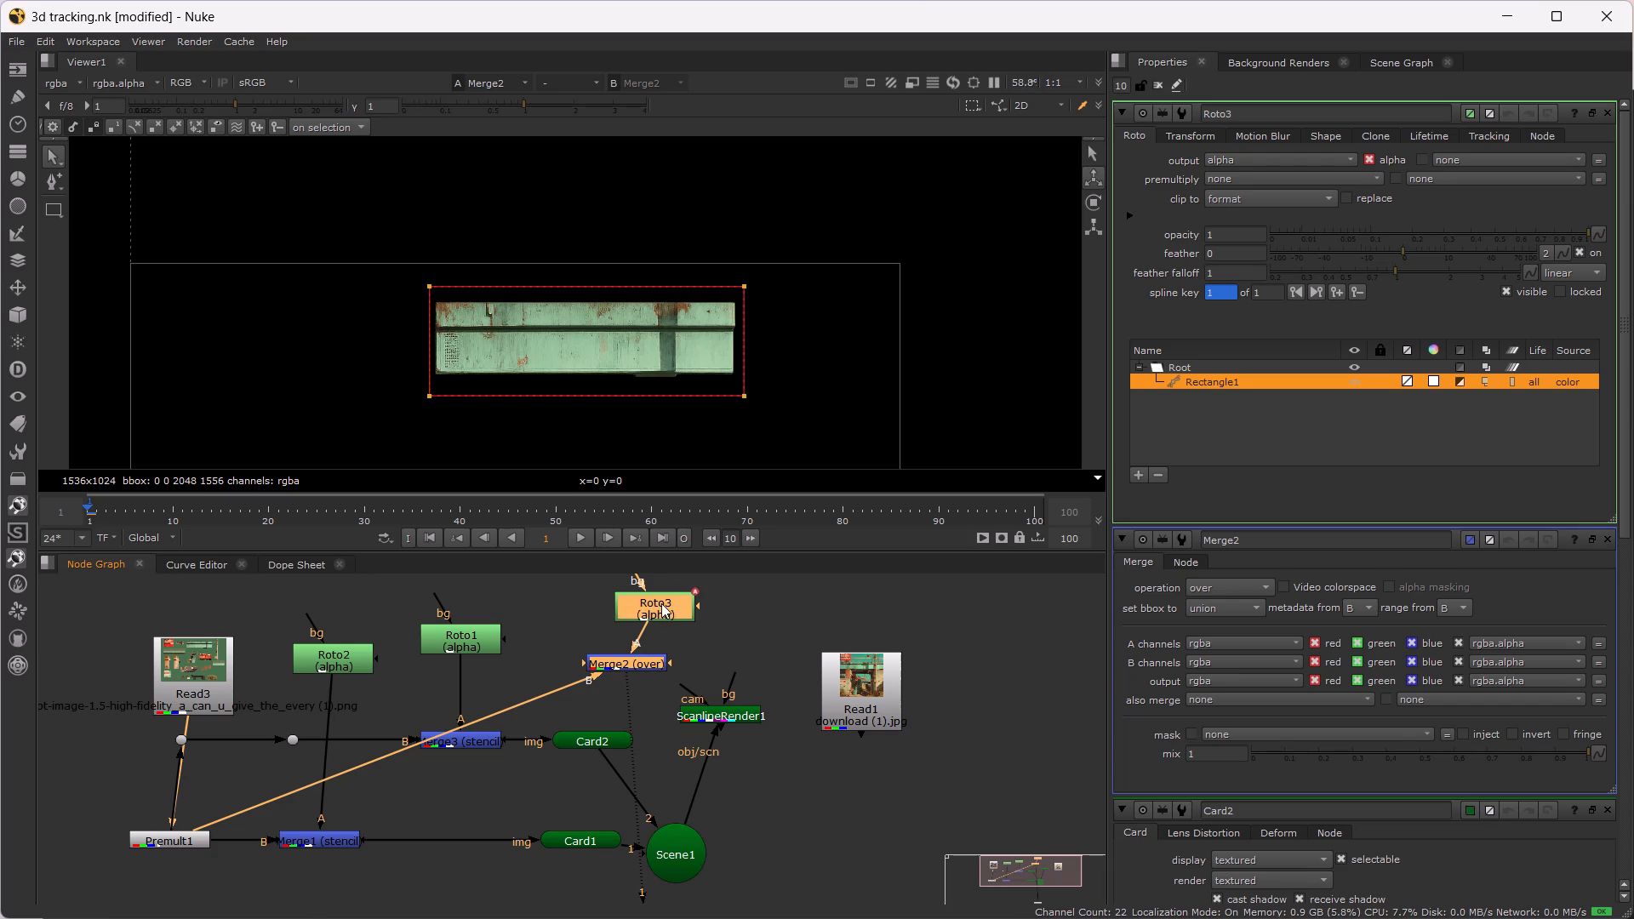
{"action": "left_click_drag", "start_coordinate": [661, 603], "coordinate": [631, 593]}
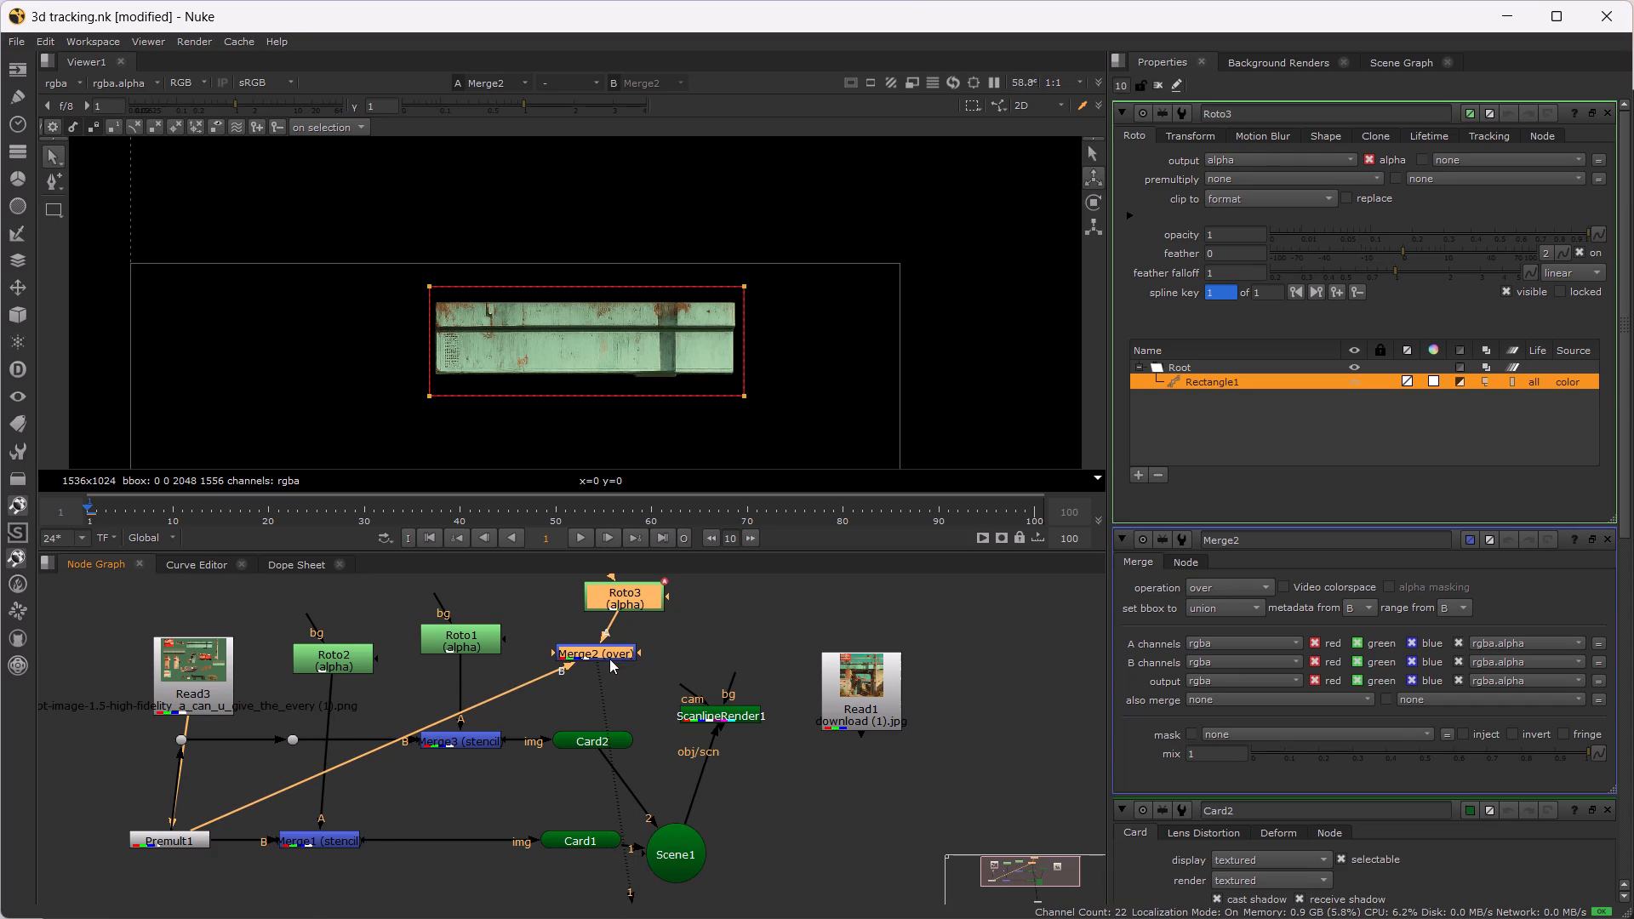
{"action": "double_click", "coordinate": [607, 654]}
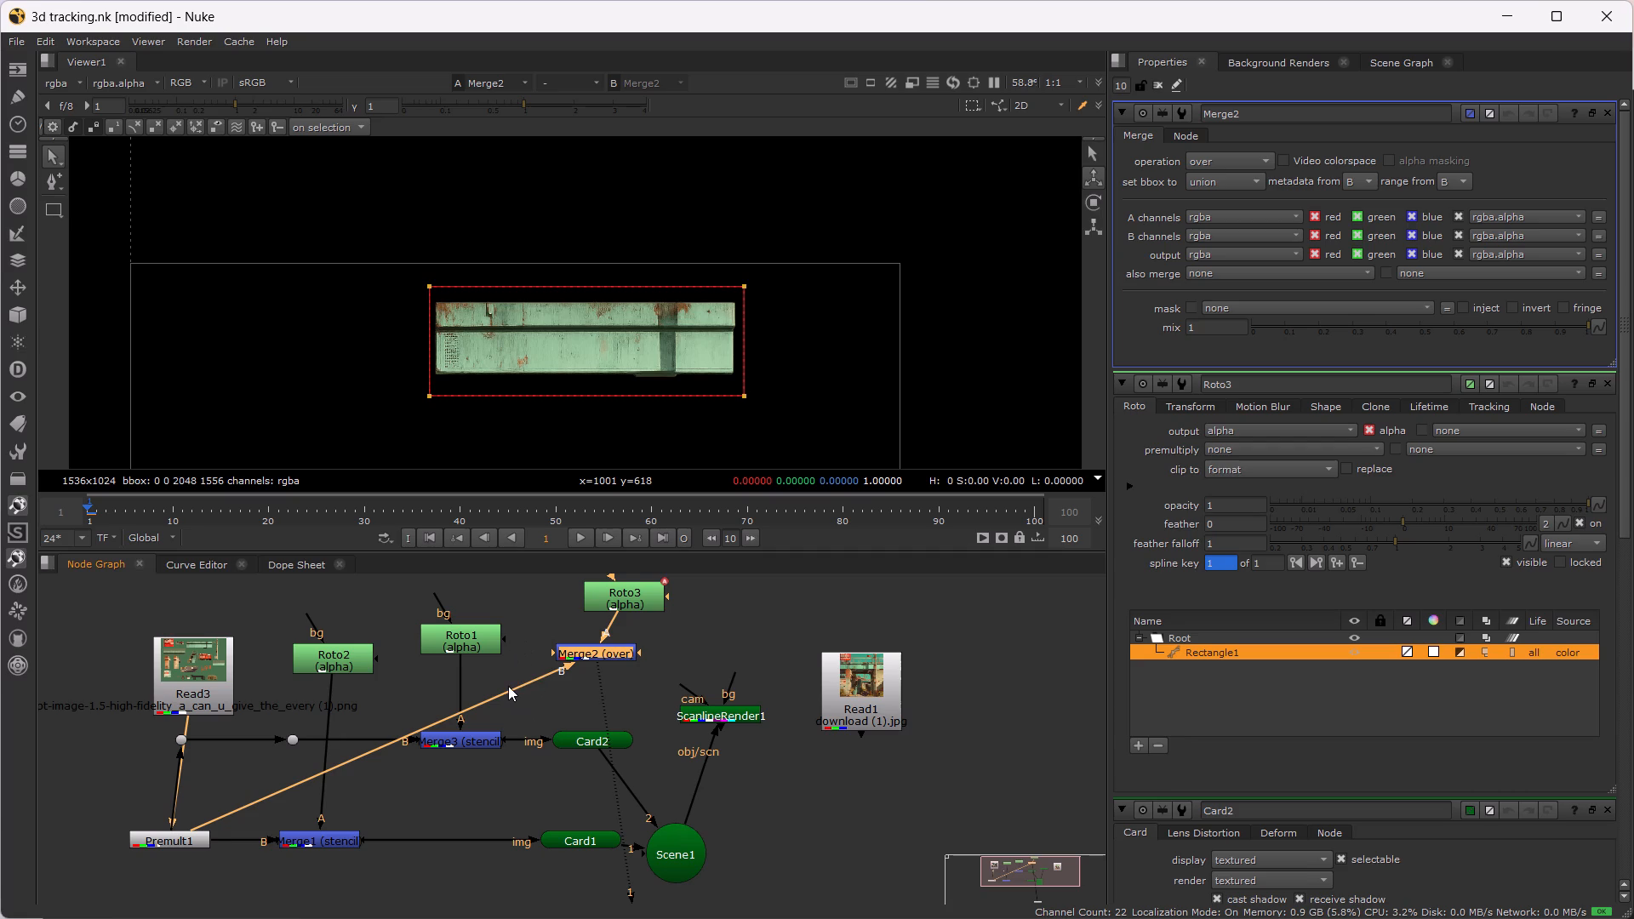
{"action": "left_click_drag", "start_coordinate": [508, 686], "coordinate": [527, 699]}
{"action": "left_click_drag", "start_coordinate": [558, 666], "coordinate": [562, 688]}
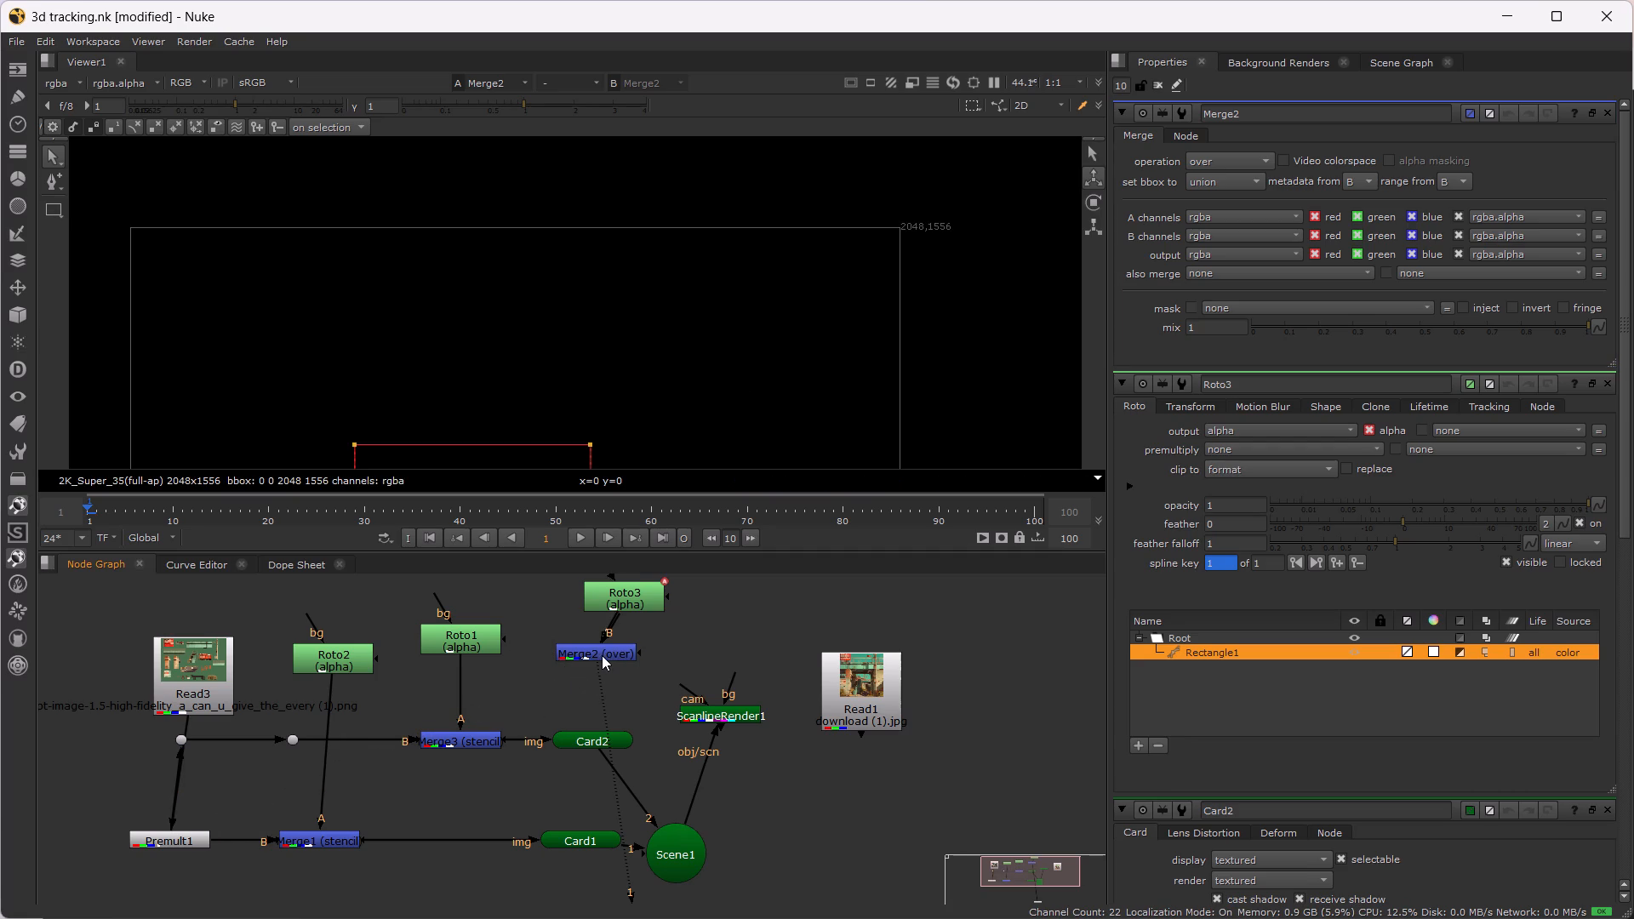
Add a Card node to Merge2's output and place it just above Card2.
{"action": "left_click", "coordinate": [601, 656]}
{"action": "key", "text": "Tab"}
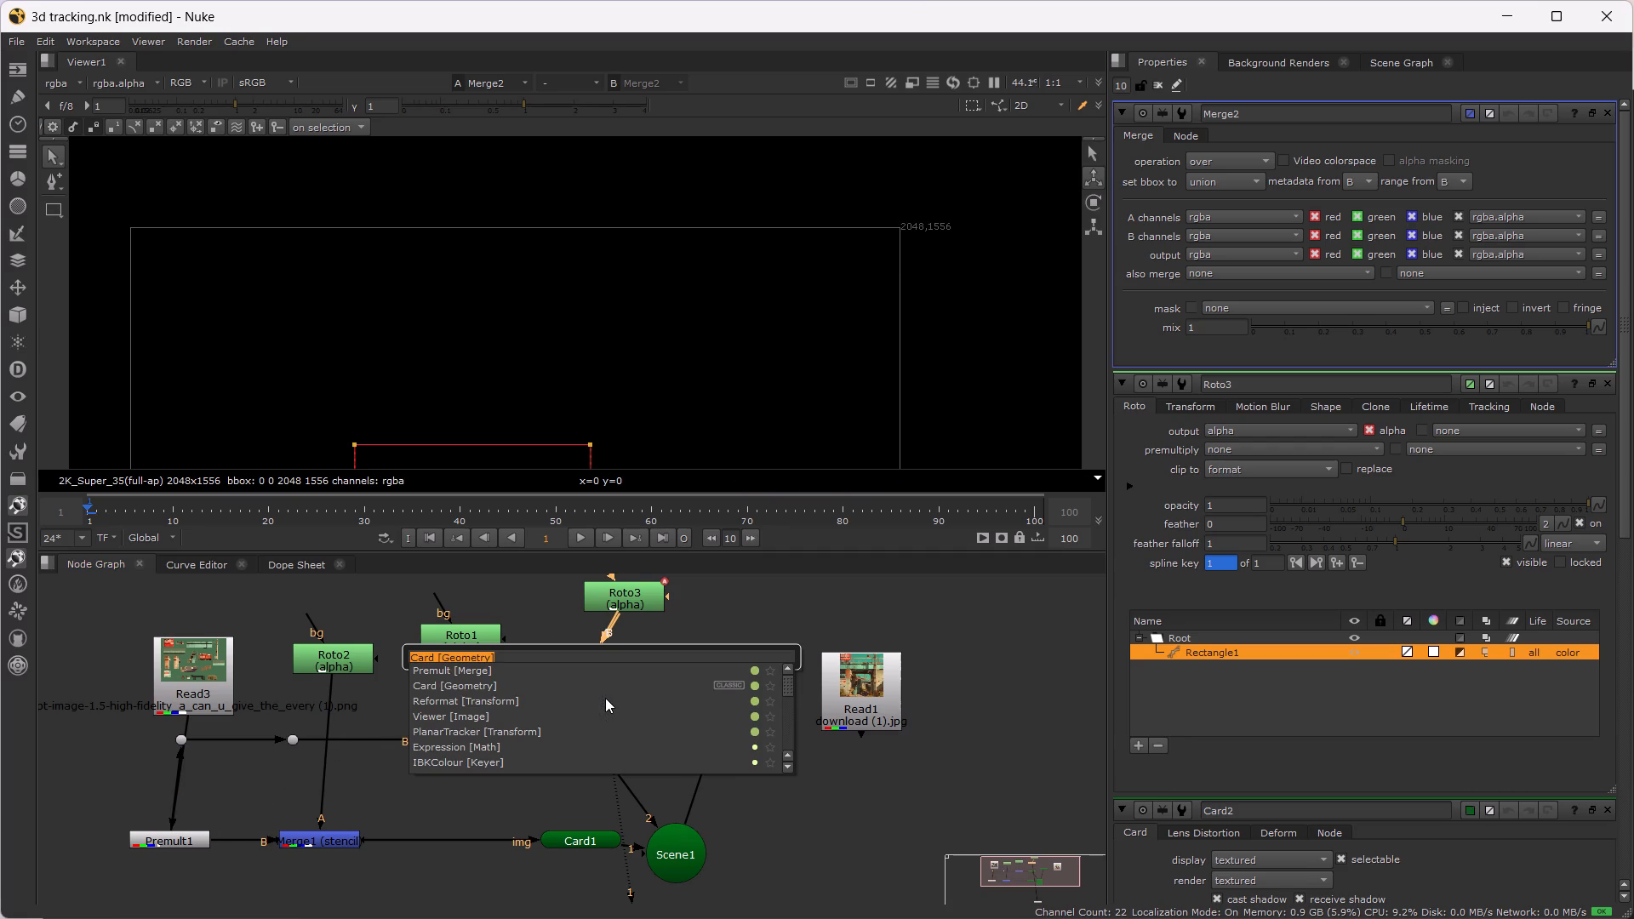
{"action": "key", "text": "Return"}
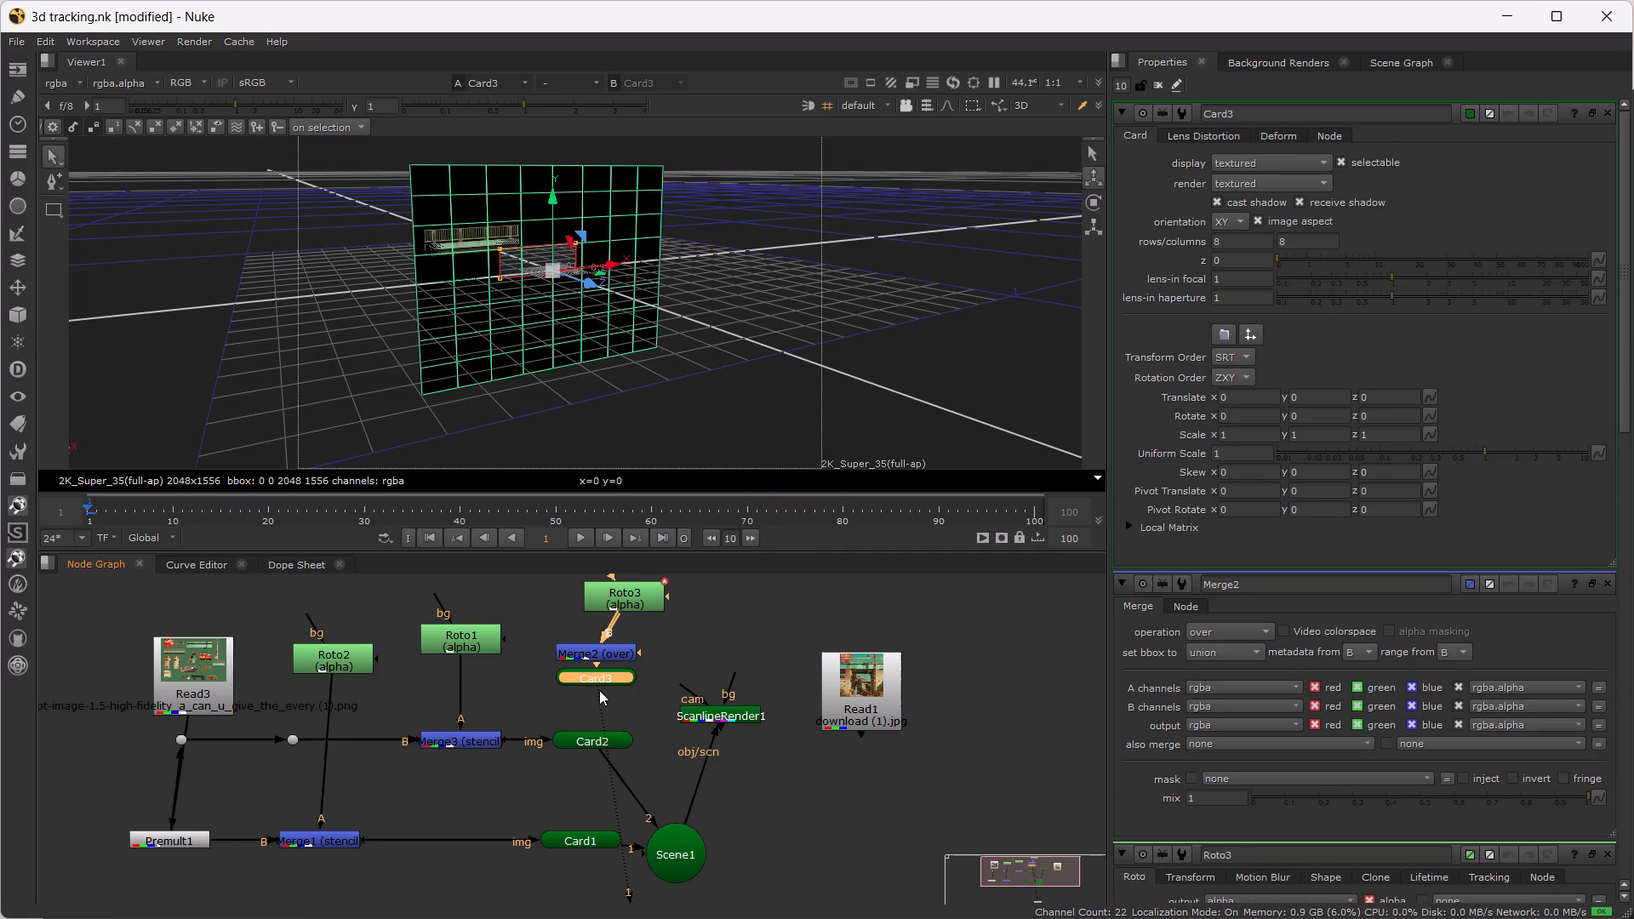
{"action": "left_click_drag", "start_coordinate": [597, 682], "coordinate": [584, 710]}
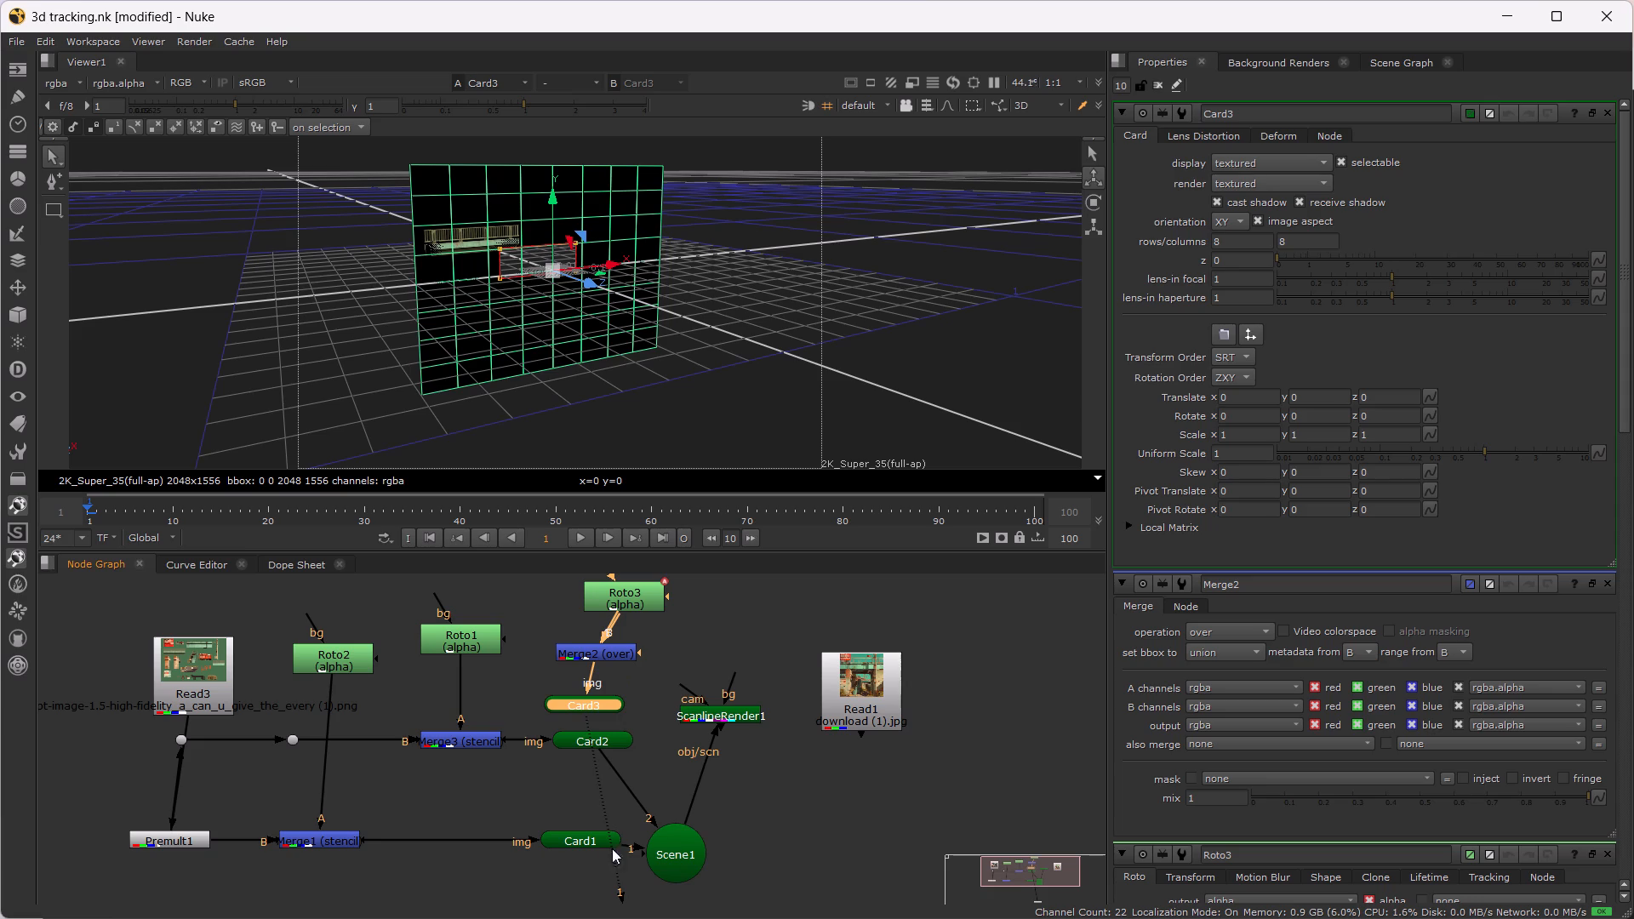
{"action": "left_click_drag", "start_coordinate": [619, 894], "coordinate": [594, 894]}
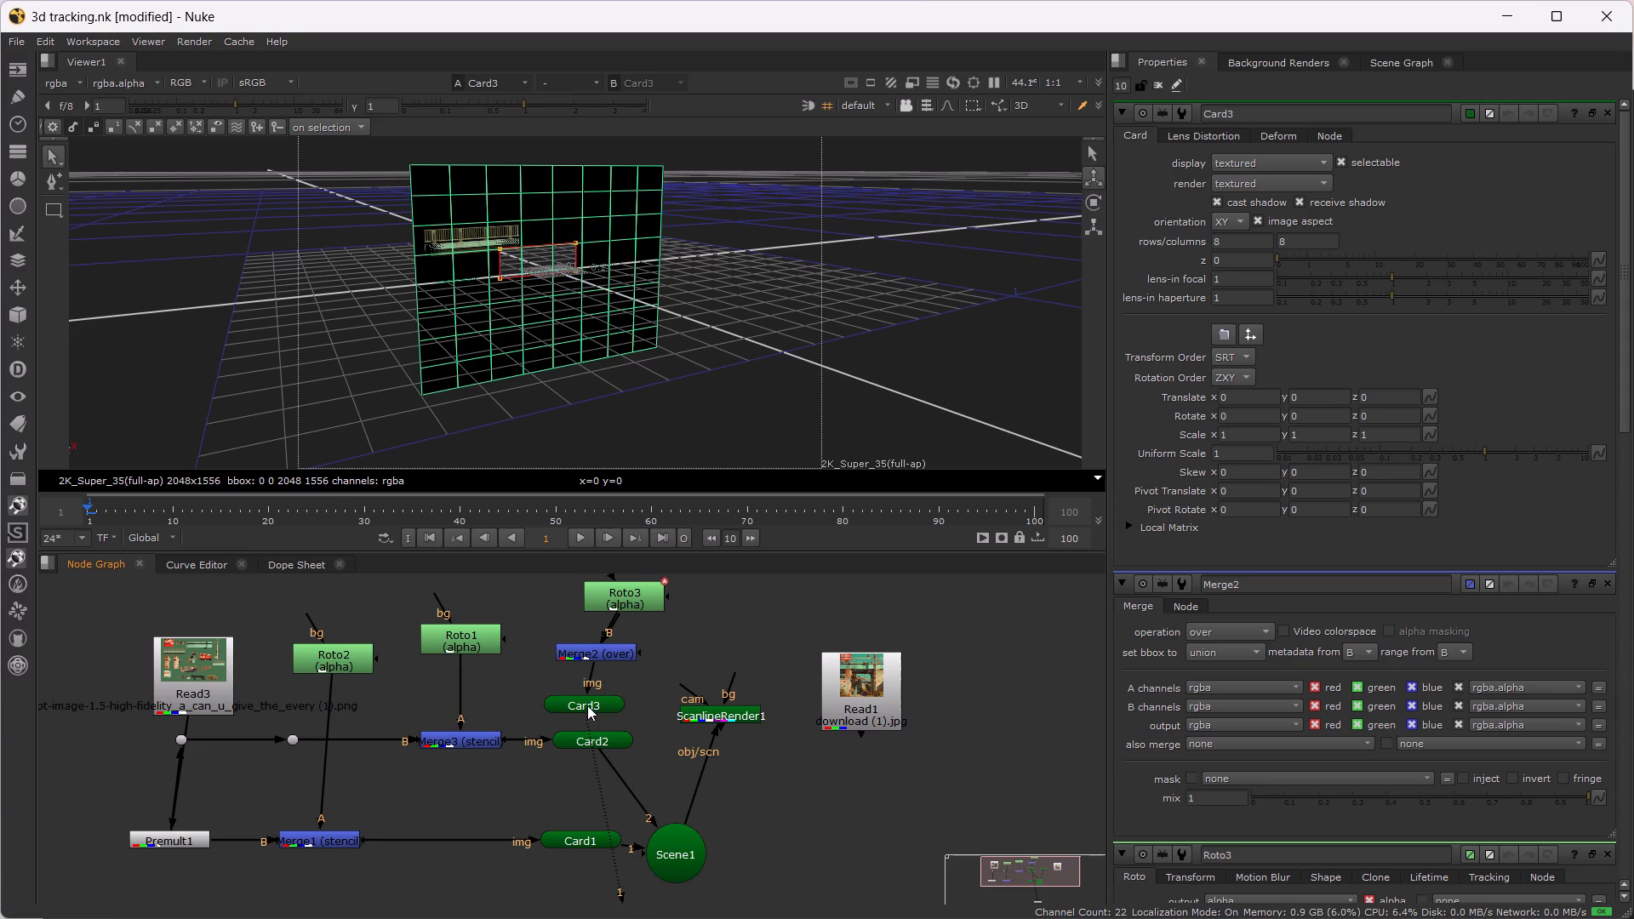
{"action": "left_click_drag", "start_coordinate": [587, 705], "coordinate": [603, 694]}
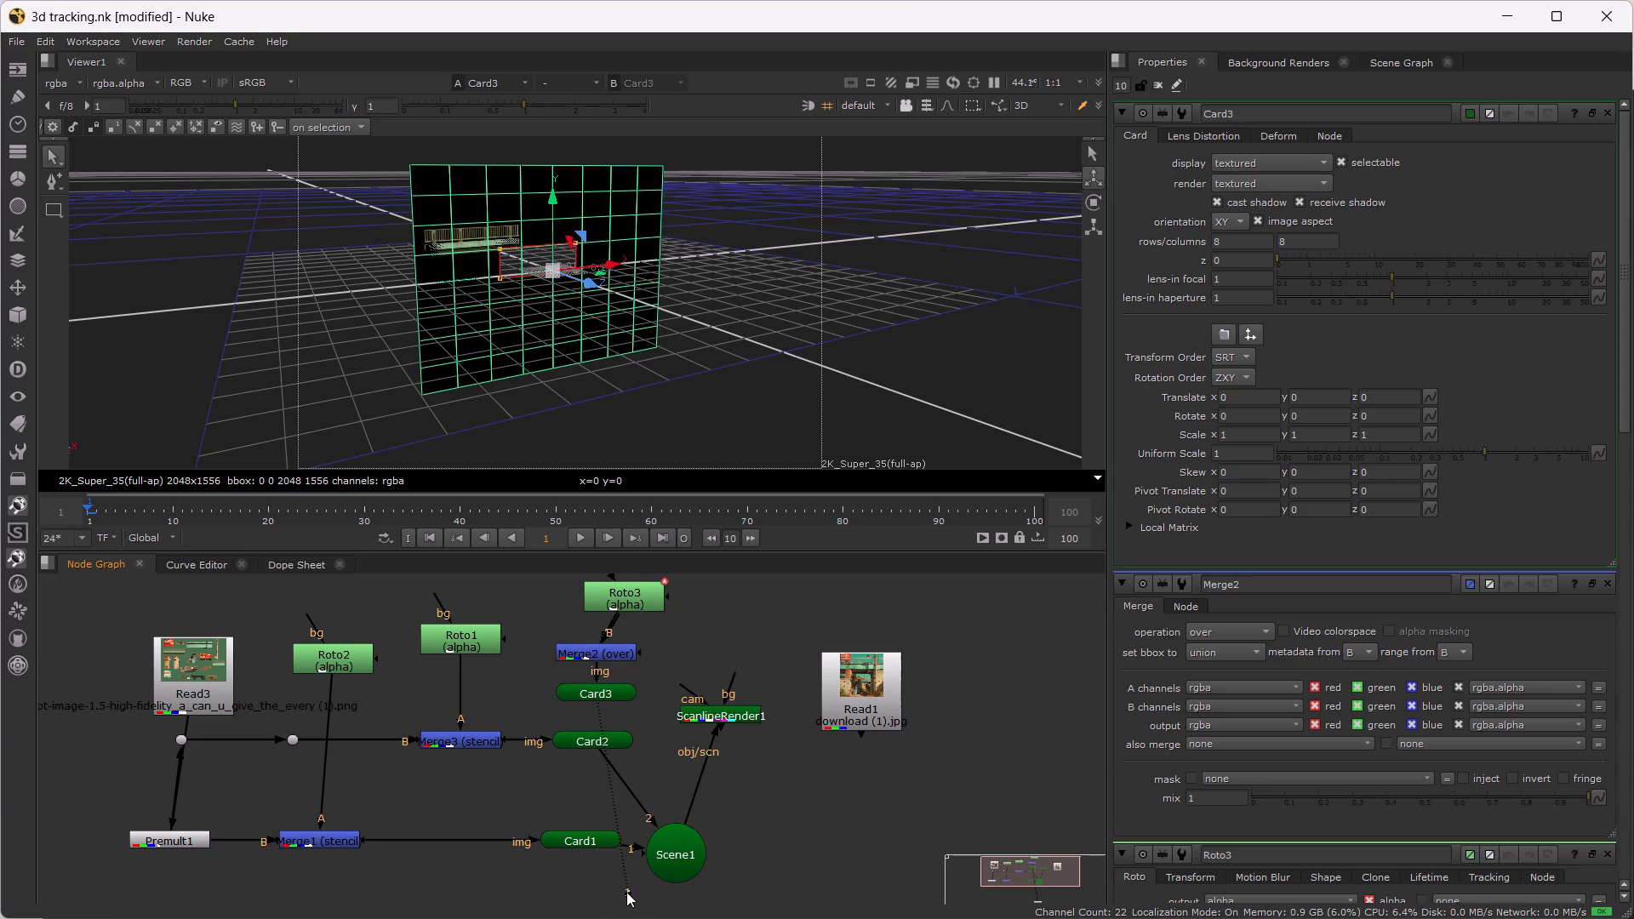
View Scene1 and connect the new Card3 node to it.
{"action": "left_click", "coordinate": [628, 892]}
{"action": "left_click", "coordinate": [661, 853]}
{"action": "key", "text": "1"}
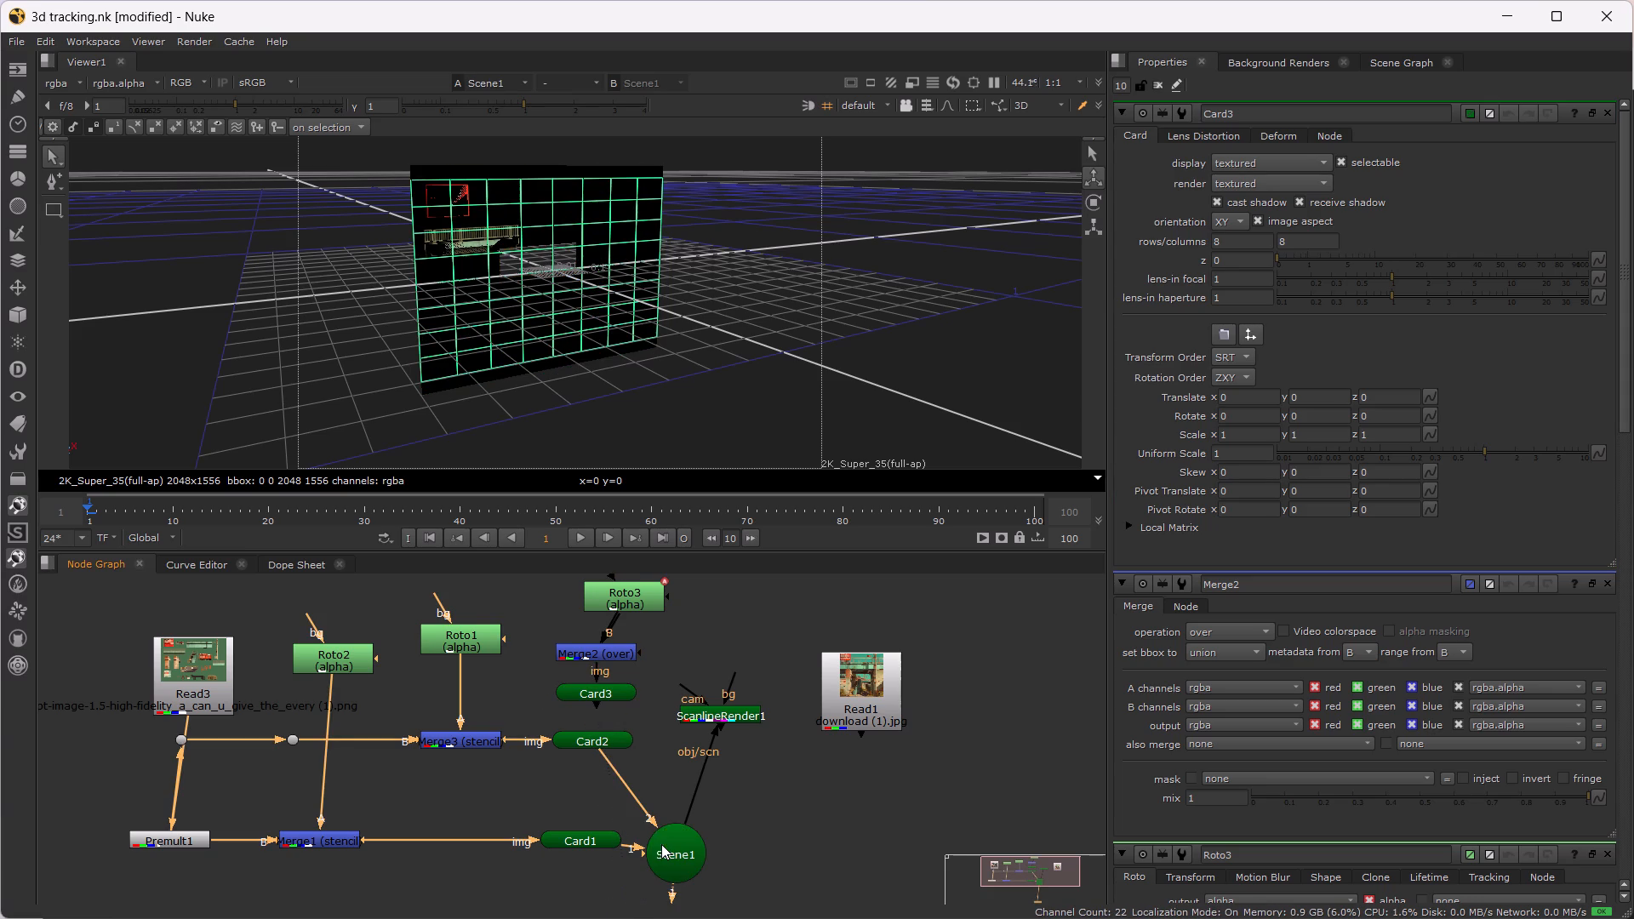
{"action": "left_click_drag", "start_coordinate": [595, 703], "coordinate": [642, 757]}
{"action": "left_click_drag", "start_coordinate": [642, 757], "coordinate": [678, 859]}
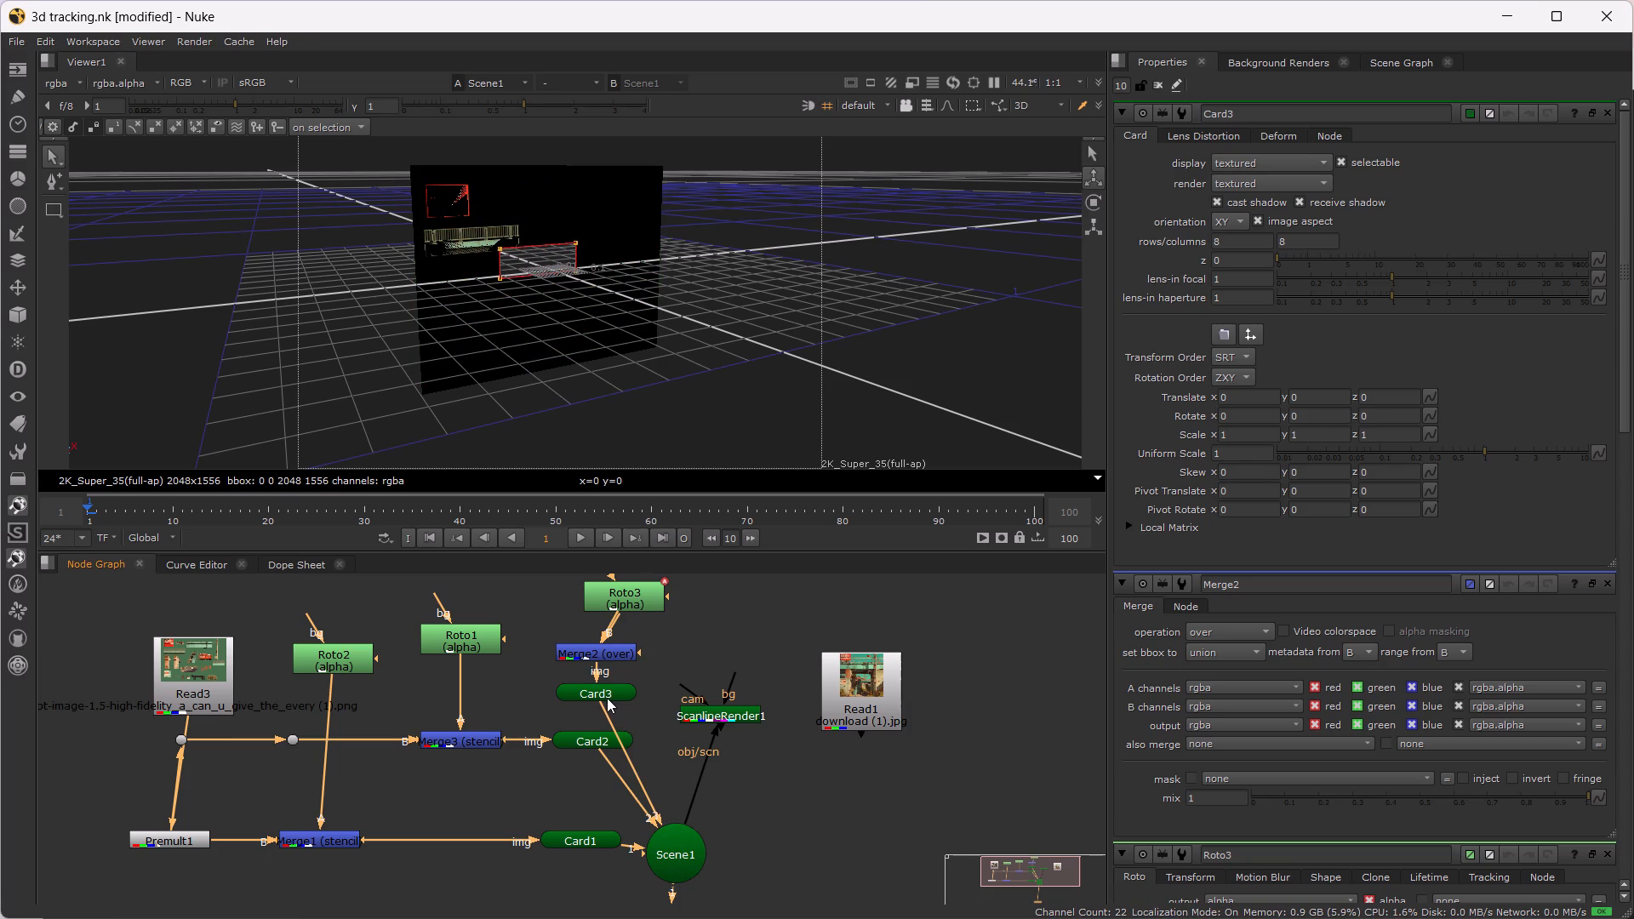
Detach Card3's img input, move Merge2 away from Card3, and connect Merge2's B input to the Dot feeding Merge3.
{"action": "left_click", "coordinate": [601, 652]}
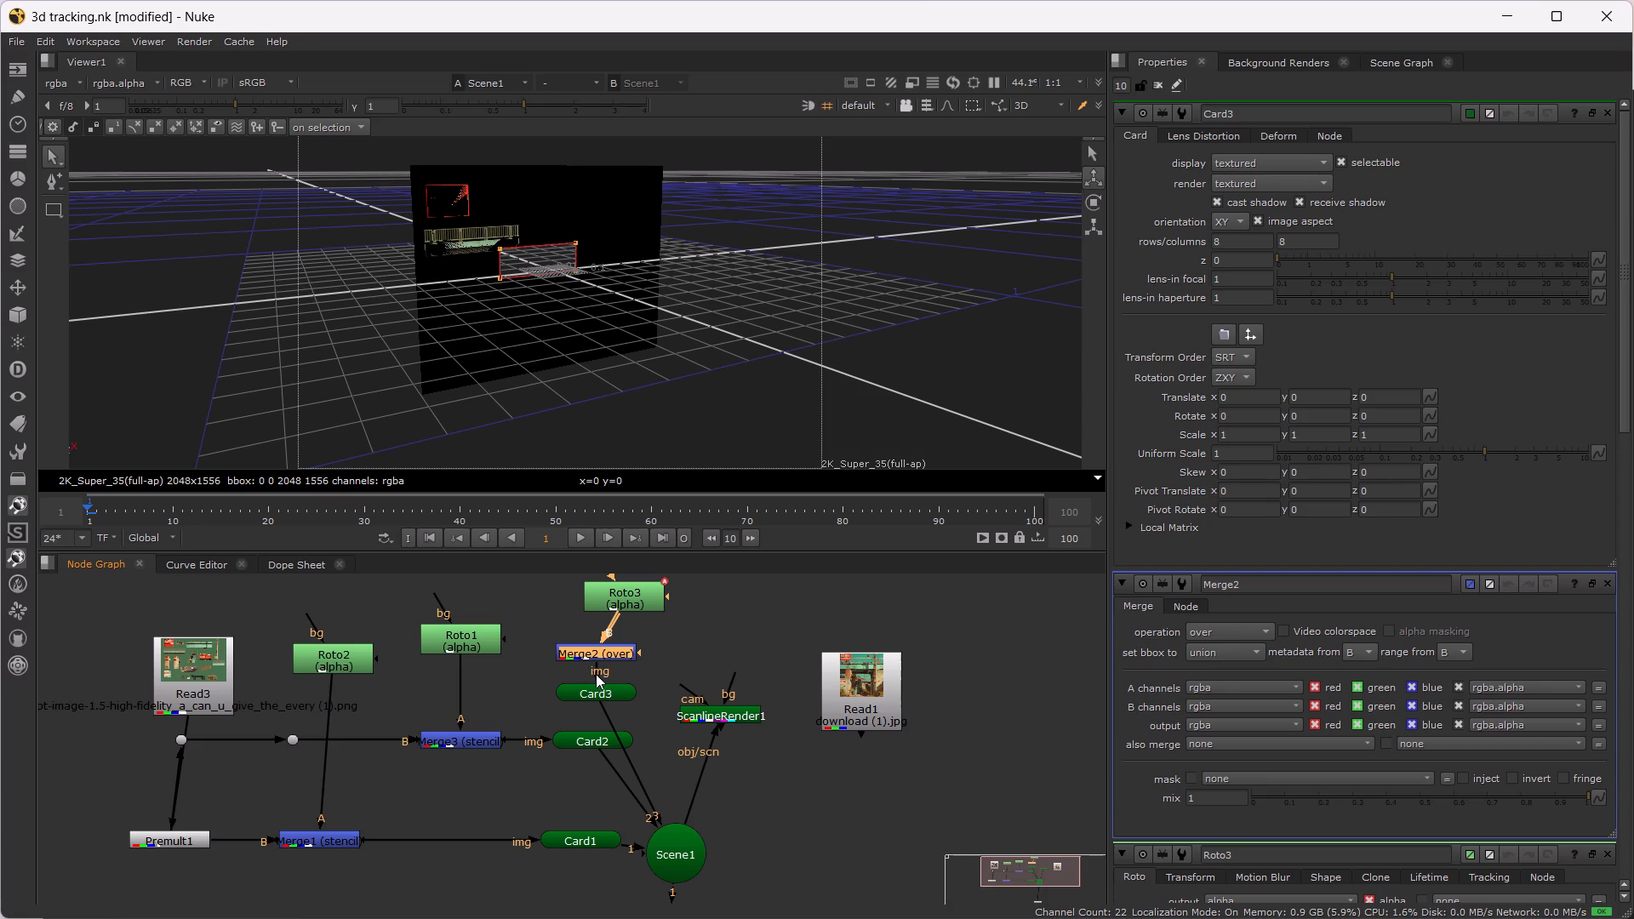
{"action": "left_click_drag", "start_coordinate": [595, 674], "coordinate": [625, 683]}
{"action": "left_click_drag", "start_coordinate": [595, 672], "coordinate": [694, 685]}
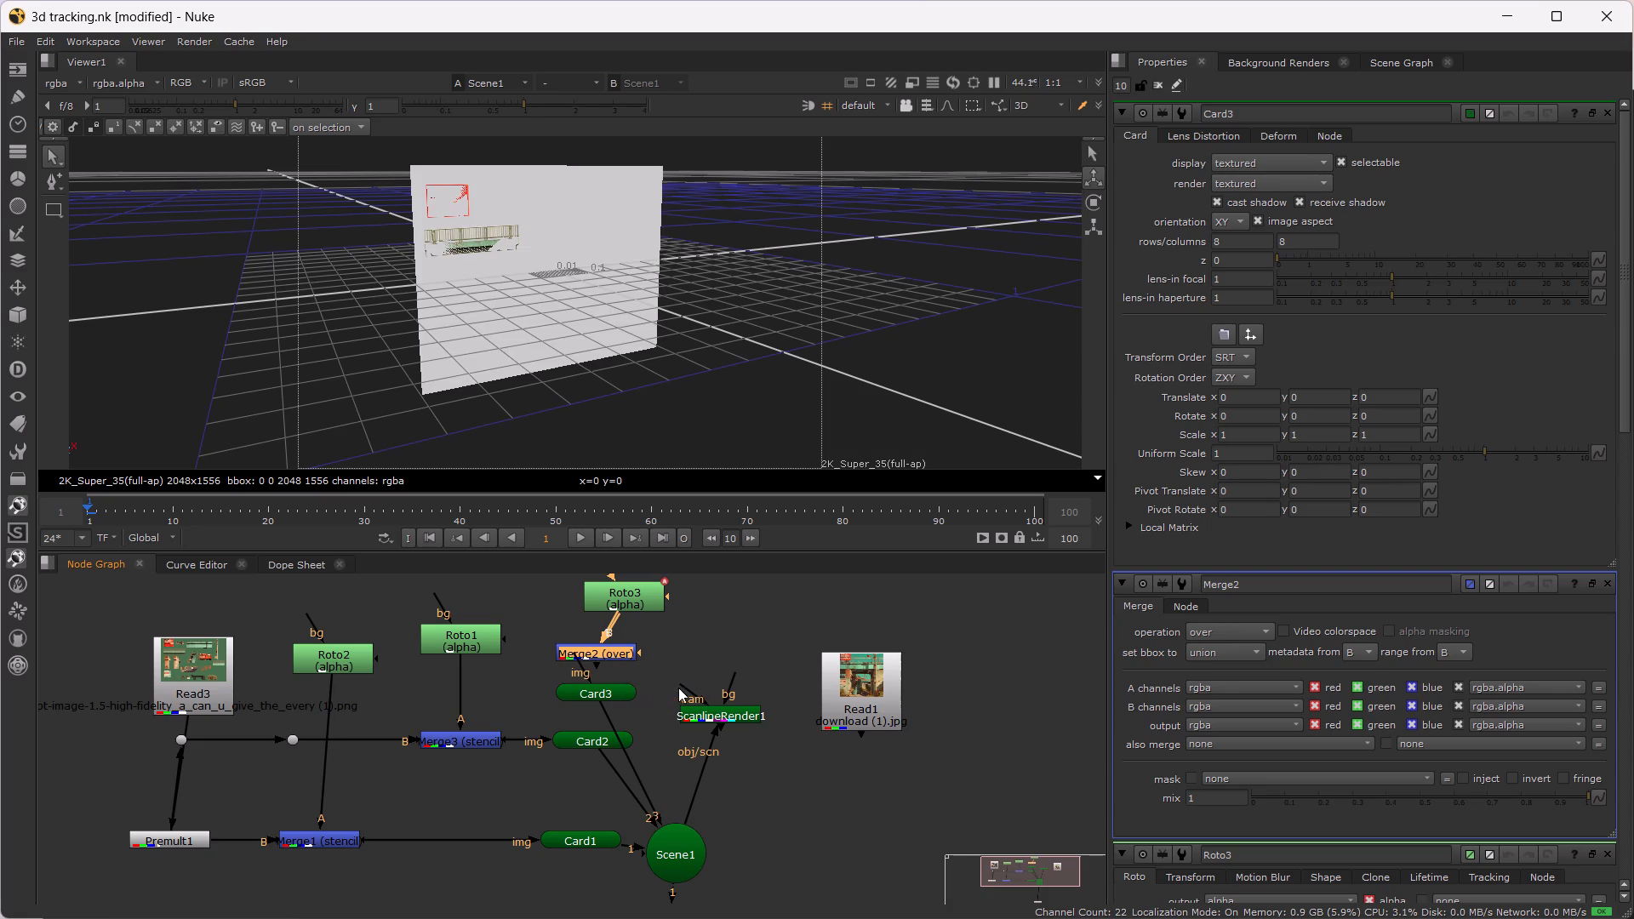
{"action": "left_click_drag", "start_coordinate": [597, 658], "coordinate": [595, 658]}
{"action": "left_click_drag", "start_coordinate": [595, 658], "coordinate": [669, 654]}
{"action": "left_click_drag", "start_coordinate": [679, 615], "coordinate": [599, 614]}
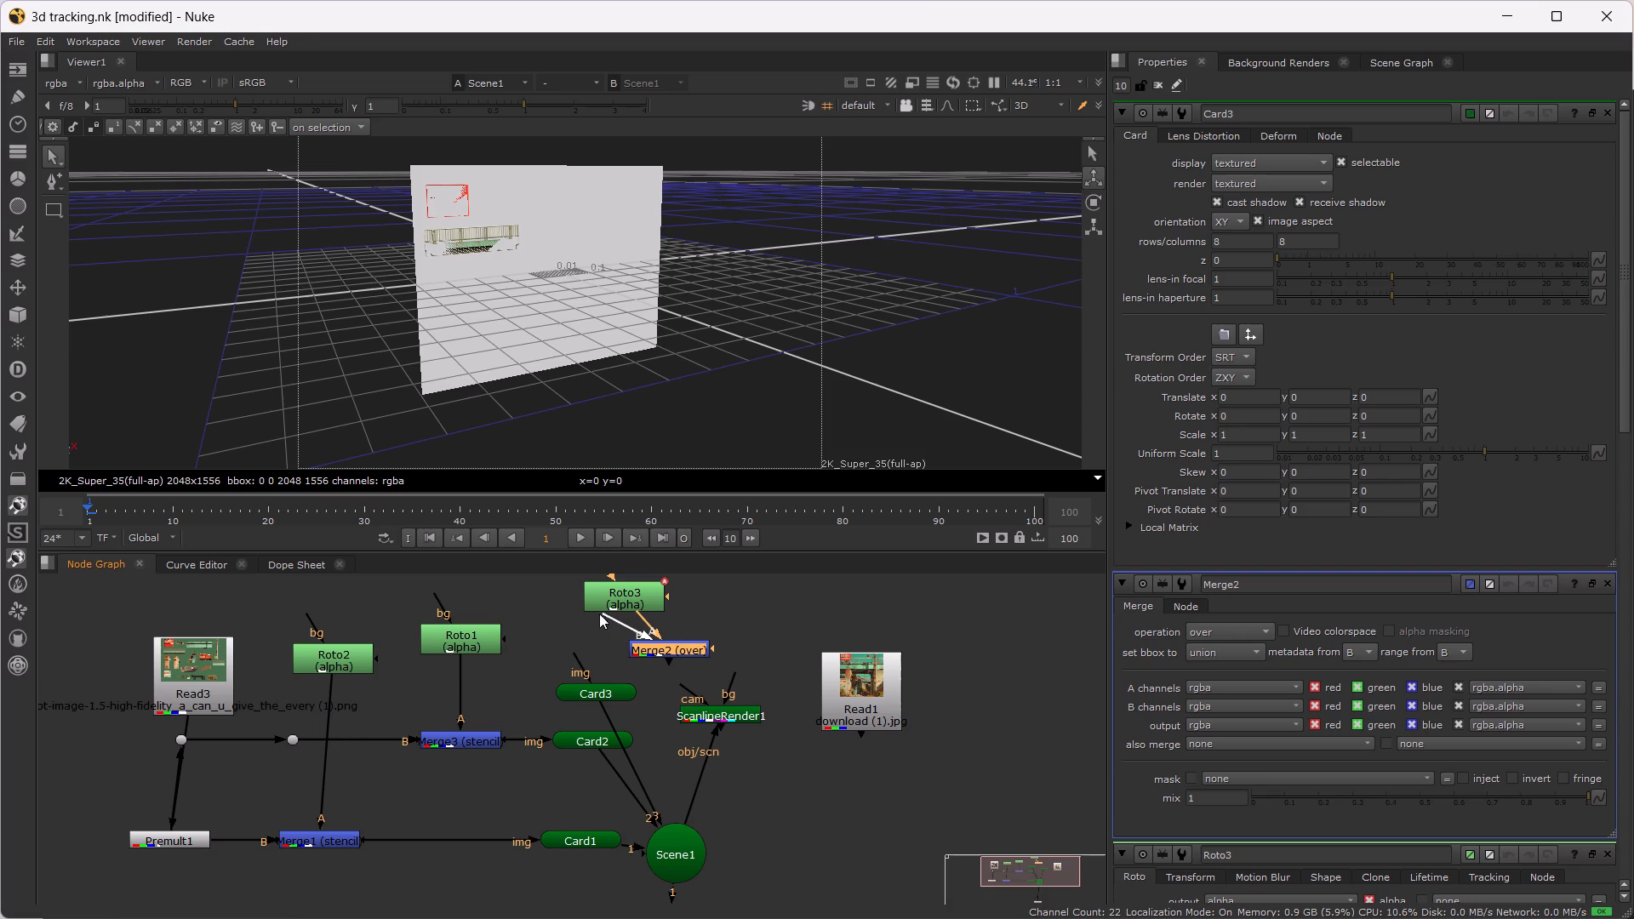
{"action": "left_click_drag", "start_coordinate": [599, 614], "coordinate": [298, 740]}
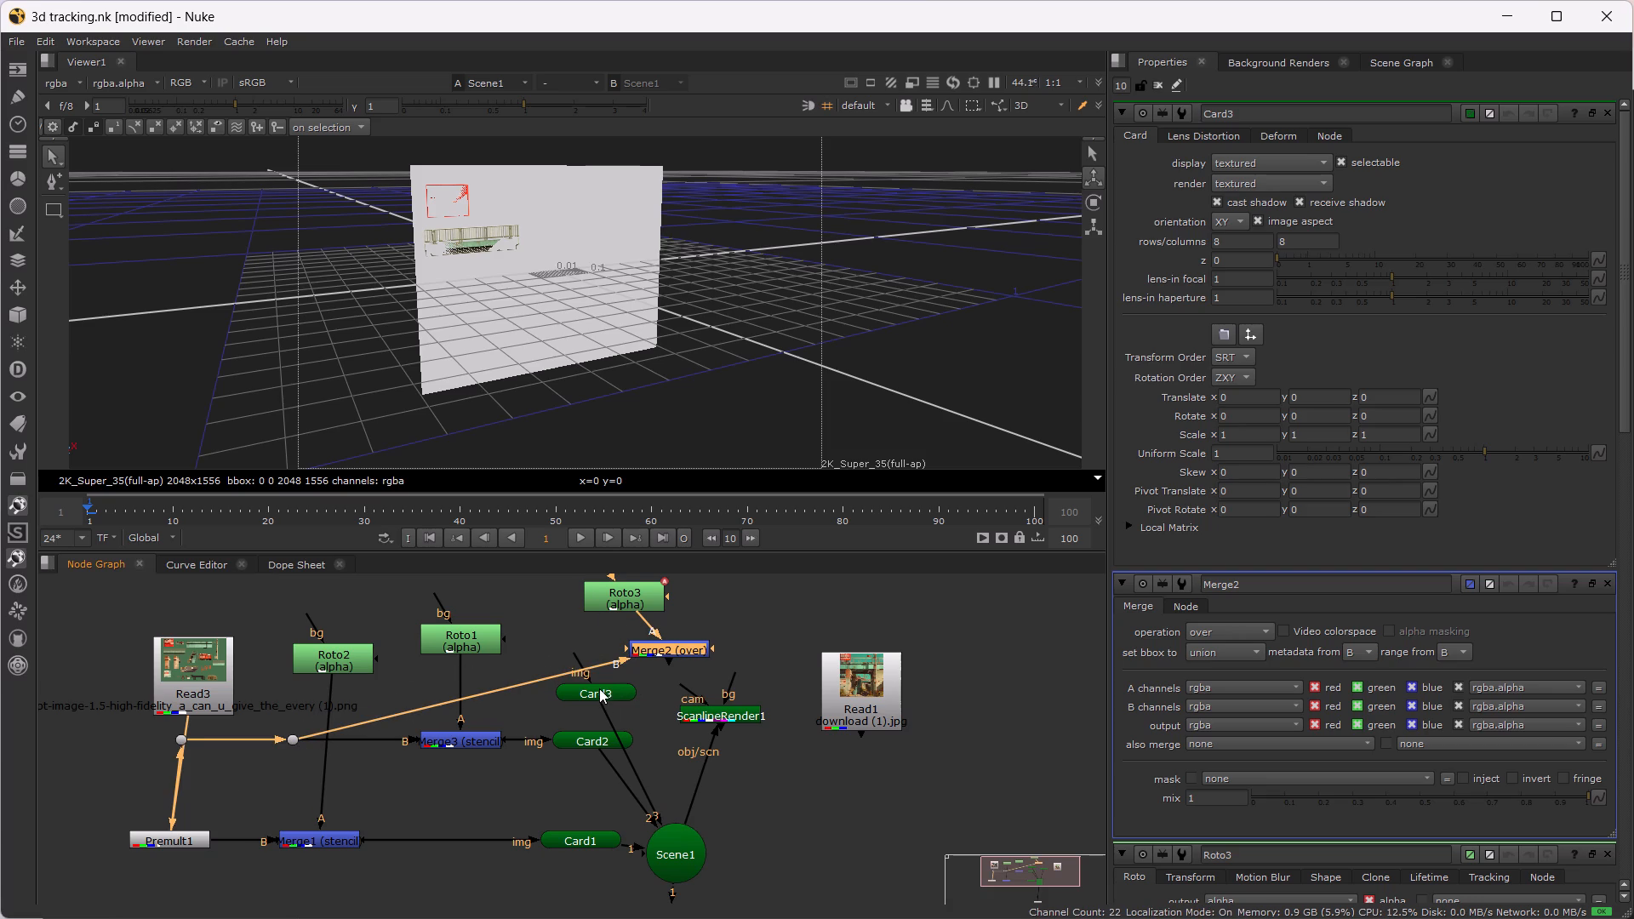
Reconnect Card3's img input to Merge2 and view Scene1 in 3D.
{"action": "left_click_drag", "start_coordinate": [599, 688], "coordinate": [620, 702]}
{"action": "left_click_drag", "start_coordinate": [603, 682], "coordinate": [673, 656]}
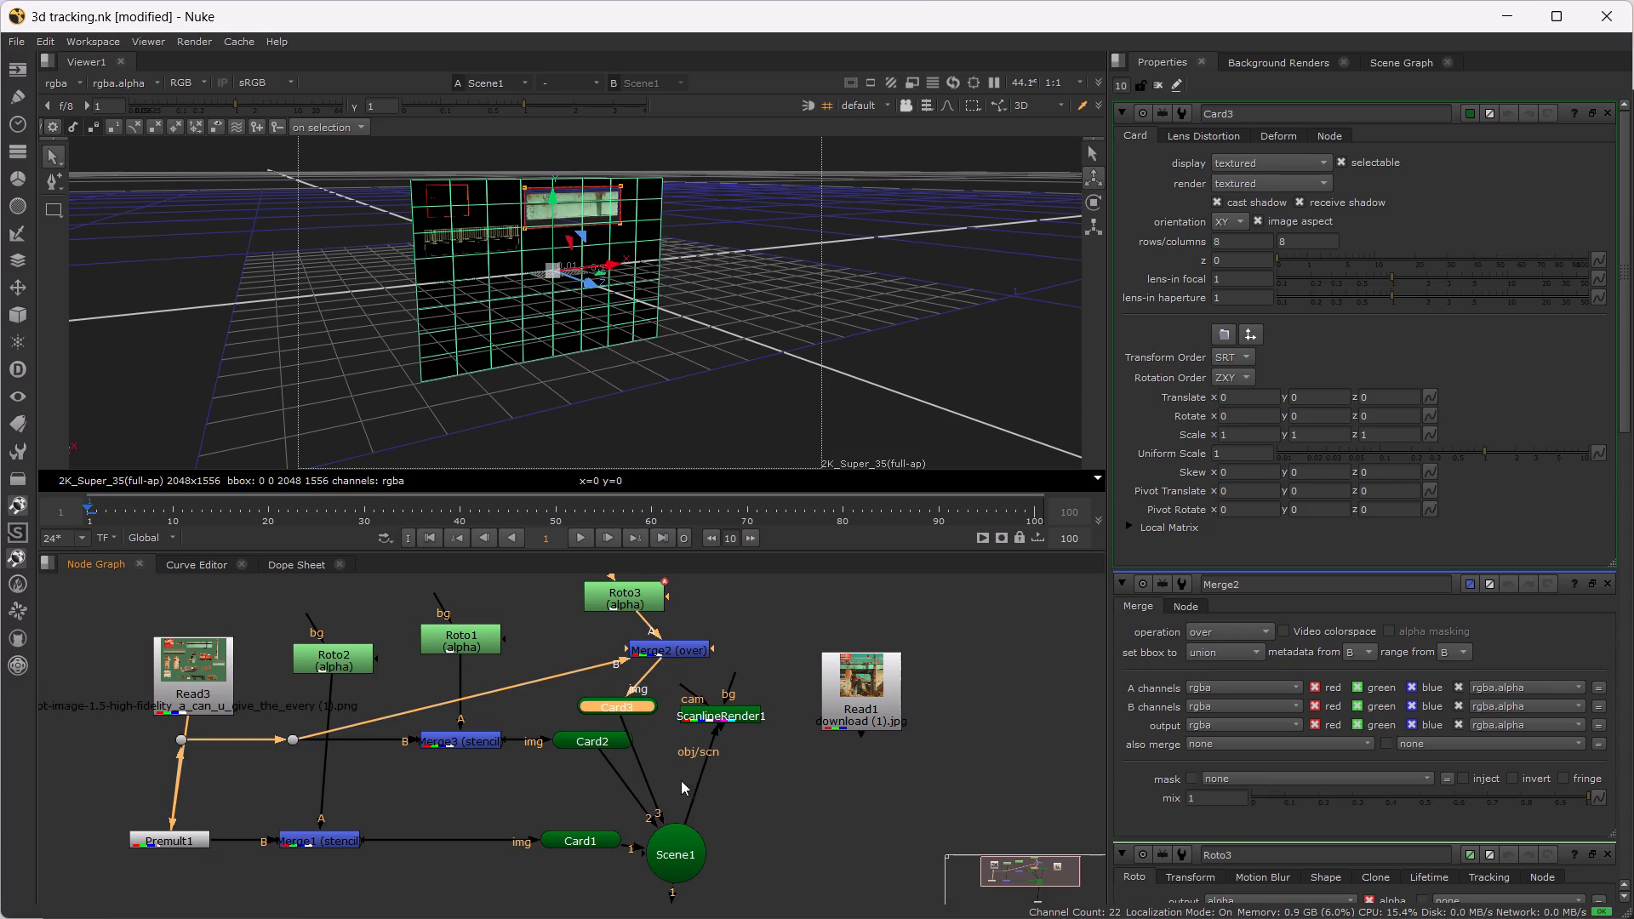
{"action": "left_click", "coordinate": [685, 848]}
{"action": "key", "text": "1"}
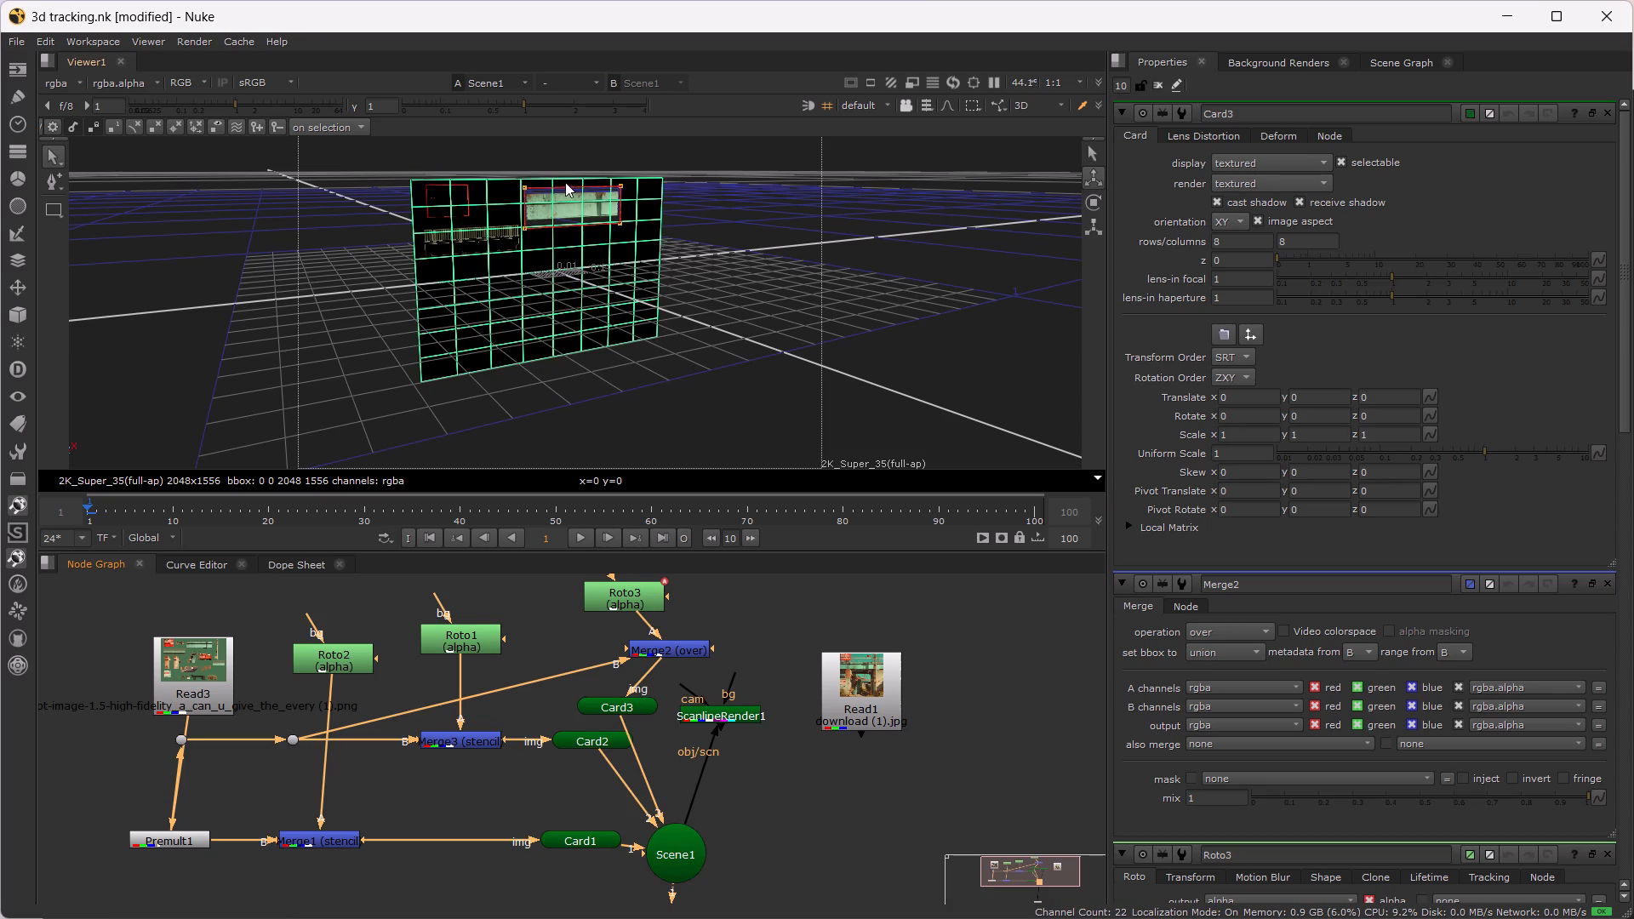
{"action": "scroll", "coordinate": [569, 271], "scroll_direction": "up", "scroll_amount": 3}
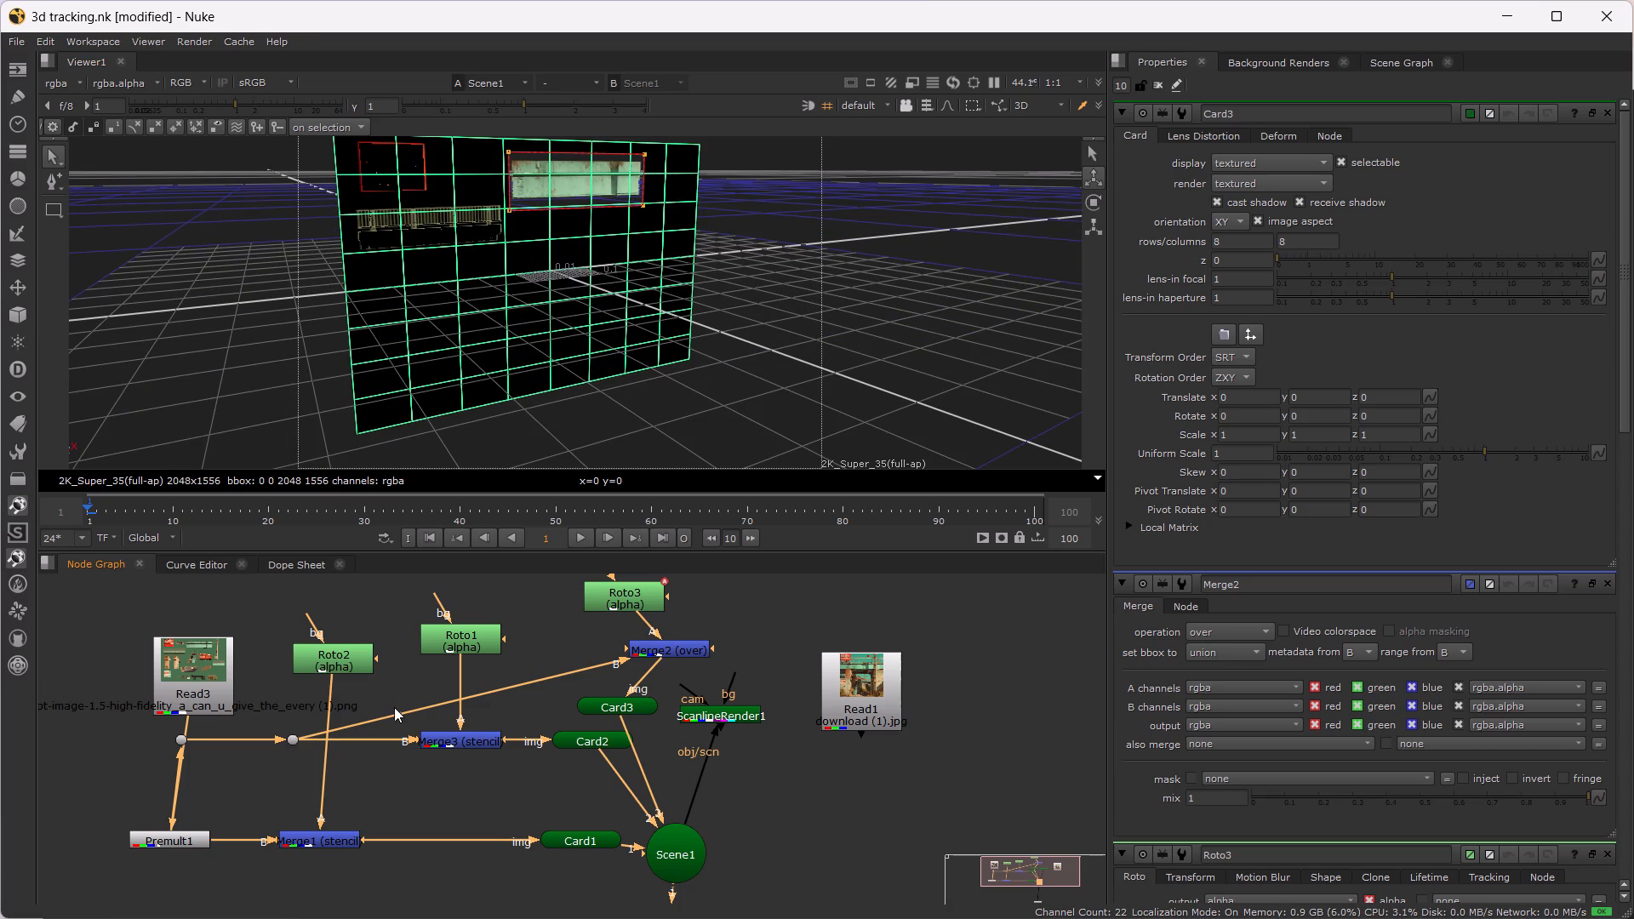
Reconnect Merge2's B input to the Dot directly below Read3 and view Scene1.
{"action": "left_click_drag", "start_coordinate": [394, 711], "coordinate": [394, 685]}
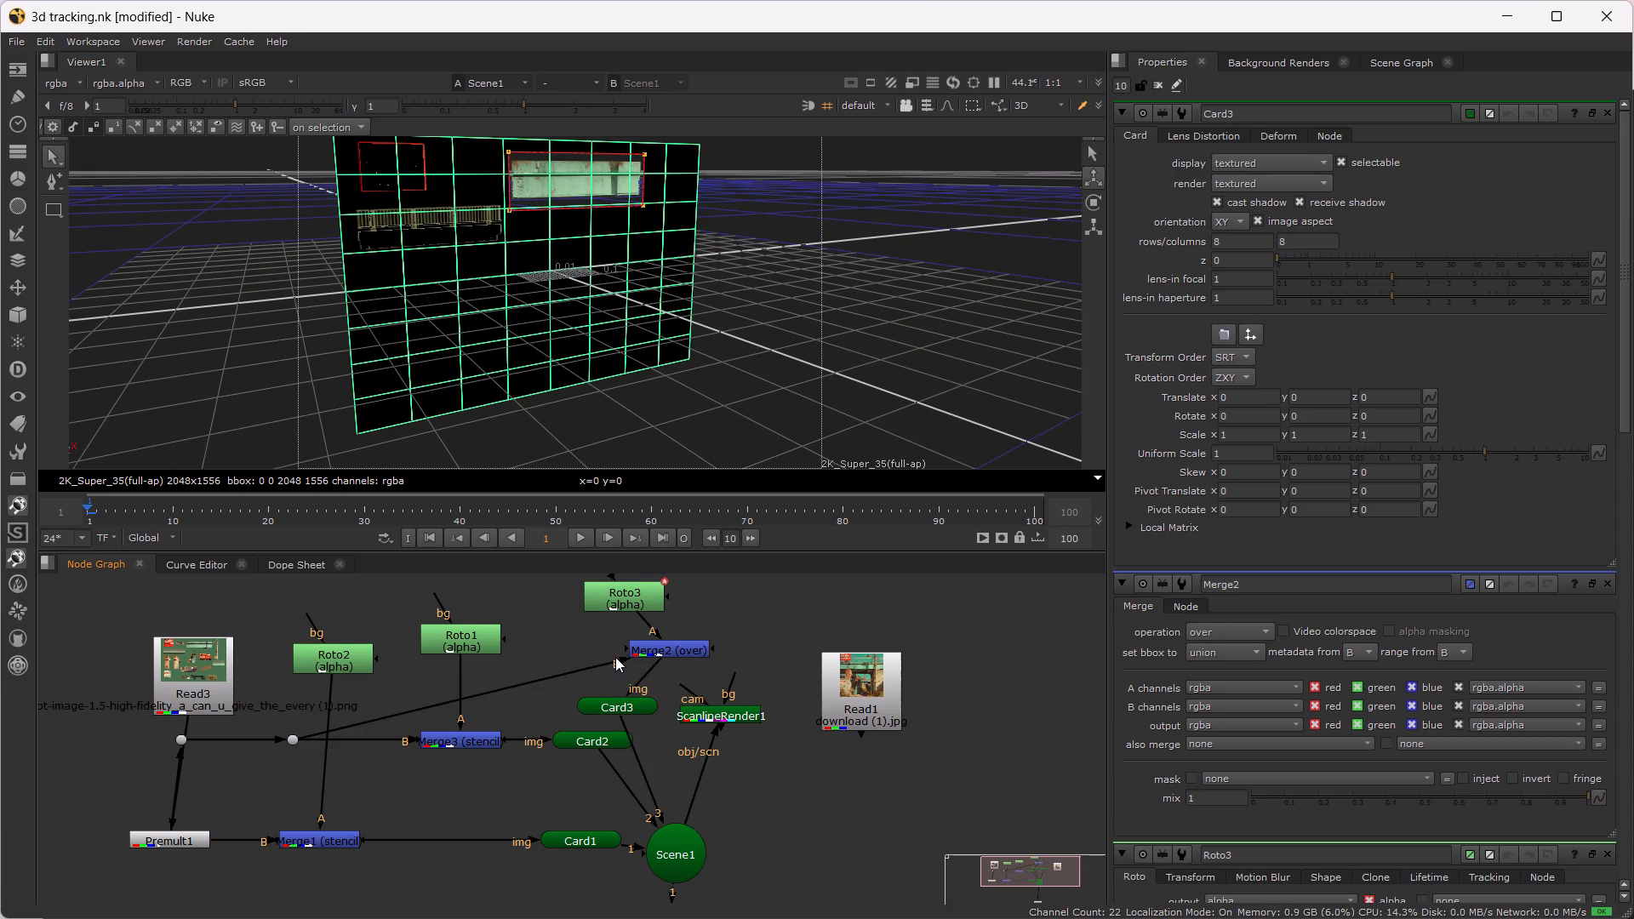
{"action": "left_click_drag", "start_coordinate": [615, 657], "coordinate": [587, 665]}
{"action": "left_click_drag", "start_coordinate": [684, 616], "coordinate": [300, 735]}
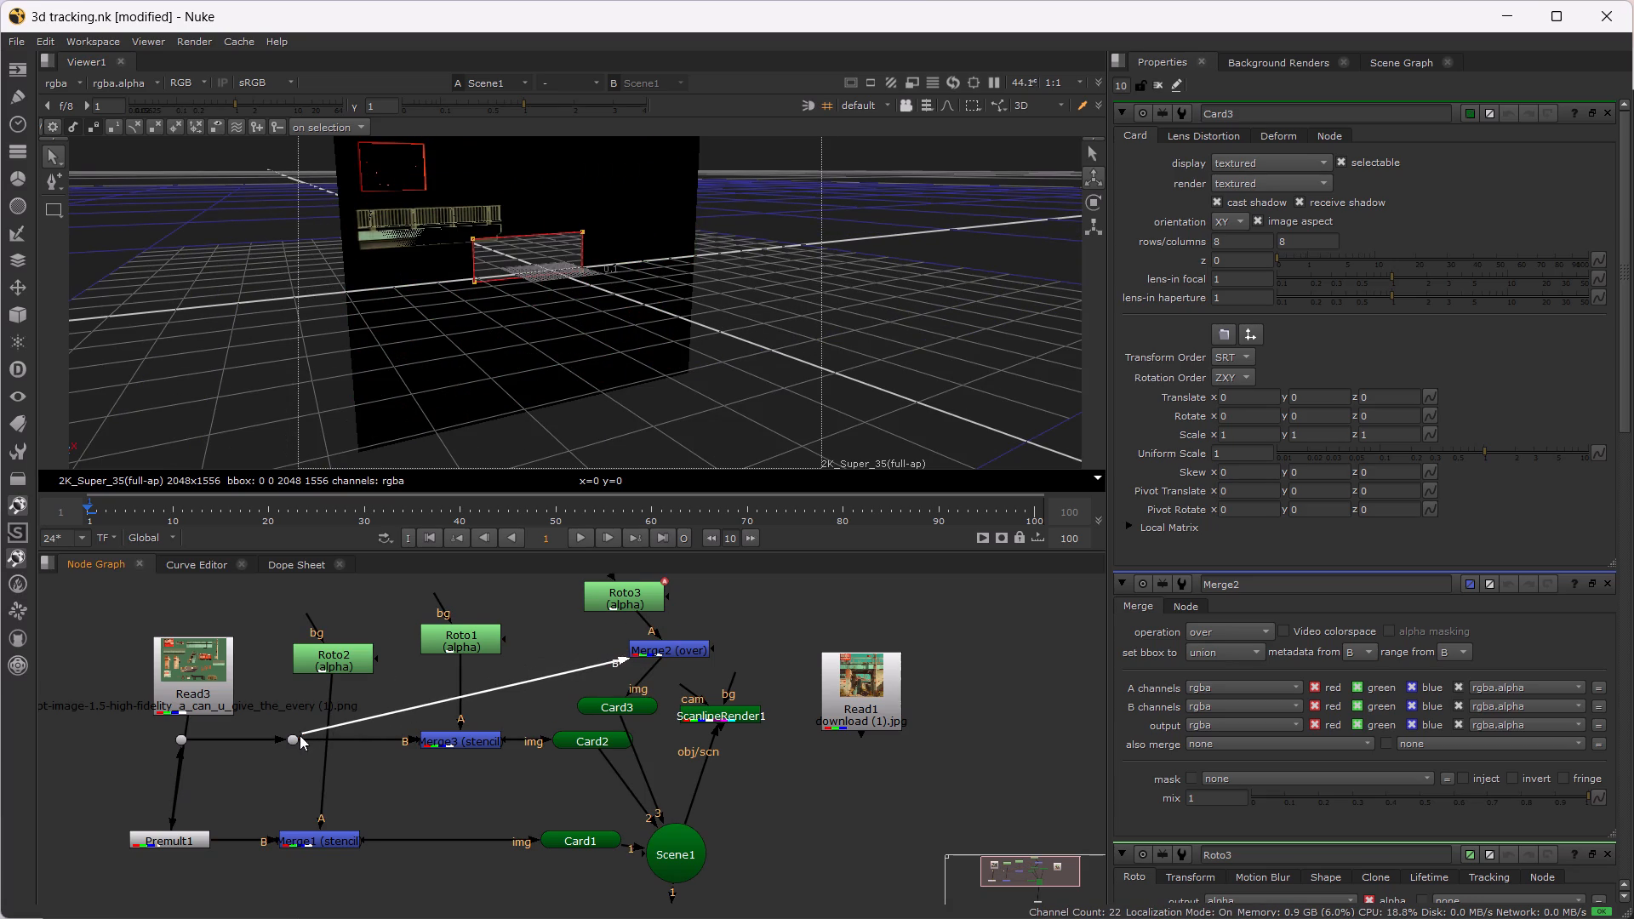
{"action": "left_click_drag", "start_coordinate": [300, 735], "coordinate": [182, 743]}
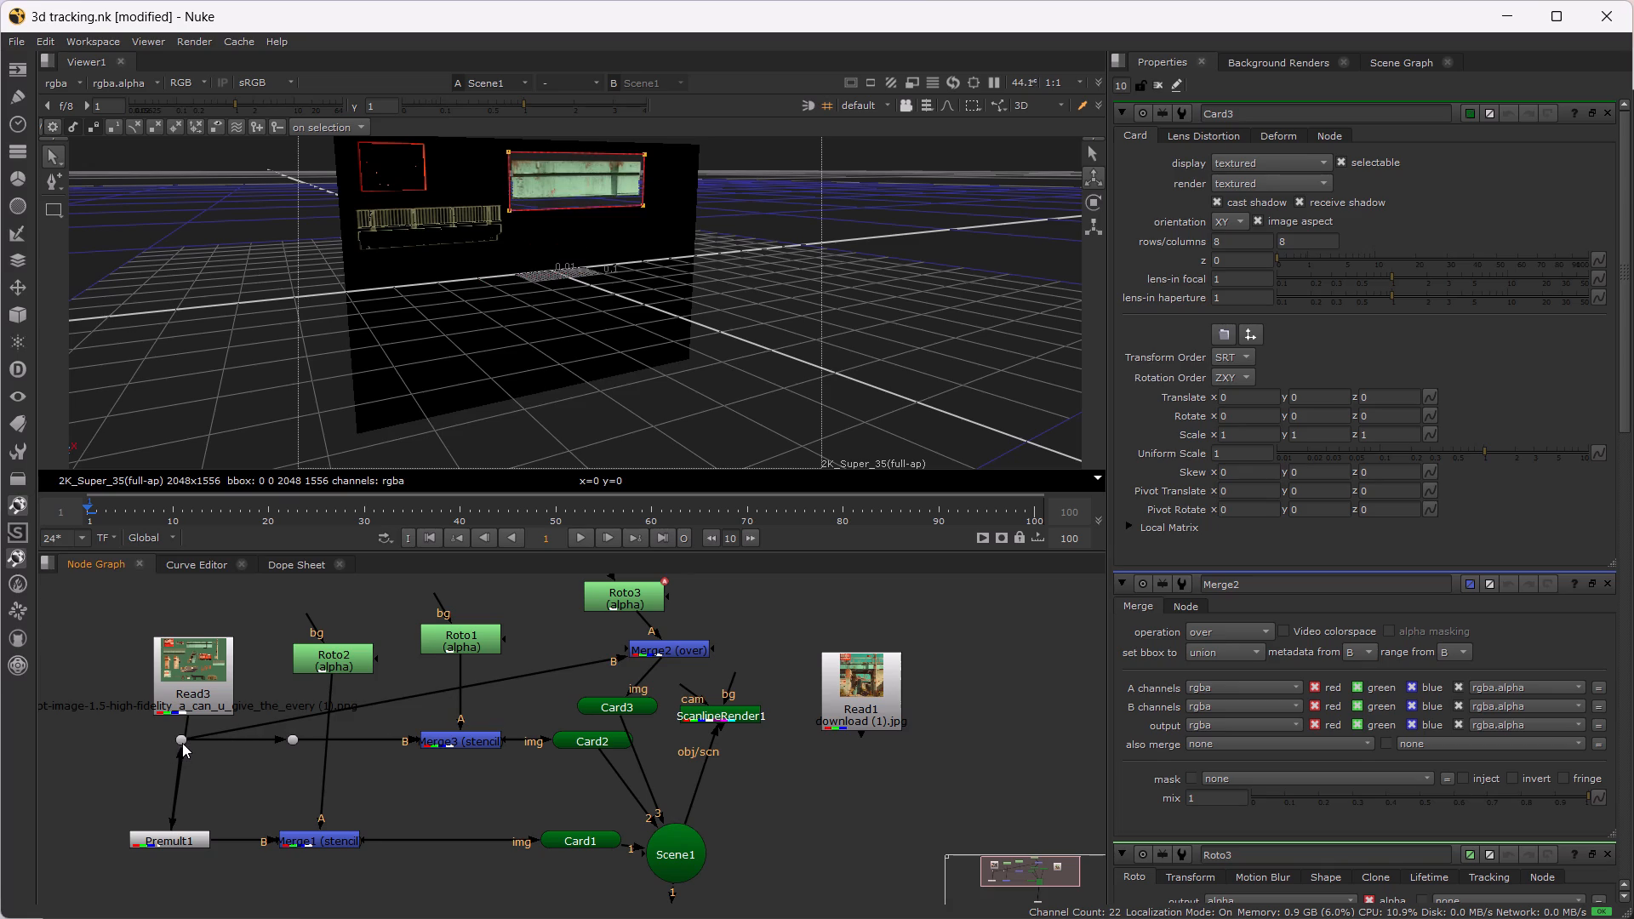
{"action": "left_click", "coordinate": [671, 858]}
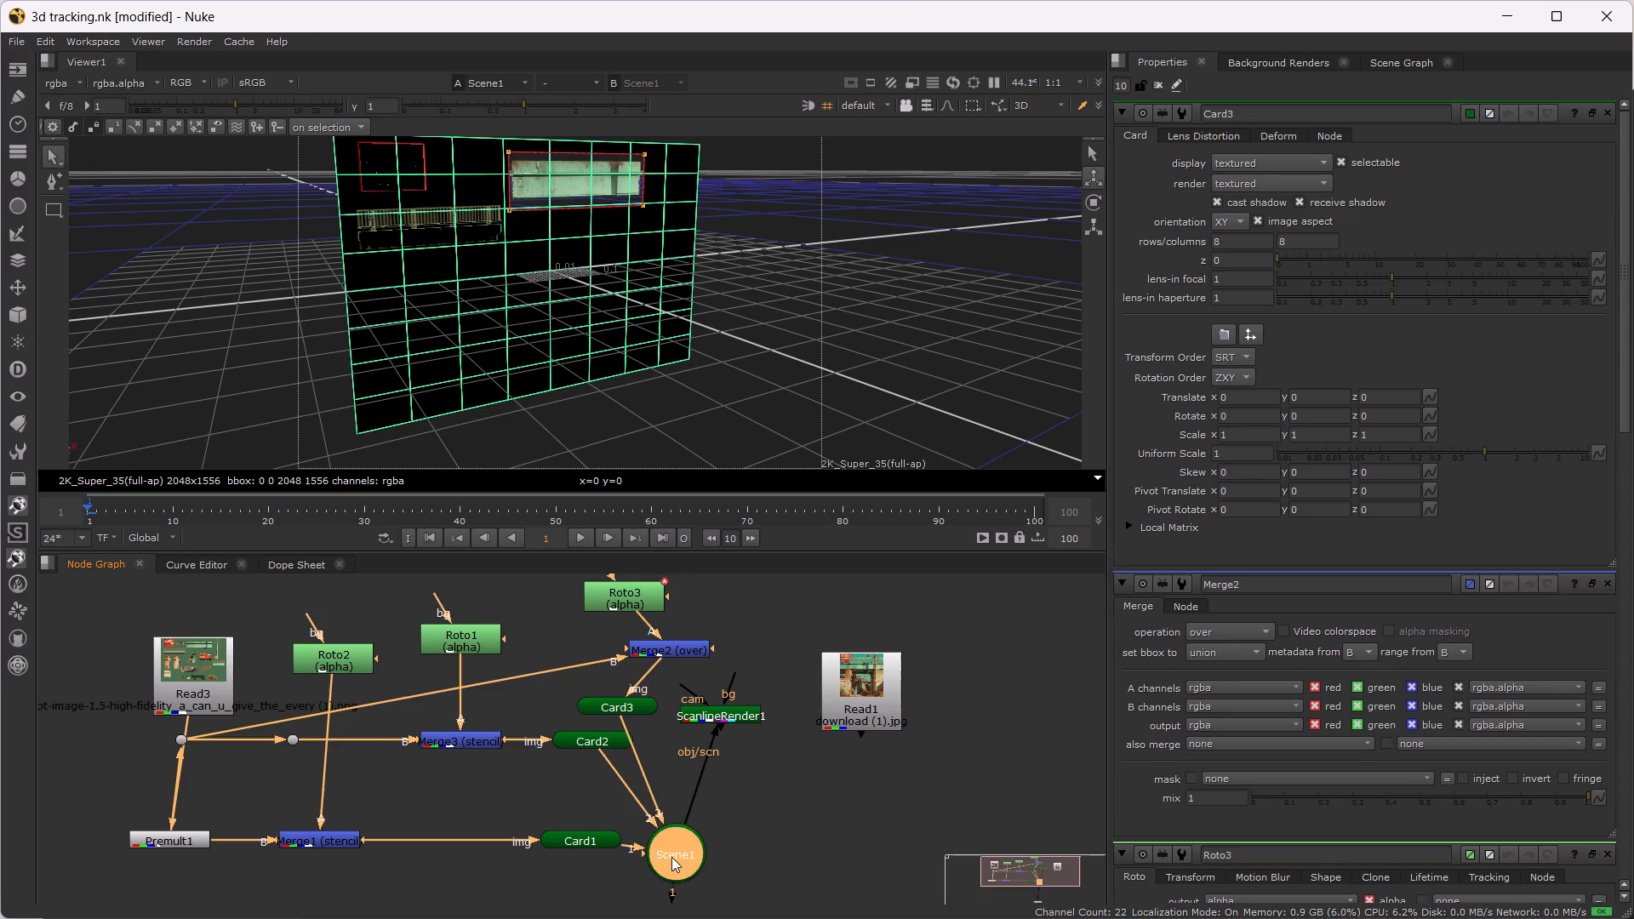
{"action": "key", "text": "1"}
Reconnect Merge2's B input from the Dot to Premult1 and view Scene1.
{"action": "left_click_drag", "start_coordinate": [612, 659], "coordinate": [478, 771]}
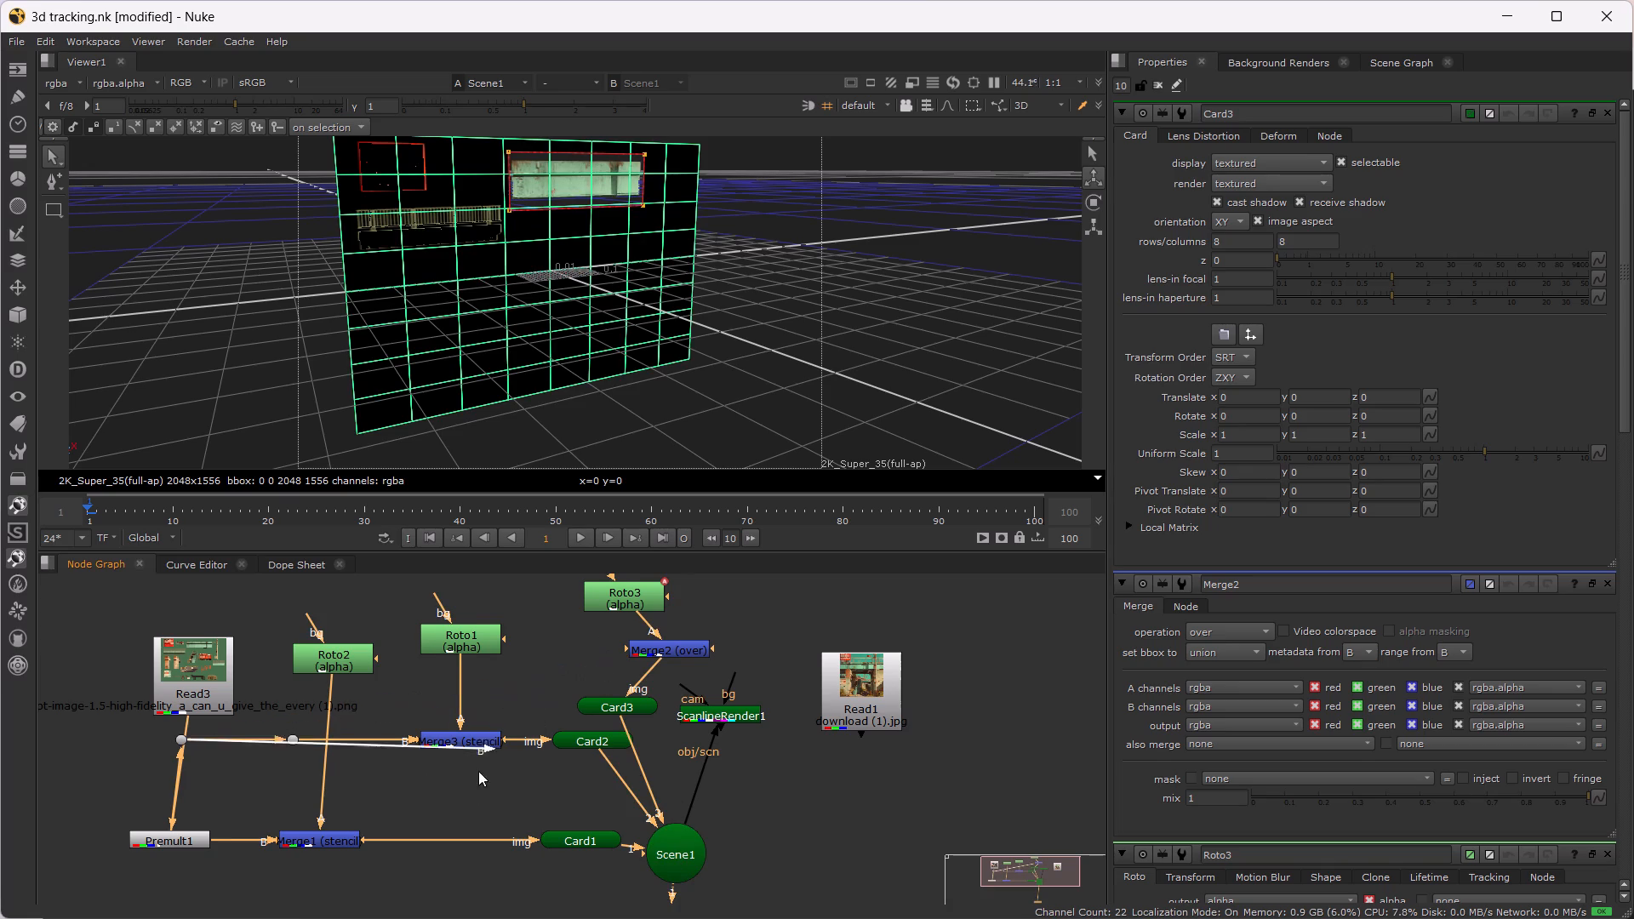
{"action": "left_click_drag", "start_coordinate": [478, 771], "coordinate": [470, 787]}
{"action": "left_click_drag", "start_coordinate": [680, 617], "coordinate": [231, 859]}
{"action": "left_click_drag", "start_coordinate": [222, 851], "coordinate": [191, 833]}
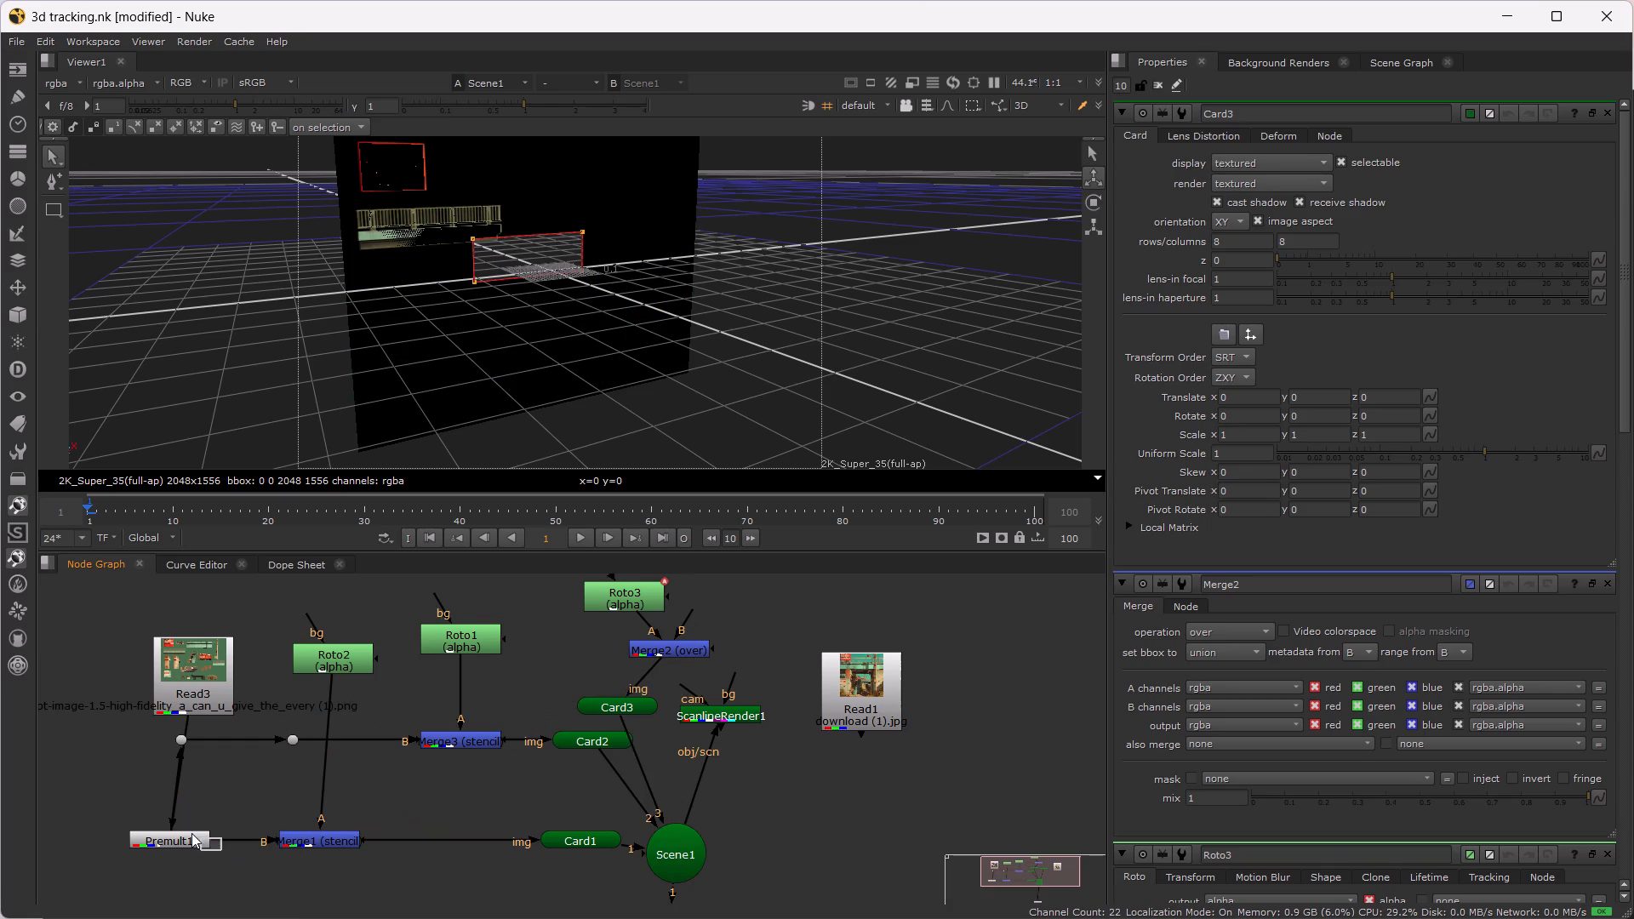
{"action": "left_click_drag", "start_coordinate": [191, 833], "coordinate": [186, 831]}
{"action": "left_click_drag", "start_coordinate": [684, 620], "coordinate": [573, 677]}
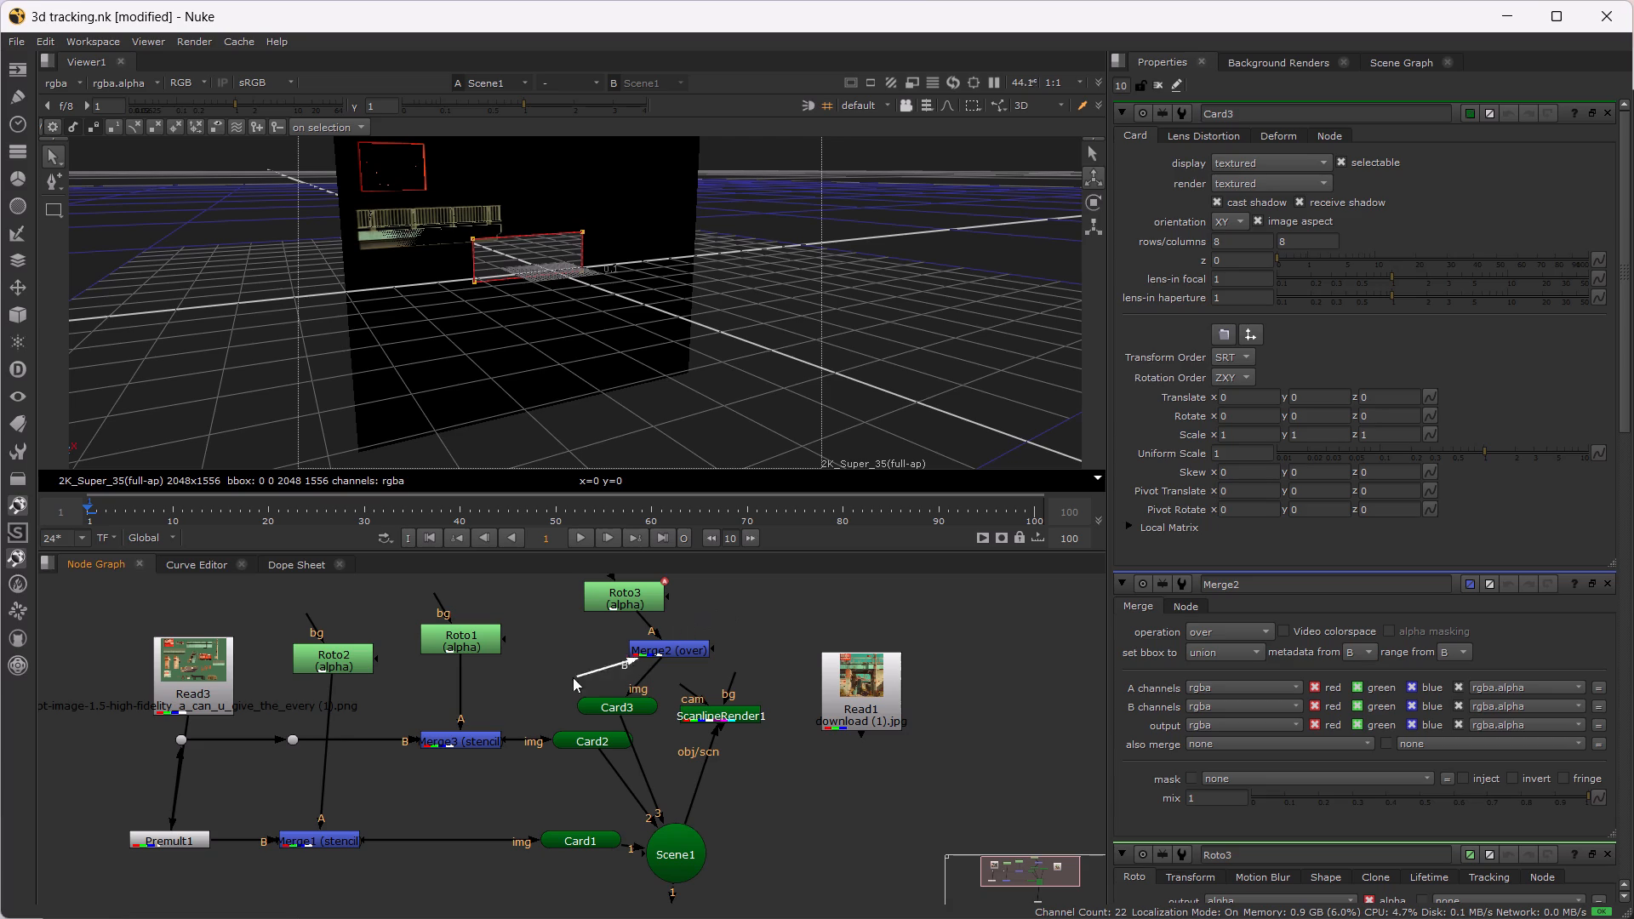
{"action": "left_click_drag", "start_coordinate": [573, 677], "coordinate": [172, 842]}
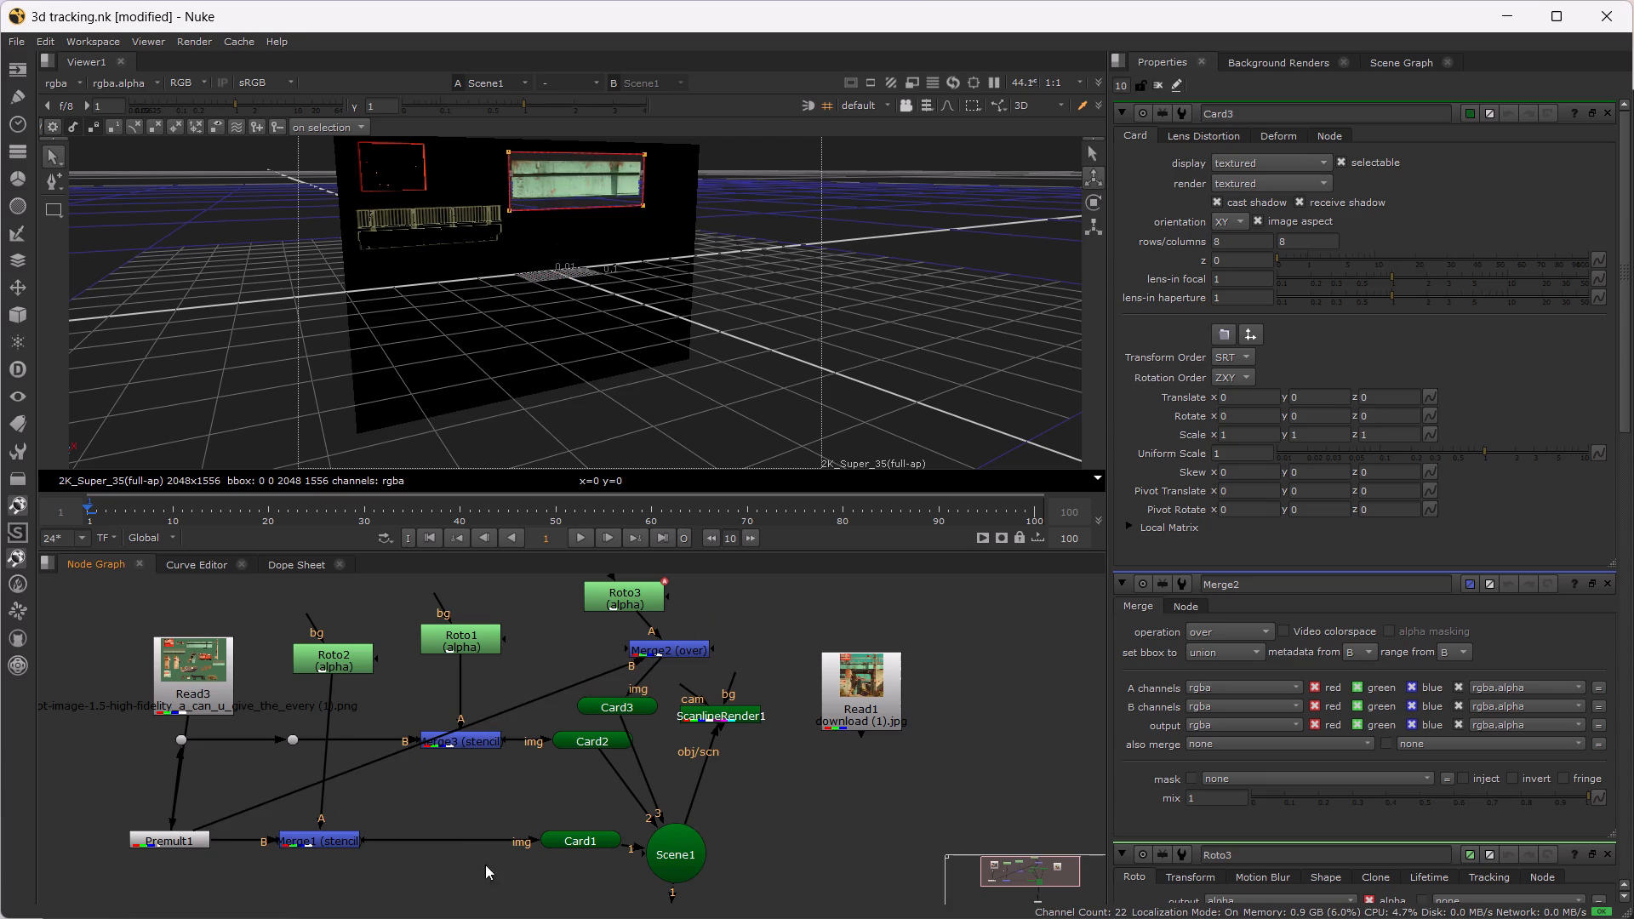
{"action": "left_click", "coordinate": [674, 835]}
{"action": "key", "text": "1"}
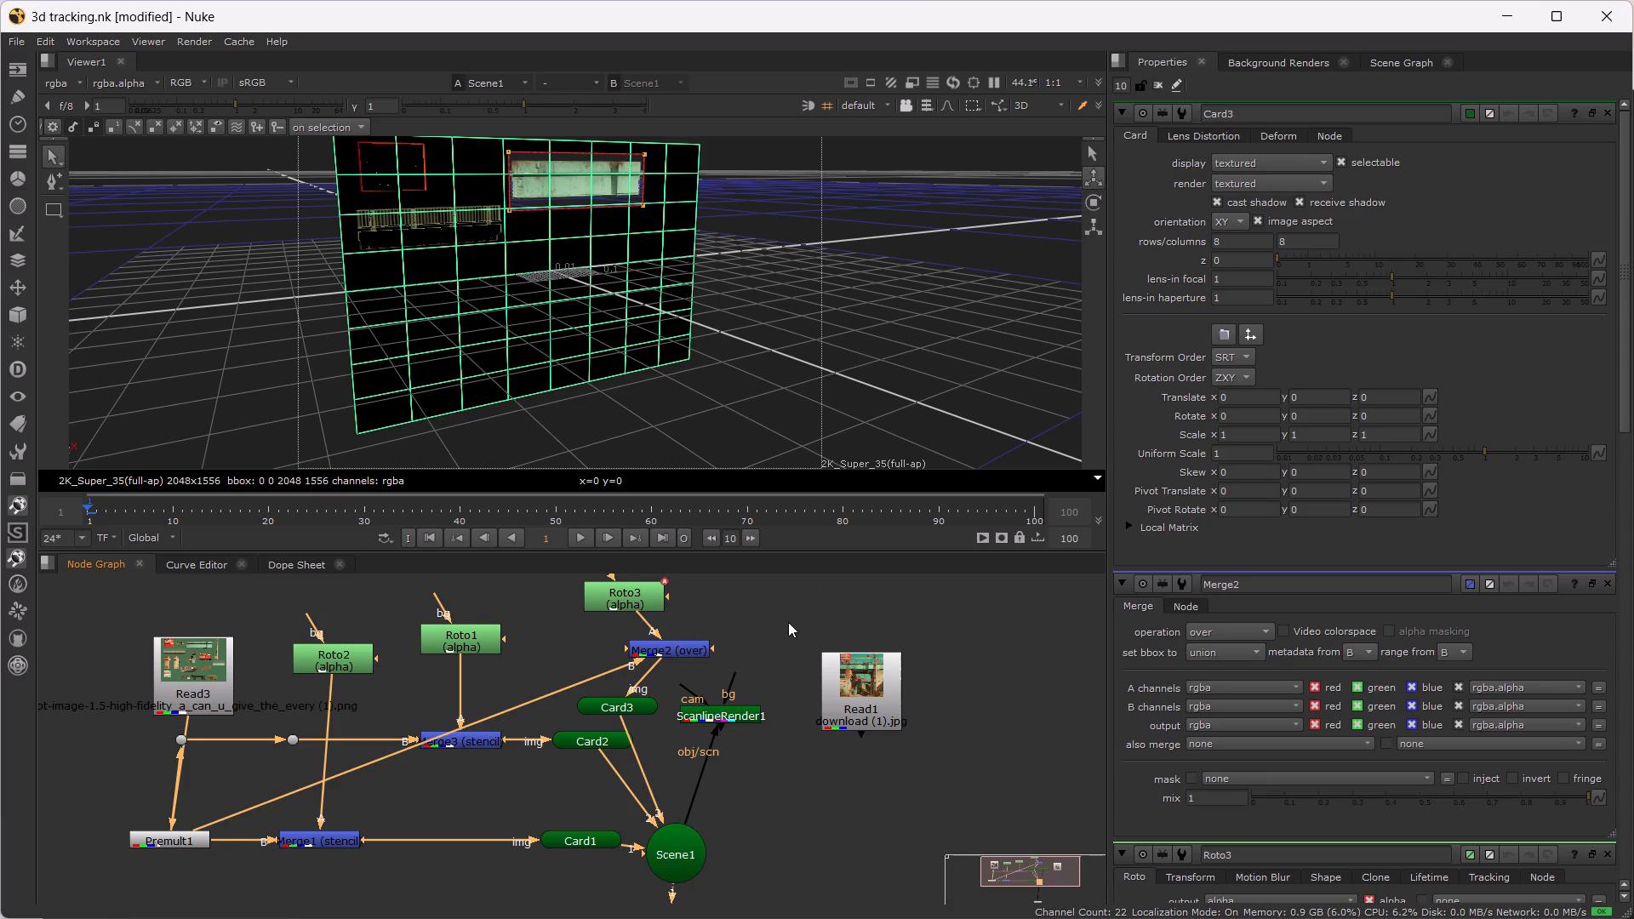
Examine the cards of Scene1 in 3D and view ScanlineRender1.
{"action": "left_click", "coordinate": [788, 622]}
{"action": "scroll", "coordinate": [558, 207], "scroll_direction": "up", "scroll_amount": 1}
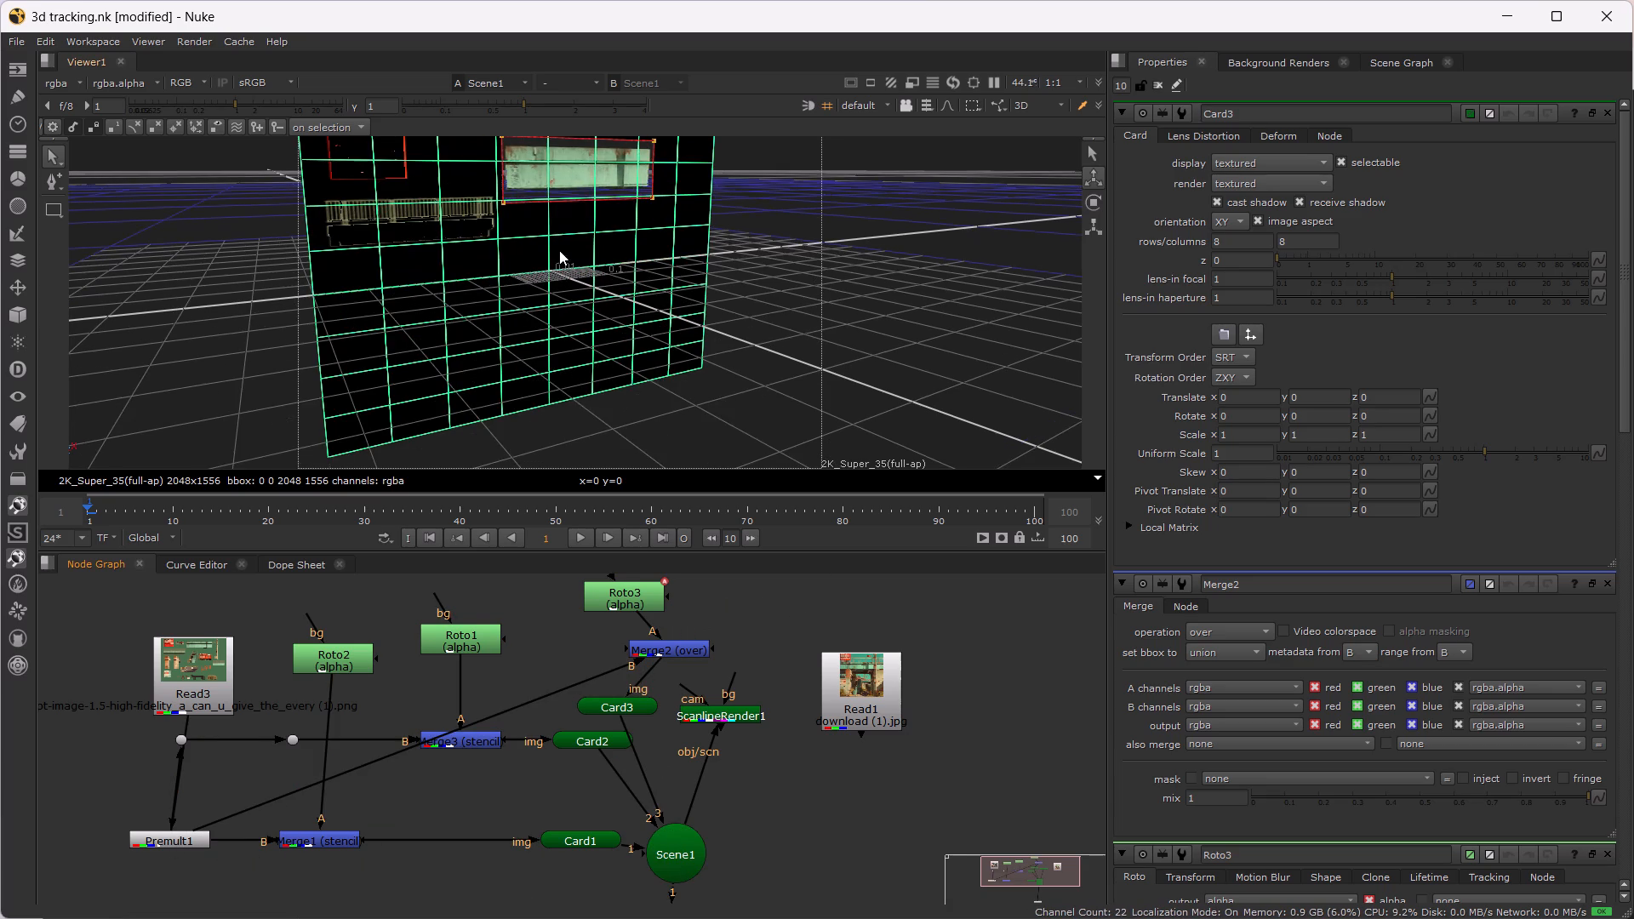
{"action": "scroll", "coordinate": [564, 272], "scroll_direction": "up", "scroll_amount": 2}
{"action": "left_click_drag", "start_coordinate": [648, 267], "coordinate": [660, 345], "text": "alt"}
{"action": "left_click_drag", "start_coordinate": [700, 316], "coordinate": [608, 336], "text": "ctrl"}
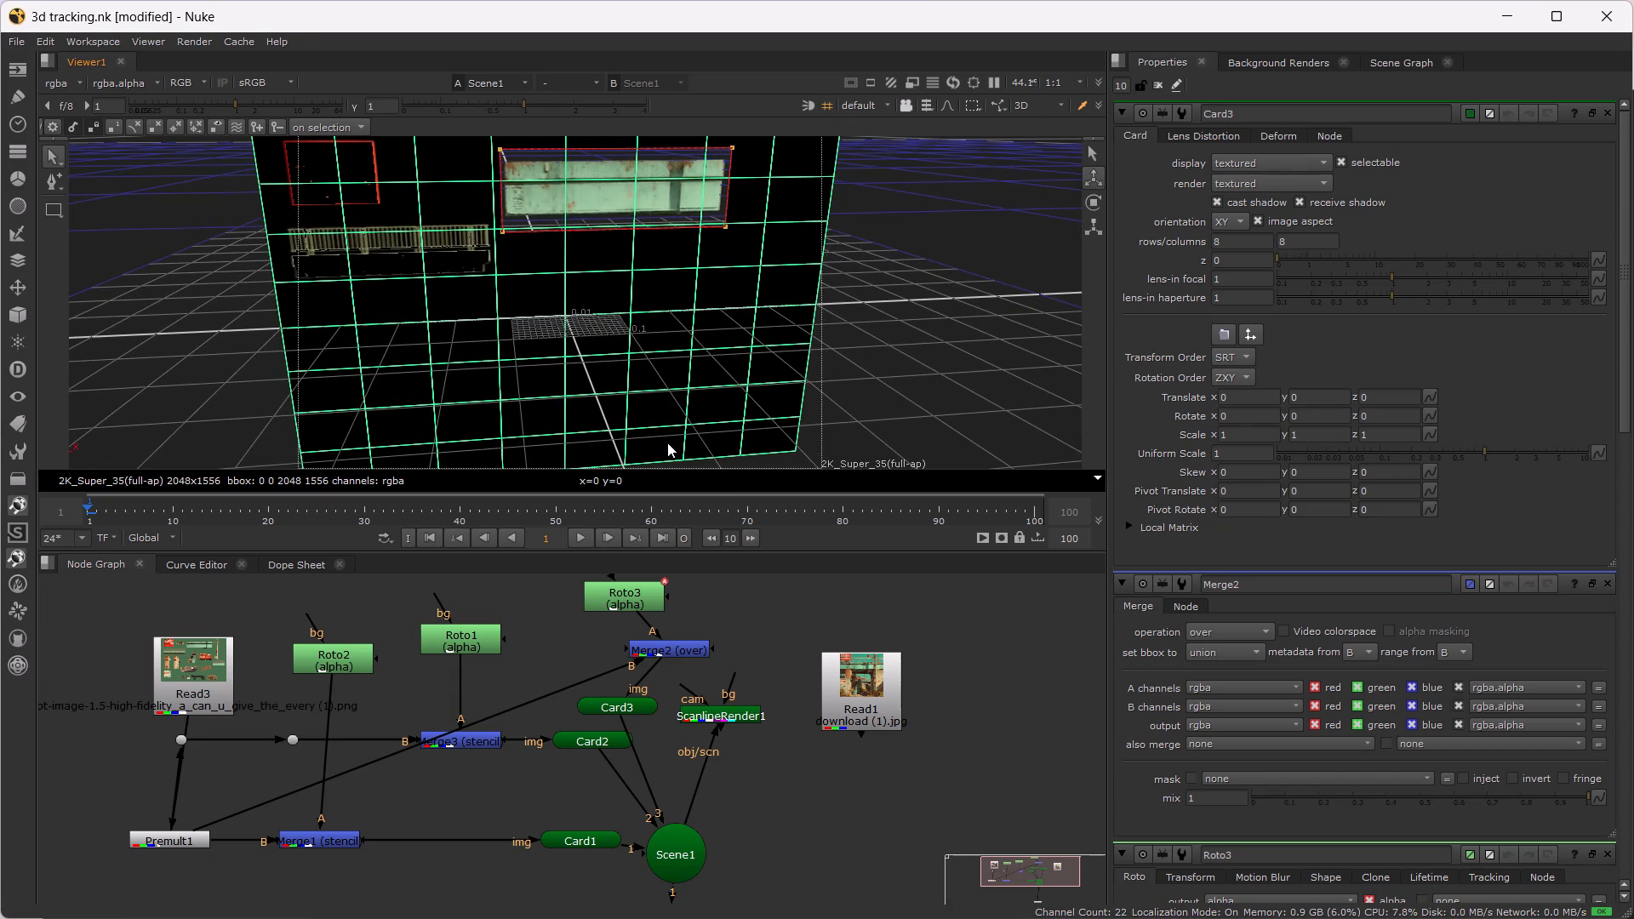
{"action": "left_click", "coordinate": [720, 715]}
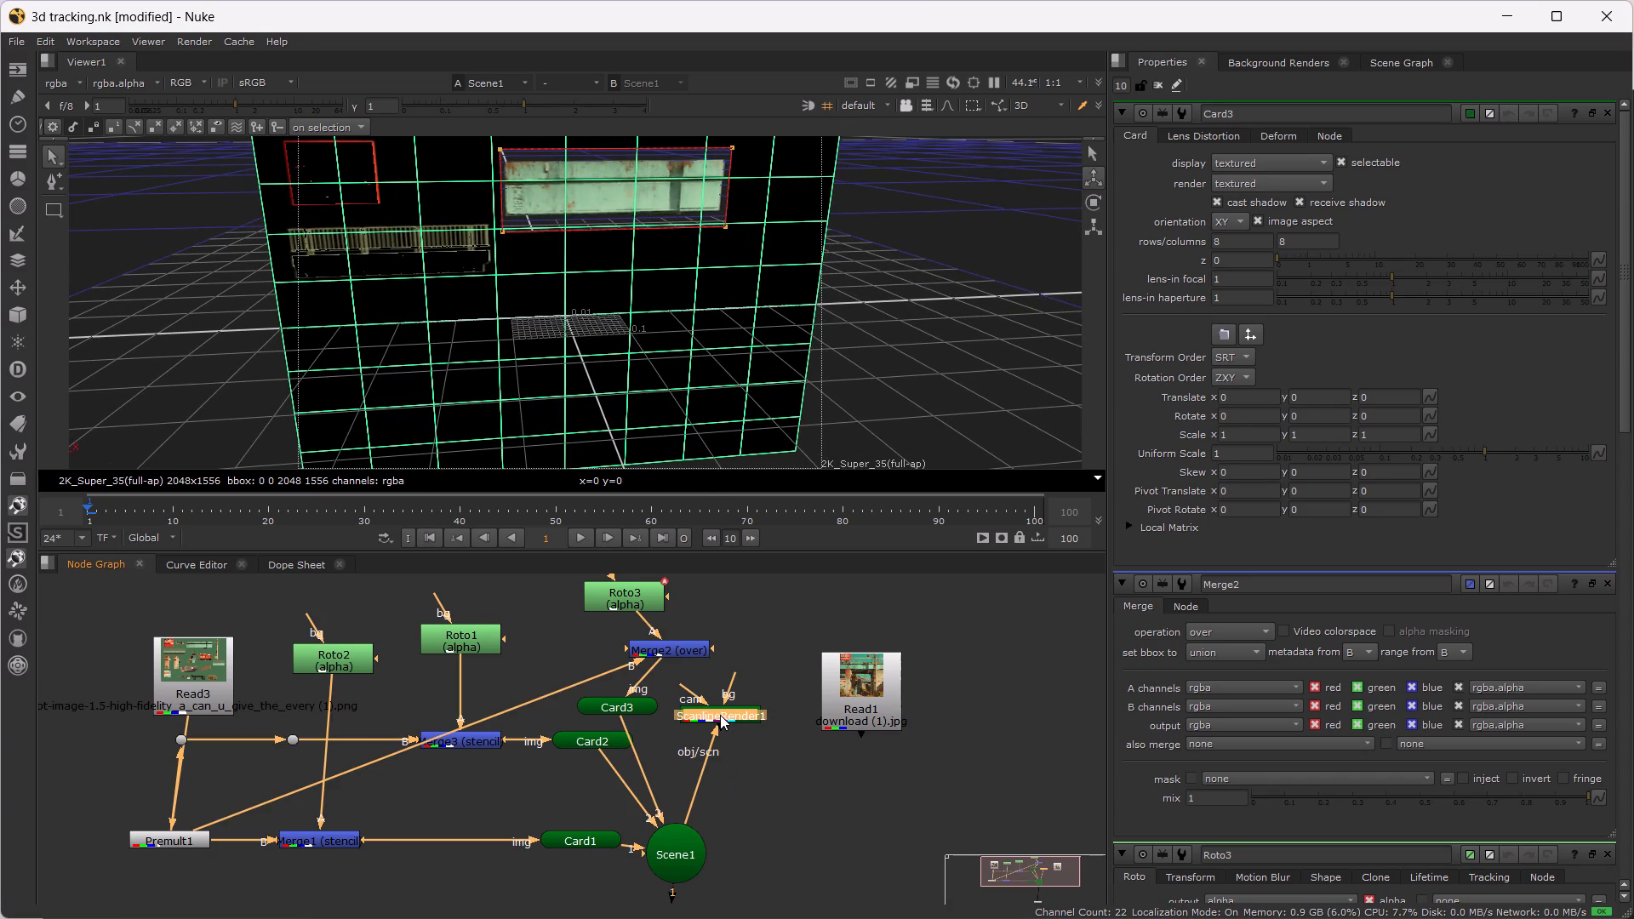
{"action": "key", "text": "1"}
{"action": "left_click", "coordinate": [756, 773]}
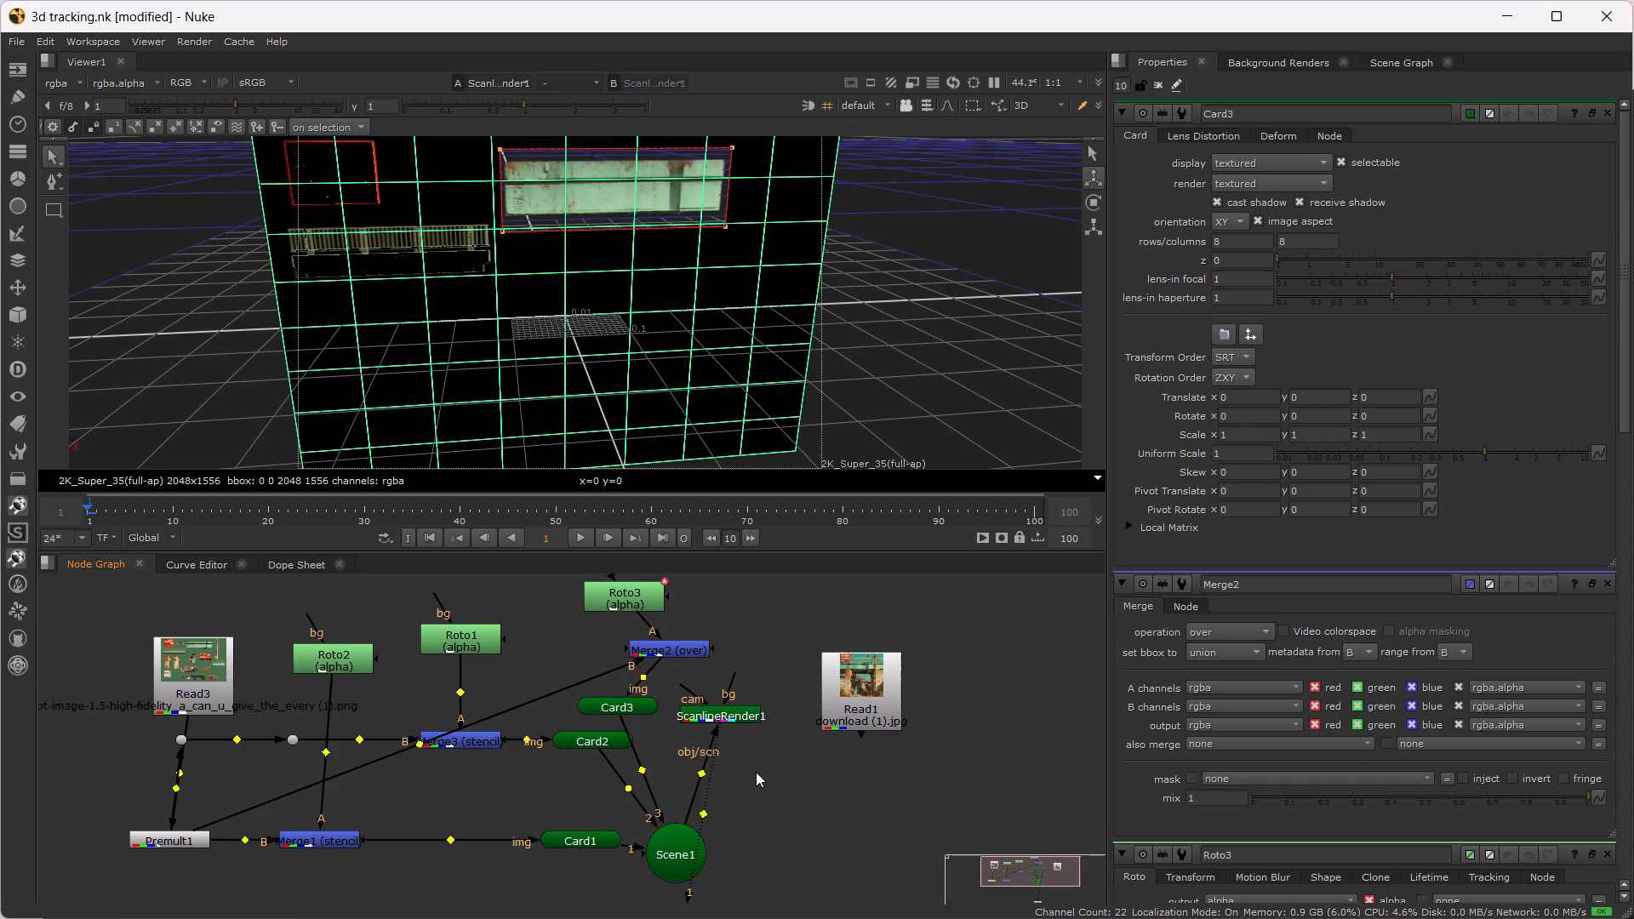
Save the script.
{"action": "key", "text": "ctrl+s"}
{"action": "key", "text": "ctrl+s"}
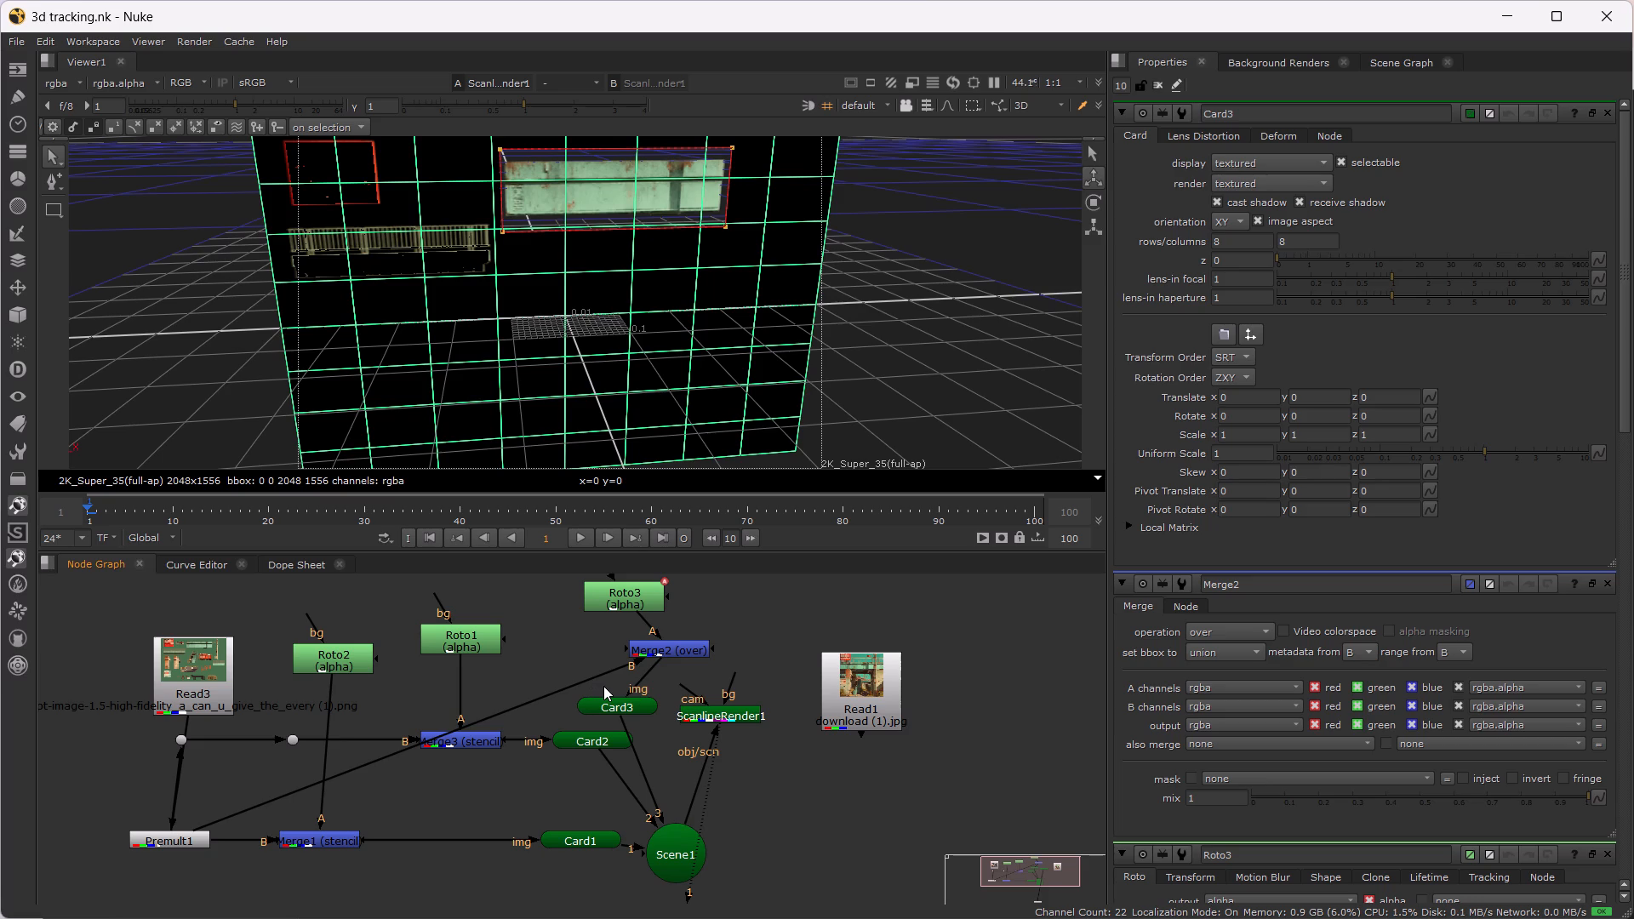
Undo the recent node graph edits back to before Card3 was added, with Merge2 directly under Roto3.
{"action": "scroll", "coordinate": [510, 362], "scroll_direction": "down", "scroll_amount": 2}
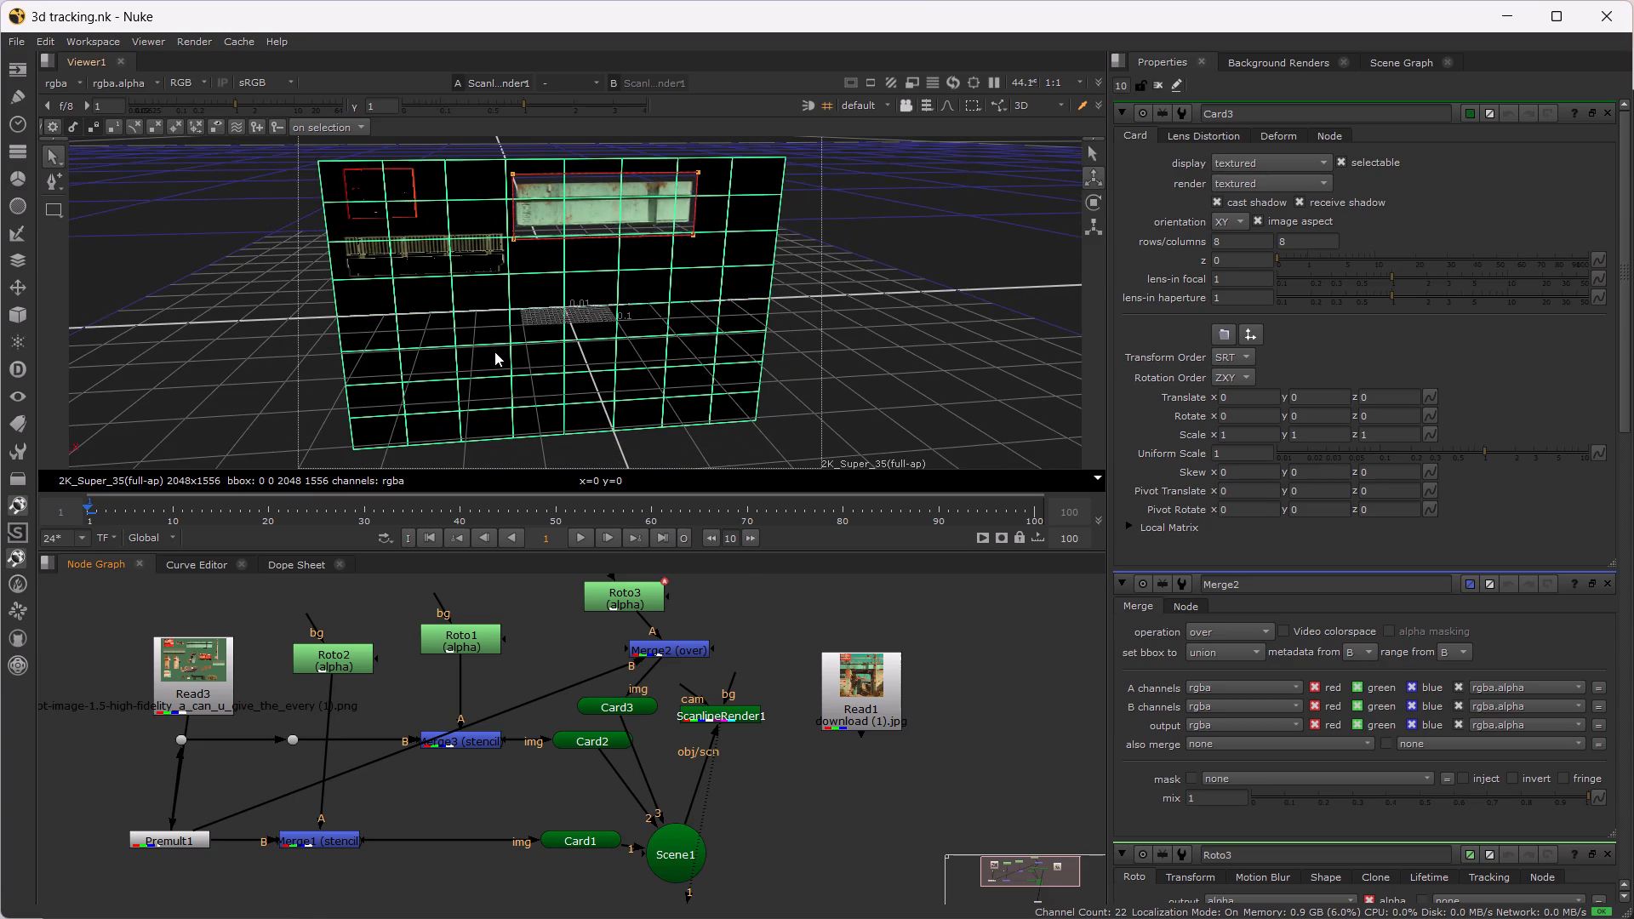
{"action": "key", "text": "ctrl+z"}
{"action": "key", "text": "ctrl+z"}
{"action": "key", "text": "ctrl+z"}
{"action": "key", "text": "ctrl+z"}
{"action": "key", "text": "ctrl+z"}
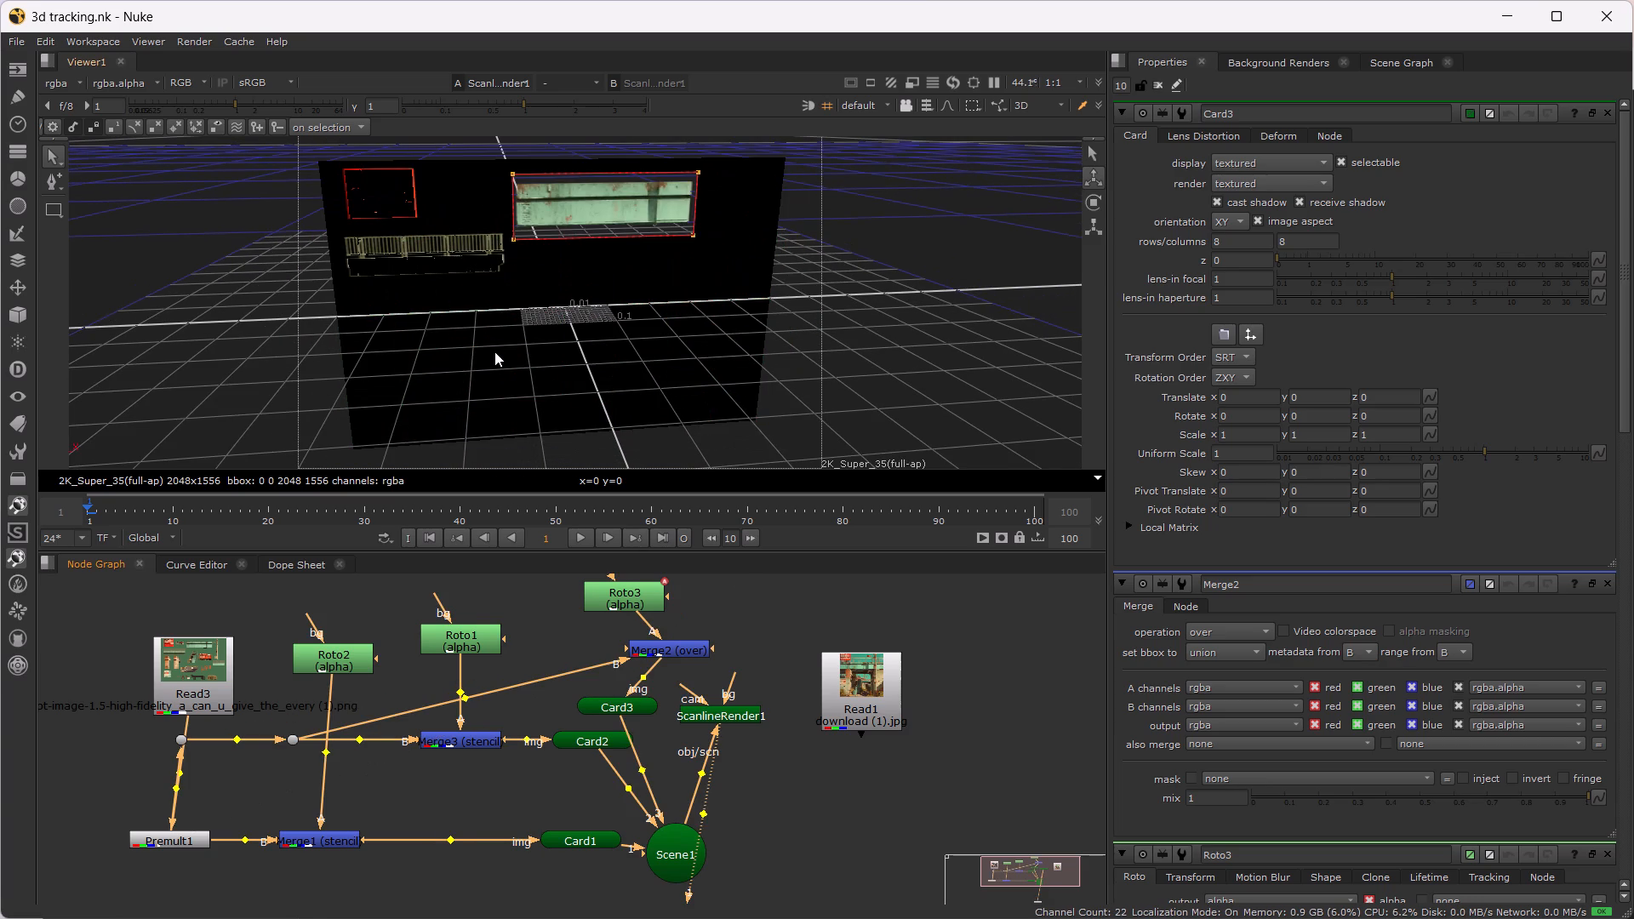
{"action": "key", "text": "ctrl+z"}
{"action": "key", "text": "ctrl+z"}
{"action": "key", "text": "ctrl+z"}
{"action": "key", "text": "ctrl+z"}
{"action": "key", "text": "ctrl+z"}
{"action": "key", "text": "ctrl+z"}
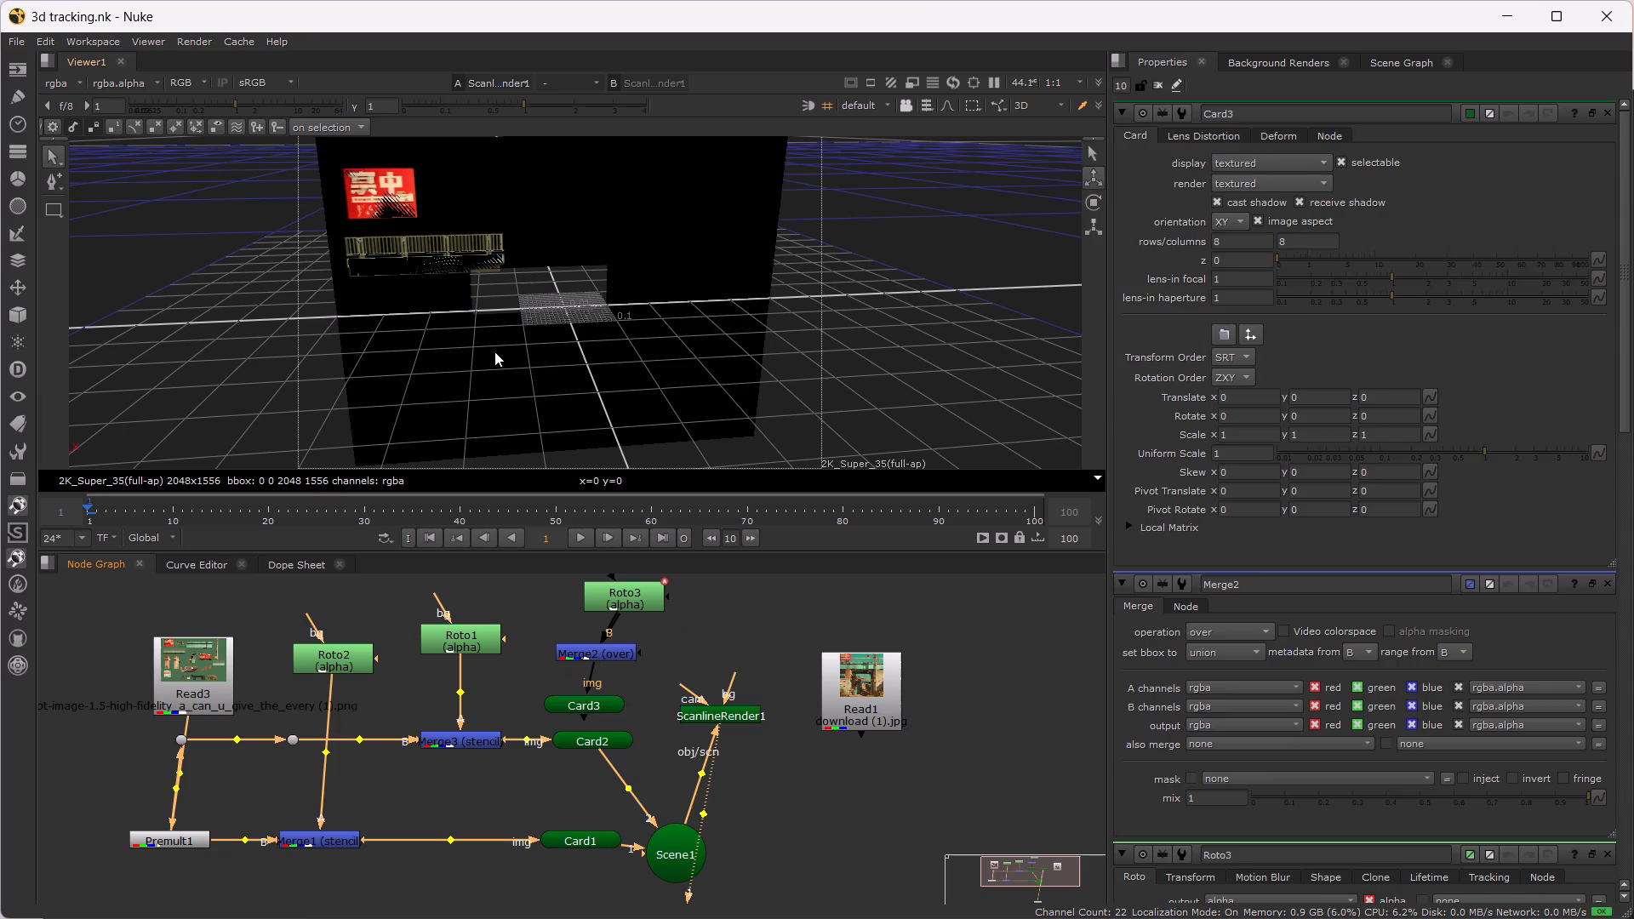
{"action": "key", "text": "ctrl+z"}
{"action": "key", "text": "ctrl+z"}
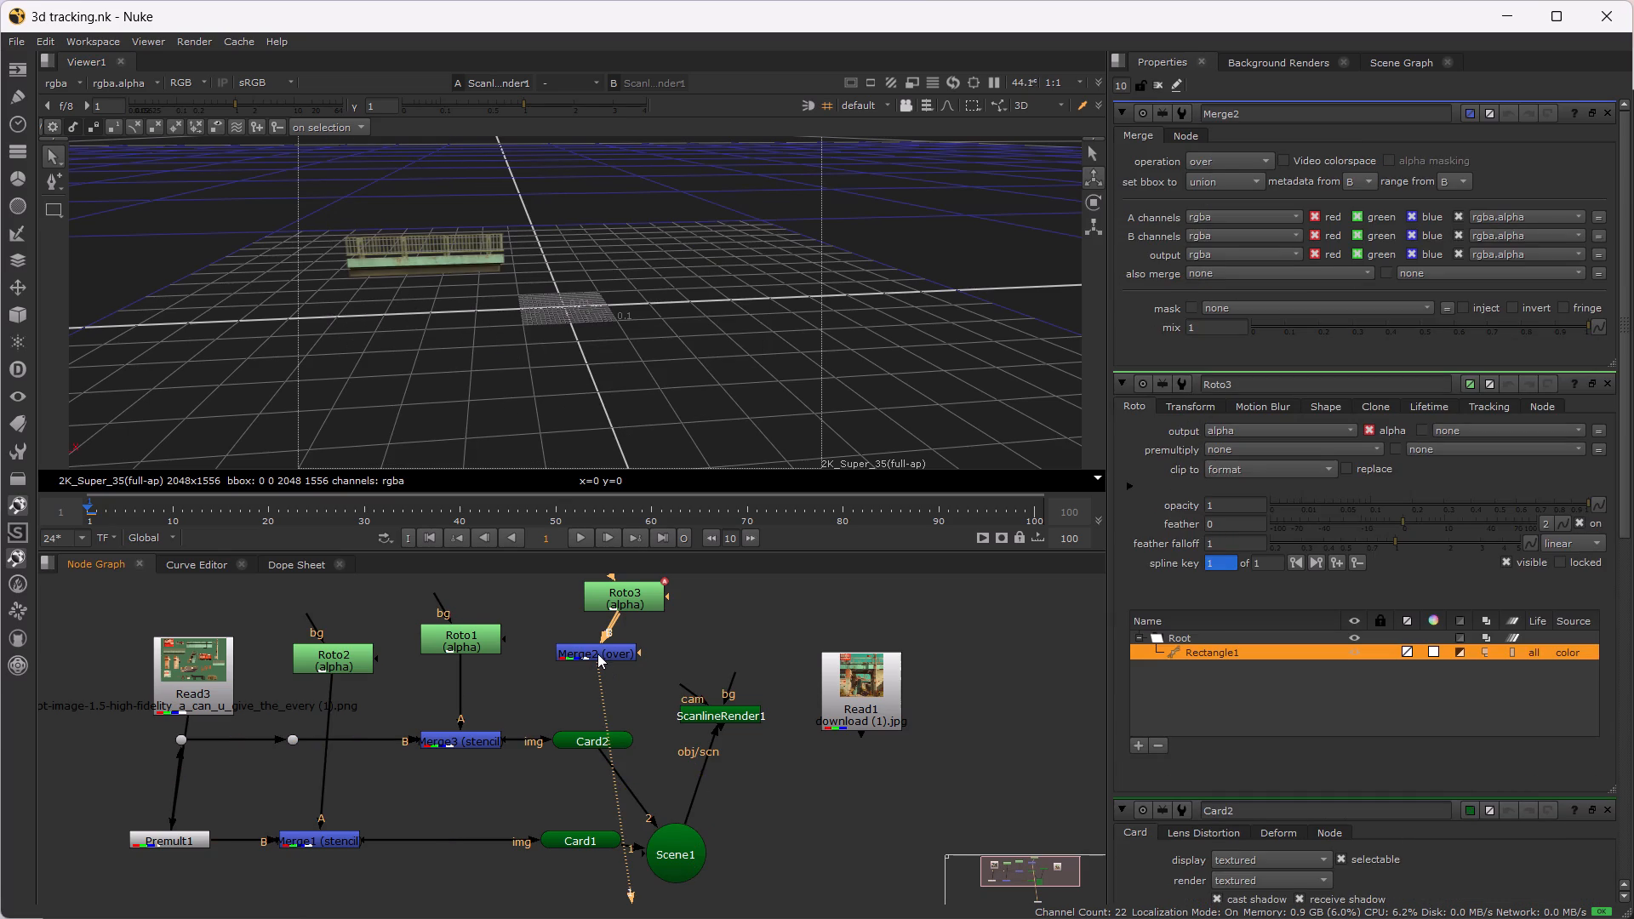
Connect Merge2's B input to Premult1 and view Merge2.
{"action": "left_click_drag", "start_coordinate": [610, 631], "coordinate": [24, 842]}
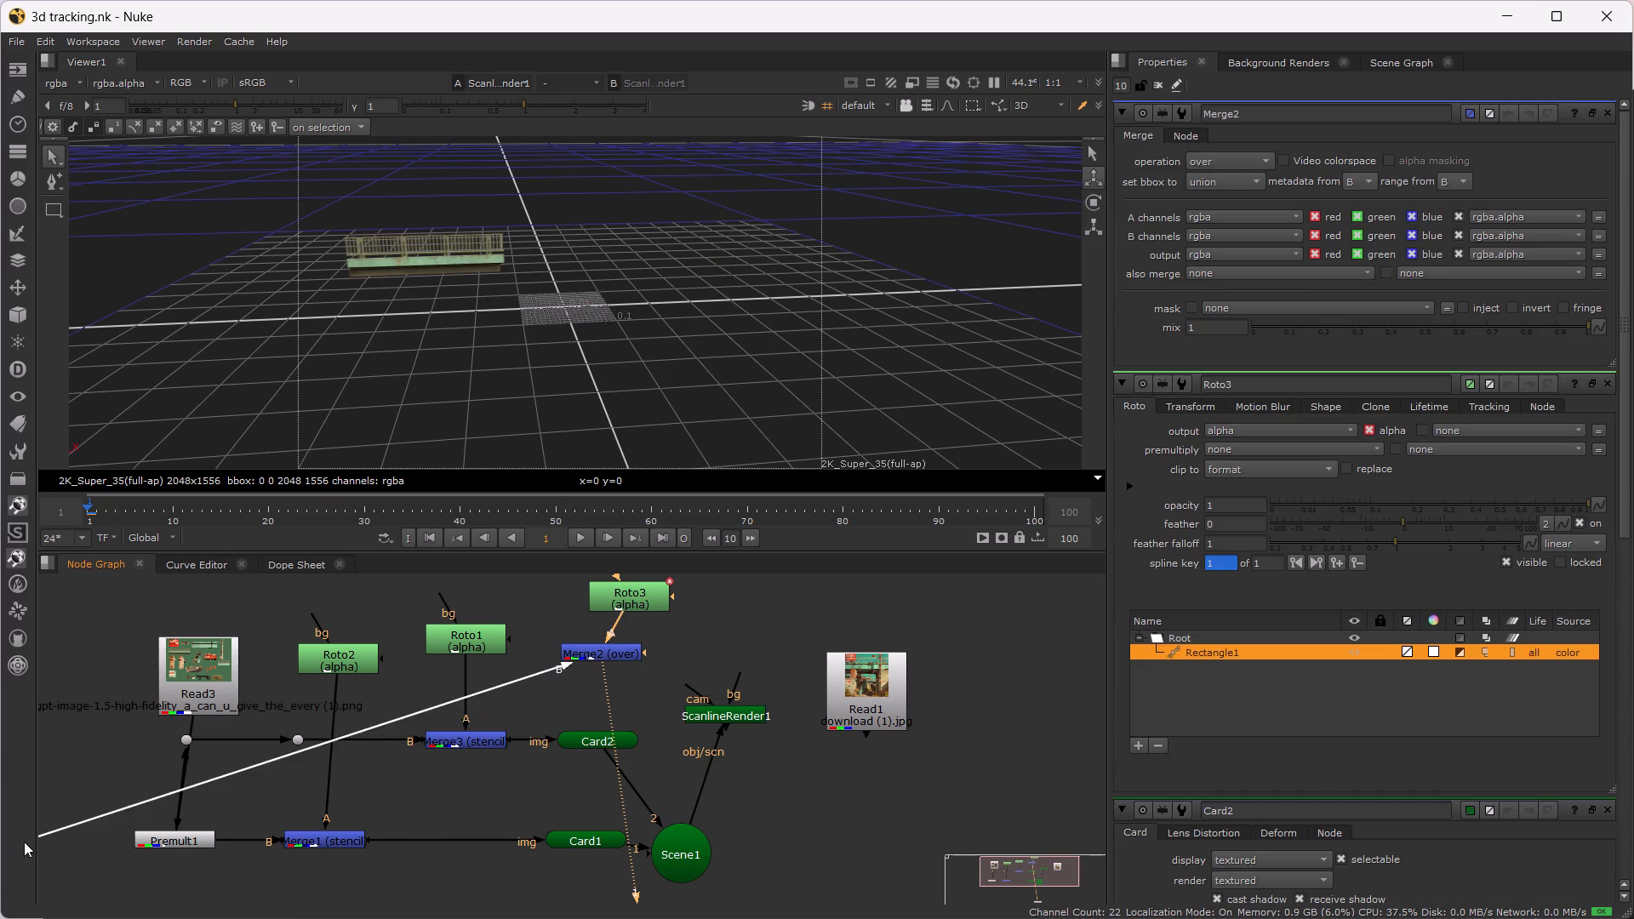
{"action": "left_click_drag", "start_coordinate": [24, 842], "coordinate": [207, 847]}
{"action": "left_click", "coordinate": [205, 842]}
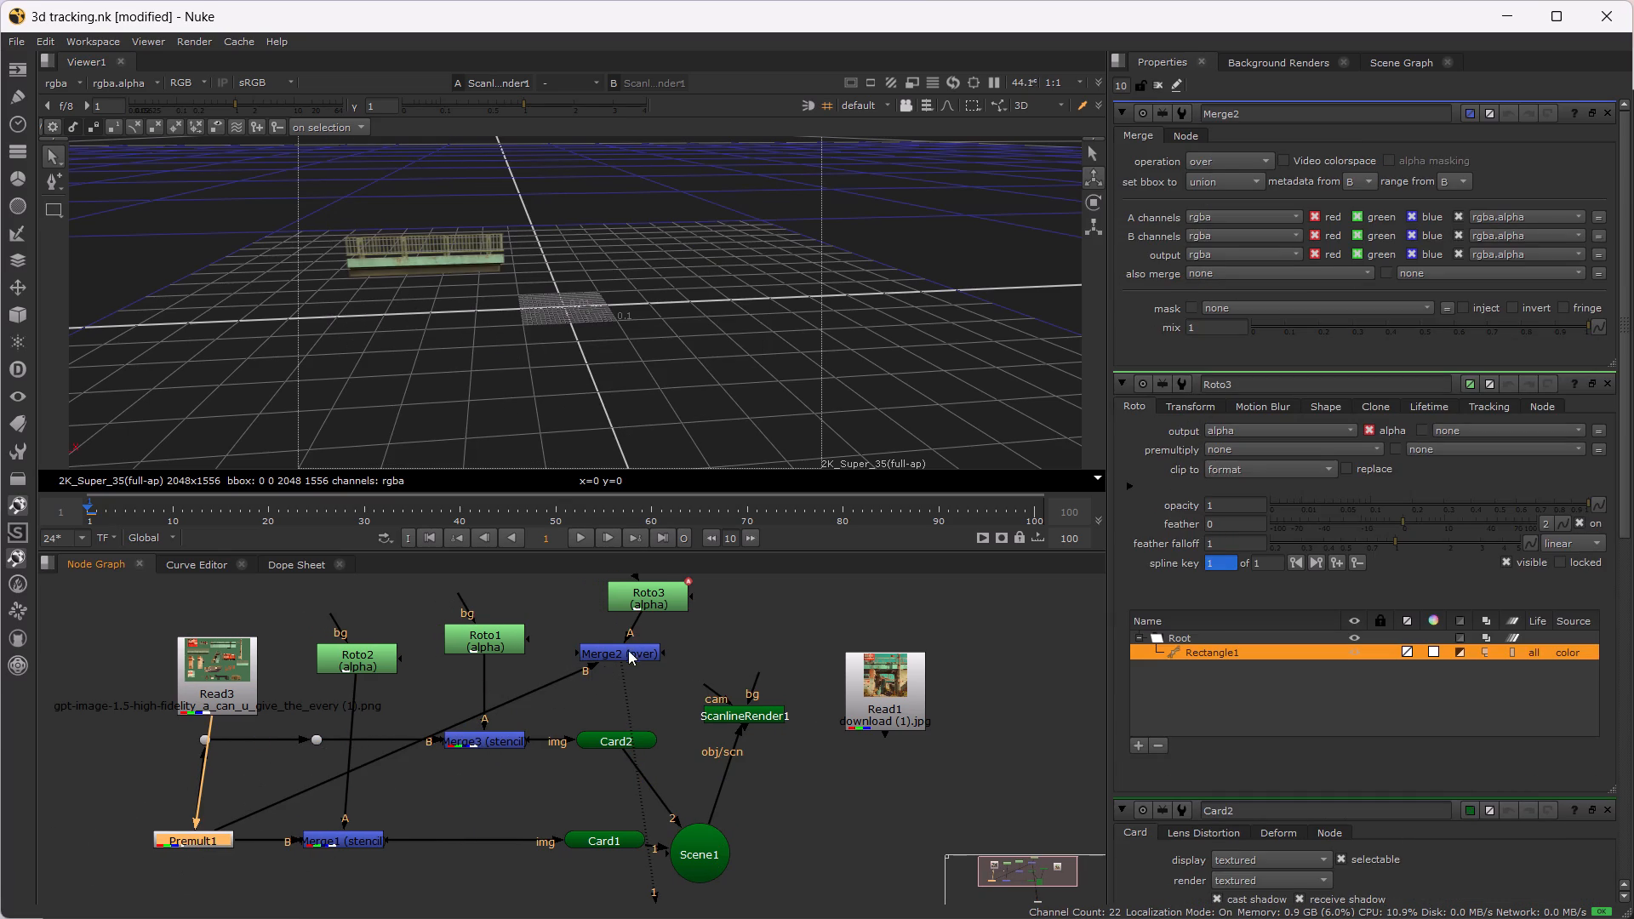
{"action": "left_click", "coordinate": [634, 646]}
{"action": "key", "text": "1"}
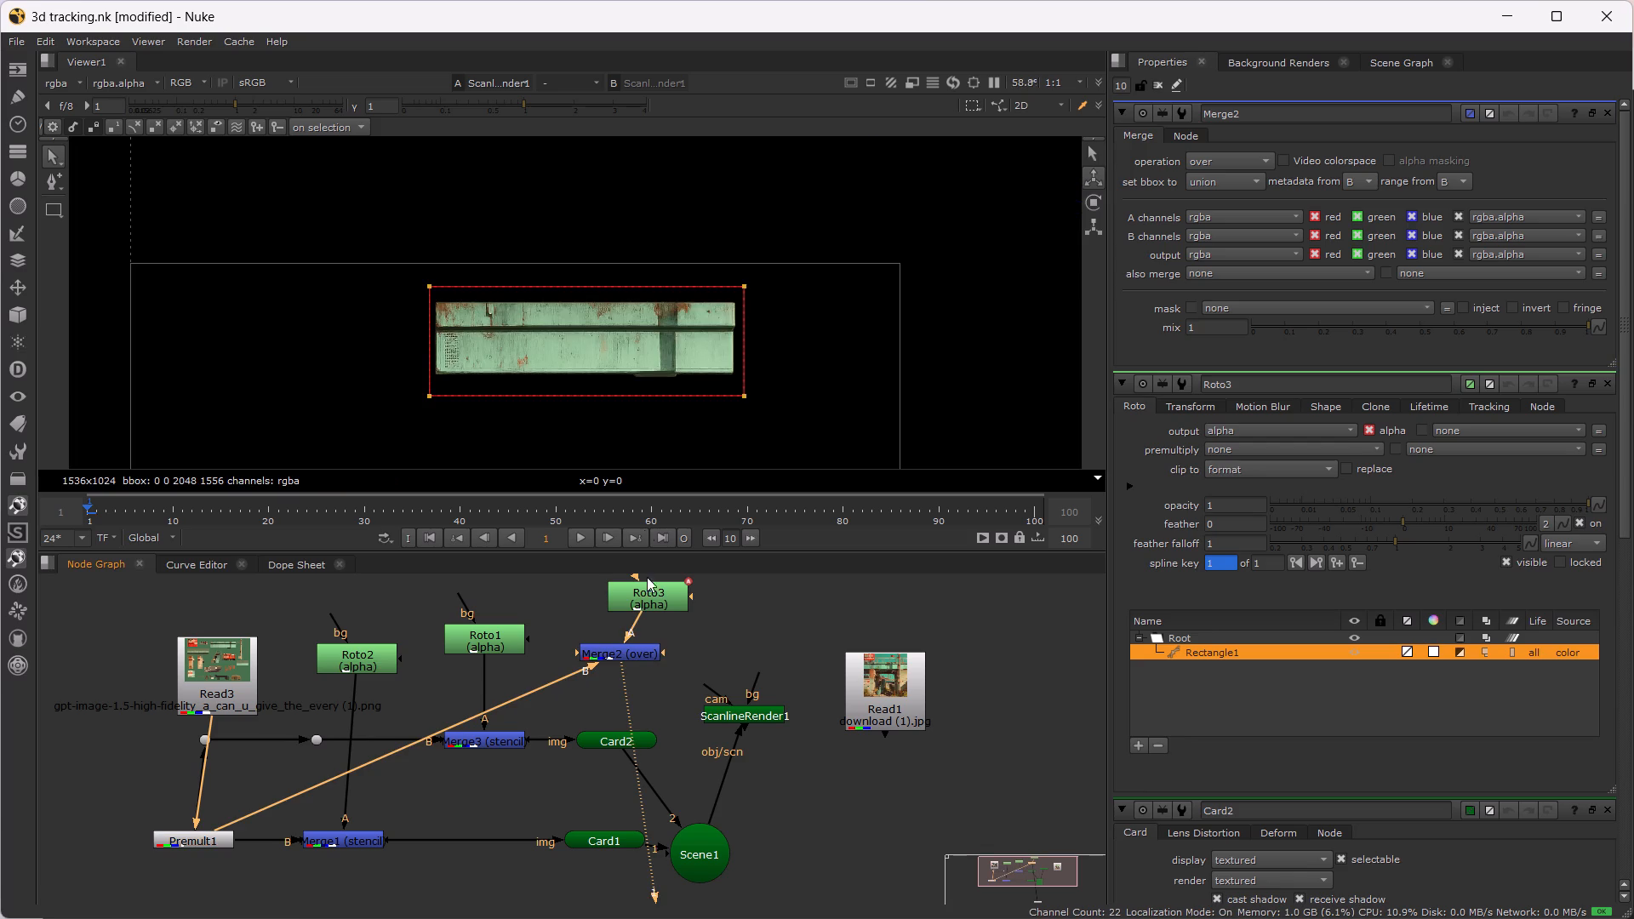
Switch the viewer to 3D and add a Card node after Merge2.
{"action": "scroll", "coordinate": [622, 407], "scroll_direction": "down", "scroll_amount": 2}
{"action": "key", "text": "Tab"}
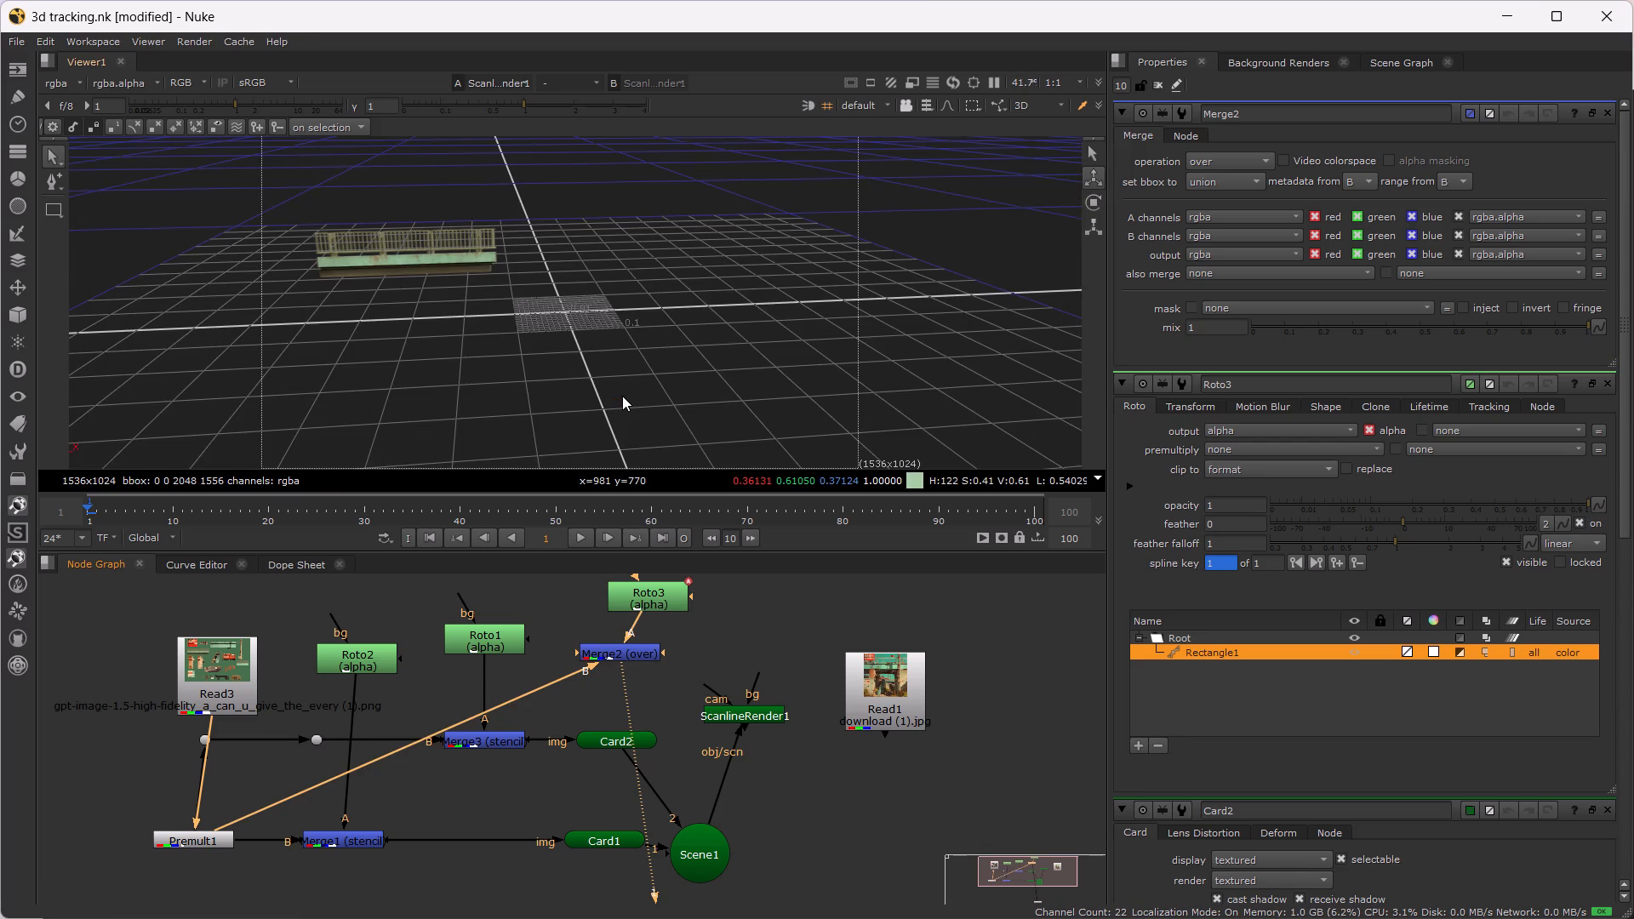
{"action": "scroll", "coordinate": [622, 396], "scroll_direction": "down", "scroll_amount": 3}
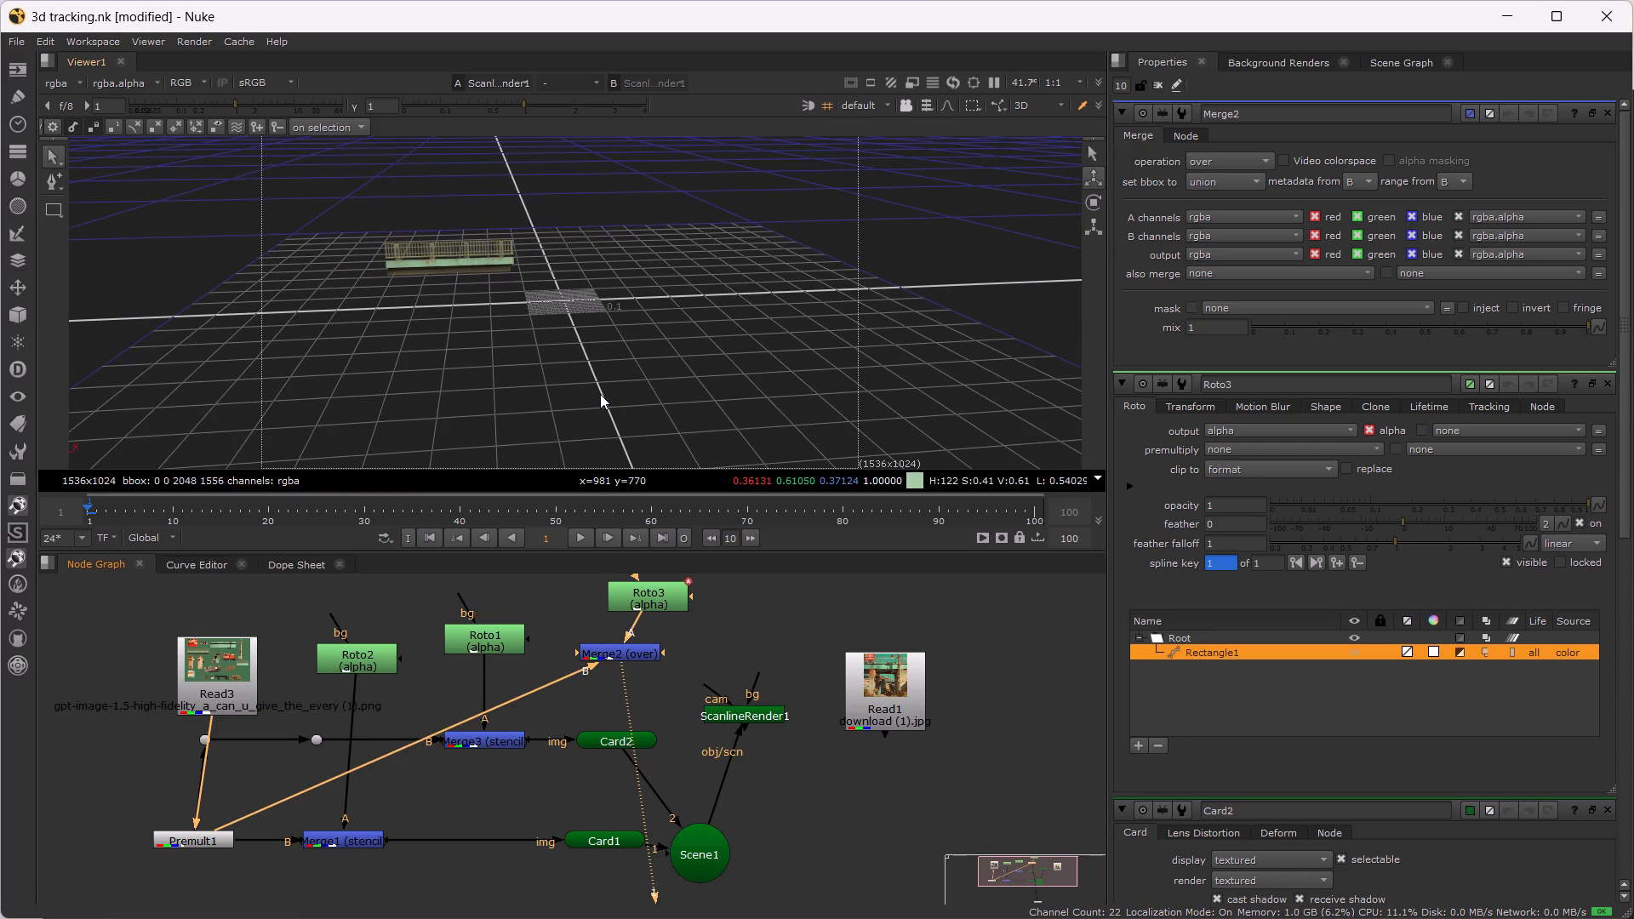
{"action": "left_click_drag", "start_coordinate": [600, 394], "coordinate": [714, 321], "text": "alt"}
{"action": "scroll", "coordinate": [714, 321], "scroll_direction": "down", "scroll_amount": 2}
{"action": "left_click_drag", "start_coordinate": [686, 335], "coordinate": [600, 397], "text": "alt"}
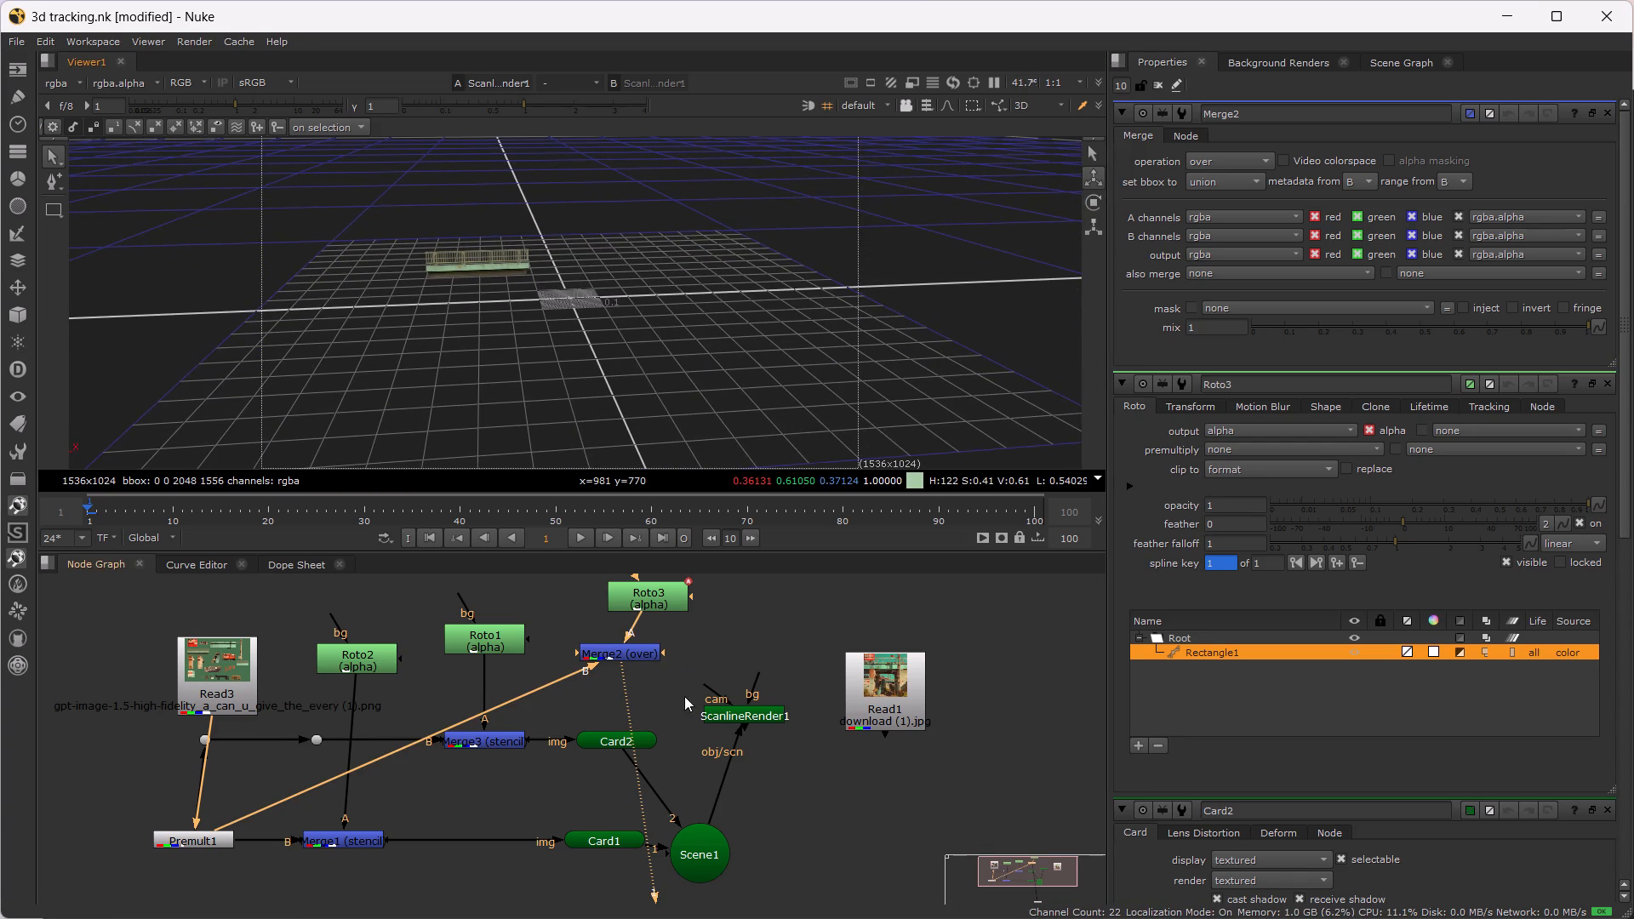
{"action": "left_click", "coordinate": [639, 656]}
{"action": "key", "text": "Tab"}
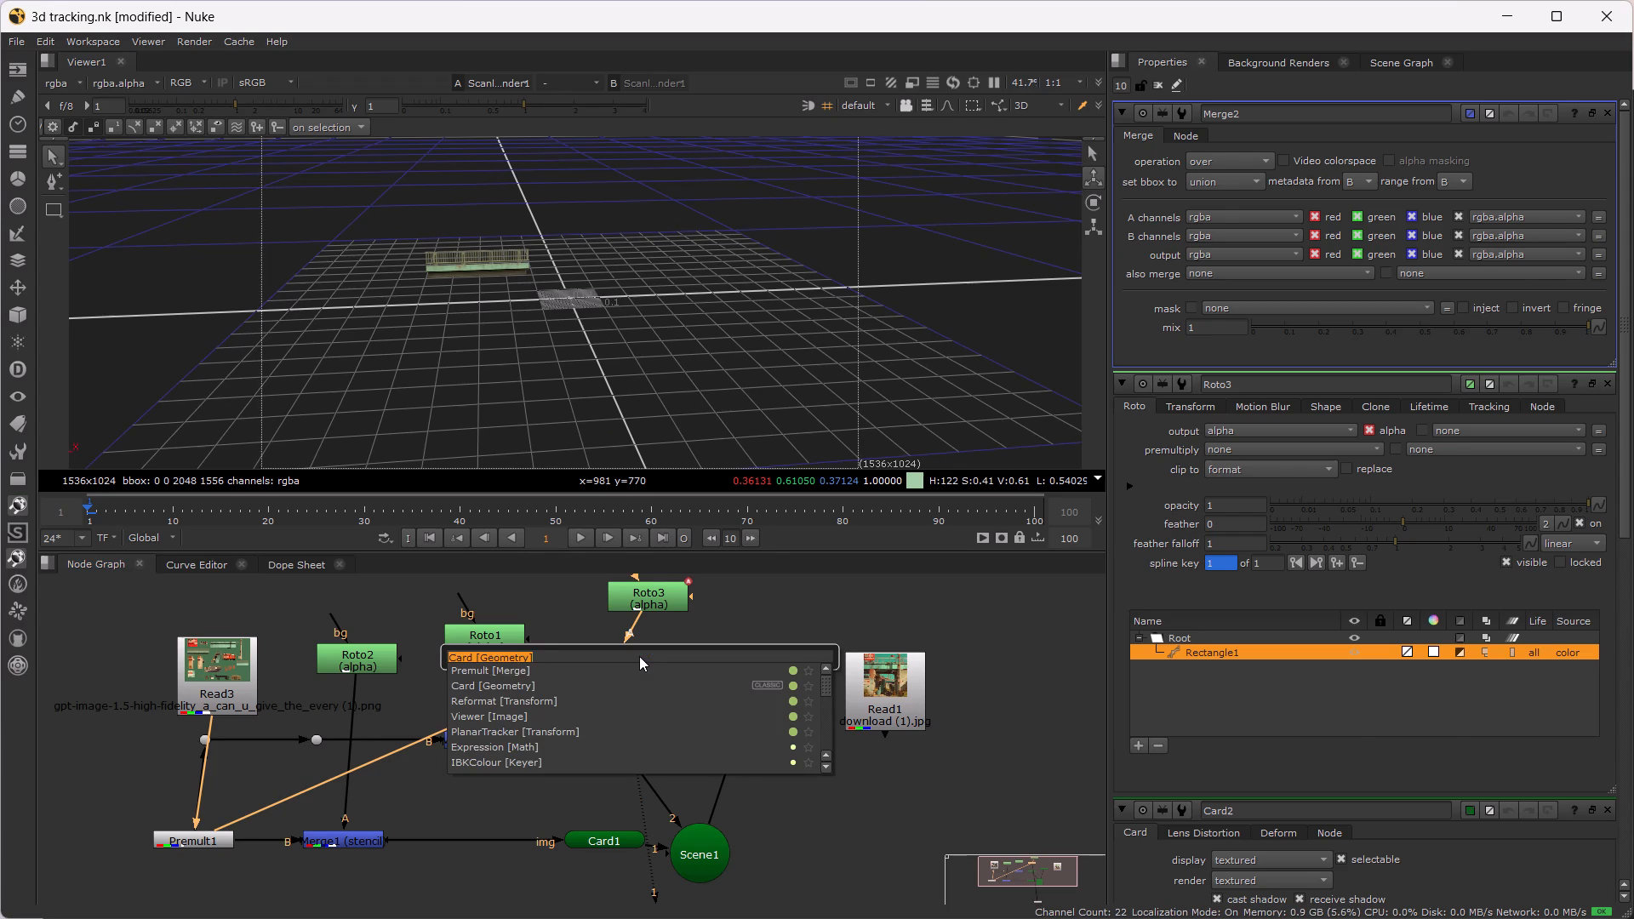
{"action": "key", "text": "Return"}
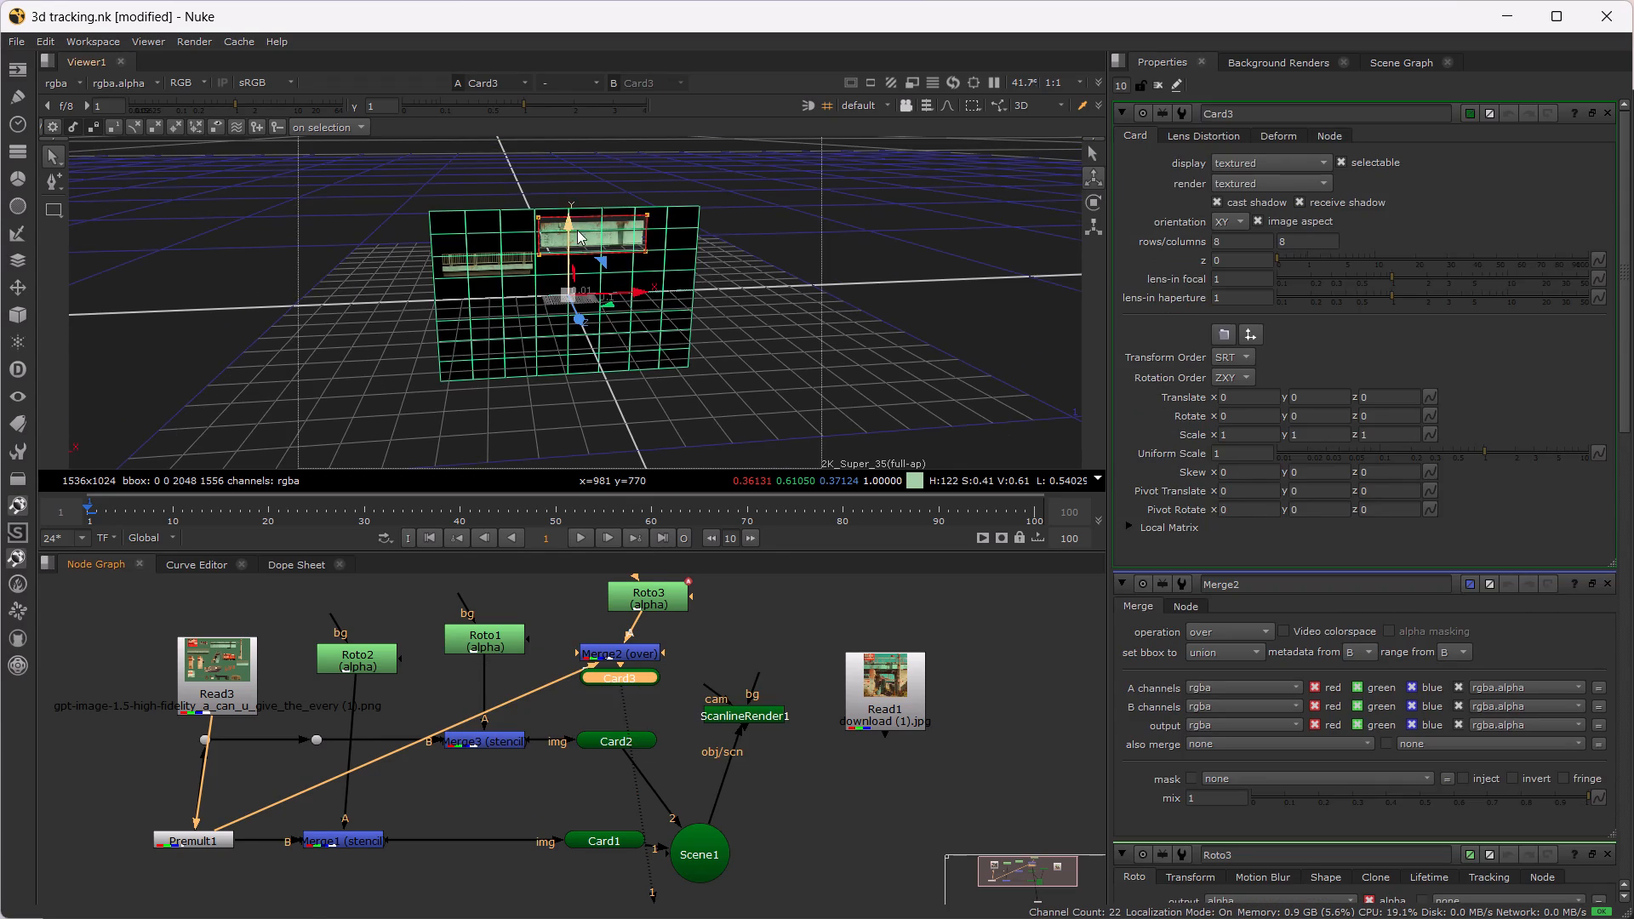
{"action": "scroll", "coordinate": [577, 232], "scroll_direction": "up", "scroll_amount": 7}
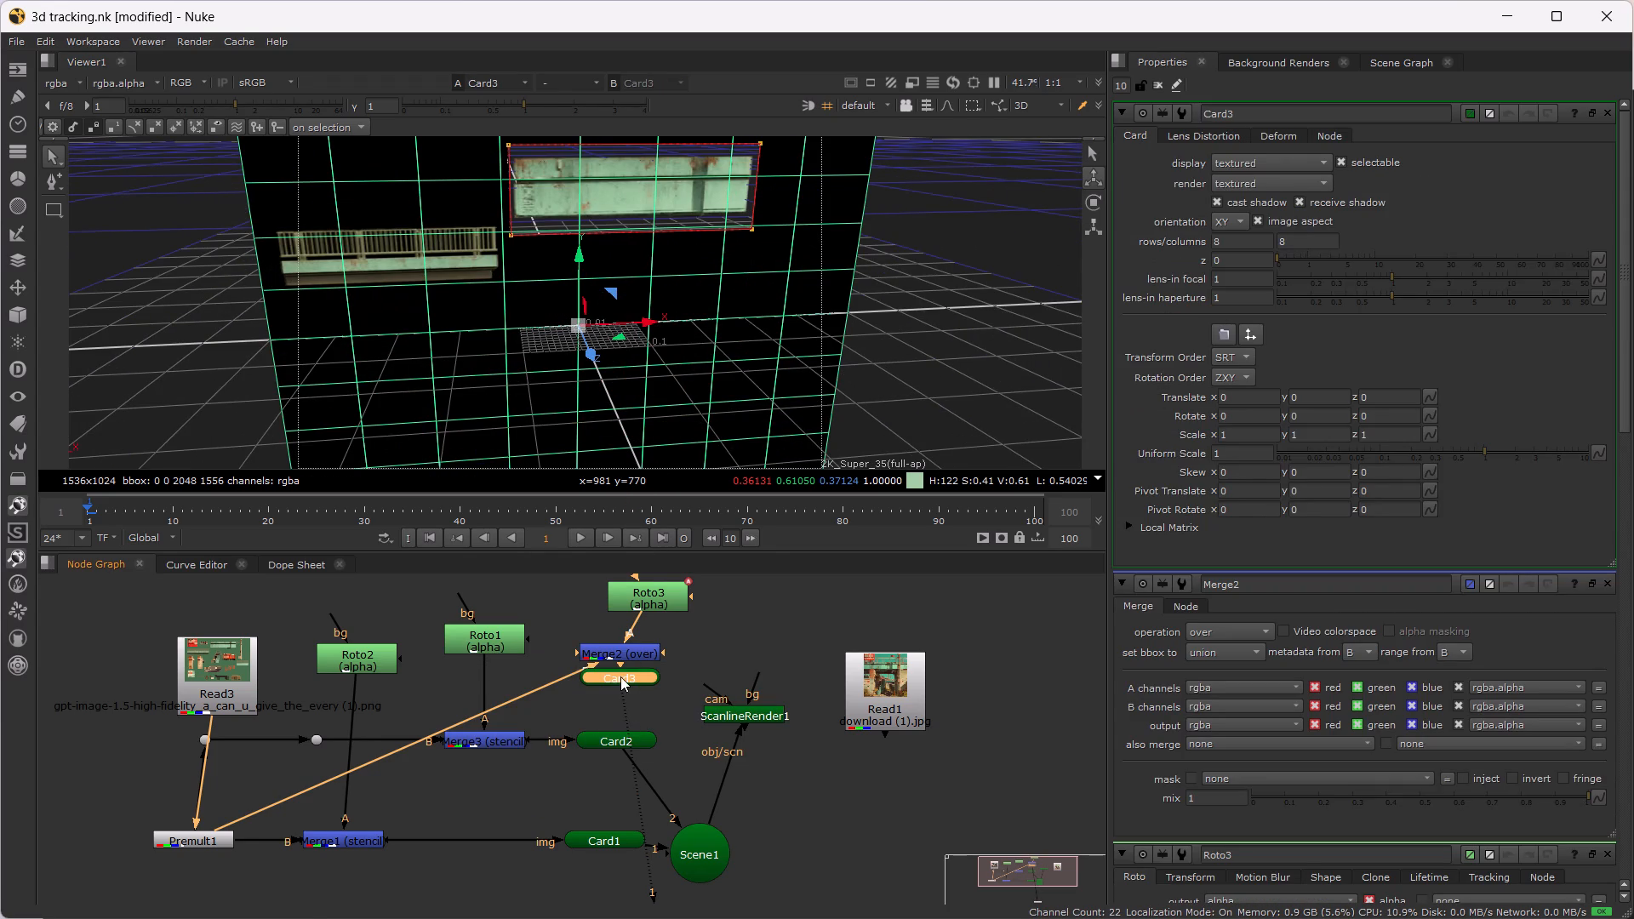
View Scene1 and connect the new Card3 node to it.
{"action": "left_click", "coordinate": [712, 861]}
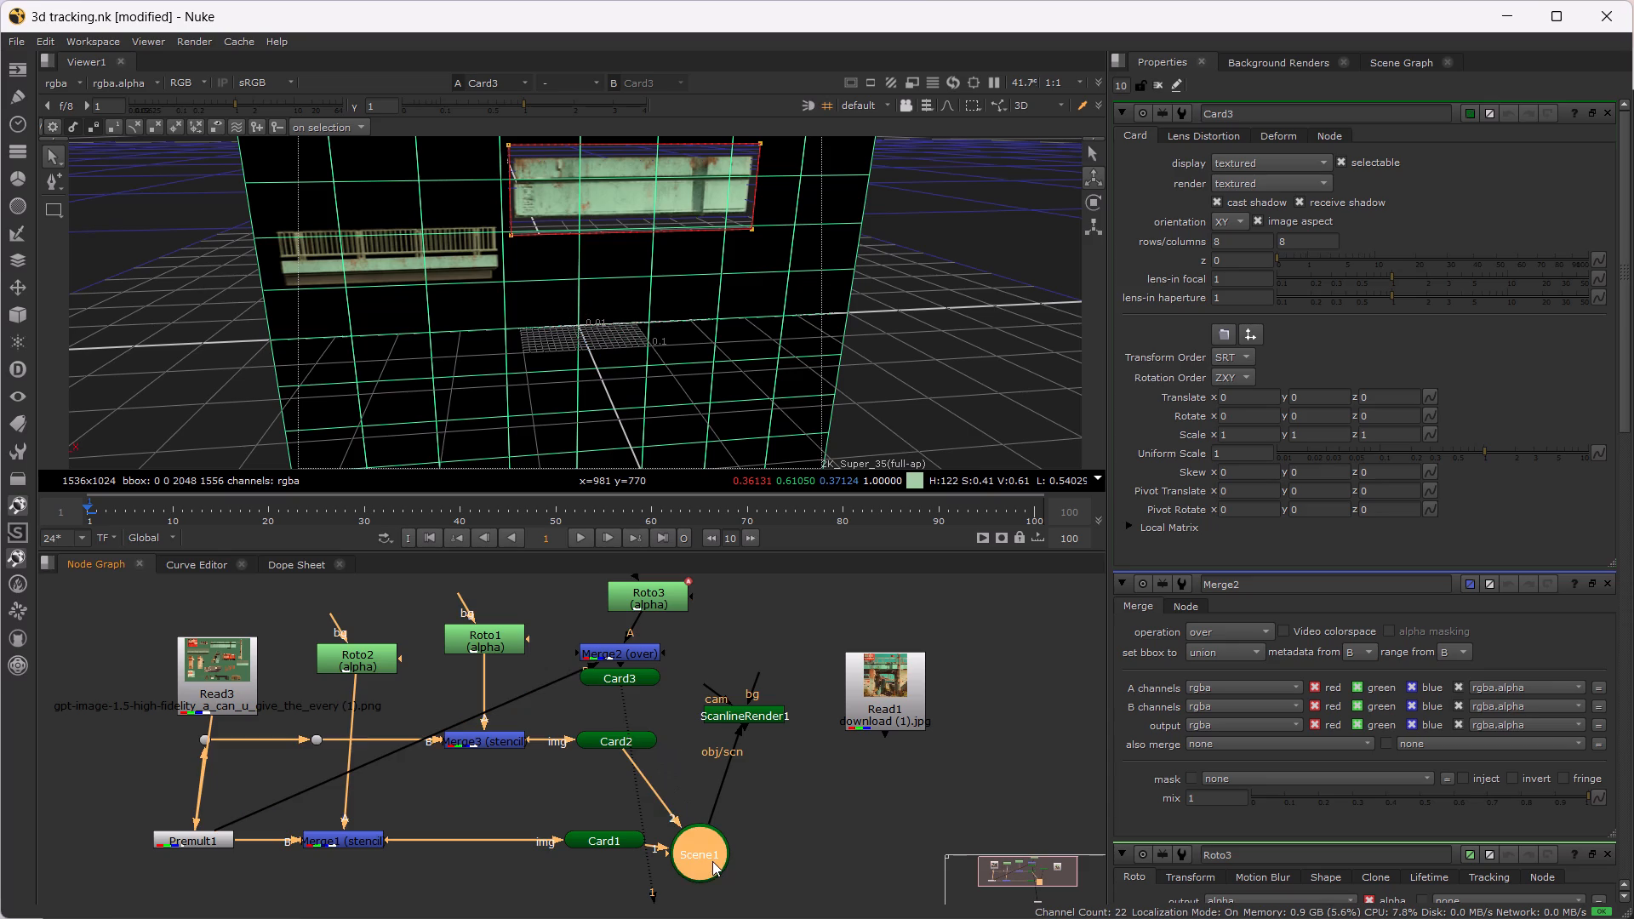
{"action": "key", "text": "1"}
{"action": "left_click_drag", "start_coordinate": [616, 690], "coordinate": [637, 719]}
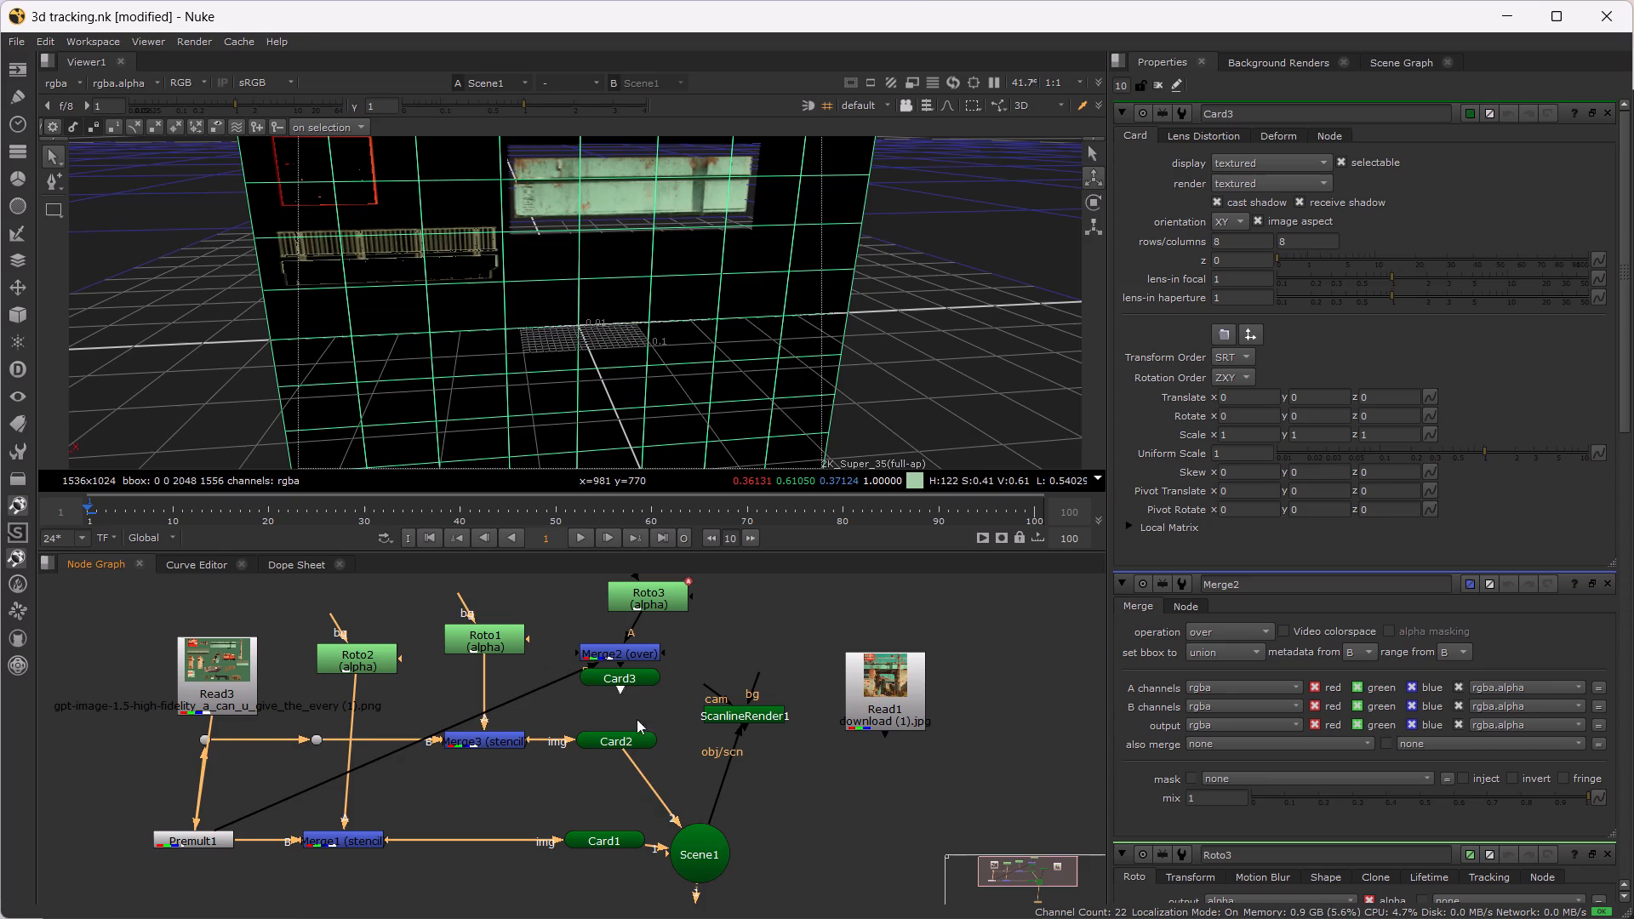
{"action": "left_click_drag", "start_coordinate": [637, 719], "coordinate": [711, 853]}
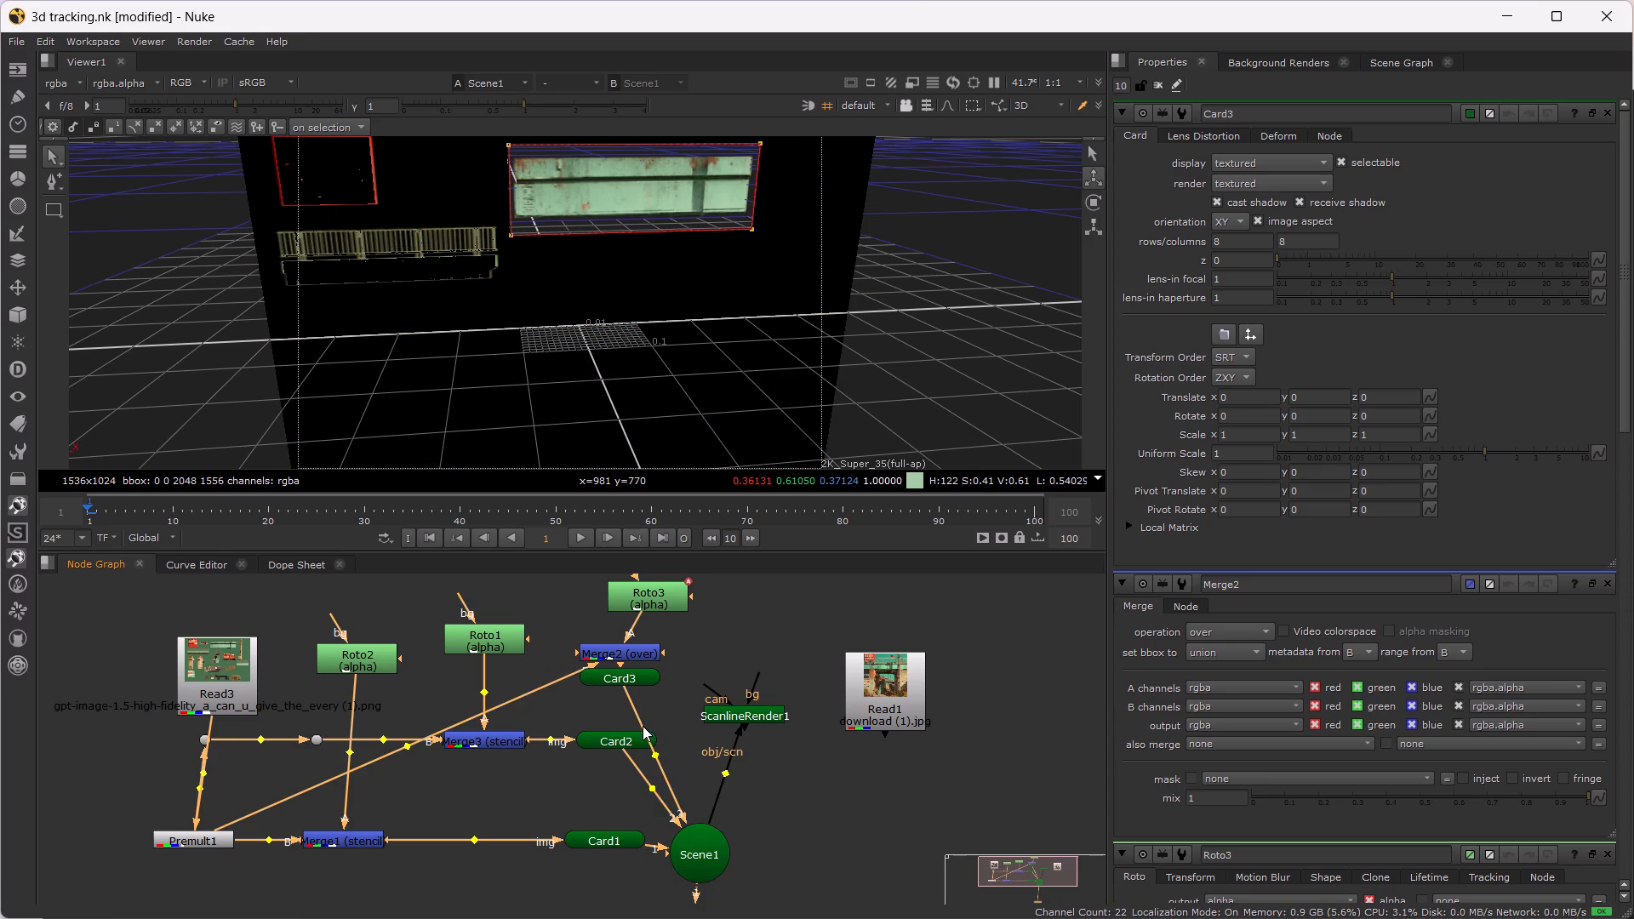
Insert a Dot in the connection between Card3 and Scene1, place it level with Card3, and view Scene1.
{"action": "left_click_drag", "start_coordinate": [654, 756], "coordinate": [736, 654], "text": "ctrl"}
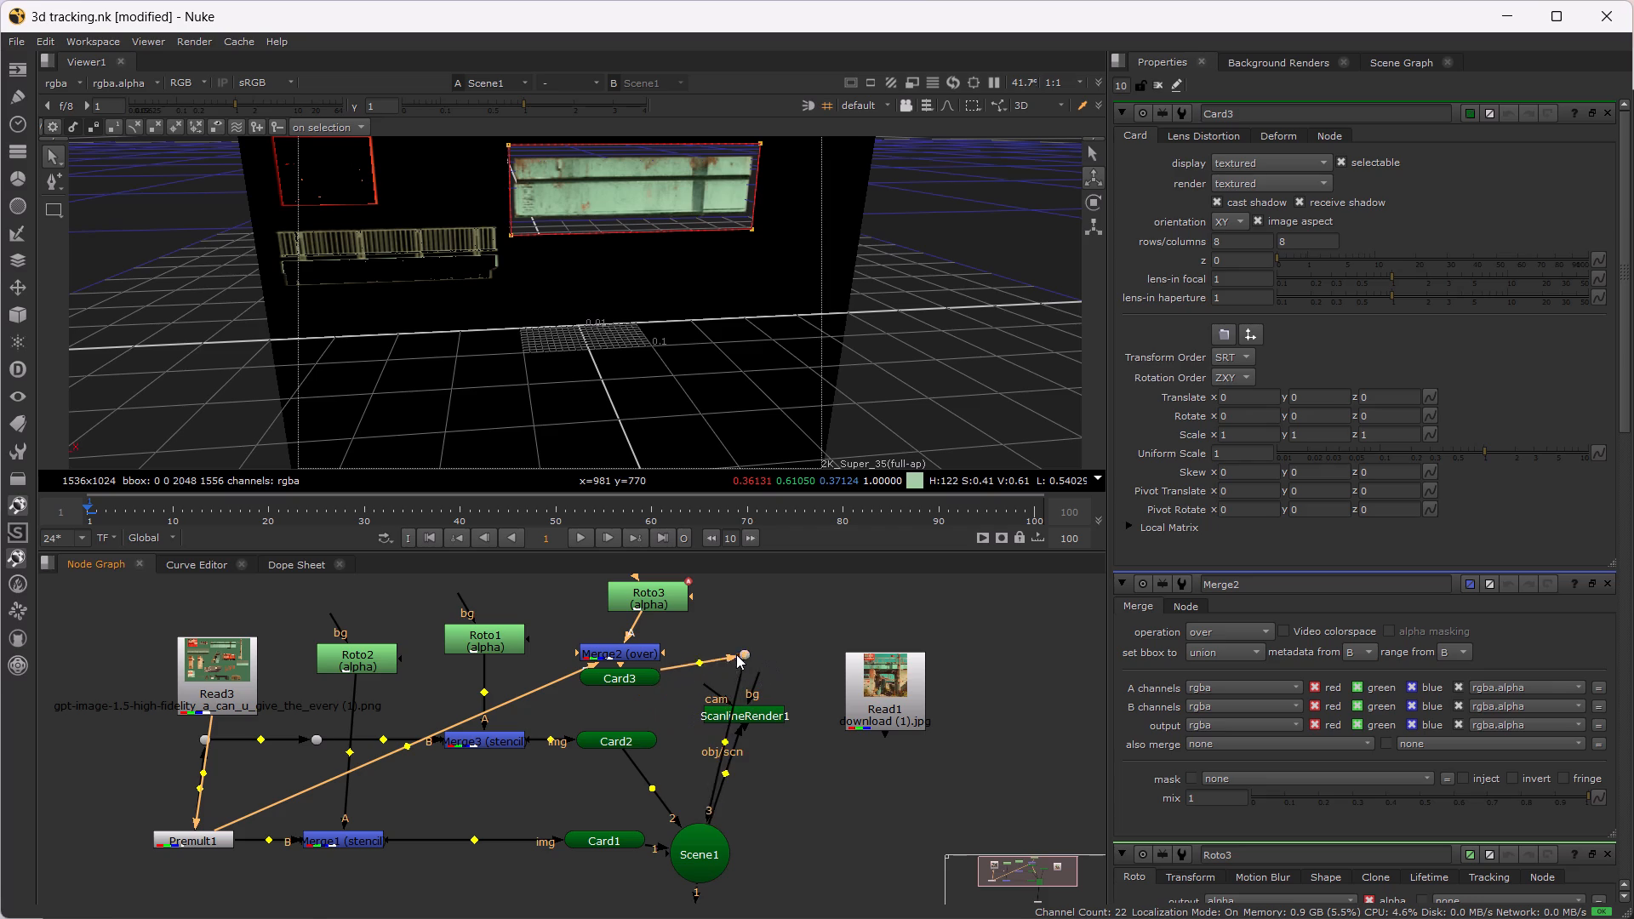
{"action": "left_click_drag", "start_coordinate": [736, 654], "coordinate": [711, 680], "text": "ctrl"}
{"action": "left_click", "coordinate": [708, 848]}
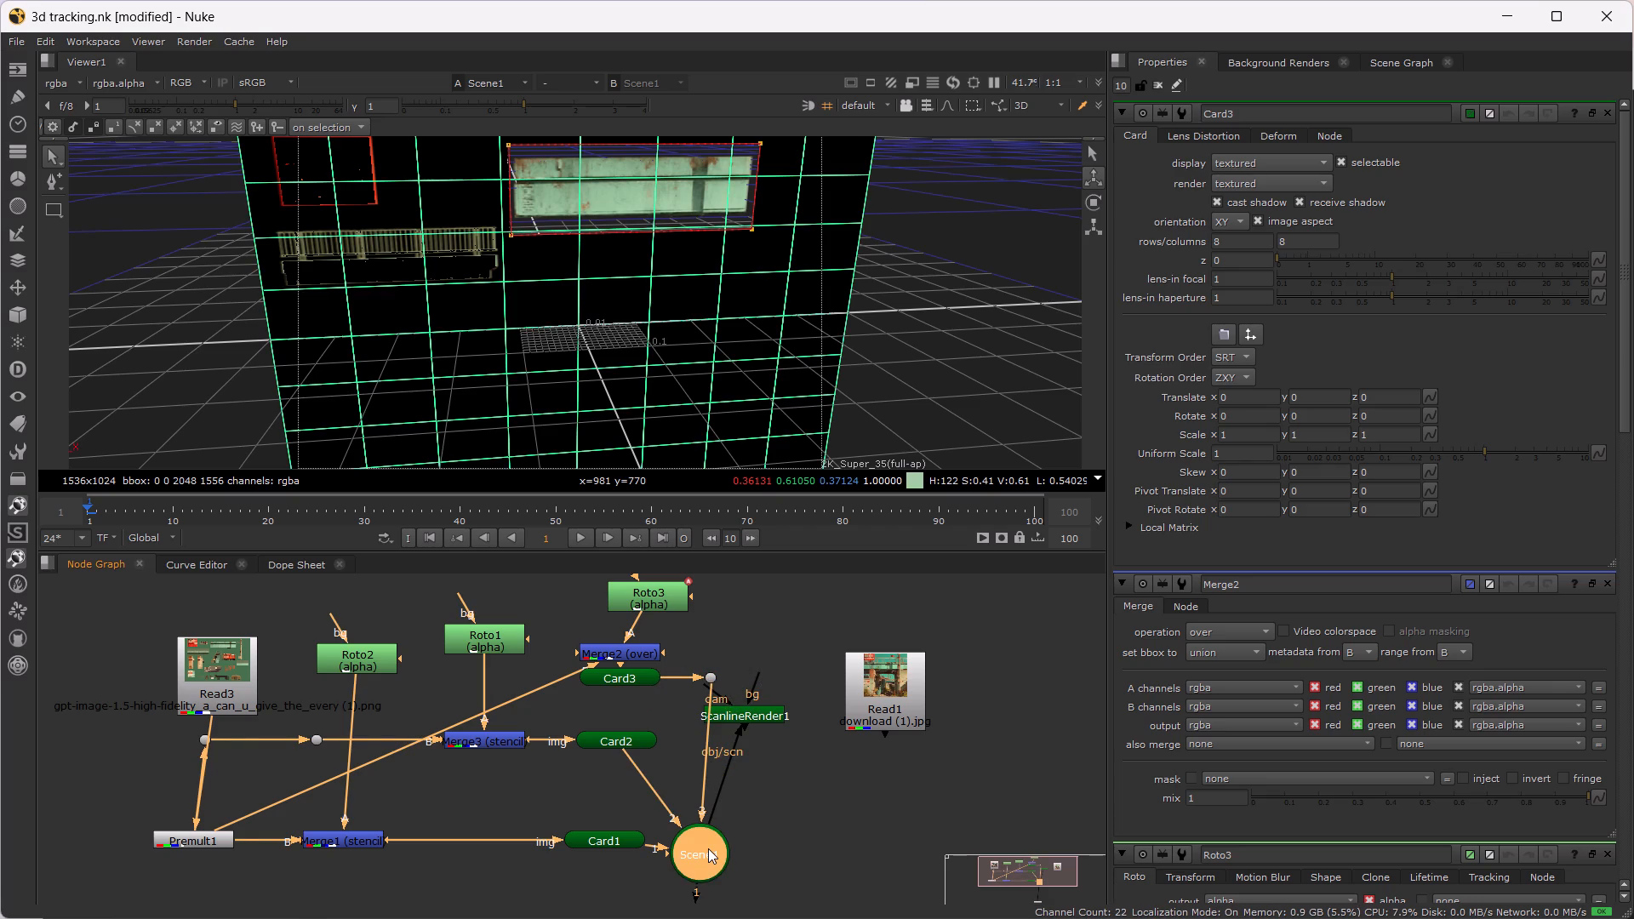
{"action": "key", "text": "1"}
Save the script.
{"action": "left_click", "coordinate": [772, 836]}
{"action": "key", "text": "ctrl+s"}
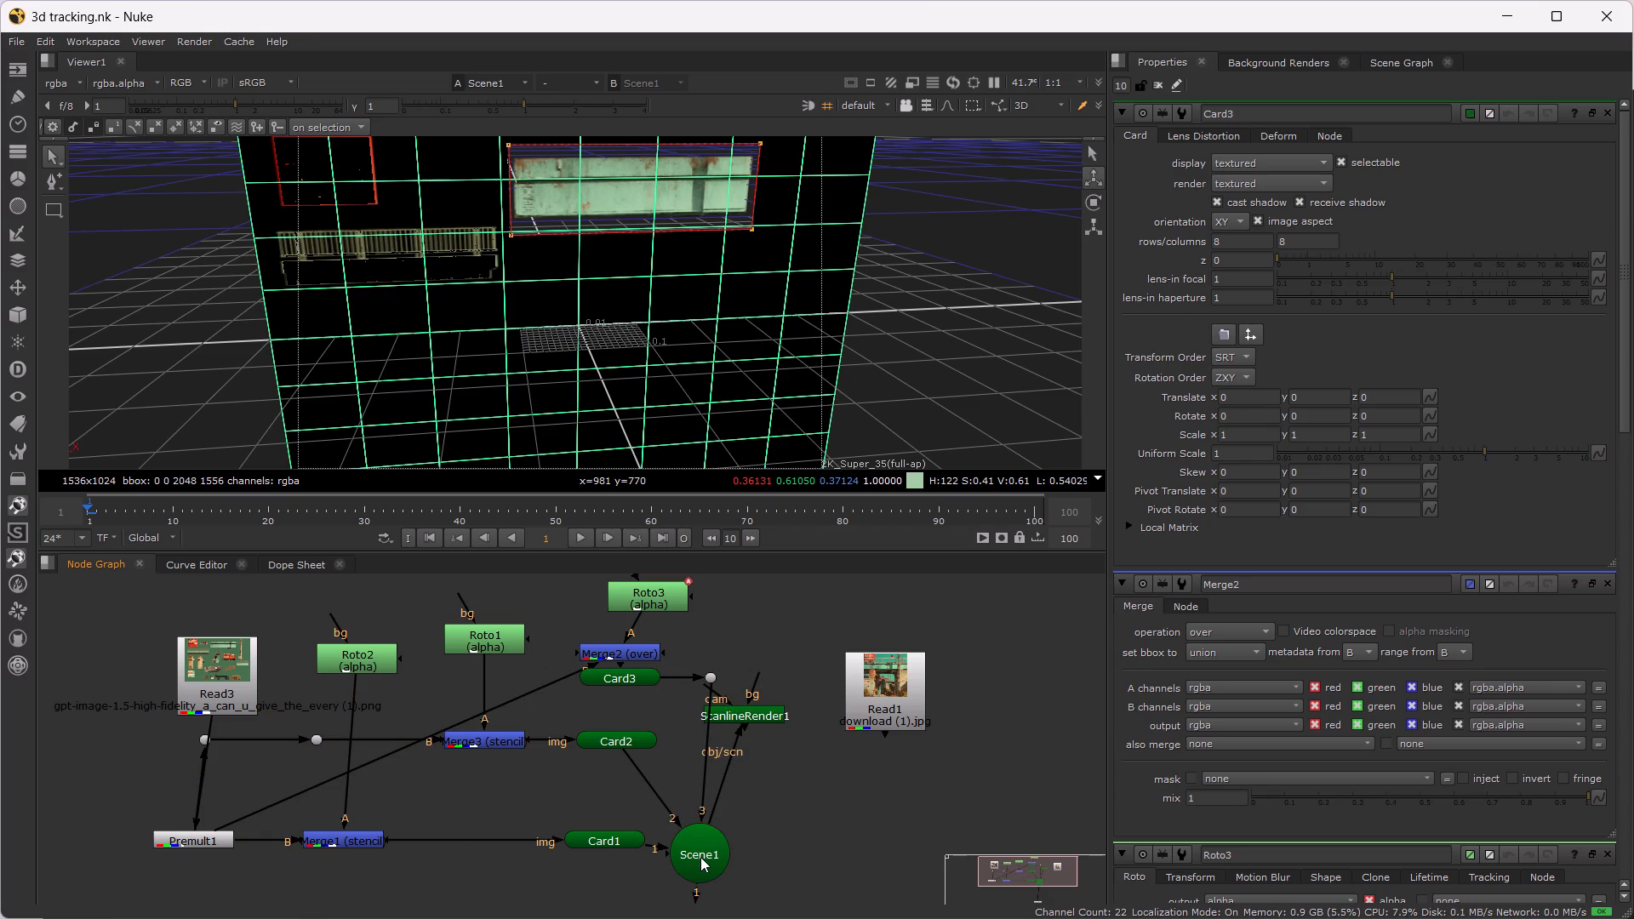
Move ScanlineRender1 beside Scene1, on the opposite side from Card1.
{"action": "left_click_drag", "start_coordinate": [737, 710], "coordinate": [838, 851]}
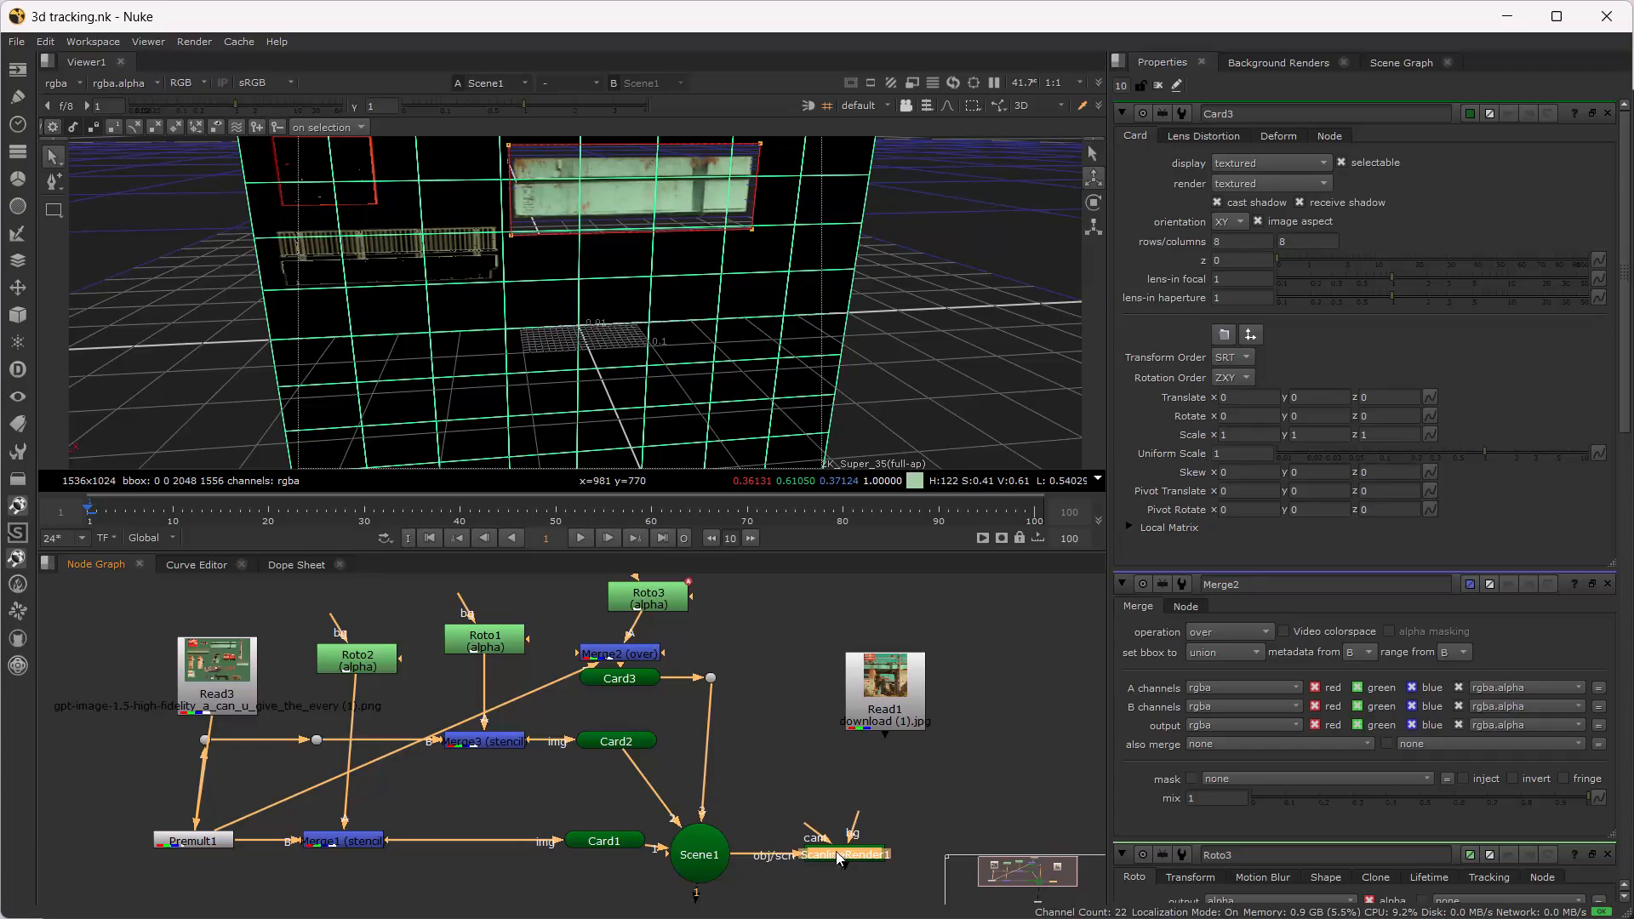
{"action": "scroll", "coordinate": [784, 832], "scroll_direction": "down", "scroll_amount": 1}
{"action": "left_click_drag", "start_coordinate": [778, 819], "coordinate": [757, 753], "text": "alt"}
{"action": "left_click_drag", "start_coordinate": [744, 756], "coordinate": [734, 773], "text": "alt"}
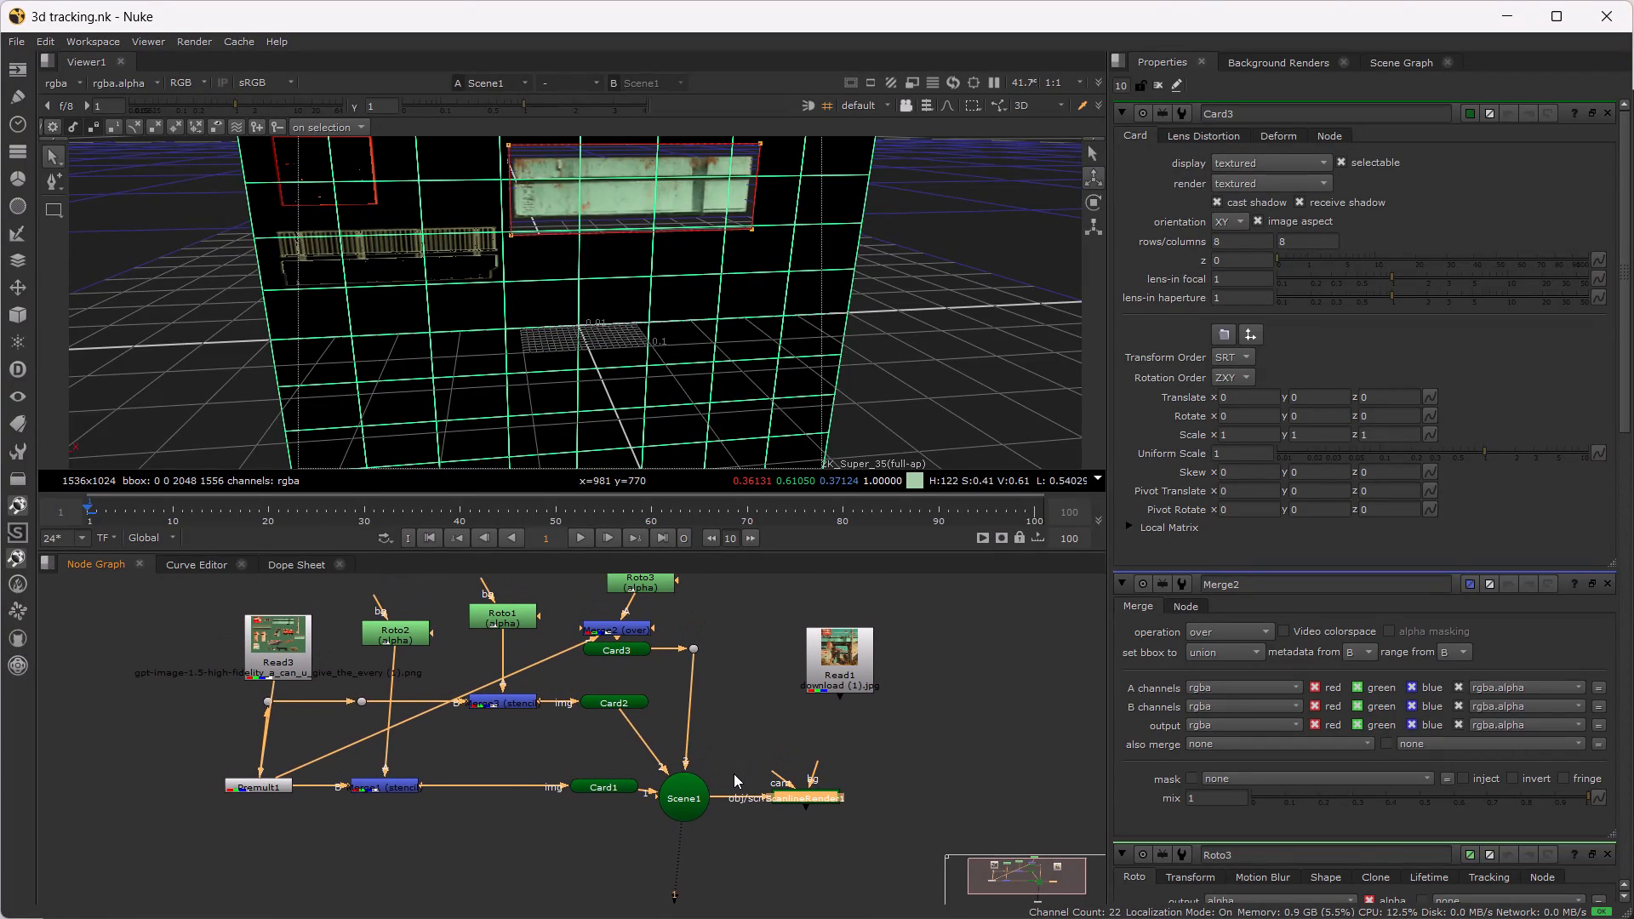
{"action": "left_click_drag", "start_coordinate": [734, 773], "coordinate": [728, 786], "text": "alt"}
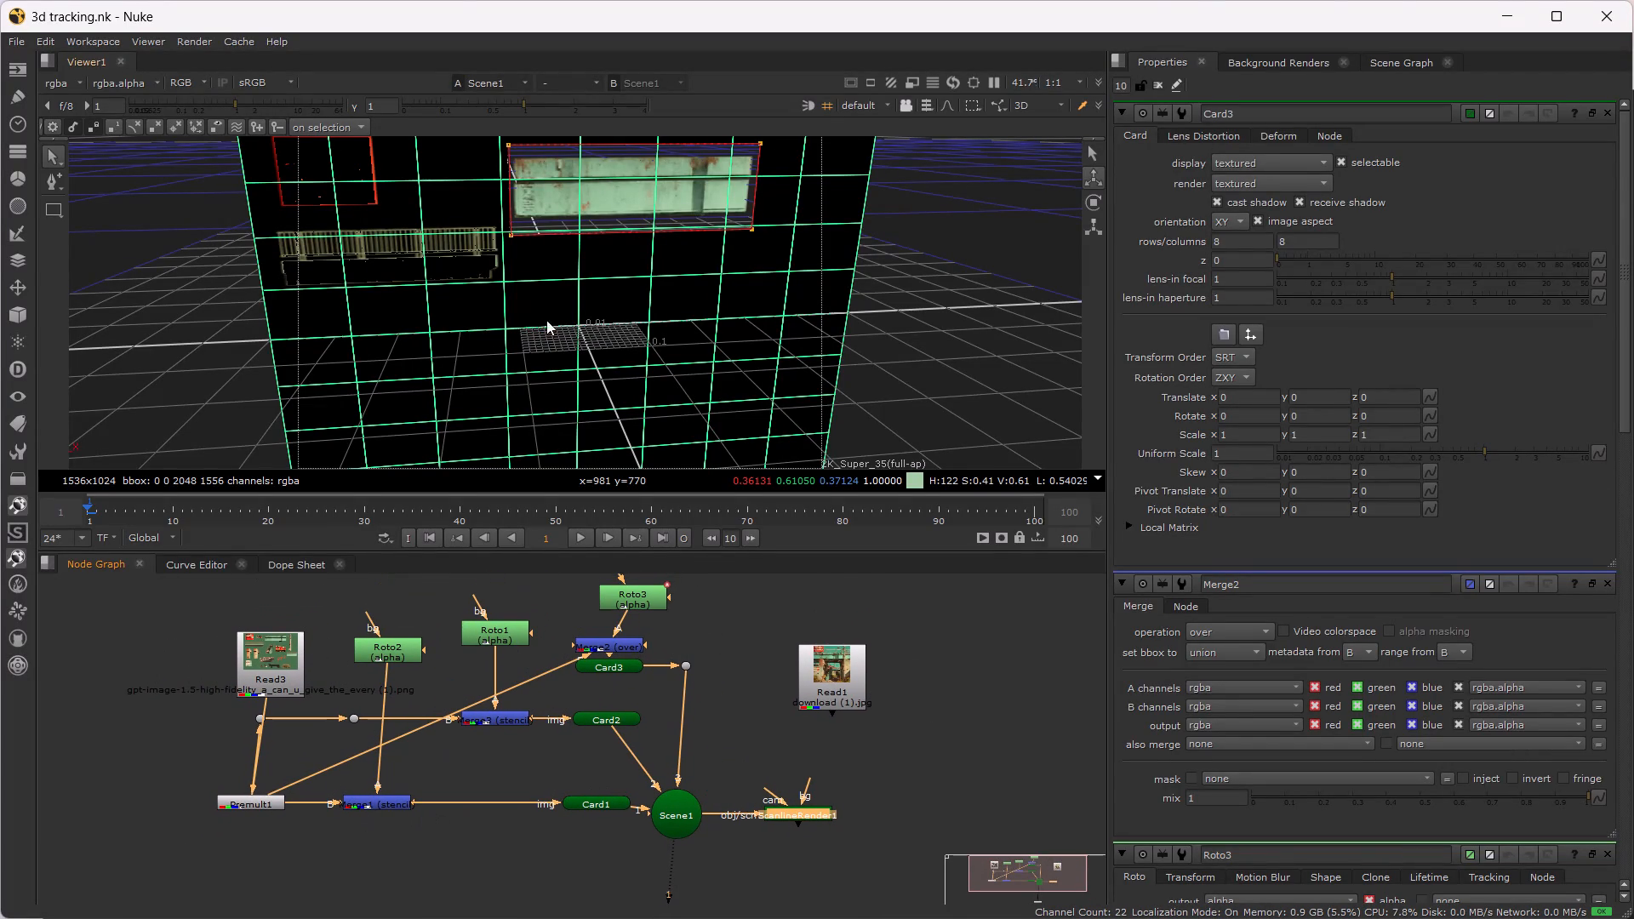
Examine the cards in the 3D view, viewing Card2 and Card1 individually.
{"action": "left_click_drag", "start_coordinate": [533, 328], "coordinate": [574, 266], "text": "alt"}
{"action": "scroll", "coordinate": [574, 266], "scroll_direction": "down", "scroll_amount": 2}
{"action": "left_click_drag", "start_coordinate": [550, 312], "coordinate": [510, 346], "text": "alt"}
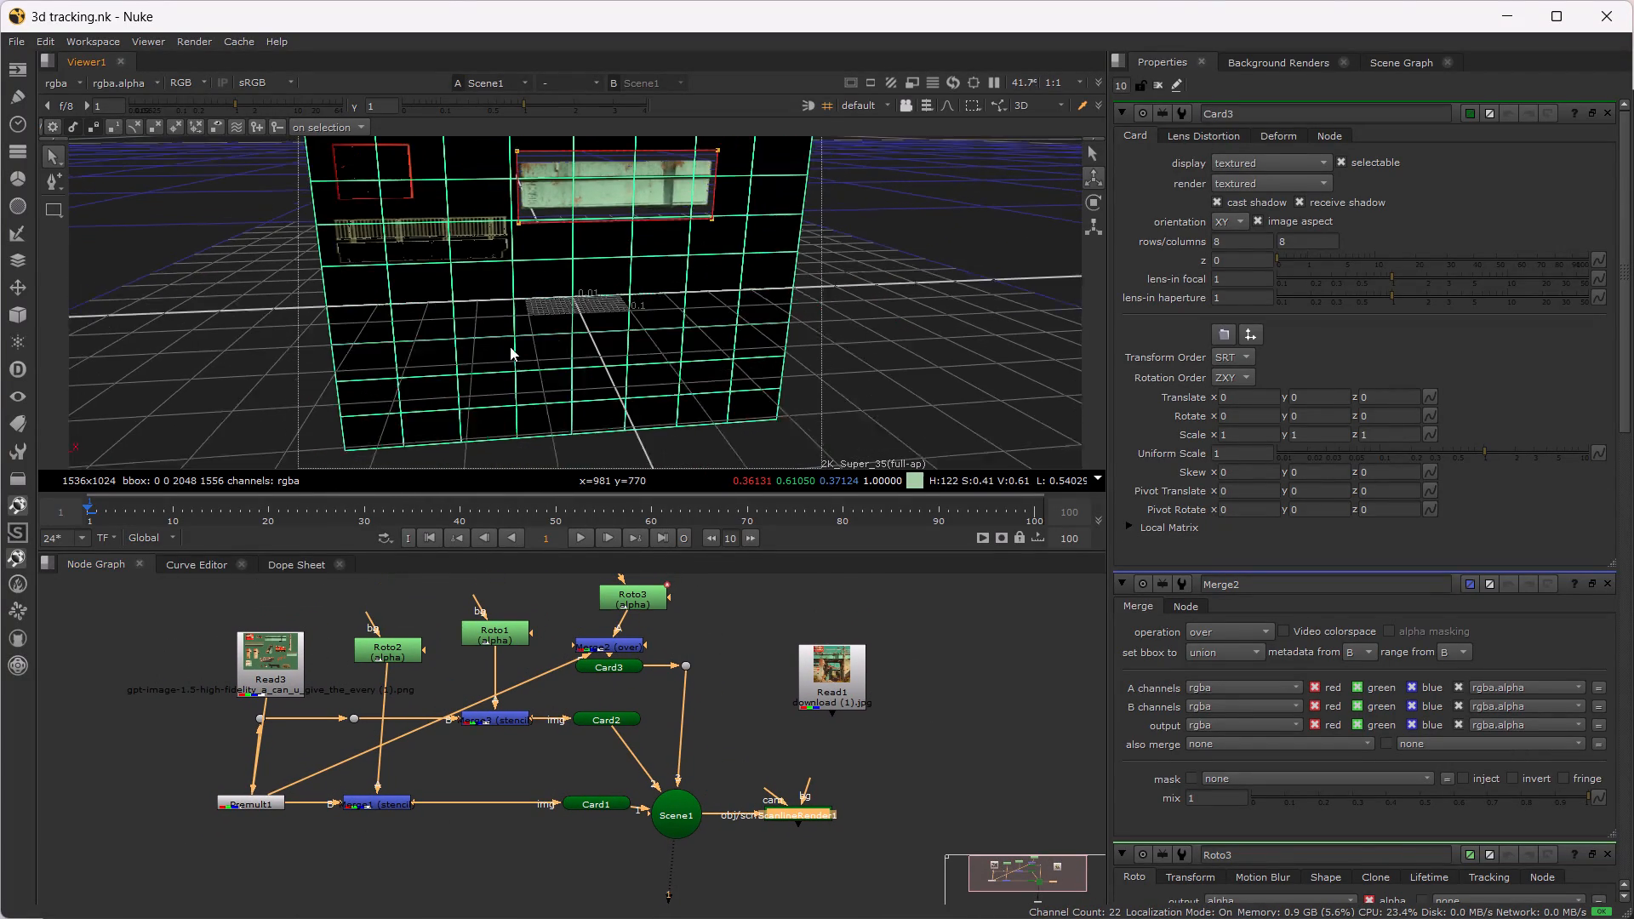
{"action": "left_click_drag", "start_coordinate": [510, 346], "coordinate": [503, 360], "text": "alt"}
{"action": "left_click", "coordinate": [607, 723]}
{"action": "key", "text": "1"}
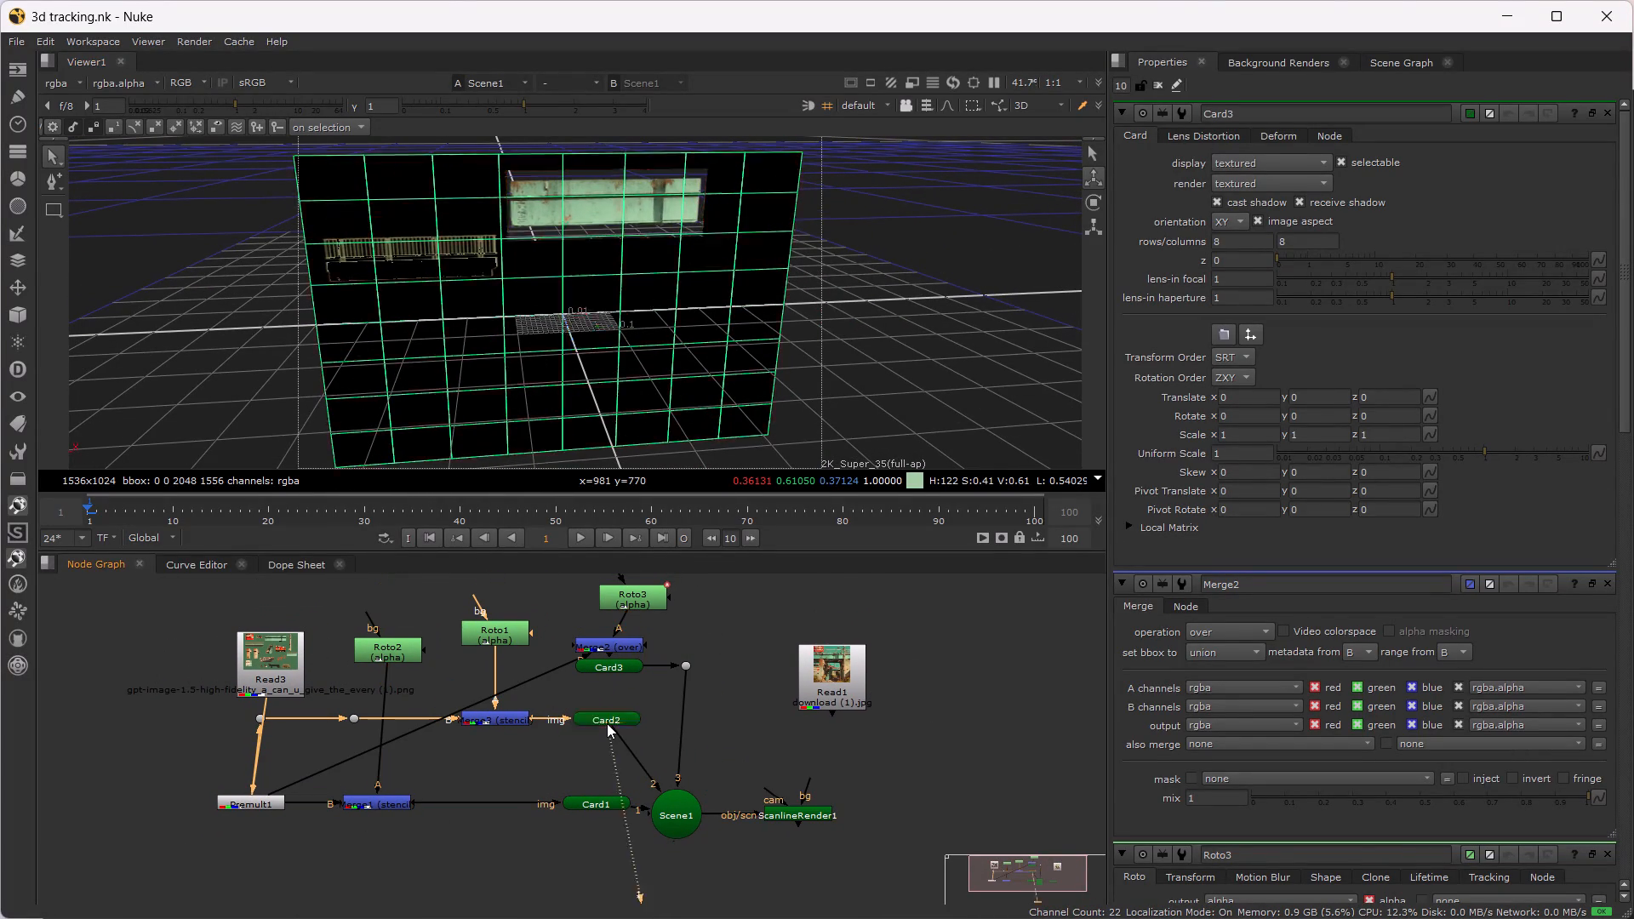
{"action": "left_click", "coordinate": [592, 805]}
{"action": "key", "text": "1"}
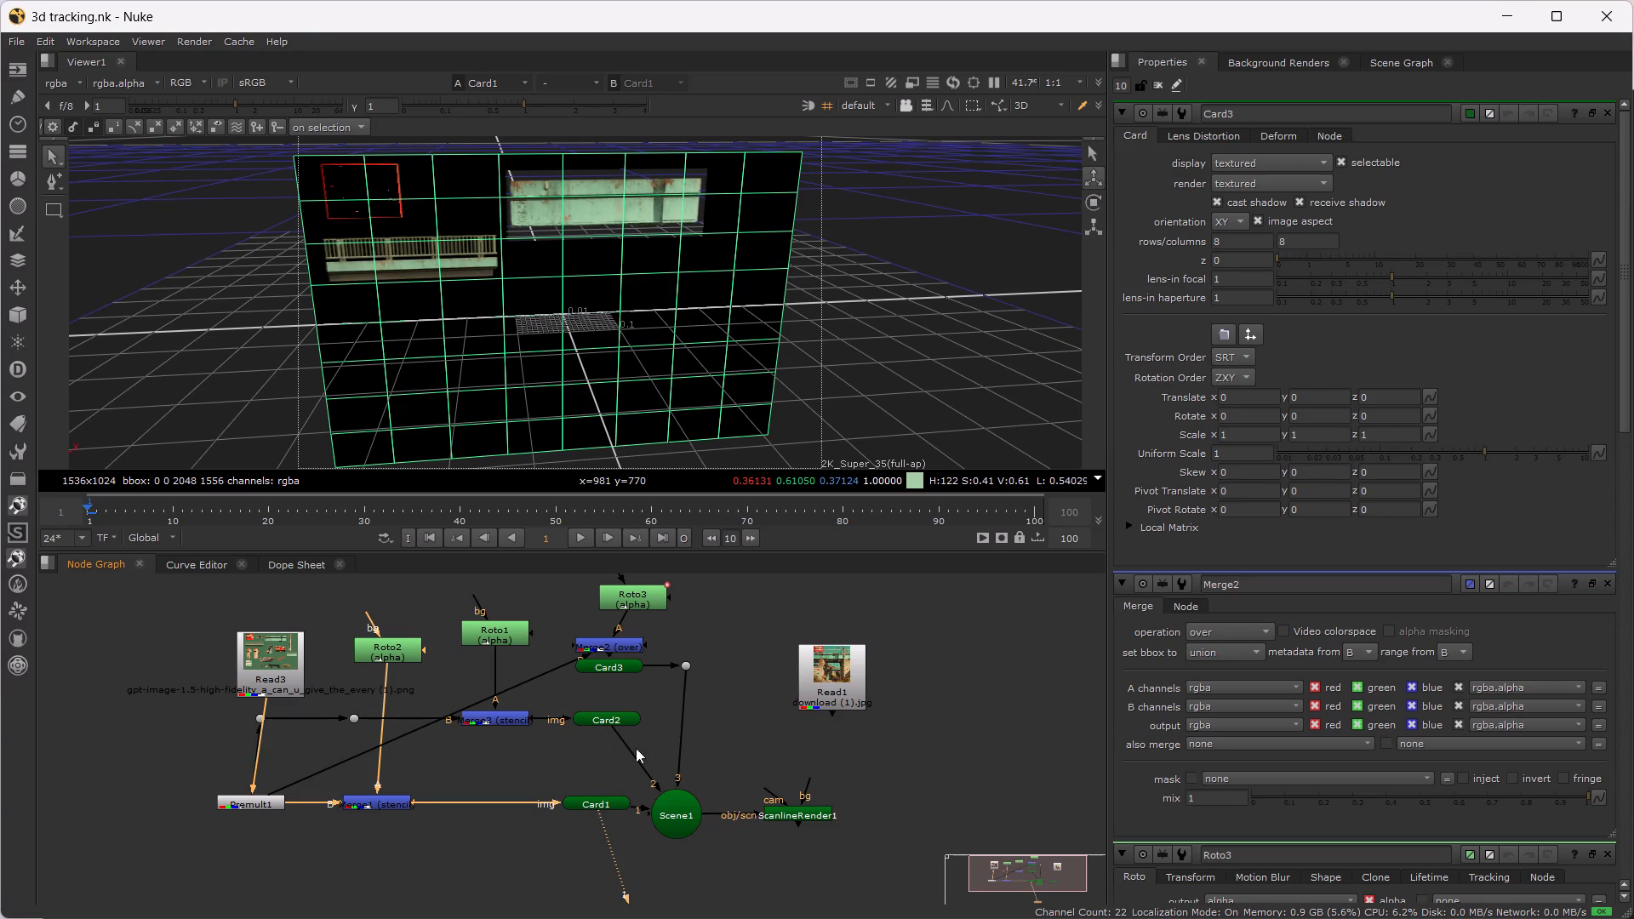
View Card2 and Card3 individually to check which image element each one carries.
{"action": "left_click", "coordinate": [605, 722]}
{"action": "key", "text": "1"}
{"action": "left_click", "coordinate": [617, 668]}
{"action": "key", "text": "1"}
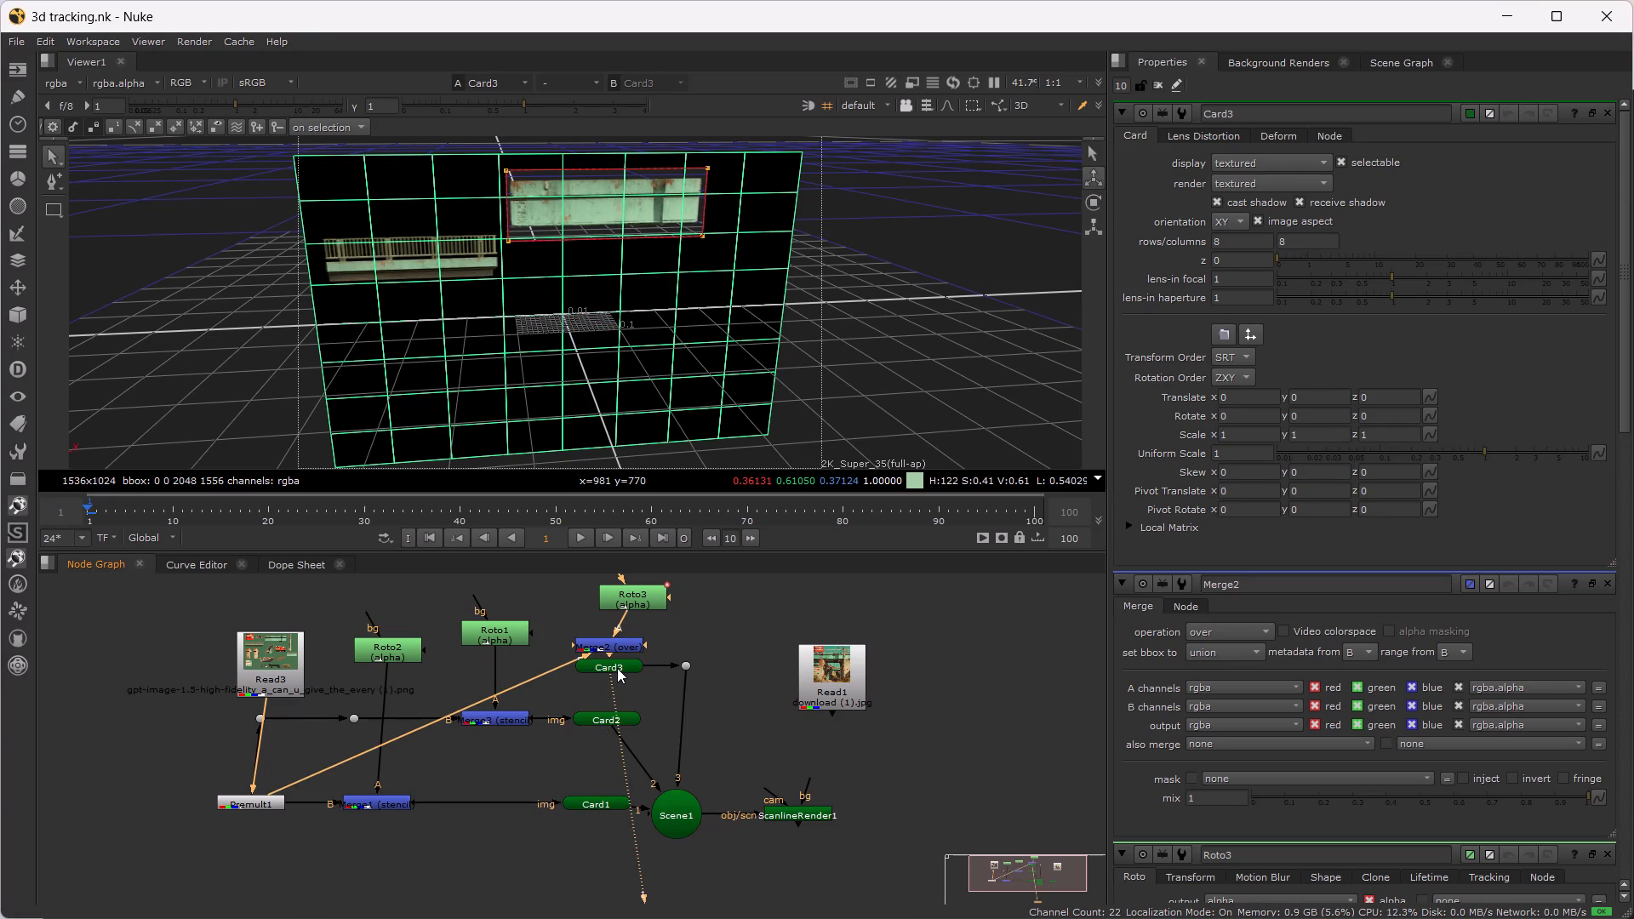
Delete the Dot between Card3 and Scene1 so Card3 links directly to the scene.
{"action": "left_click_drag", "start_coordinate": [617, 668], "coordinate": [617, 685]}
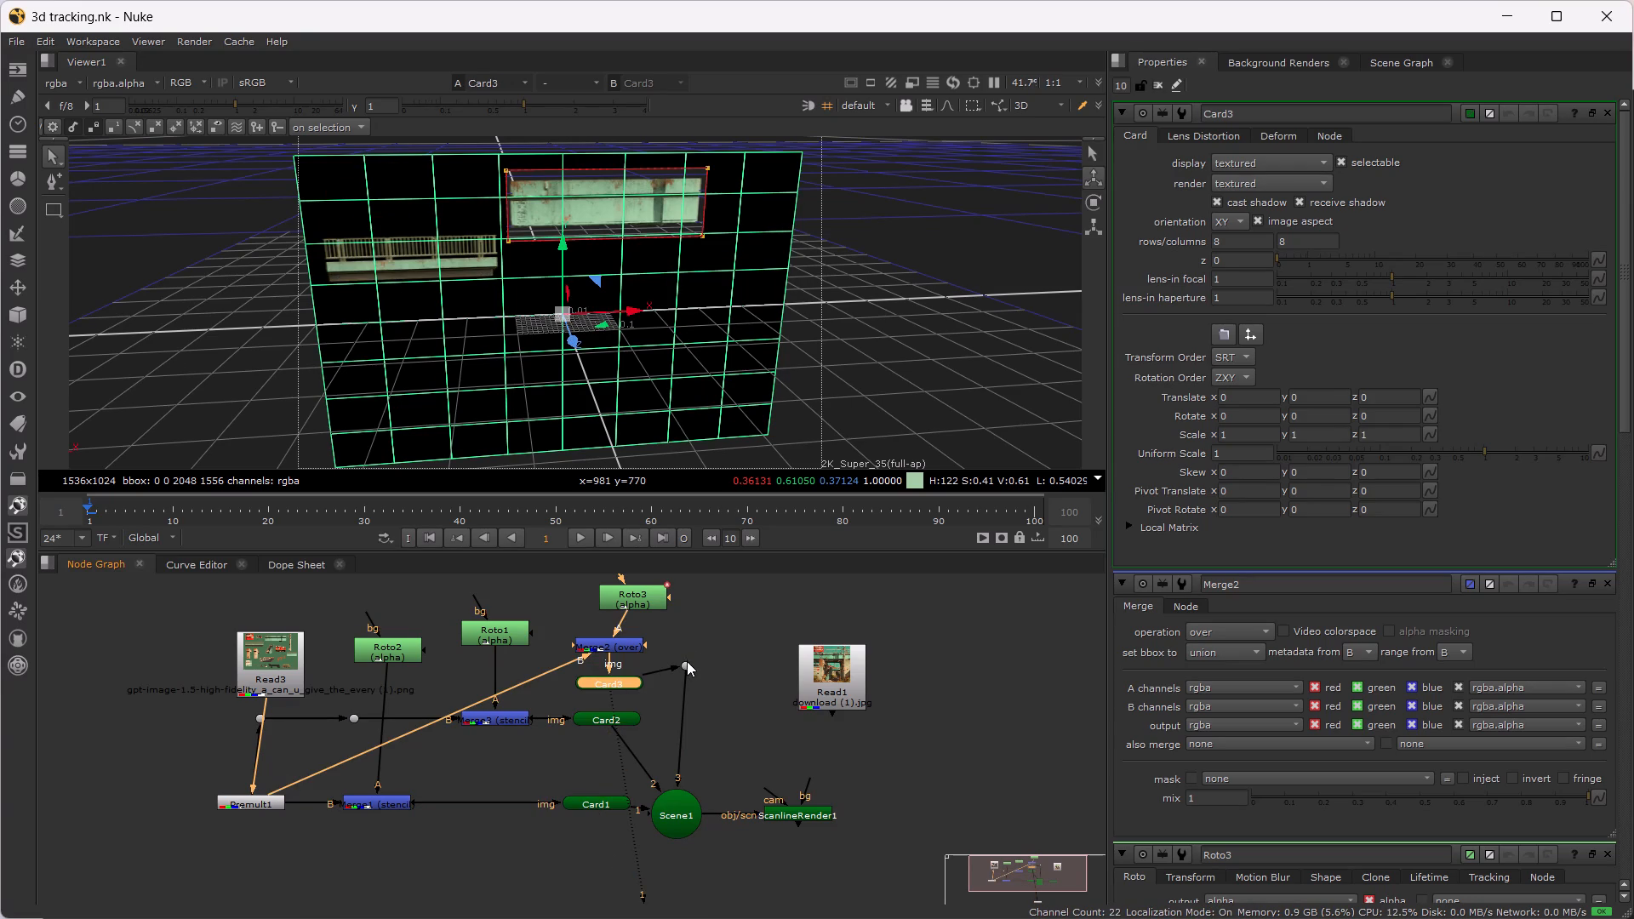
{"action": "left_click_drag", "start_coordinate": [687, 661], "coordinate": [728, 684]}
{"action": "left_click_drag", "start_coordinate": [614, 687], "coordinate": [709, 649]}
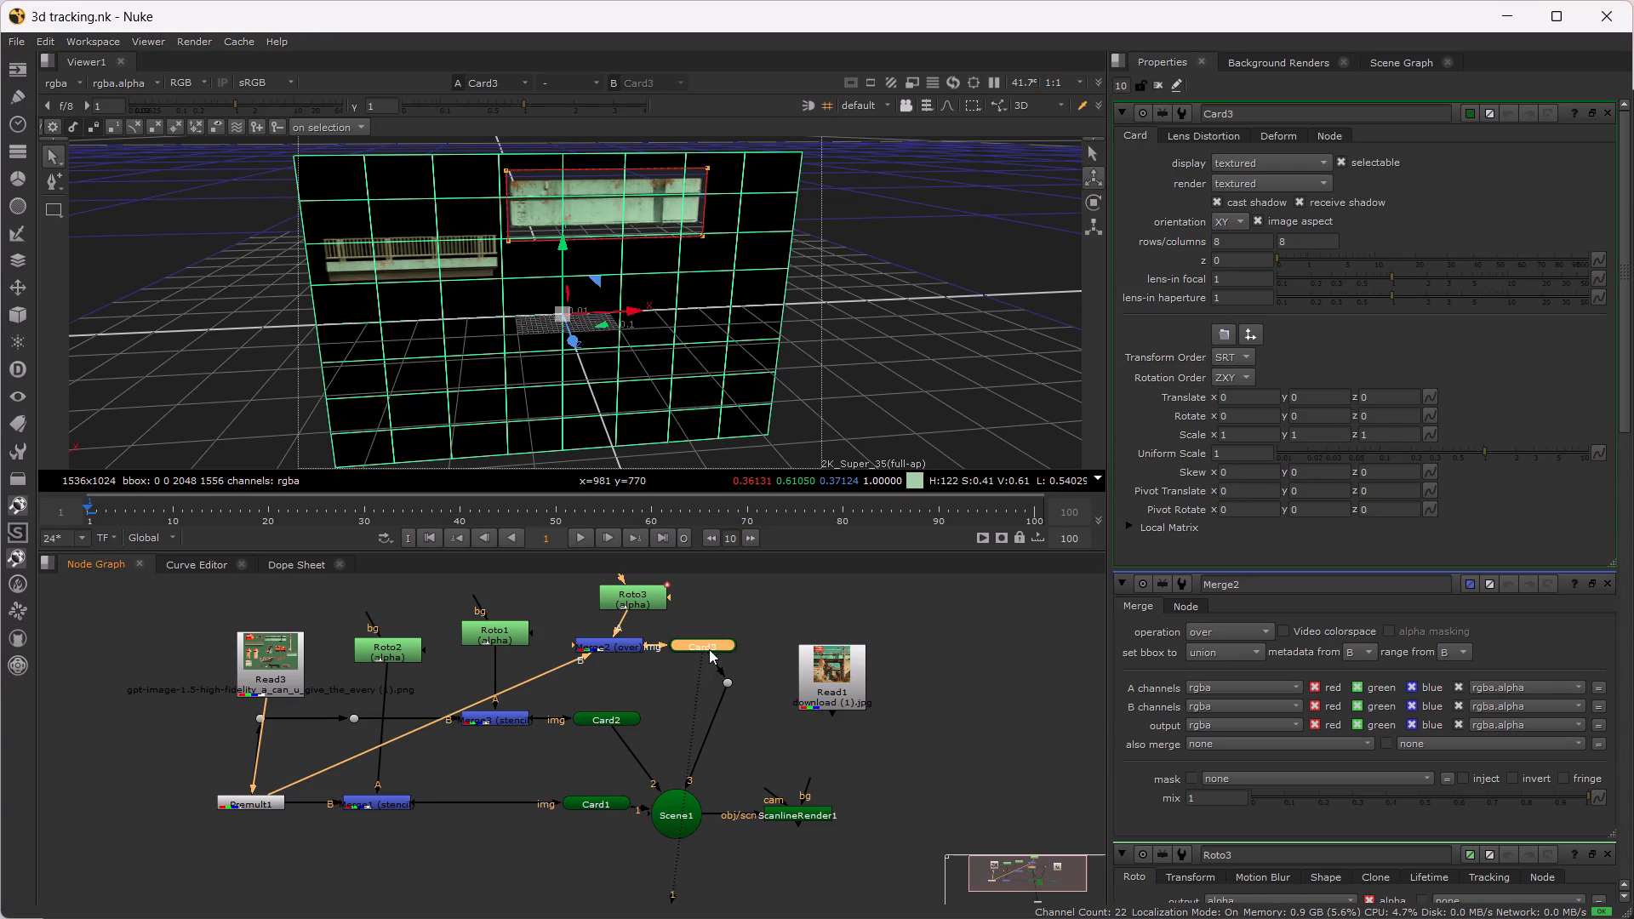
{"action": "left_click_drag", "start_coordinate": [709, 649], "coordinate": [726, 647]}
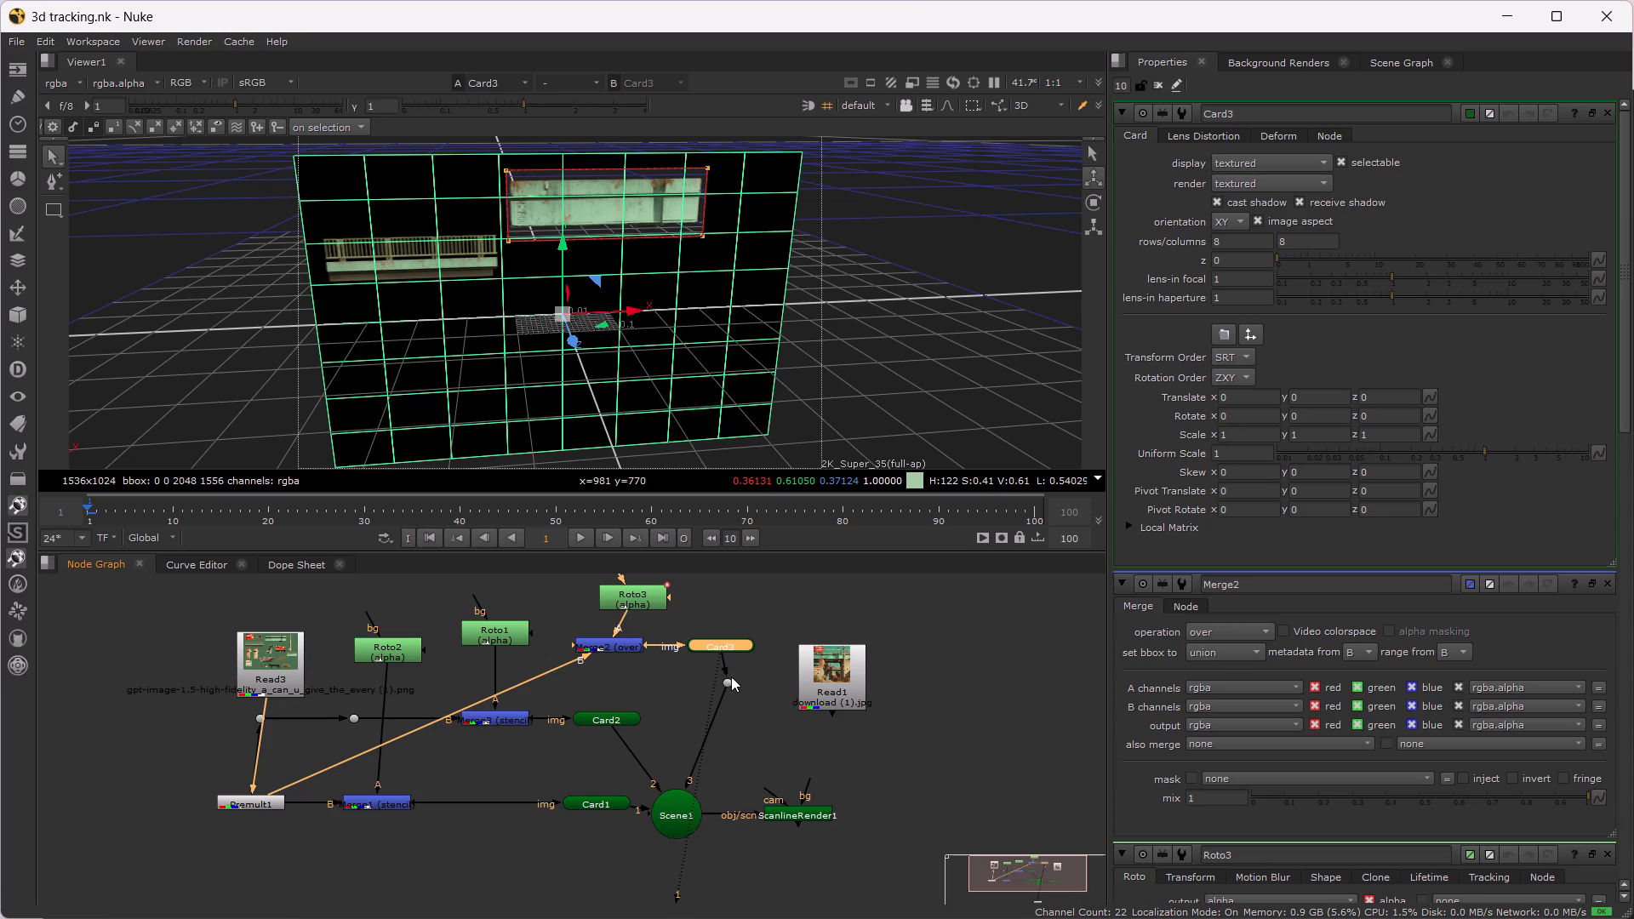
{"action": "left_click_drag", "start_coordinate": [724, 682], "coordinate": [682, 734]}
{"action": "left_click", "coordinate": [682, 734]}
{"action": "key", "text": "Delete"}
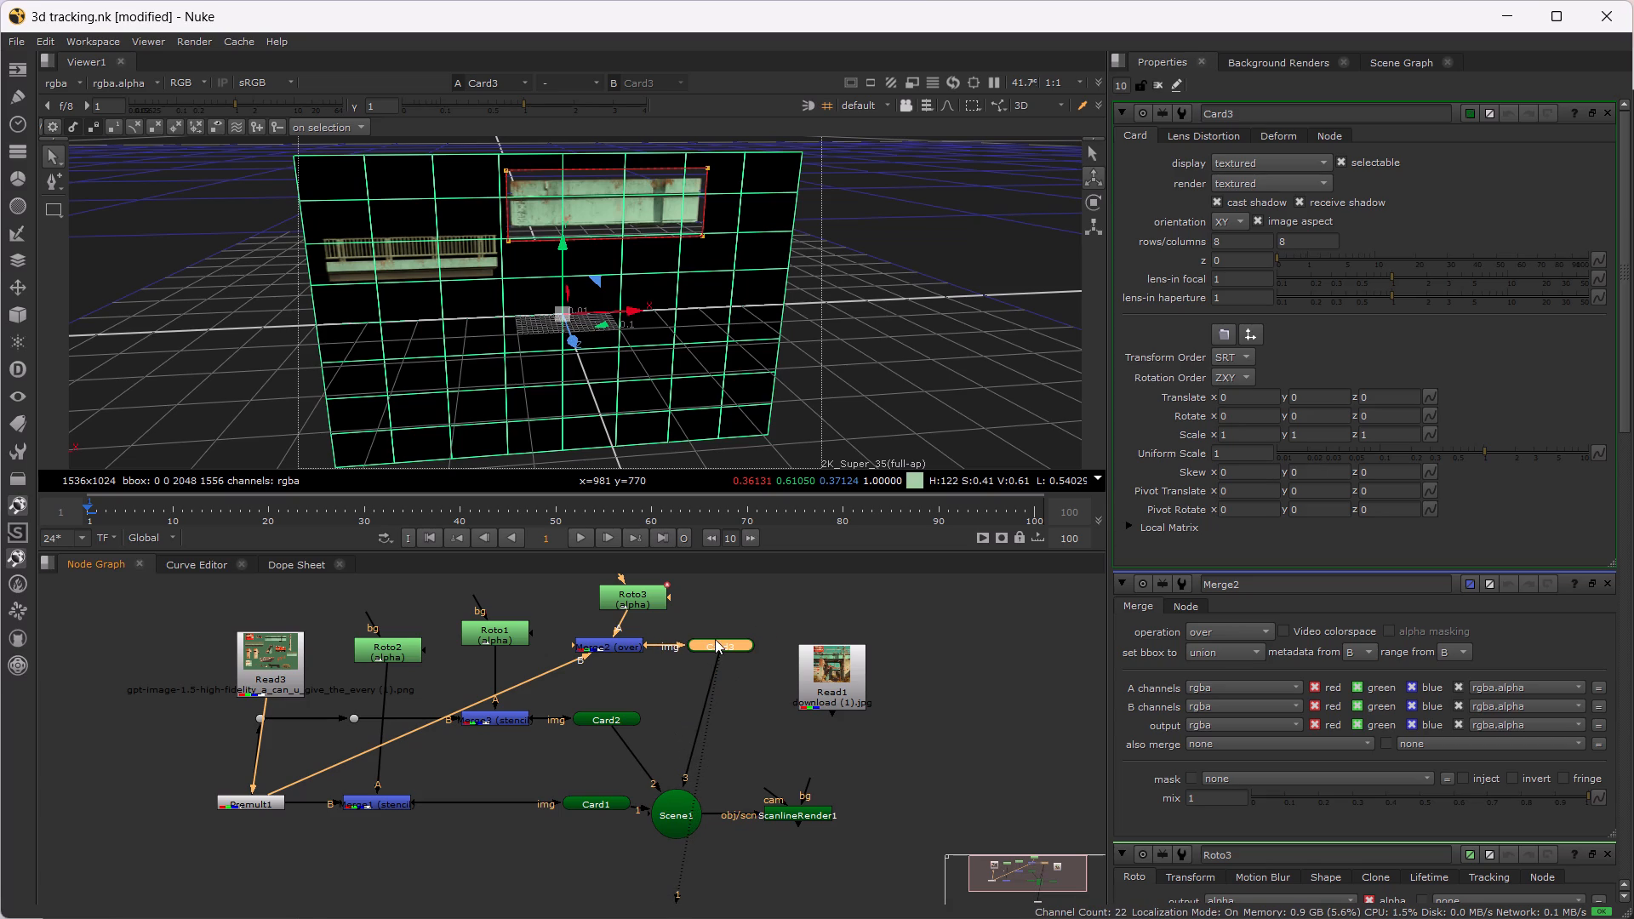
Rearrange Card3, Merge2 and Roto3 into a vertical column above Scene1.
{"action": "left_click_drag", "start_coordinate": [716, 643], "coordinate": [679, 671]}
{"action": "left_click_drag", "start_coordinate": [684, 671], "coordinate": [693, 710]}
{"action": "left_click_drag", "start_coordinate": [615, 647], "coordinate": [705, 655]}
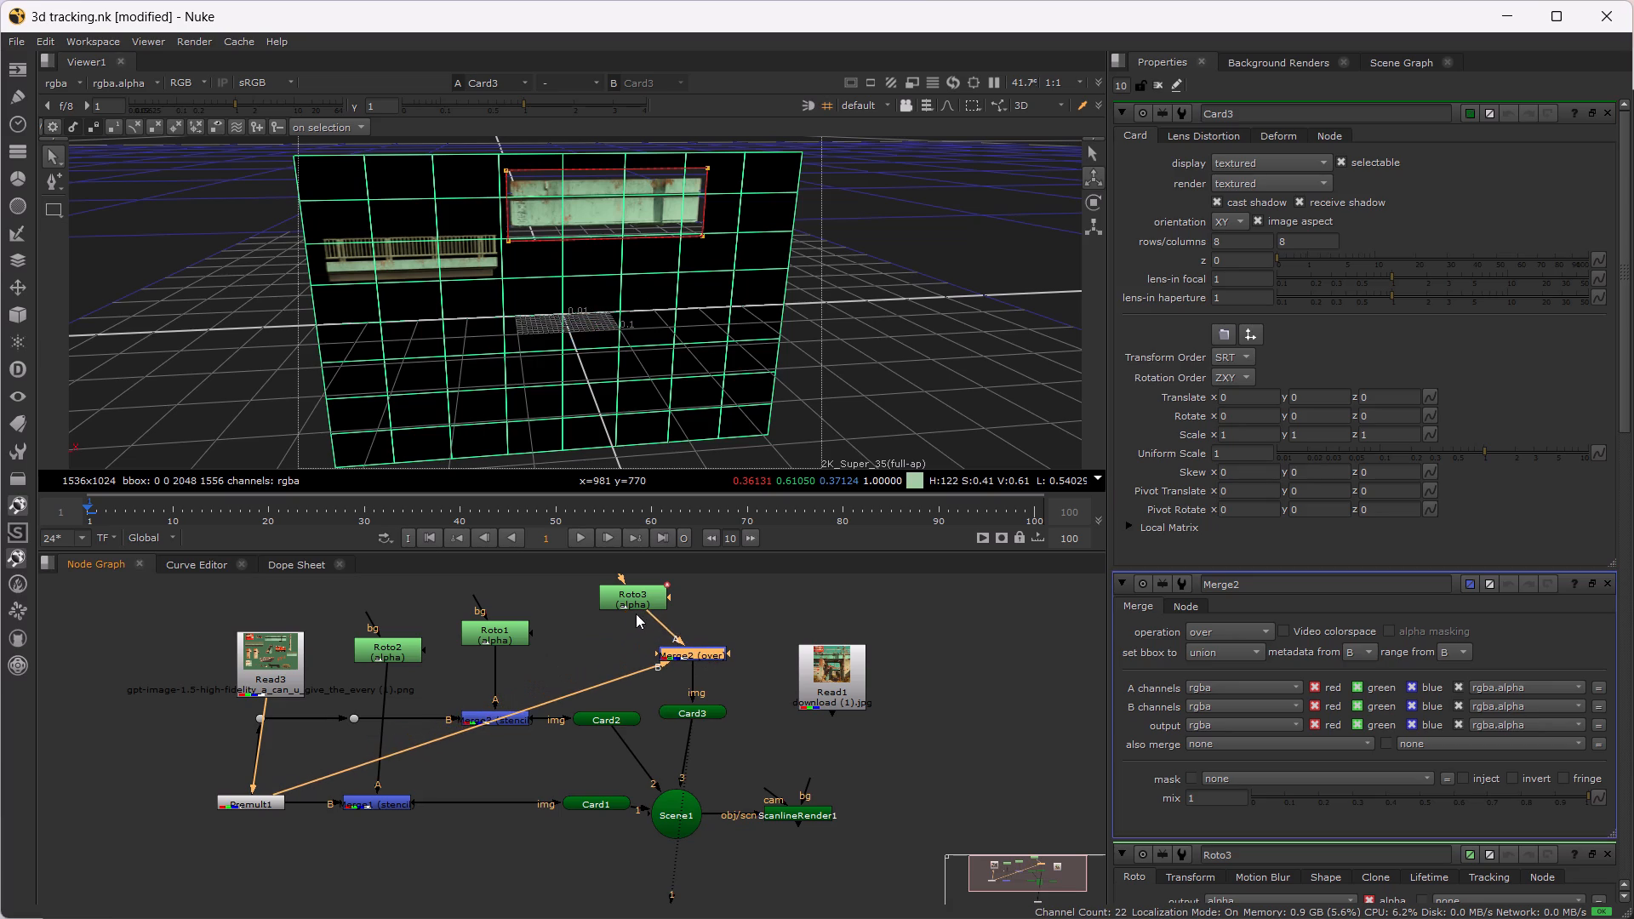
{"action": "left_click_drag", "start_coordinate": [631, 608], "coordinate": [706, 601]}
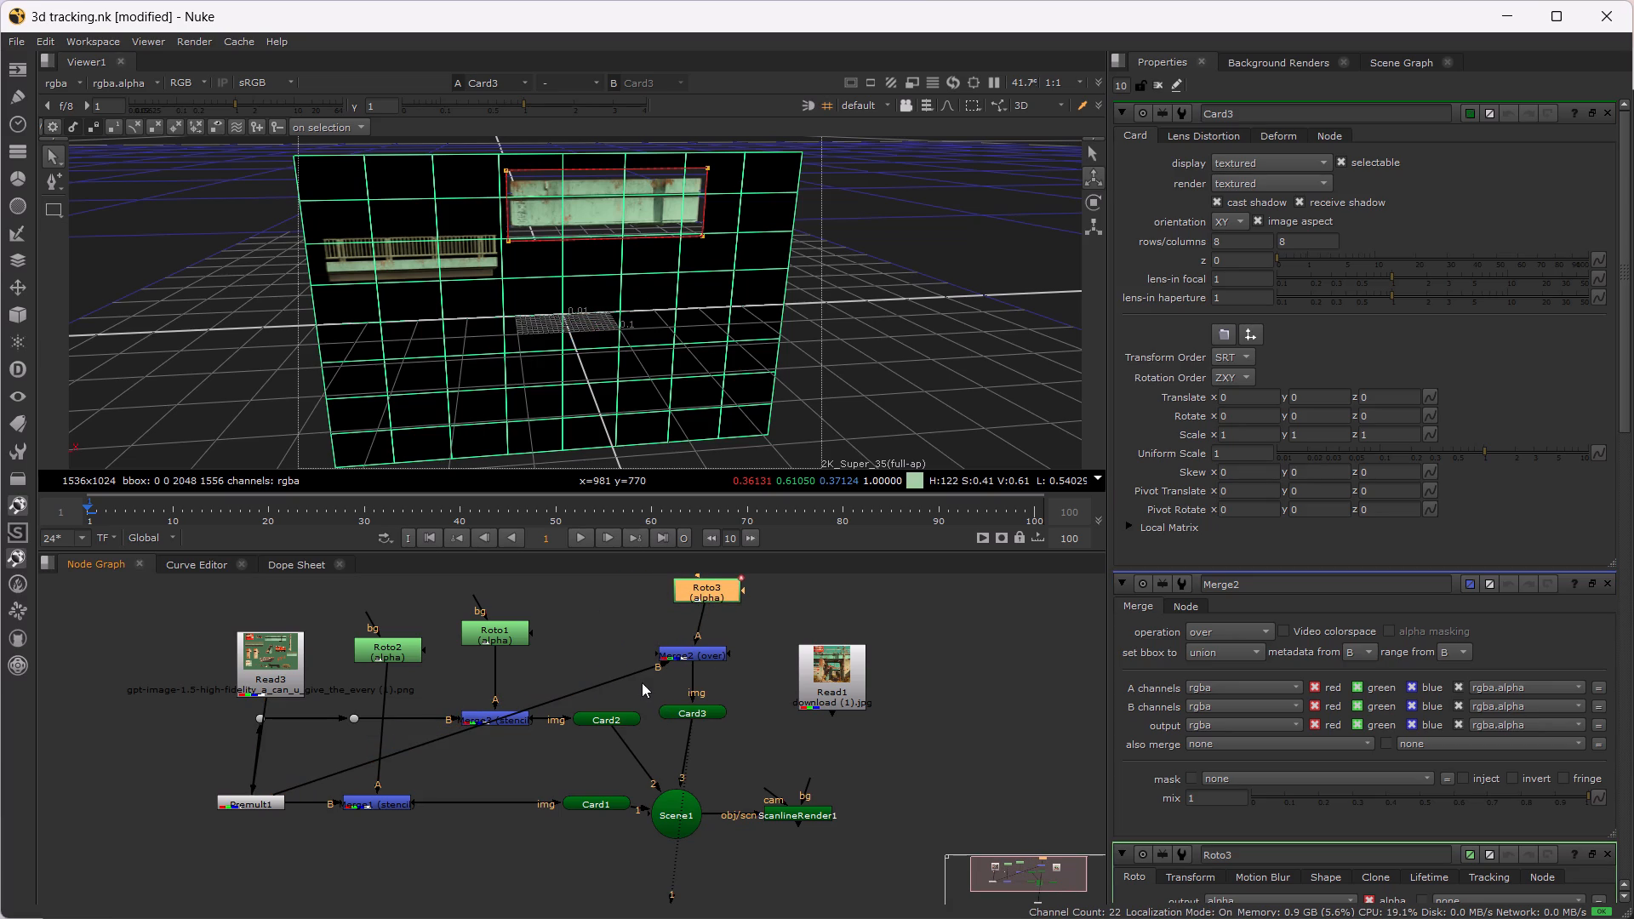
Reconnect Merge2's B input from Premult1 to the Dot directly below Read3.
{"action": "left_click_drag", "start_coordinate": [642, 666], "coordinate": [625, 662]}
{"action": "left_click", "coordinate": [699, 654]}
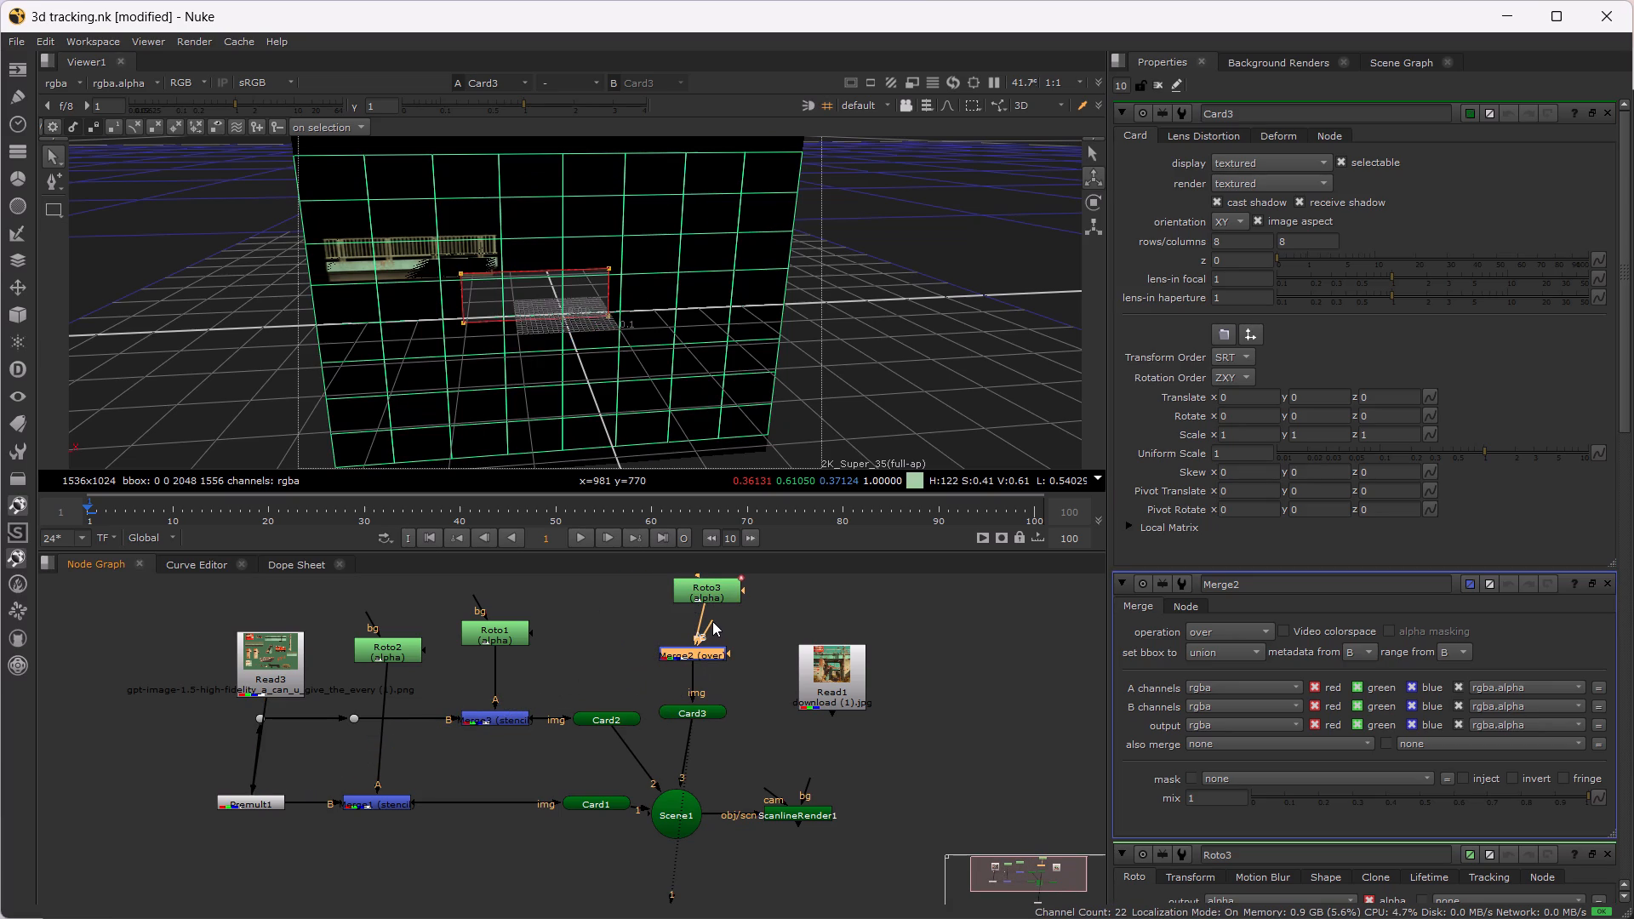
{"action": "left_click_drag", "start_coordinate": [706, 619], "coordinate": [212, 724]}
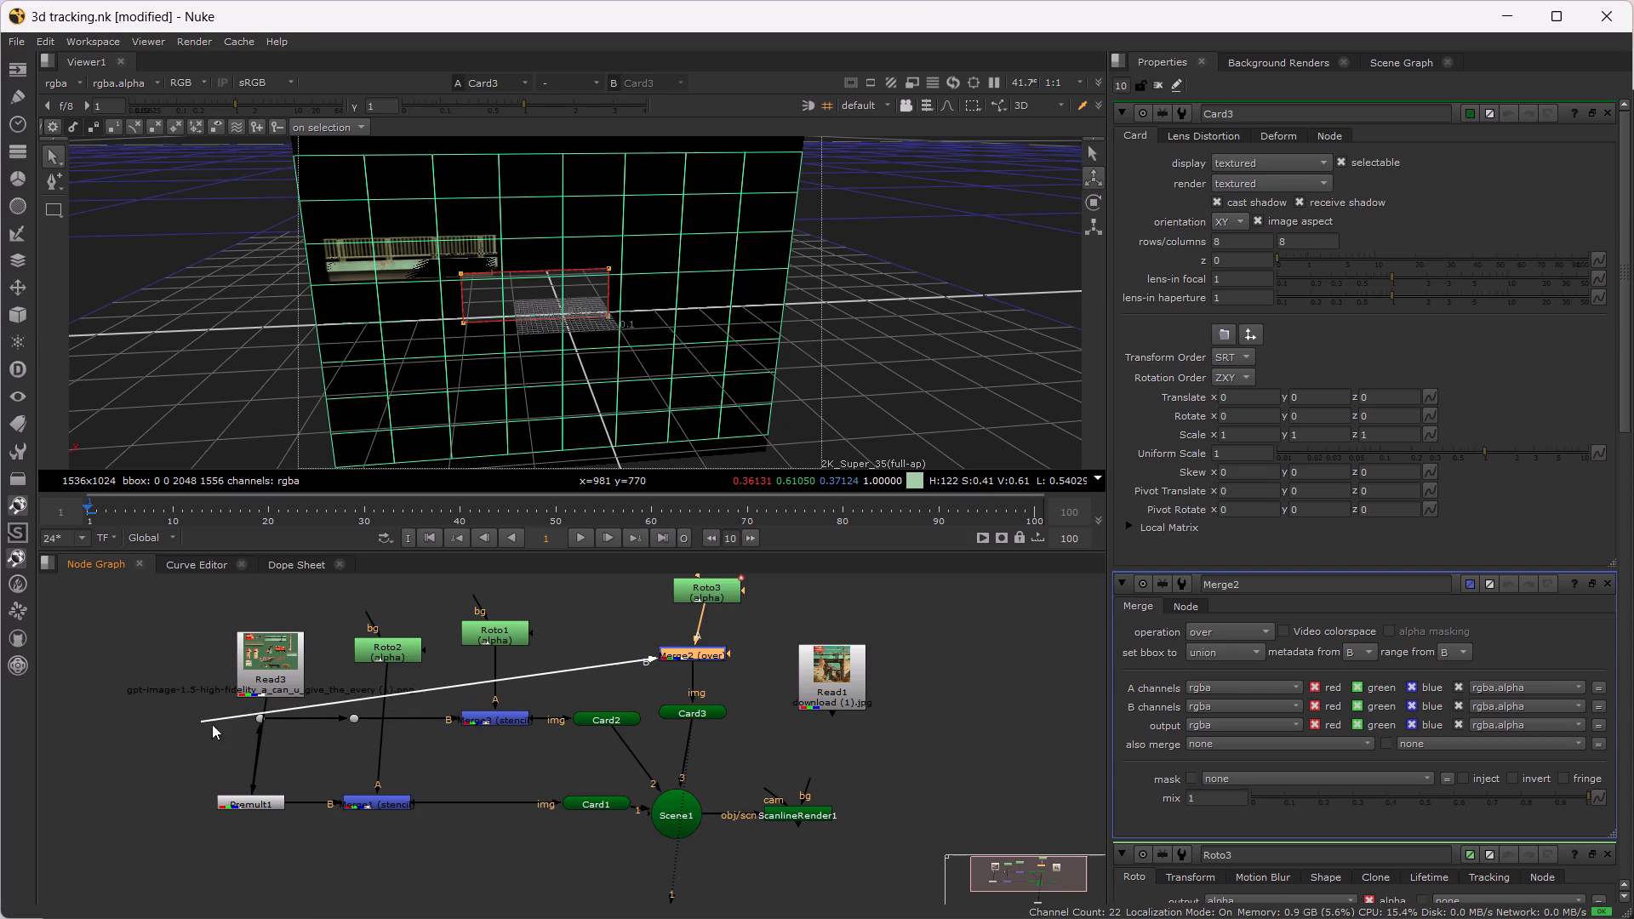
{"action": "left_click_drag", "start_coordinate": [212, 724], "coordinate": [257, 718]}
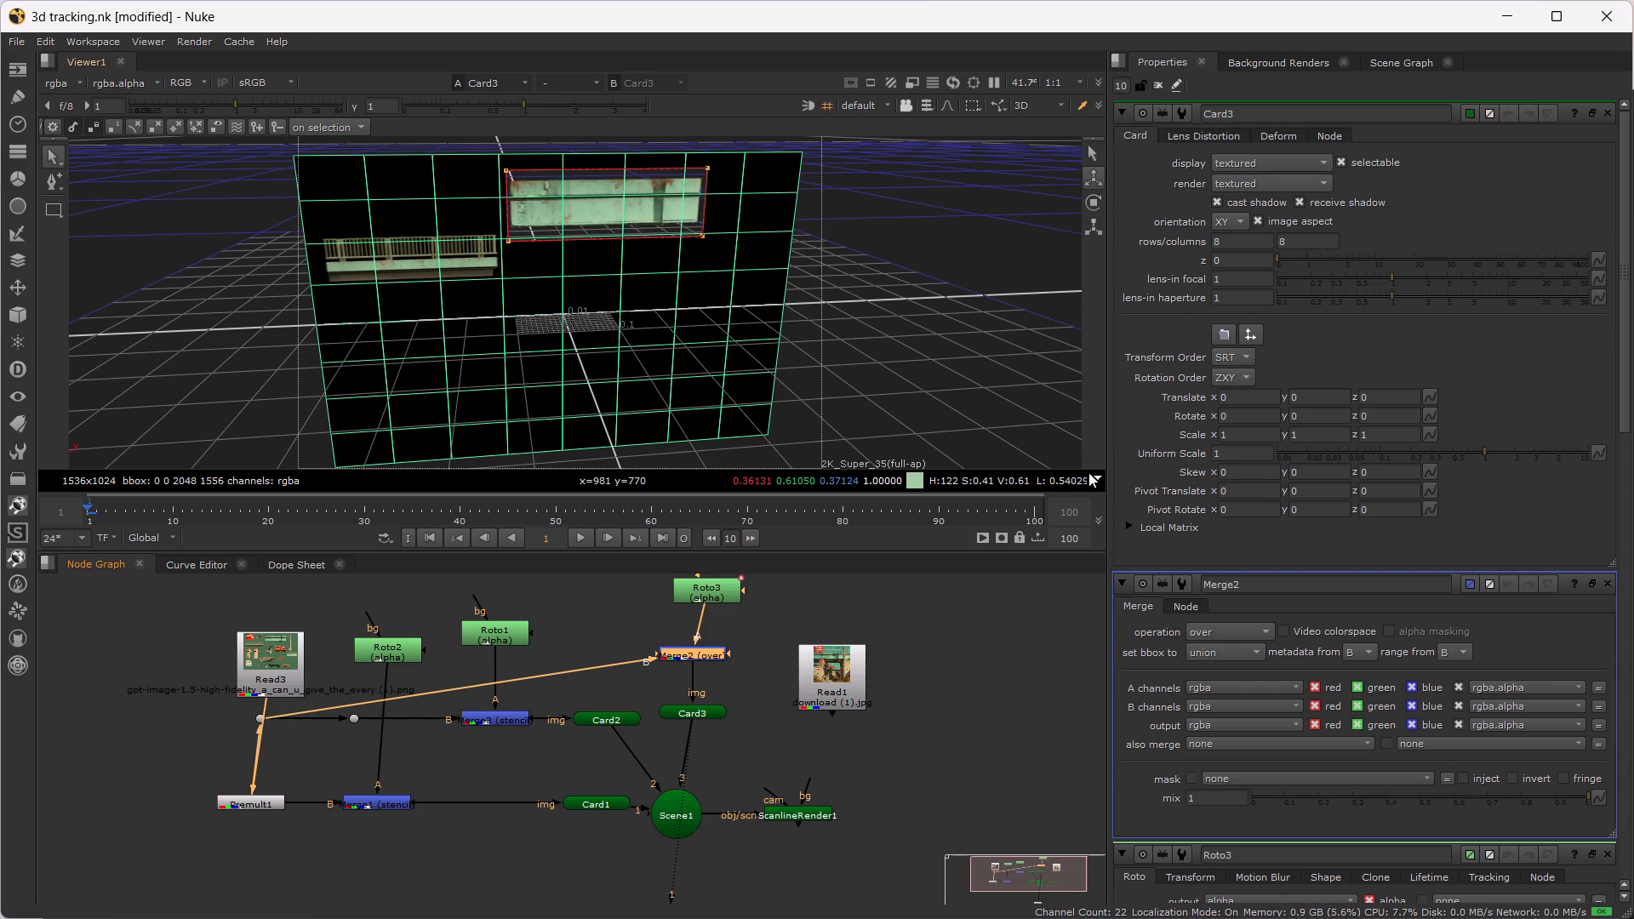
Set Merge2's operation to stencil and view Scene1.
{"action": "double_click", "coordinate": [698, 655]}
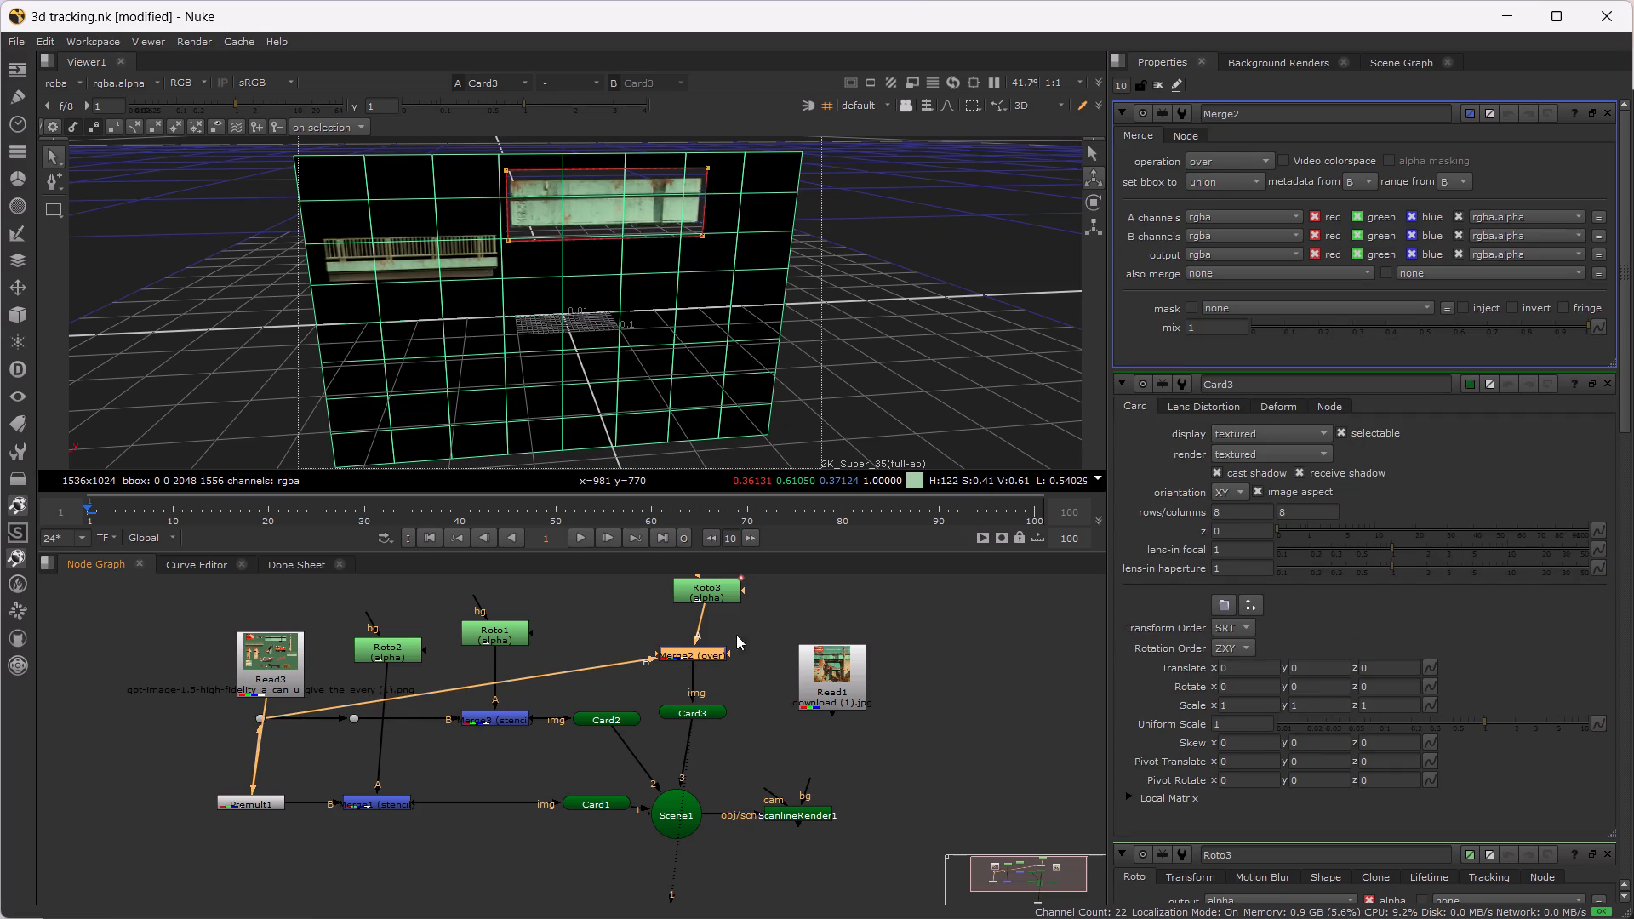
{"action": "left_click", "coordinate": [1217, 162]}
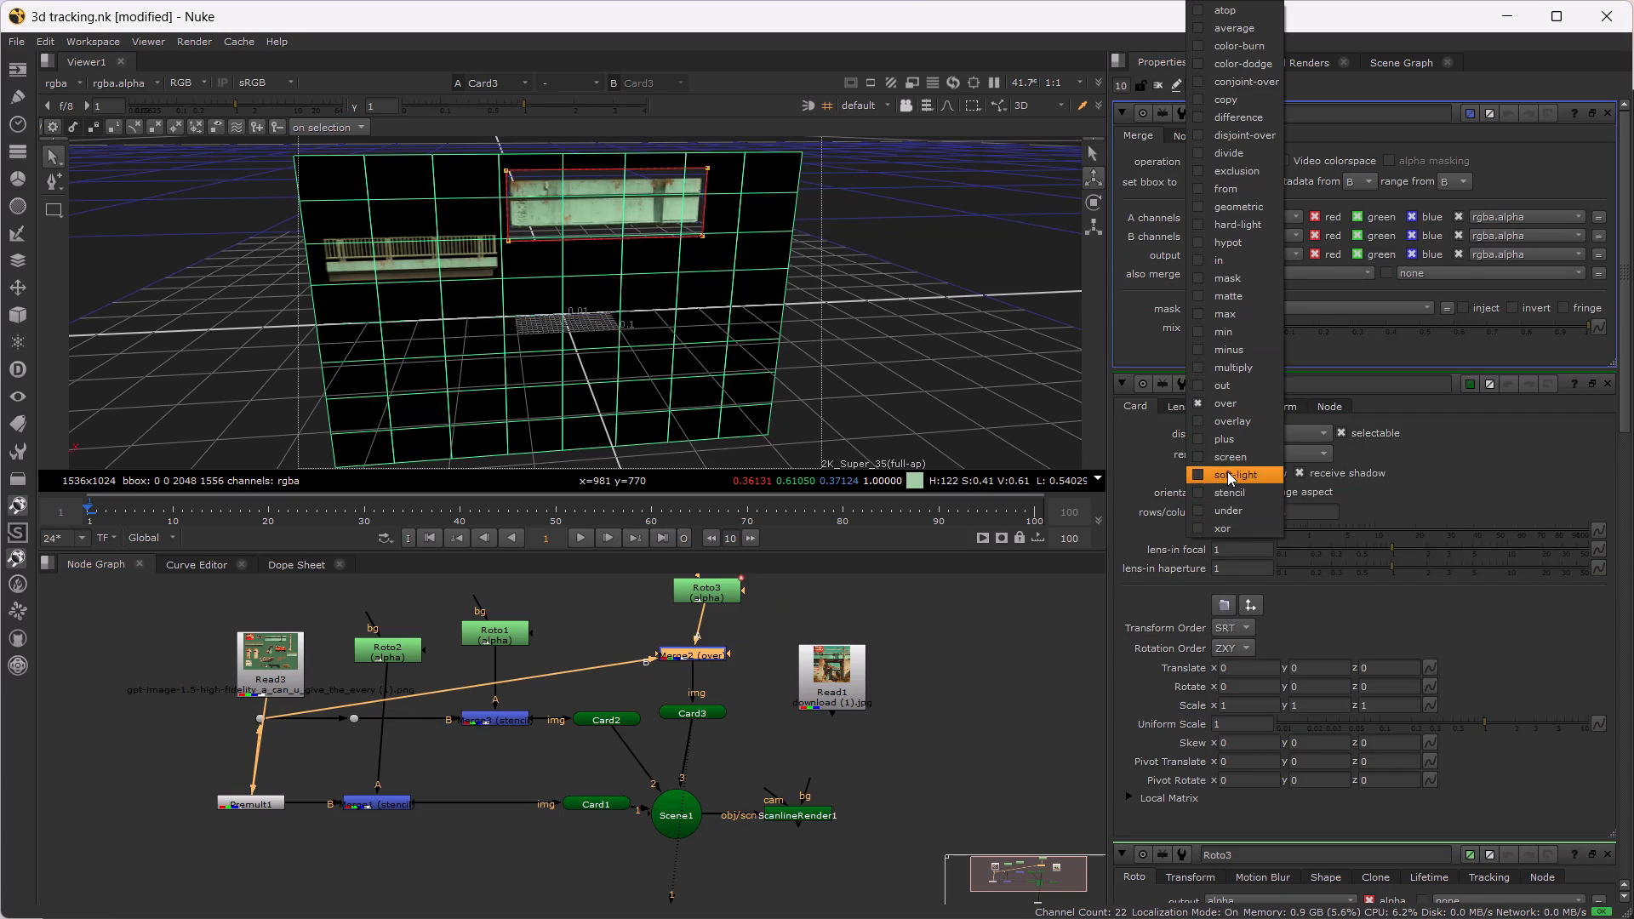
{"action": "left_click", "coordinate": [1227, 489]}
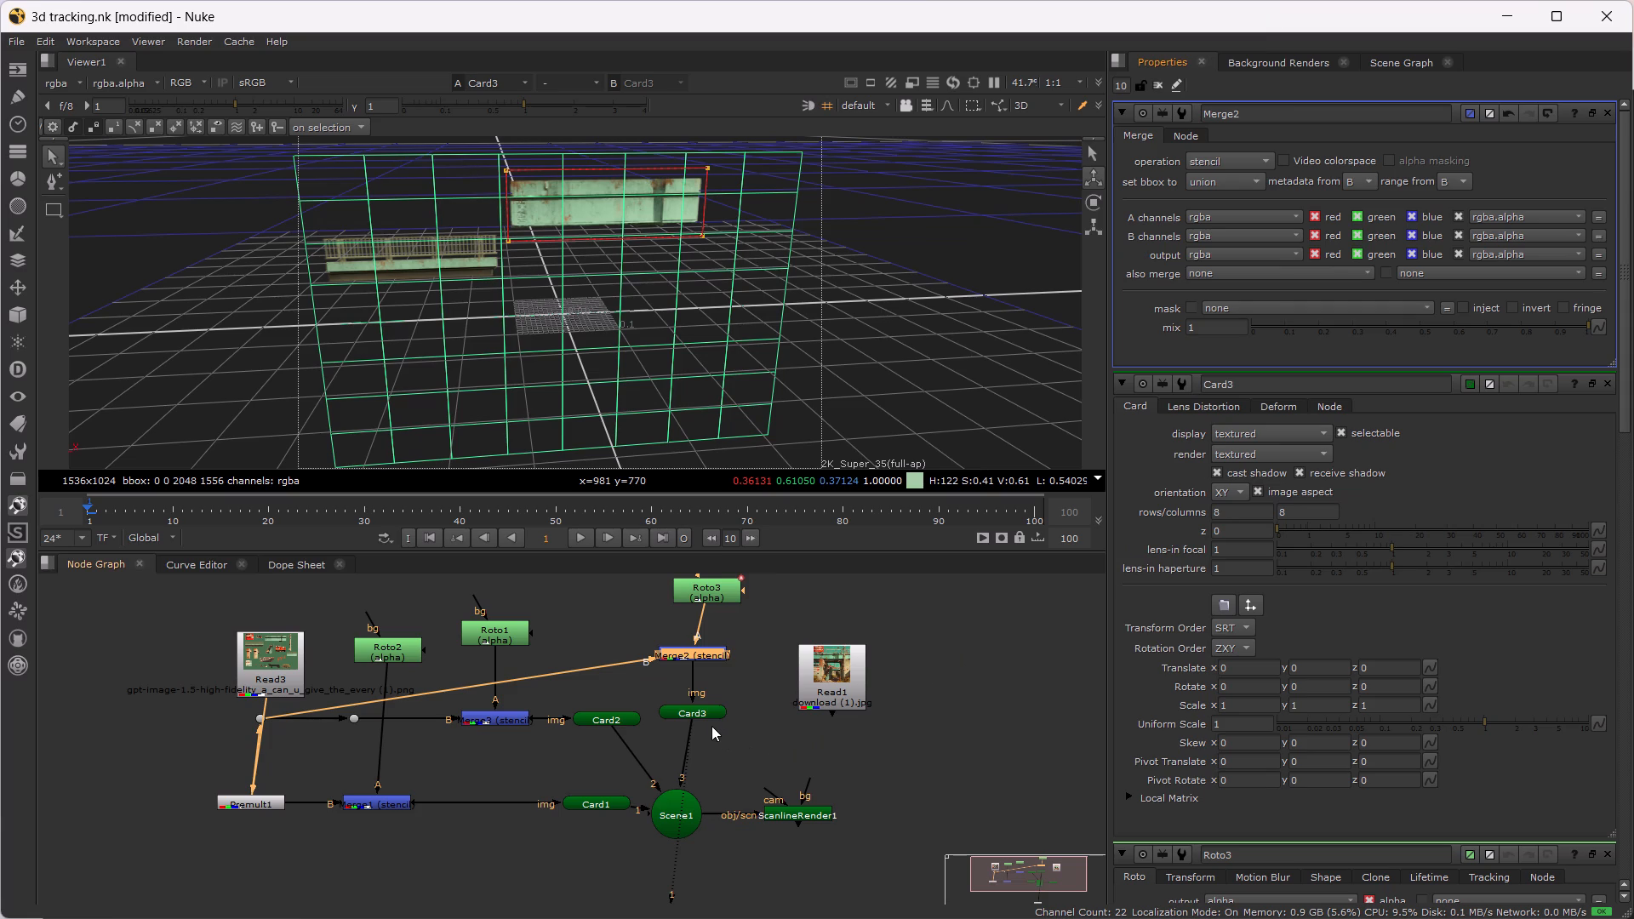
{"action": "left_click", "coordinate": [682, 809]}
{"action": "key", "text": "1"}
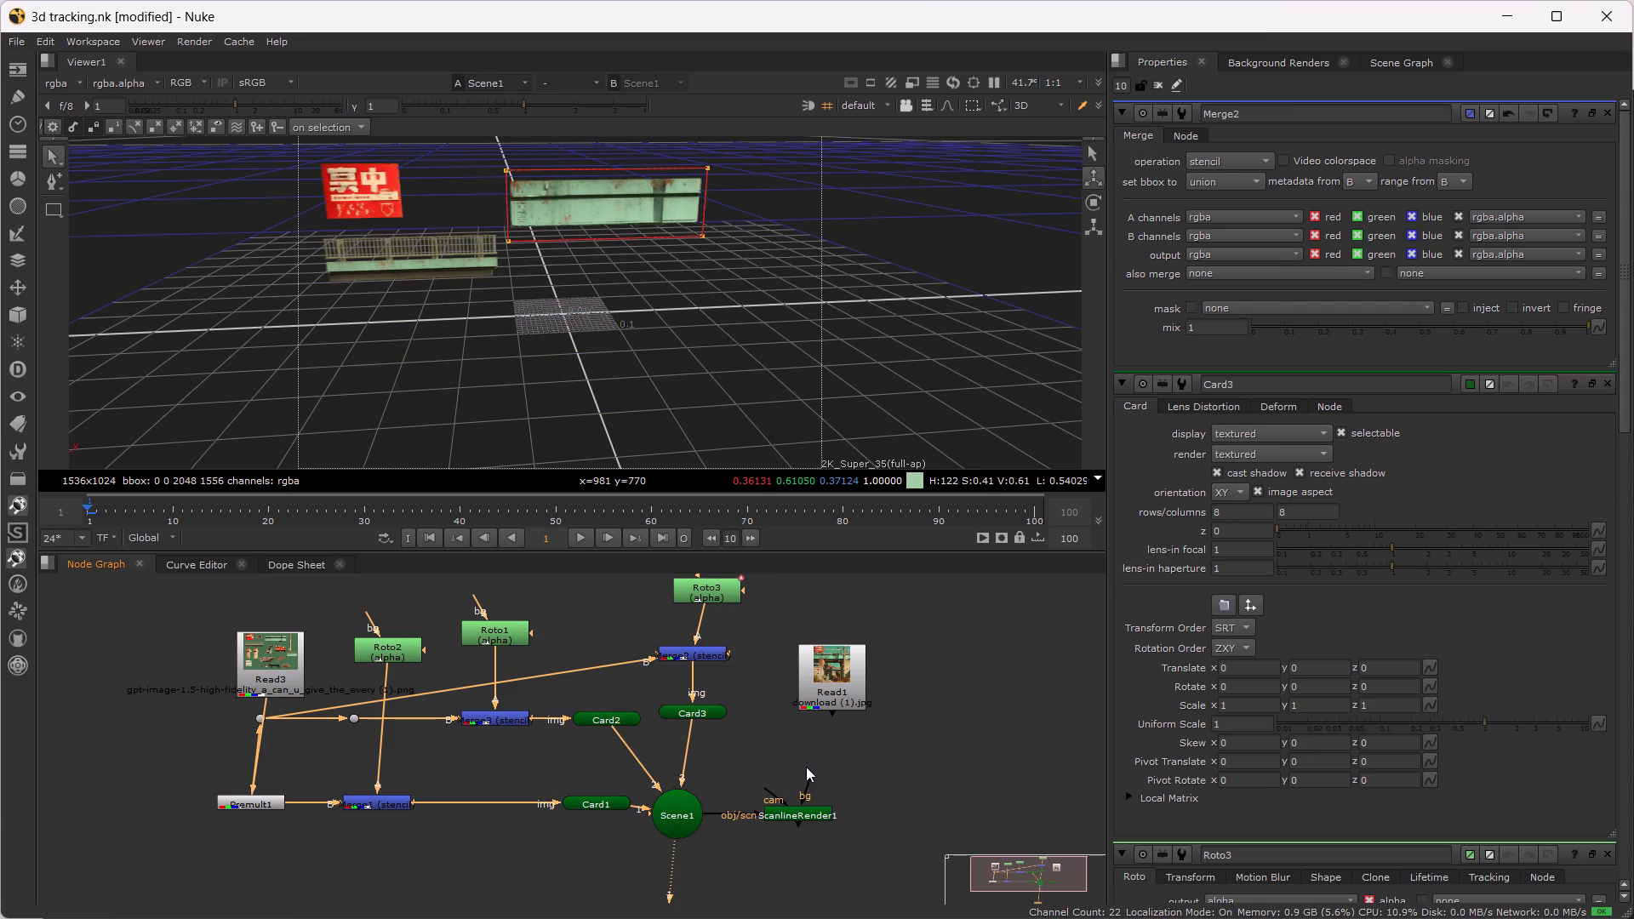
Save the script.
{"action": "key", "text": "ctrl+s"}
{"action": "key", "text": "ctrl+s"}
{"action": "left_click", "coordinate": [786, 745]}
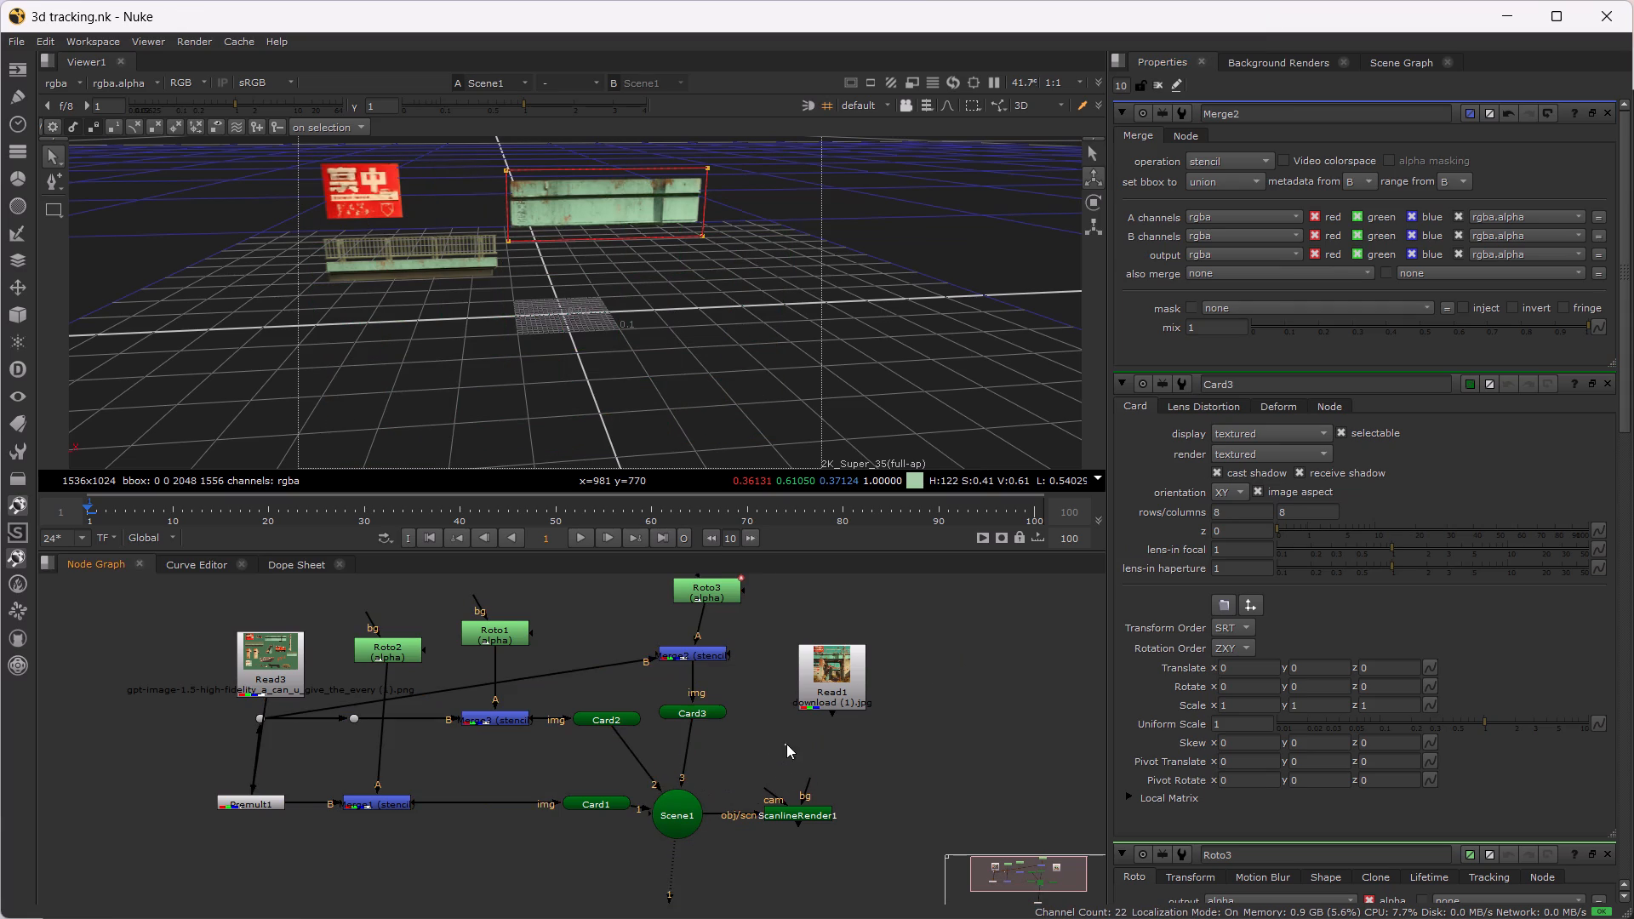
{"action": "scroll", "coordinate": [728, 780], "scroll_direction": "down", "scroll_amount": 1}
{"action": "left_click_drag", "start_coordinate": [726, 778], "coordinate": [676, 747], "text": "alt"}
{"action": "scroll", "coordinate": [670, 739], "scroll_direction": "down", "scroll_amount": 2}
{"action": "key", "text": "ctrl+s"}
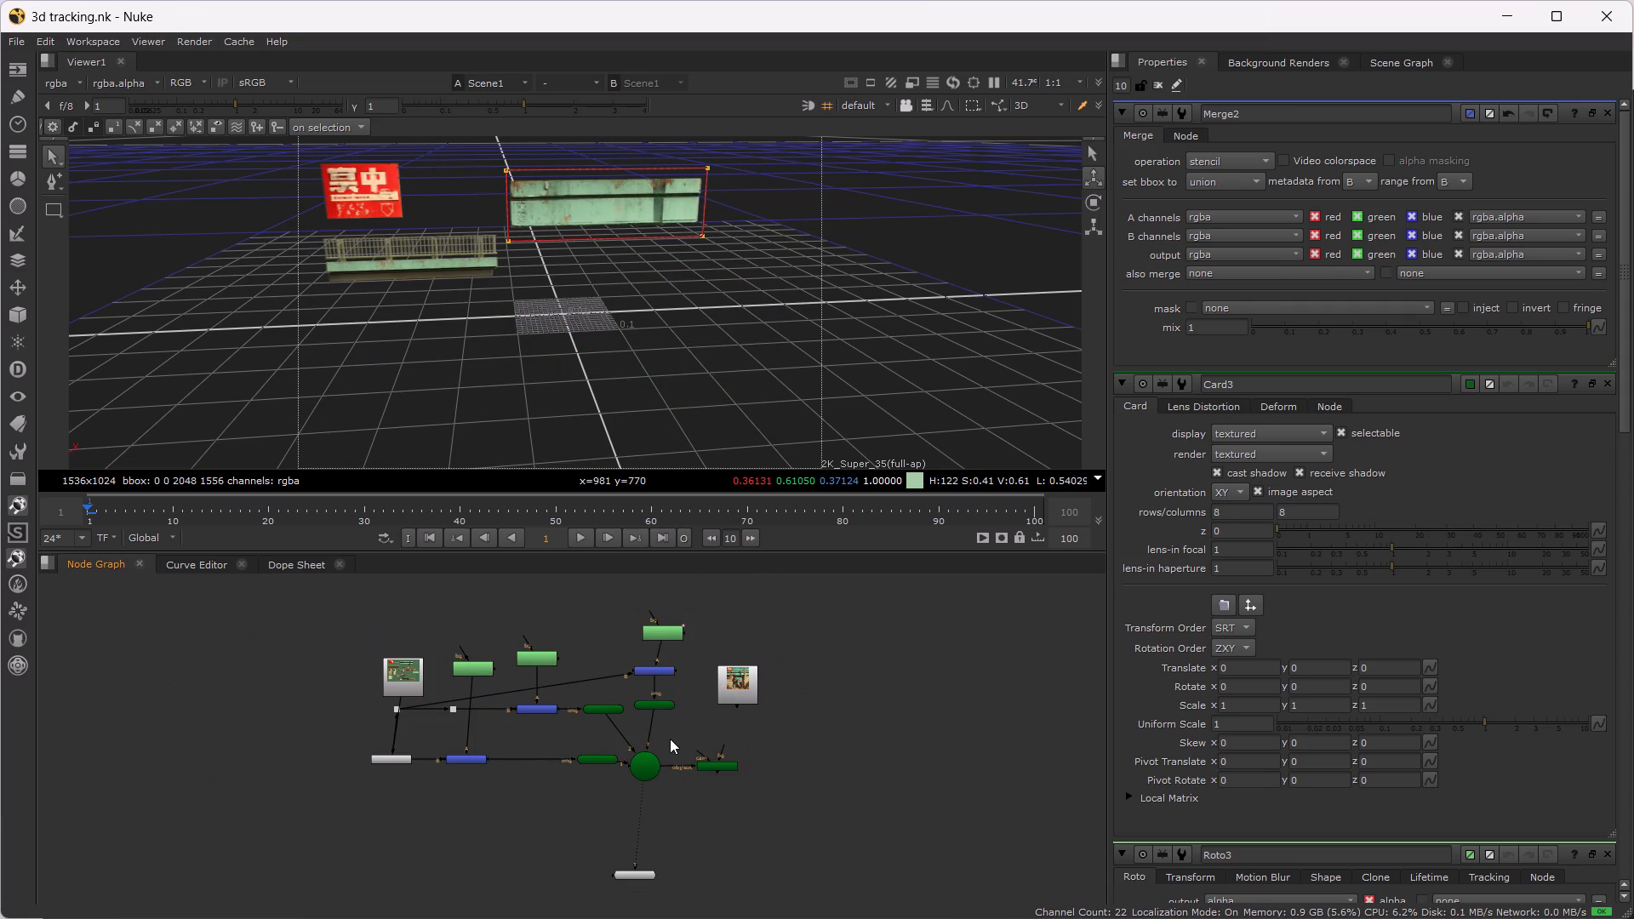
{"action": "key", "text": "ctrl+s"}
Insert a Transform node between Merge2 and Card3, and view its output followed by Card3.
{"action": "scroll", "coordinate": [656, 724], "scroll_direction": "up", "scroll_amount": 3}
{"action": "left_click", "coordinate": [656, 634]}
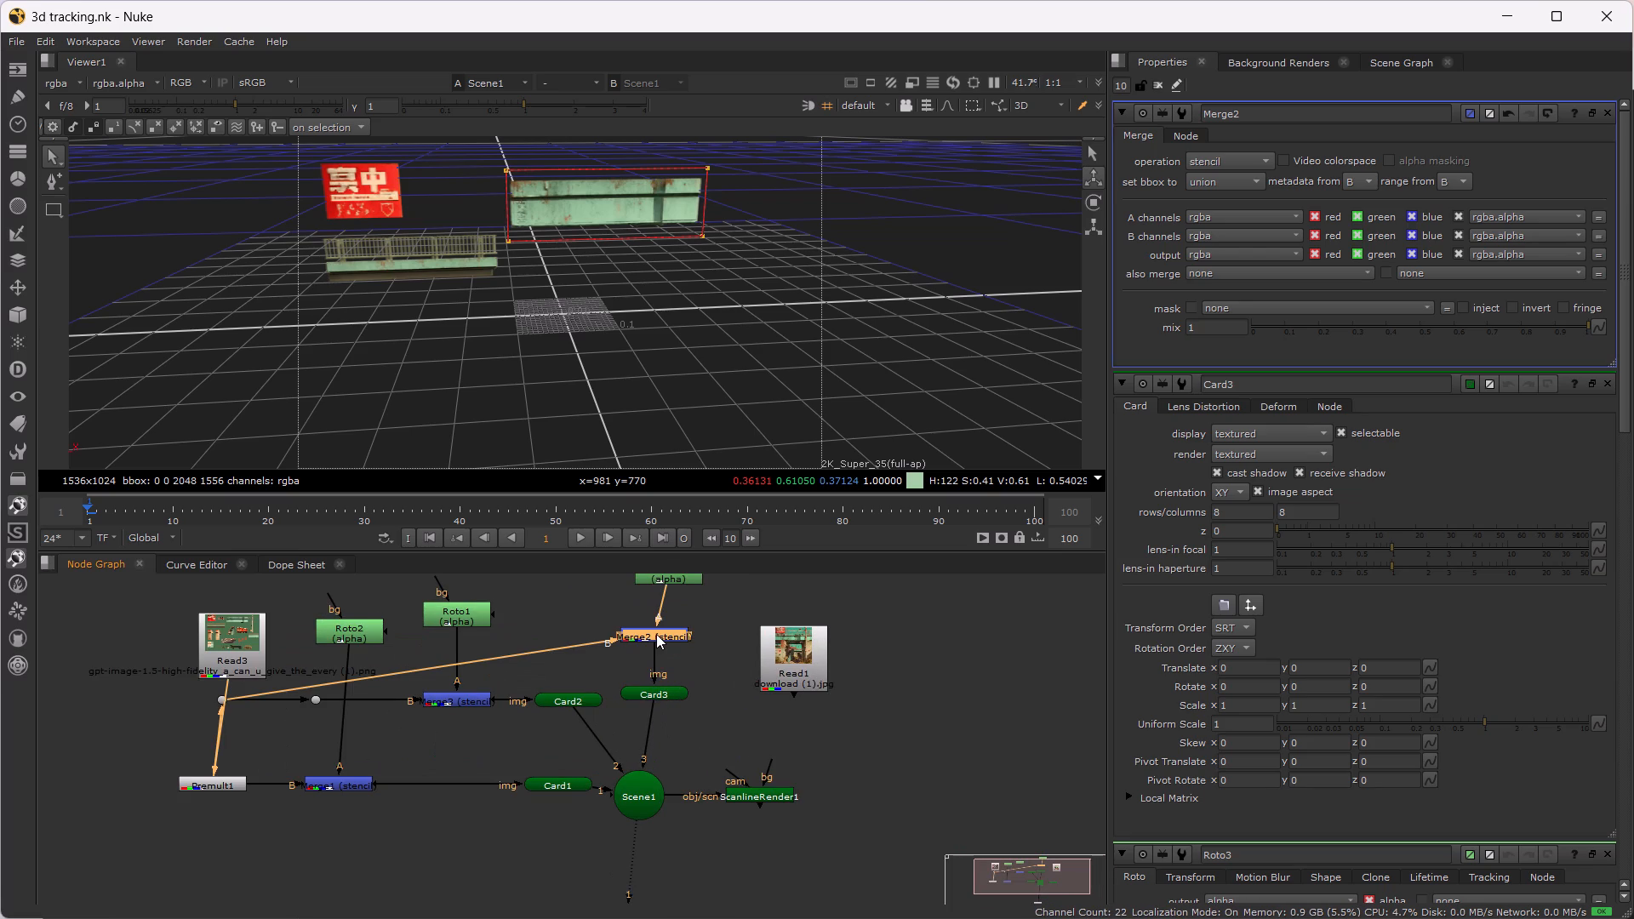
{"action": "key", "text": "t"}
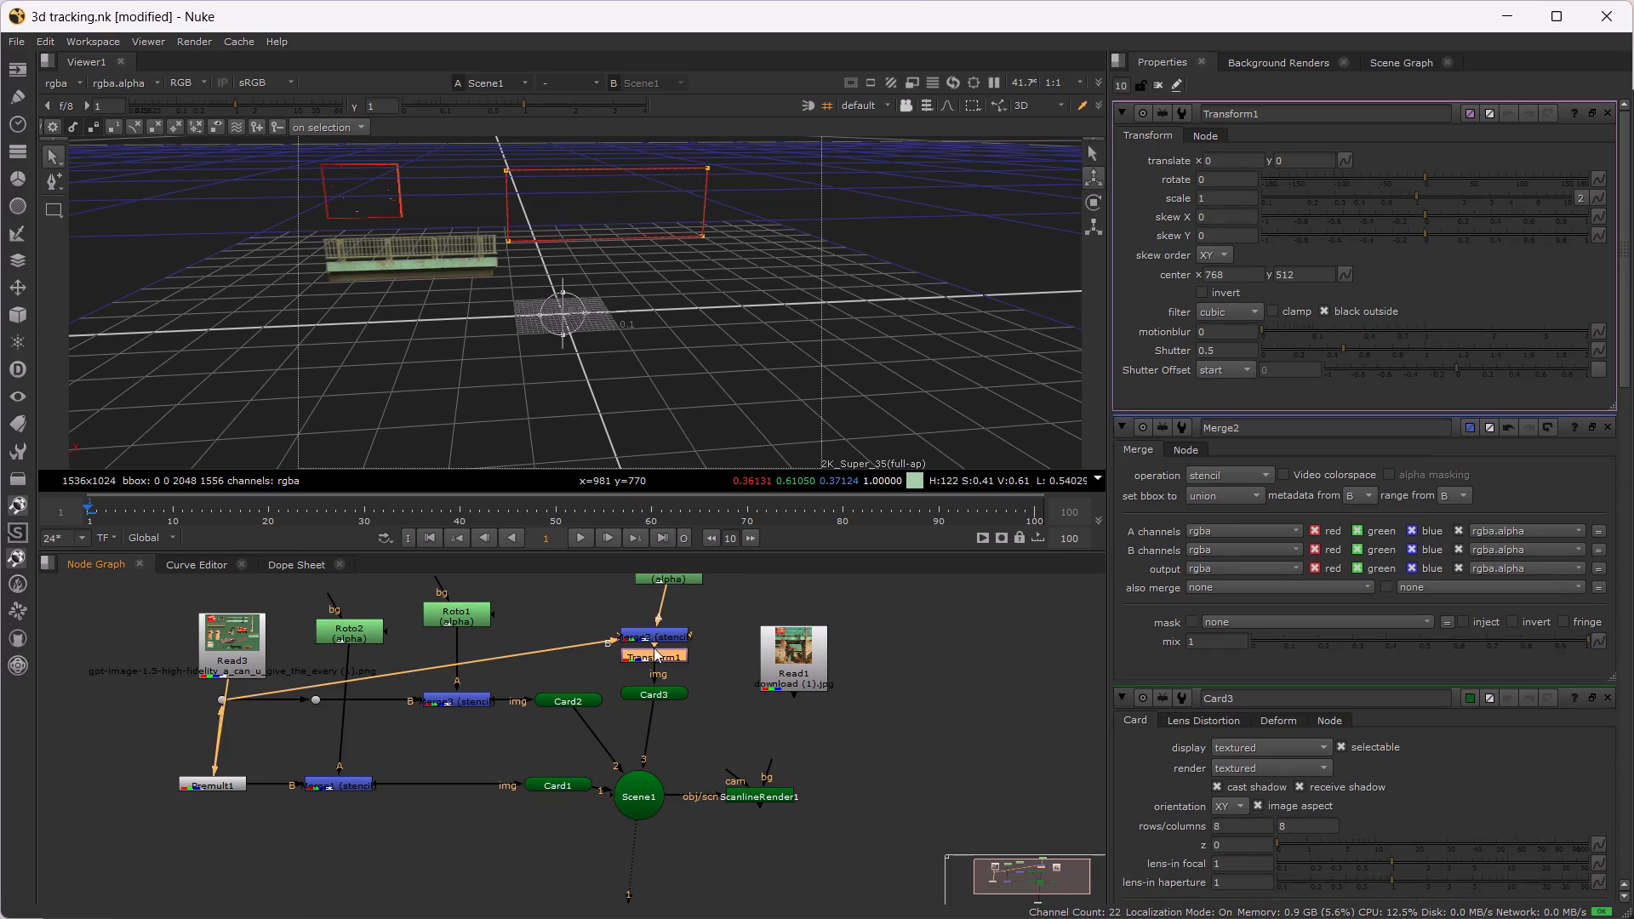
{"action": "key", "text": "1"}
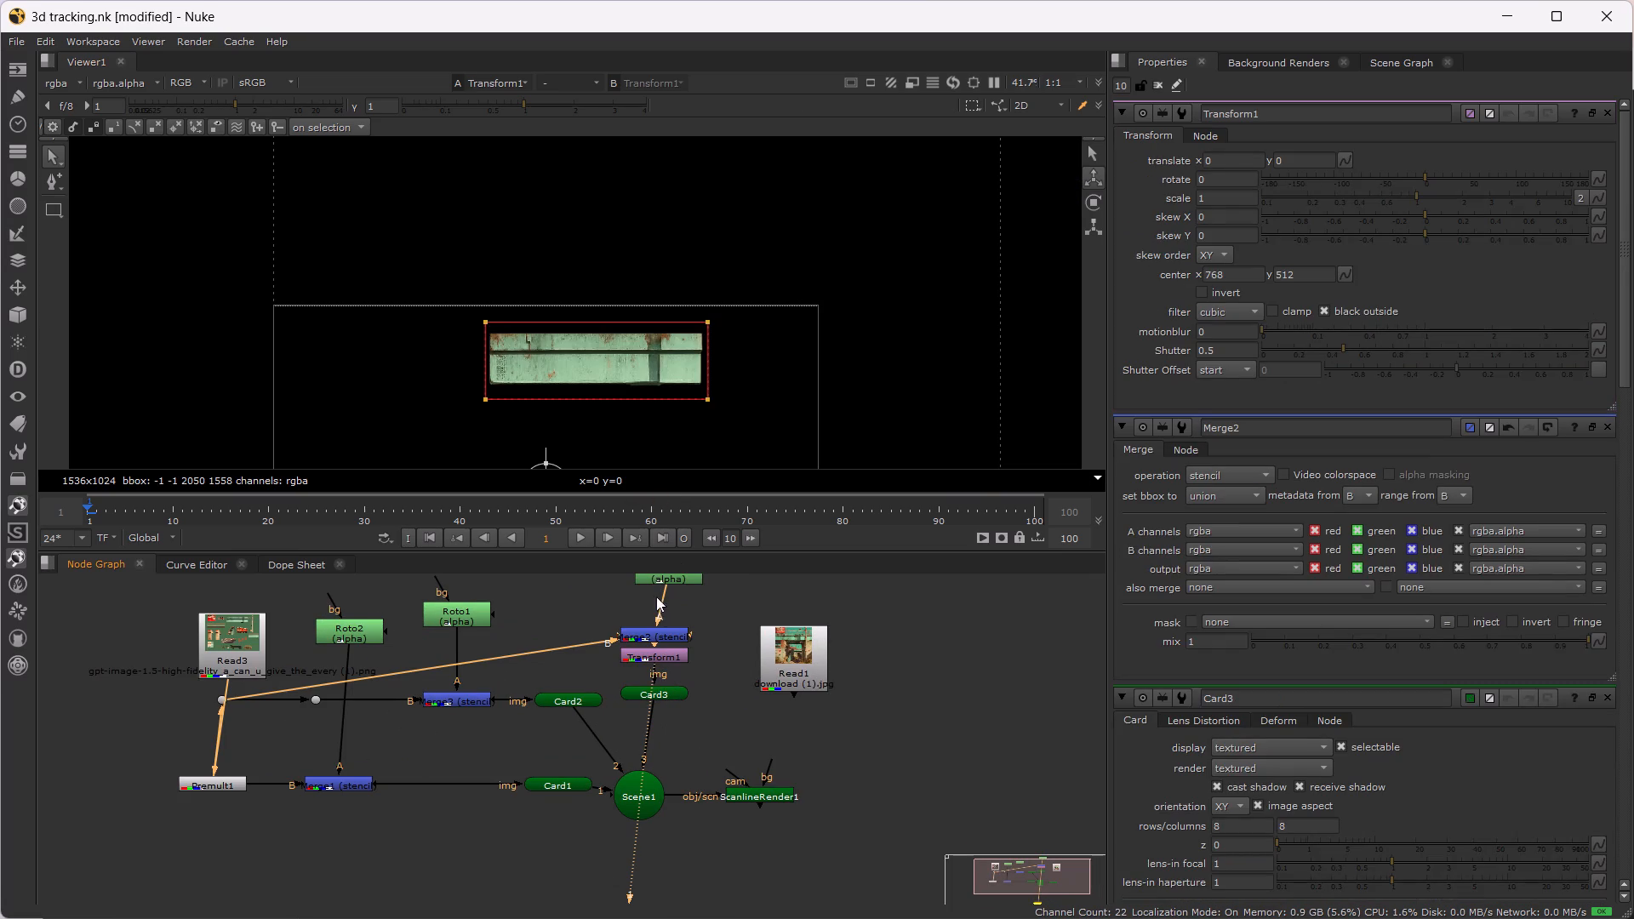
{"action": "left_click", "coordinate": [677, 688]}
{"action": "key", "text": "1"}
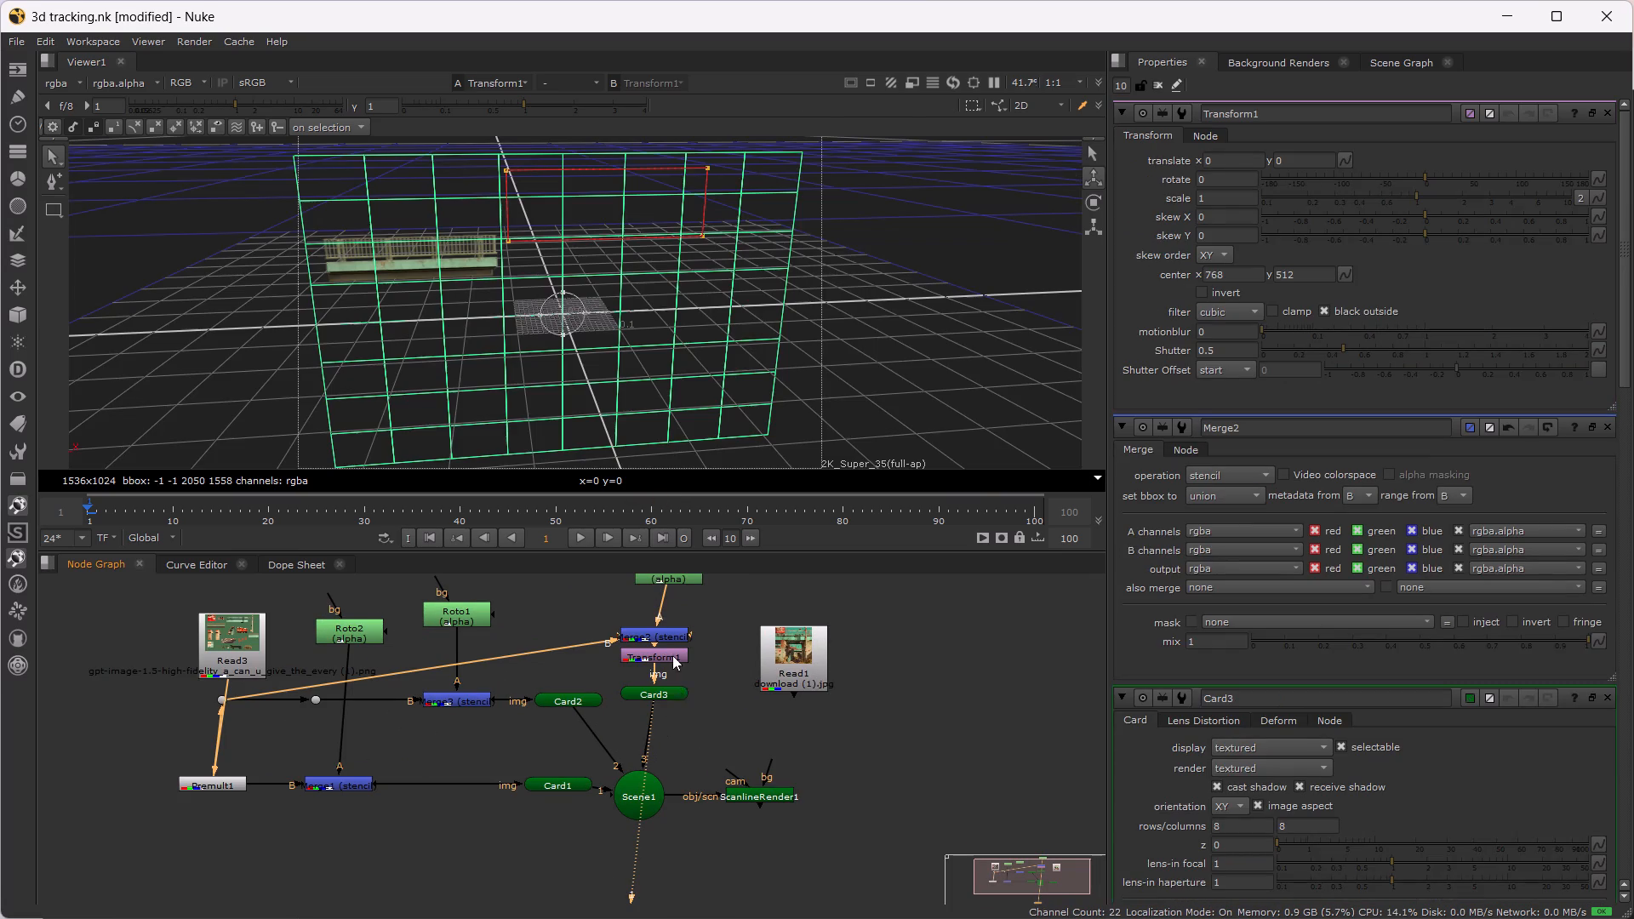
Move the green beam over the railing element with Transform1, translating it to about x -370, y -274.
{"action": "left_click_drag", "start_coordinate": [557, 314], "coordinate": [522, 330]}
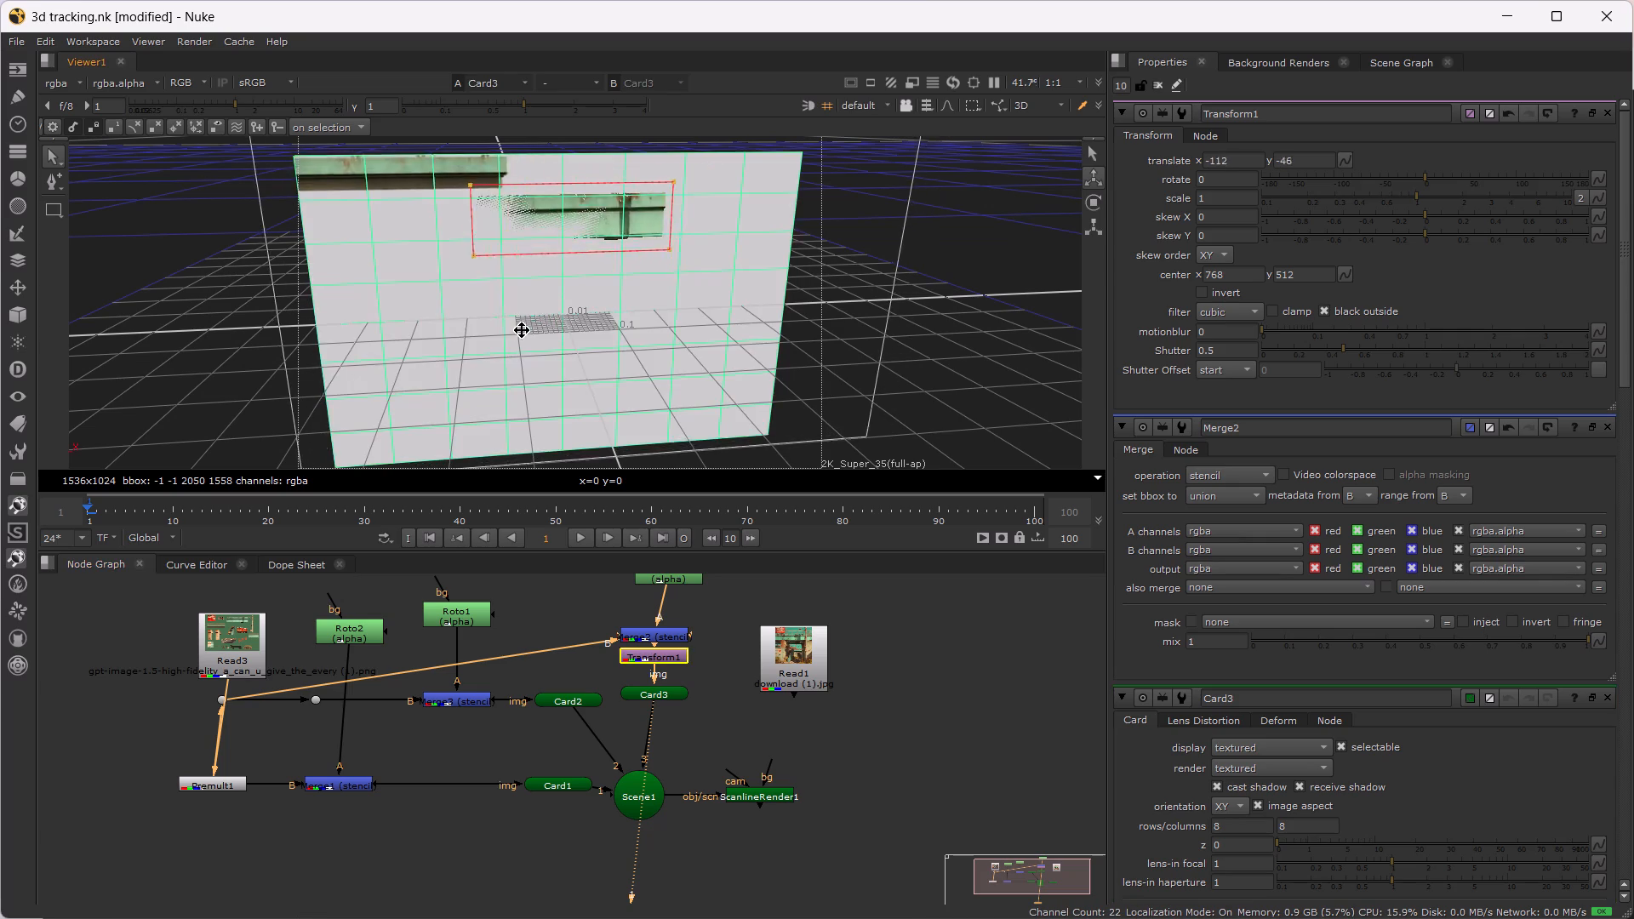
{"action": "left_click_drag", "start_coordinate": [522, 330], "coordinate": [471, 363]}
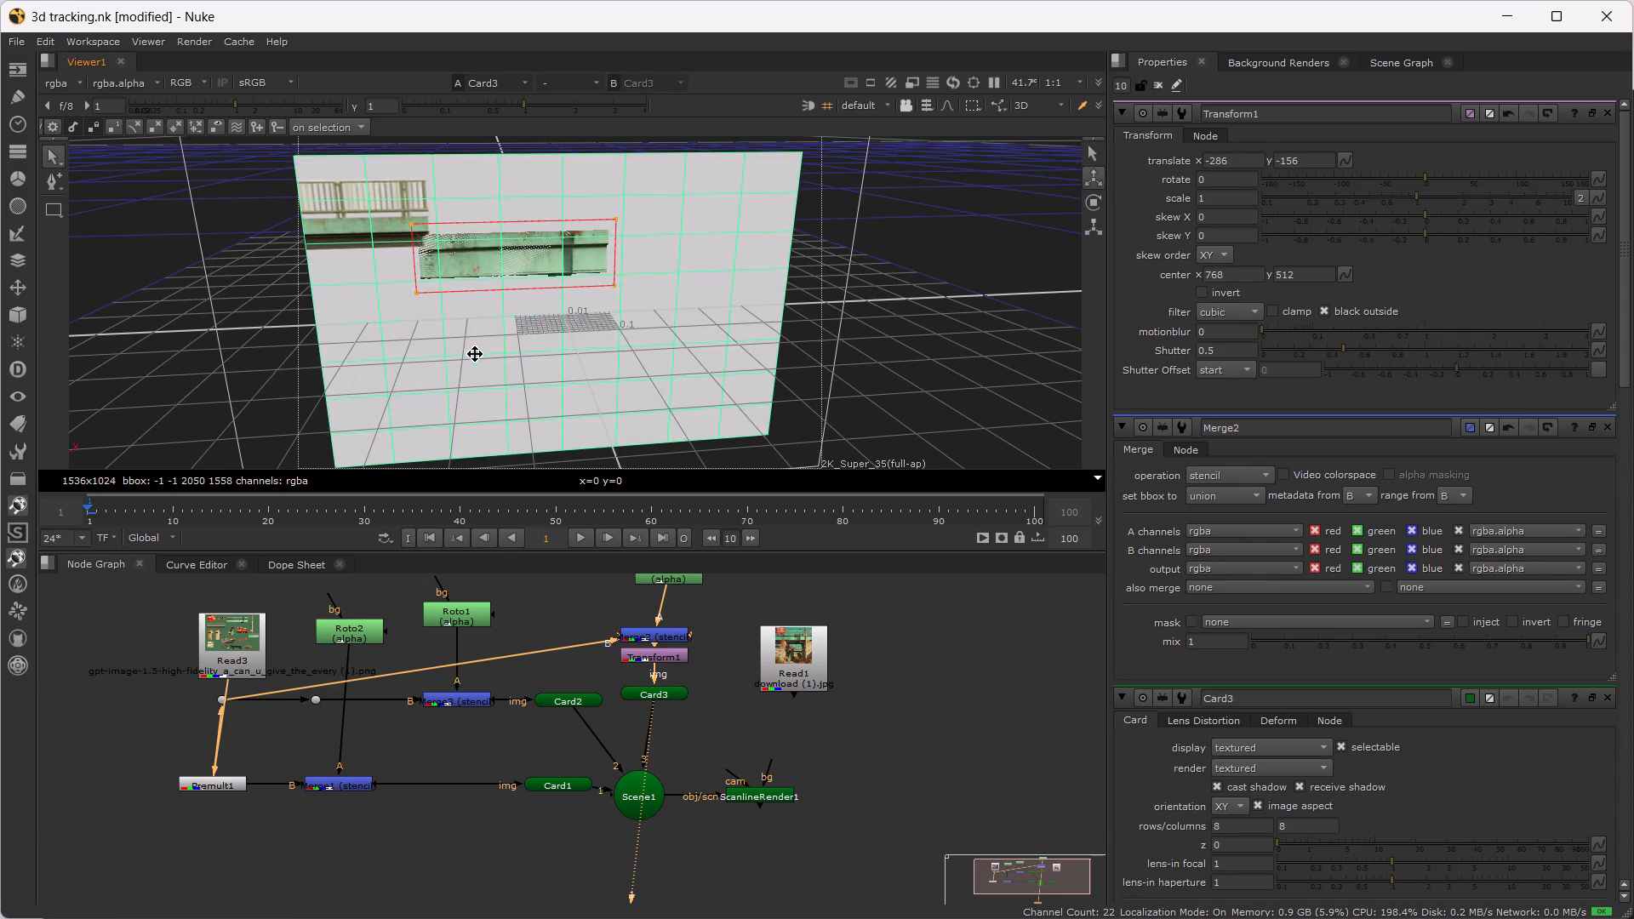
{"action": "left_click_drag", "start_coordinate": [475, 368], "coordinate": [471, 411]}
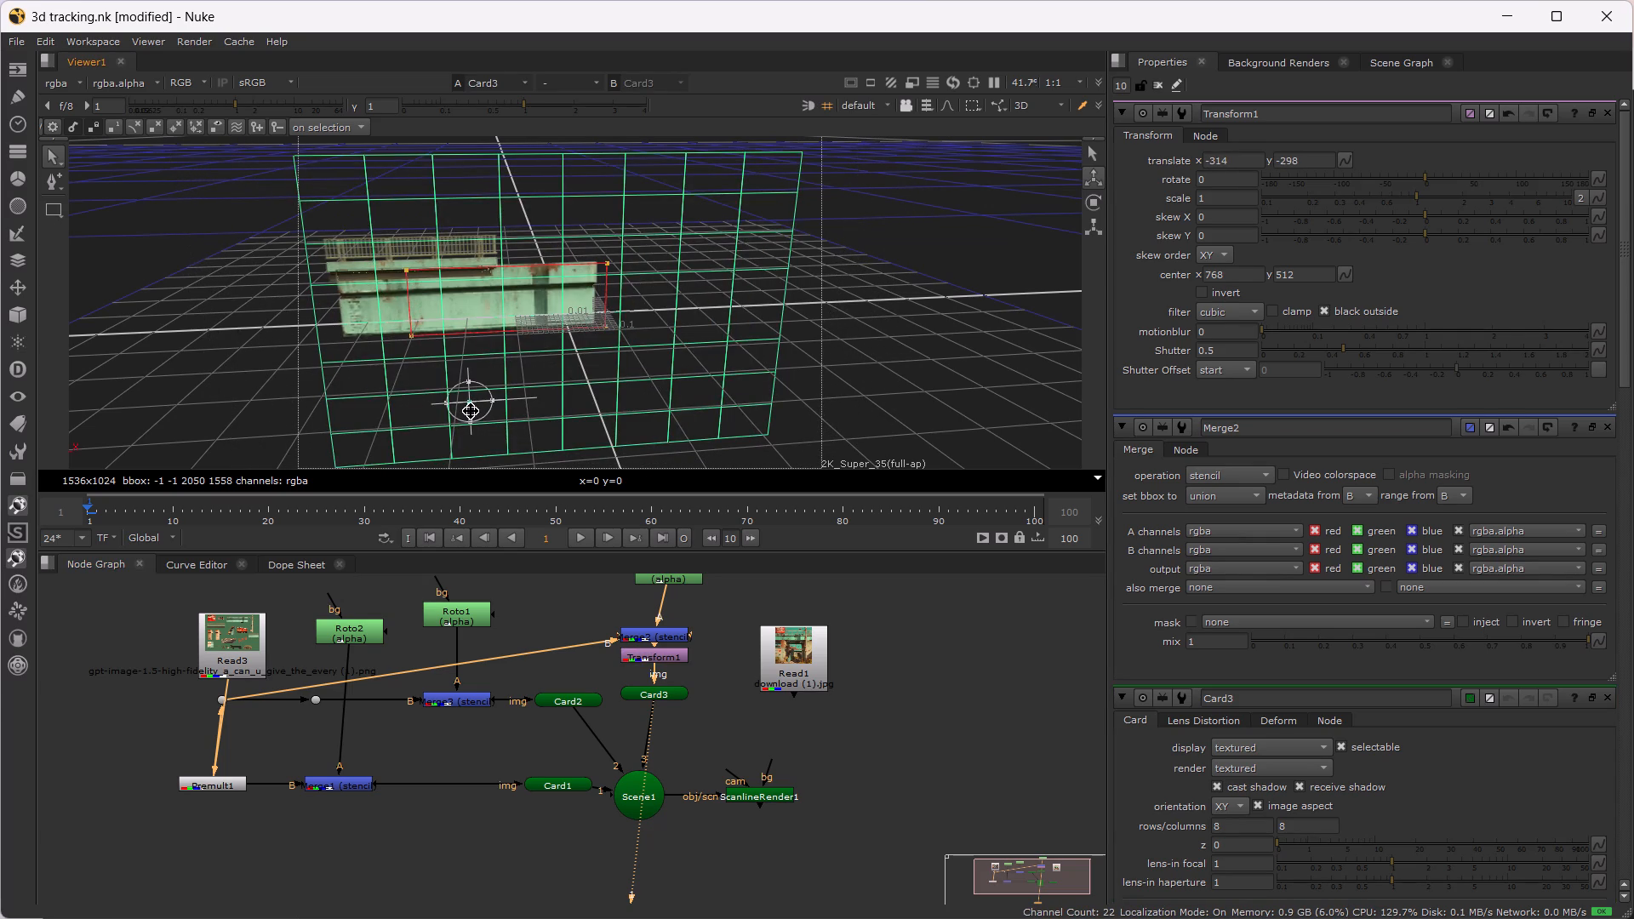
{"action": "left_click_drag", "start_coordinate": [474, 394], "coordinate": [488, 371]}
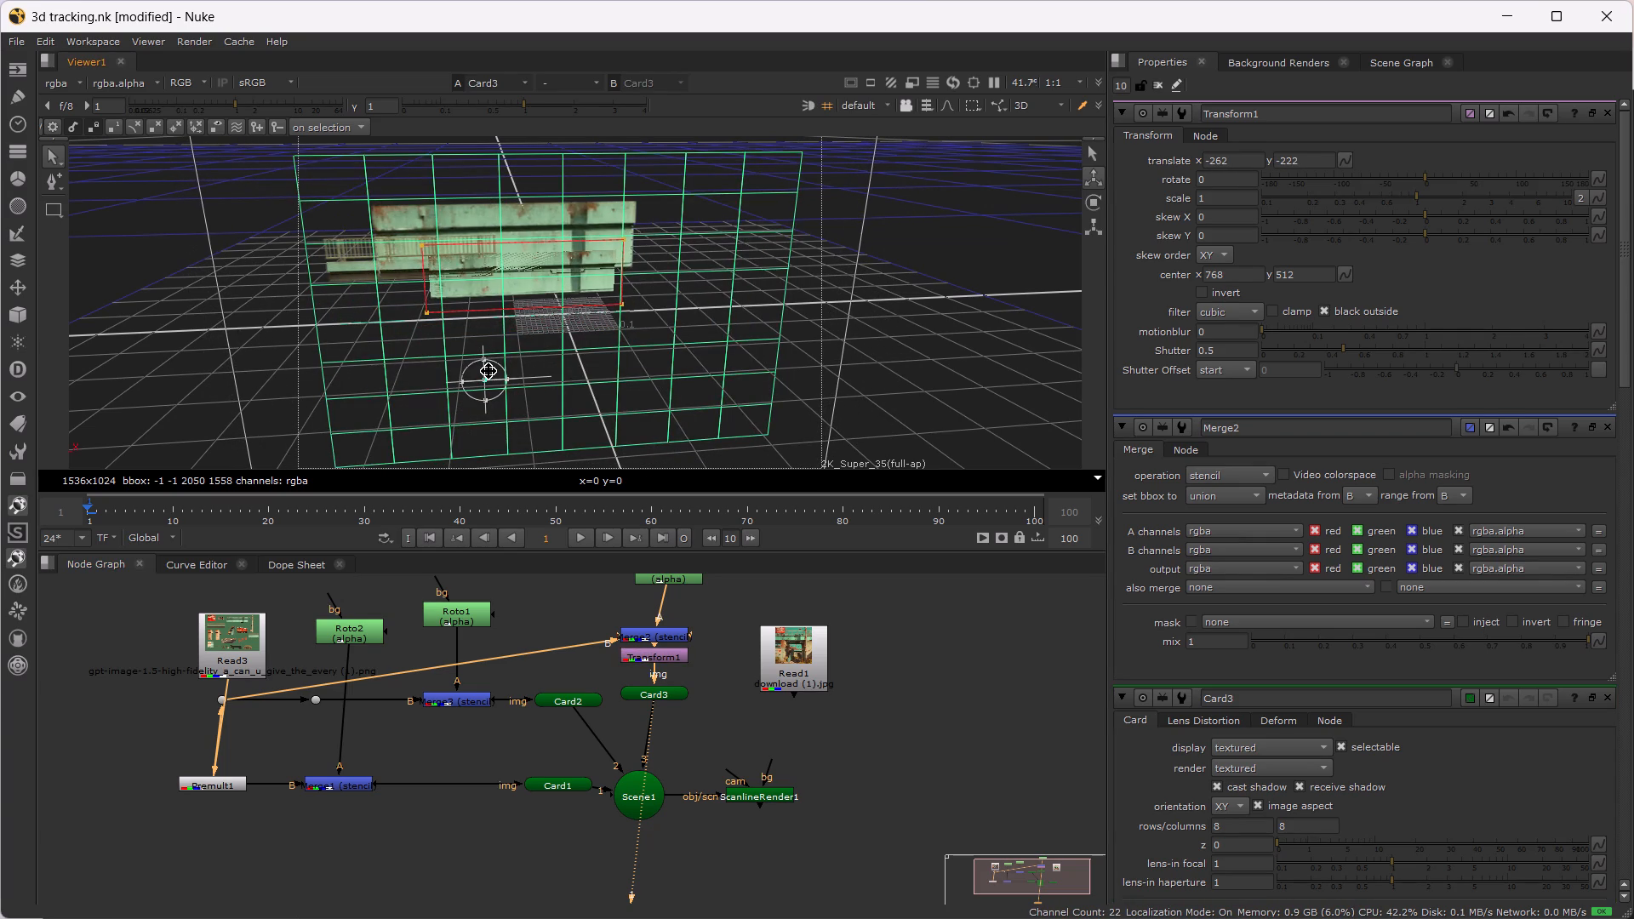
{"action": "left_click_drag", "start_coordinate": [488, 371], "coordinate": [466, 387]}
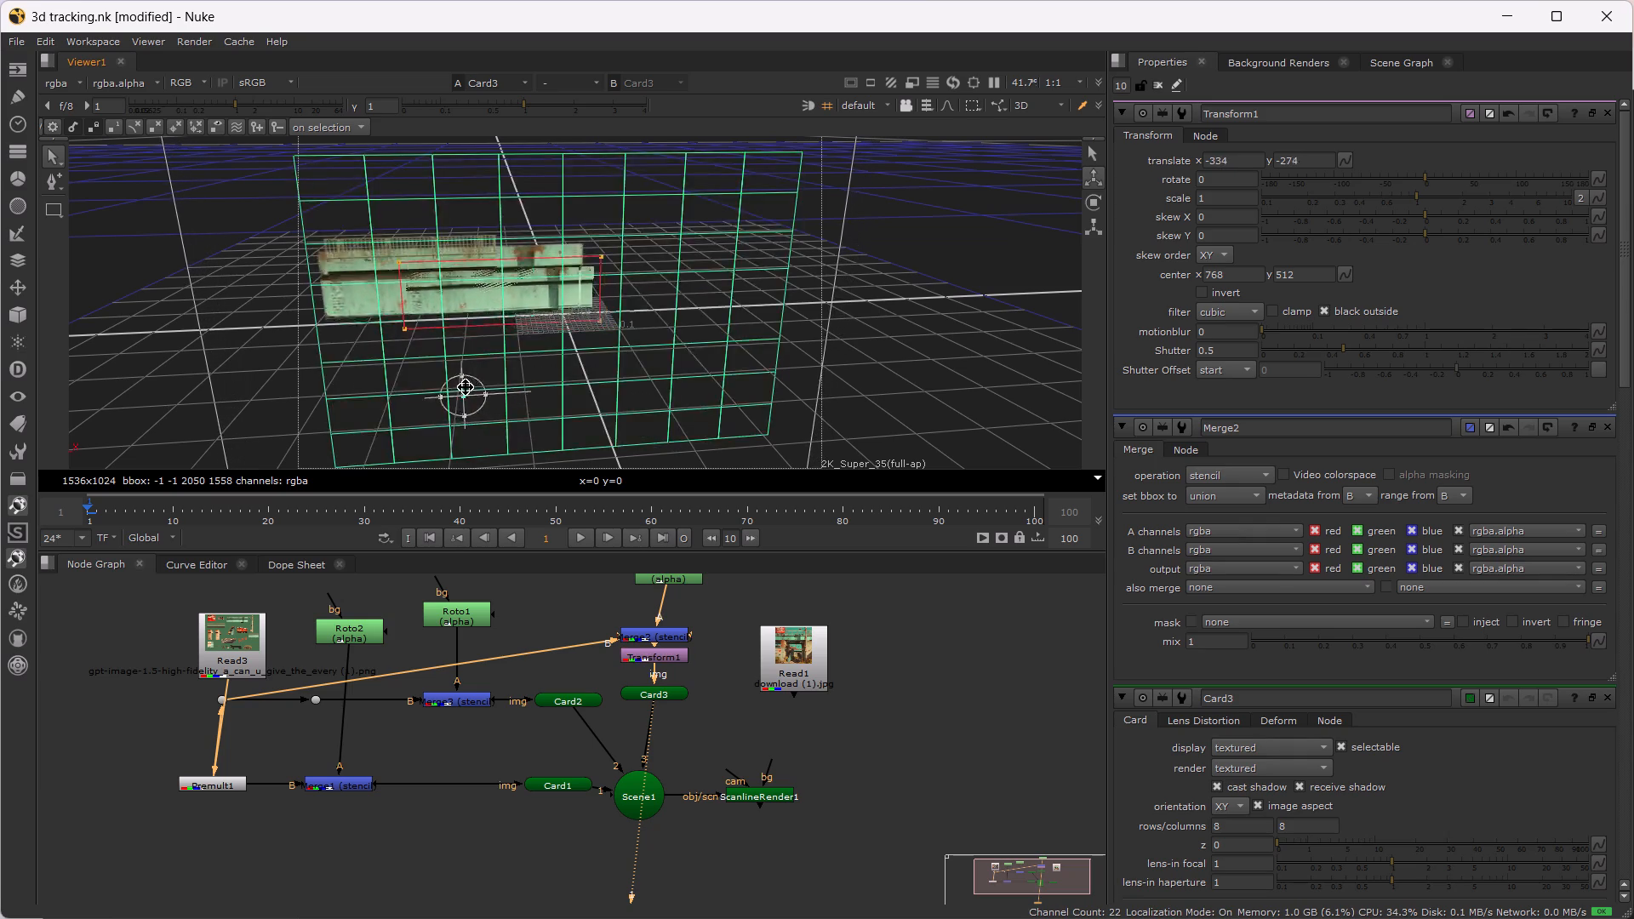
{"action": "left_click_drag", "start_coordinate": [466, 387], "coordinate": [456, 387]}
Examine the overlap of the beam and railing up close, and compare it with the reference image in Read1.
{"action": "scroll", "coordinate": [459, 255], "scroll_direction": "up", "scroll_amount": 2}
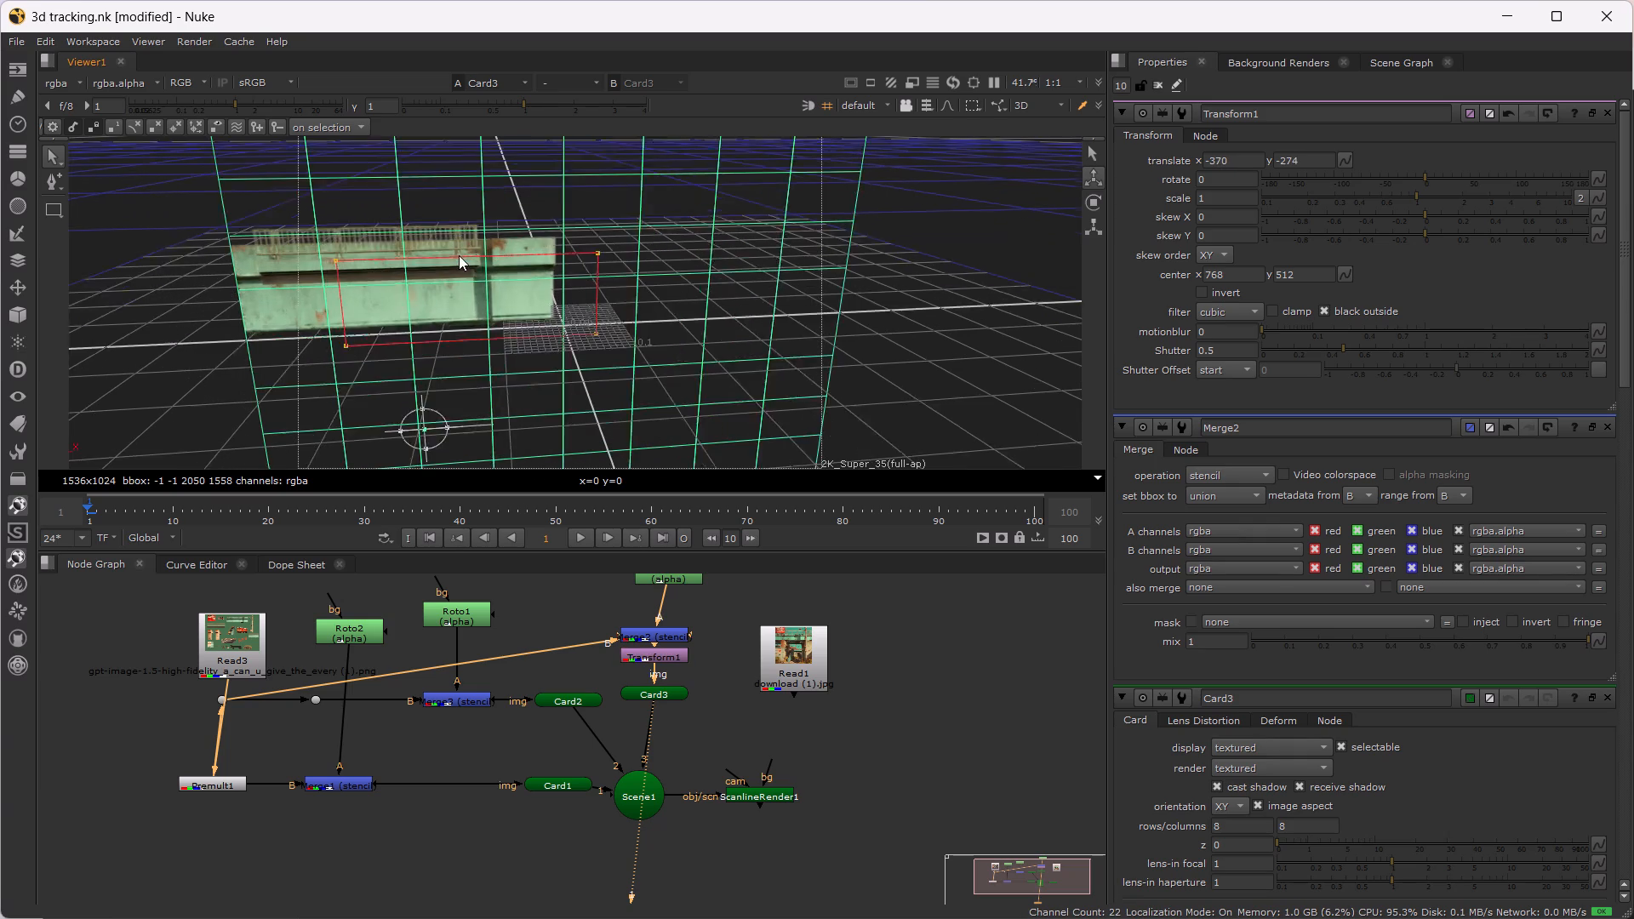
{"action": "scroll", "coordinate": [459, 255], "scroll_direction": "up", "scroll_amount": 2}
{"action": "key", "text": "f"}
{"action": "scroll", "coordinate": [493, 252], "scroll_direction": "up", "scroll_amount": 6}
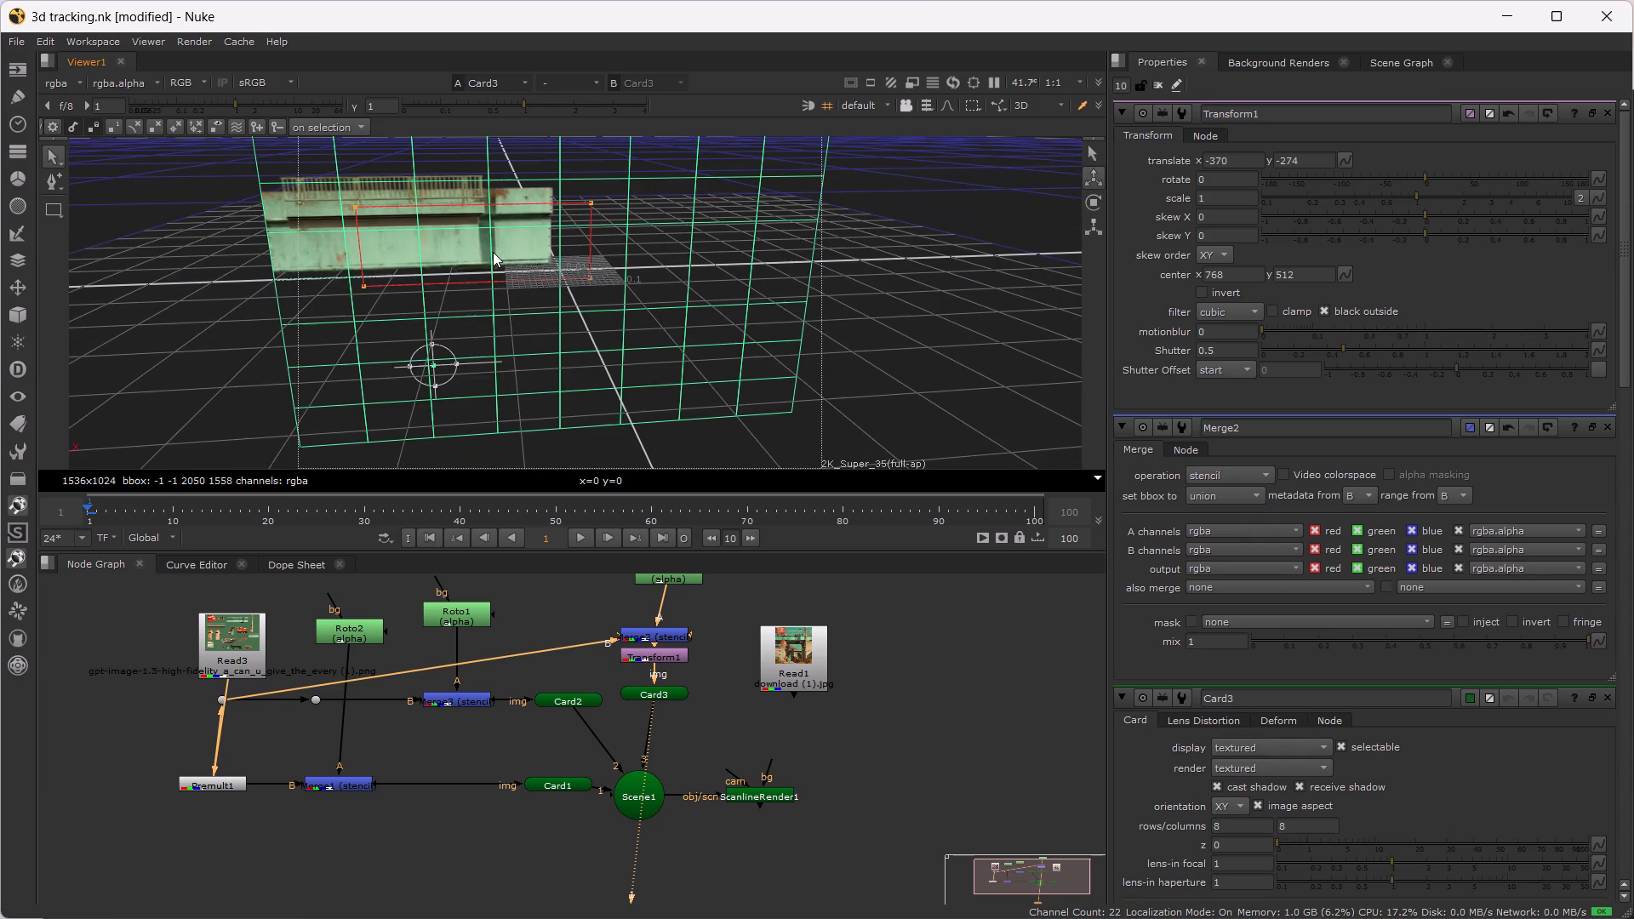
{"action": "left_click_drag", "start_coordinate": [494, 249], "coordinate": [674, 322], "text": "alt"}
{"action": "scroll", "coordinate": [628, 294], "scroll_direction": "up", "scroll_amount": 7}
{"action": "left_click_drag", "start_coordinate": [680, 317], "coordinate": [599, 281], "text": "alt"}
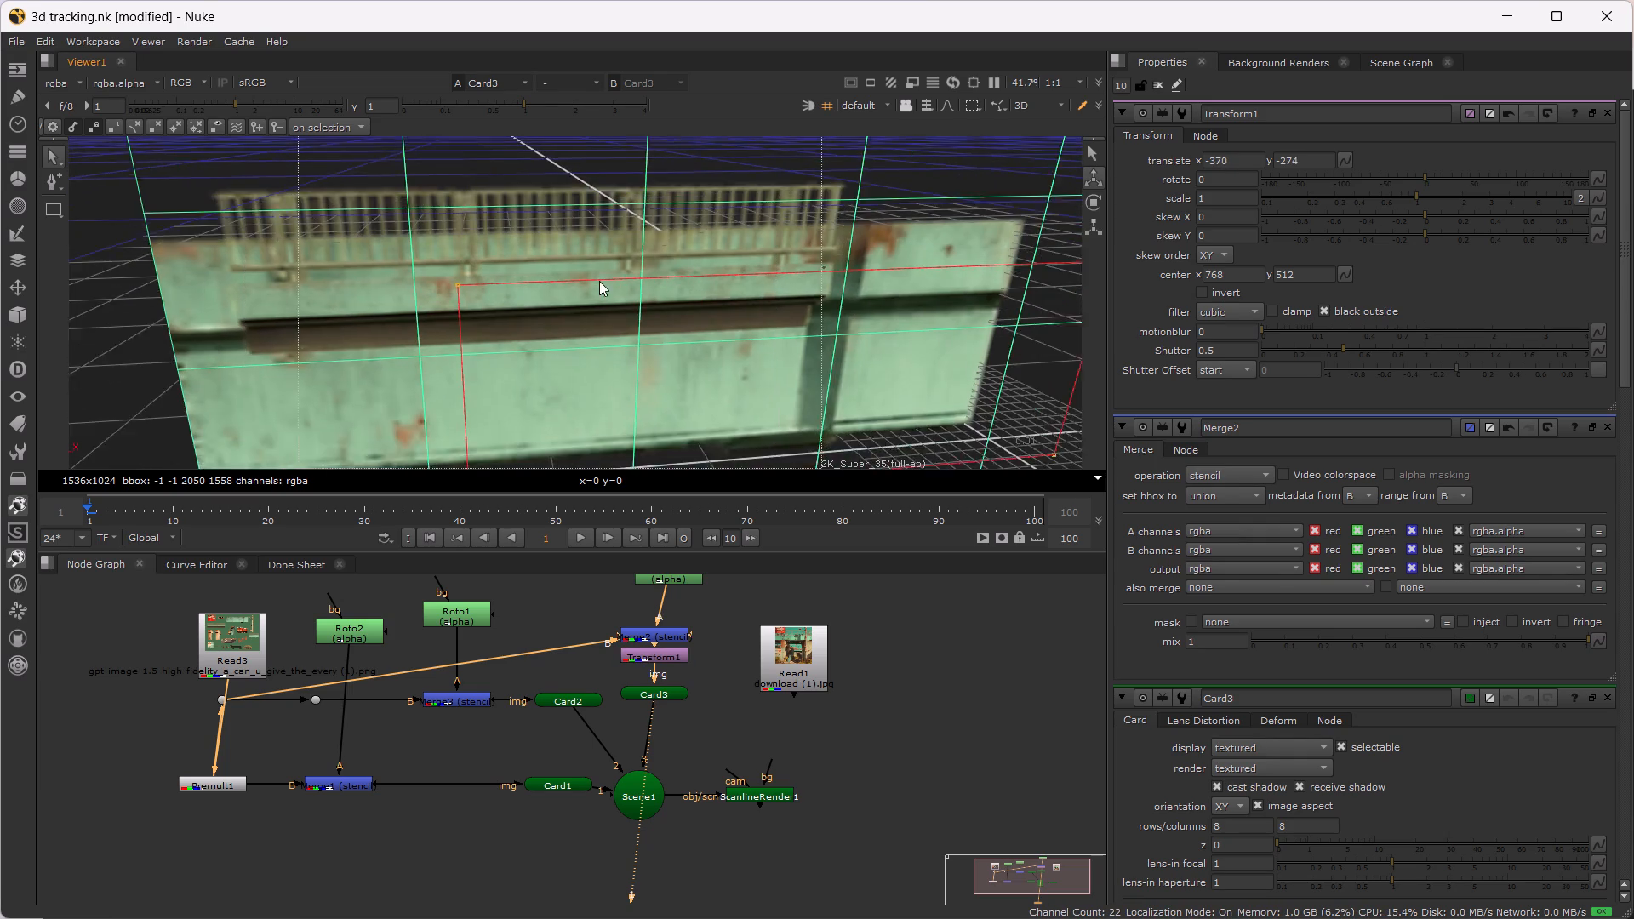
{"action": "left_click_drag", "start_coordinate": [599, 281], "coordinate": [552, 258], "text": "alt"}
{"action": "scroll", "coordinate": [546, 253], "scroll_direction": "down", "scroll_amount": 2}
{"action": "left_click_drag", "start_coordinate": [626, 317], "coordinate": [582, 303], "text": "alt"}
{"action": "scroll", "coordinate": [577, 295], "scroll_direction": "down", "scroll_amount": 2}
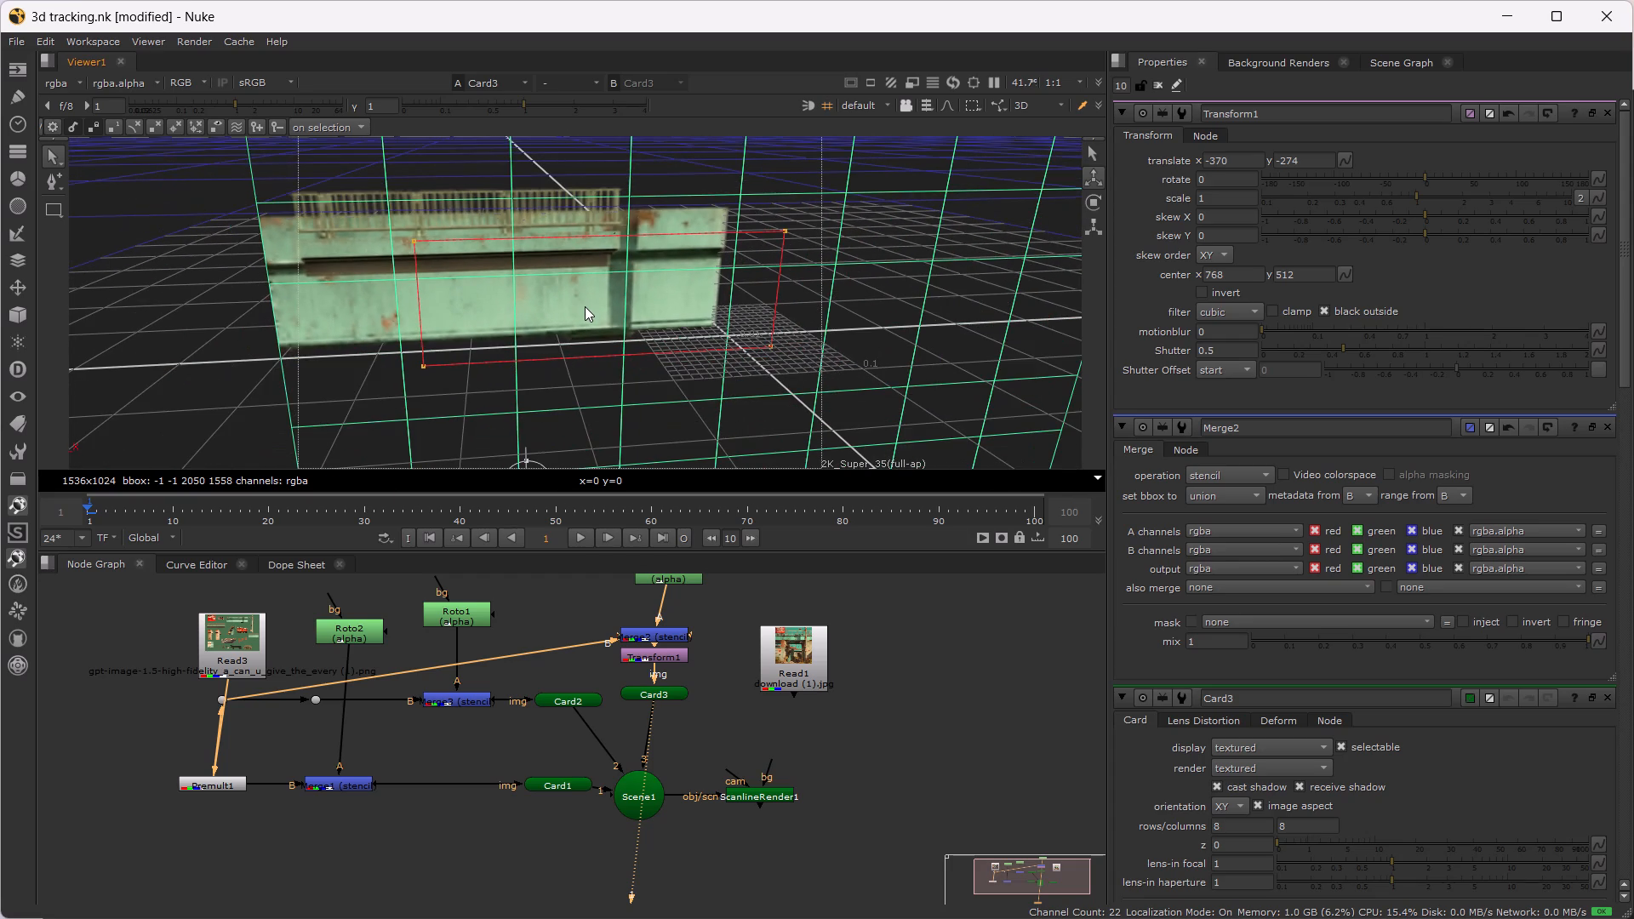
{"action": "left_click_drag", "start_coordinate": [585, 307], "coordinate": [563, 305], "text": "alt"}
{"action": "left_click", "coordinate": [797, 671]}
{"action": "key", "text": "1"}
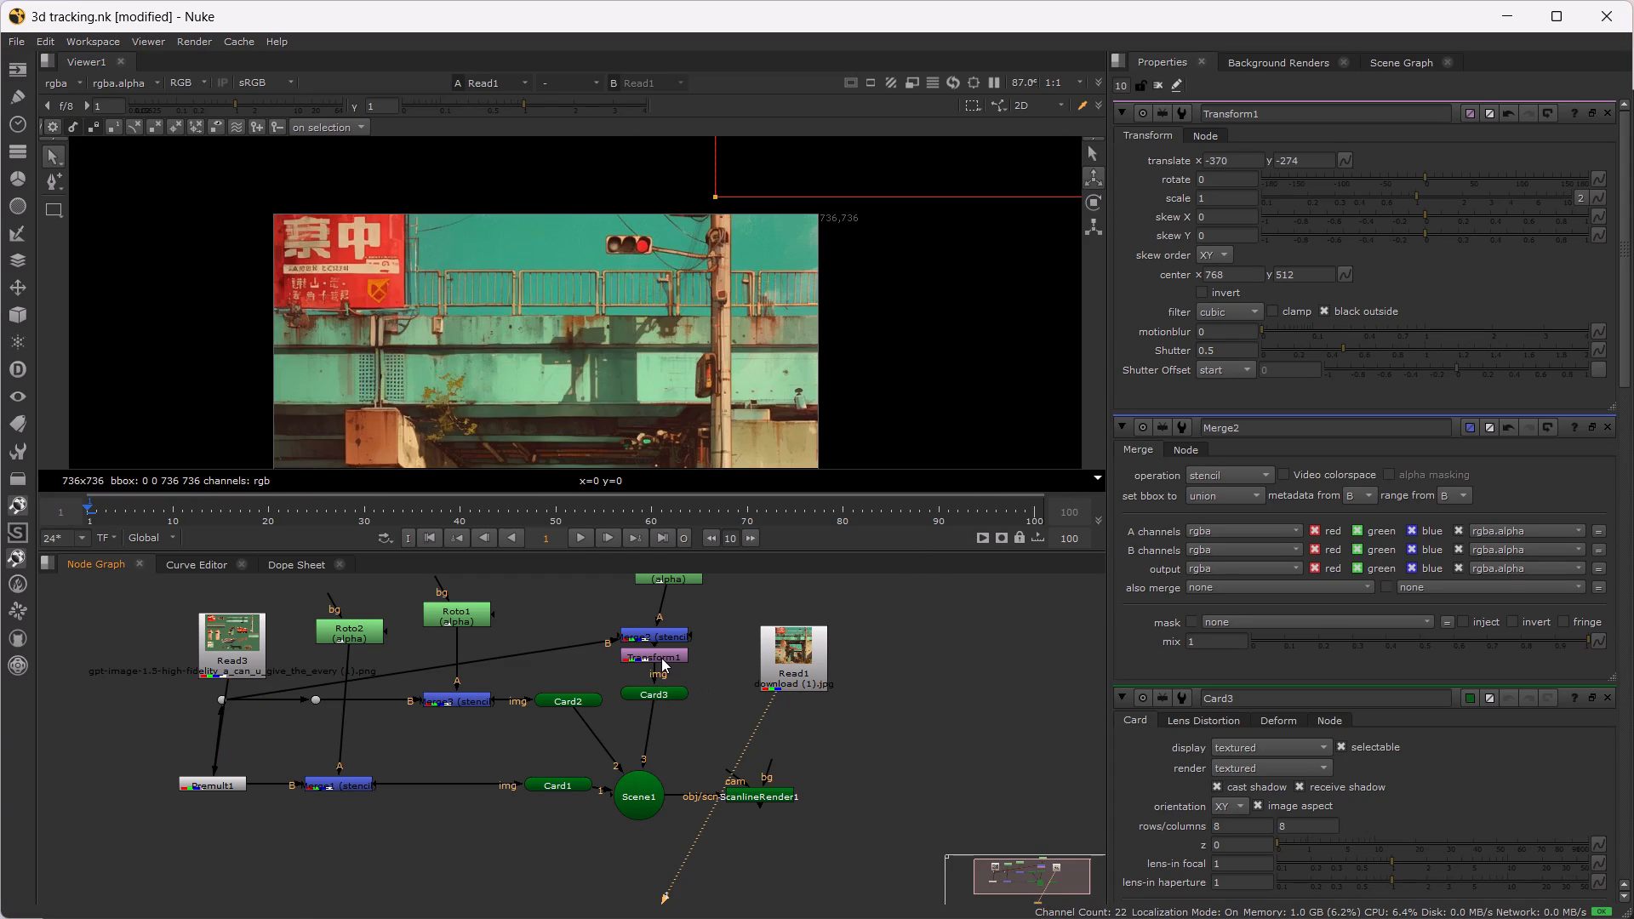
{"action": "left_click", "coordinate": [657, 699]}
{"action": "key", "text": "1"}
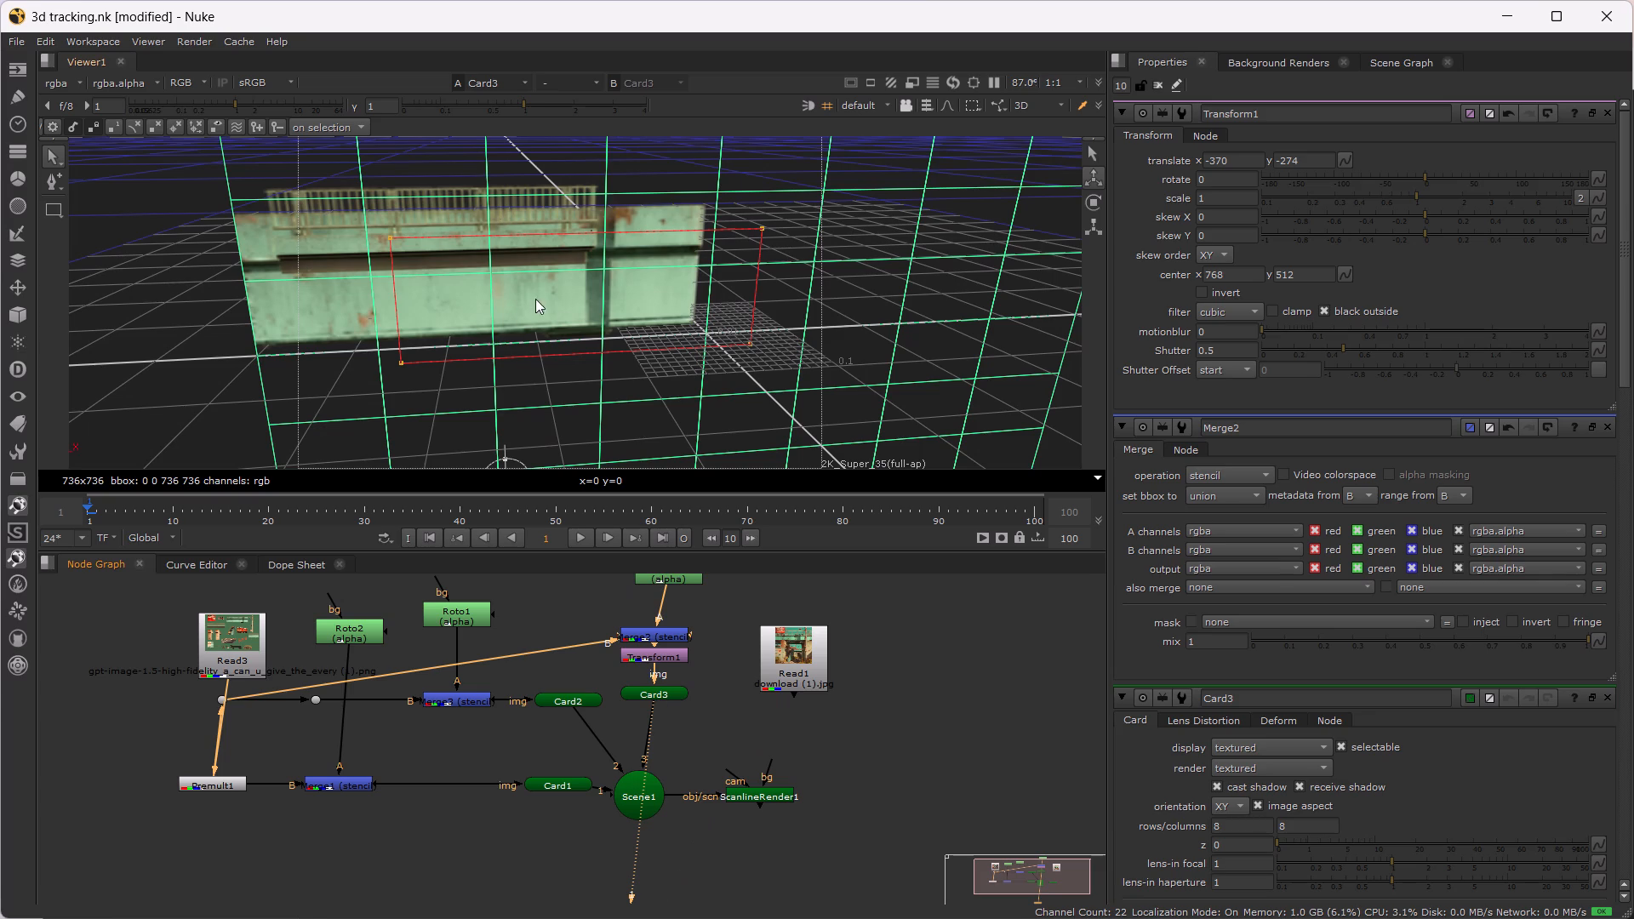
Reposition the green beam against the railing with Transform1, setting its center to x 896, y 860 and translating to about x -326, y -290.
{"action": "scroll", "coordinate": [562, 383], "scroll_direction": "down", "scroll_amount": 1}
{"action": "left_click_drag", "start_coordinate": [514, 455], "coordinate": [554, 445]}
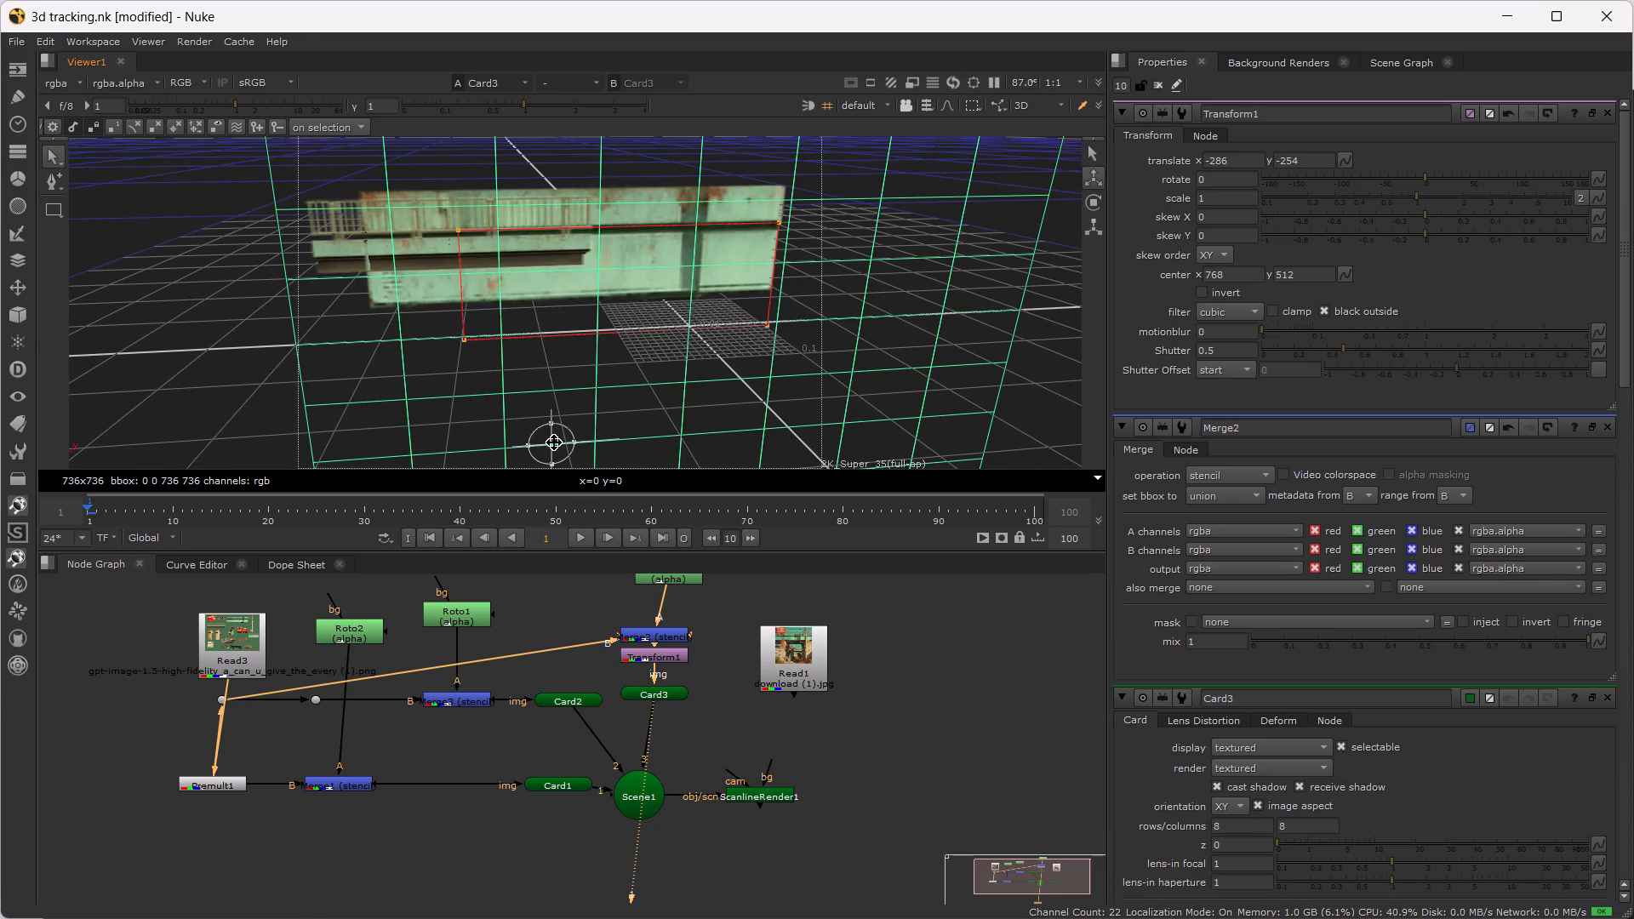
{"action": "left_click_drag", "start_coordinate": [554, 442], "coordinate": [605, 270], "text": "ctrl"}
{"action": "left_click_drag", "start_coordinate": [620, 290], "coordinate": [592, 366]}
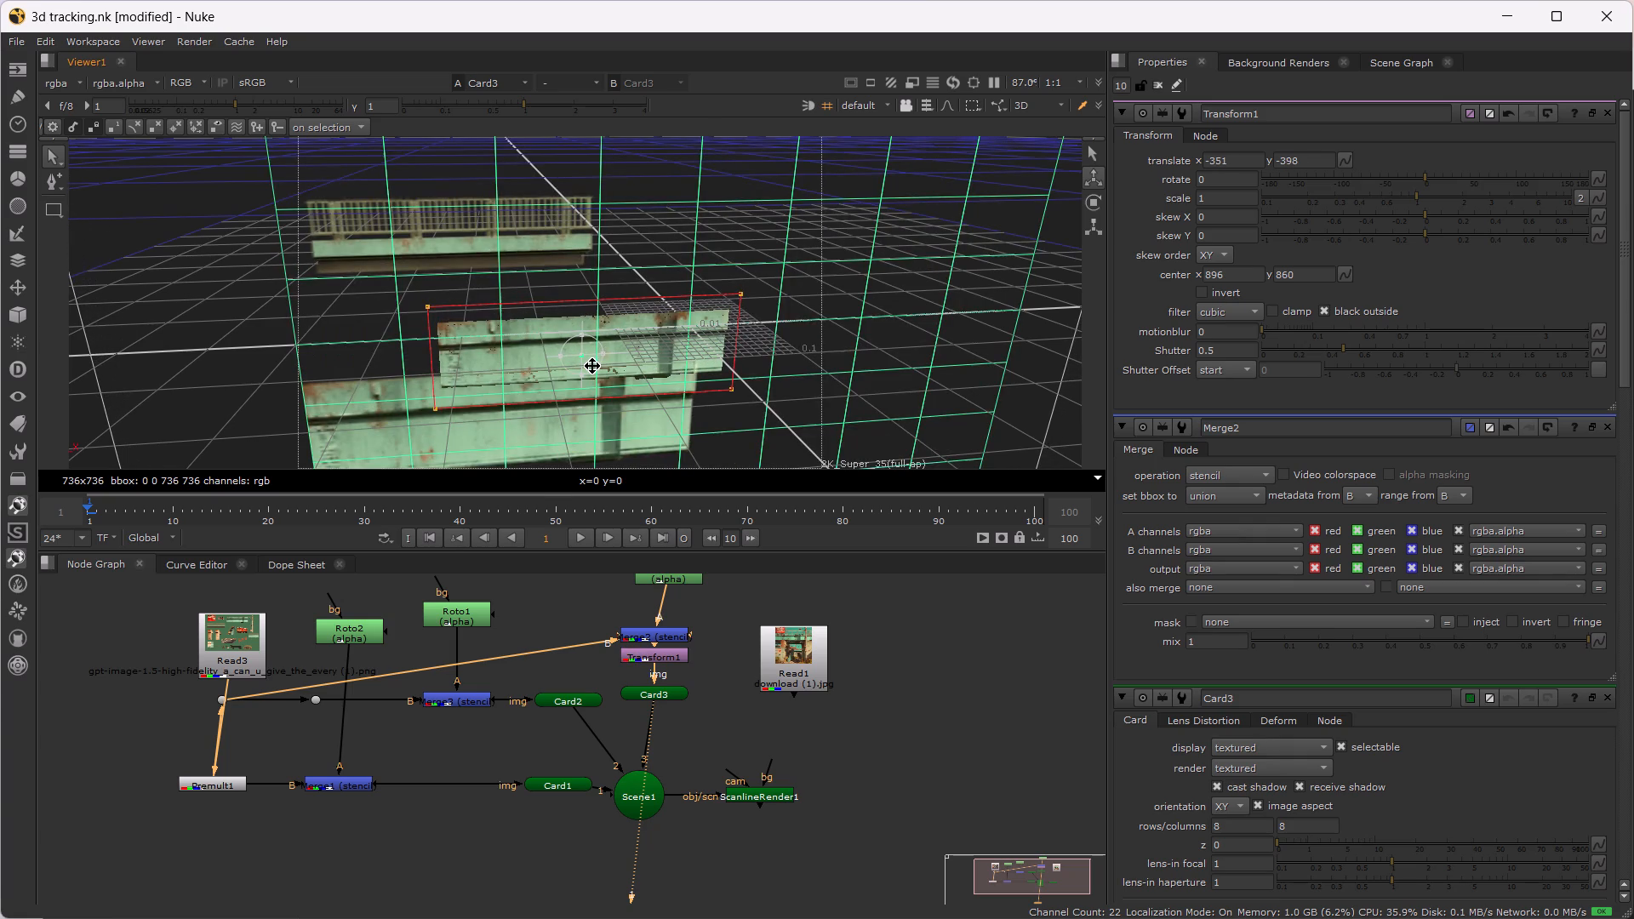
{"action": "left_click_drag", "start_coordinate": [592, 366], "coordinate": [531, 311]}
{"action": "left_click_drag", "start_coordinate": [437, 421], "coordinate": [523, 420], "text": "alt"}
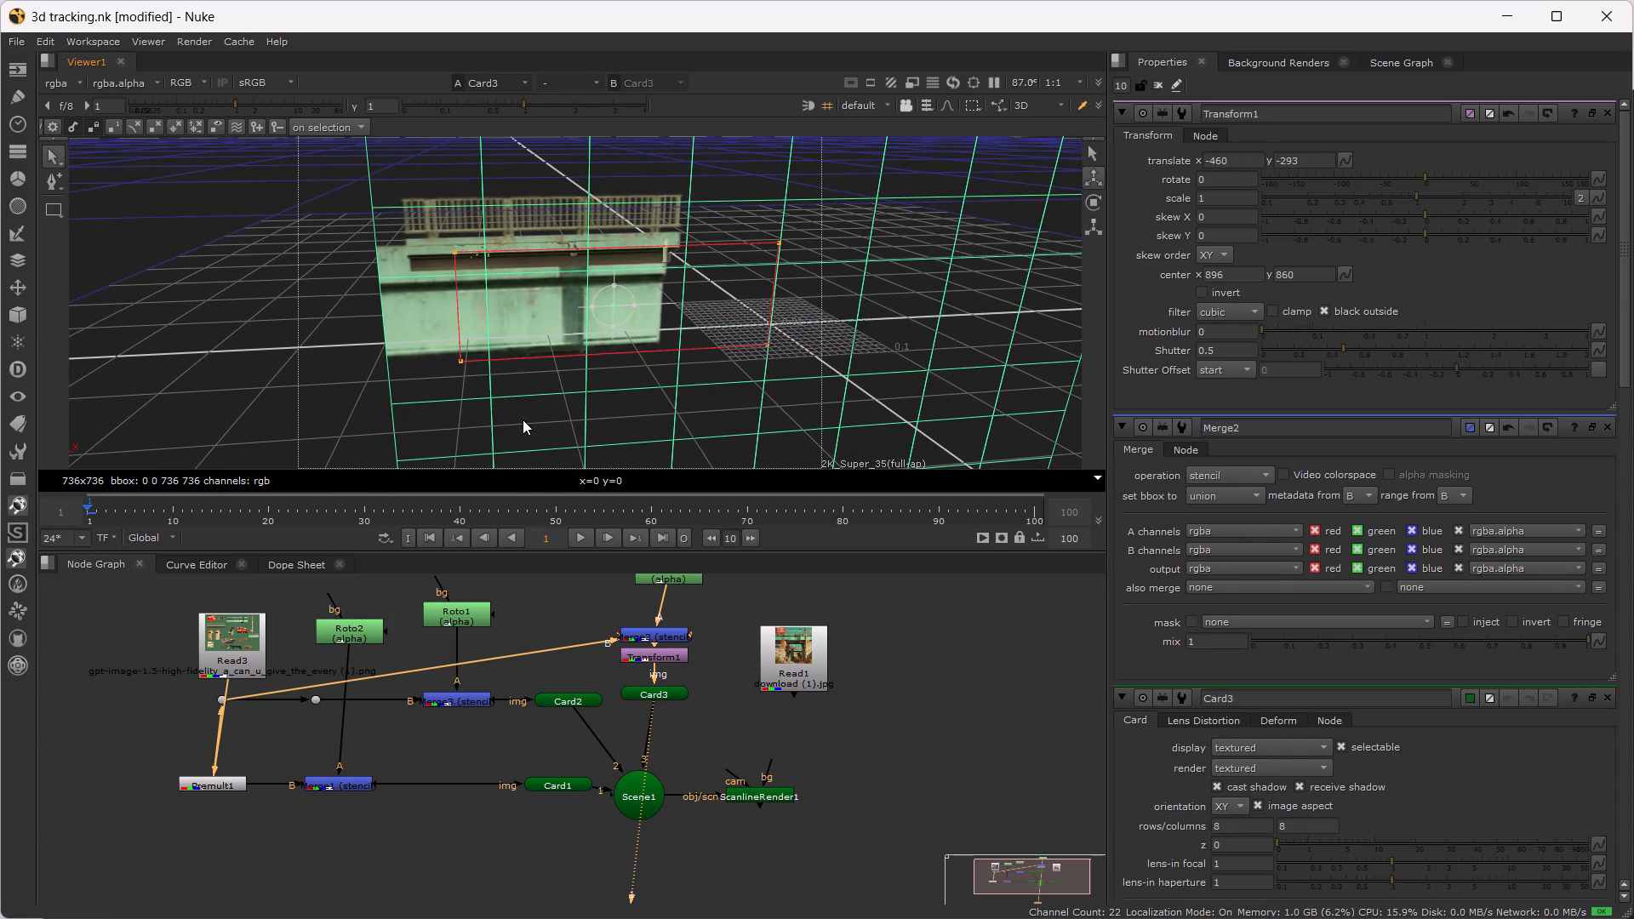
{"action": "left_click_drag", "start_coordinate": [610, 307], "coordinate": [642, 307]}
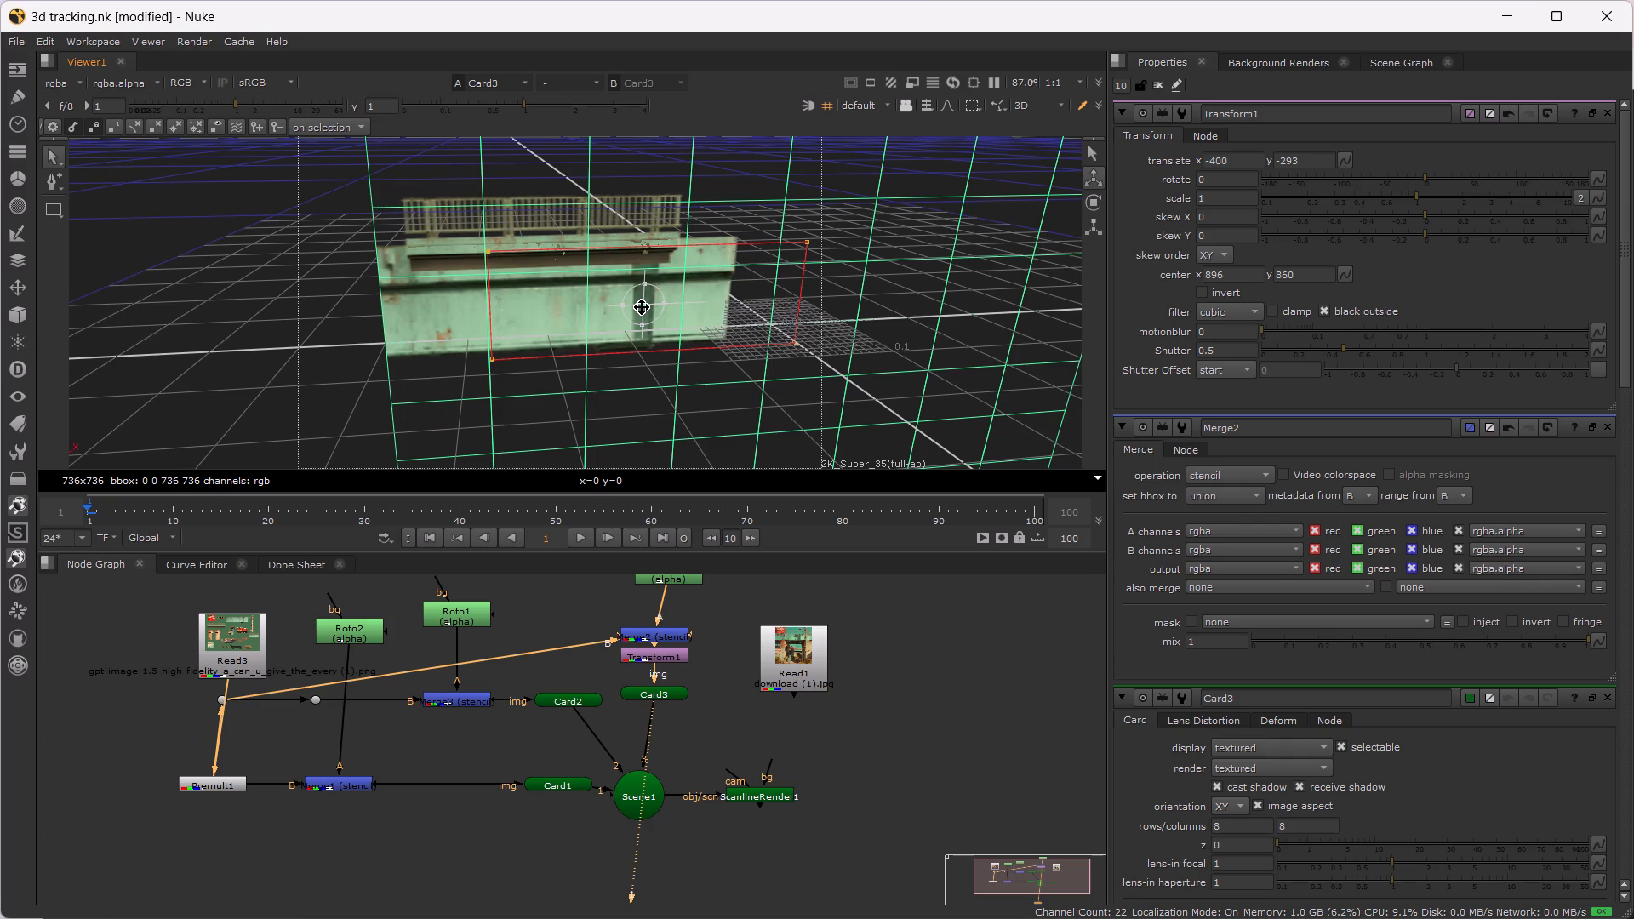
{"action": "left_click_drag", "start_coordinate": [642, 307], "coordinate": [677, 310]}
{"action": "left_click", "coordinate": [675, 310]}
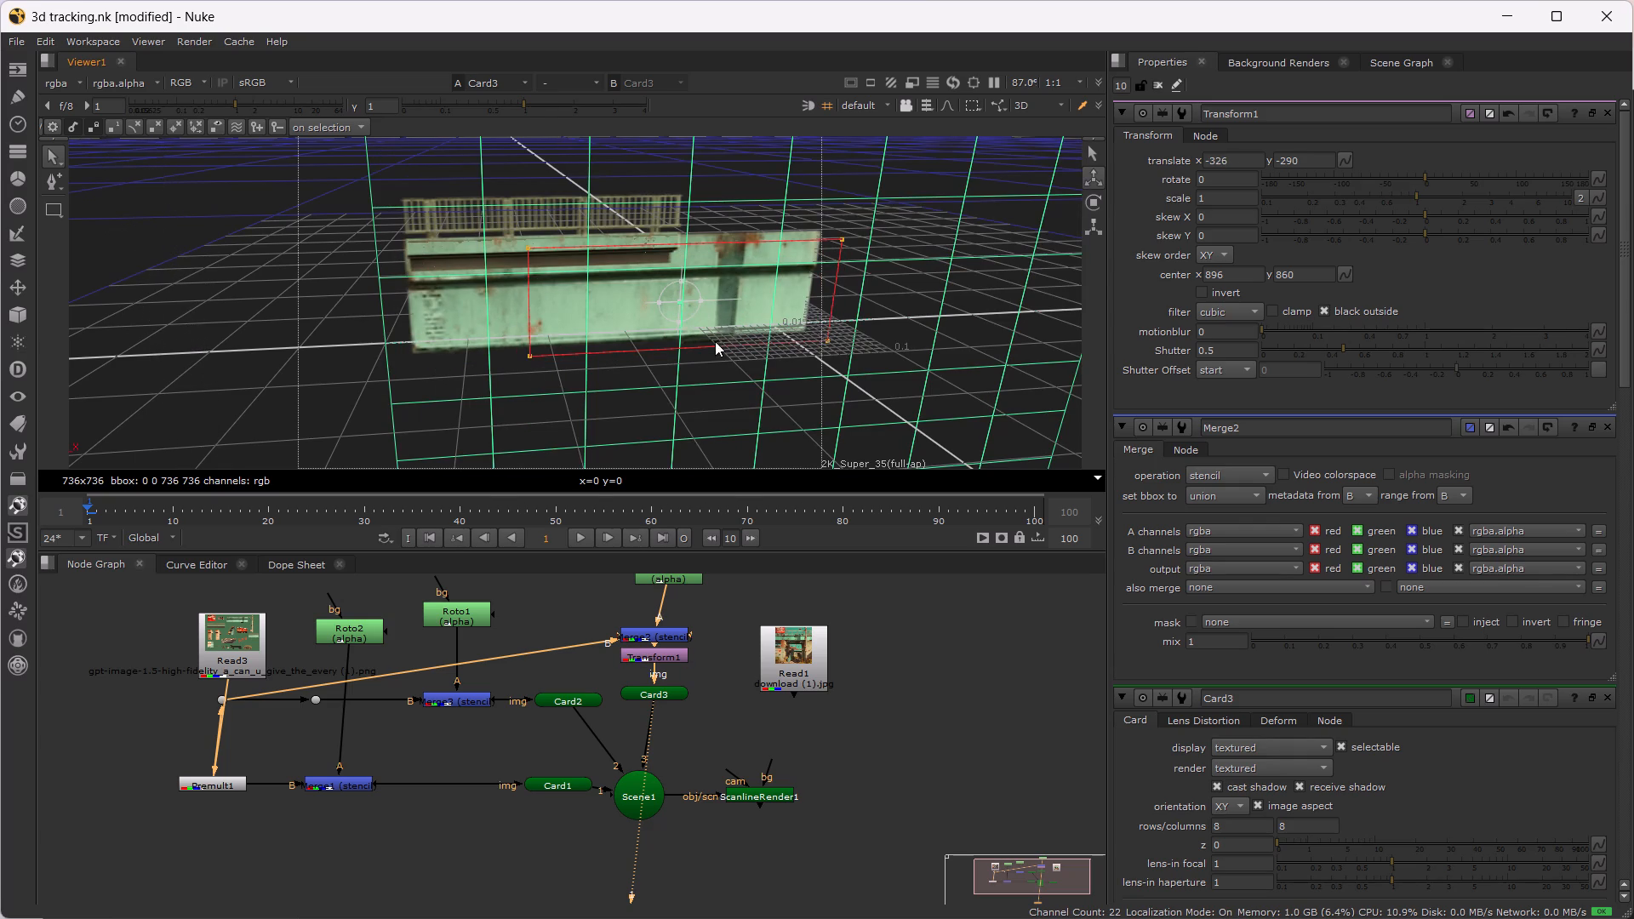
{"action": "scroll", "coordinate": [753, 430], "scroll_direction": "down", "scroll_amount": 2}
{"action": "left_click_drag", "start_coordinate": [747, 423], "coordinate": [722, 416], "text": "alt"}
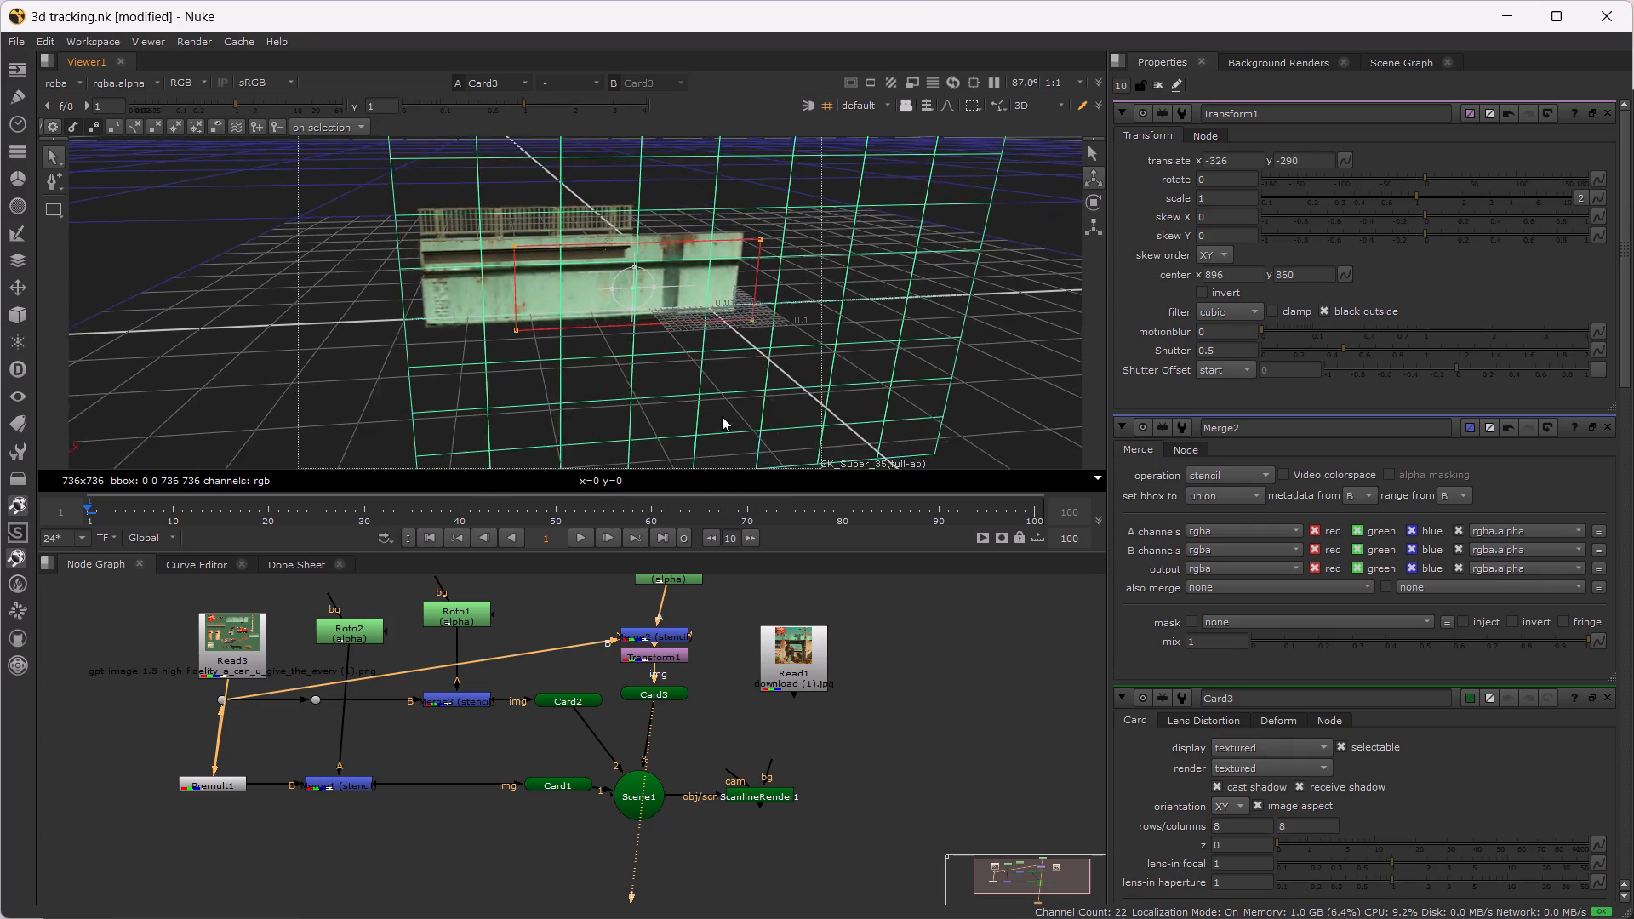
{"action": "left_click_drag", "start_coordinate": [722, 416], "coordinate": [652, 421], "text": "alt"}
Save the script.
{"action": "key", "text": "ctrl+s"}
{"action": "key", "text": "ctrl+s"}
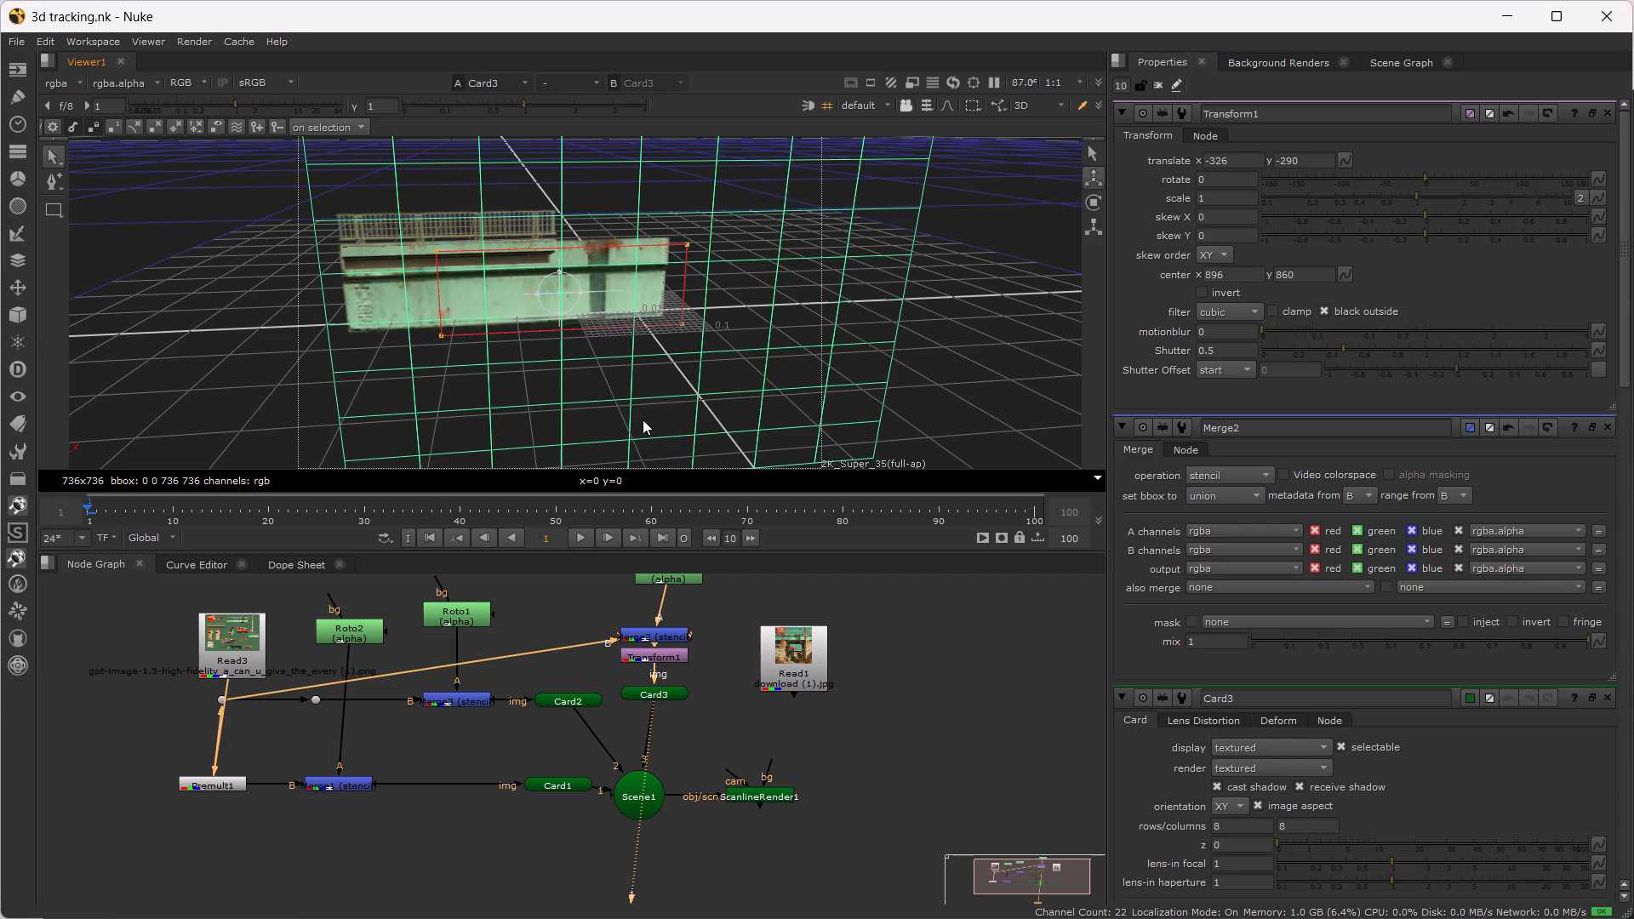
{"action": "key", "text": "ctrl+s"}
{"action": "key", "text": "ctrl+s"}
{"action": "key", "text": "ctrl+s"}
{"action": "key", "text": "ctrl+s"}
Auto-arrange all nodes in the node graph into a tidy layout.
{"action": "scroll", "coordinate": [641, 703], "scroll_direction": "down", "scroll_amount": 3}
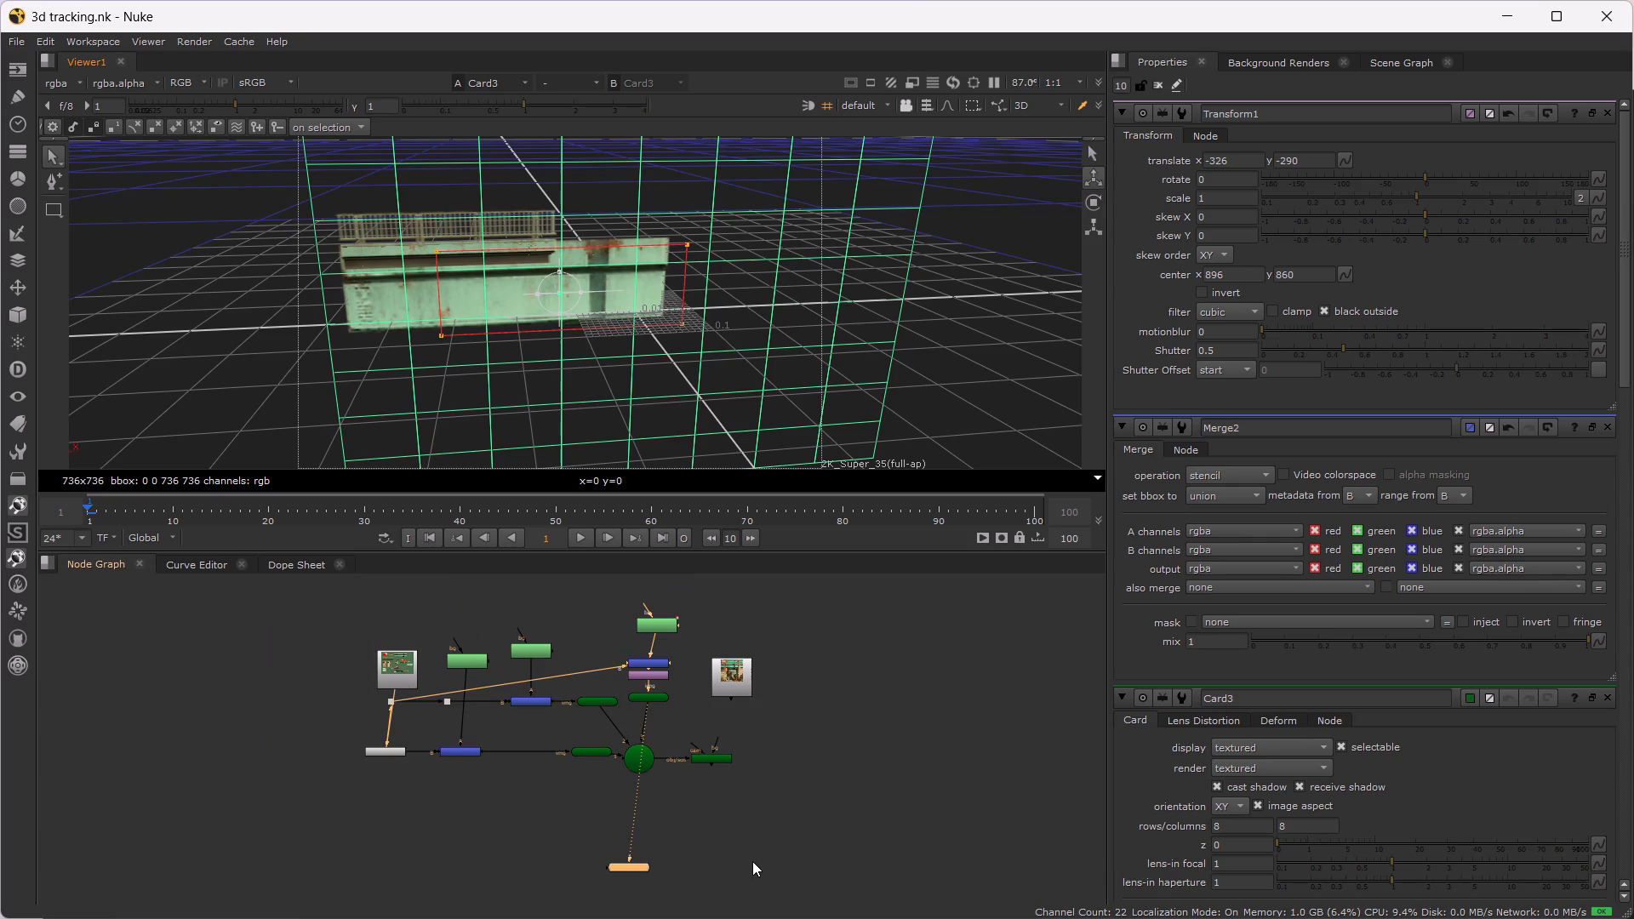
{"action": "left_click_drag", "start_coordinate": [751, 861], "coordinate": [232, 590]}
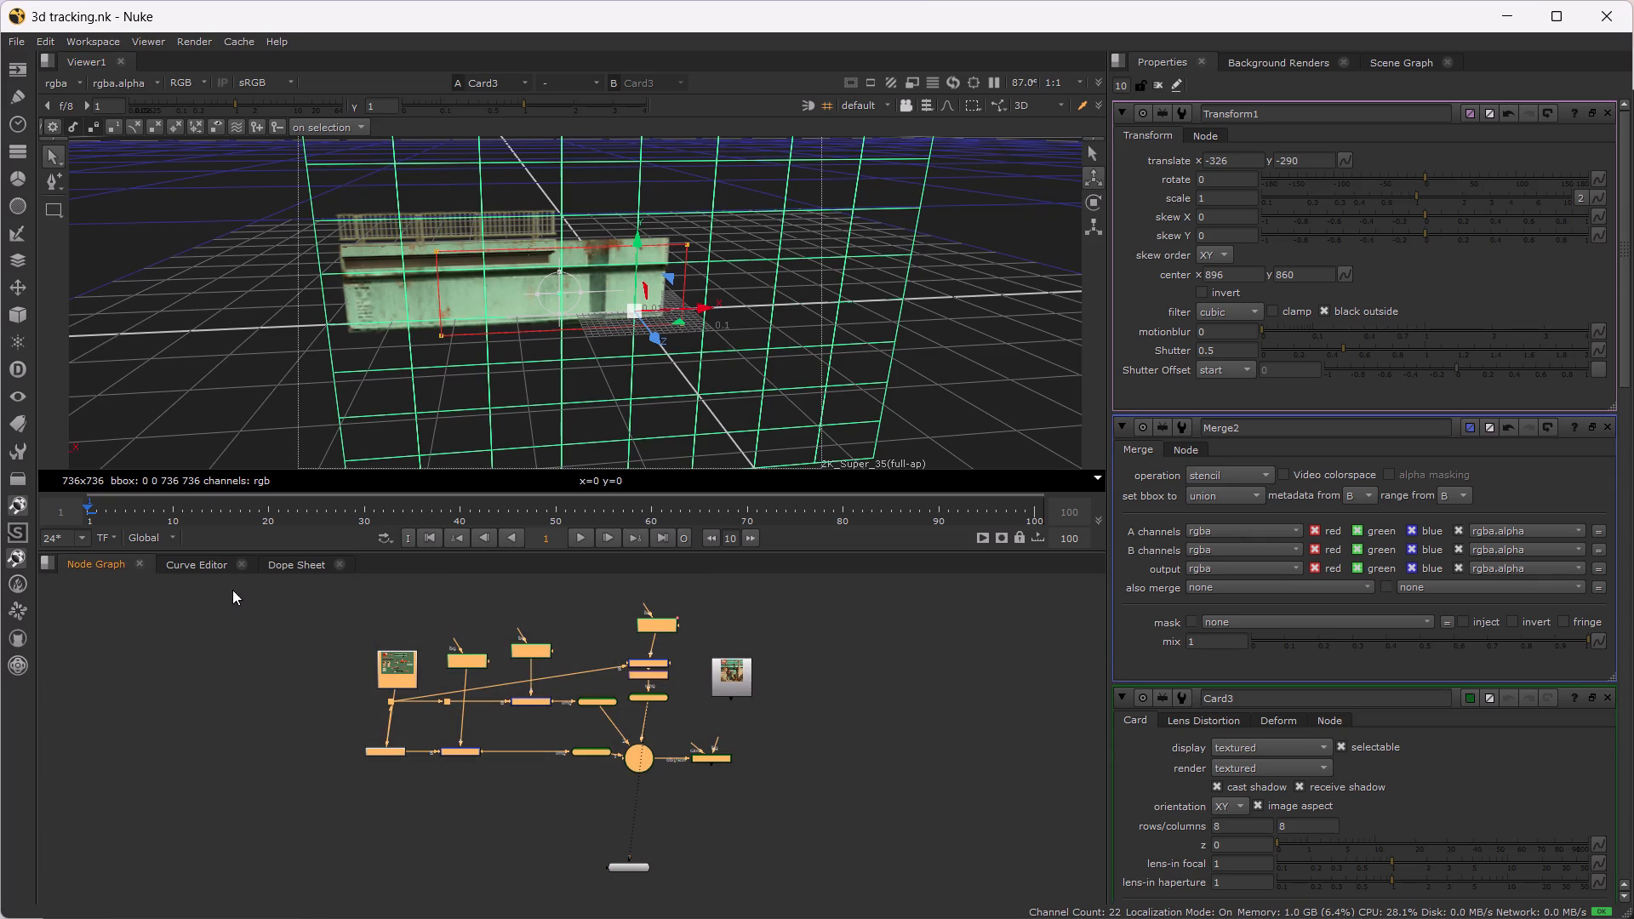
{"action": "key", "text": "ctrl+a"}
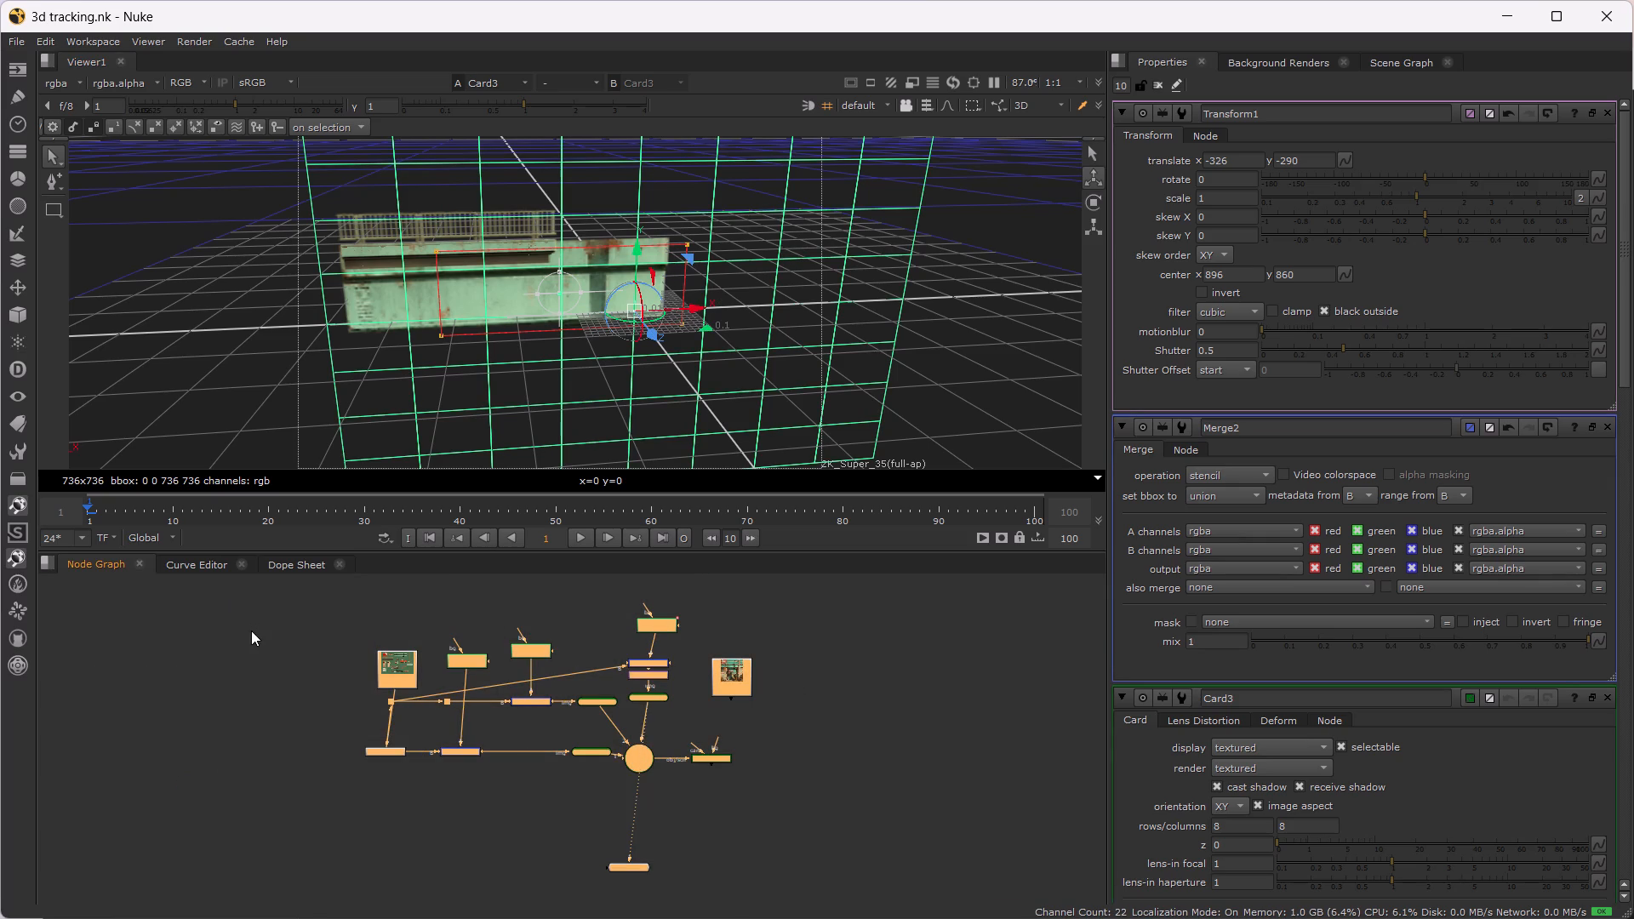
{"action": "key", "text": "l"}
{"action": "scroll", "coordinate": [449, 710], "scroll_direction": "up", "scroll_amount": 2}
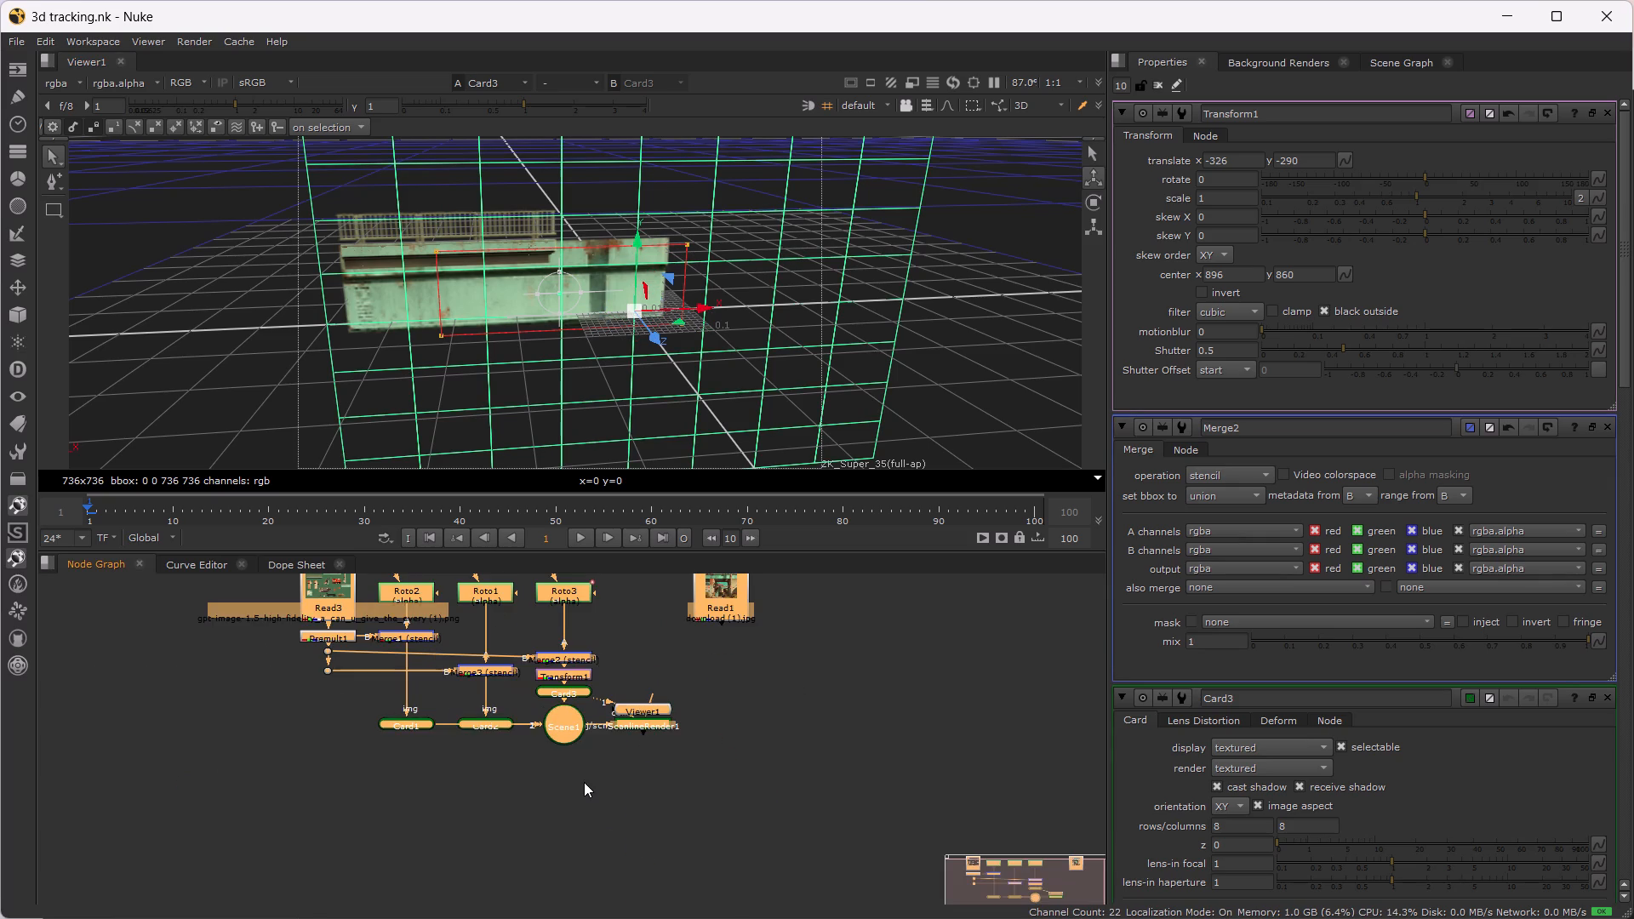
{"action": "left_click", "coordinate": [586, 782]}
{"action": "scroll", "coordinate": [503, 683], "scroll_direction": "up", "scroll_amount": 3}
{"action": "left_click_drag", "start_coordinate": [500, 683], "coordinate": [602, 777], "text": "alt"}
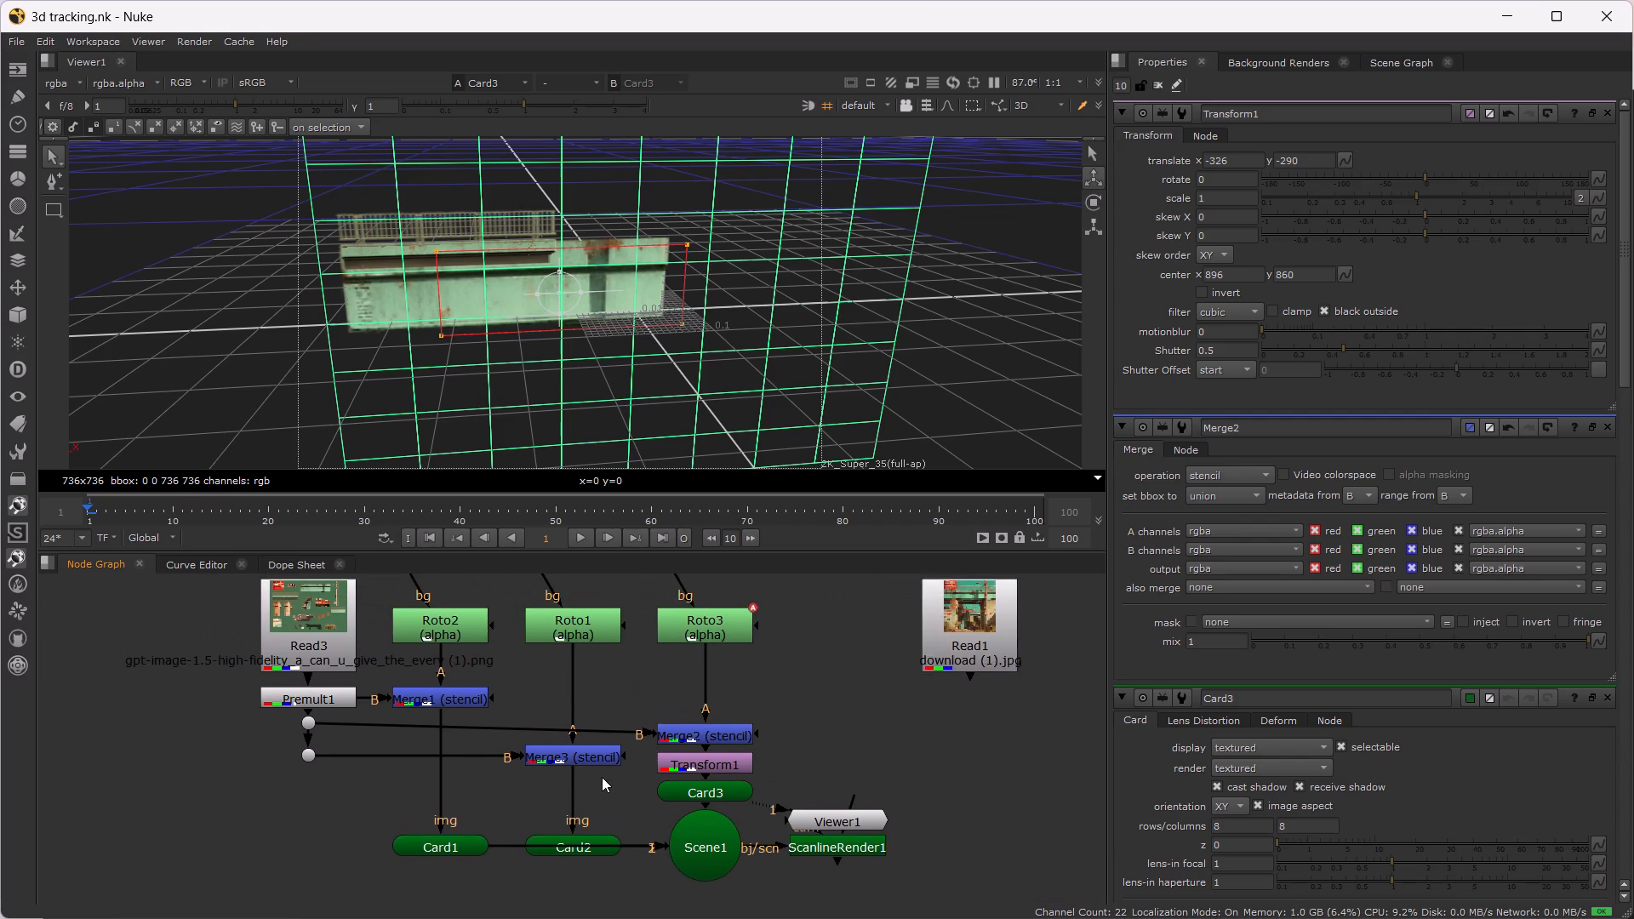
{"action": "left_click_drag", "start_coordinate": [602, 777], "coordinate": [683, 802], "text": "alt"}
{"action": "left_click_drag", "start_coordinate": [681, 780], "coordinate": [662, 748], "text": "alt"}
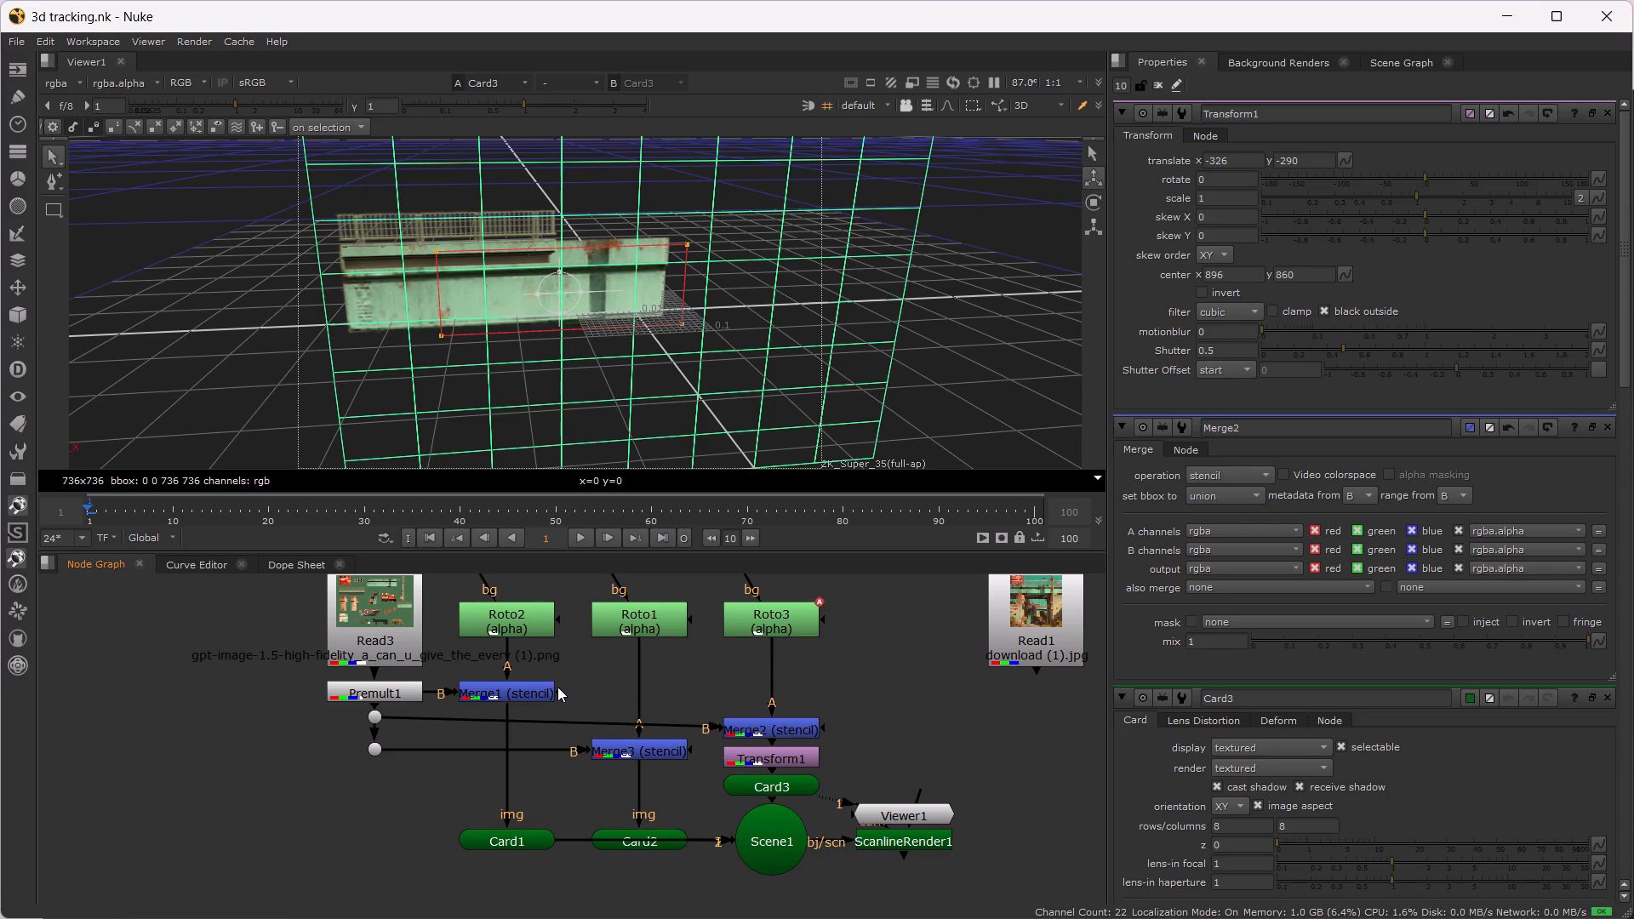
{"action": "left_click", "coordinate": [873, 706]}
View the output of Scene1 and move the Viewer node clear below it in the node graph.
{"action": "left_click", "coordinate": [763, 858]}
{"action": "key", "text": "1"}
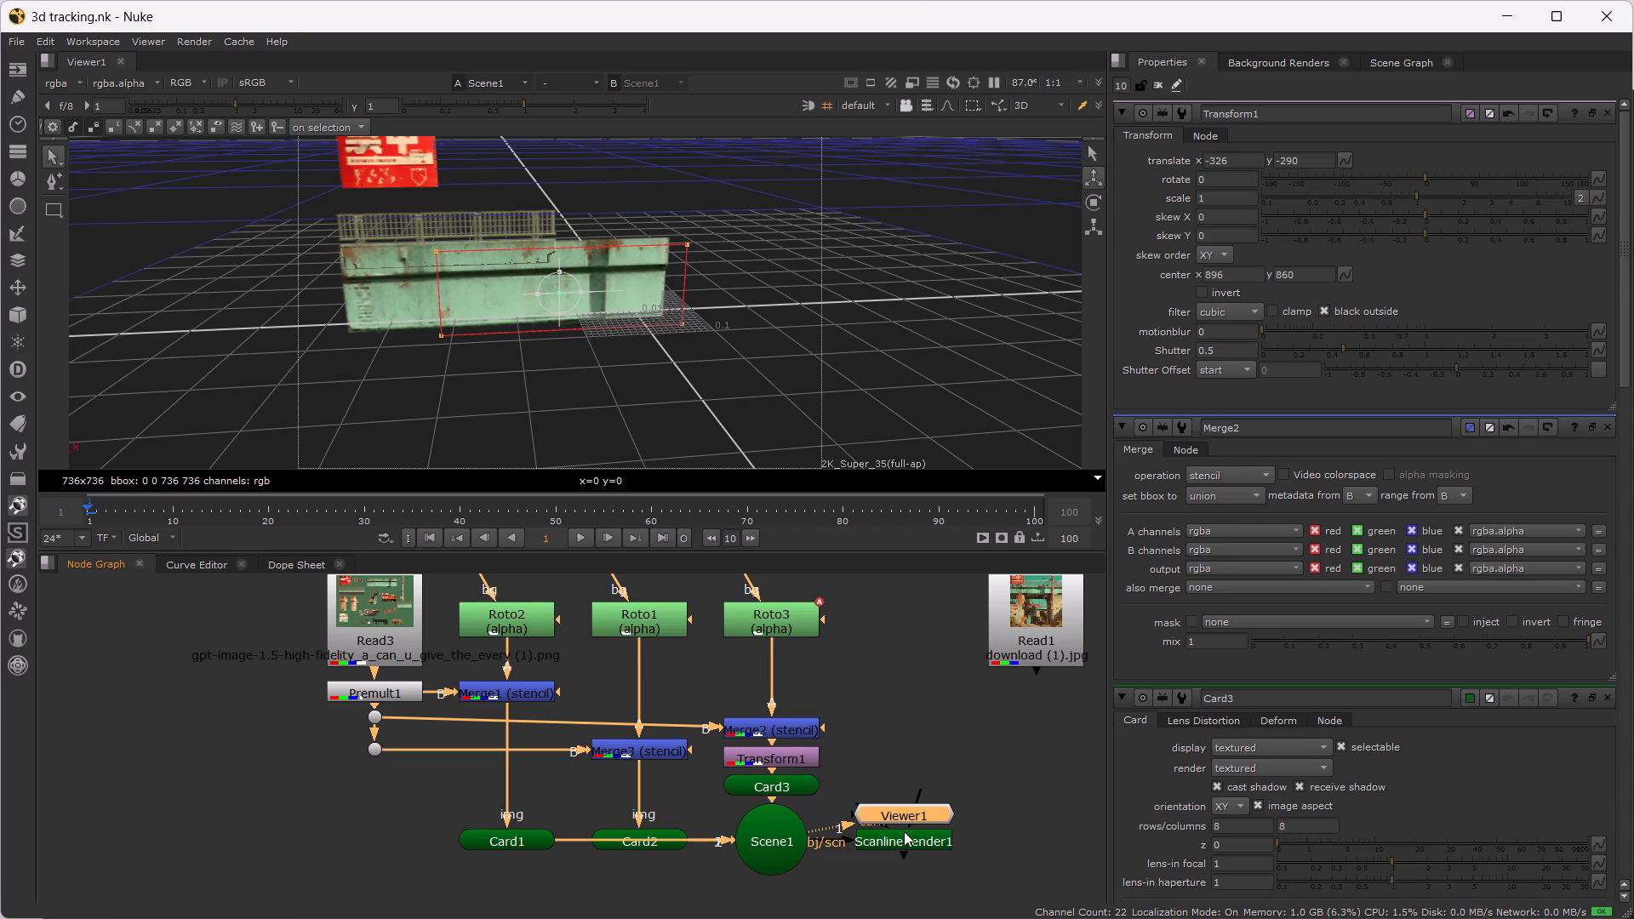
{"action": "left_click_drag", "start_coordinate": [907, 825], "coordinate": [842, 918]}
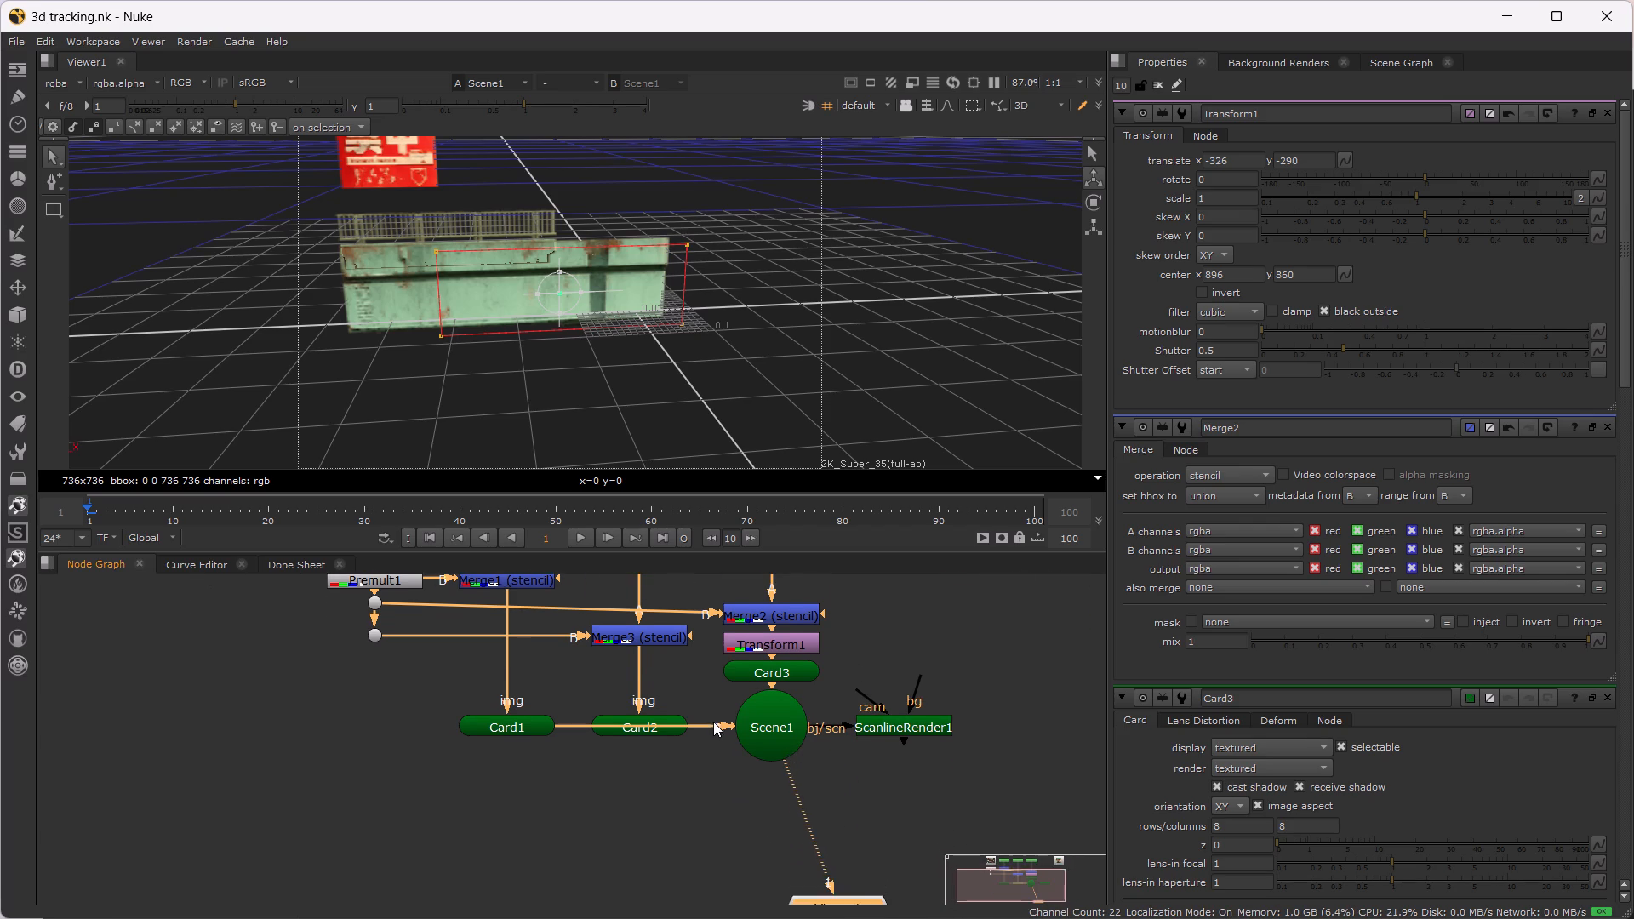
Save the script with the rearranged node layout.
{"action": "scroll", "coordinate": [713, 721], "scroll_direction": "down", "scroll_amount": 3}
{"action": "scroll", "coordinate": [875, 619], "scroll_direction": "up", "scroll_amount": 3}
{"action": "scroll", "coordinate": [810, 682], "scroll_direction": "down", "scroll_amount": 1}
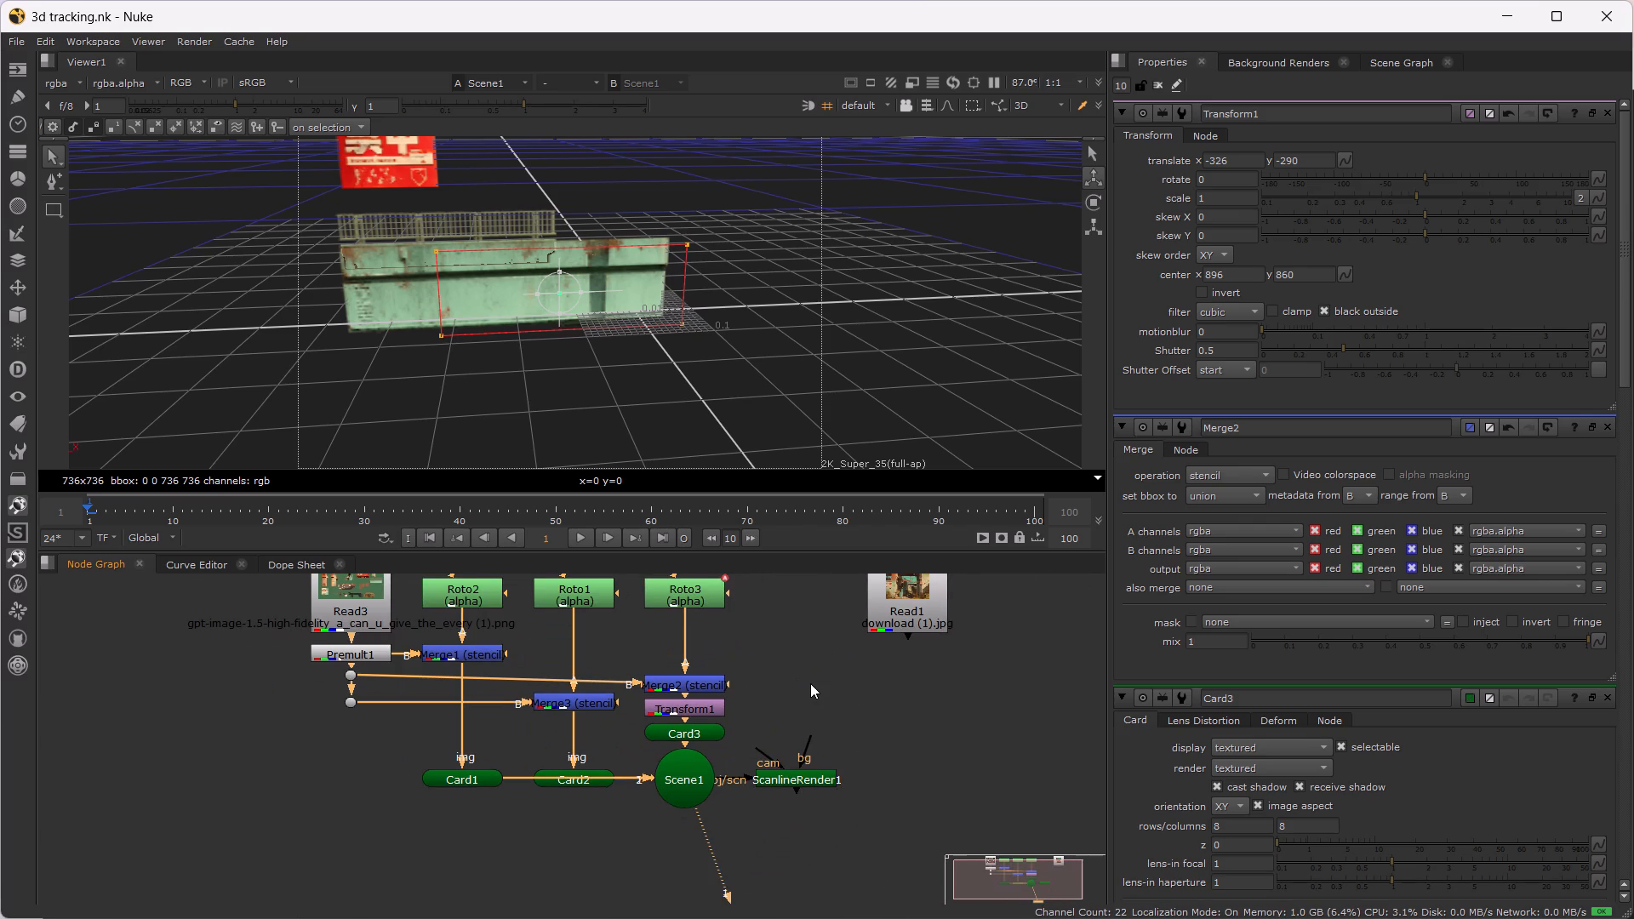
{"action": "left_click_drag", "start_coordinate": [791, 694], "coordinate": [771, 705], "text": "alt"}
{"action": "left_click", "coordinate": [763, 671]}
{"action": "key", "text": "ctrl+s"}
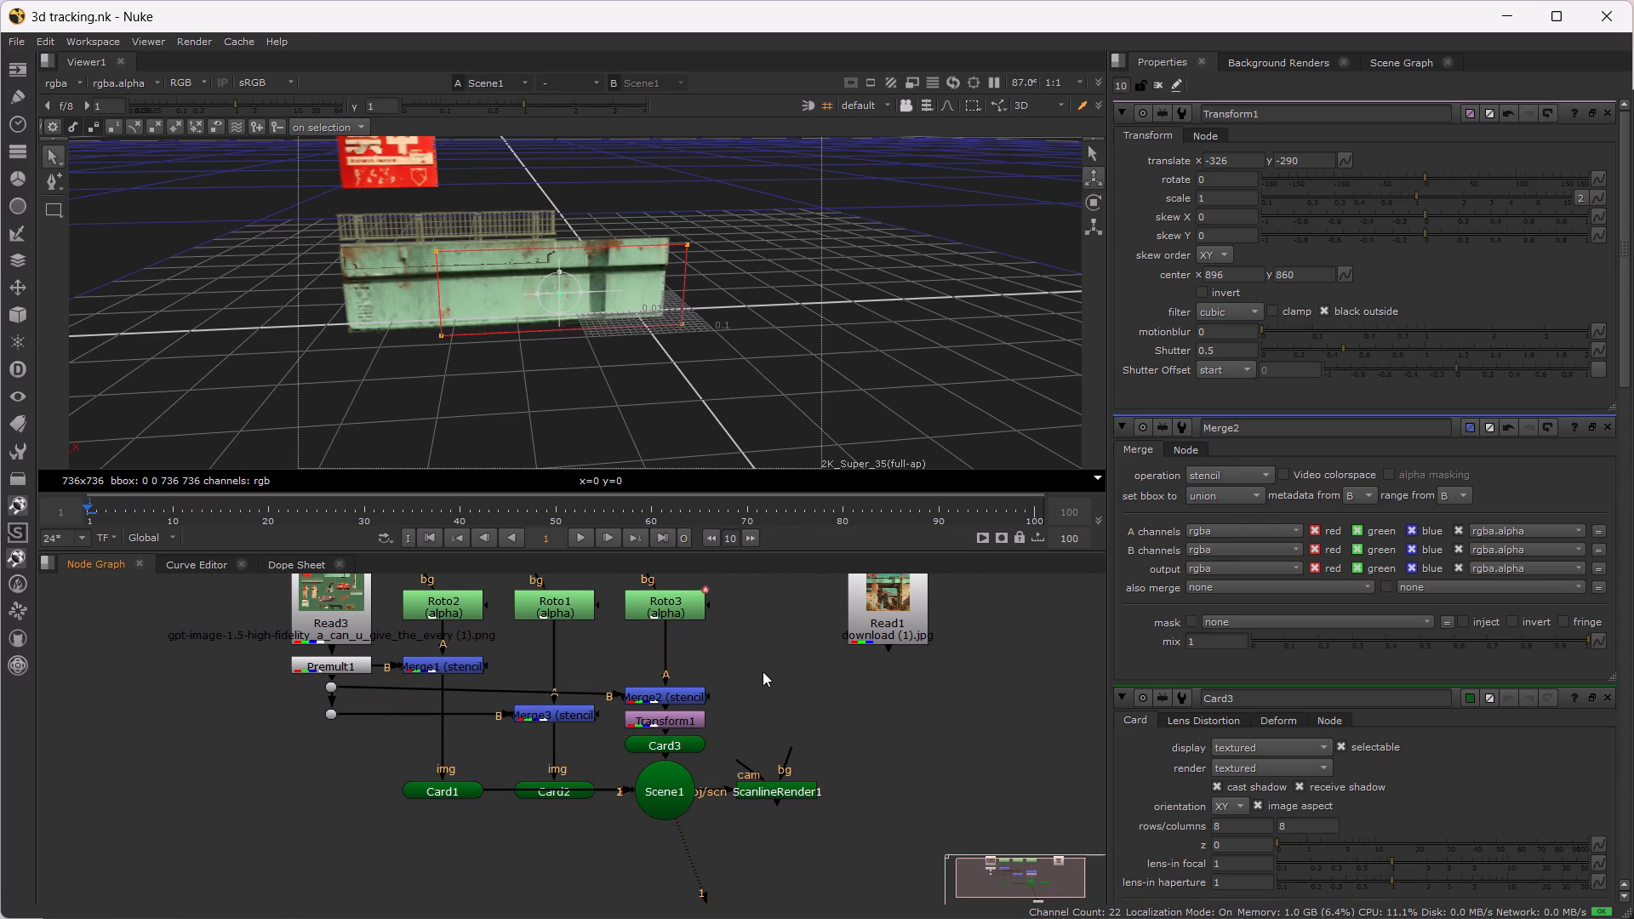
Add a new Card node, connect it to Scene1, and place it between Card3 and ScanlineRender1.
{"action": "left_click", "coordinate": [763, 673]}
{"action": "key", "text": "Tab"}
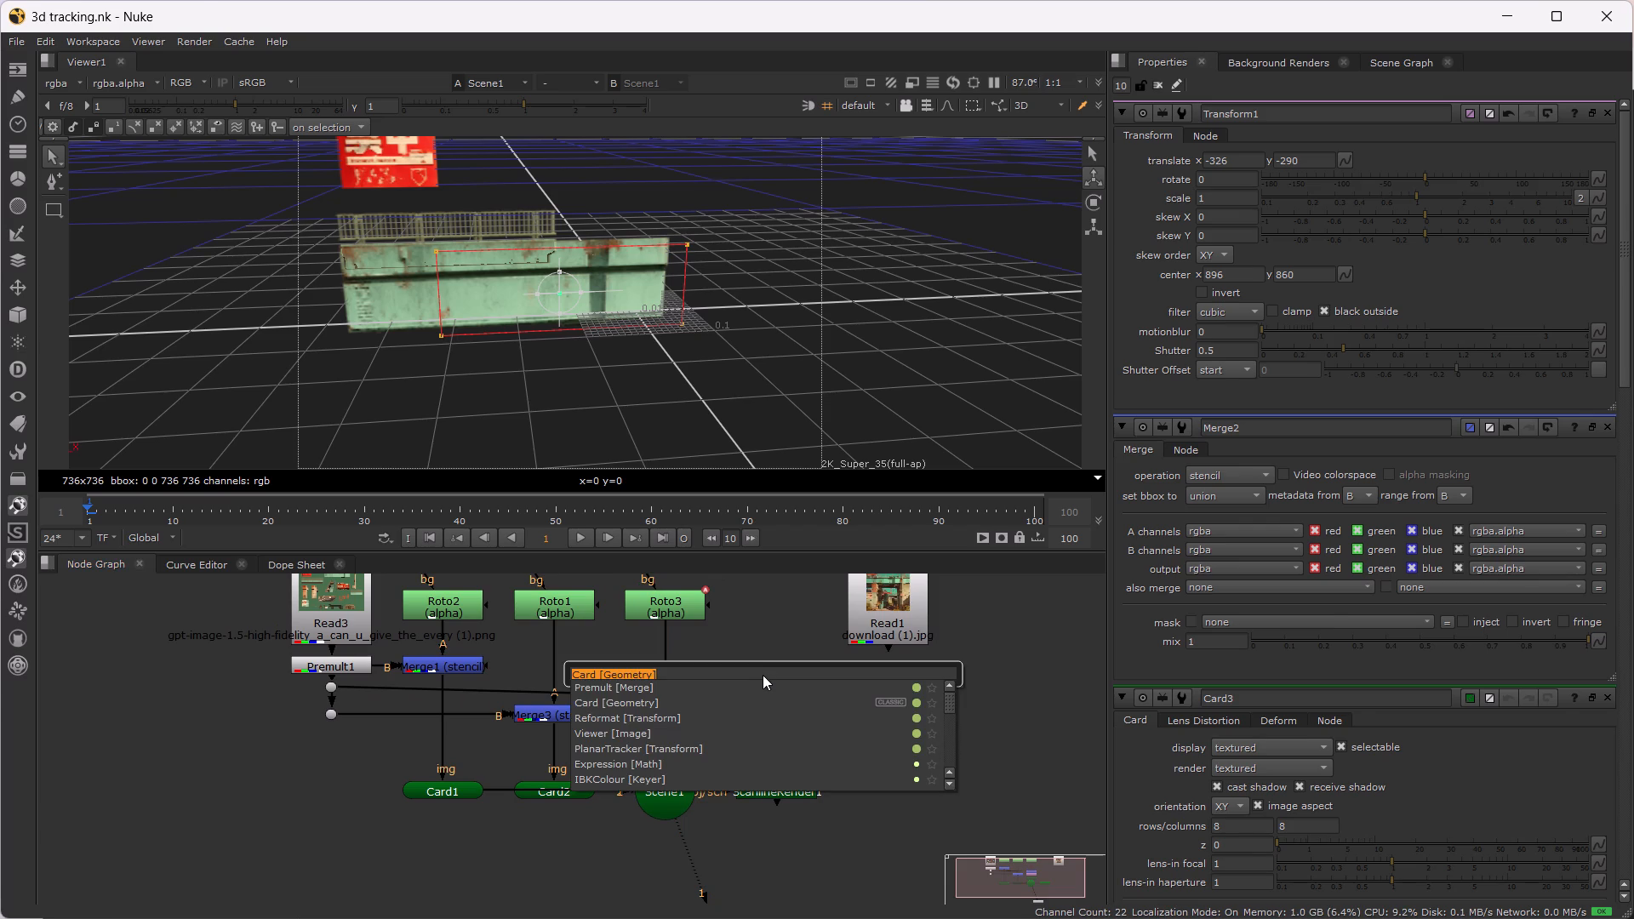
{"action": "key", "text": "Return"}
{"action": "left_click_drag", "start_coordinate": [750, 674], "coordinate": [760, 736]}
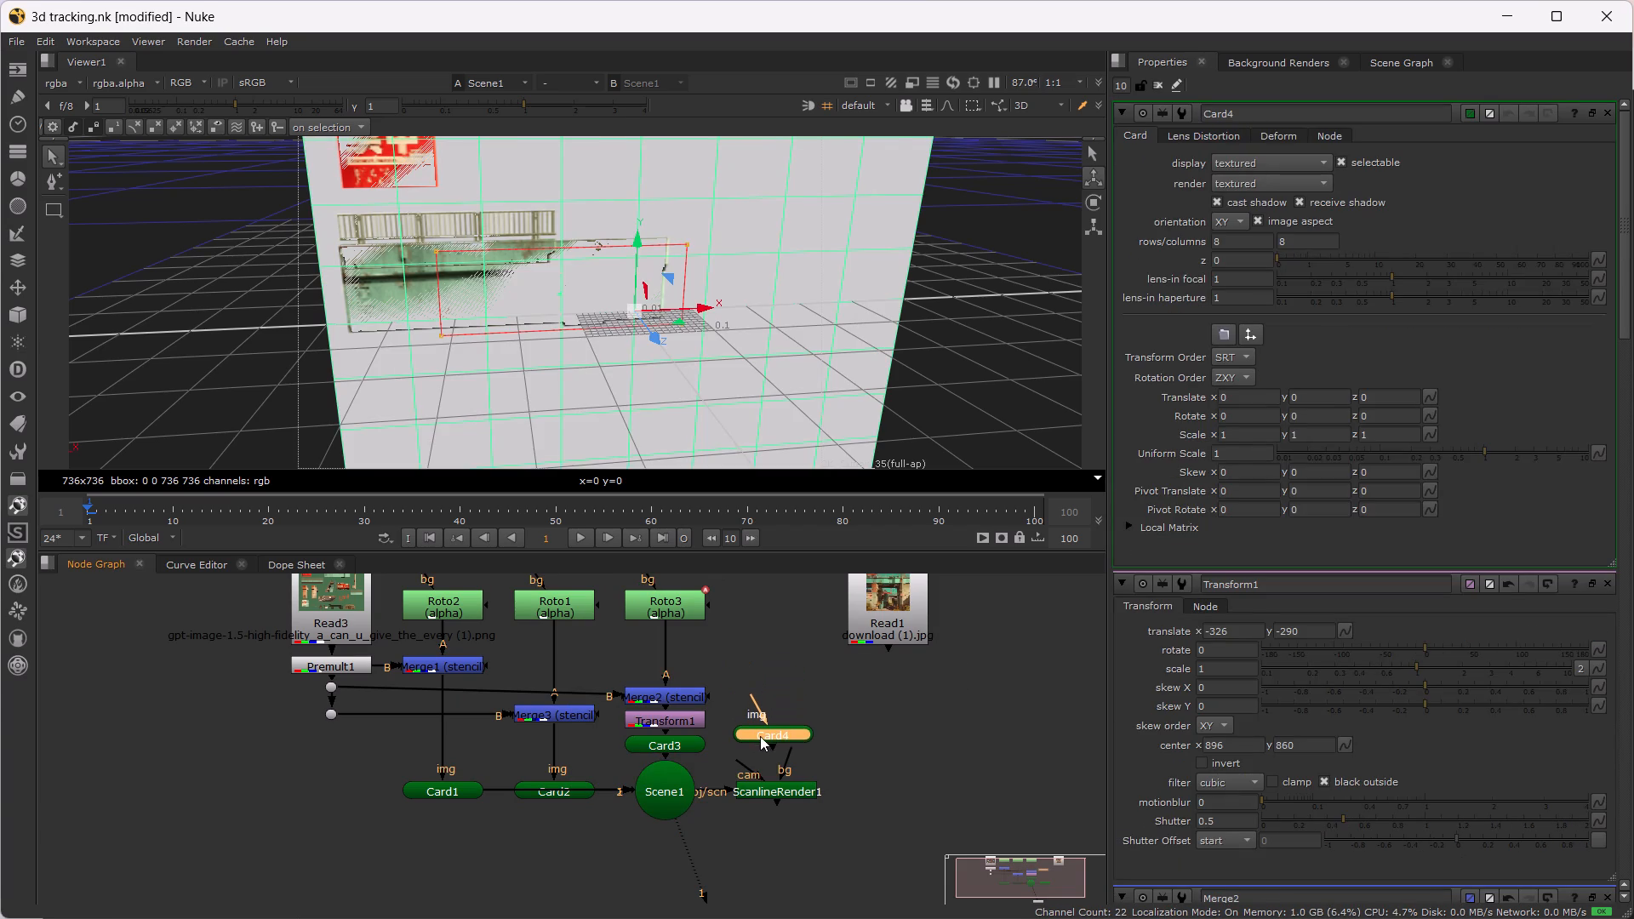
{"action": "left_click_drag", "start_coordinate": [760, 736], "coordinate": [779, 735]}
{"action": "left_click_drag", "start_coordinate": [774, 701], "coordinate": [710, 748]}
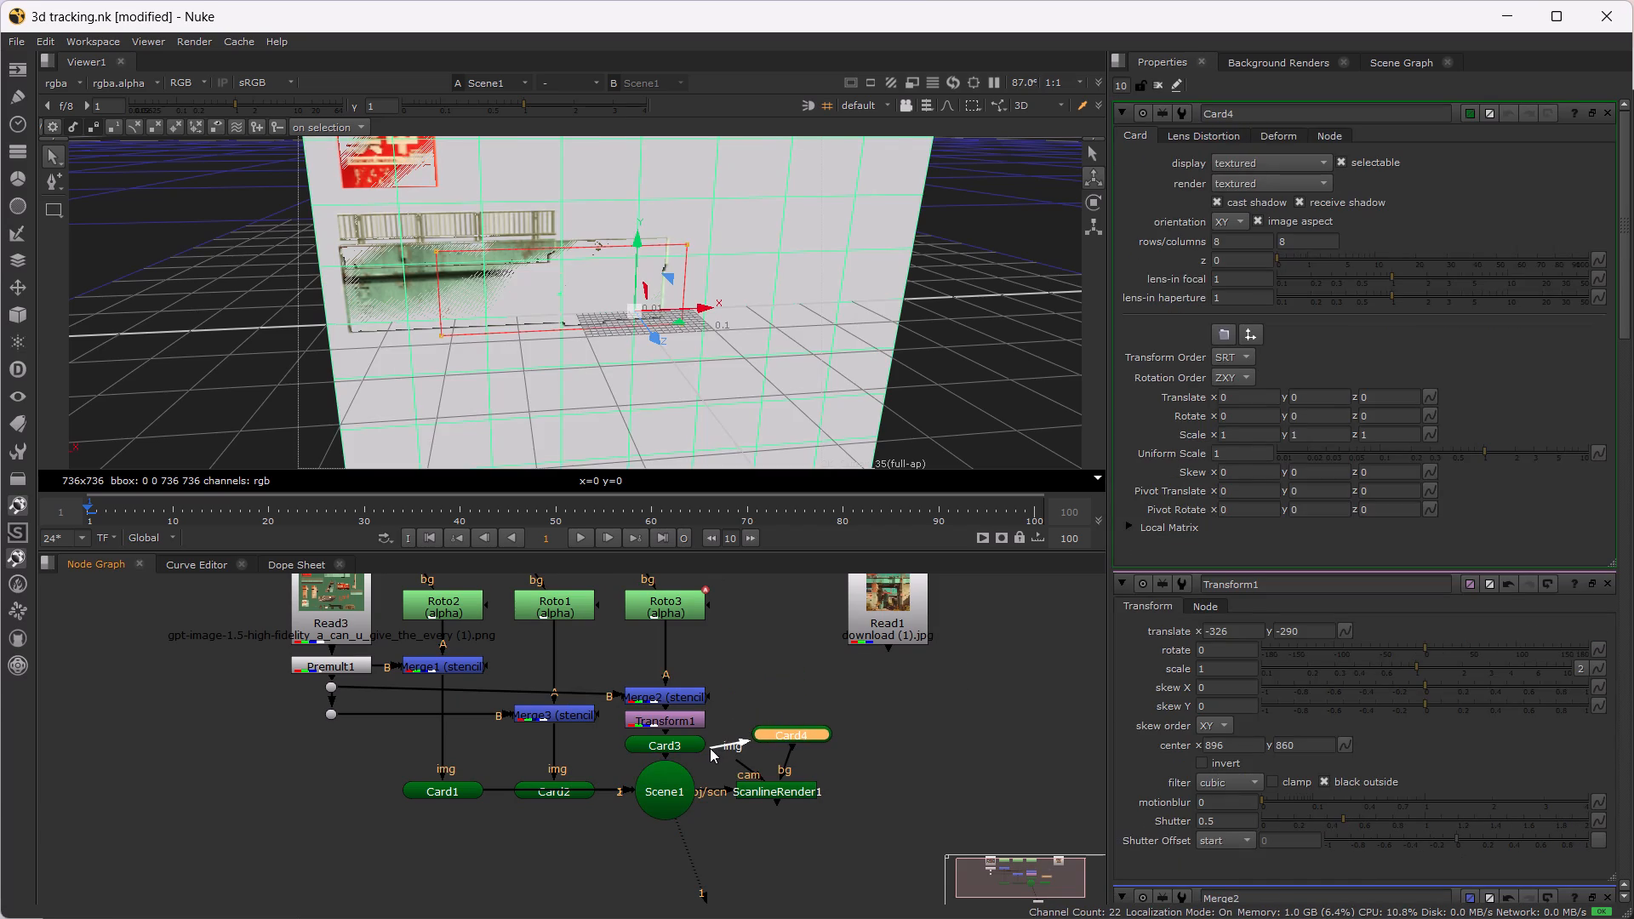
{"action": "left_click_drag", "start_coordinate": [710, 748], "coordinate": [670, 749]}
{"action": "left_click_drag", "start_coordinate": [808, 731], "coordinate": [798, 698]}
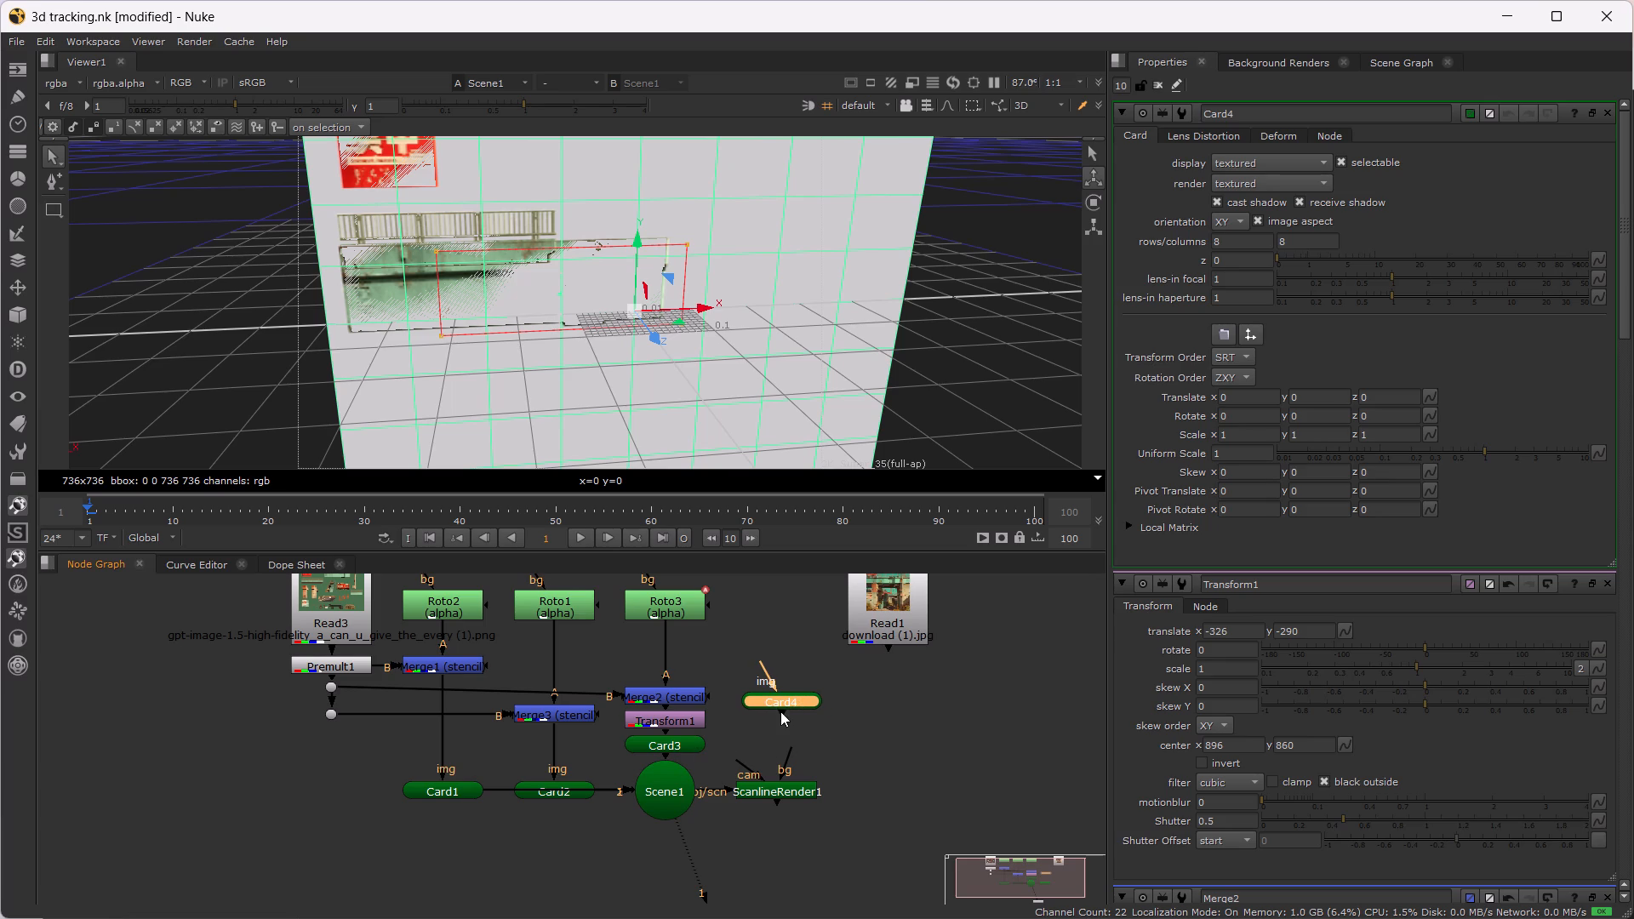
{"action": "left_click_drag", "start_coordinate": [780, 711], "coordinate": [672, 797]}
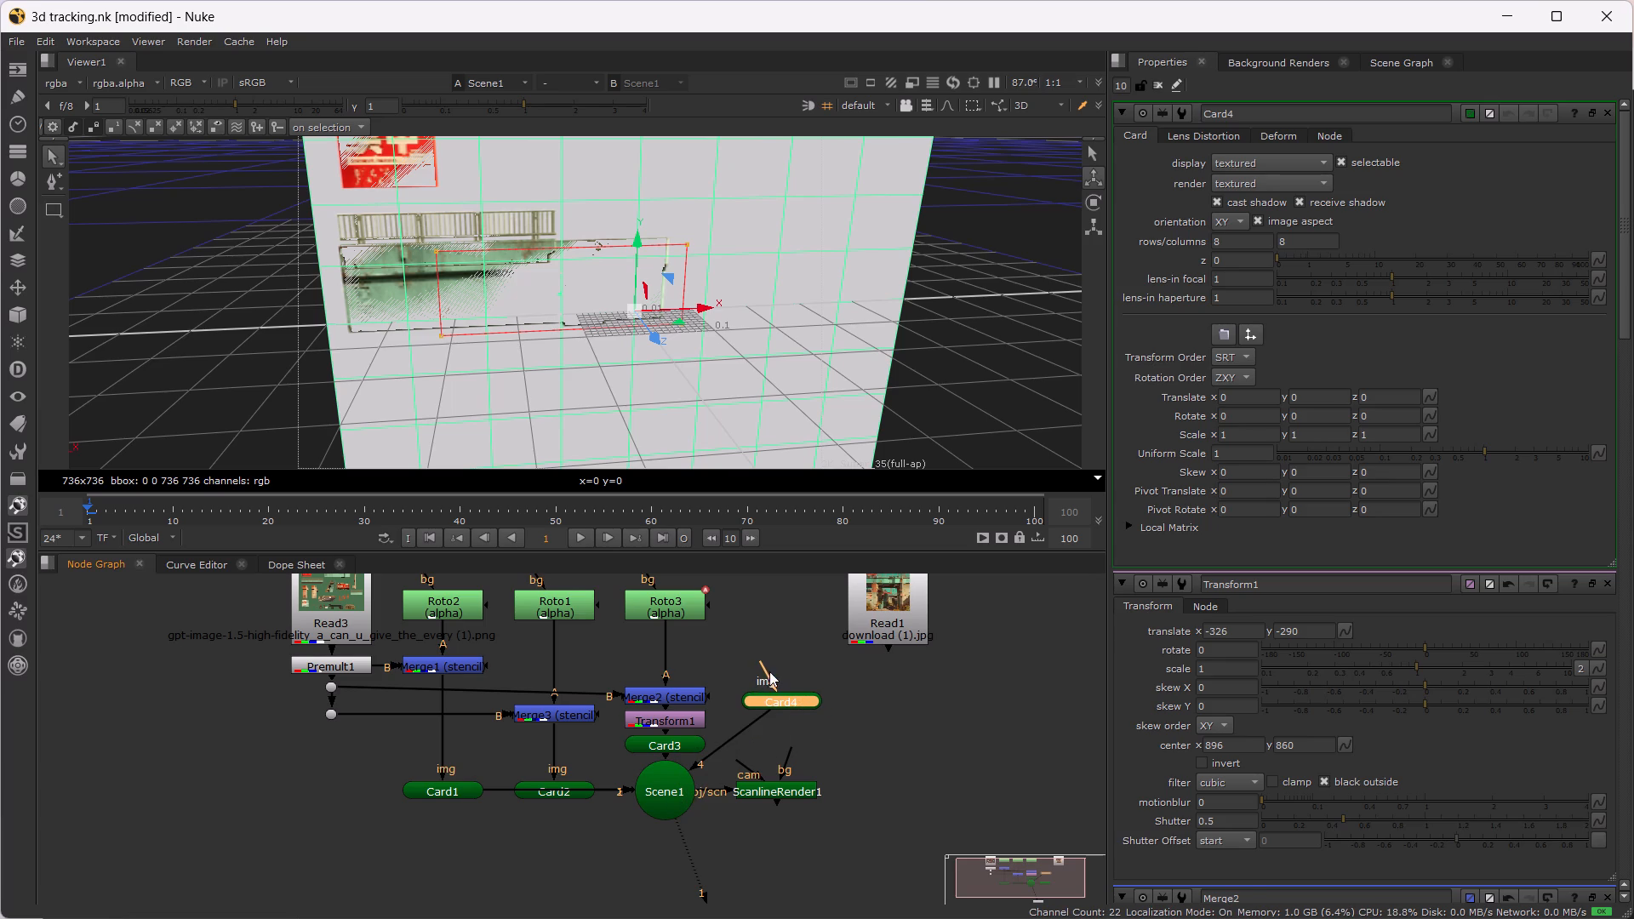
{"action": "left_click_drag", "start_coordinate": [769, 671], "coordinate": [700, 744]}
{"action": "left_click_drag", "start_coordinate": [772, 701], "coordinate": [768, 744]}
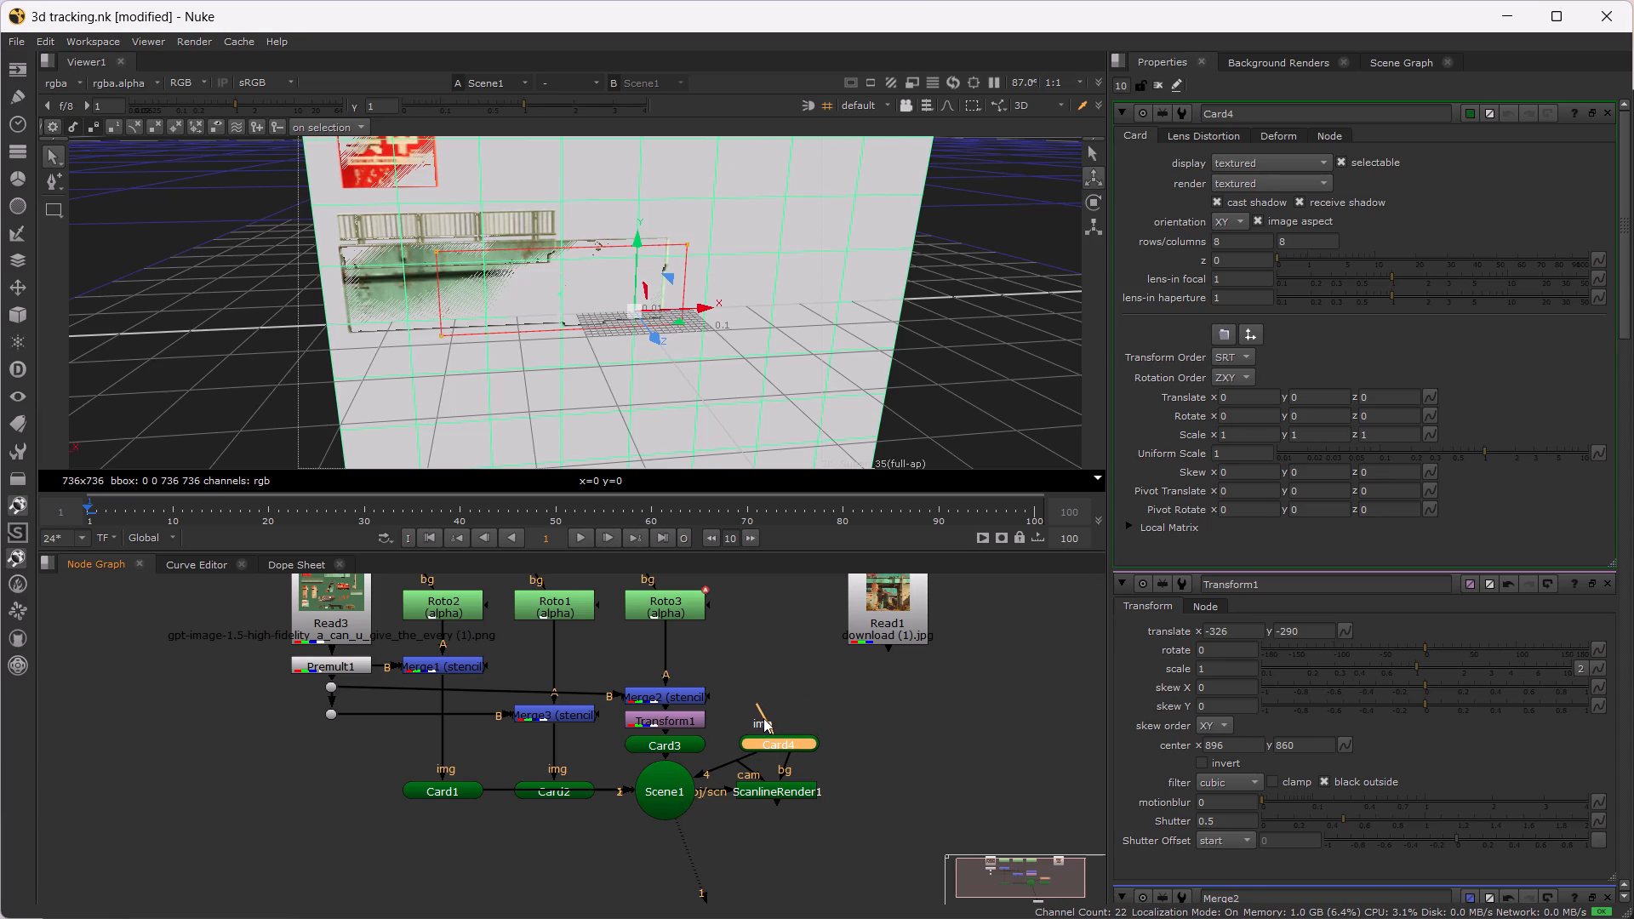
Add a Merge node, connect its B input to Merge2, and place it above Card4.
{"action": "key", "text": "m"}
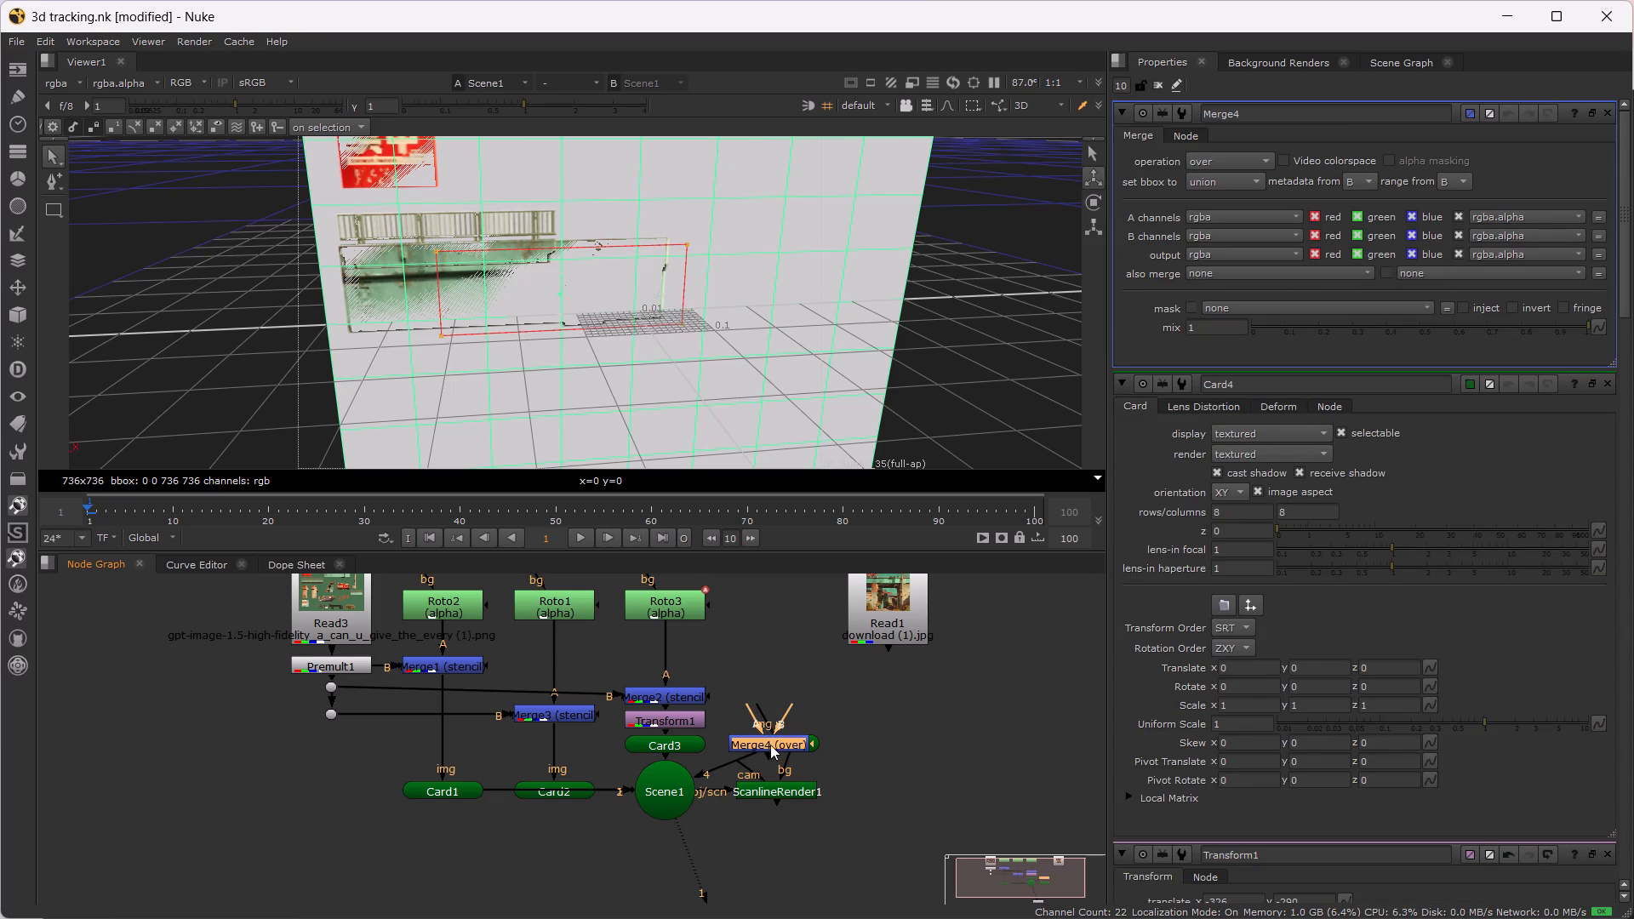
{"action": "left_click_drag", "start_coordinate": [768, 747], "coordinate": [761, 676]}
{"action": "left_click_drag", "start_coordinate": [774, 641], "coordinate": [774, 665]}
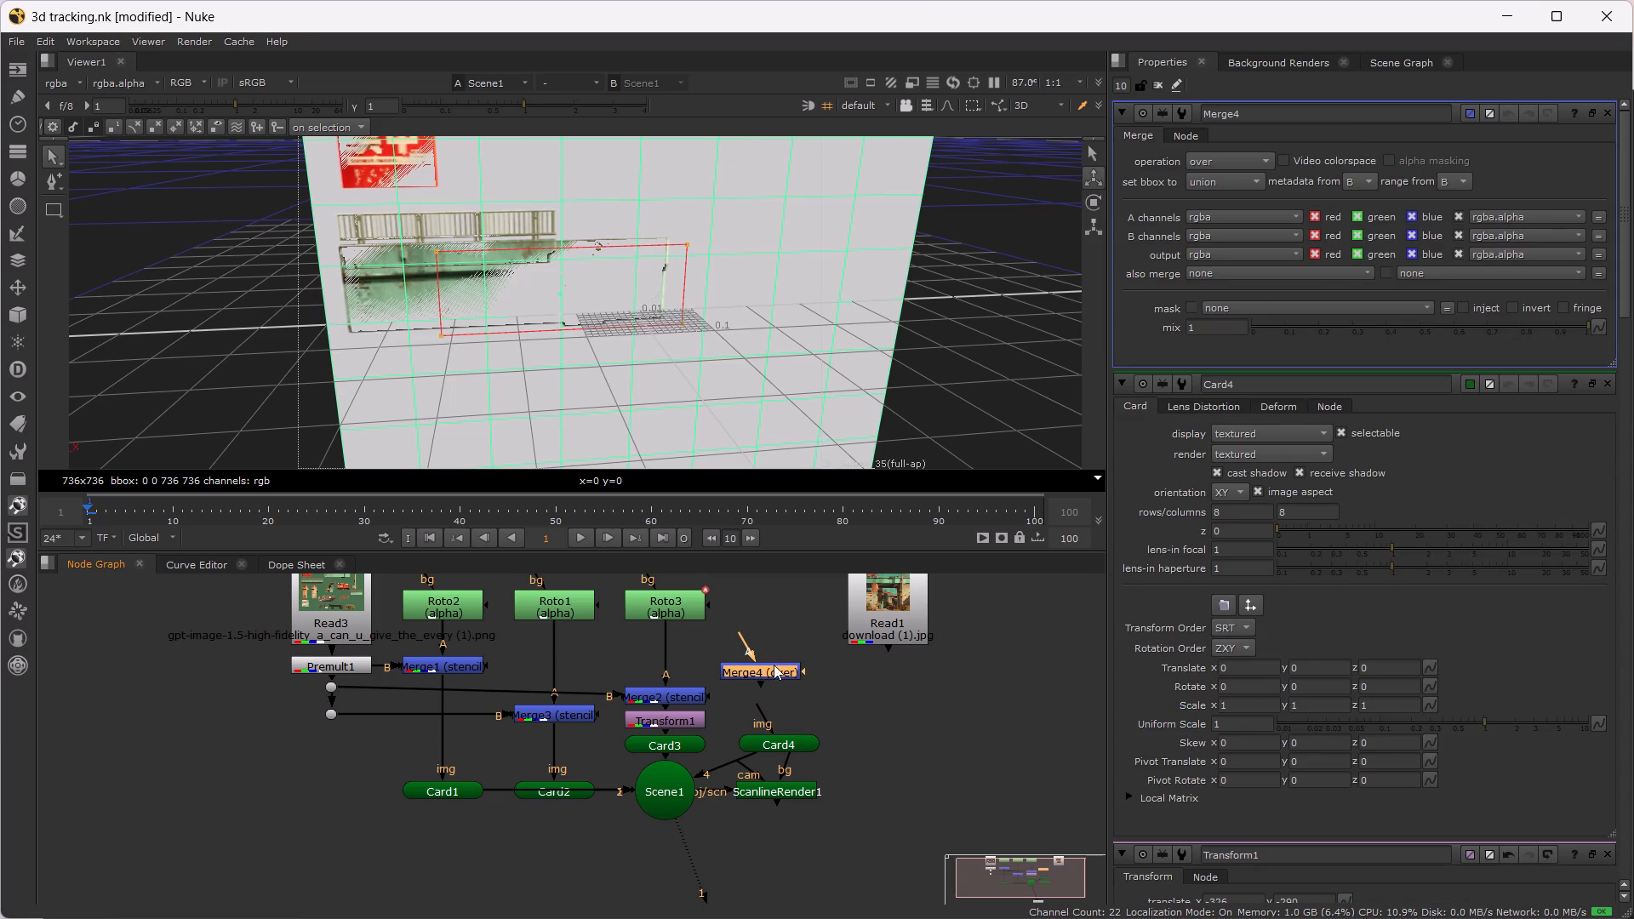
{"action": "left_click_drag", "start_coordinate": [774, 665], "coordinate": [774, 685]}
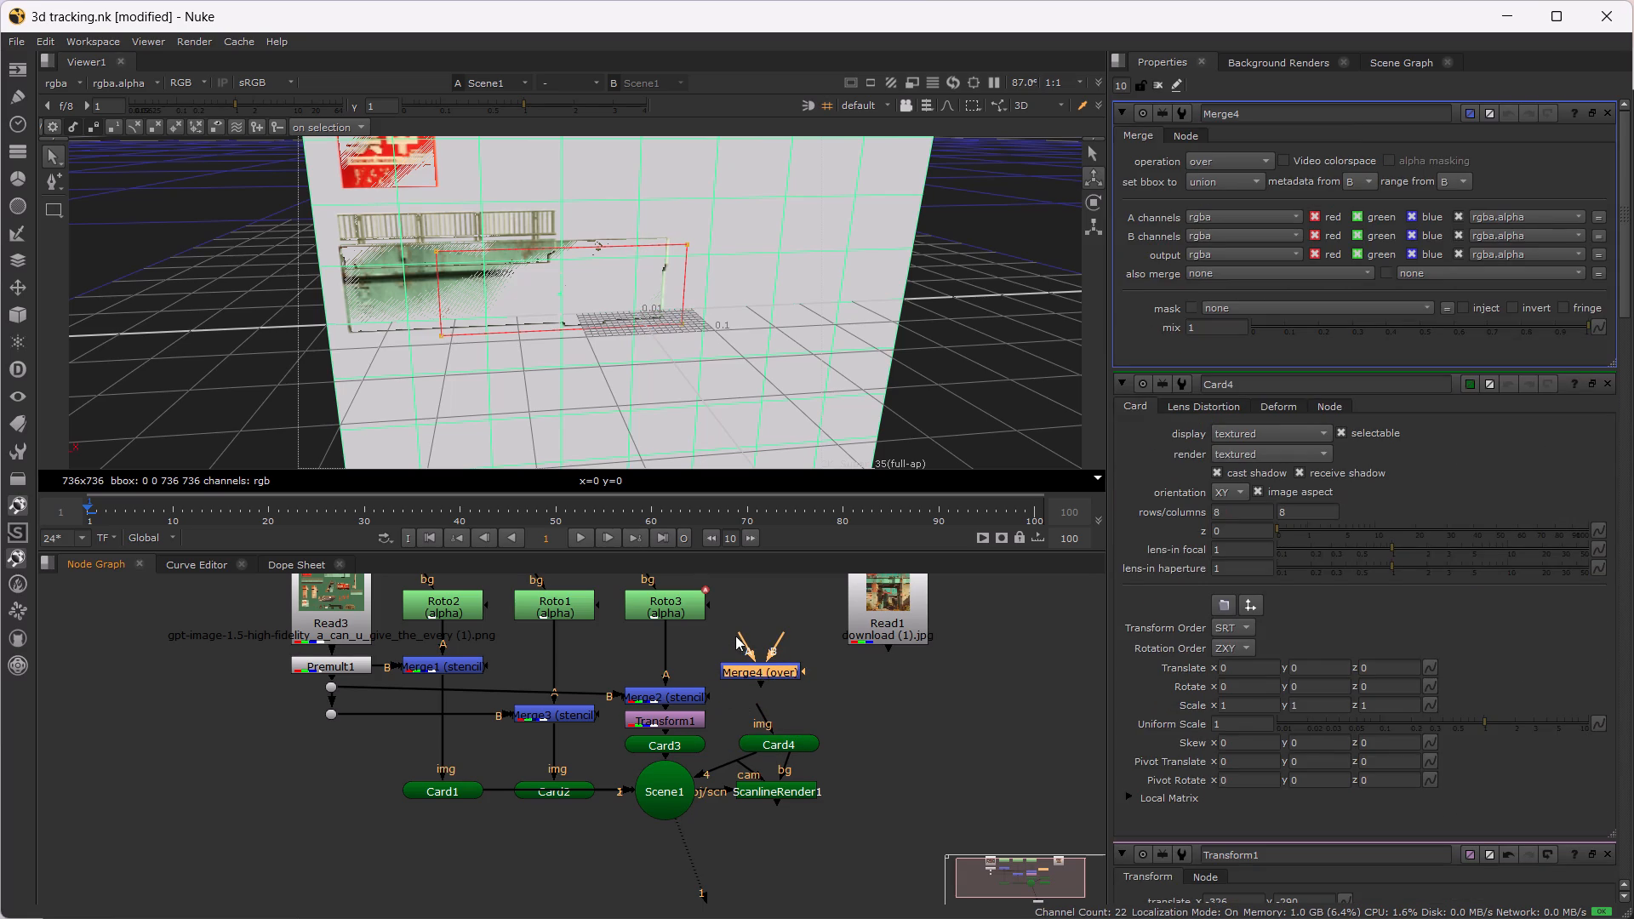
{"action": "left_click_drag", "start_coordinate": [776, 642], "coordinate": [724, 685]}
{"action": "left_click_drag", "start_coordinate": [724, 685], "coordinate": [685, 700]}
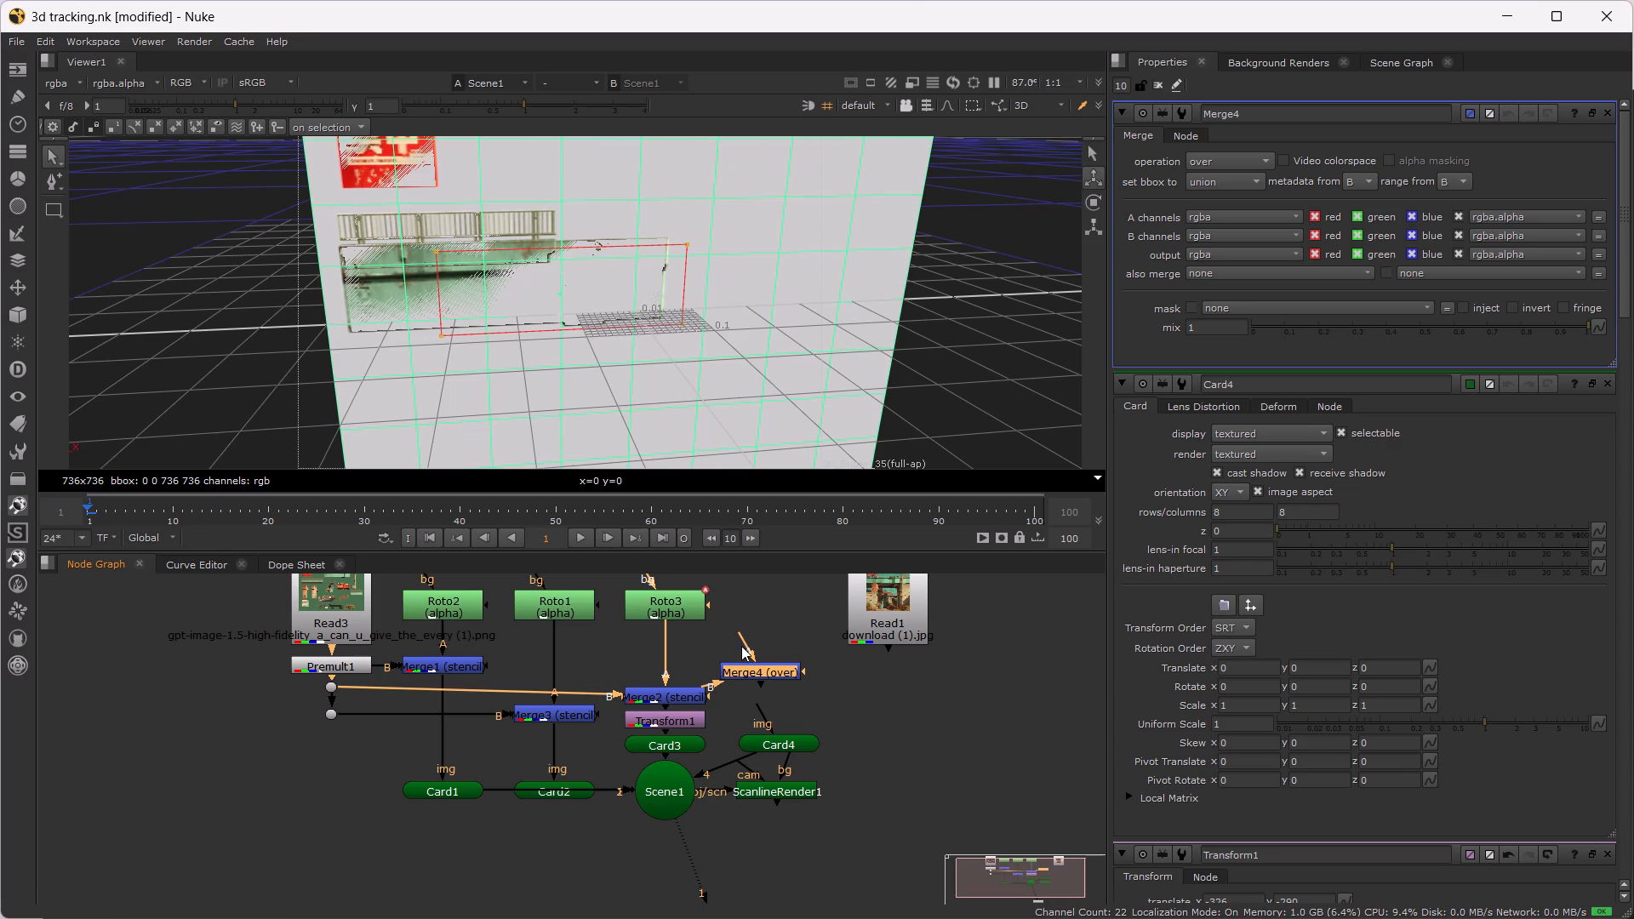
{"action": "left_click_drag", "start_coordinate": [757, 672], "coordinate": [762, 693]}
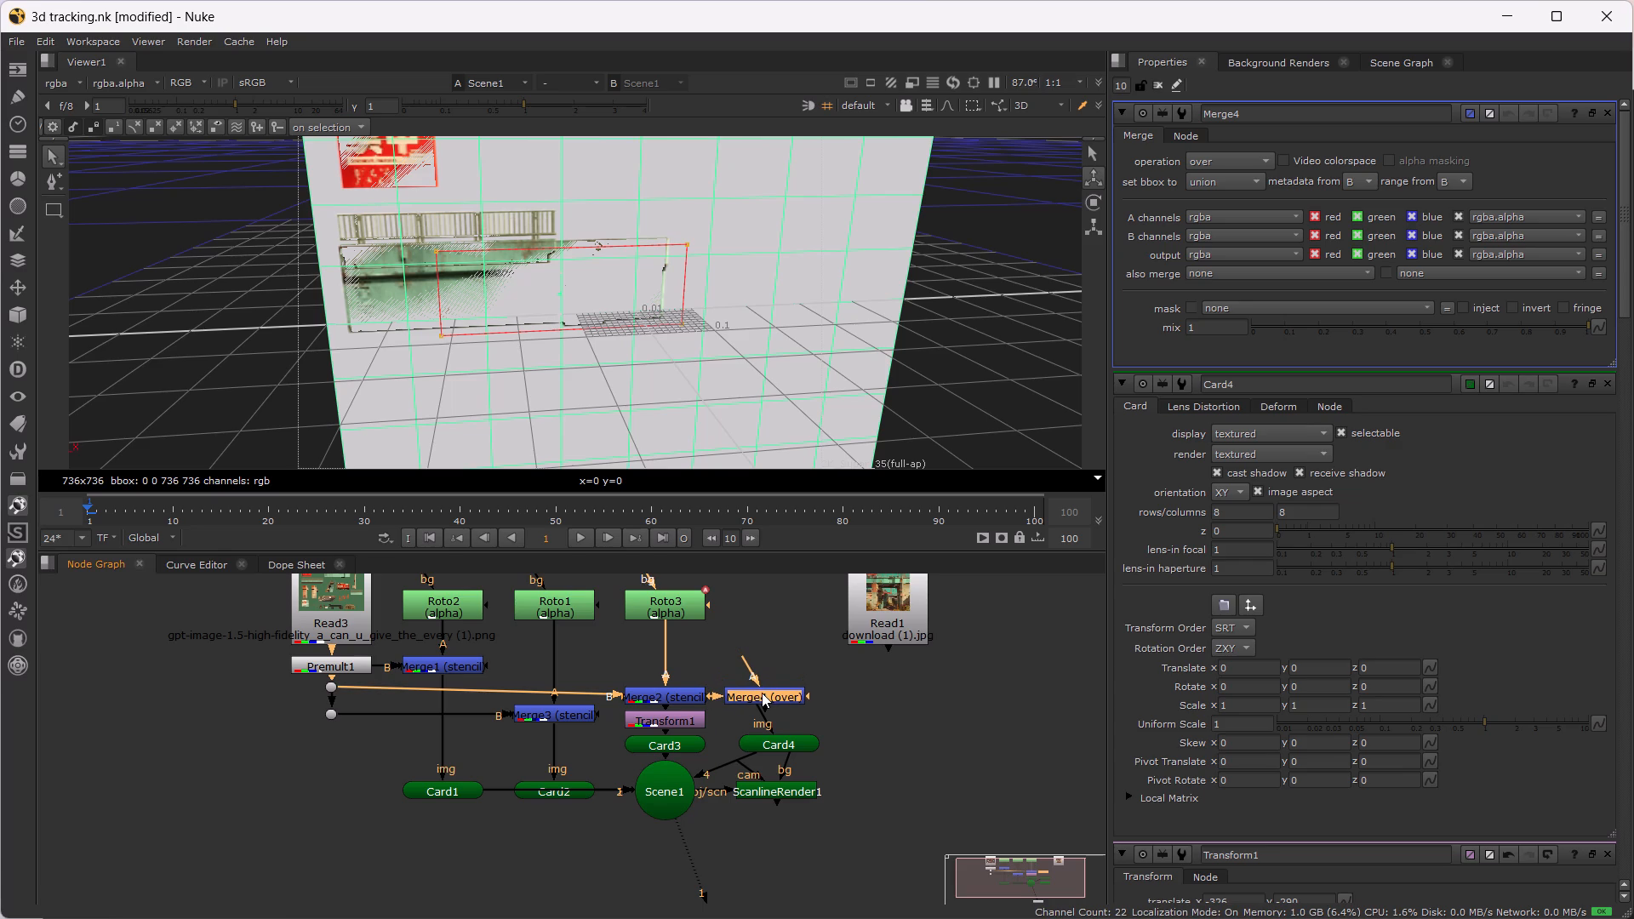
{"action": "left_click_drag", "start_coordinate": [762, 693], "coordinate": [778, 648]}
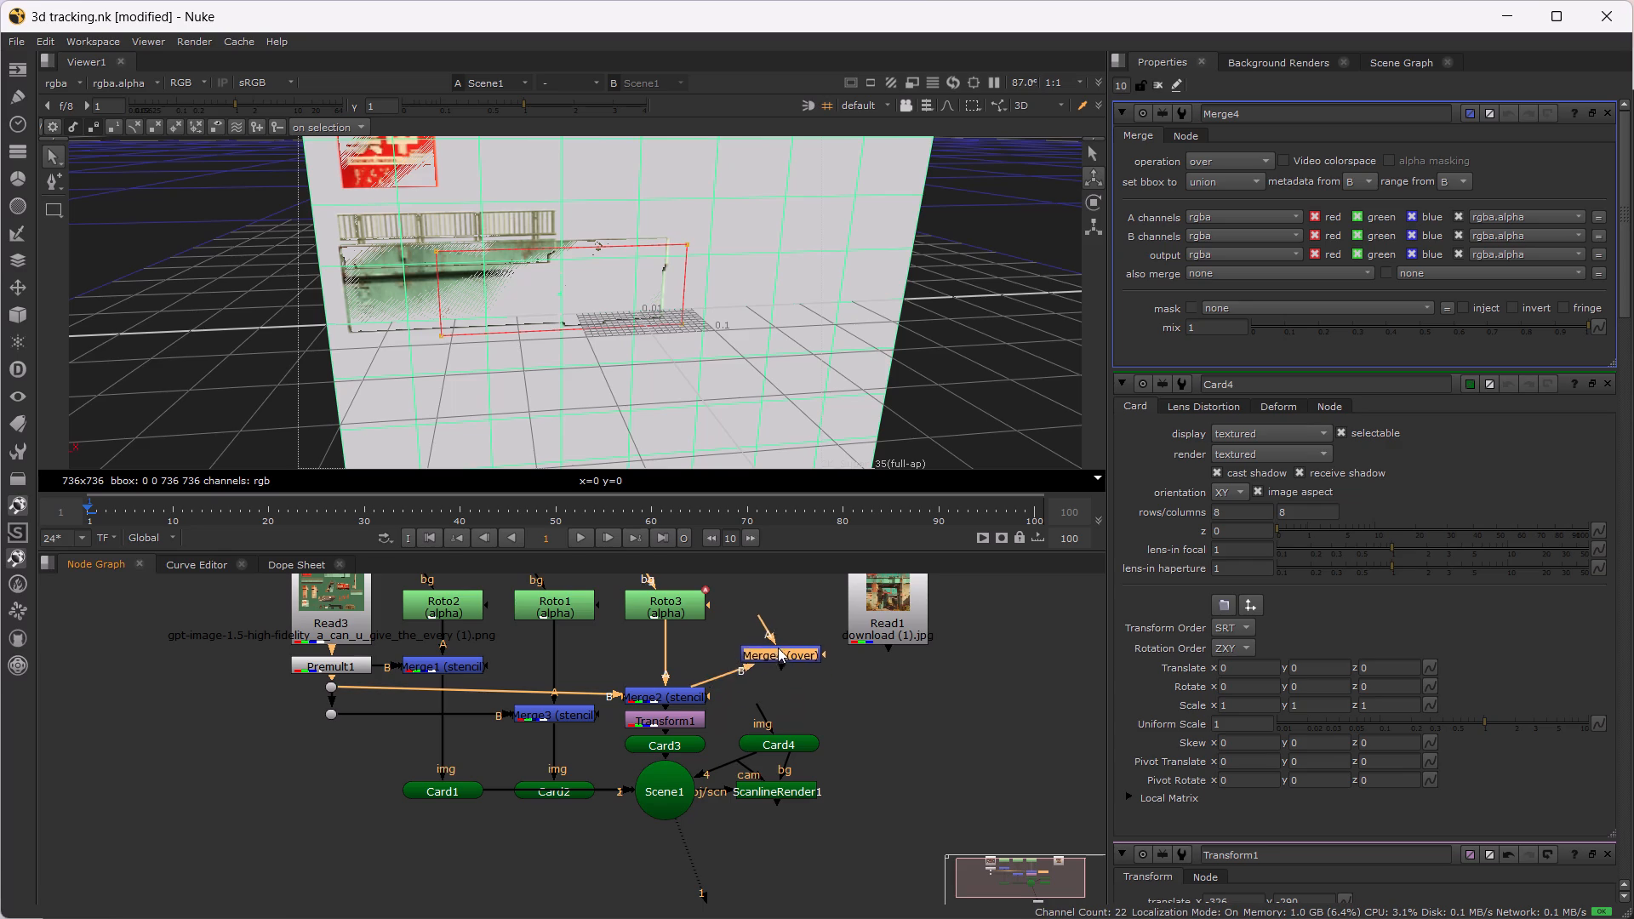
{"action": "left_click_drag", "start_coordinate": [778, 648], "coordinate": [773, 633]}
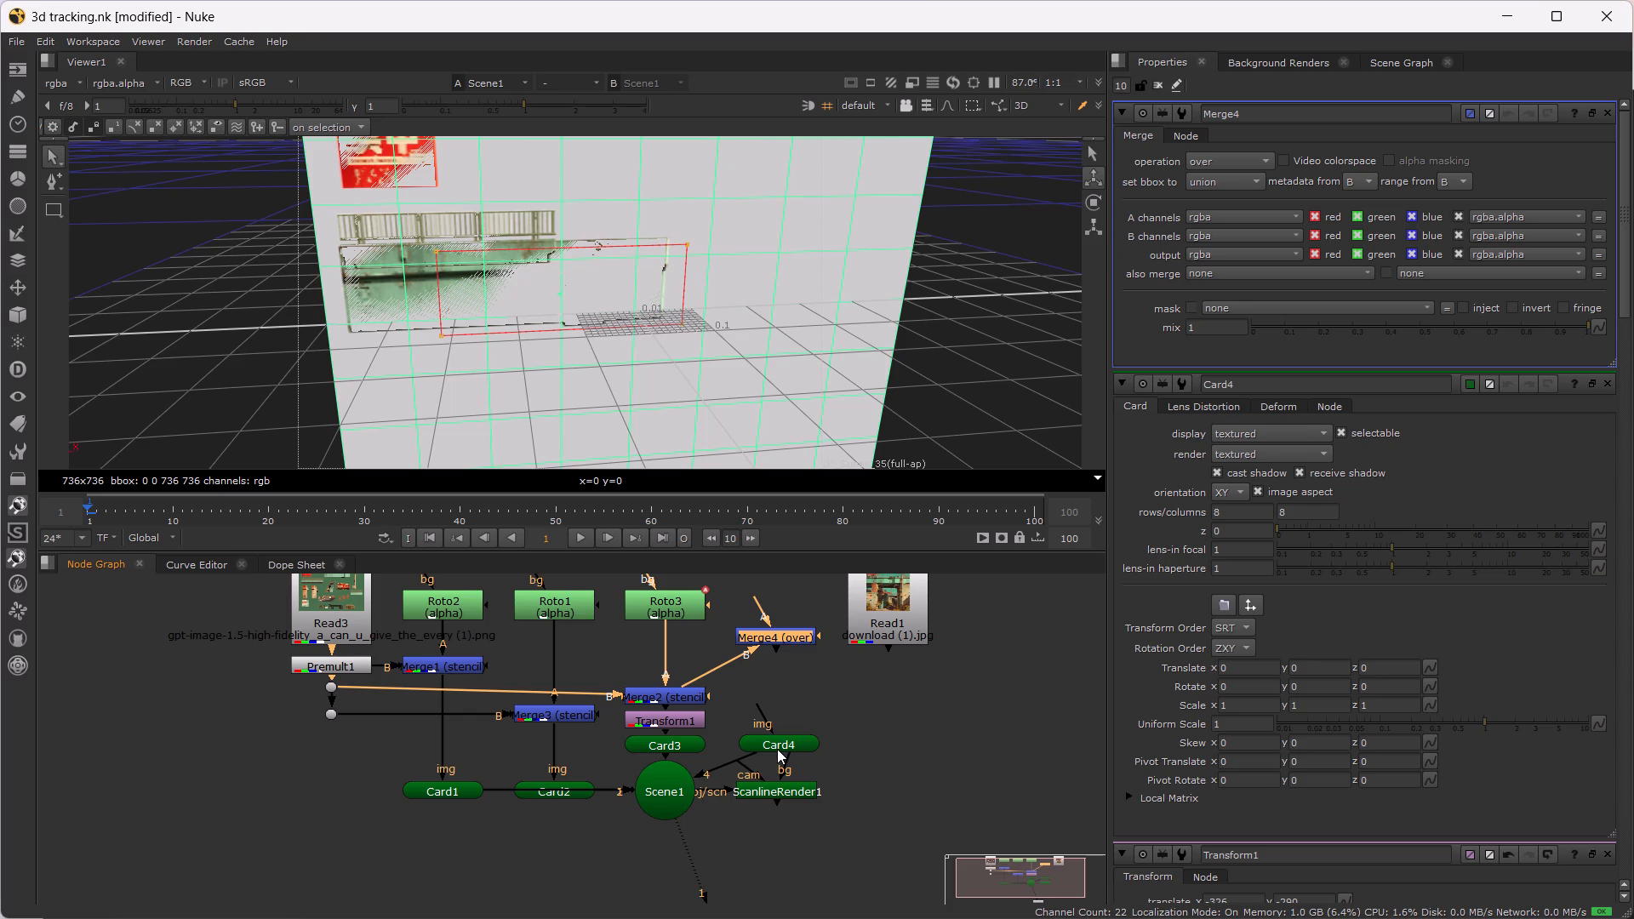
Connect Card4's img input to Merge4 and place Card4 below it in the node graph.
{"action": "left_click_drag", "start_coordinate": [776, 743], "coordinate": [768, 620]}
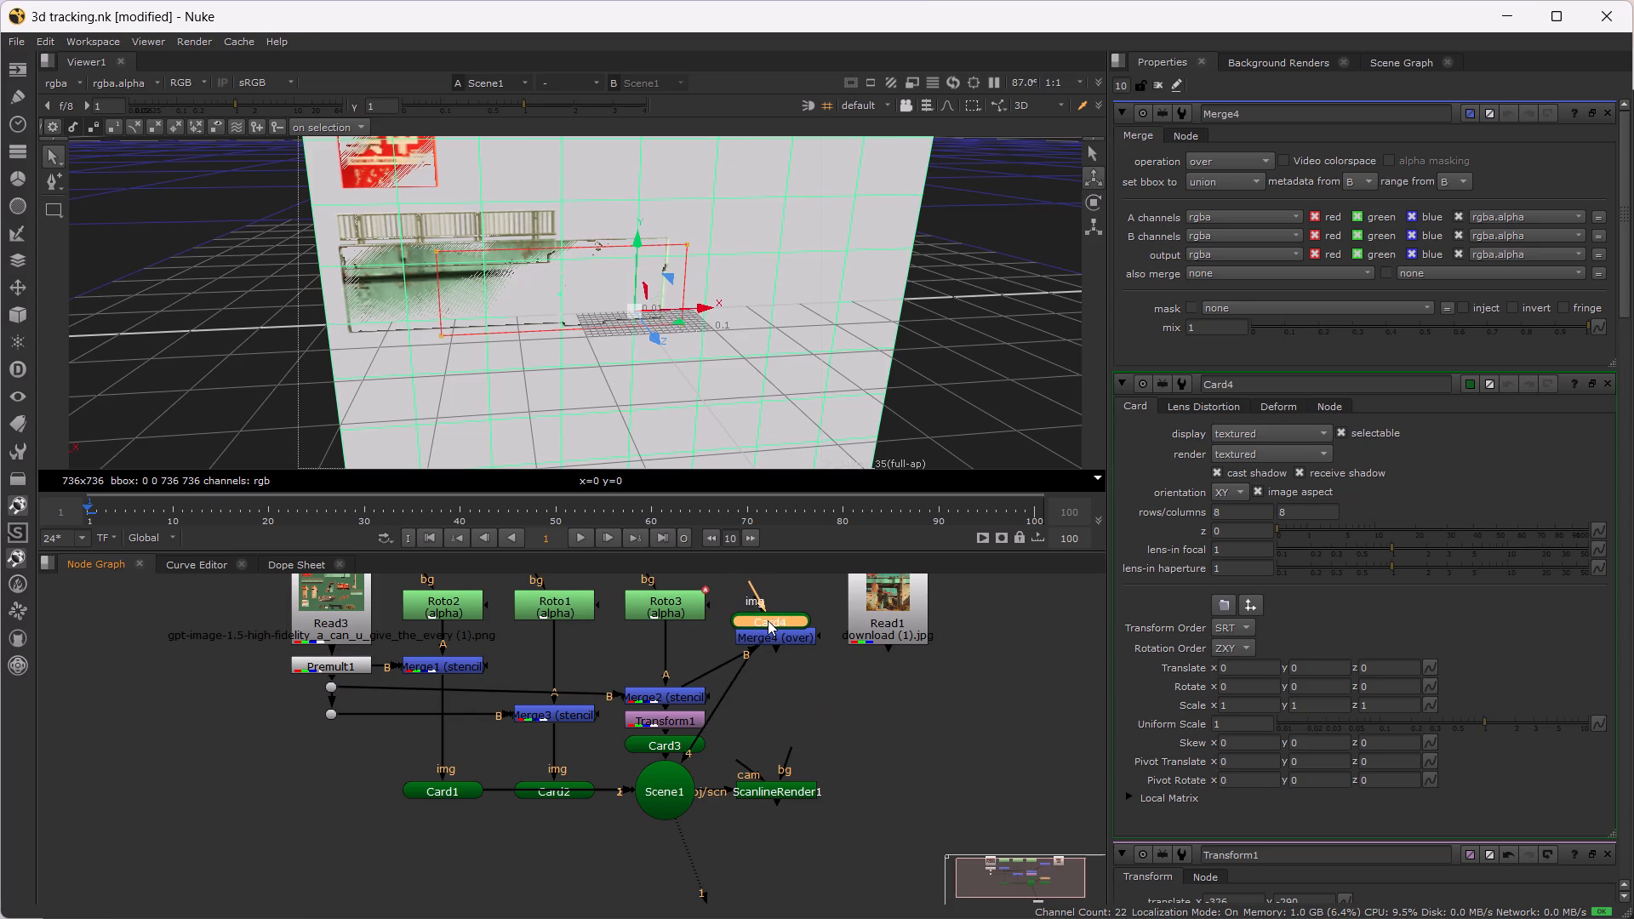
{"action": "left_click_drag", "start_coordinate": [768, 620], "coordinate": [780, 695]}
{"action": "left_click_drag", "start_coordinate": [771, 672], "coordinate": [769, 625]}
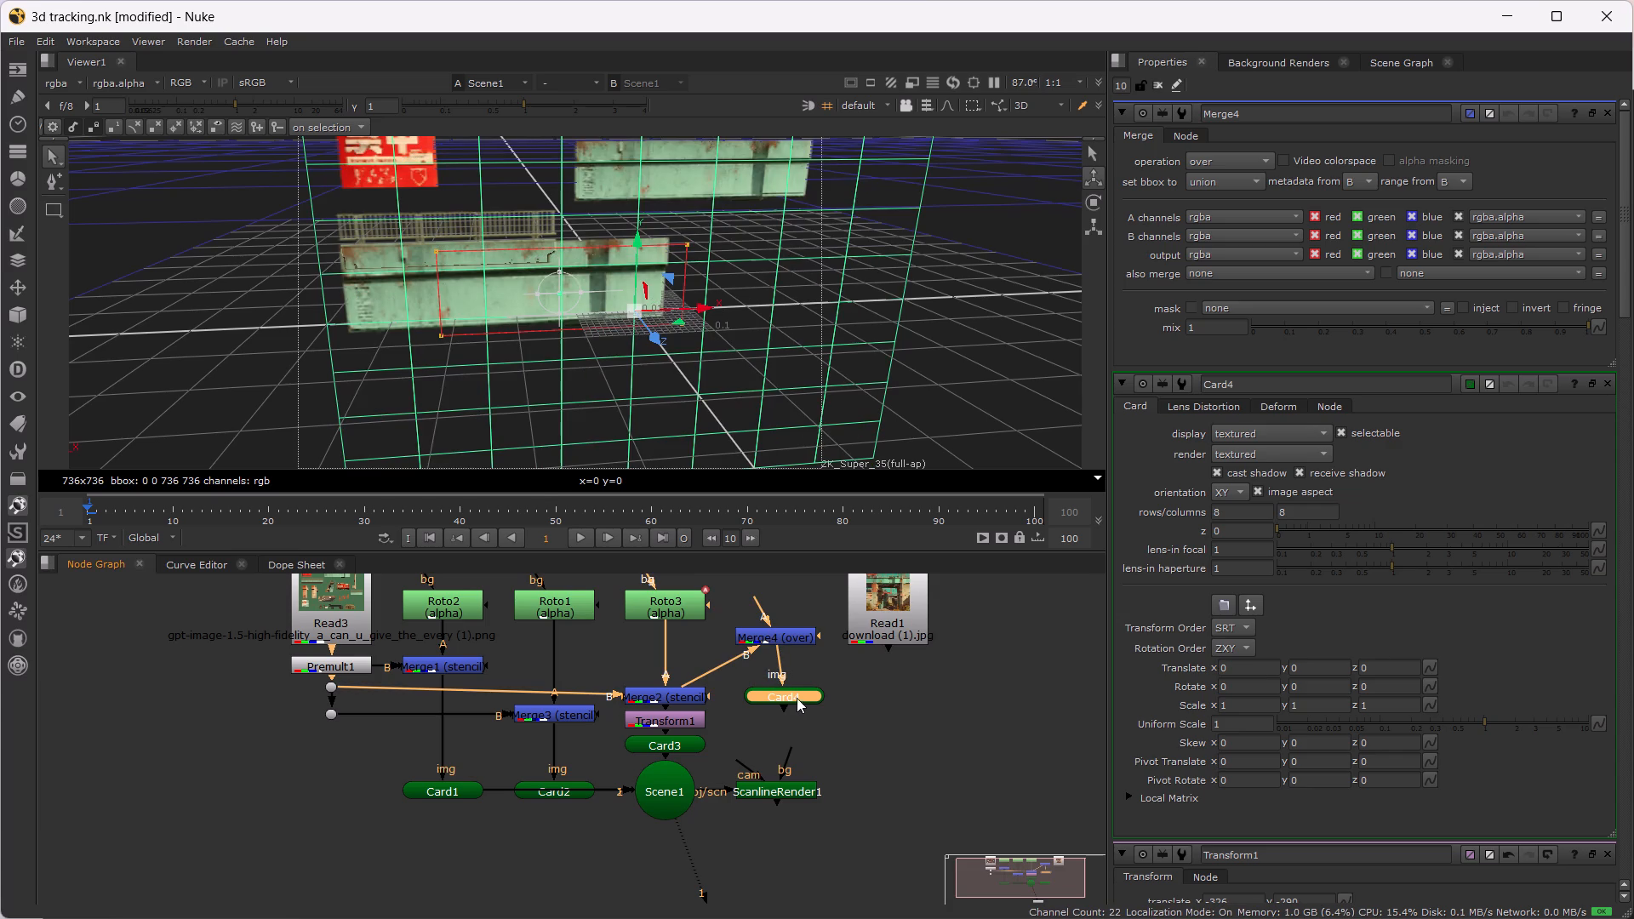
{"action": "scroll", "coordinate": [667, 210], "scroll_direction": "down", "scroll_amount": 2}
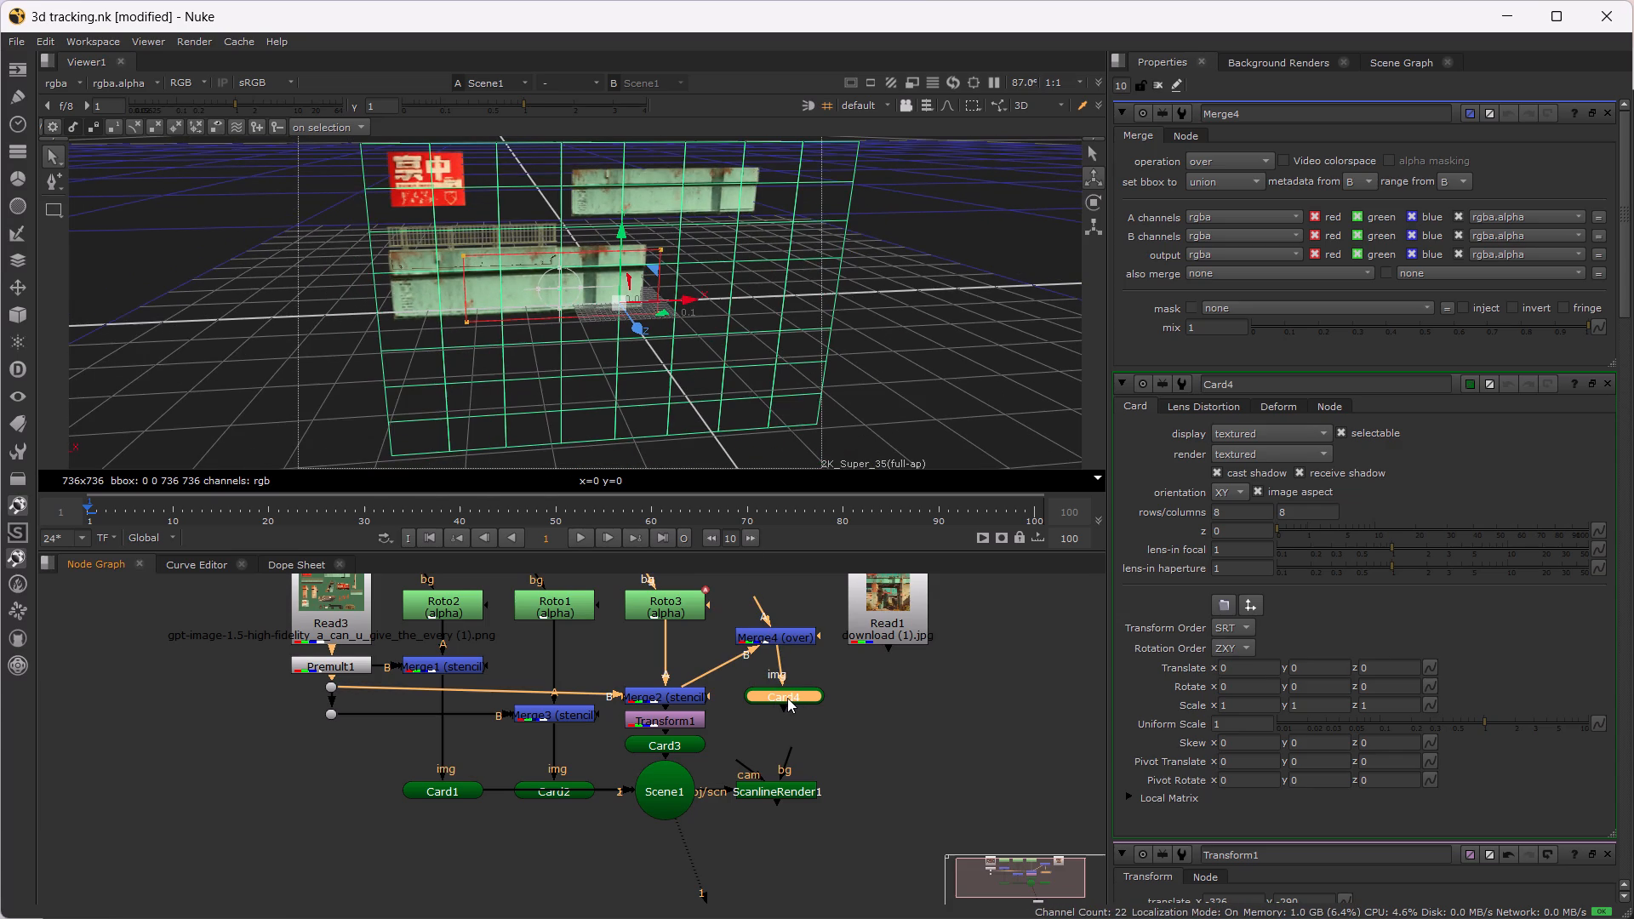
{"action": "left_click_drag", "start_coordinate": [787, 698], "coordinate": [795, 718]}
Insert a Transform node between Merge4 and Card4 and place it just above Card4.
{"action": "left_click", "coordinate": [771, 630]}
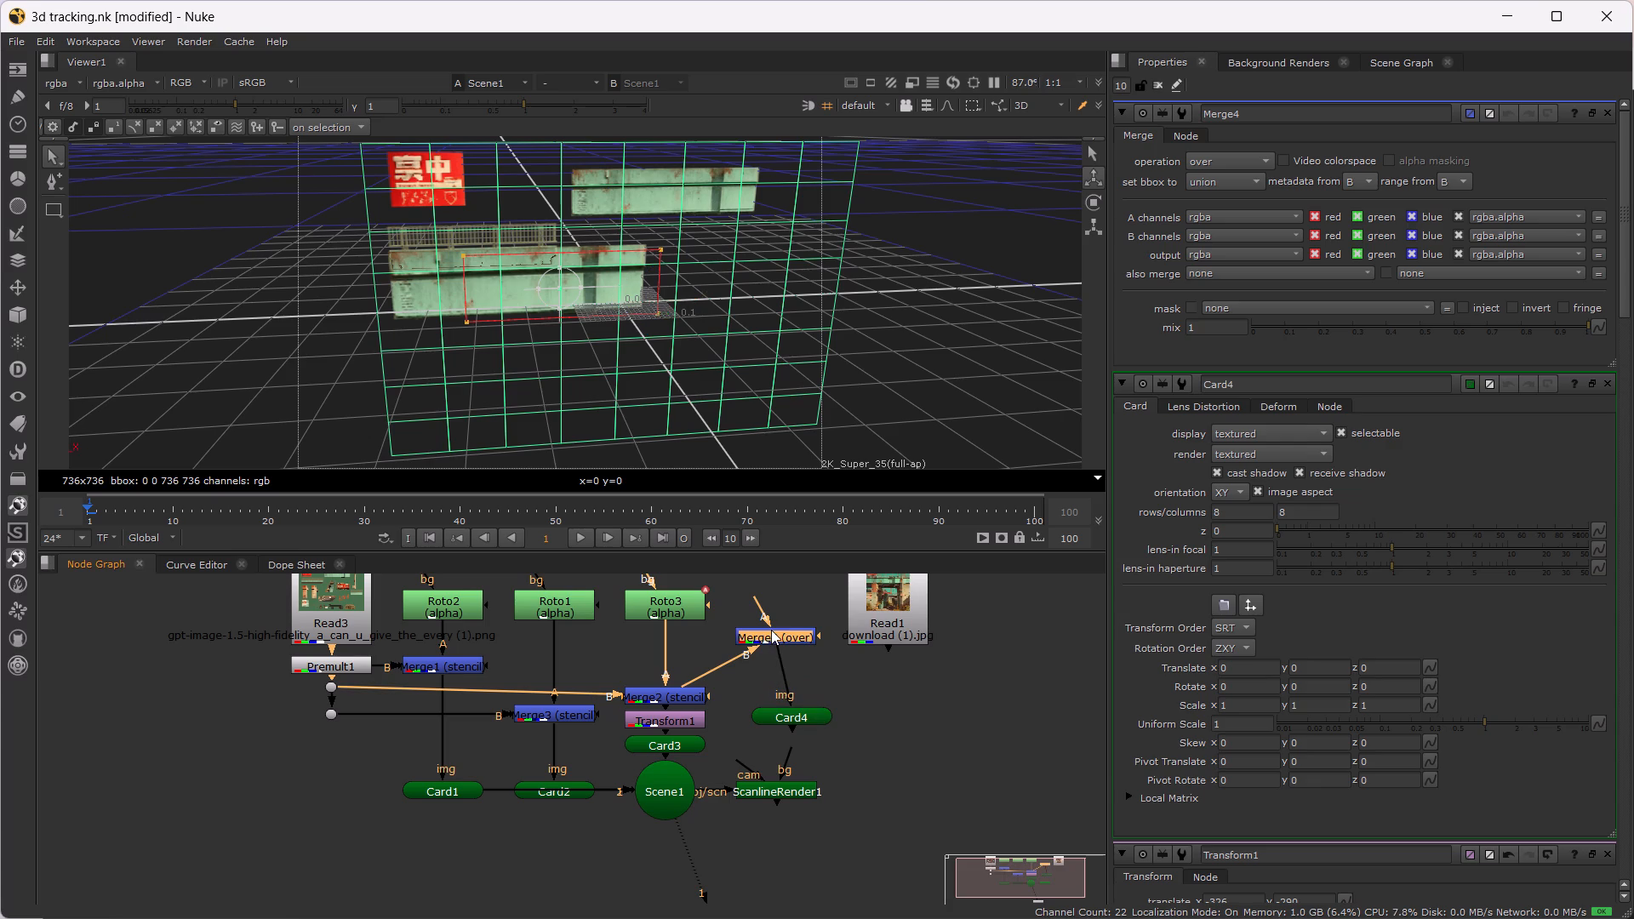
{"action": "key", "text": "t"}
{"action": "left_click_drag", "start_coordinate": [778, 655], "coordinate": [778, 665]}
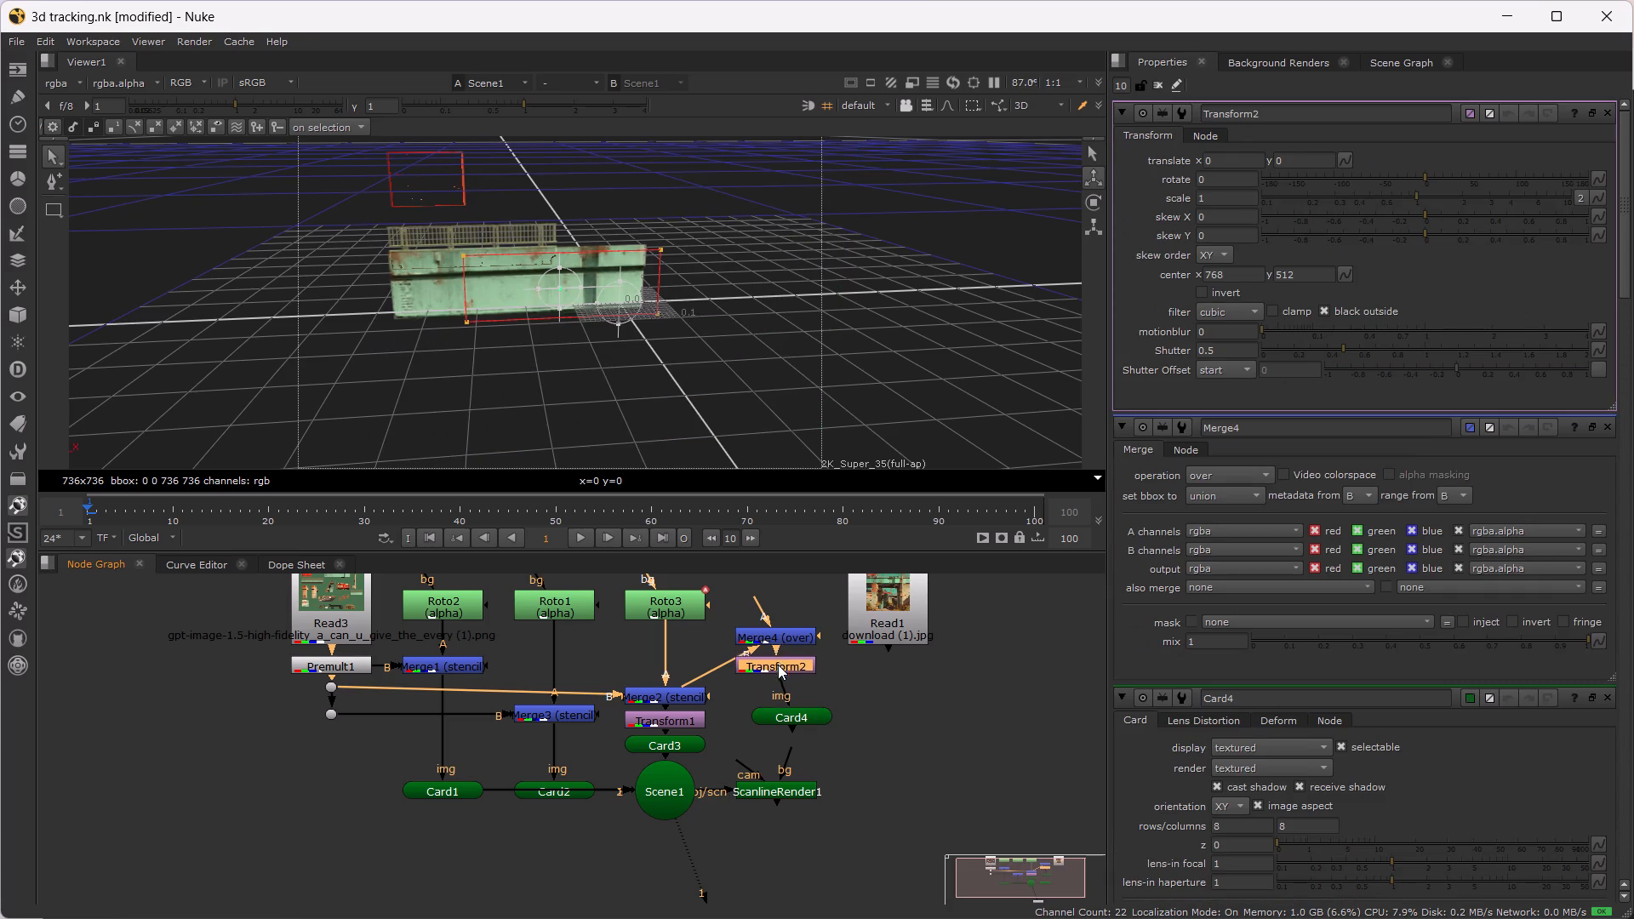
{"action": "left_click_drag", "start_coordinate": [778, 665], "coordinate": [781, 682]}
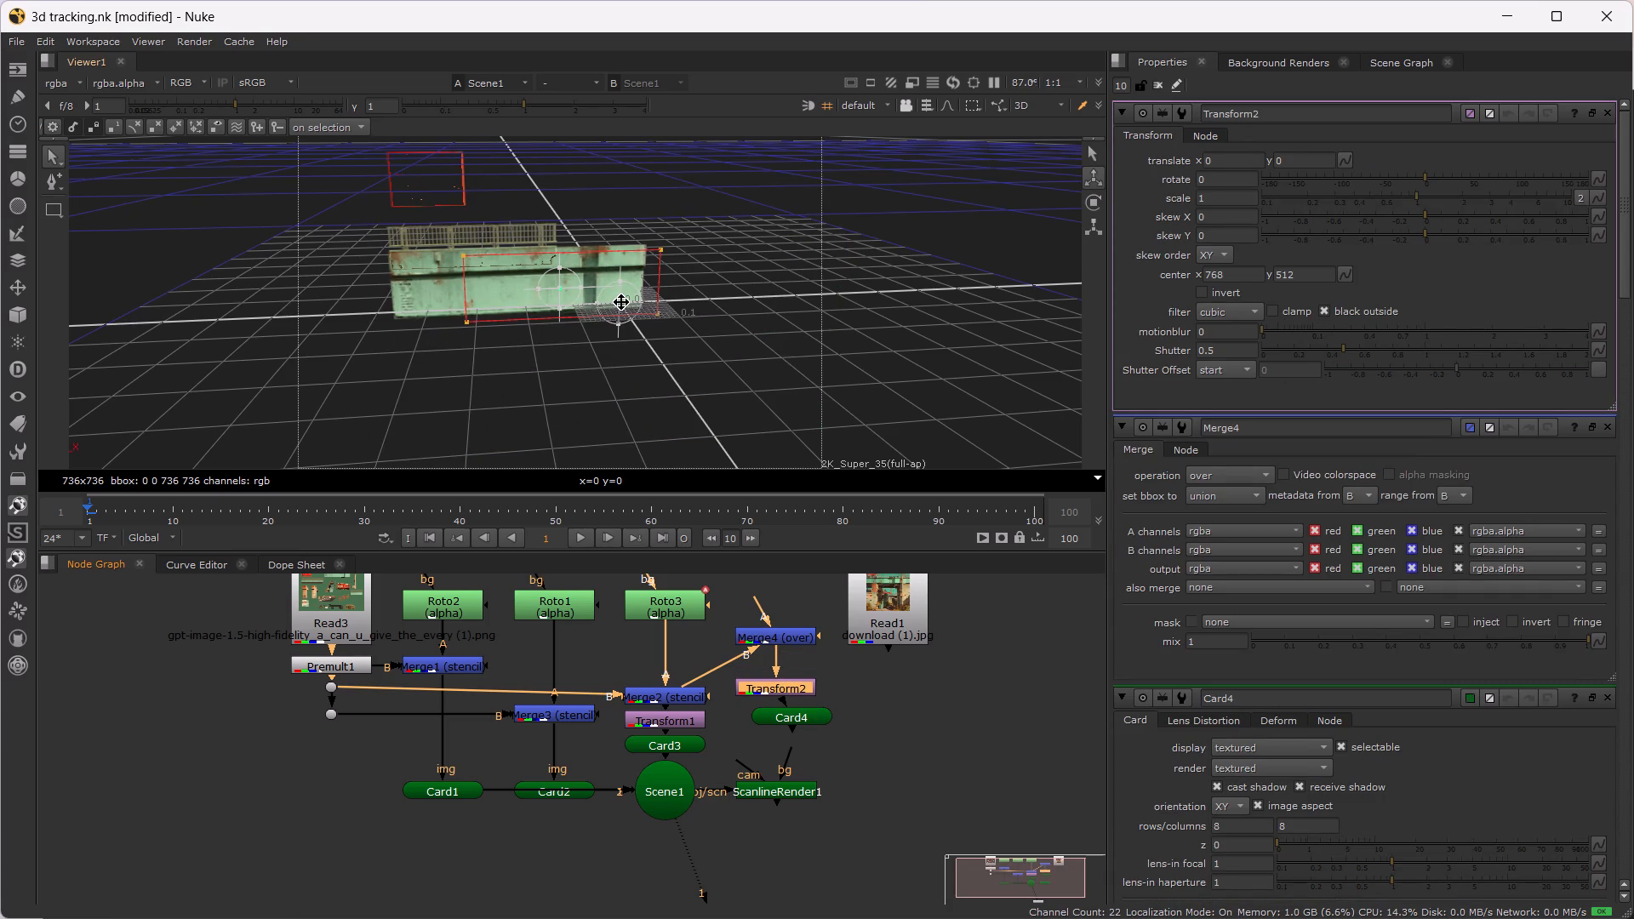
Move the duplicated wall piece with Transform2 to a translate of about x -40, y -292.
{"action": "left_click_drag", "start_coordinate": [621, 302], "coordinate": [699, 338]}
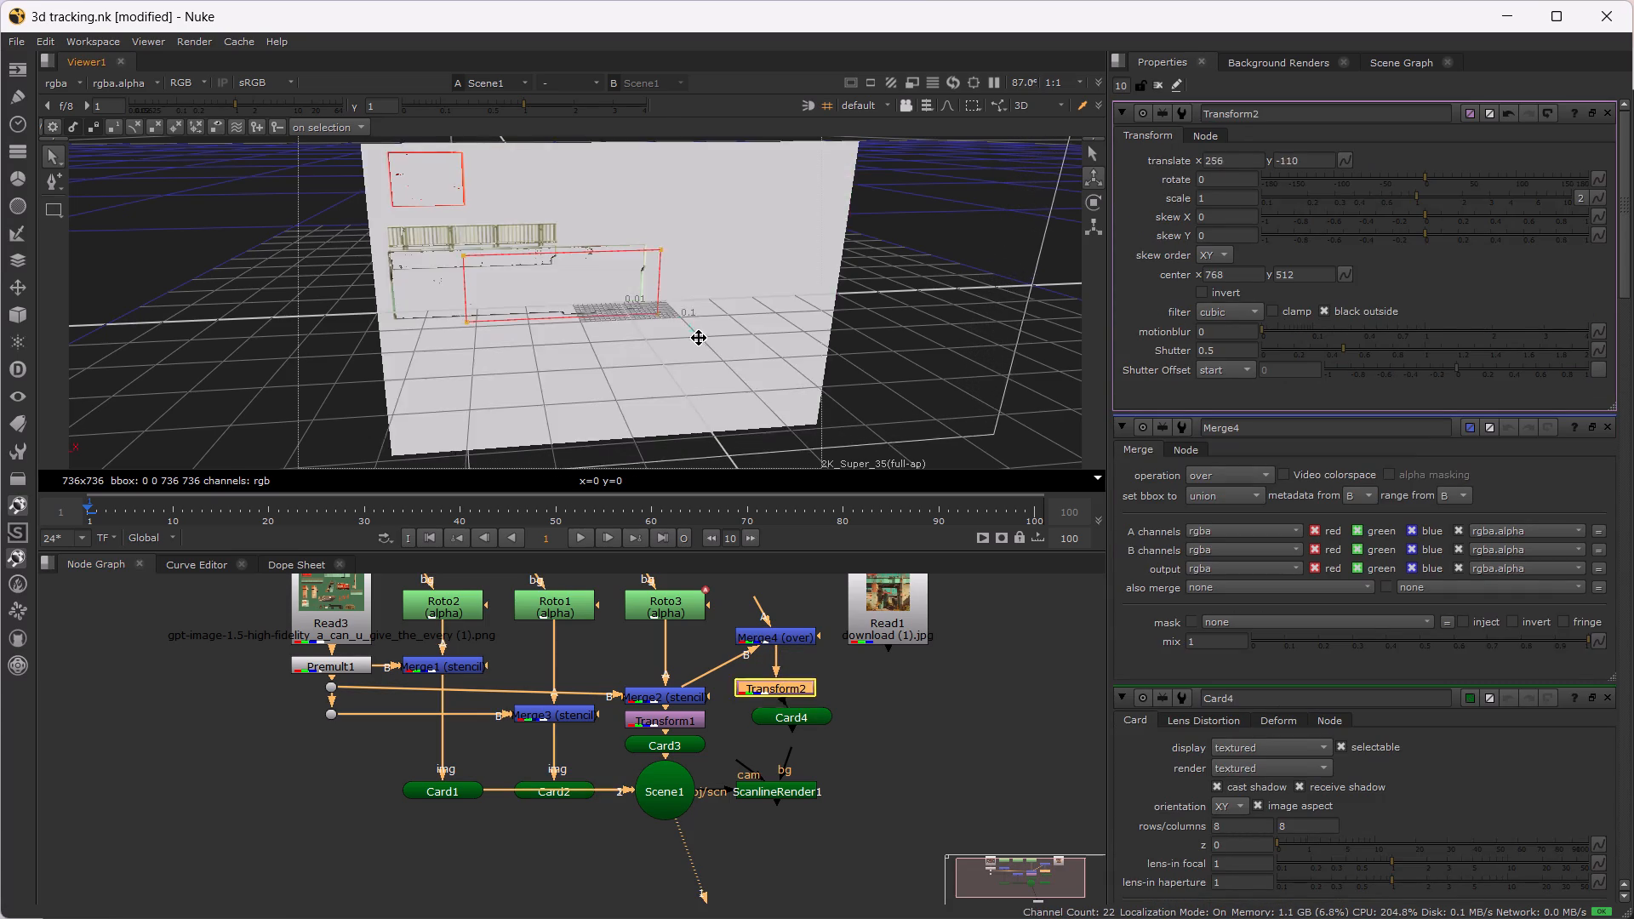
{"action": "left_click_drag", "start_coordinate": [699, 338], "coordinate": [595, 392]}
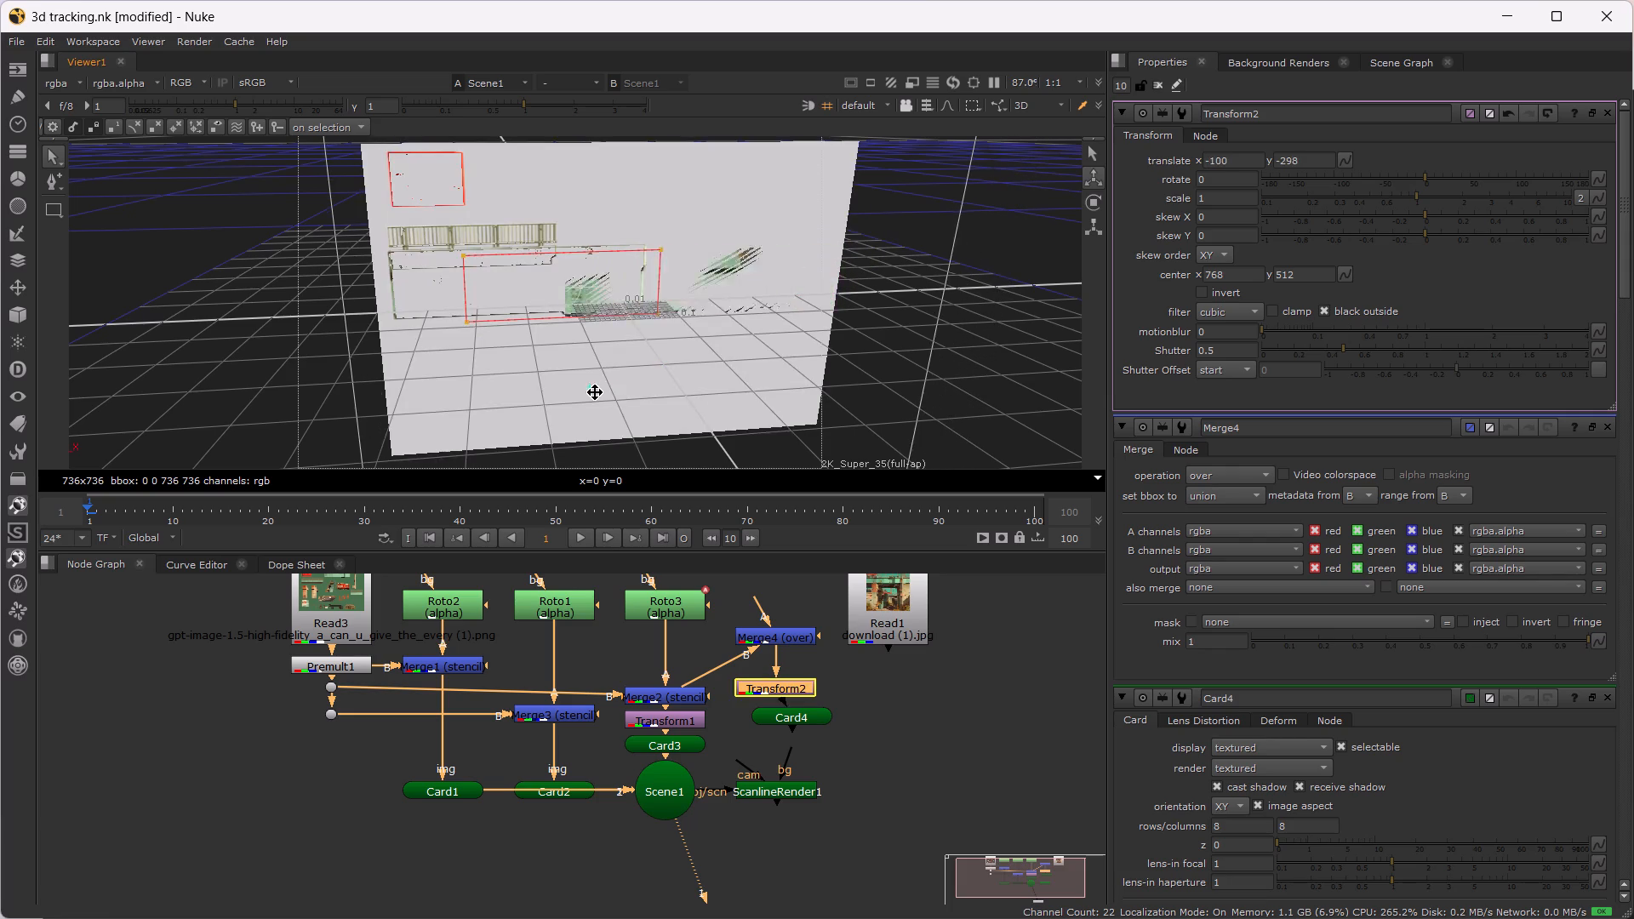
{"action": "left_click_drag", "start_coordinate": [595, 392], "coordinate": [613, 390]}
{"action": "scroll", "coordinate": [608, 314], "scroll_direction": "up", "scroll_amount": 6}
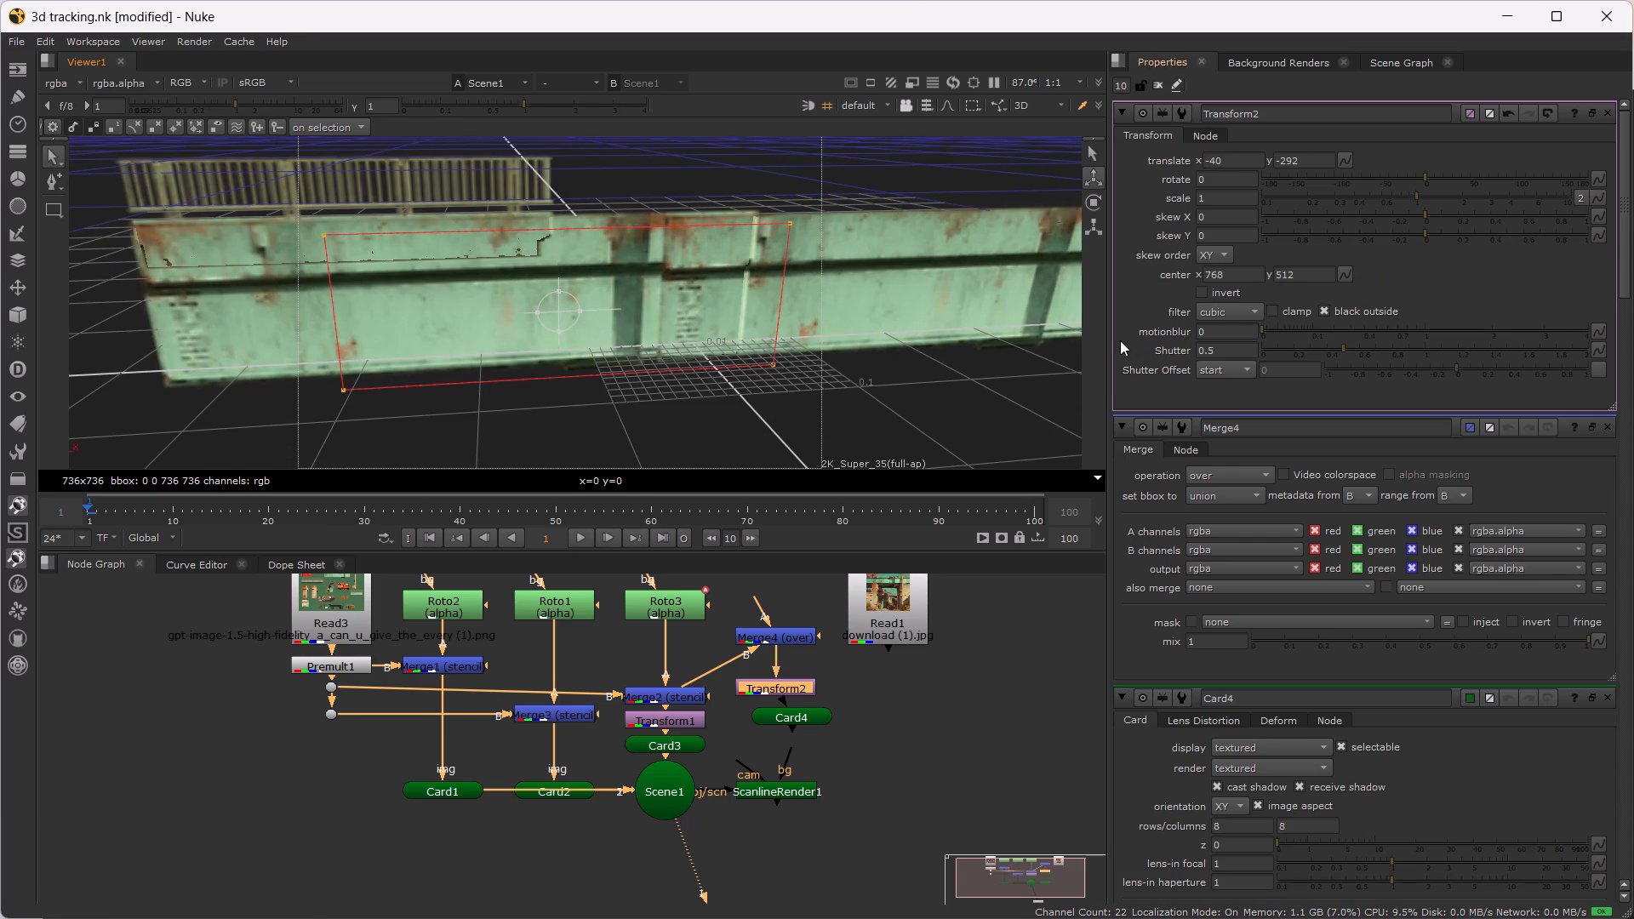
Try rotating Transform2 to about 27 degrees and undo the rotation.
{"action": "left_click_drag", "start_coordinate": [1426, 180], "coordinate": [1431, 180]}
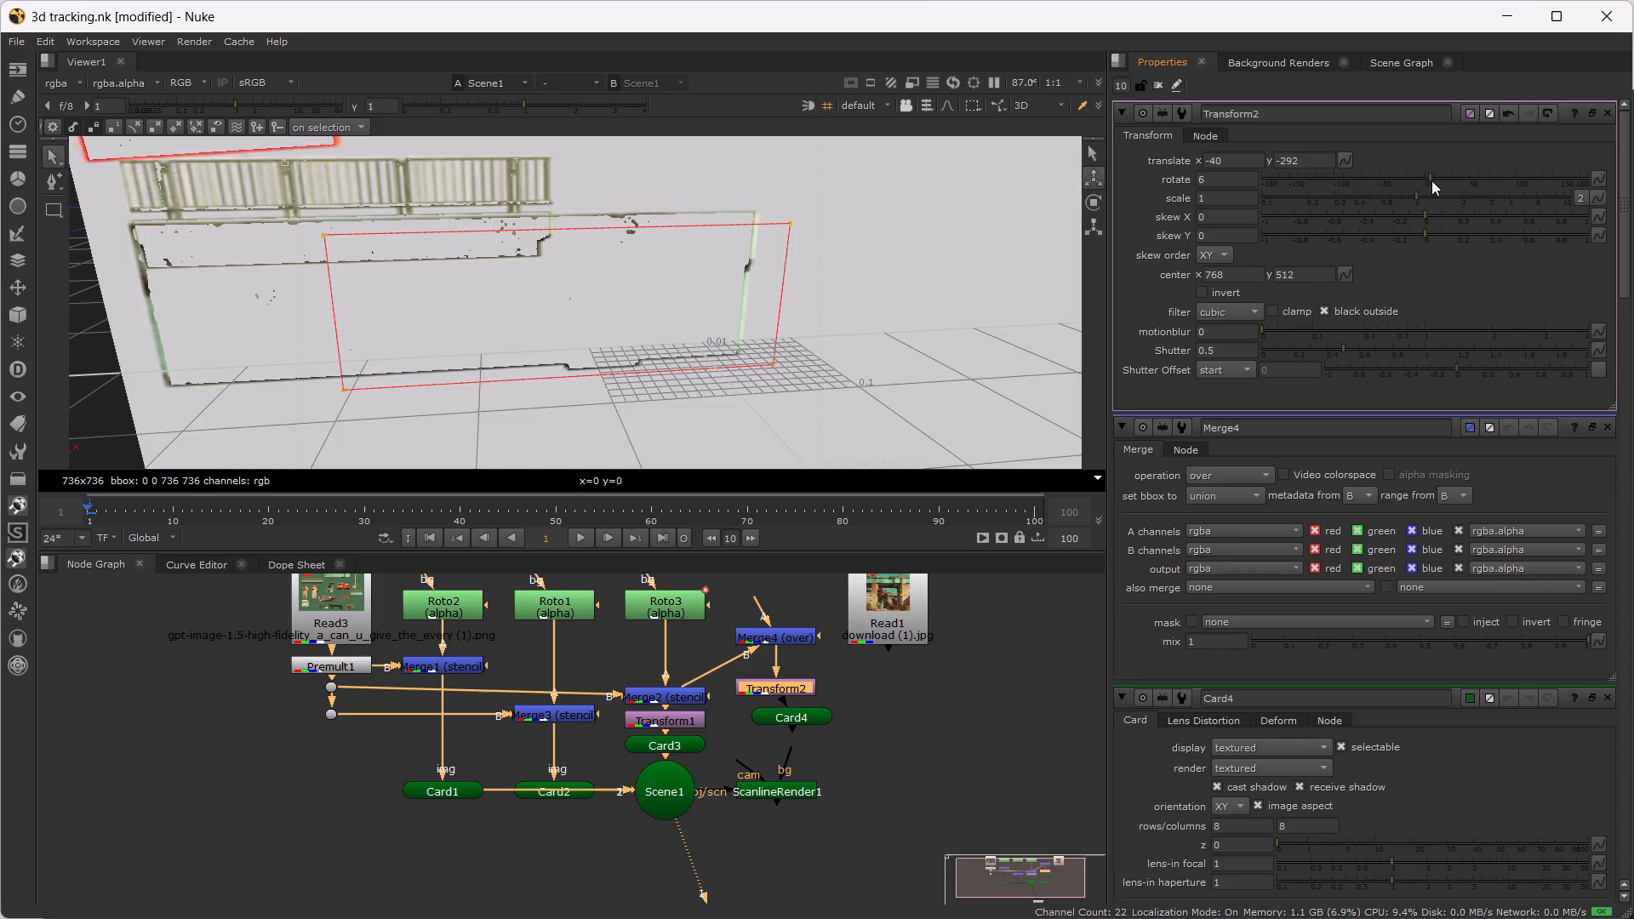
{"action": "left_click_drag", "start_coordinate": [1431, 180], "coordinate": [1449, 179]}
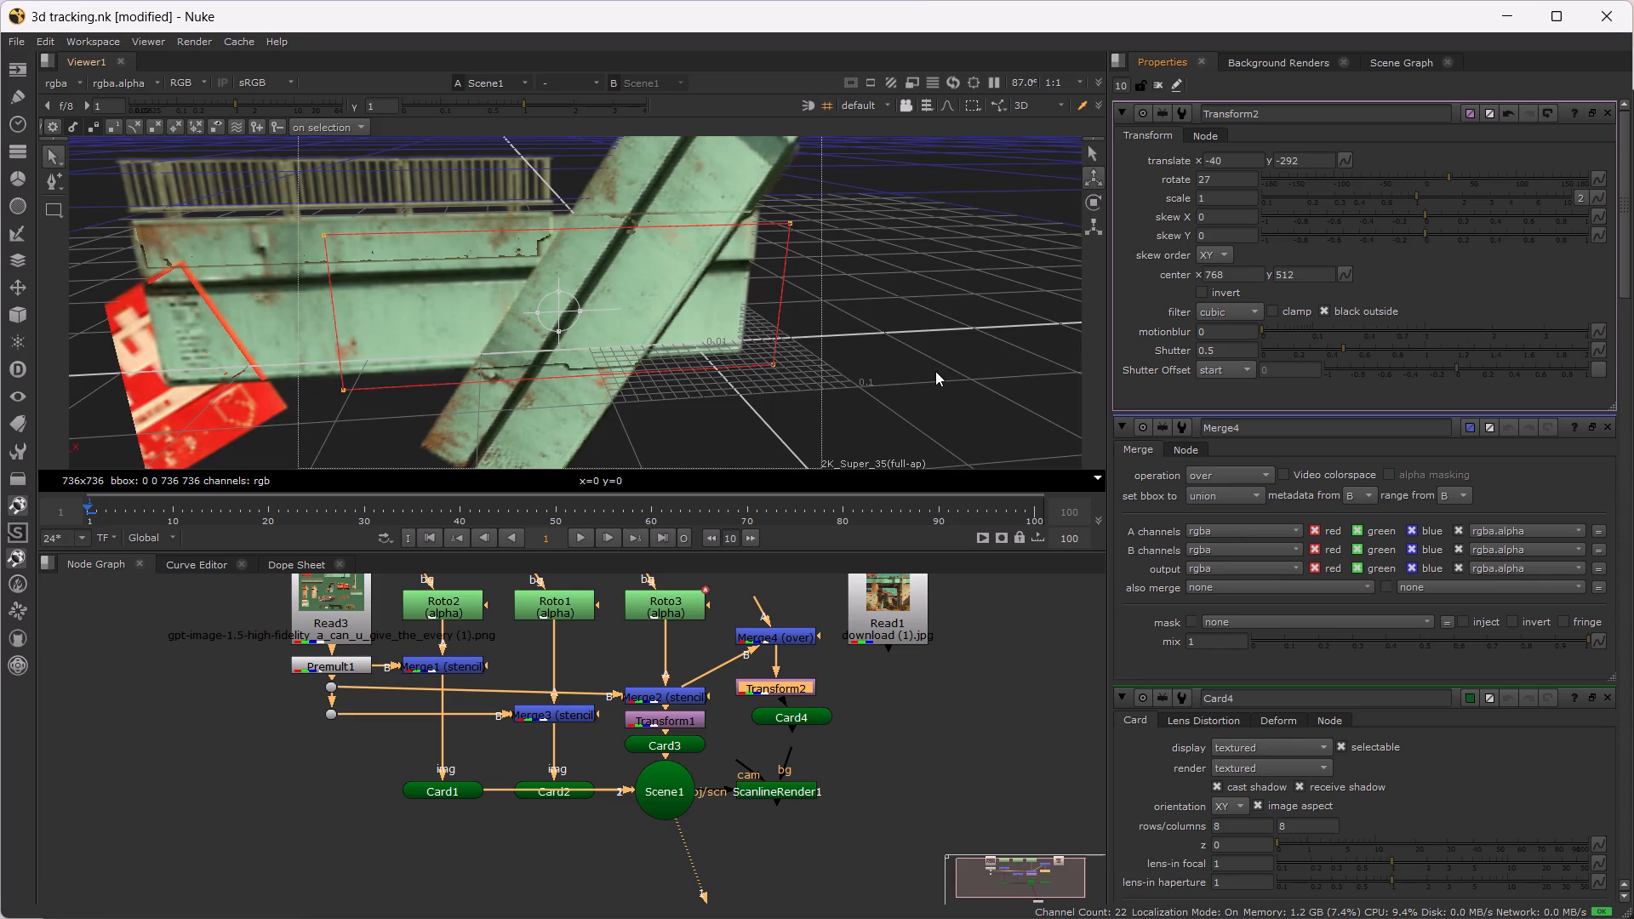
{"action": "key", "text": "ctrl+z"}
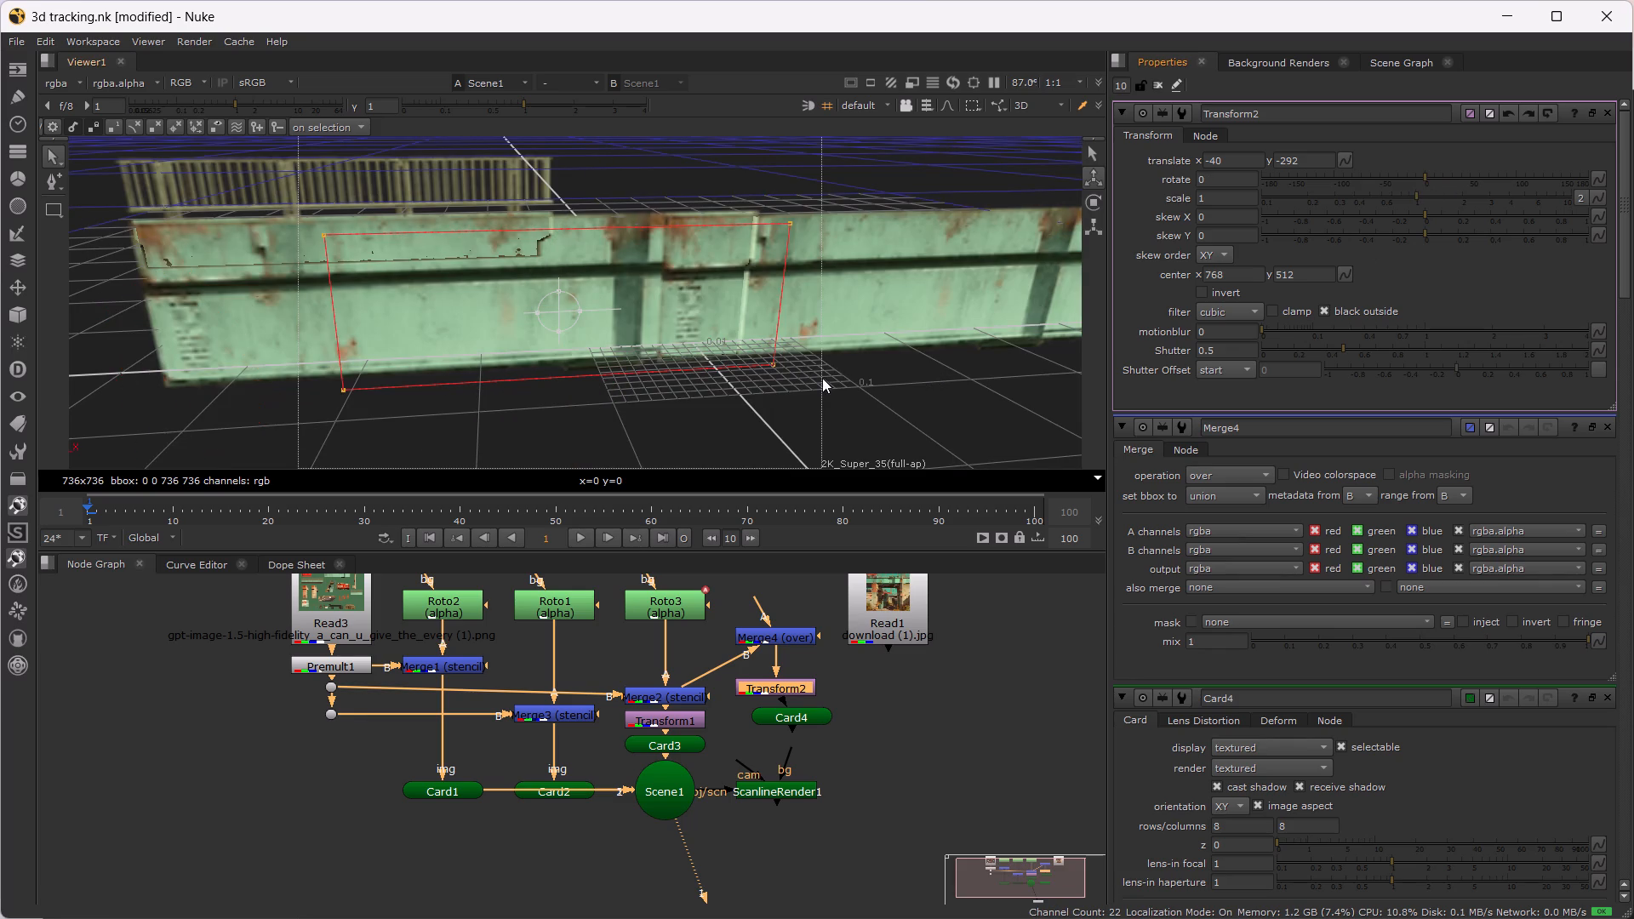
Shift Transform2 to a translate of about x -4, y -296 to extend the existing wall.
{"action": "left_click_drag", "start_coordinate": [822, 378], "coordinate": [739, 362], "text": "alt"}
{"action": "scroll", "coordinate": [735, 361], "scroll_direction": "down", "scroll_amount": 1}
{"action": "left_click_drag", "start_coordinate": [866, 380], "coordinate": [740, 357], "text": "alt"}
{"action": "scroll", "coordinate": [740, 357], "scroll_direction": "down", "scroll_amount": 1}
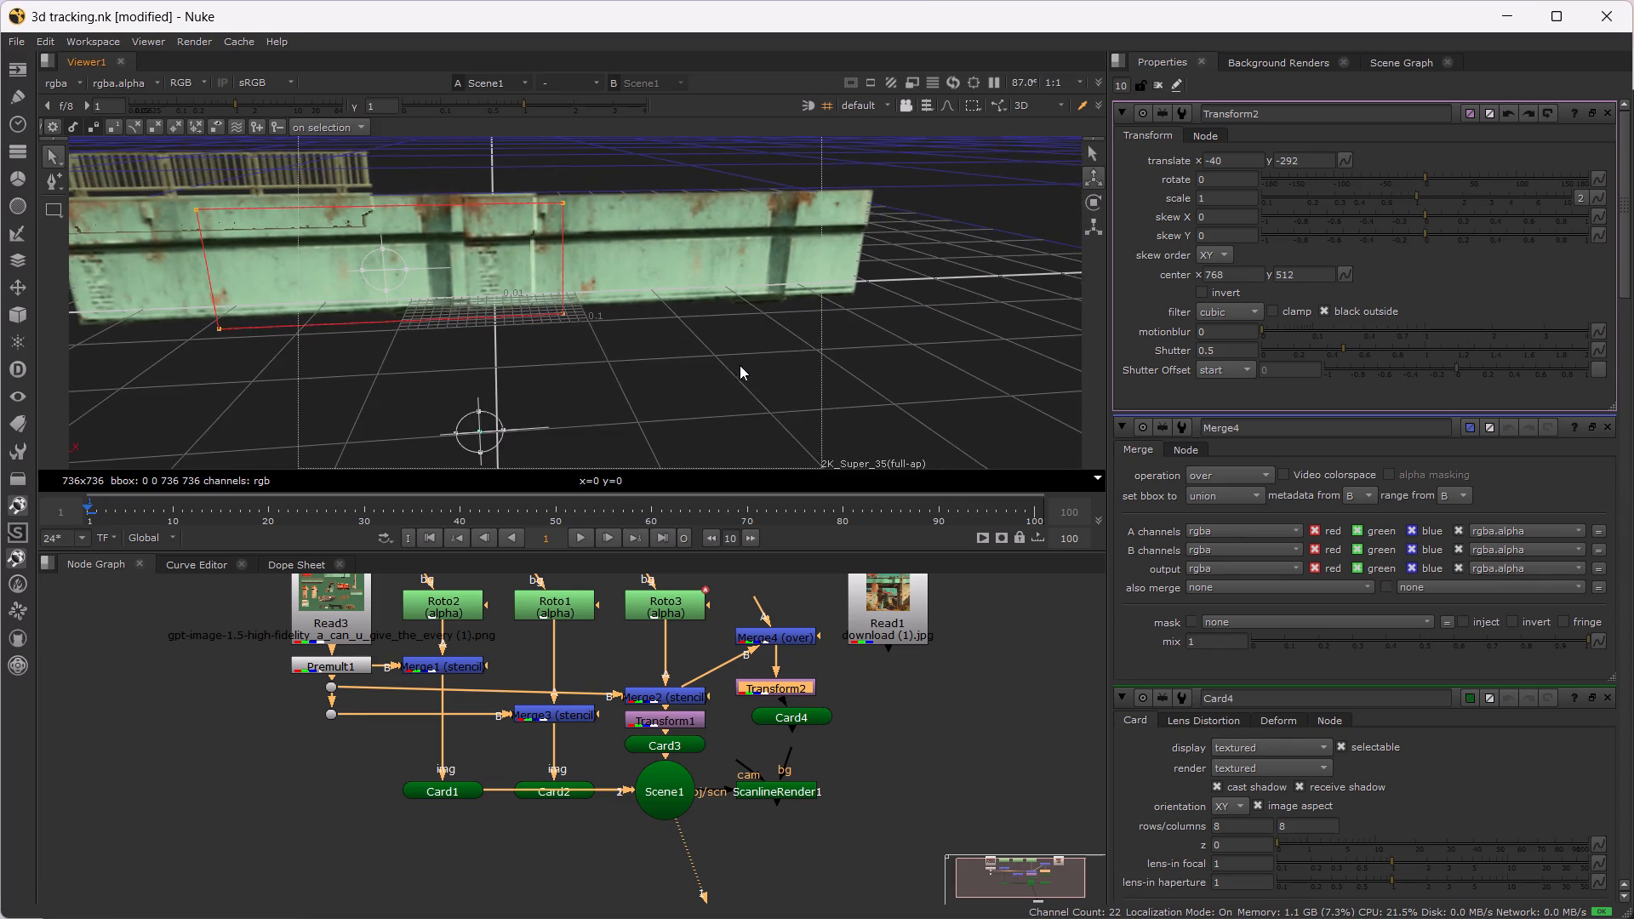
{"action": "left_click_drag", "start_coordinate": [735, 374], "coordinate": [784, 345], "text": "alt"}
{"action": "scroll", "coordinate": [793, 341], "scroll_direction": "down", "scroll_amount": 2}
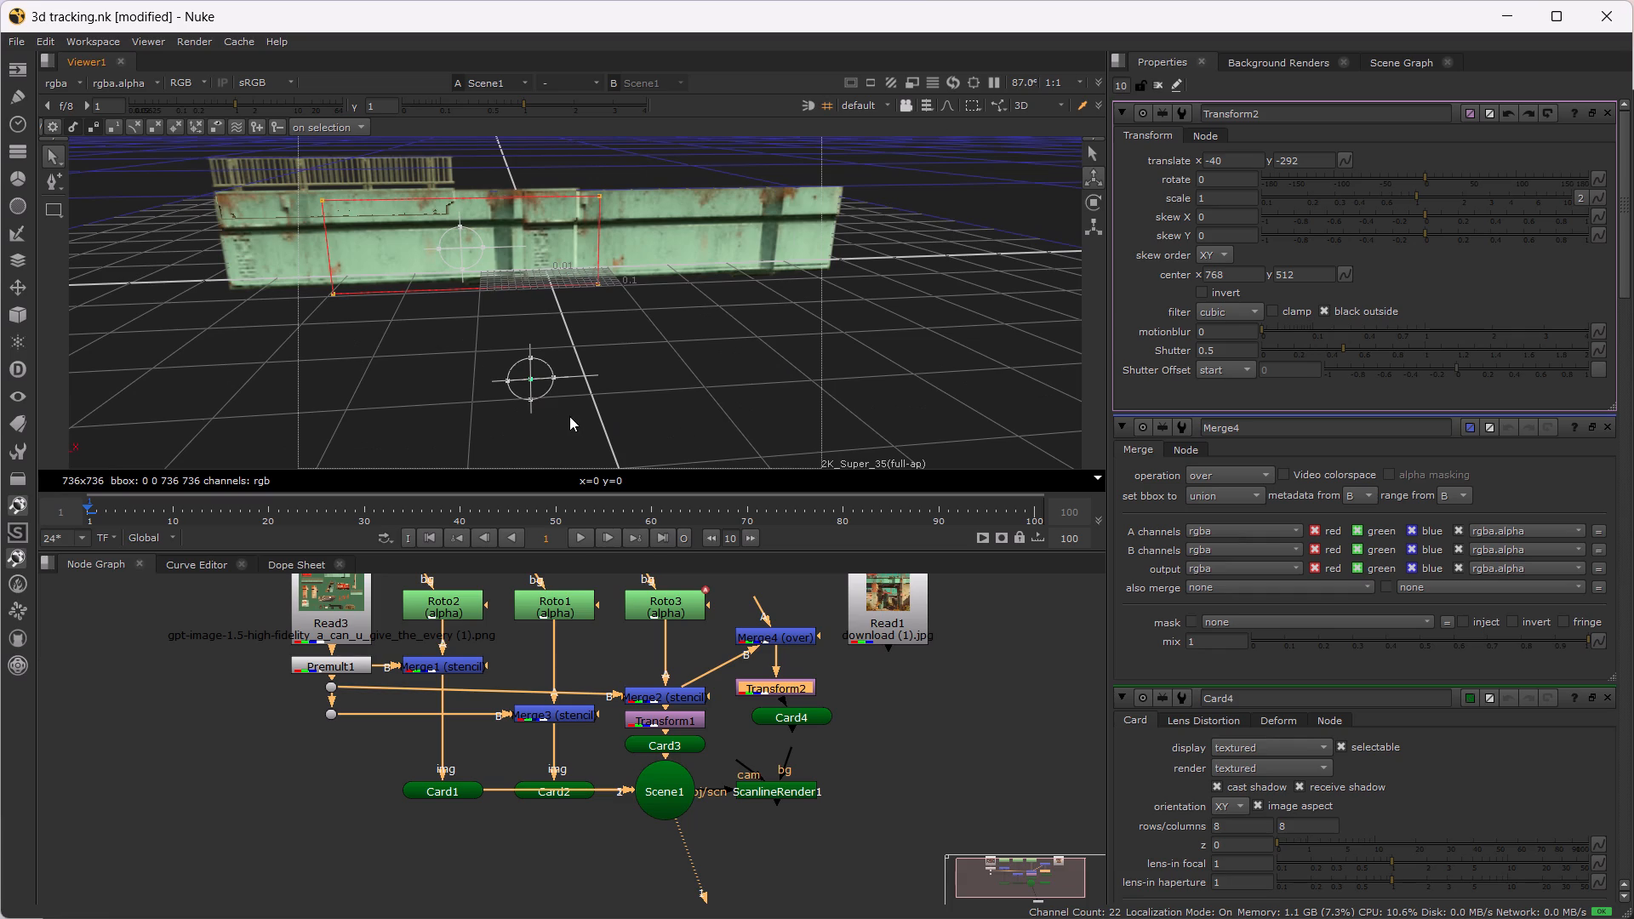
{"action": "left_click_drag", "start_coordinate": [536, 381], "coordinate": [551, 384]}
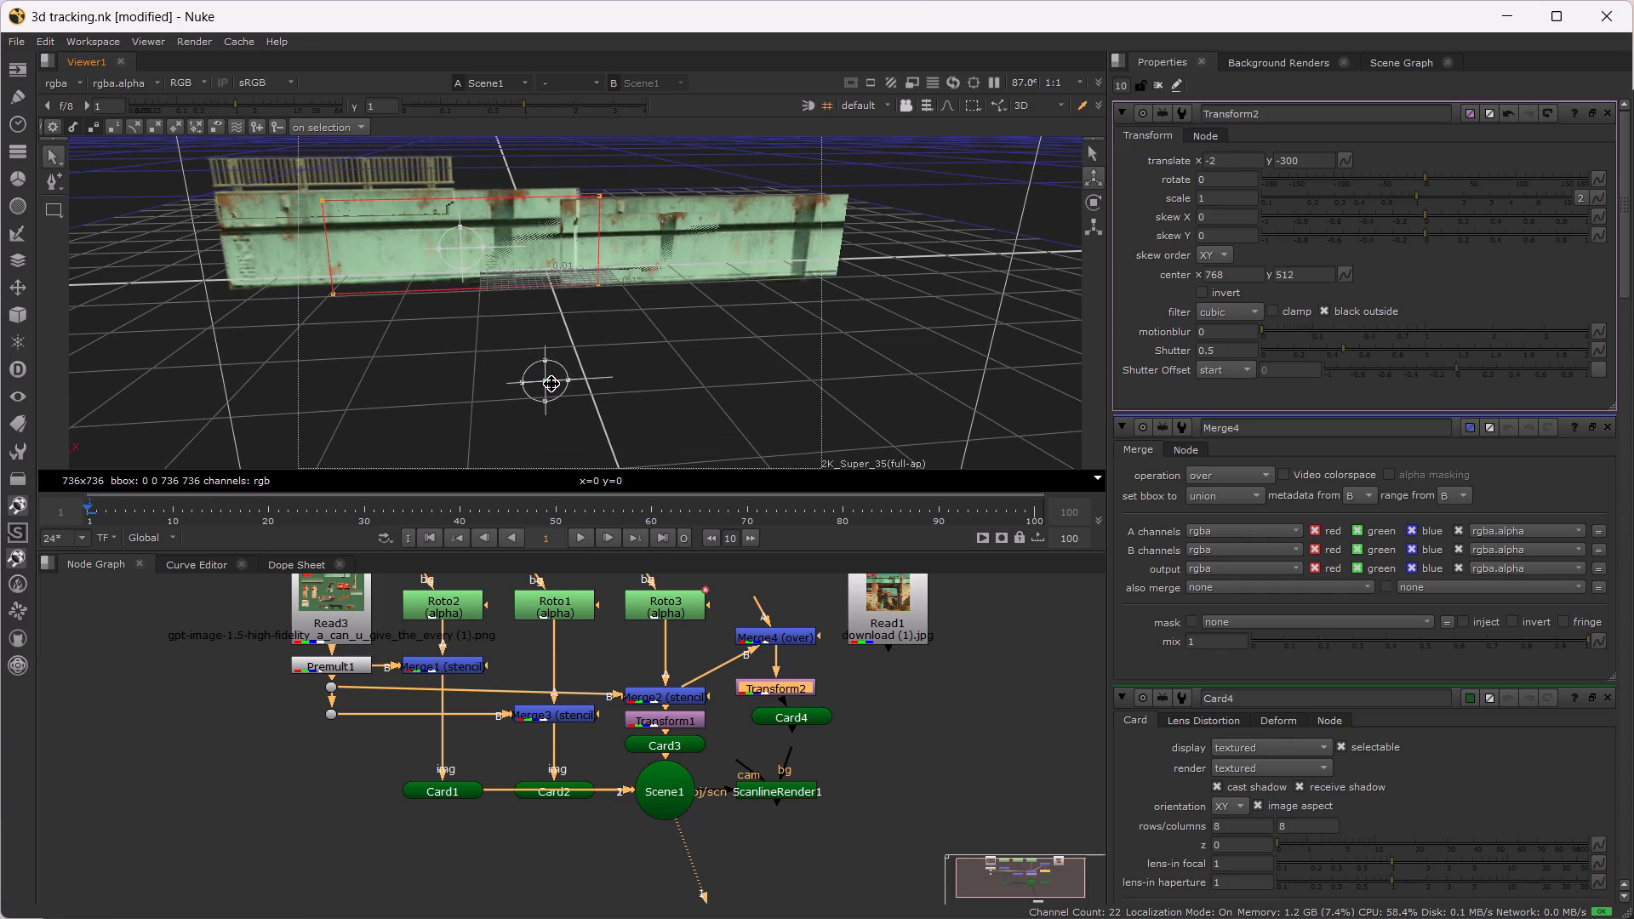
{"action": "left_click_drag", "start_coordinate": [551, 384], "coordinate": [551, 380]}
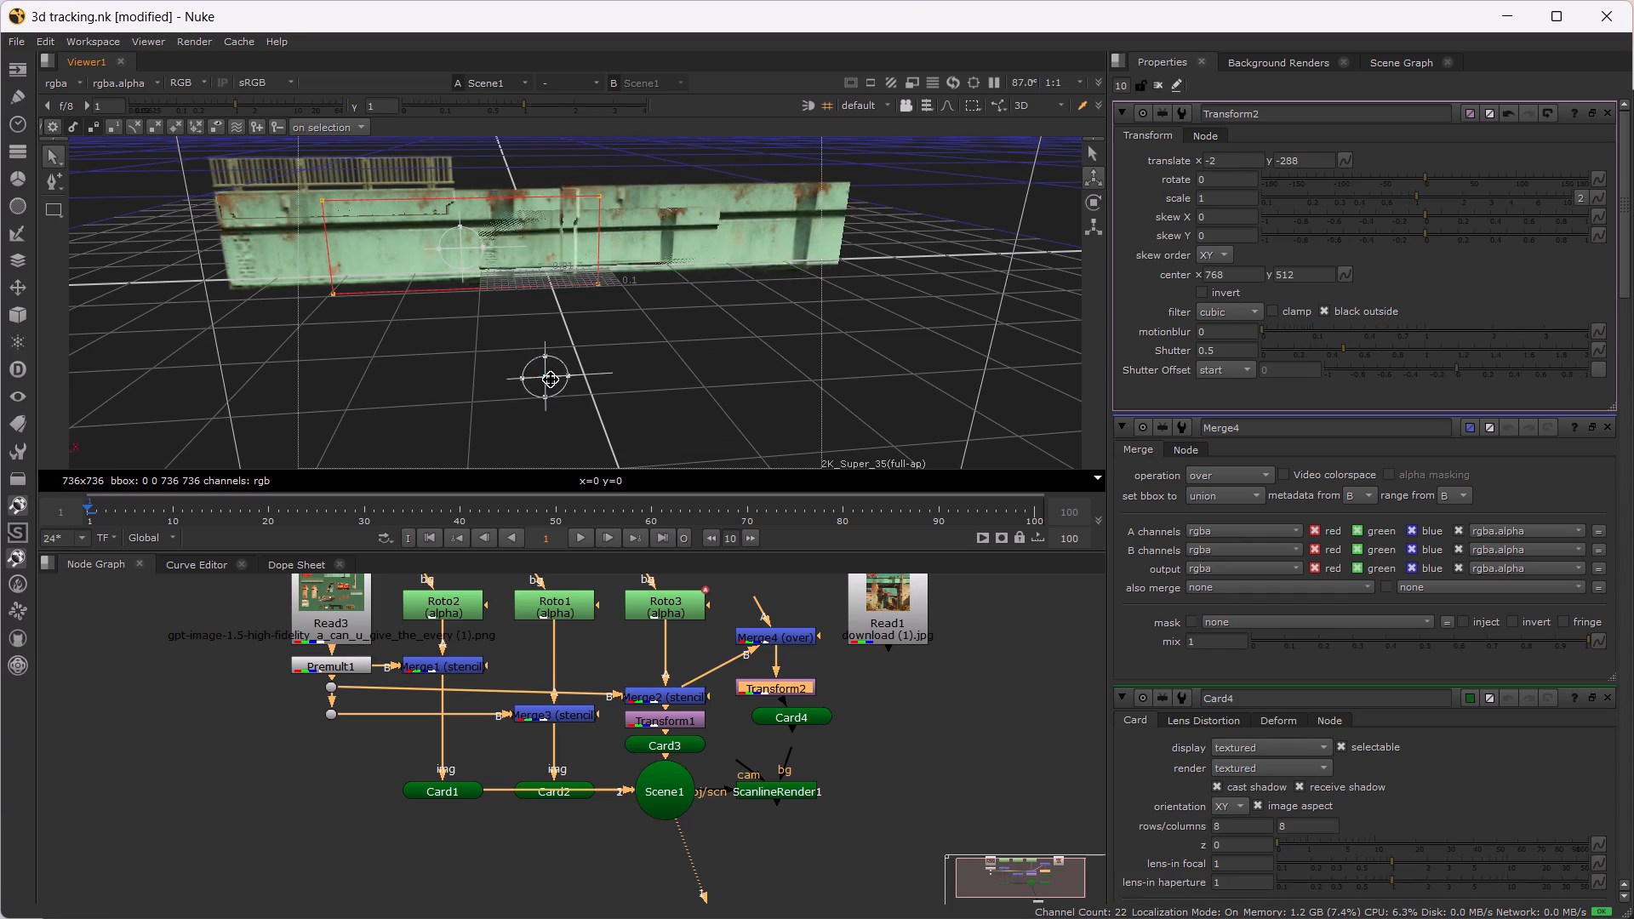
{"action": "left_click_drag", "start_coordinate": [551, 380], "coordinate": [551, 382]}
{"action": "scroll", "coordinate": [576, 297], "scroll_direction": "up", "scroll_amount": 2}
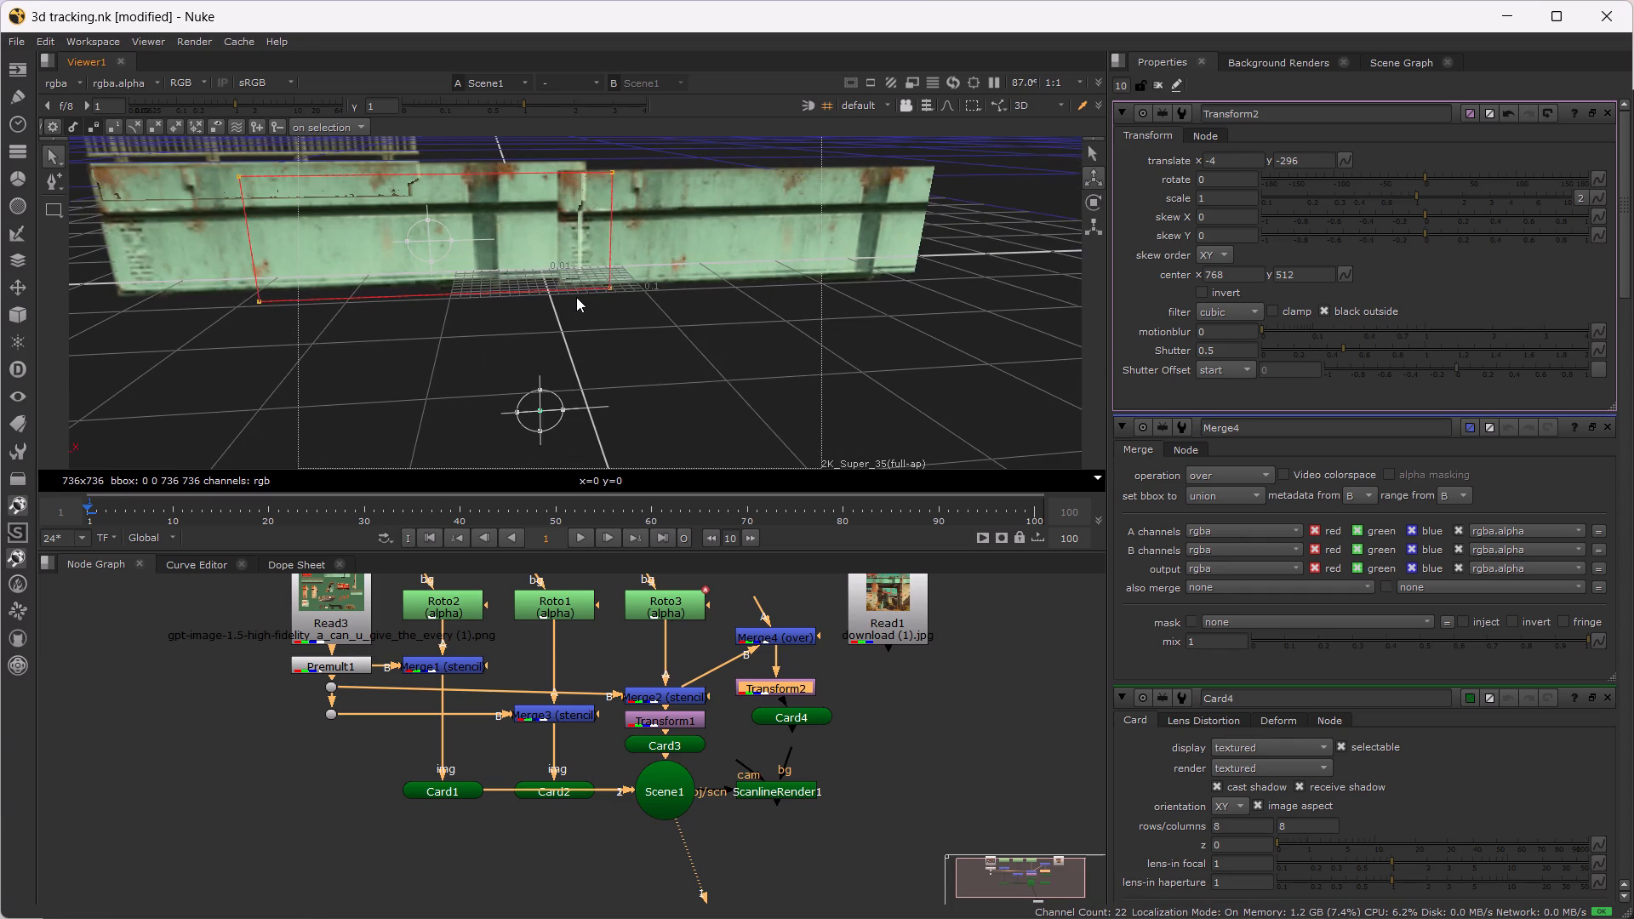
Move Transform2's center onto the wall extension, at about x 1135, y 891.
{"action": "left_click_drag", "start_coordinate": [537, 415], "coordinate": [699, 275], "text": "ctrl"}
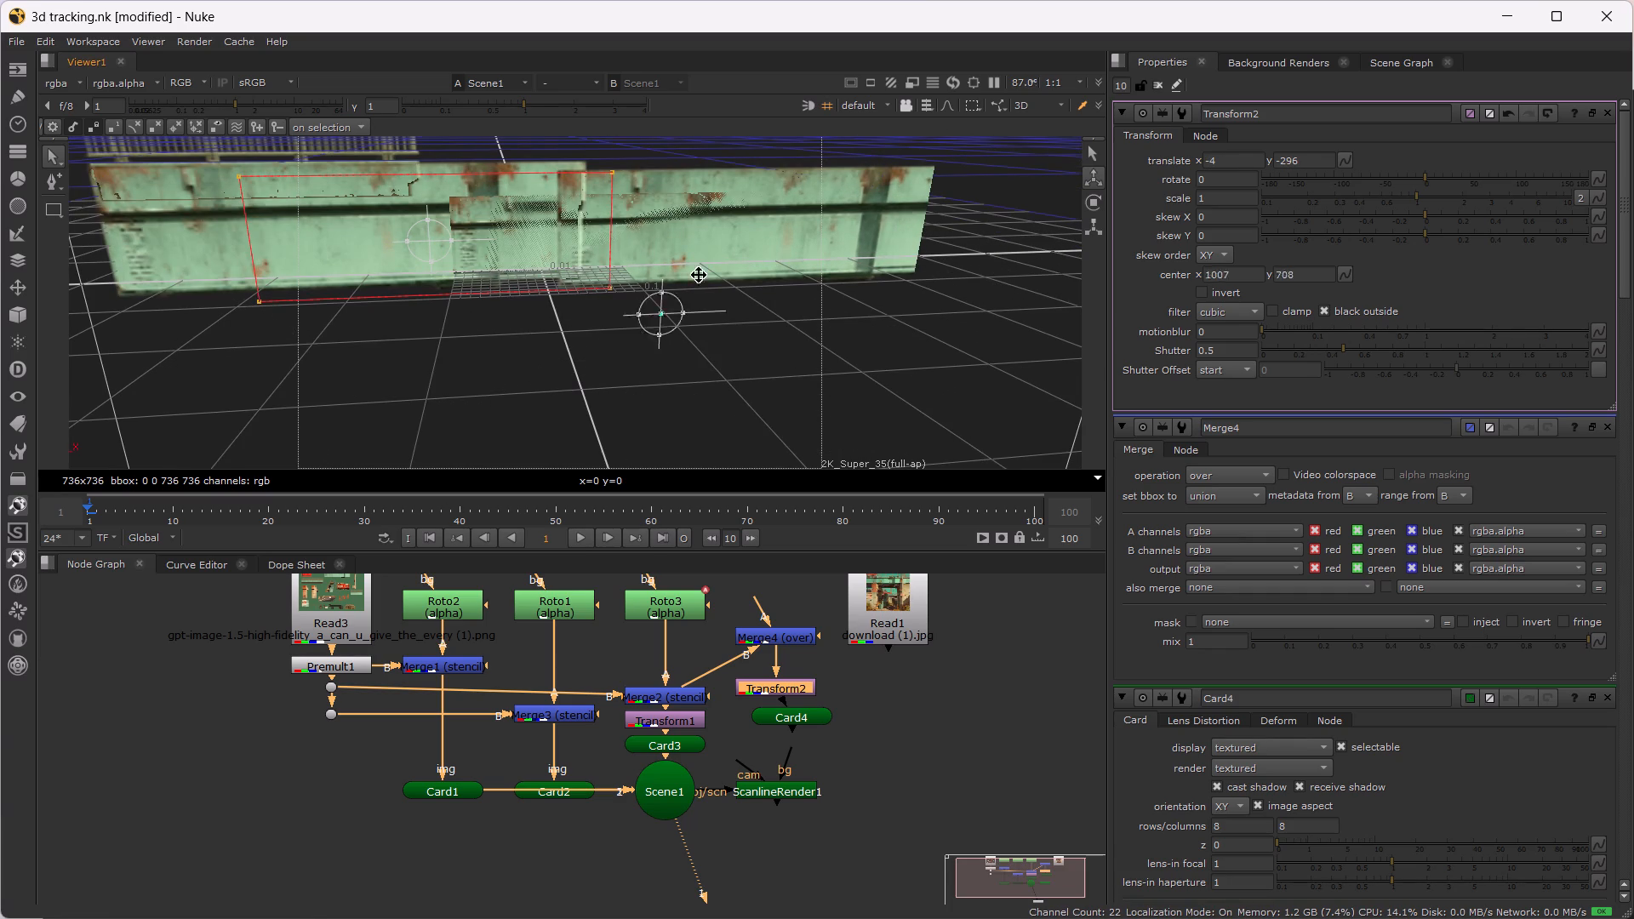
{"action": "left_click_drag", "start_coordinate": [699, 275], "coordinate": [722, 218], "text": "ctrl"}
Align the wall extension's dark stripe by raising Transform2's translate to about y -289.
{"action": "left_click_drag", "start_coordinate": [630, 255], "coordinate": [592, 322], "text": "alt"}
{"action": "scroll", "coordinate": [613, 265], "scroll_direction": "up", "scroll_amount": 2}
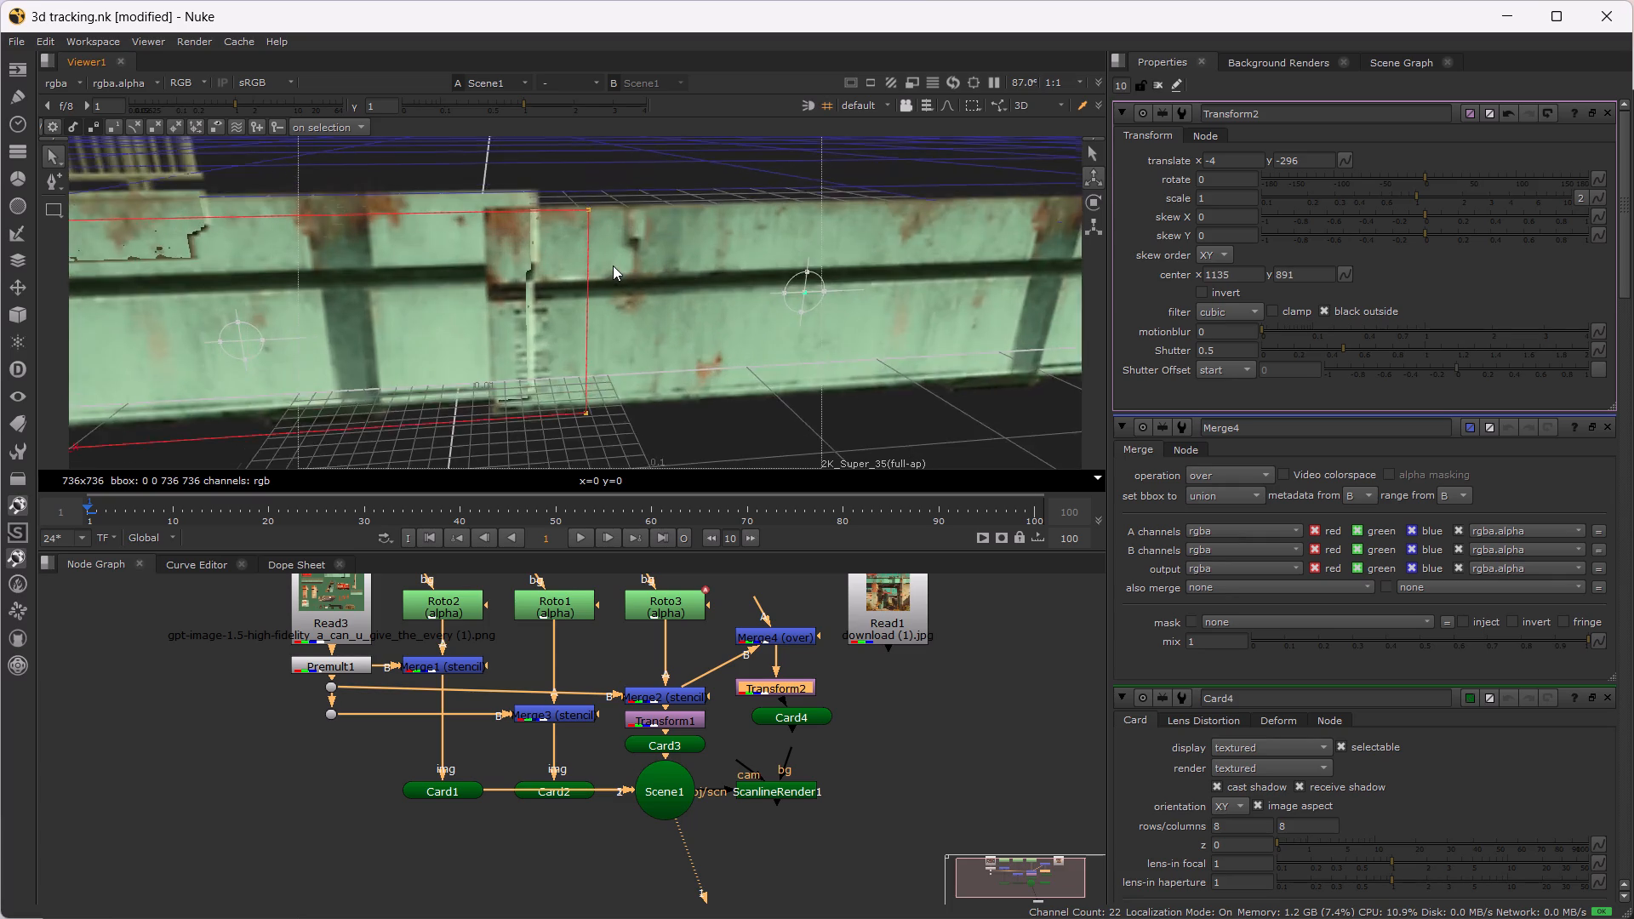
{"action": "scroll", "coordinate": [613, 265], "scroll_direction": "up", "scroll_amount": 3}
{"action": "left_click_drag", "start_coordinate": [604, 266], "coordinate": [498, 301], "text": "alt"}
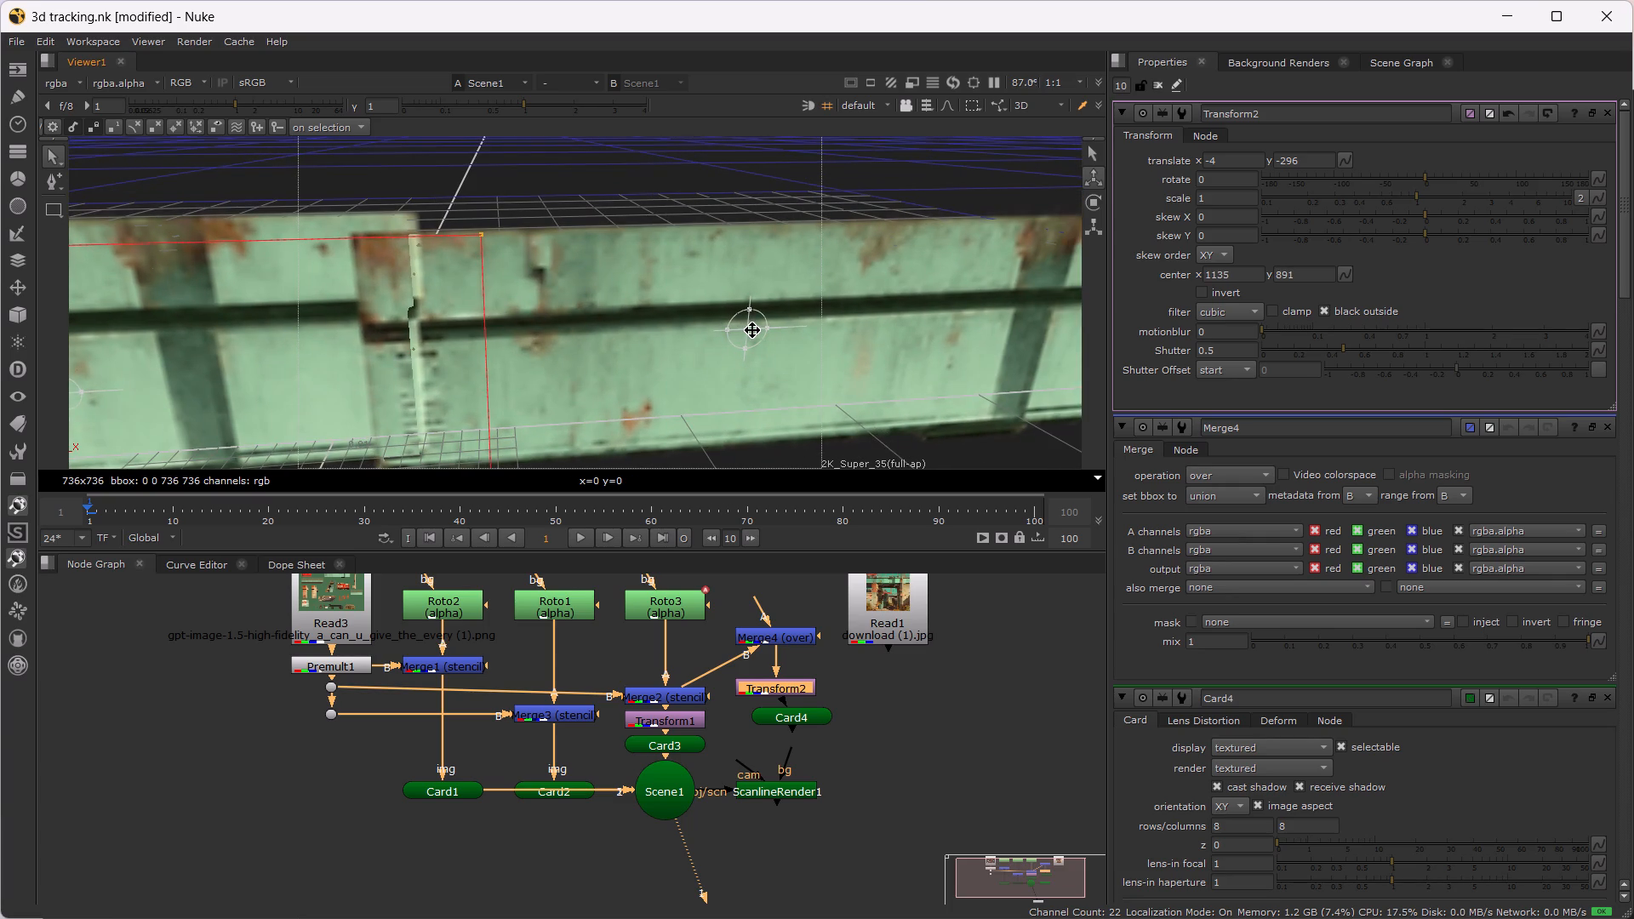
{"action": "left_click_drag", "start_coordinate": [752, 330], "coordinate": [752, 322]}
{"action": "scroll", "coordinate": [728, 328], "scroll_direction": "down", "scroll_amount": 2}
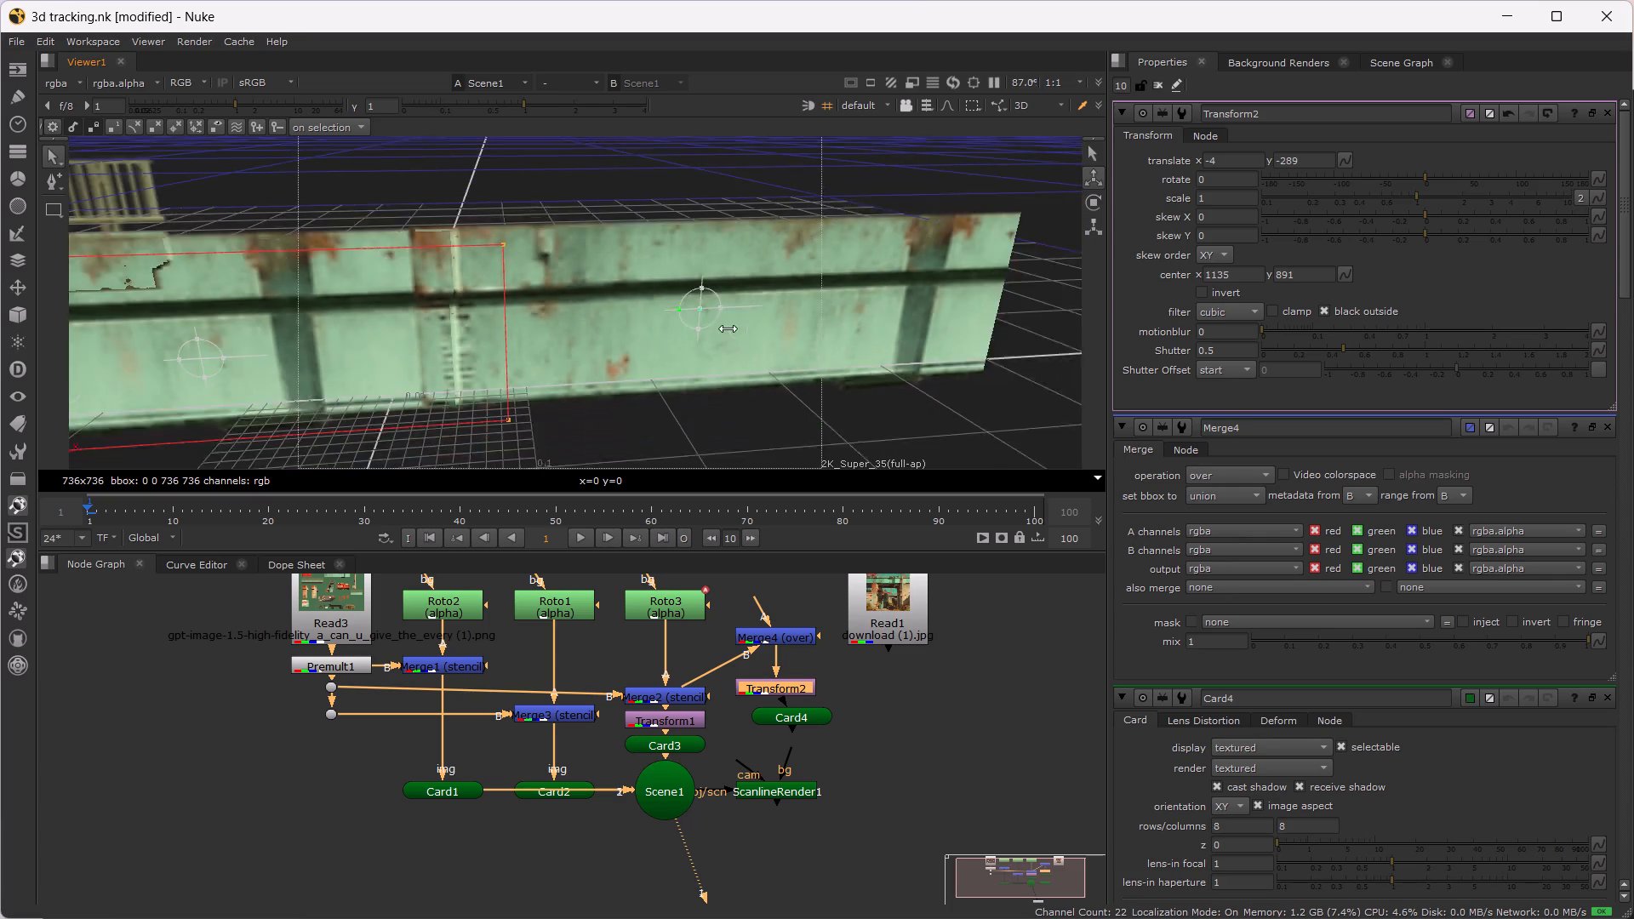
{"action": "scroll", "coordinate": [728, 328], "scroll_direction": "down", "scroll_amount": 3}
{"action": "scroll", "coordinate": [633, 368], "scroll_direction": "down", "scroll_amount": 2}
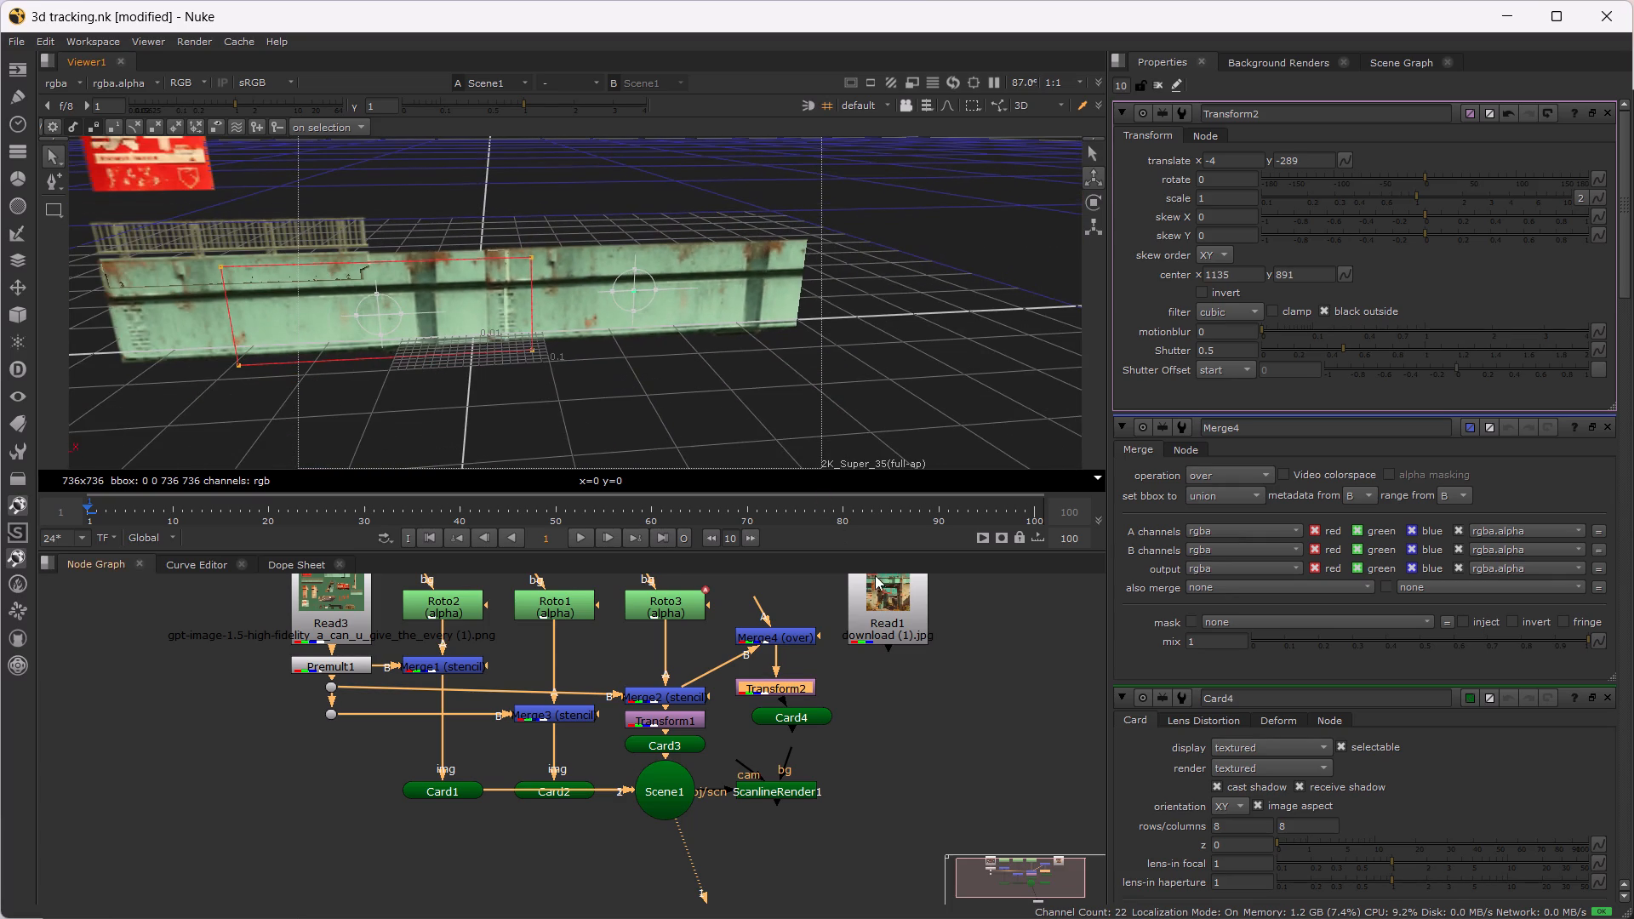
Check the Read1 reference and, while viewing Card4, shift Transform2 to a translate of about x 11, y -290.
{"action": "left_click", "coordinate": [883, 584]}
{"action": "key", "text": "1"}
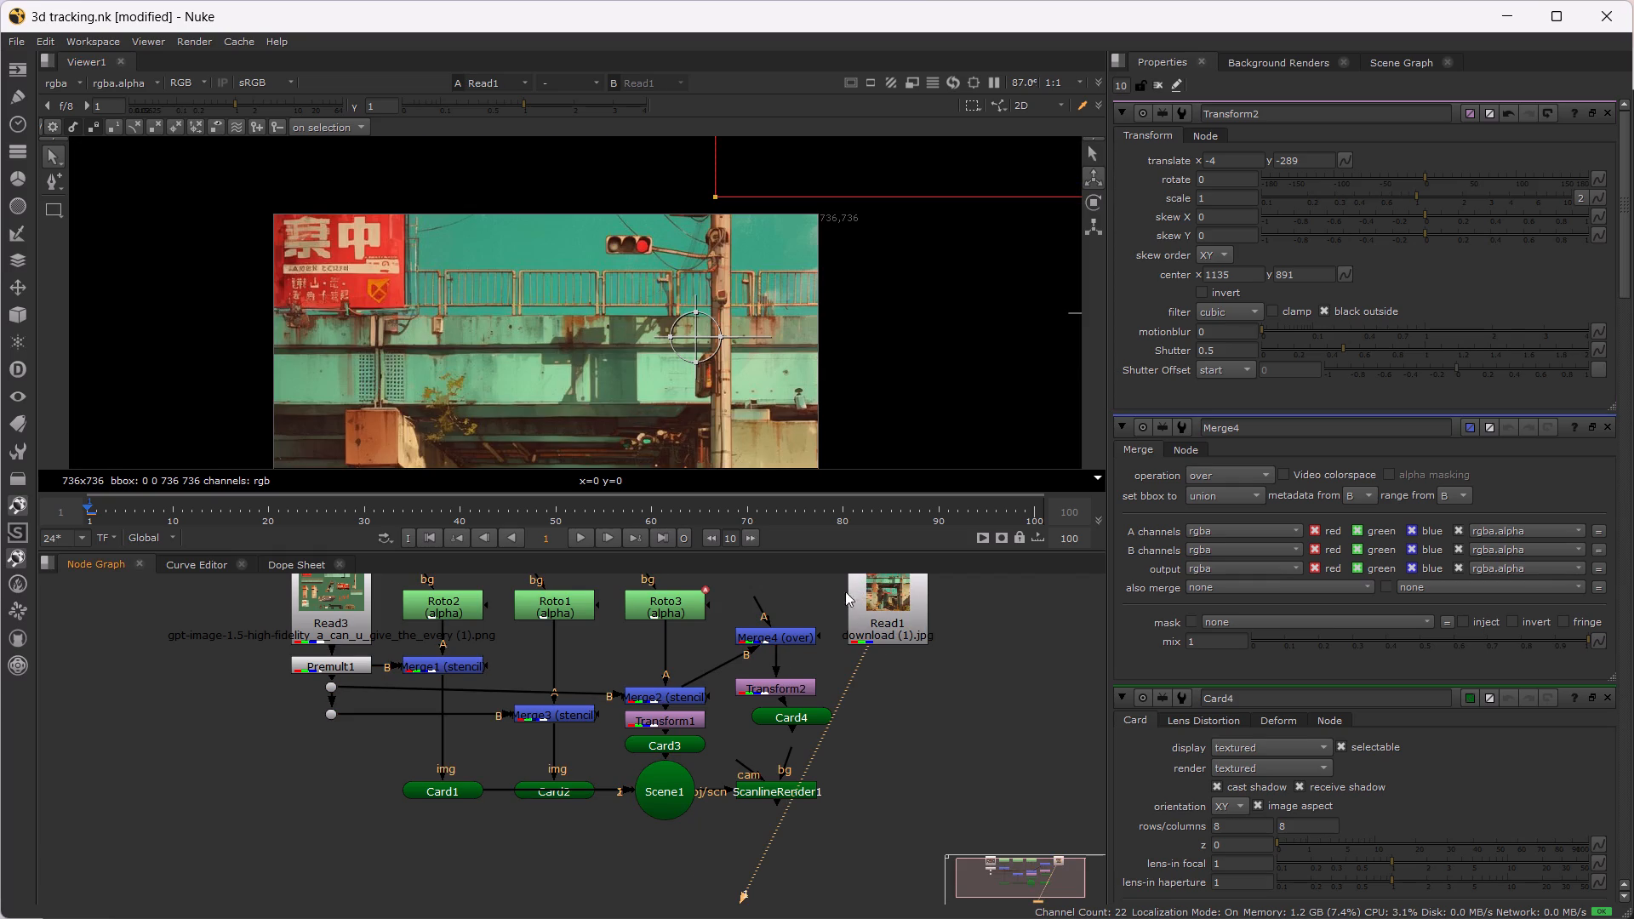
{"action": "left_click", "coordinate": [792, 719]}
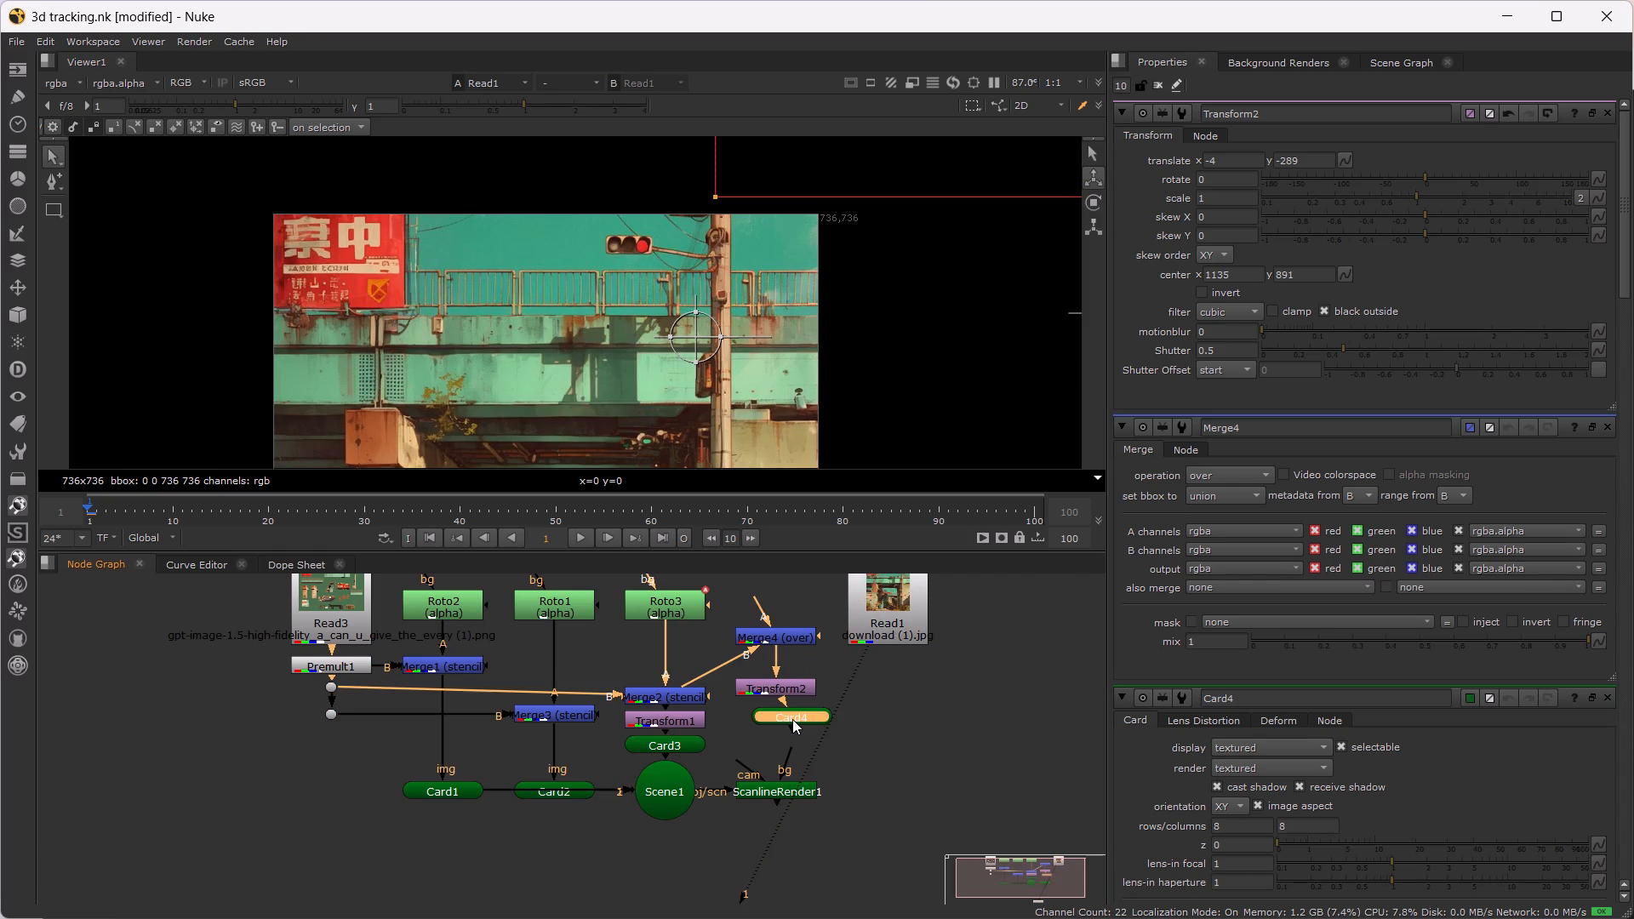
{"action": "key", "text": "1"}
{"action": "left_click_drag", "start_coordinate": [632, 299], "coordinate": [678, 300]}
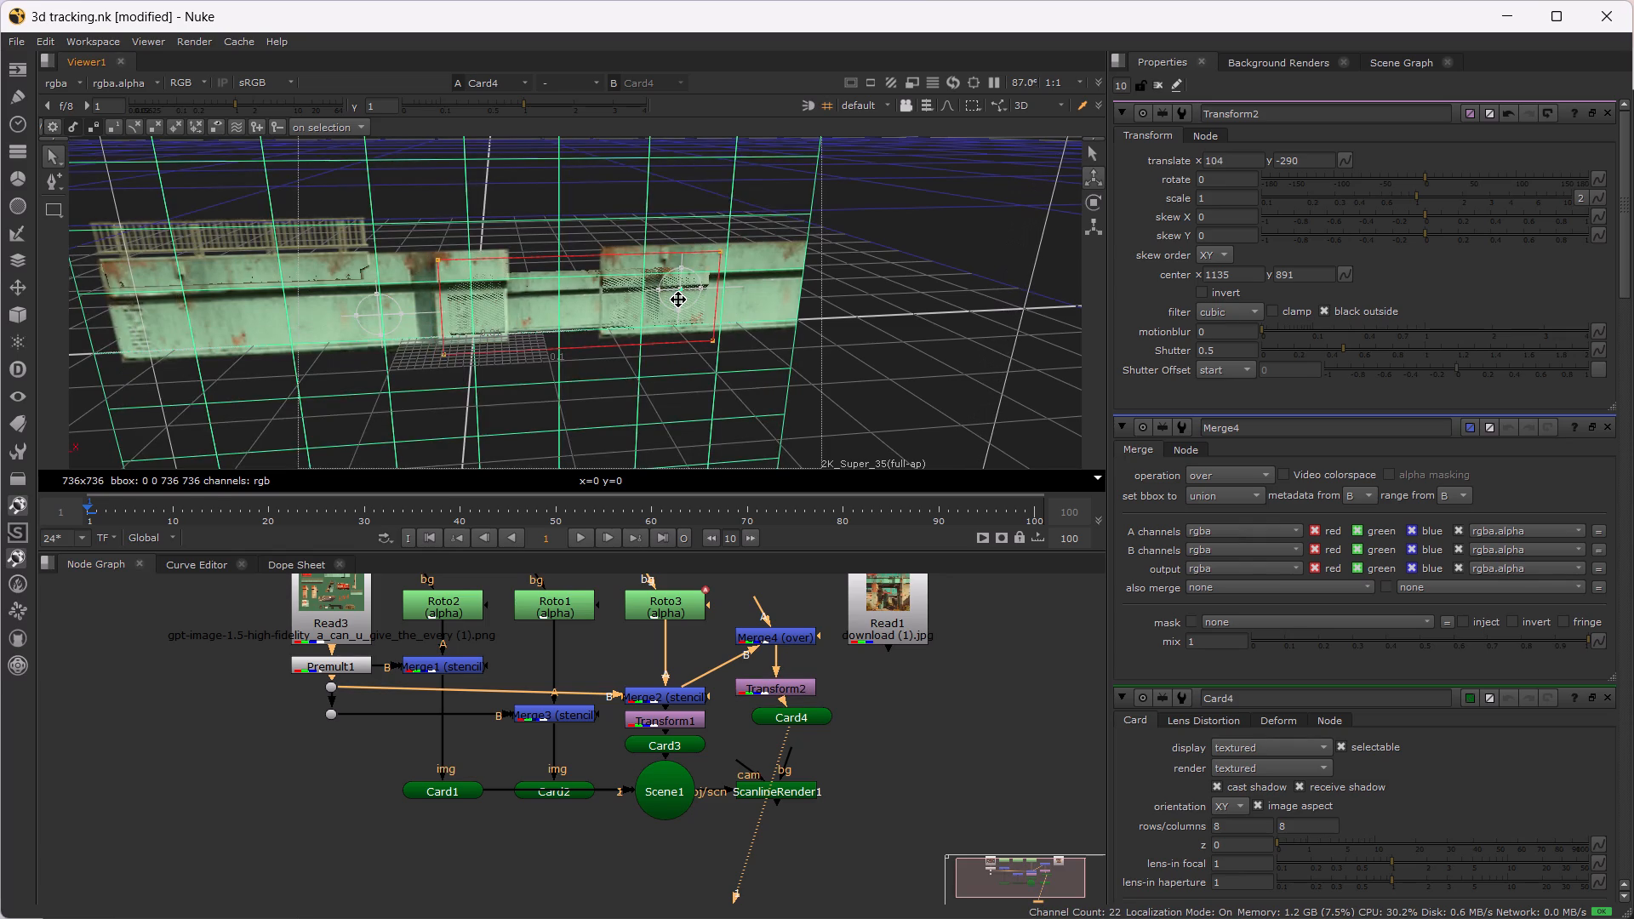
{"action": "left_click_drag", "start_coordinate": [678, 300], "coordinate": [757, 298]}
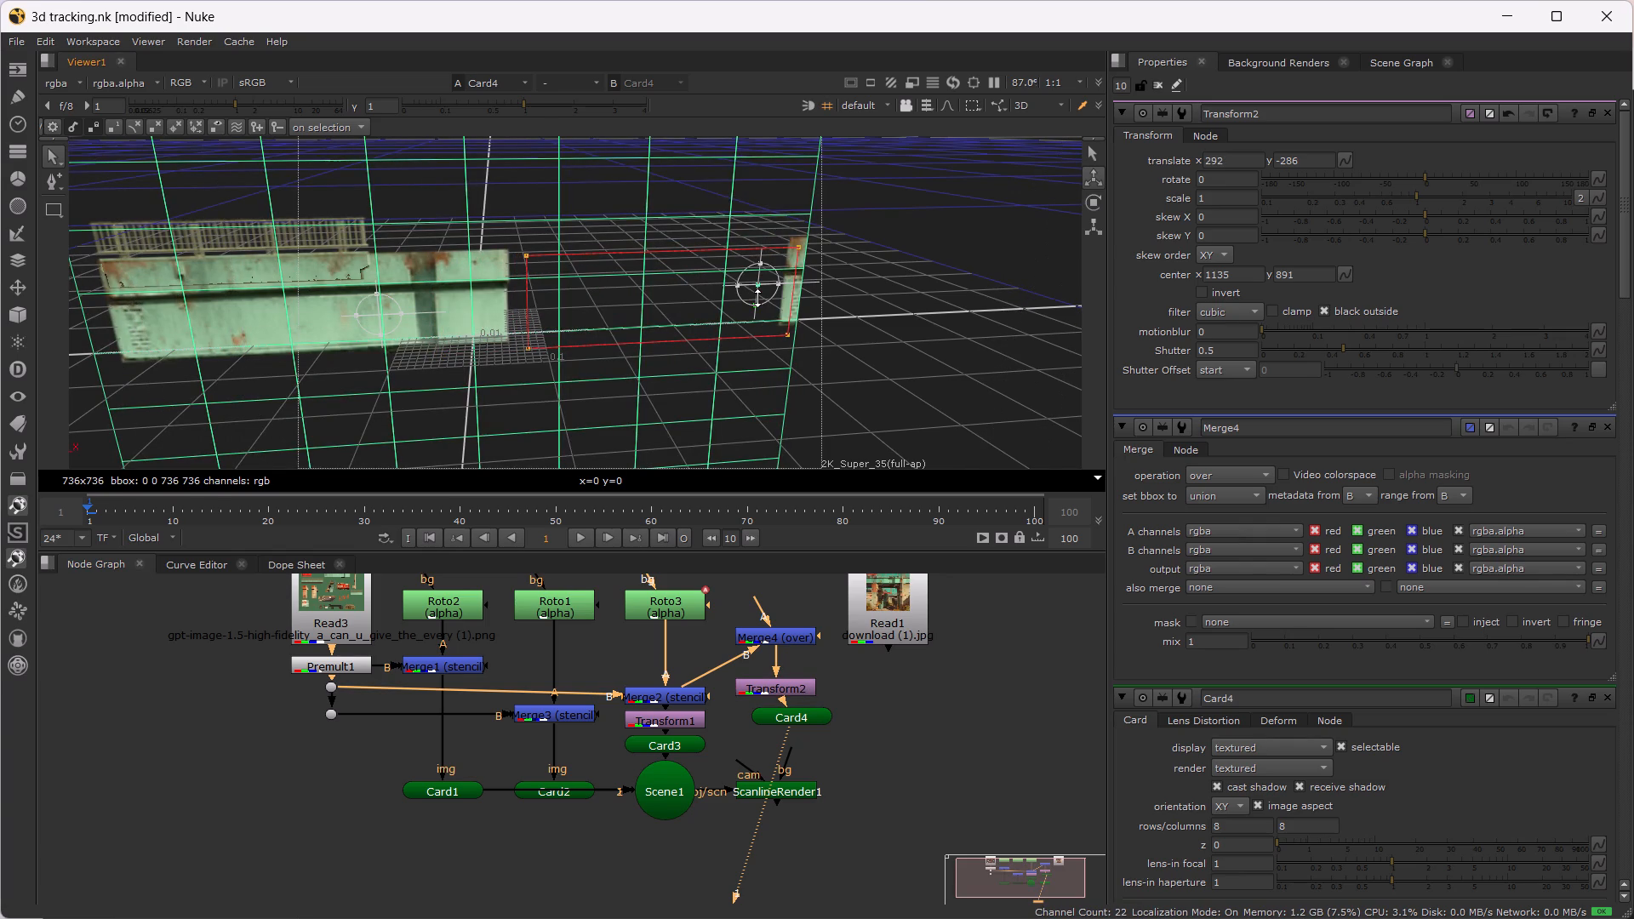
{"action": "left_click_drag", "start_coordinate": [757, 291], "coordinate": [661, 295]}
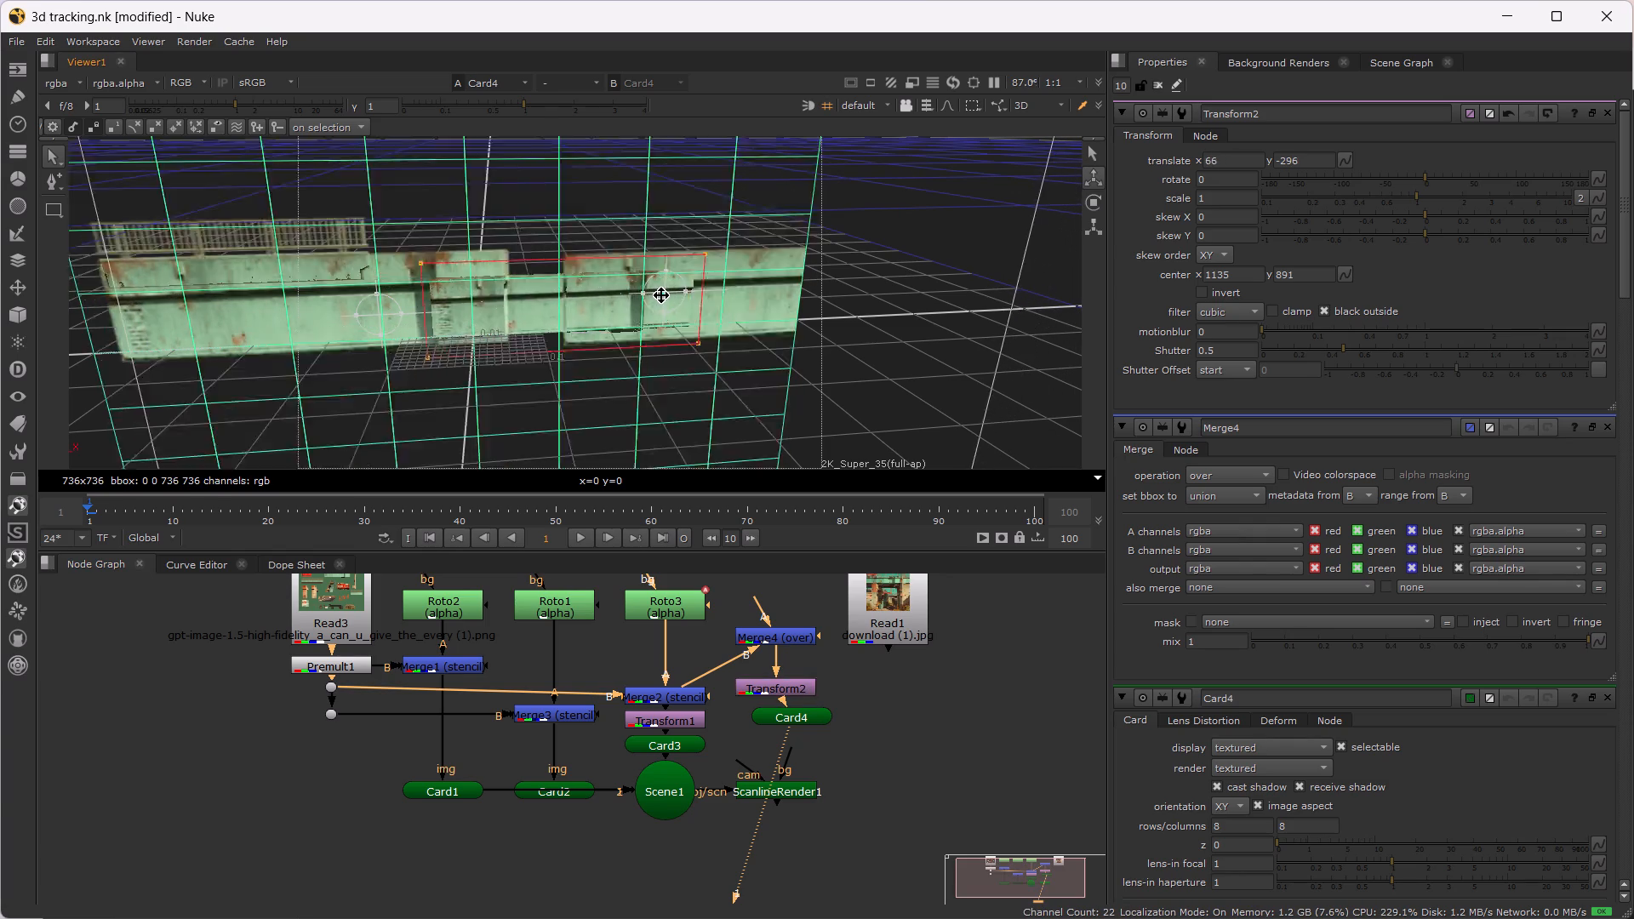
{"action": "left_click_drag", "start_coordinate": [661, 295], "coordinate": [651, 283]}
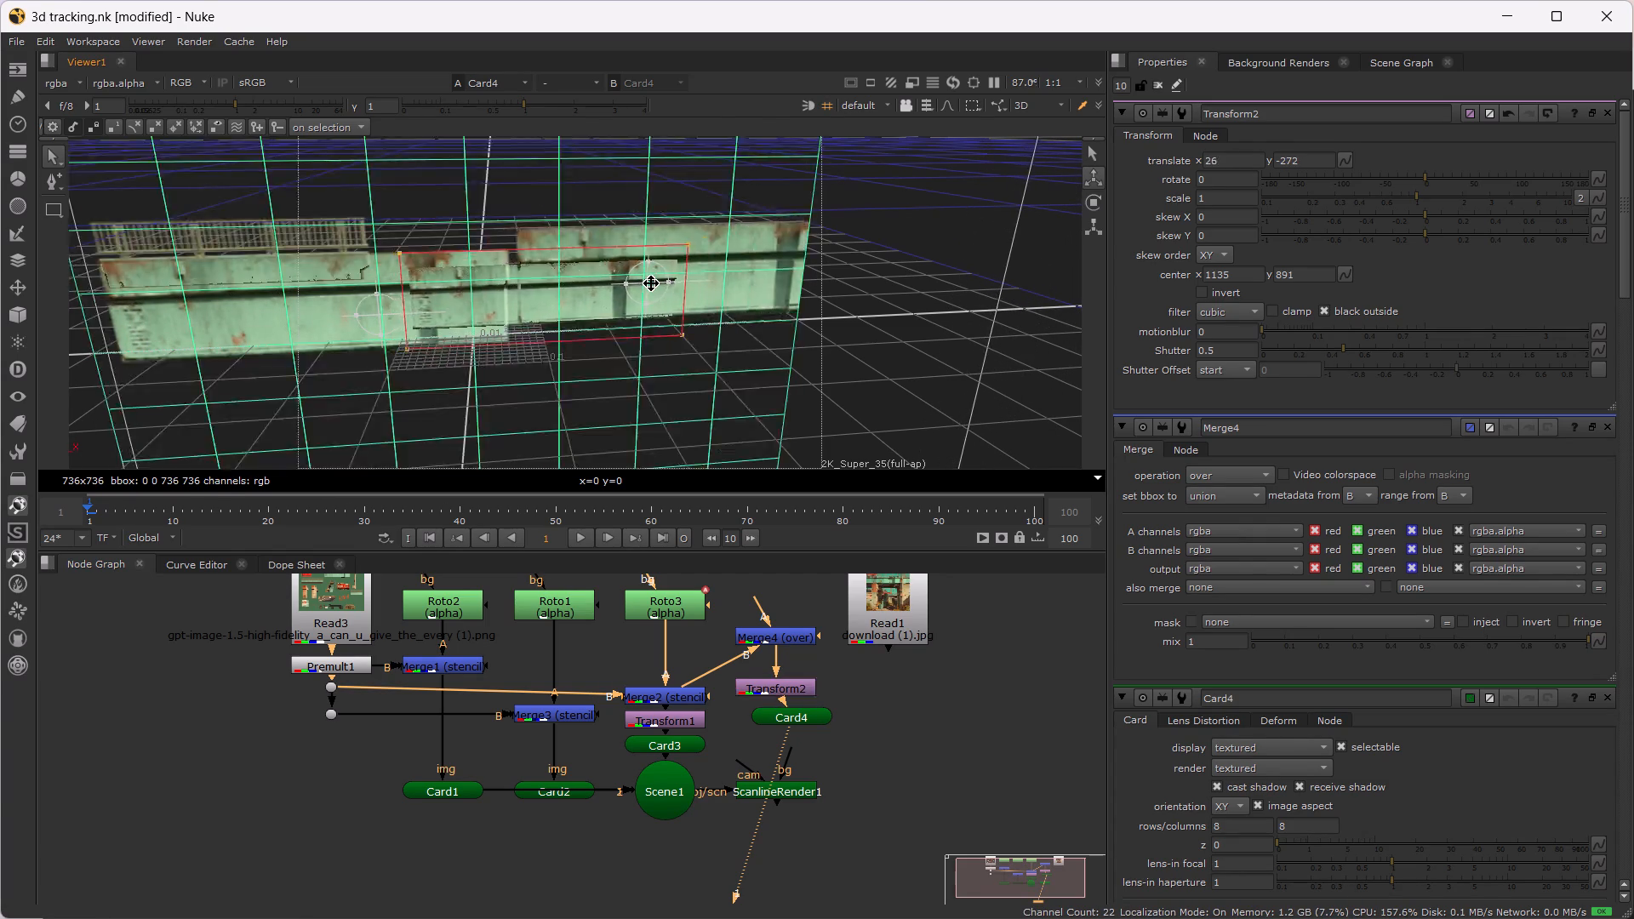
{"action": "left_click_drag", "start_coordinate": [651, 283], "coordinate": [651, 285]}
{"action": "left_click_drag", "start_coordinate": [651, 285], "coordinate": [643, 292]}
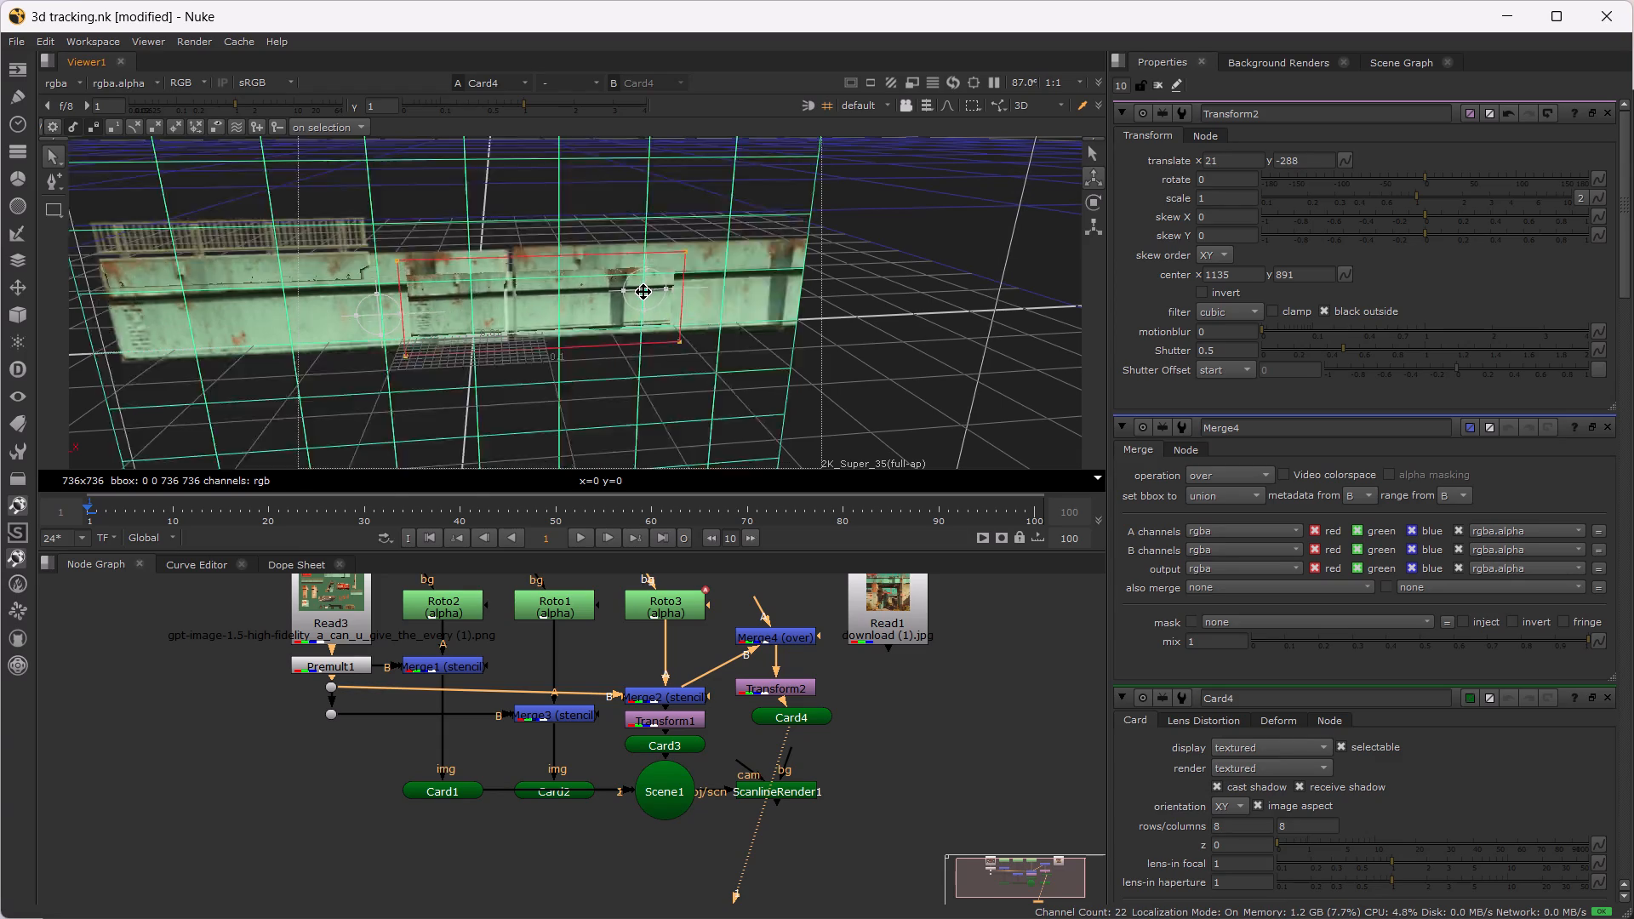
{"action": "left_click_drag", "start_coordinate": [643, 292], "coordinate": [640, 293]}
Save the script with the extended wall.
{"action": "scroll", "coordinate": [717, 377], "scroll_direction": "down", "scroll_amount": 1}
{"action": "key", "text": "ctrl+s"}
{"action": "key", "text": "ctrl+s"}
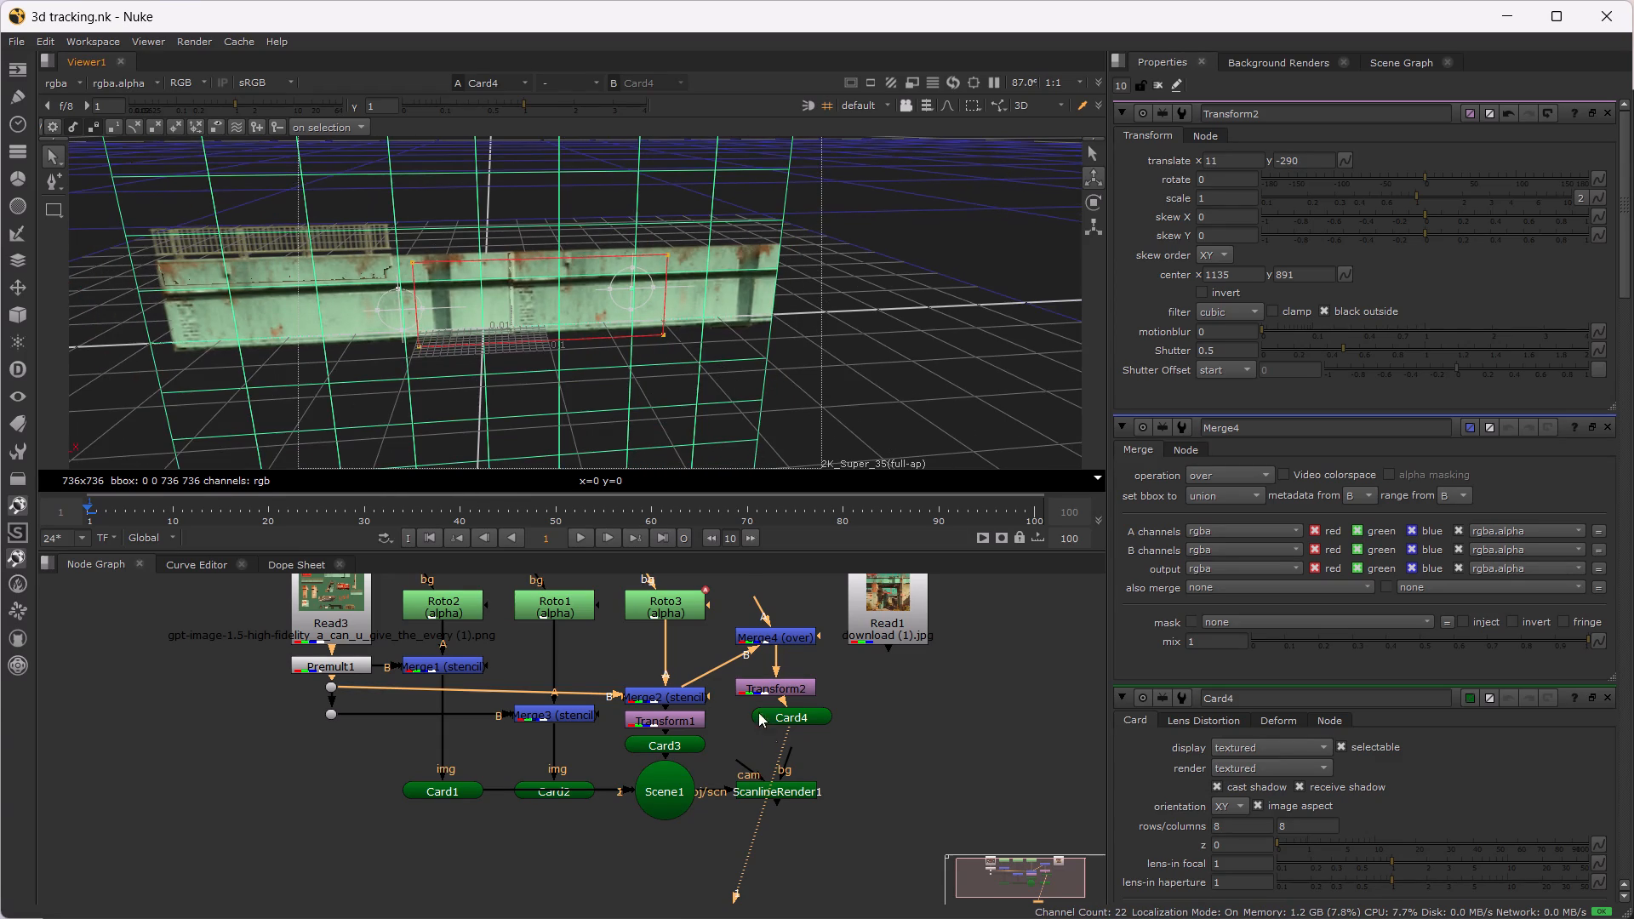
View the output of Scene1 and connect Card4 to one of its inputs.
{"action": "left_click", "coordinate": [874, 701]}
{"action": "left_click", "coordinate": [789, 722]}
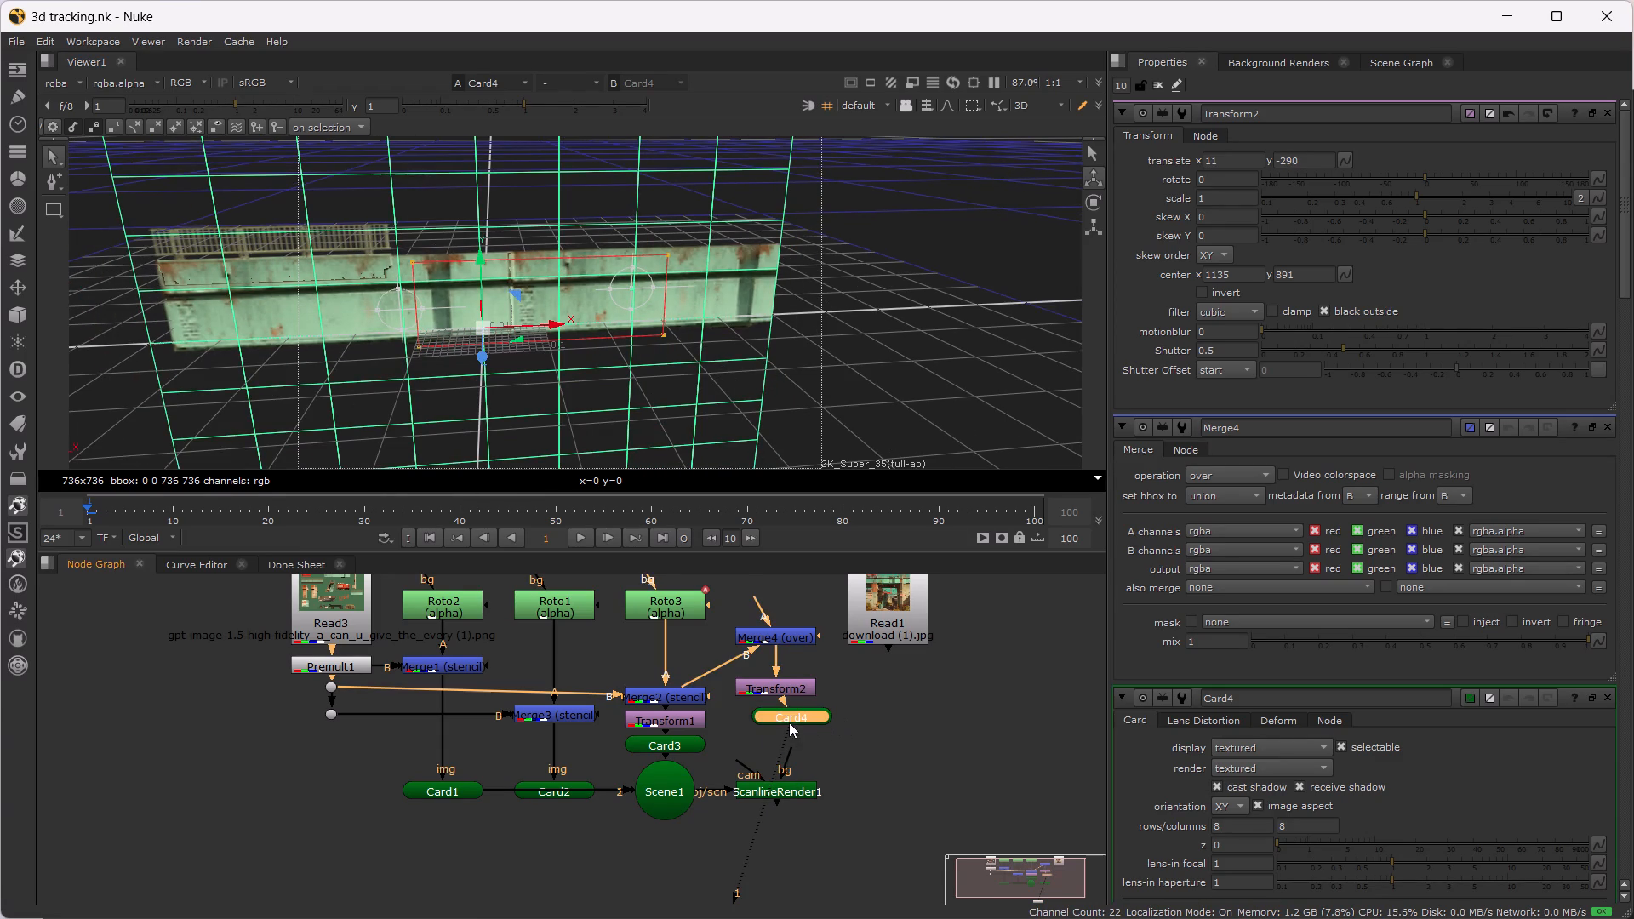
{"action": "left_click", "coordinate": [671, 796]}
{"action": "key", "text": "1"}
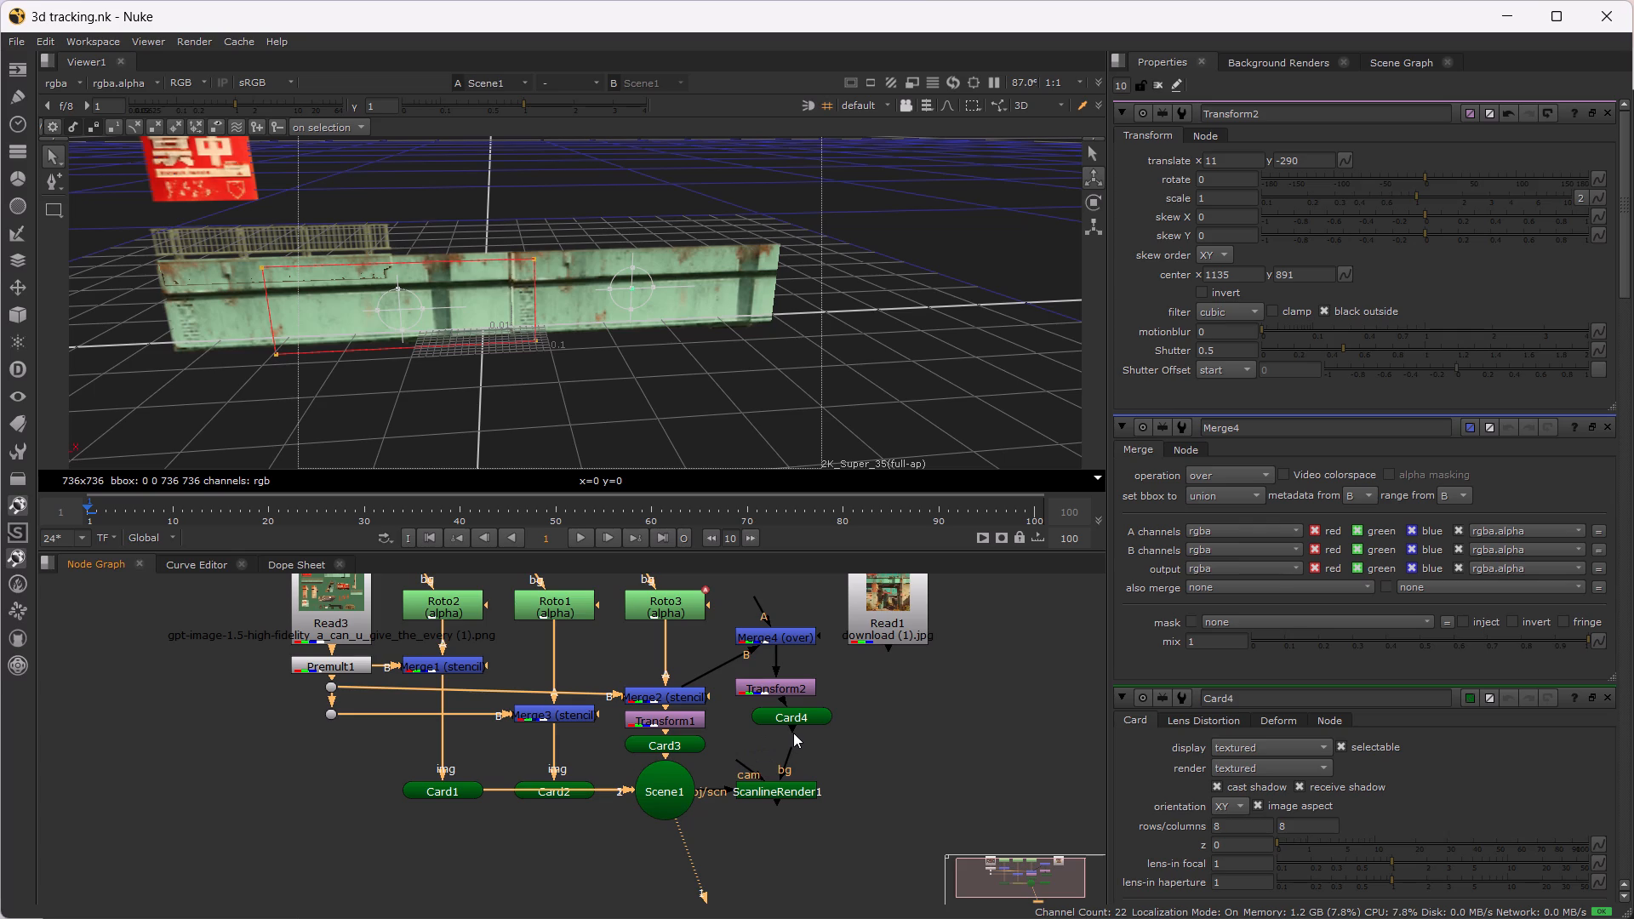
{"action": "left_click_drag", "start_coordinate": [793, 731], "coordinate": [671, 800]}
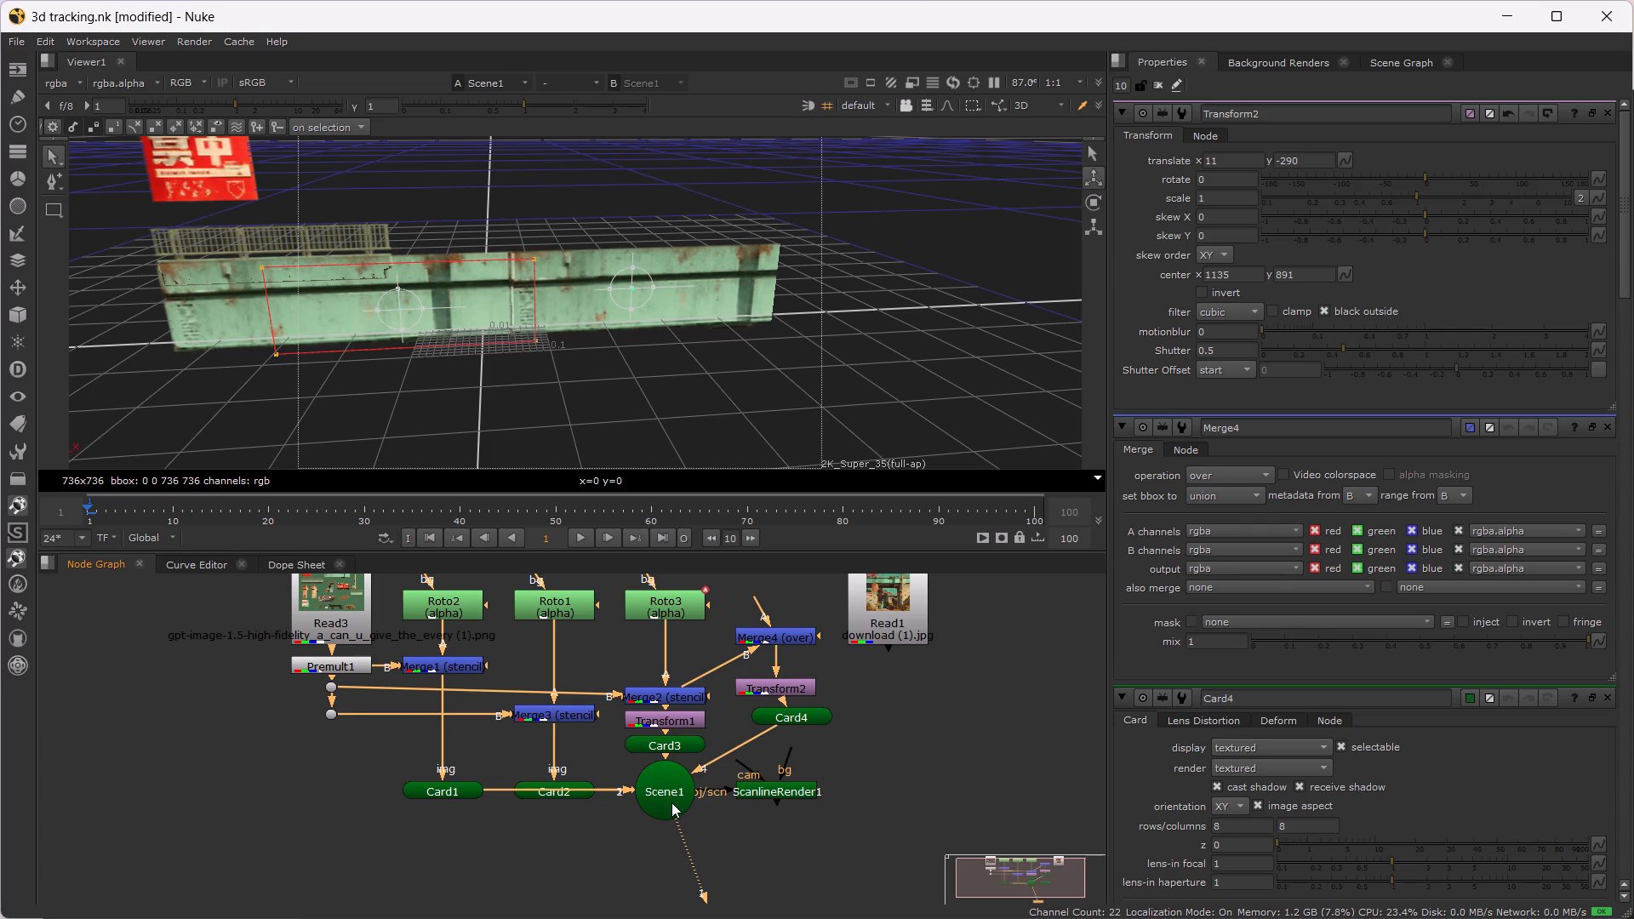
Move ScanlineRender1 farther away from Scene1 to free space below Card4.
{"action": "left_click_drag", "start_coordinate": [778, 791], "coordinate": [977, 821]}
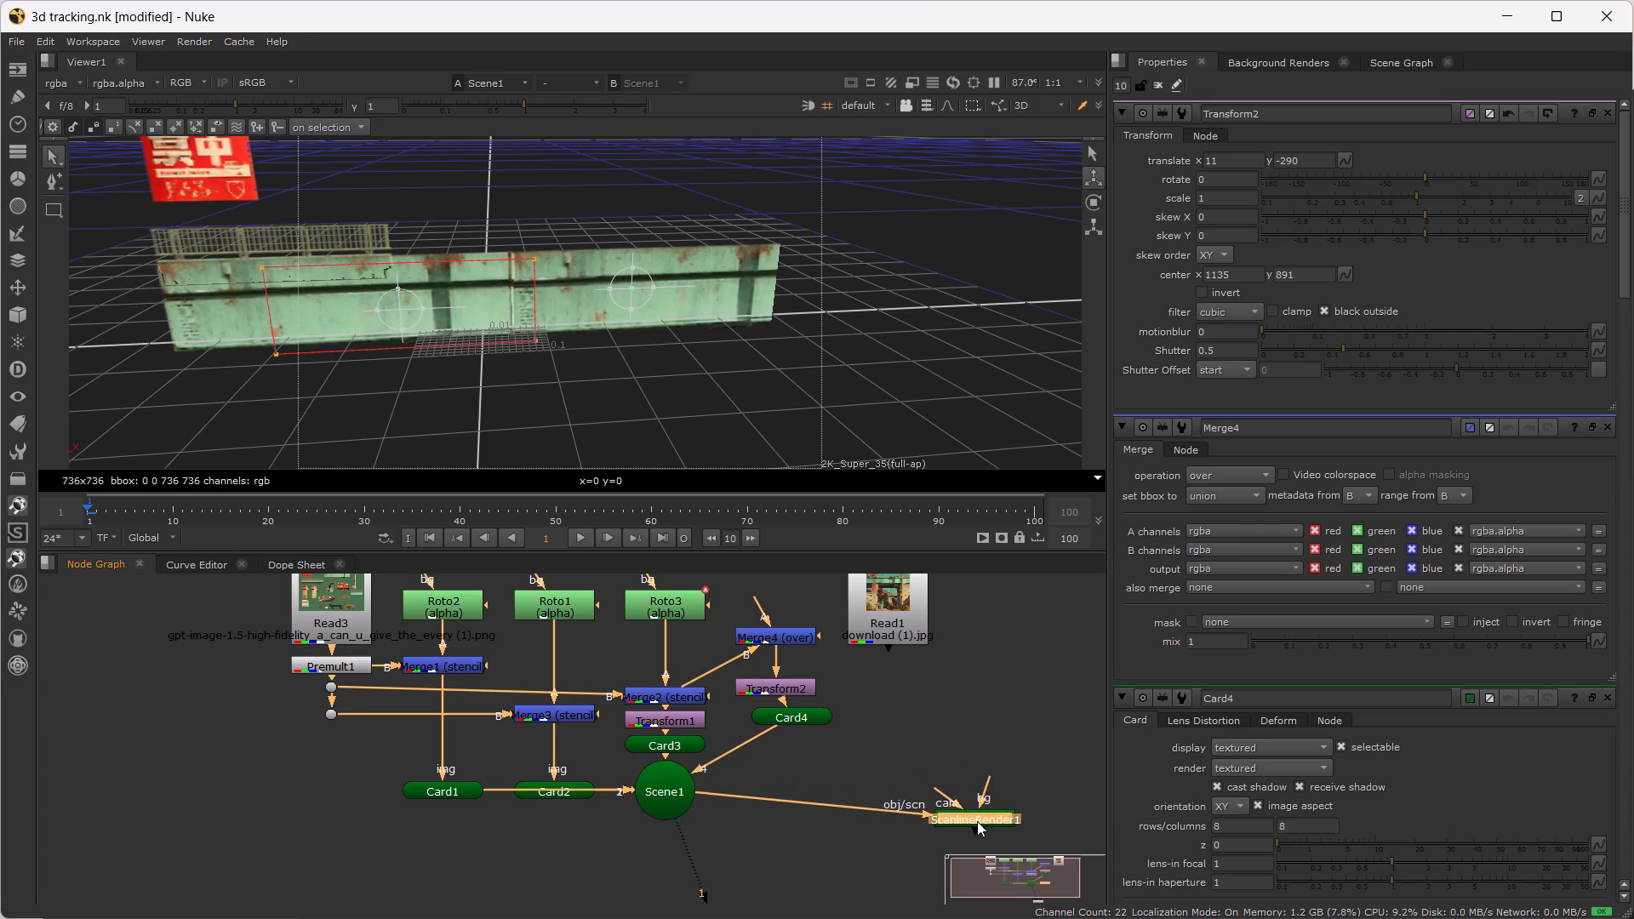
{"action": "left_click_drag", "start_coordinate": [977, 821], "coordinate": [977, 826]}
Move Merge4, Transform2 and Card4 down together and auto-arrange them into a column aligned beside the Merge2, Transform1 and Card3 branch.
{"action": "left_click_drag", "start_coordinate": [853, 745], "coordinate": [757, 629]}
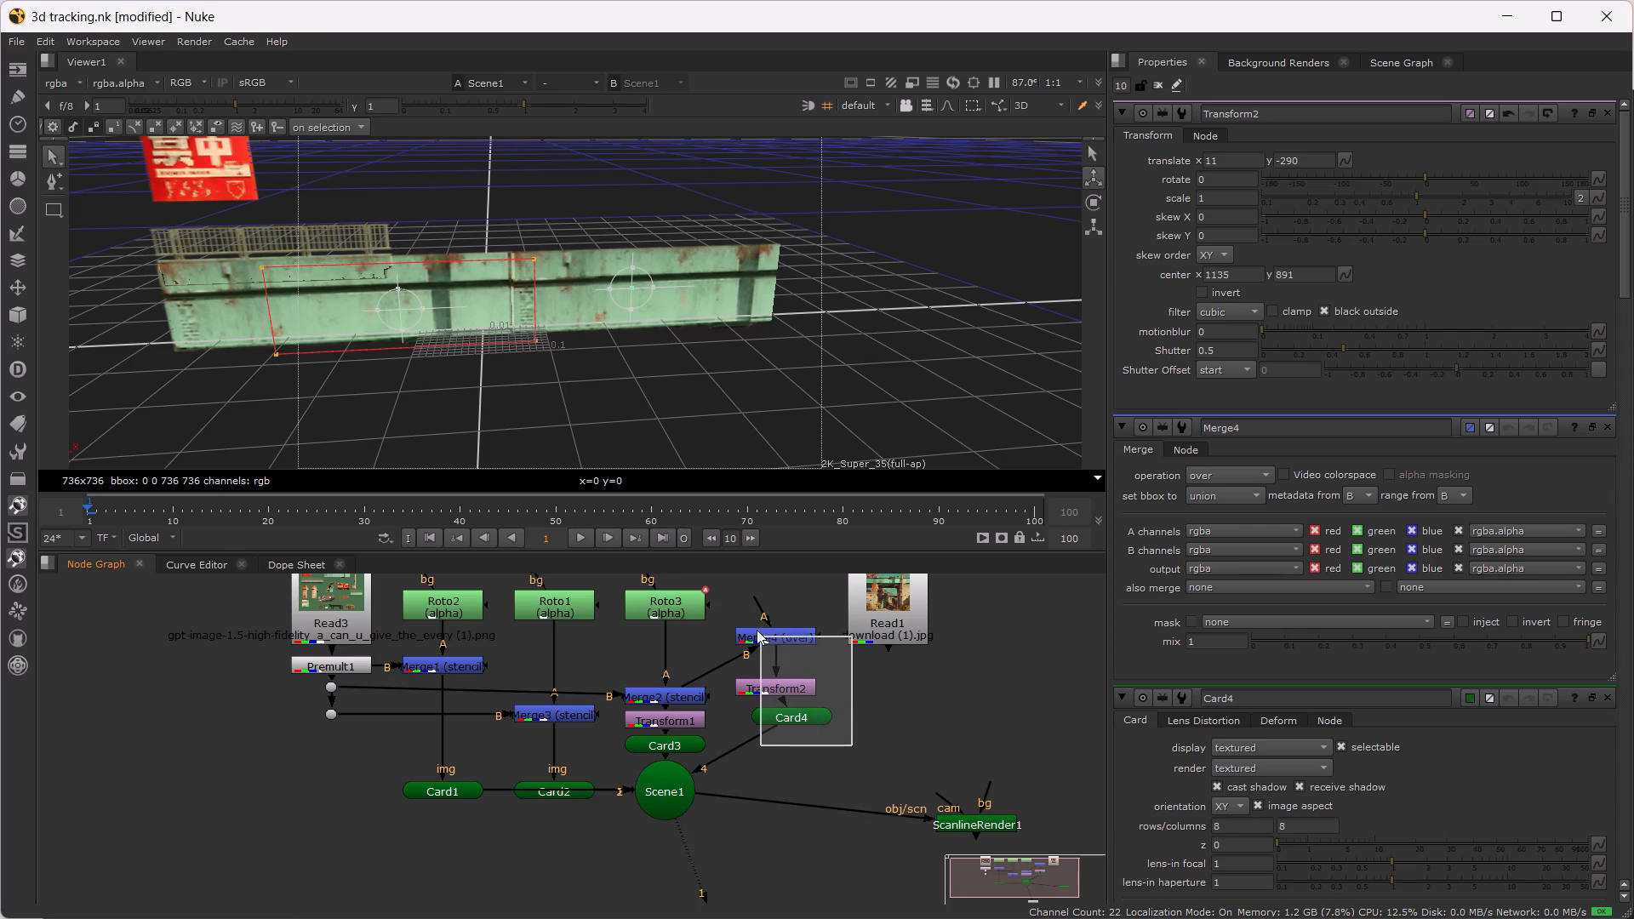
{"action": "left_click_drag", "start_coordinate": [757, 629], "coordinate": [756, 629]}
{"action": "left_click_drag", "start_coordinate": [725, 595], "coordinate": [856, 787]}
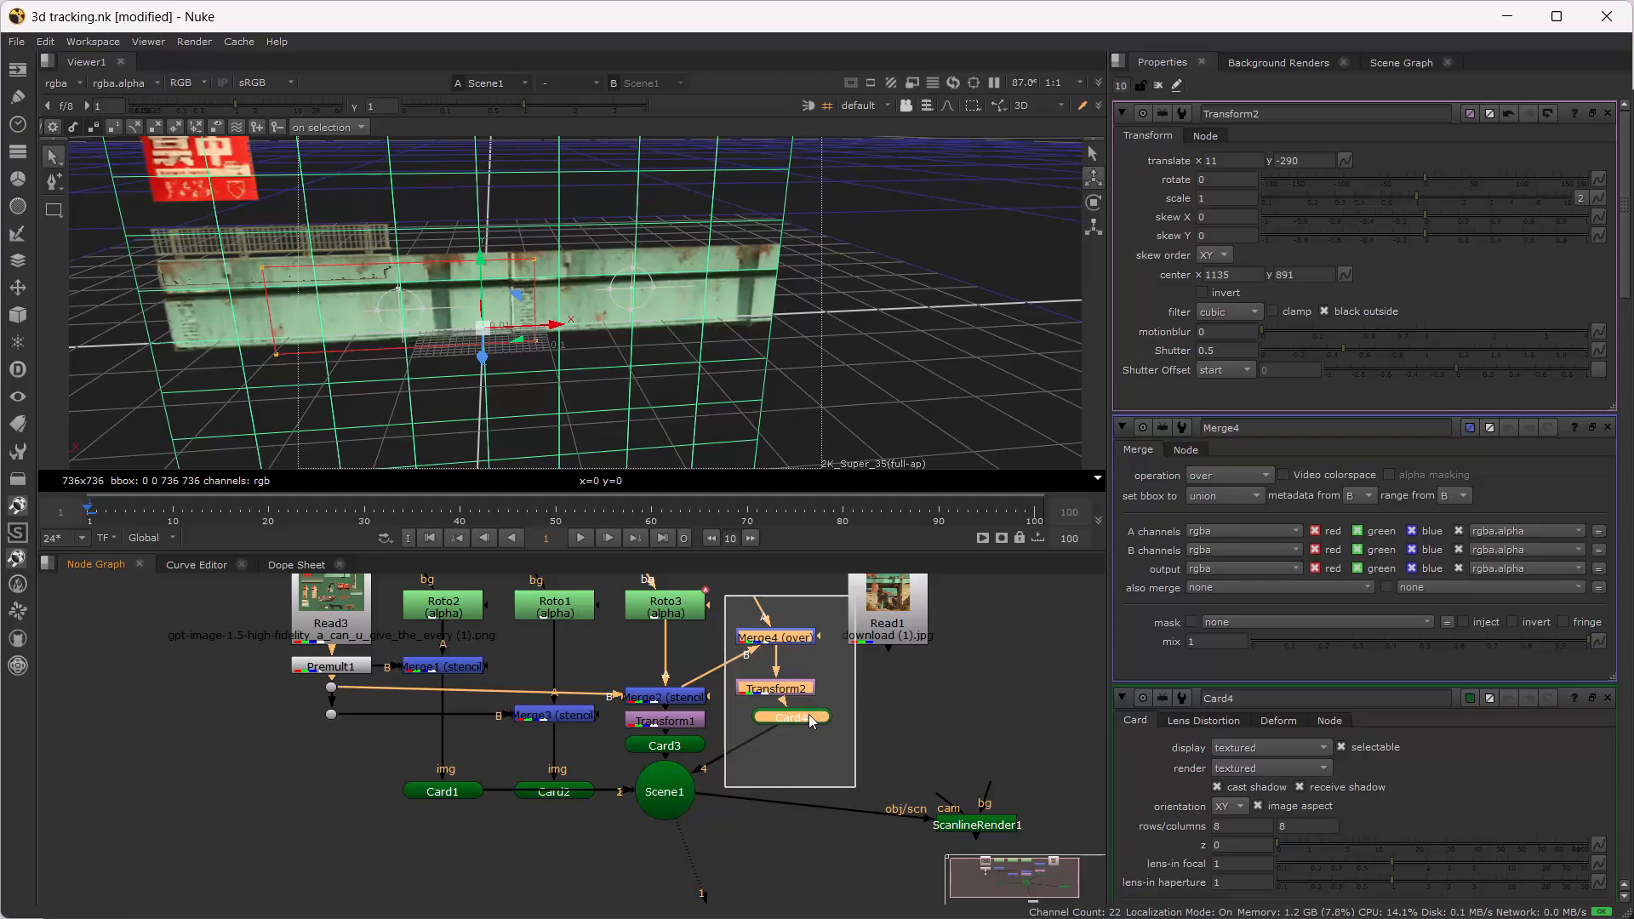
{"action": "left_click_drag", "start_coordinate": [807, 716], "coordinate": [818, 762]}
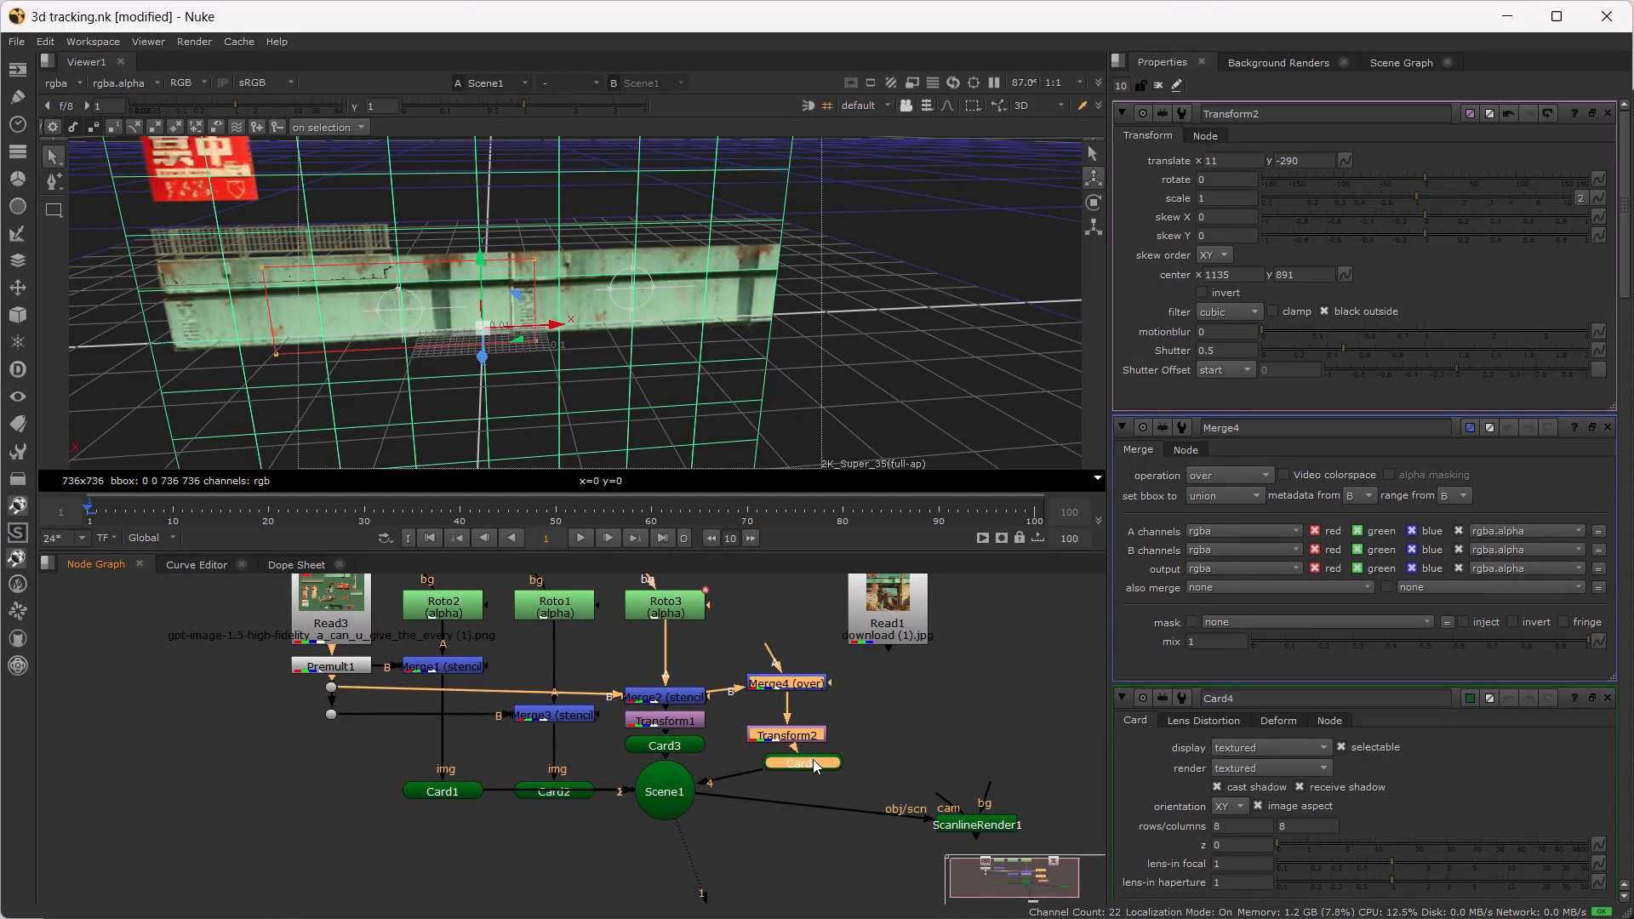
{"action": "key", "text": "l"}
{"action": "left_click_drag", "start_coordinate": [774, 713], "coordinate": [774, 677]}
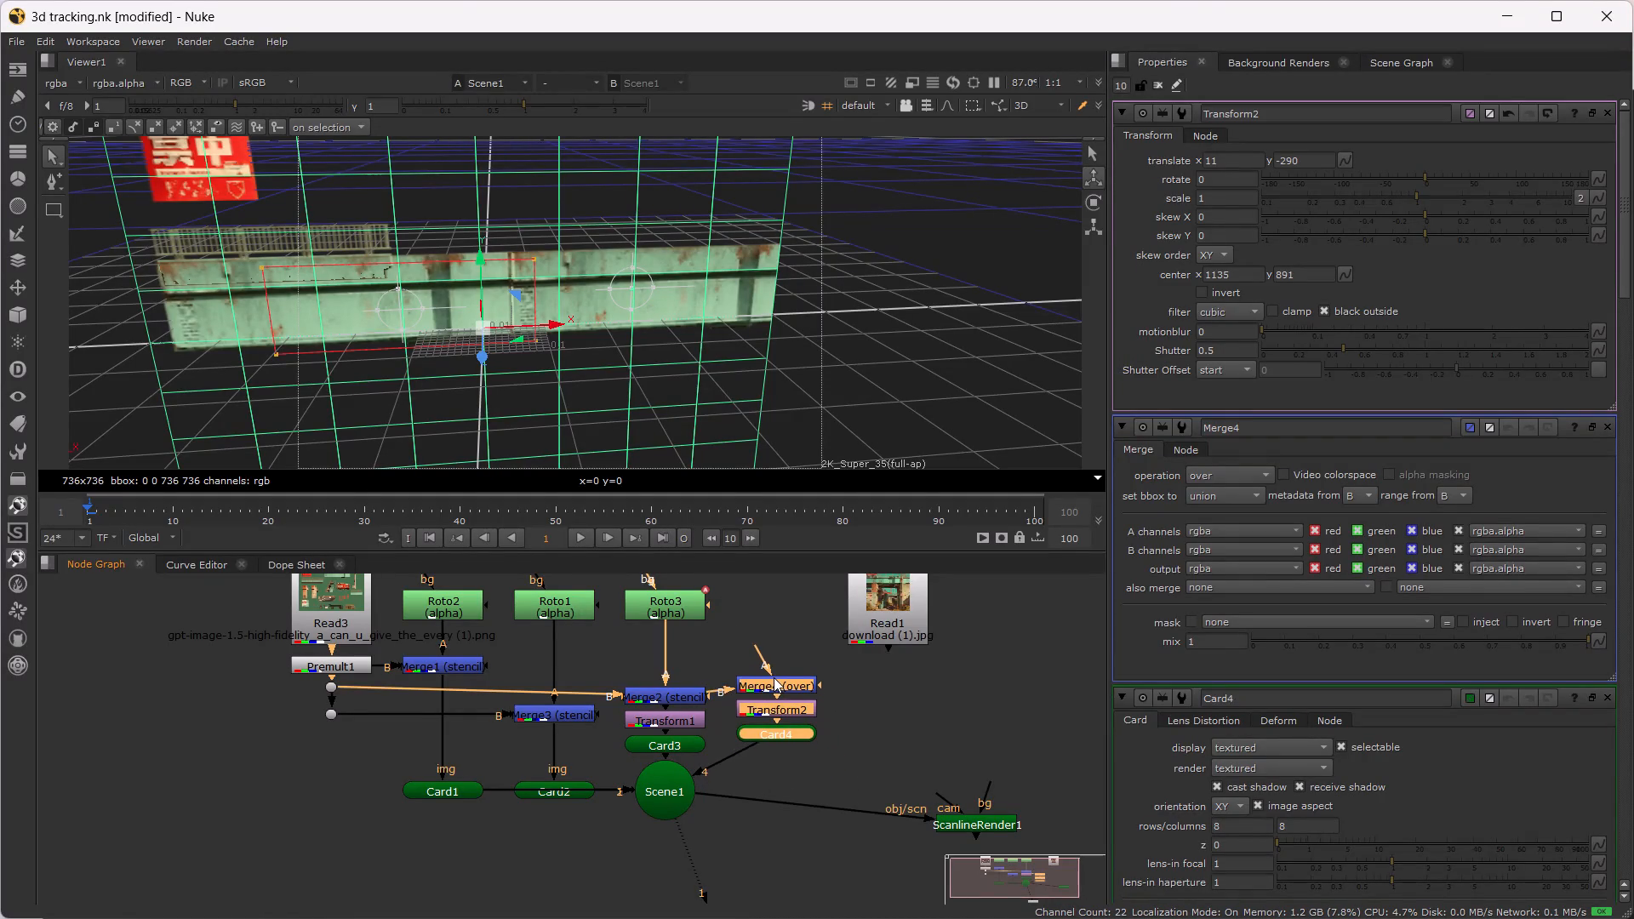
{"action": "left_click_drag", "start_coordinate": [774, 677], "coordinate": [774, 690]}
{"action": "left_click", "coordinate": [869, 737]}
Save the script with the tidied node layout.
{"action": "key", "text": "ctrl+s"}
{"action": "key", "text": "ctrl+s"}
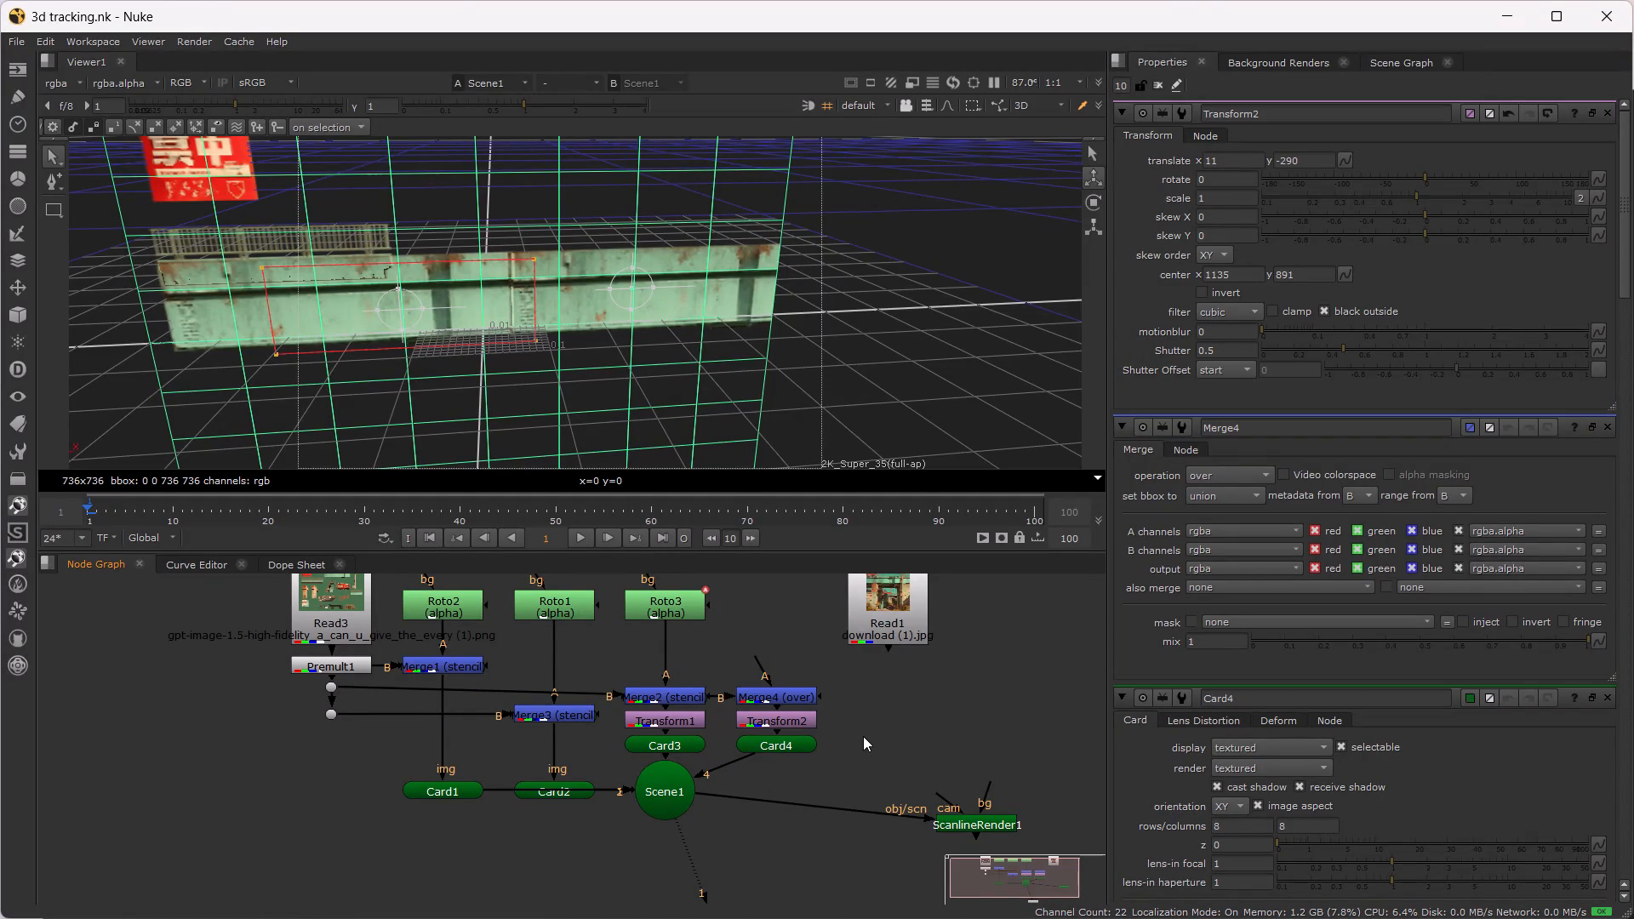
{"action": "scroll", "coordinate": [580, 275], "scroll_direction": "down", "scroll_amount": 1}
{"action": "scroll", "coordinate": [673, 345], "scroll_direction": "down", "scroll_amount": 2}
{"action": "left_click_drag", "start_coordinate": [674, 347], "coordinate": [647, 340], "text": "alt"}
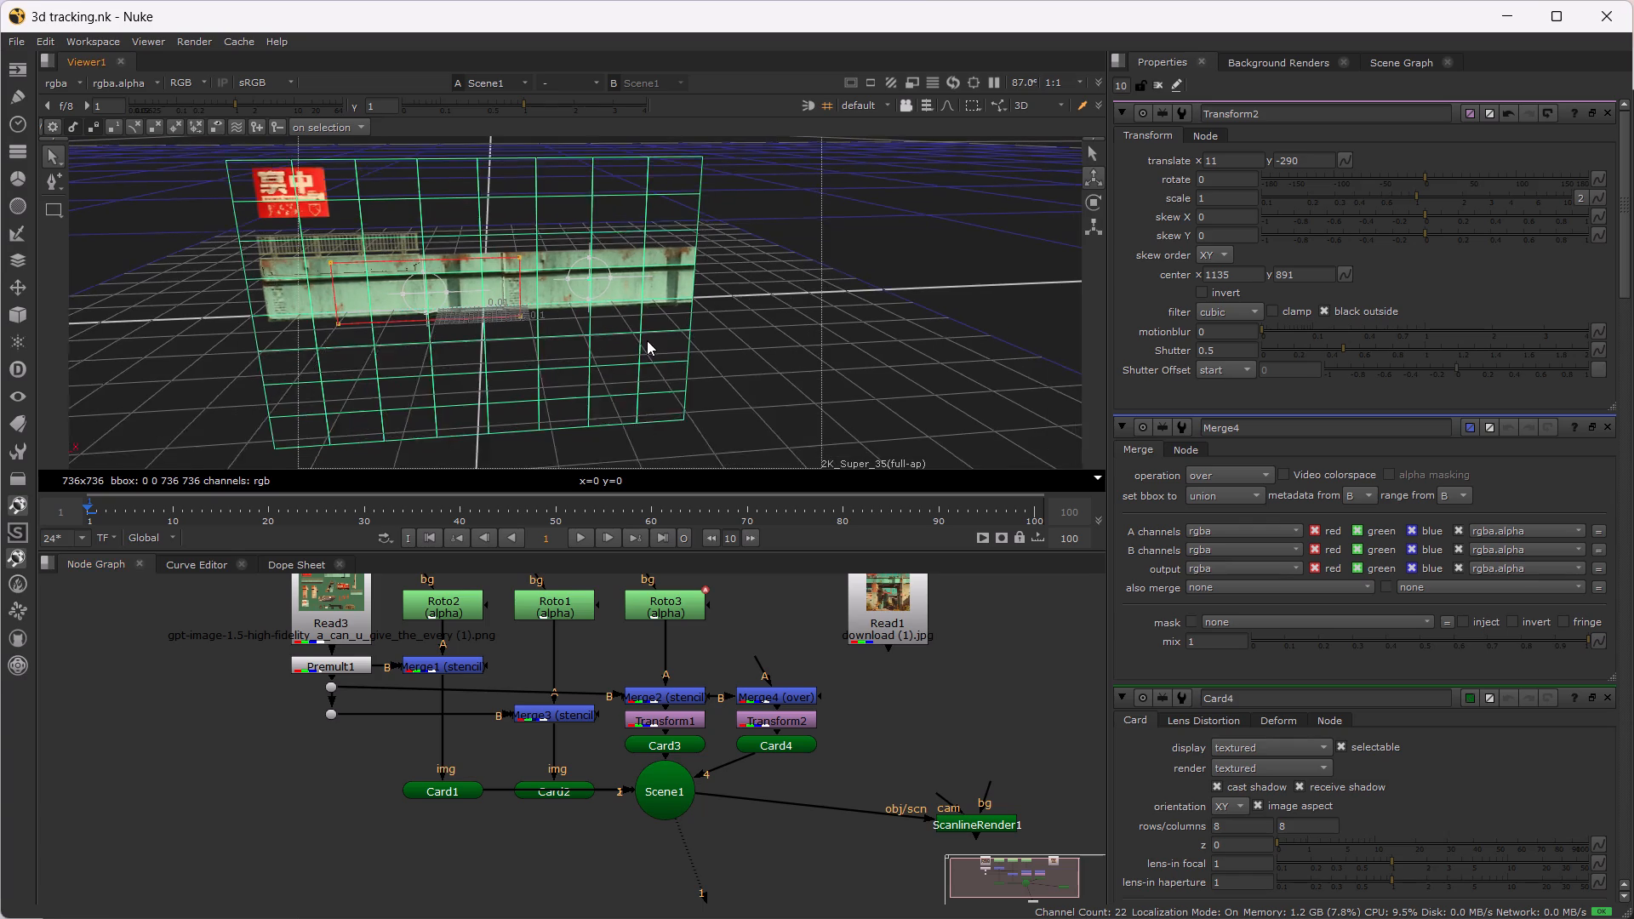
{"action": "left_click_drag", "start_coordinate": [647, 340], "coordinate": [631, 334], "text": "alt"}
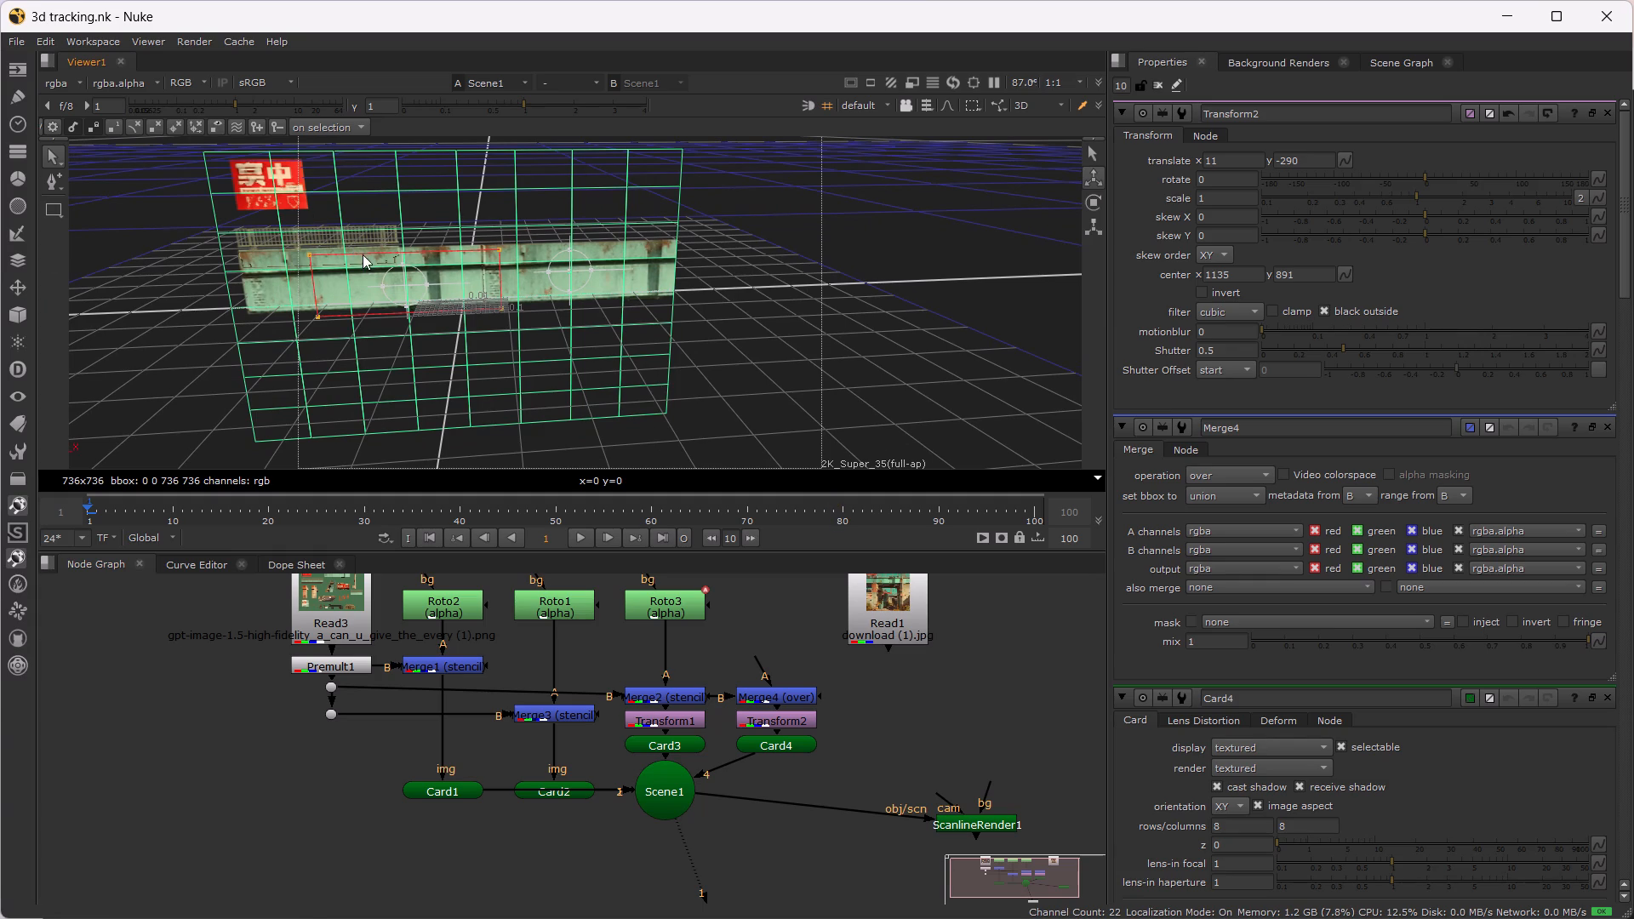
Save the 3d tracking script again.
{"action": "key", "text": "ctrl+s"}
{"action": "key", "text": "ctrl+s"}
{"action": "key", "text": "ctrl+s"}
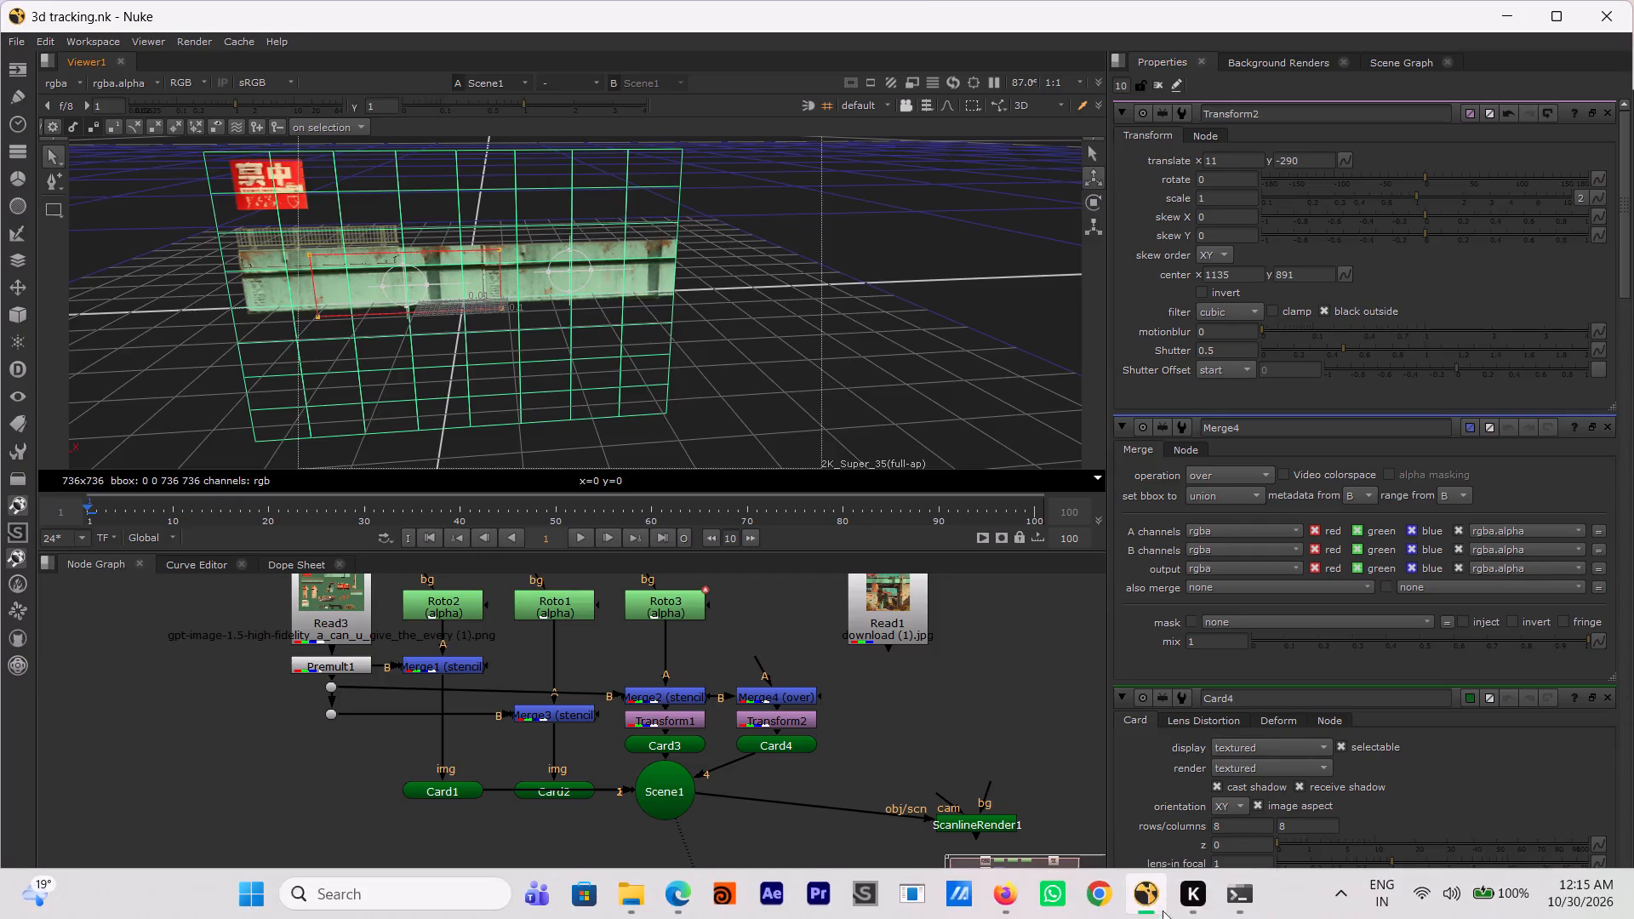
Minimize the Nuke script window to reveal the windows behind it.
{"action": "left_click", "coordinate": [1156, 896]}
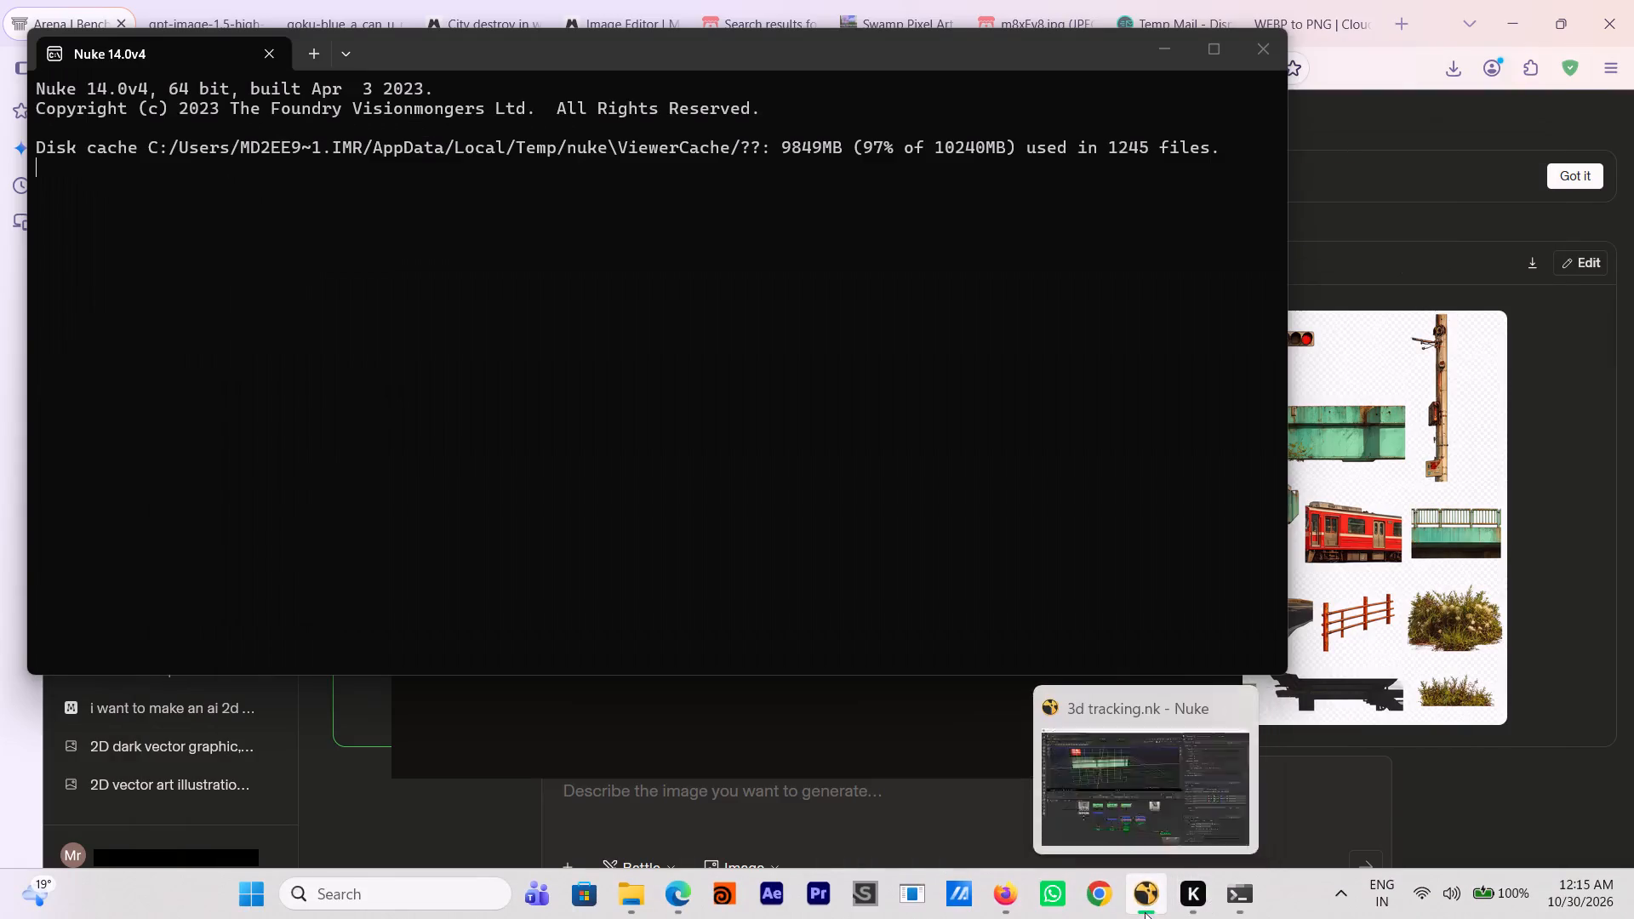
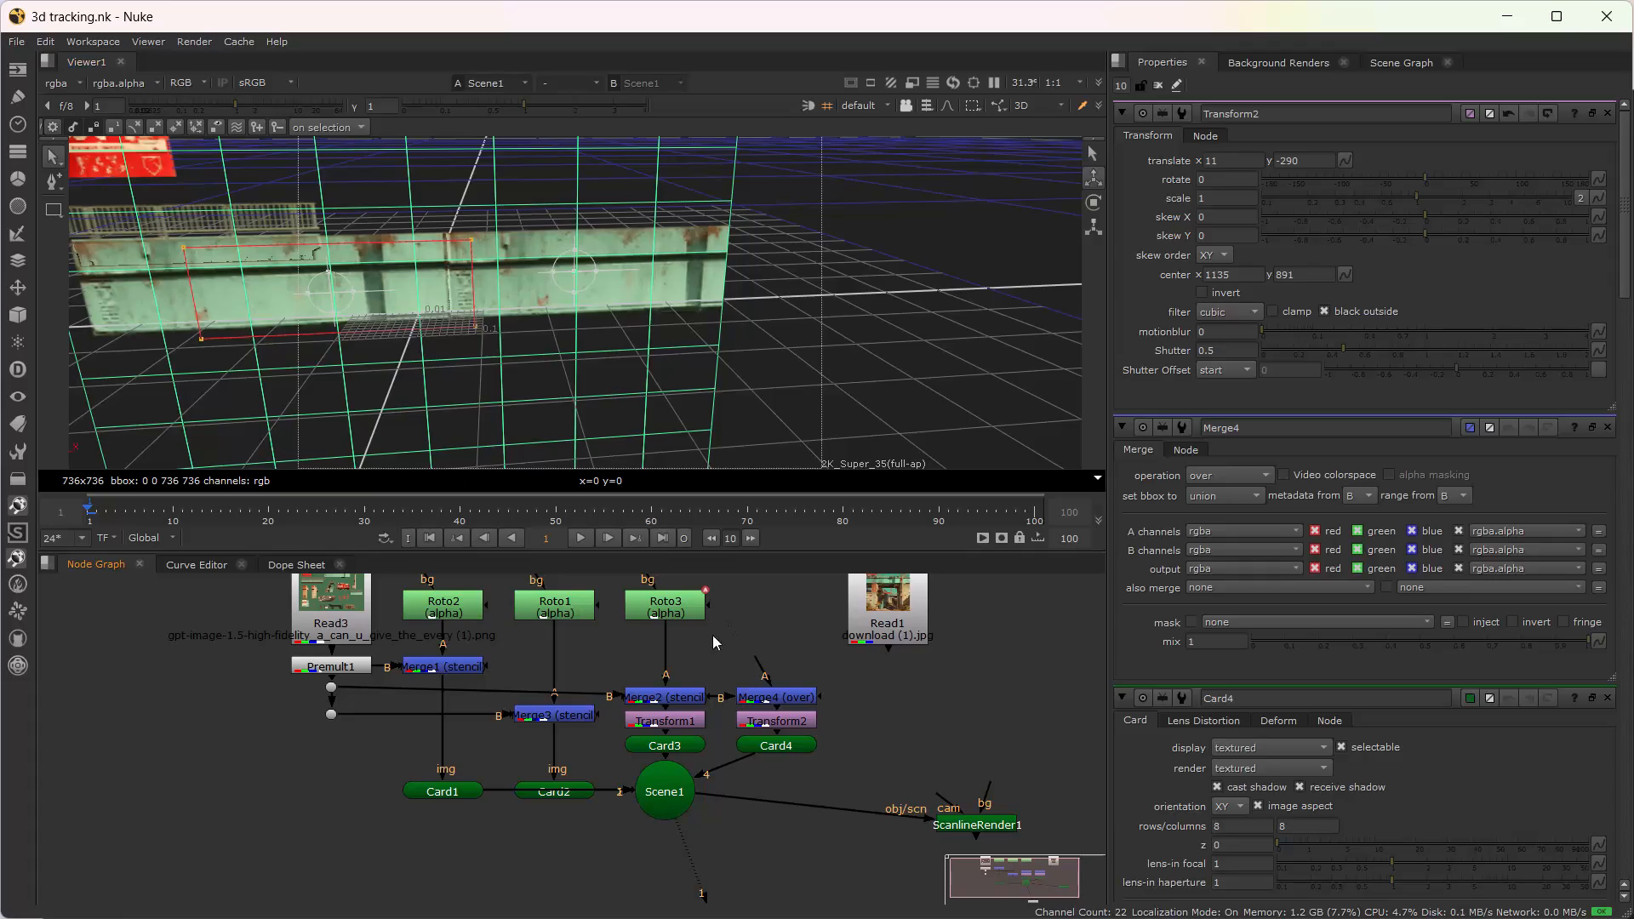
Save the 3d tracking script.
{"action": "left_click", "coordinate": [549, 716]}
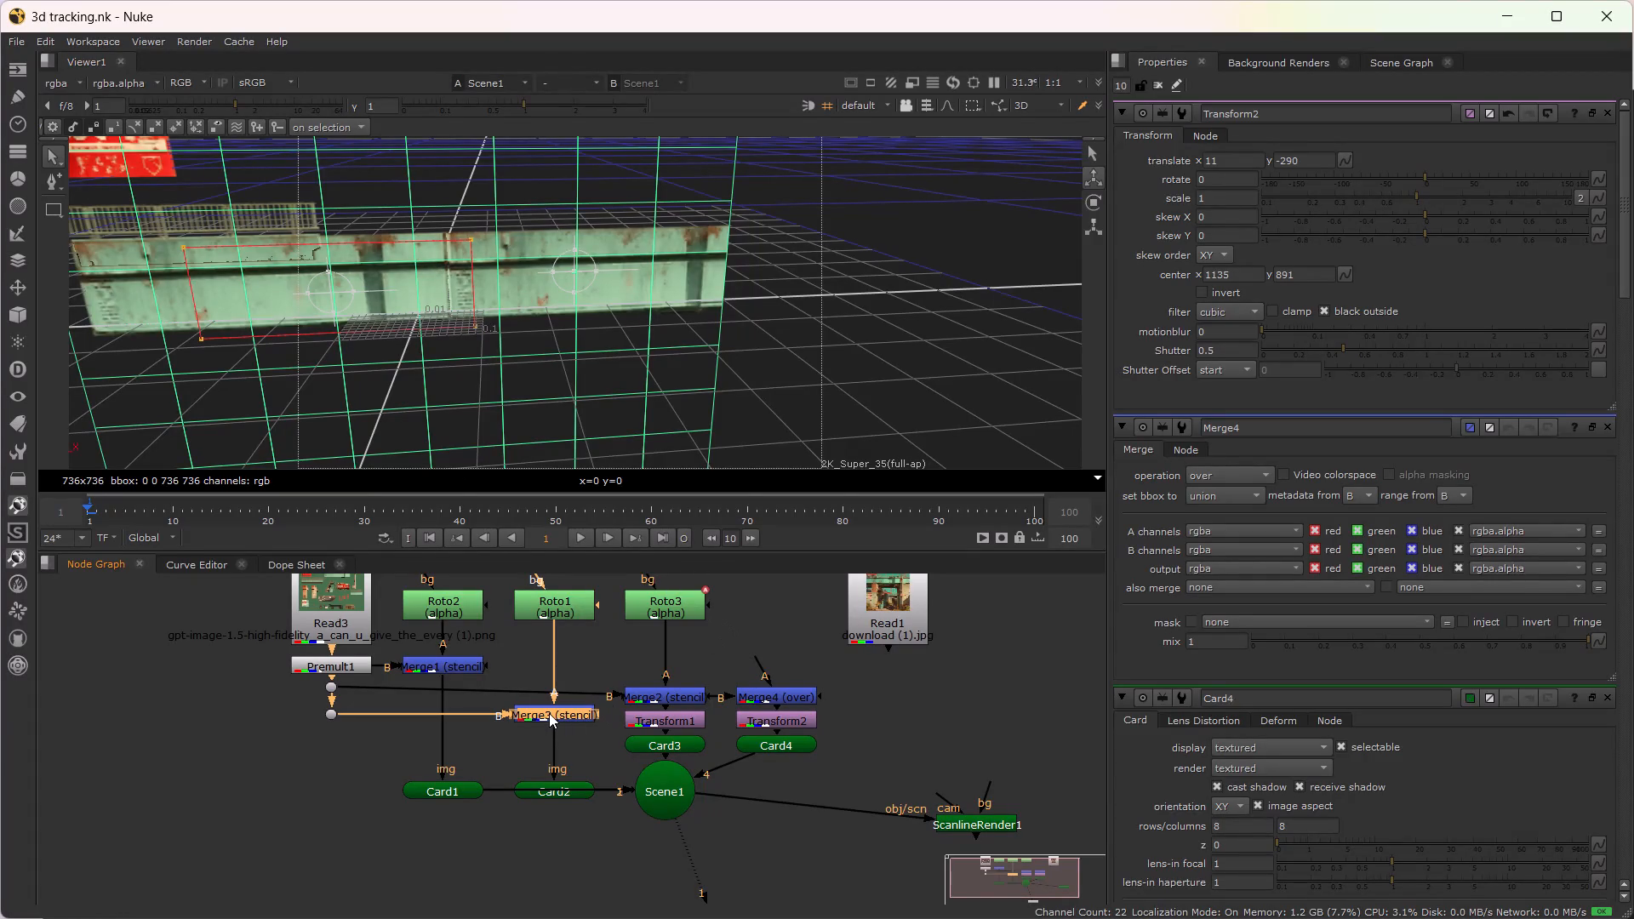
{"action": "left_click", "coordinate": [837, 701]}
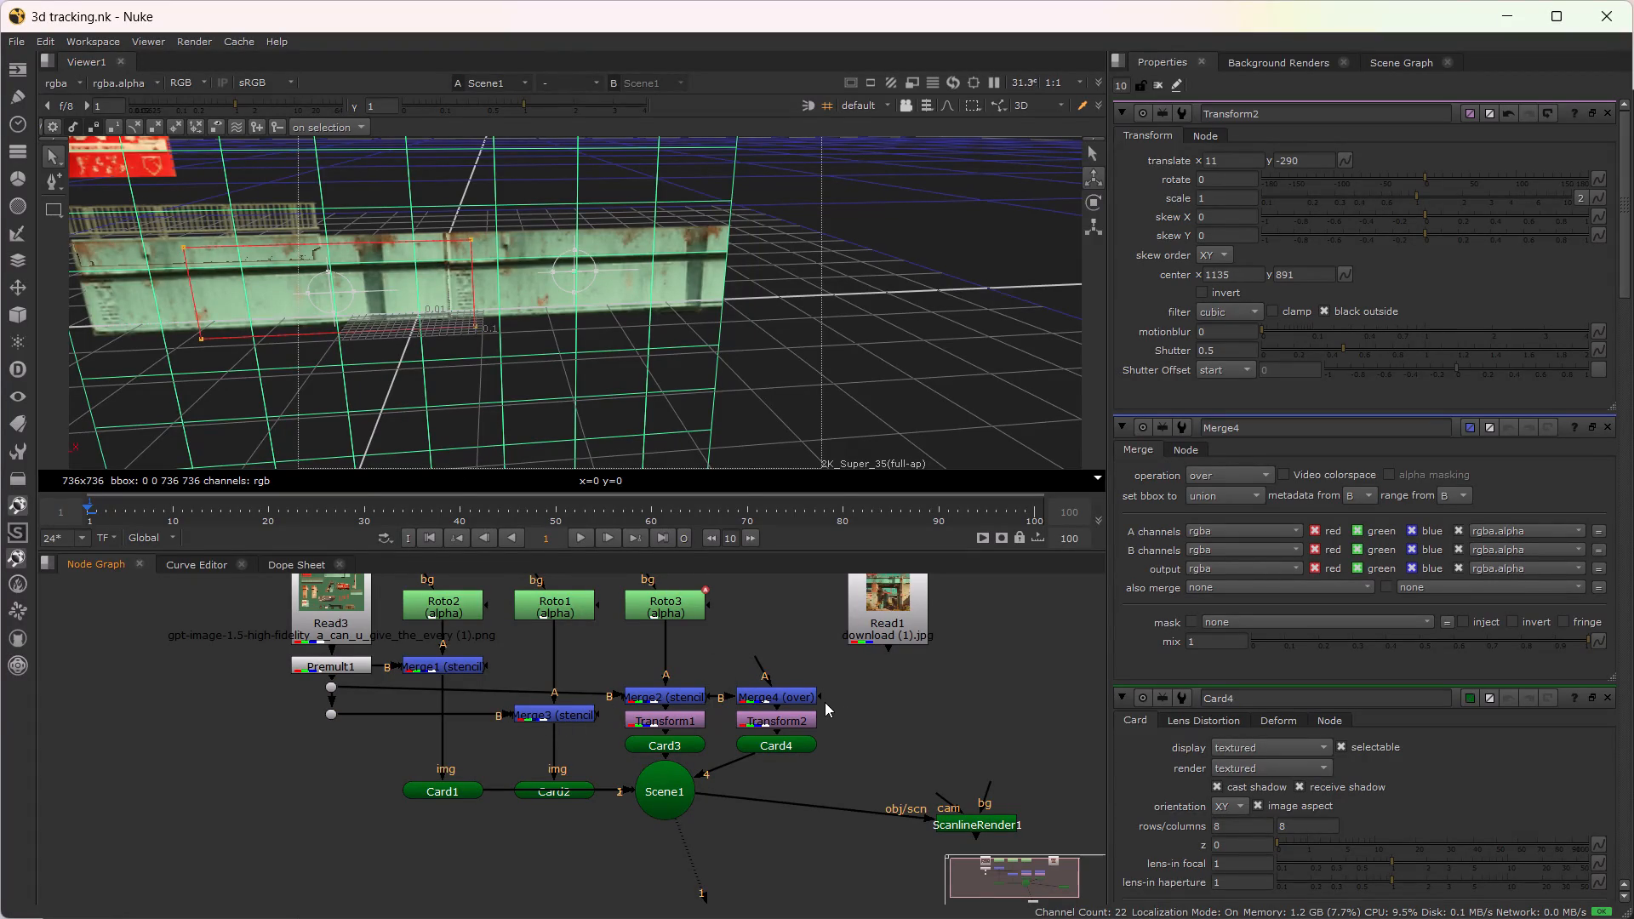
{"action": "key", "text": "ctrl+s"}
Examine the Scene1 card arrangement and compare it with the Read1 reference image.
{"action": "scroll", "coordinate": [454, 233], "scroll_direction": "up", "scroll_amount": 2}
{"action": "left_click_drag", "start_coordinate": [471, 303], "coordinate": [788, 323], "text": "alt"}
{"action": "scroll", "coordinate": [786, 323], "scroll_direction": "down", "scroll_amount": 1}
{"action": "left_click_drag", "start_coordinate": [760, 316], "coordinate": [683, 343], "text": "alt"}
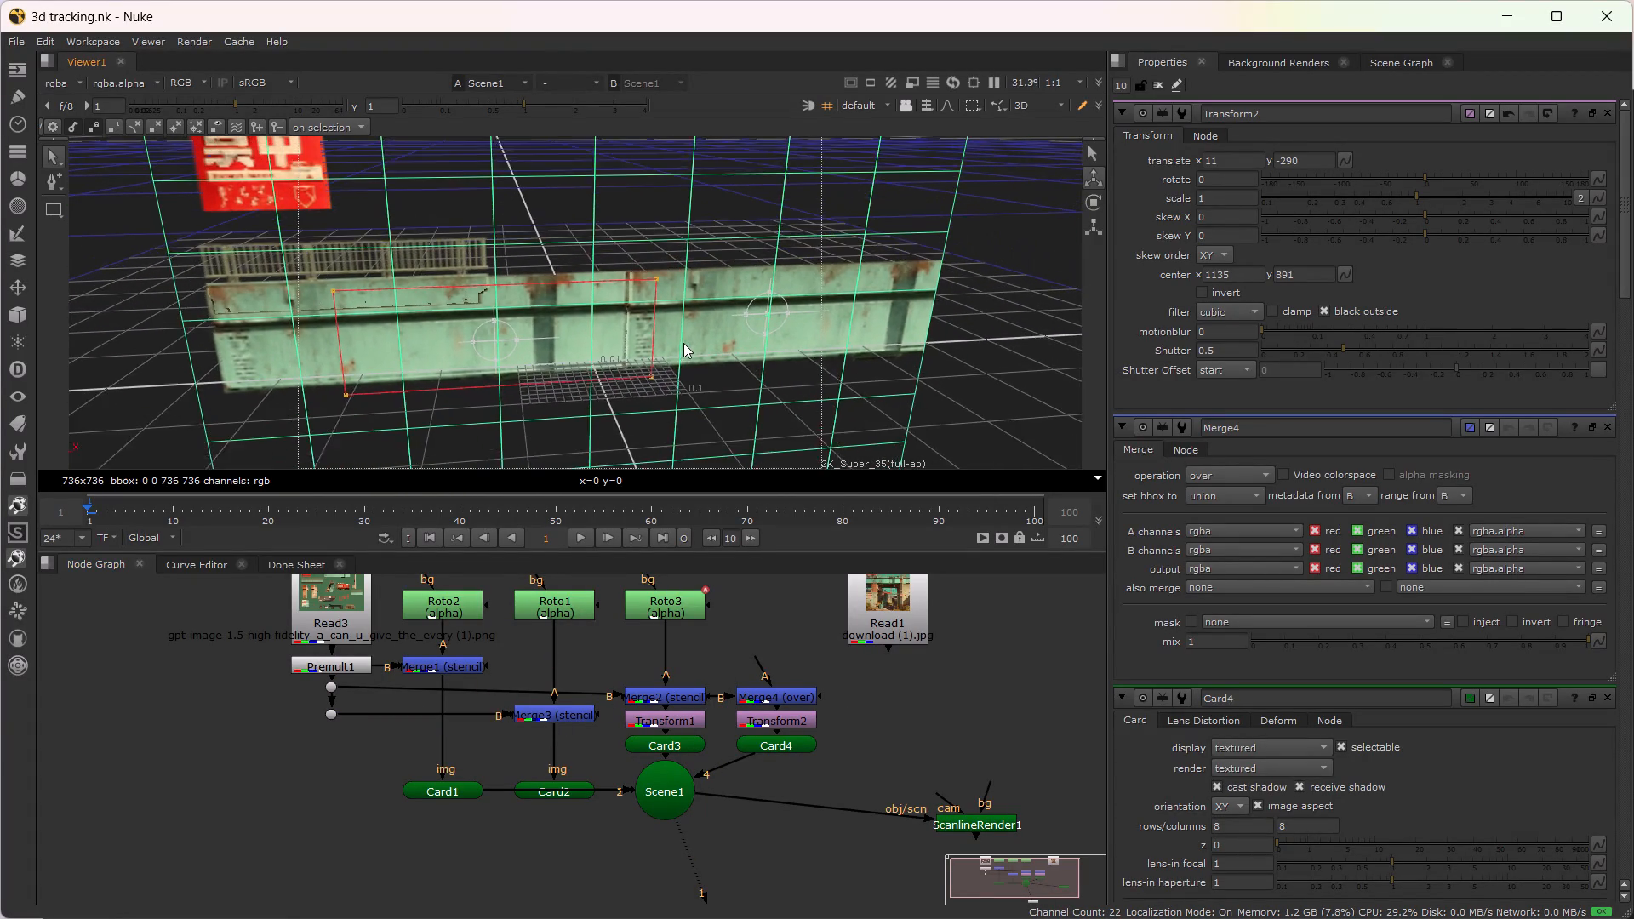
{"action": "left_click_drag", "start_coordinate": [683, 343], "coordinate": [687, 343], "text": "alt"}
{"action": "left_click_drag", "start_coordinate": [703, 342], "coordinate": [724, 361], "text": "alt"}
{"action": "scroll", "coordinate": [724, 361], "scroll_direction": "down", "scroll_amount": 1}
{"action": "left_click_drag", "start_coordinate": [724, 361], "coordinate": [726, 340], "text": "alt"}
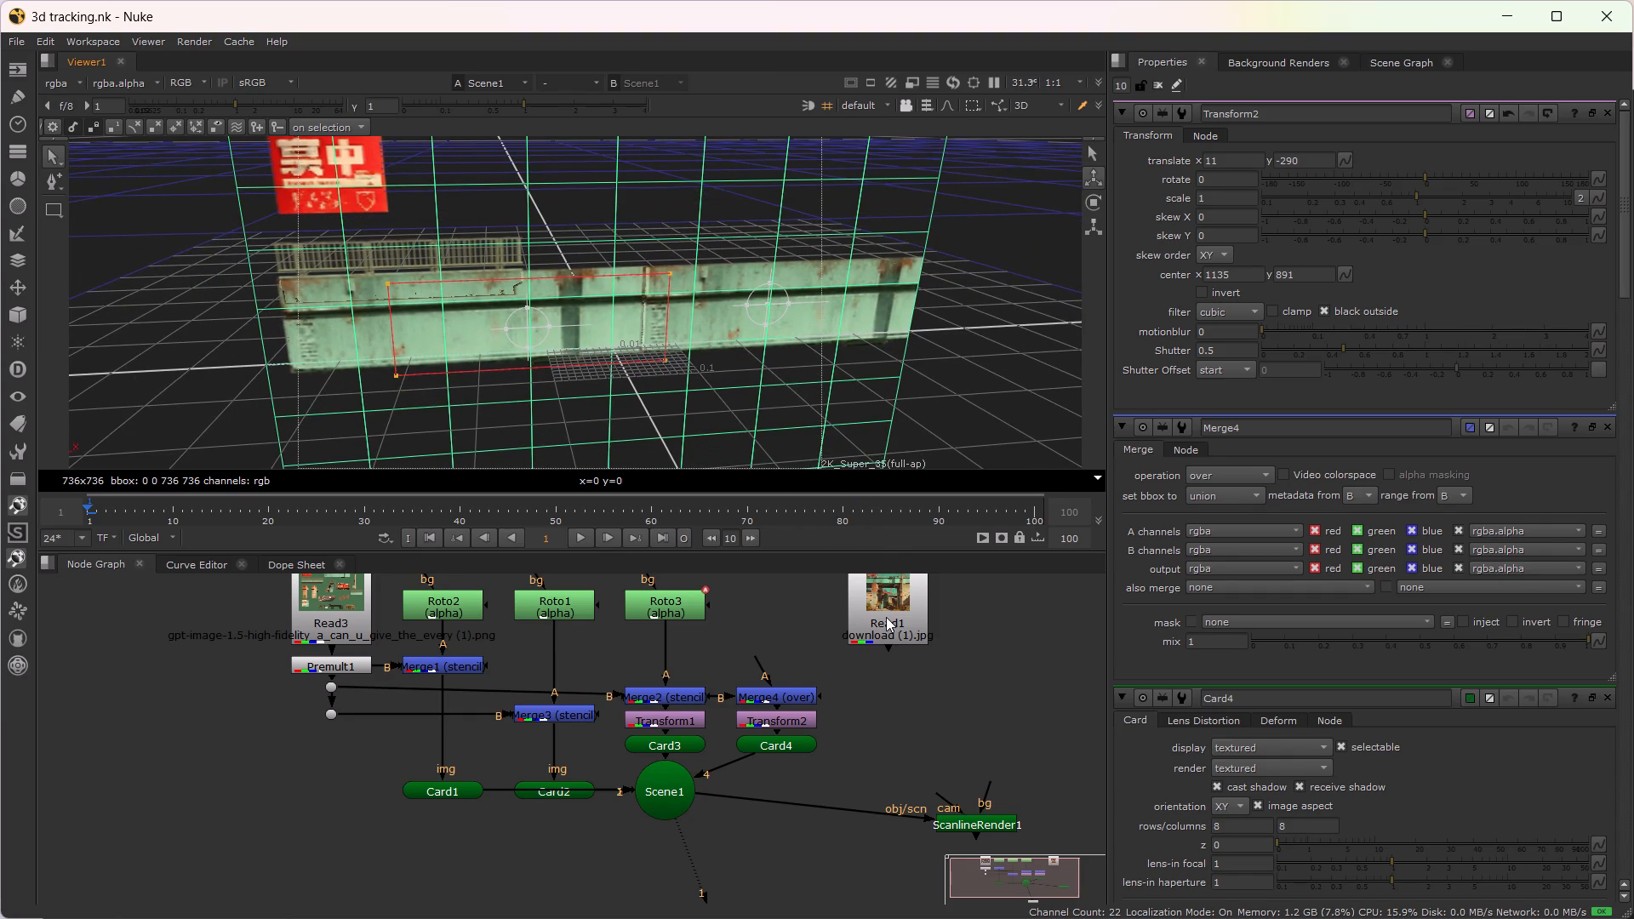
{"action": "left_click", "coordinate": [887, 617]}
{"action": "key", "text": "1"}
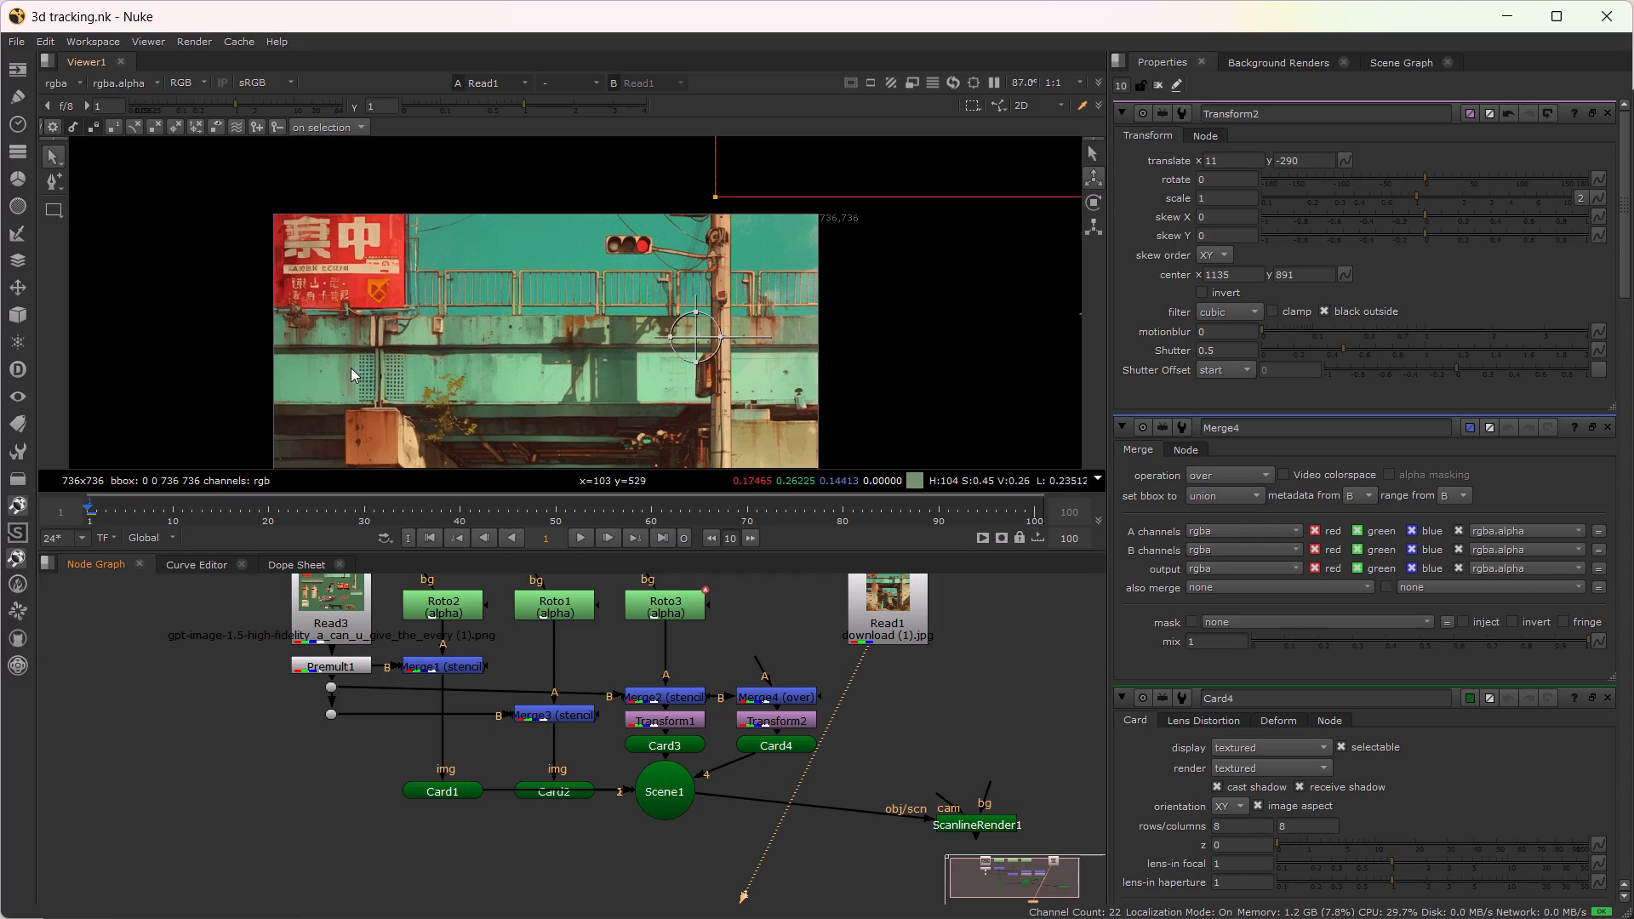
{"action": "left_click_drag", "start_coordinate": [408, 337], "coordinate": [445, 345], "text": "alt"}
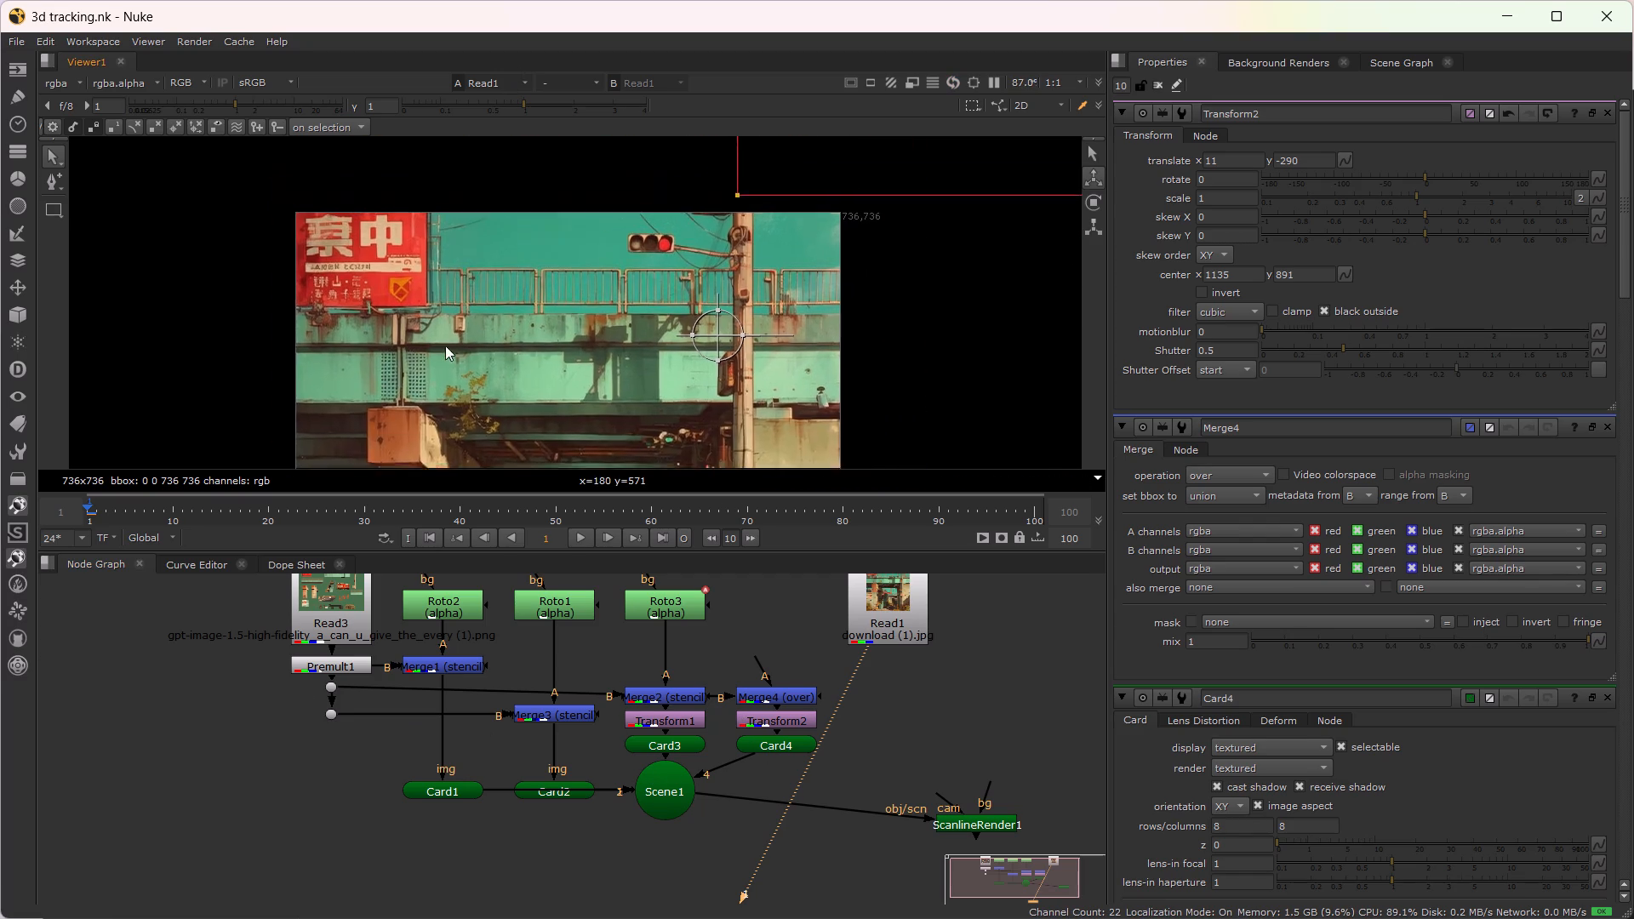
{"action": "left_click_drag", "start_coordinate": [445, 345], "coordinate": [477, 385], "text": "alt"}
{"action": "left_click_drag", "start_coordinate": [488, 379], "coordinate": [442, 333], "text": "alt"}
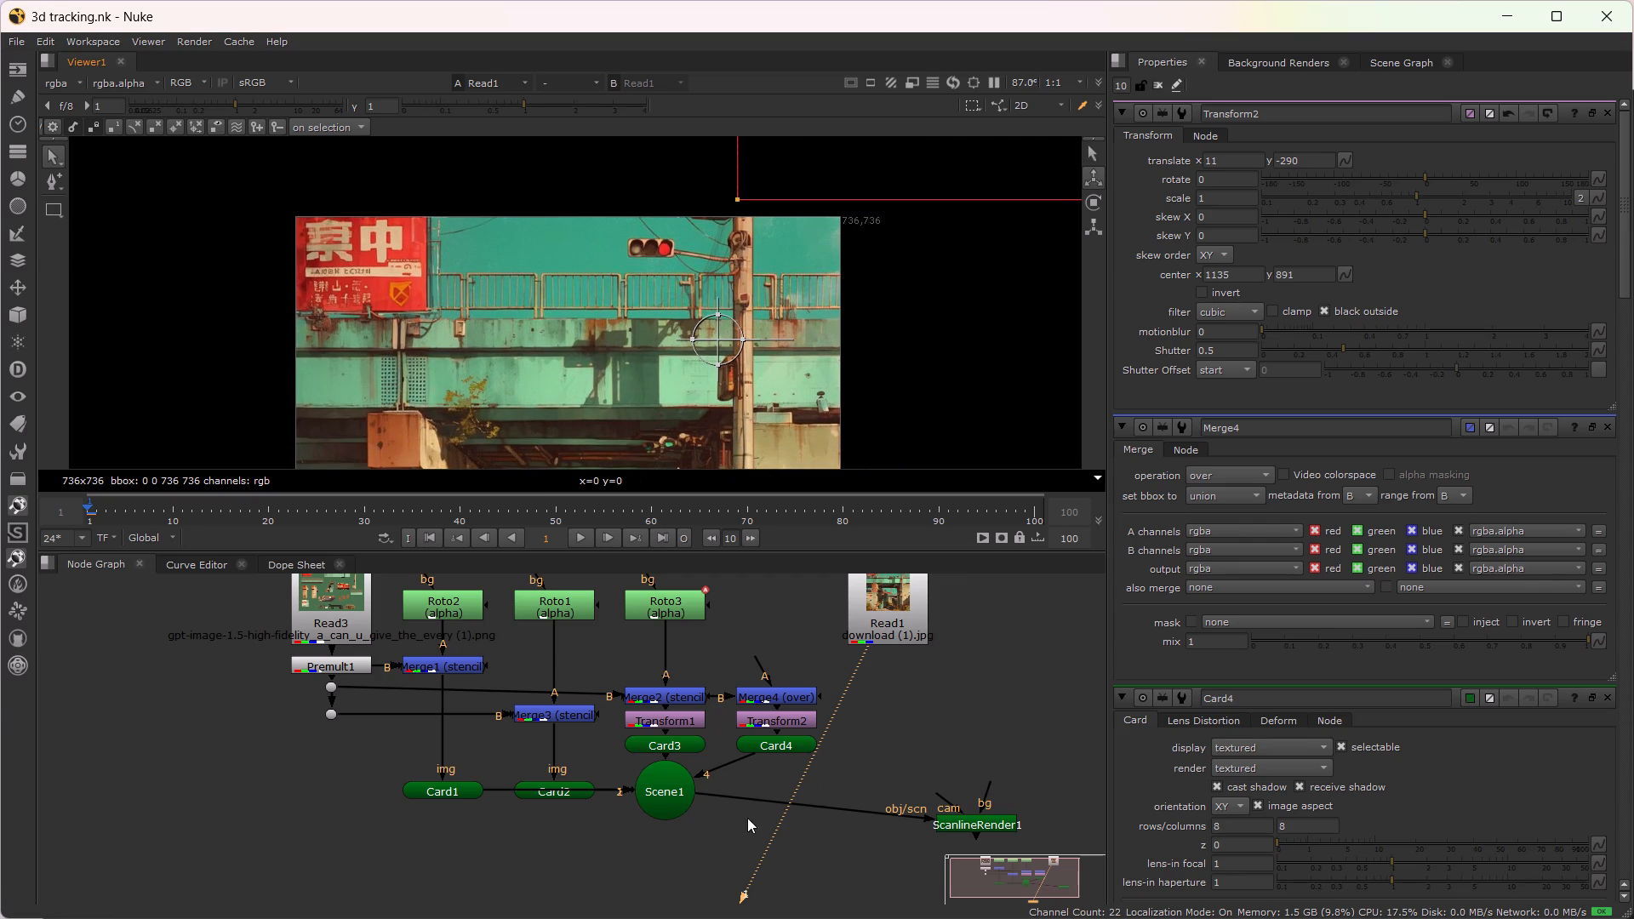
{"action": "left_click", "coordinate": [664, 798]}
{"action": "key", "text": "1"}
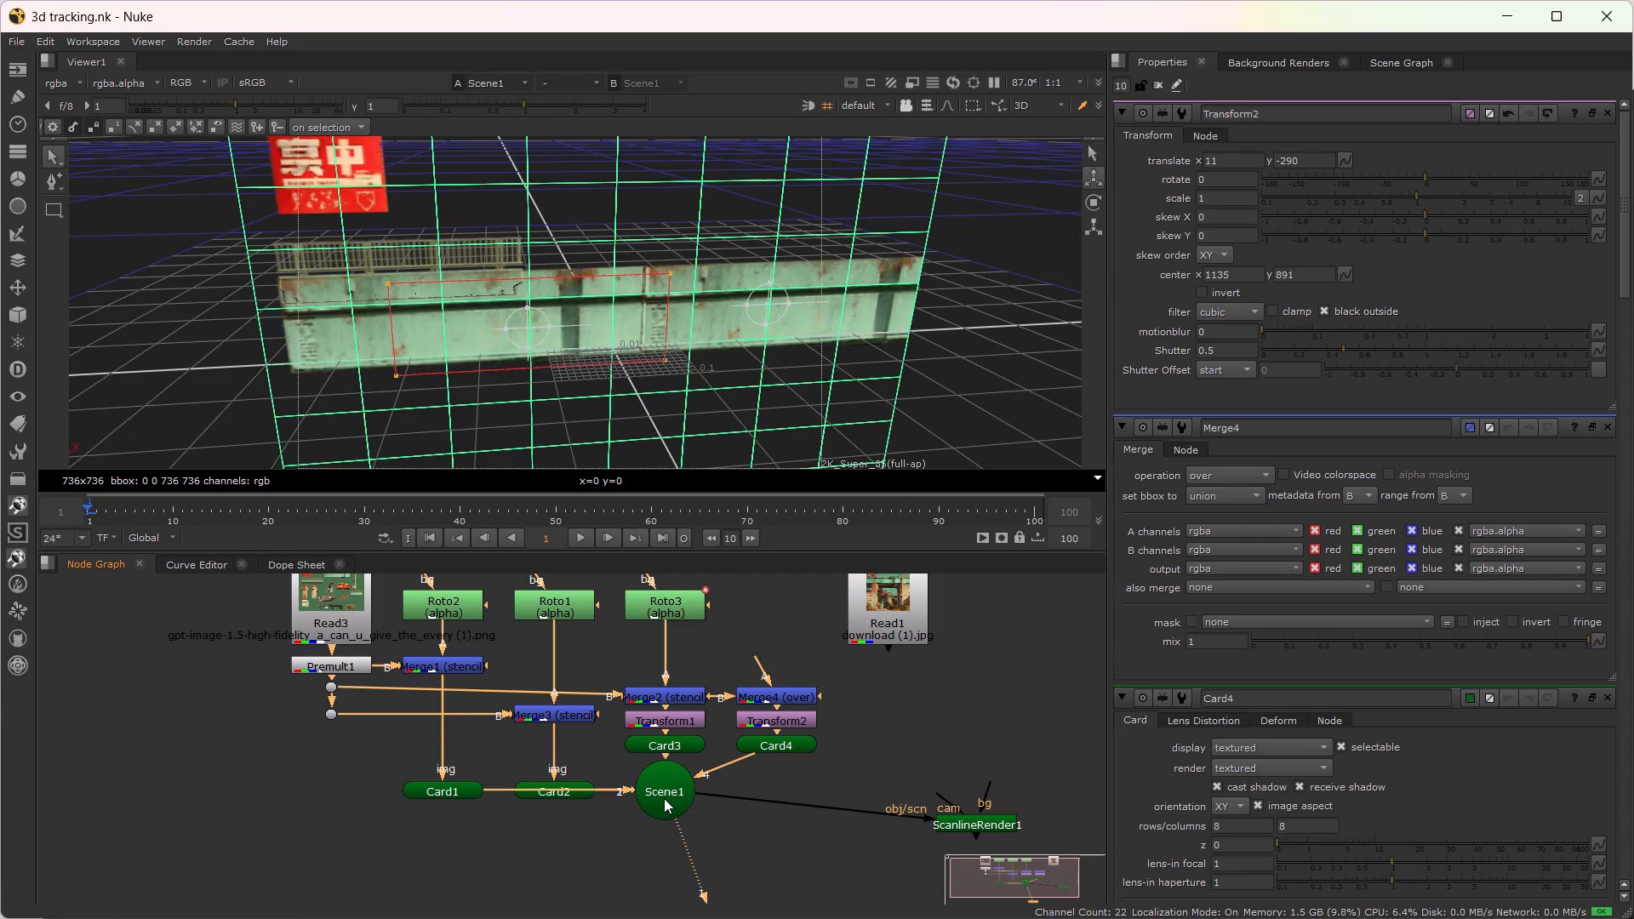
{"action": "left_click", "coordinate": [871, 604]}
{"action": "key", "text": "1"}
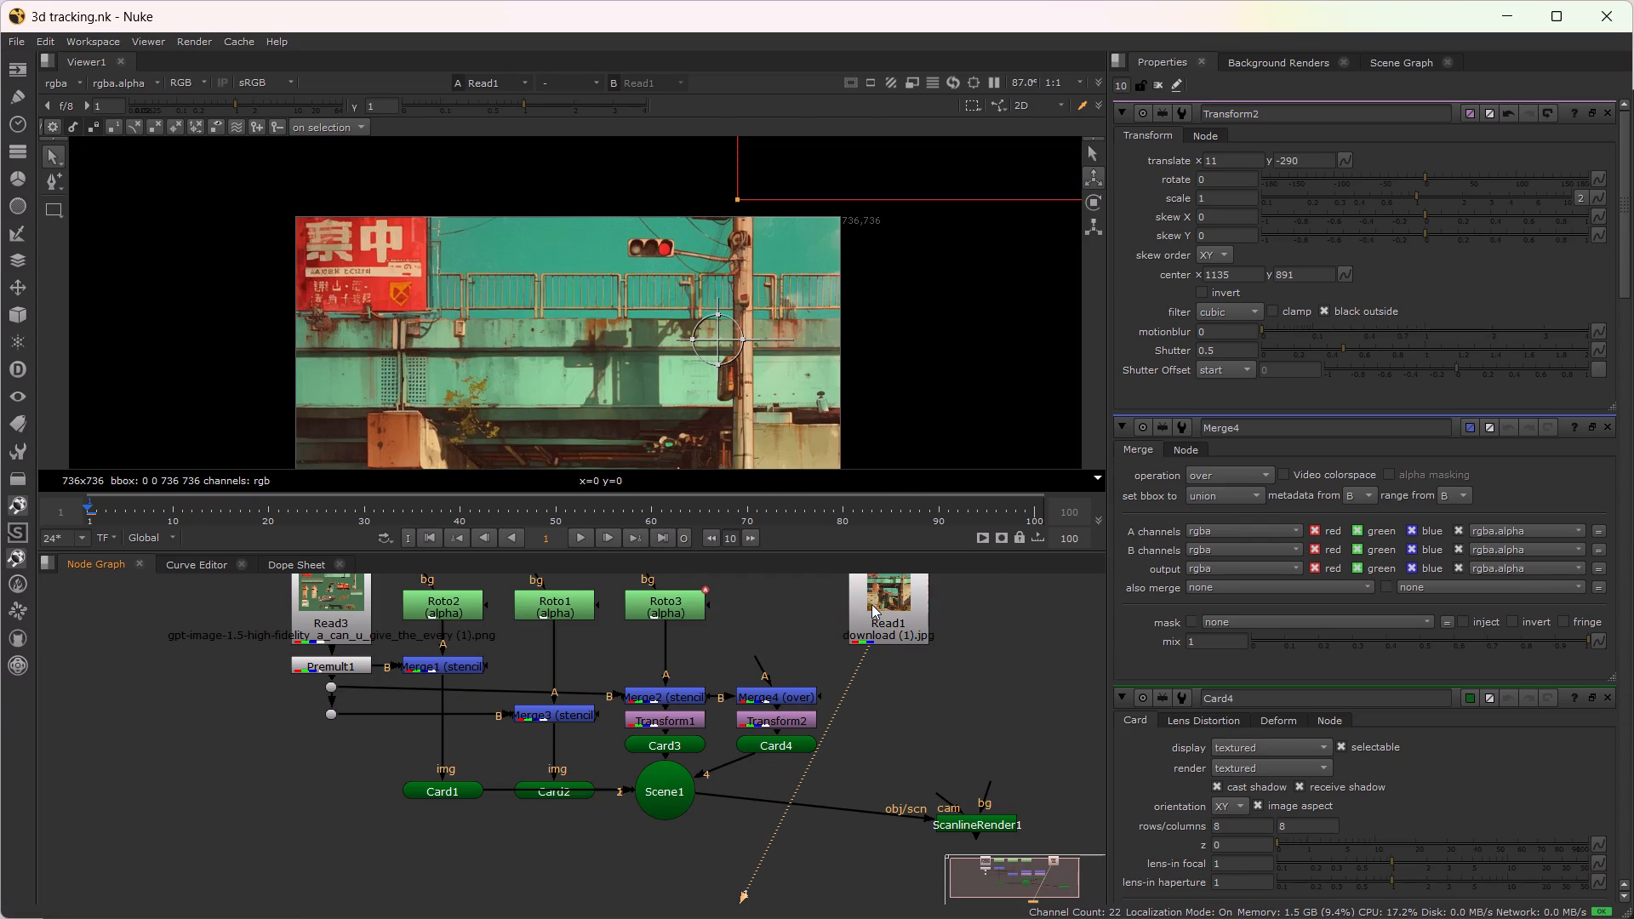
{"action": "left_click", "coordinate": [656, 800]}
{"action": "key", "text": "1"}
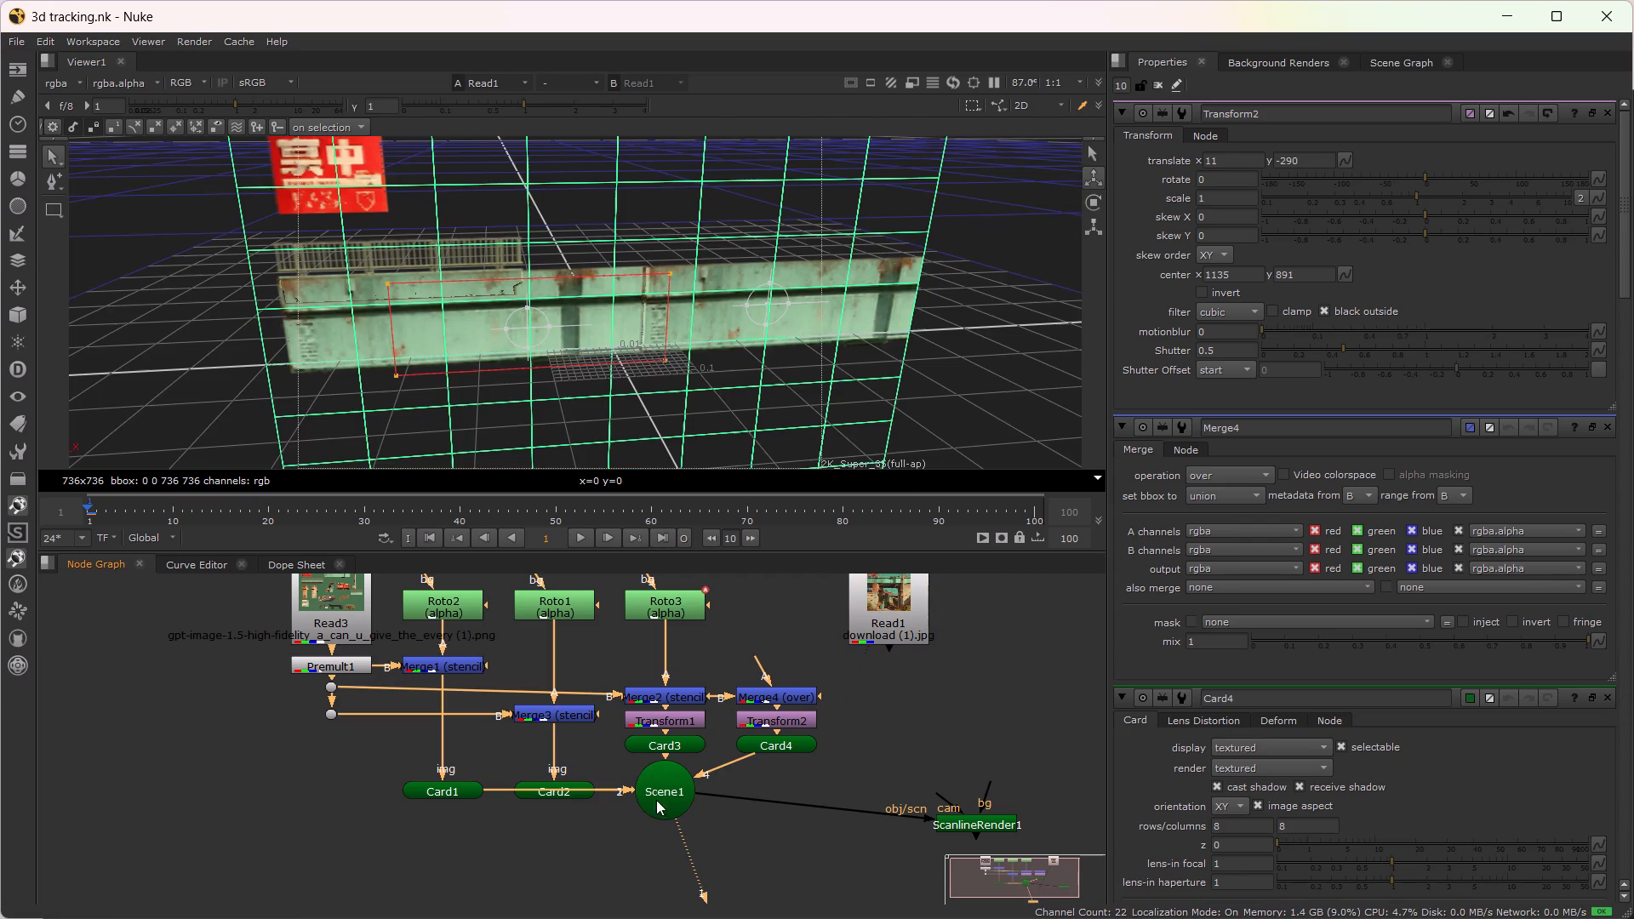
Insert a Transform node between Merge1 and Card1 in the red sign's branch.
{"action": "left_click", "coordinate": [449, 667]}
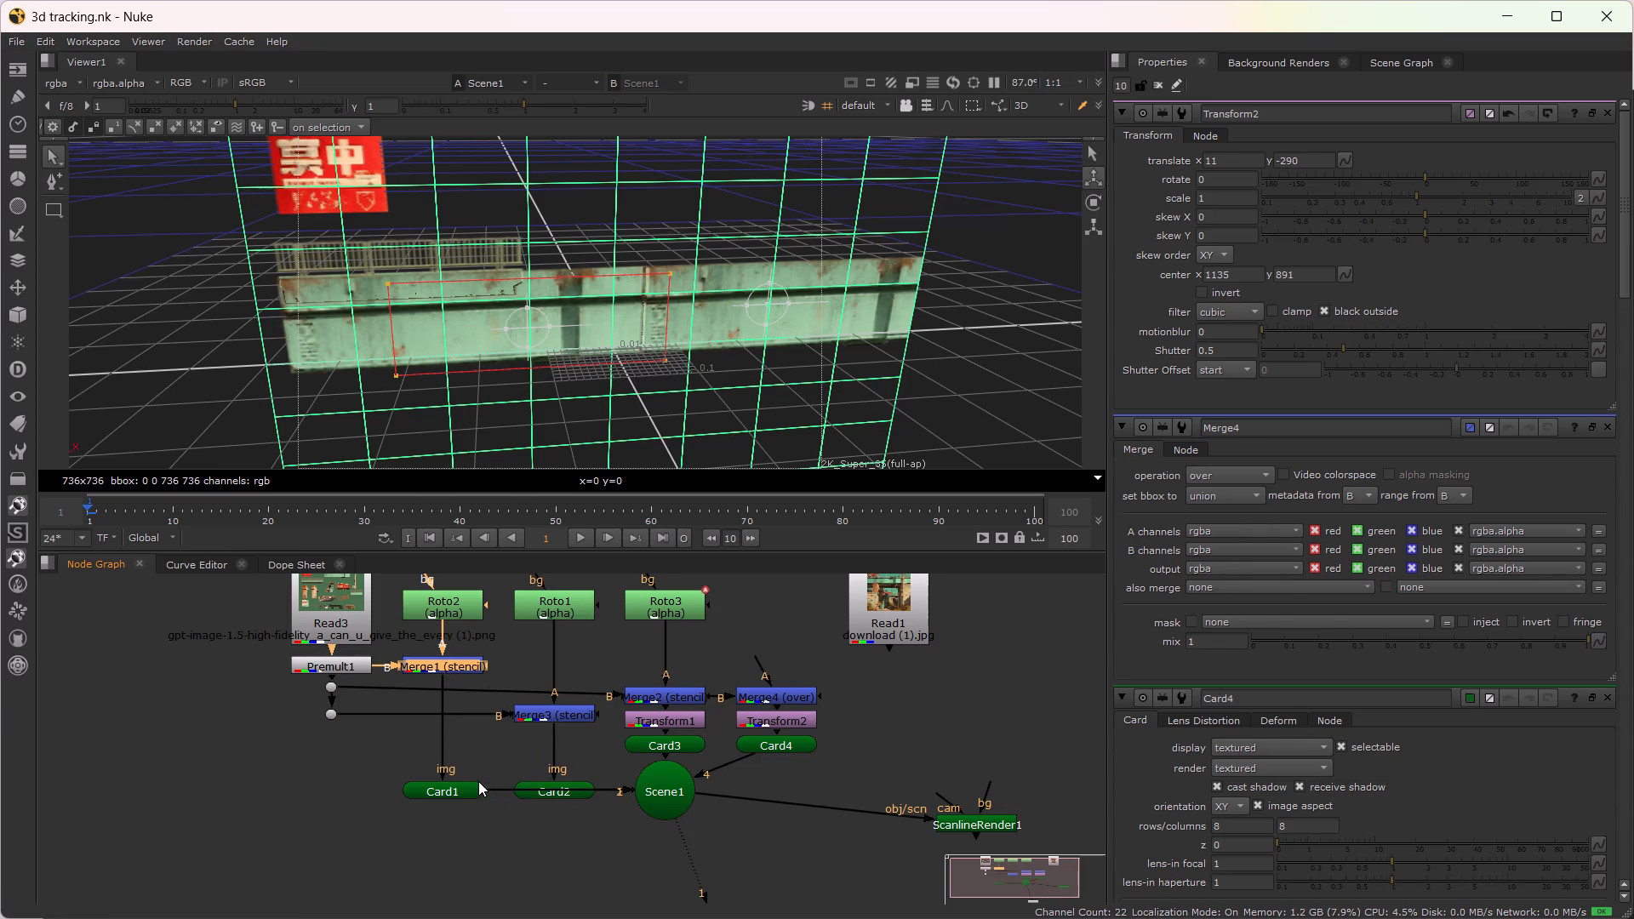
{"action": "key", "text": "t"}
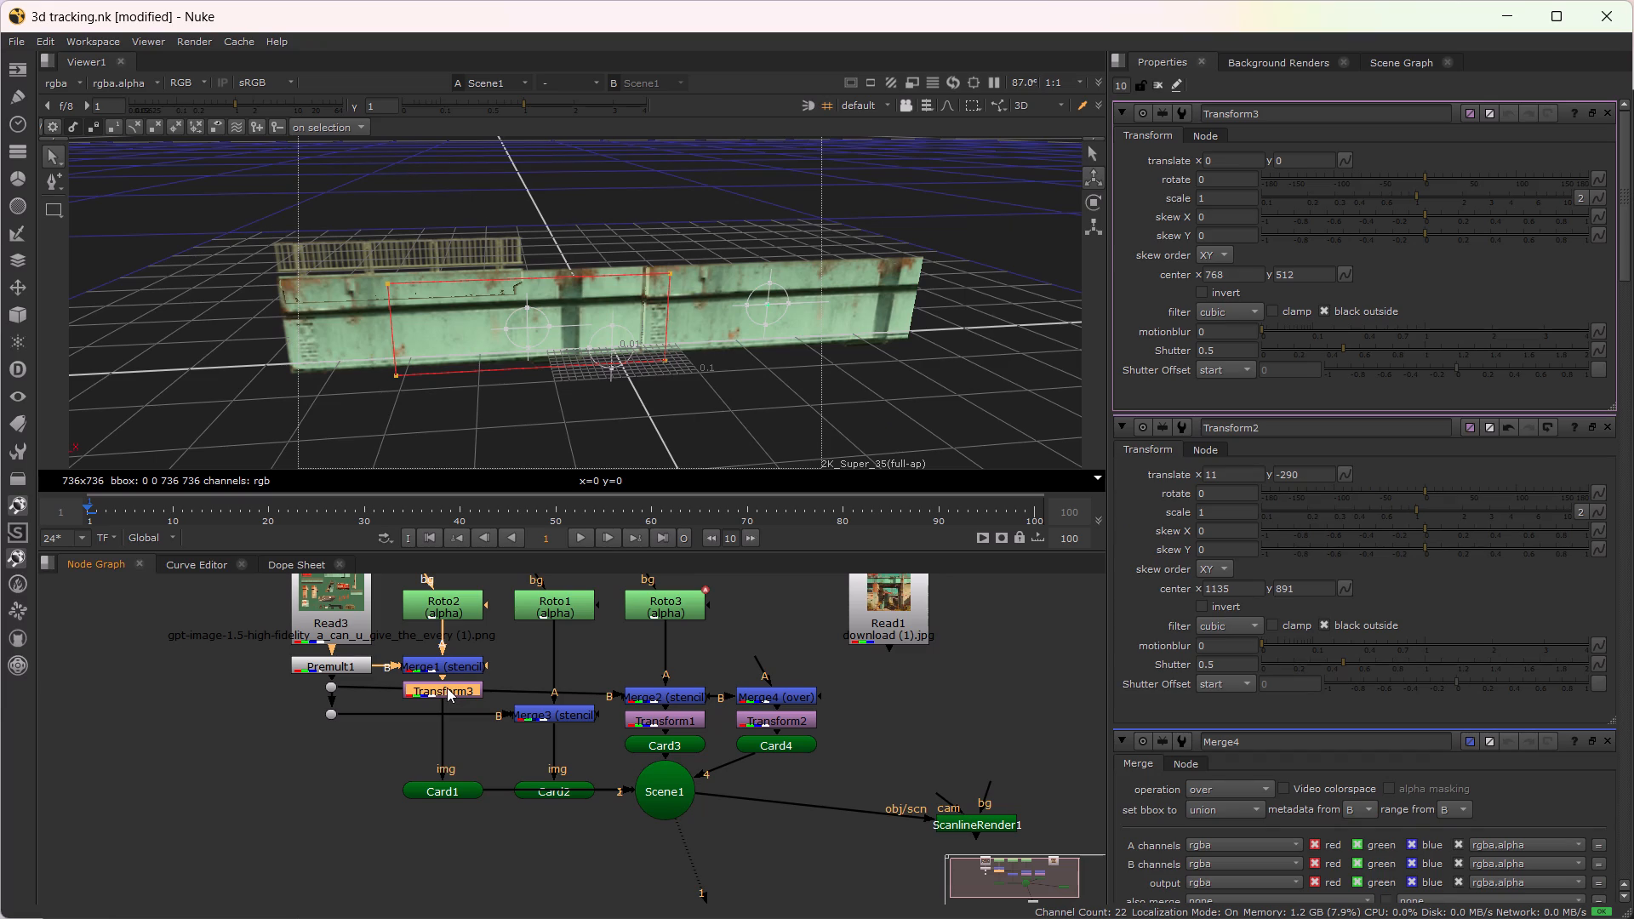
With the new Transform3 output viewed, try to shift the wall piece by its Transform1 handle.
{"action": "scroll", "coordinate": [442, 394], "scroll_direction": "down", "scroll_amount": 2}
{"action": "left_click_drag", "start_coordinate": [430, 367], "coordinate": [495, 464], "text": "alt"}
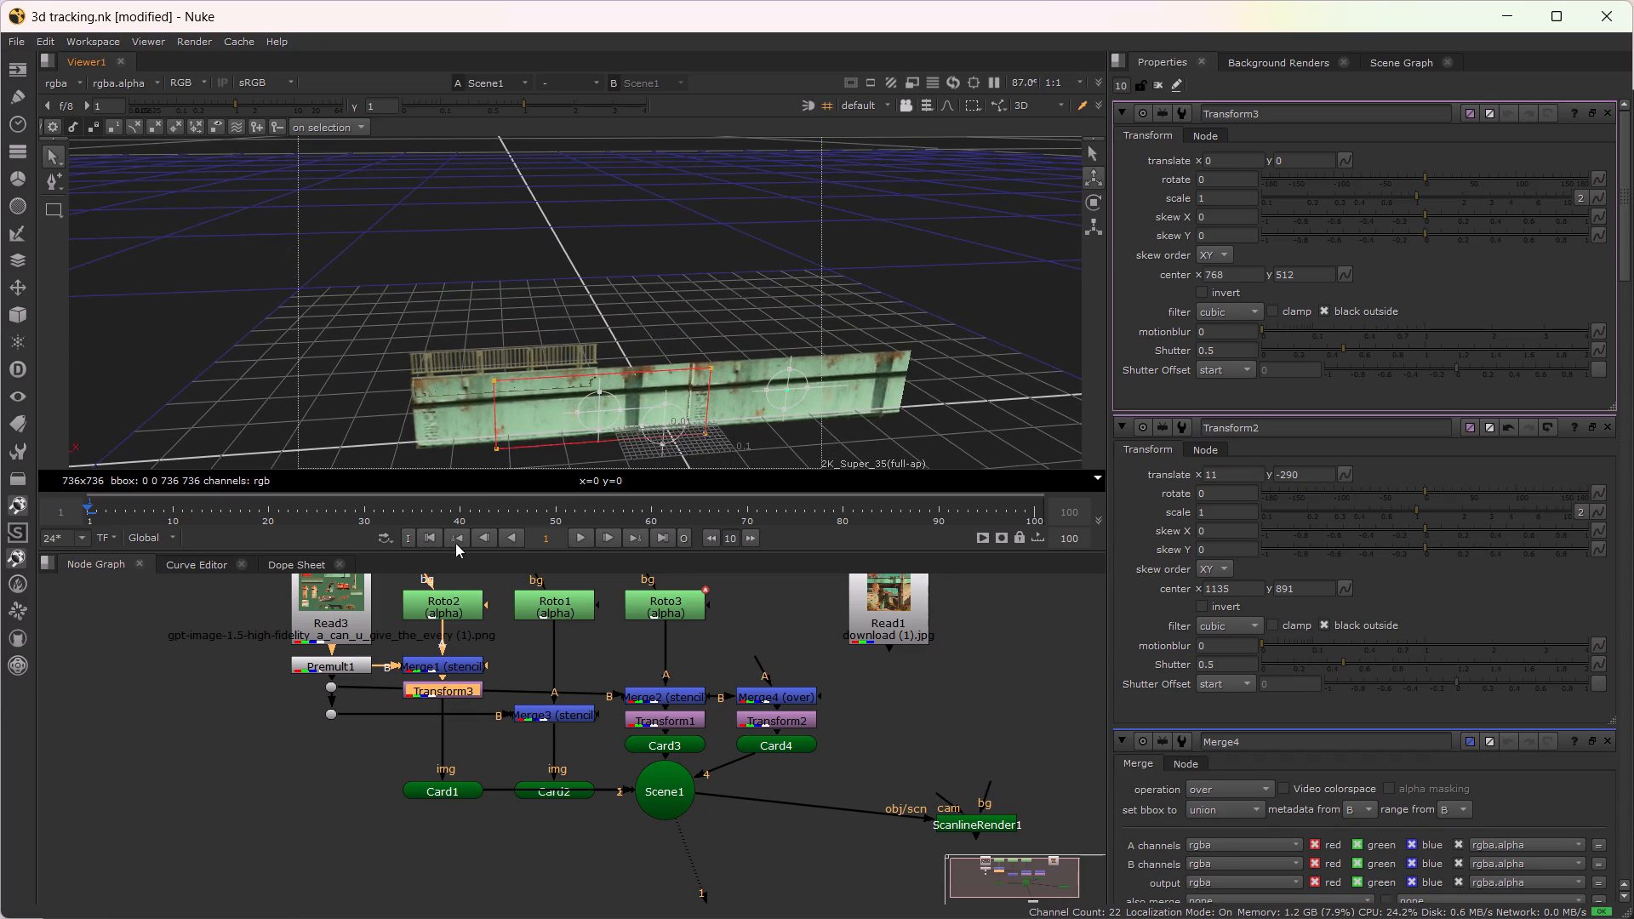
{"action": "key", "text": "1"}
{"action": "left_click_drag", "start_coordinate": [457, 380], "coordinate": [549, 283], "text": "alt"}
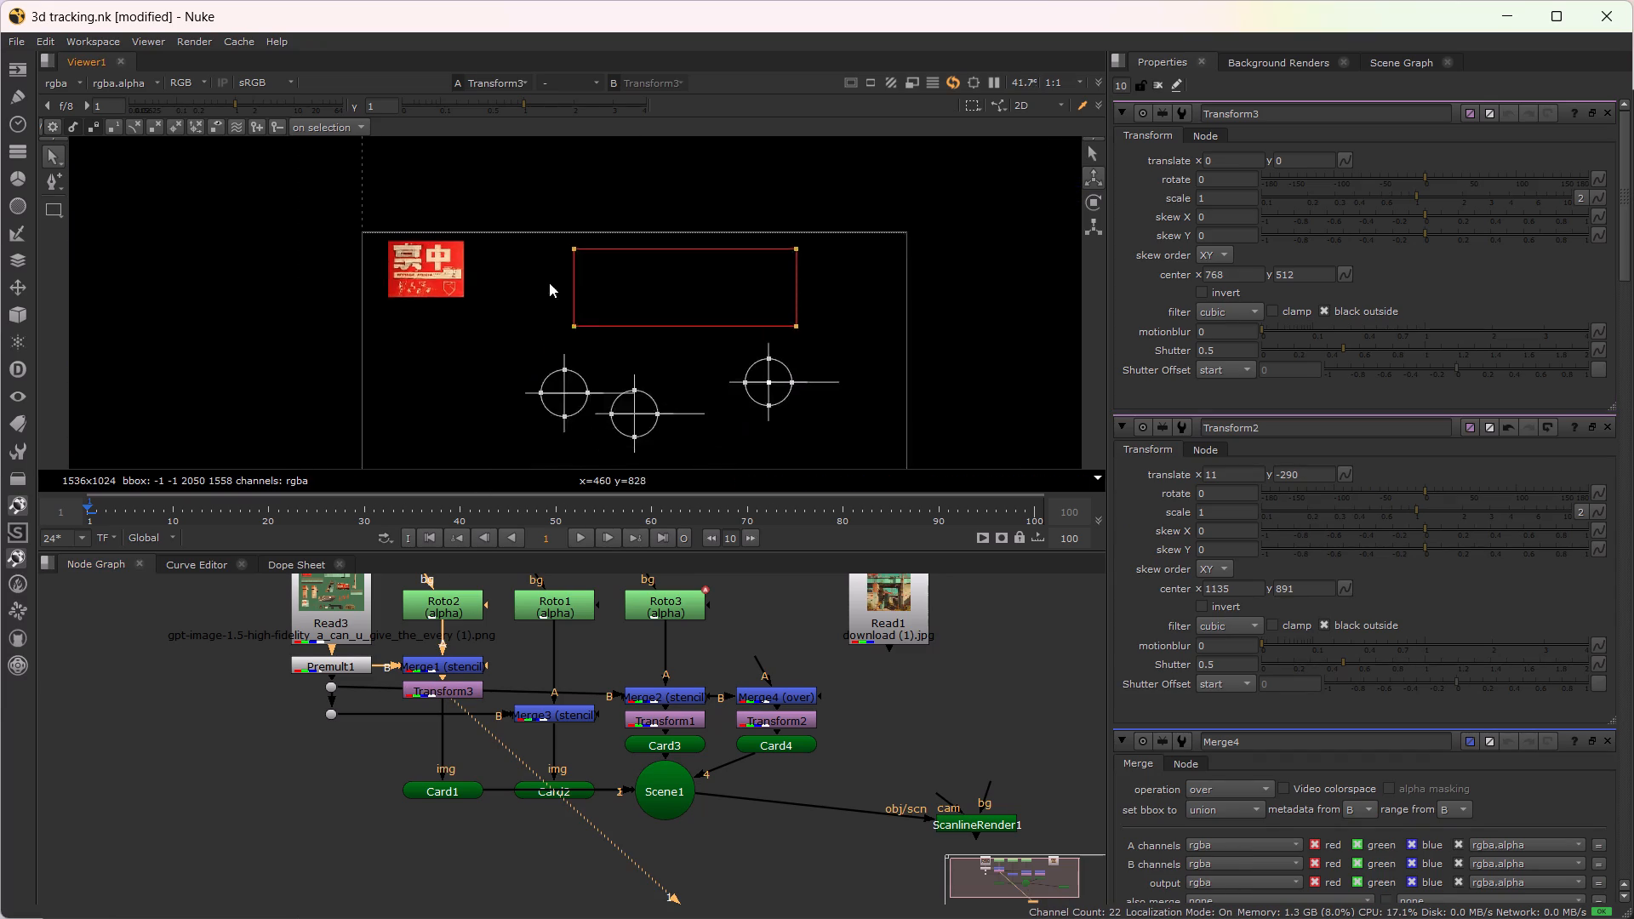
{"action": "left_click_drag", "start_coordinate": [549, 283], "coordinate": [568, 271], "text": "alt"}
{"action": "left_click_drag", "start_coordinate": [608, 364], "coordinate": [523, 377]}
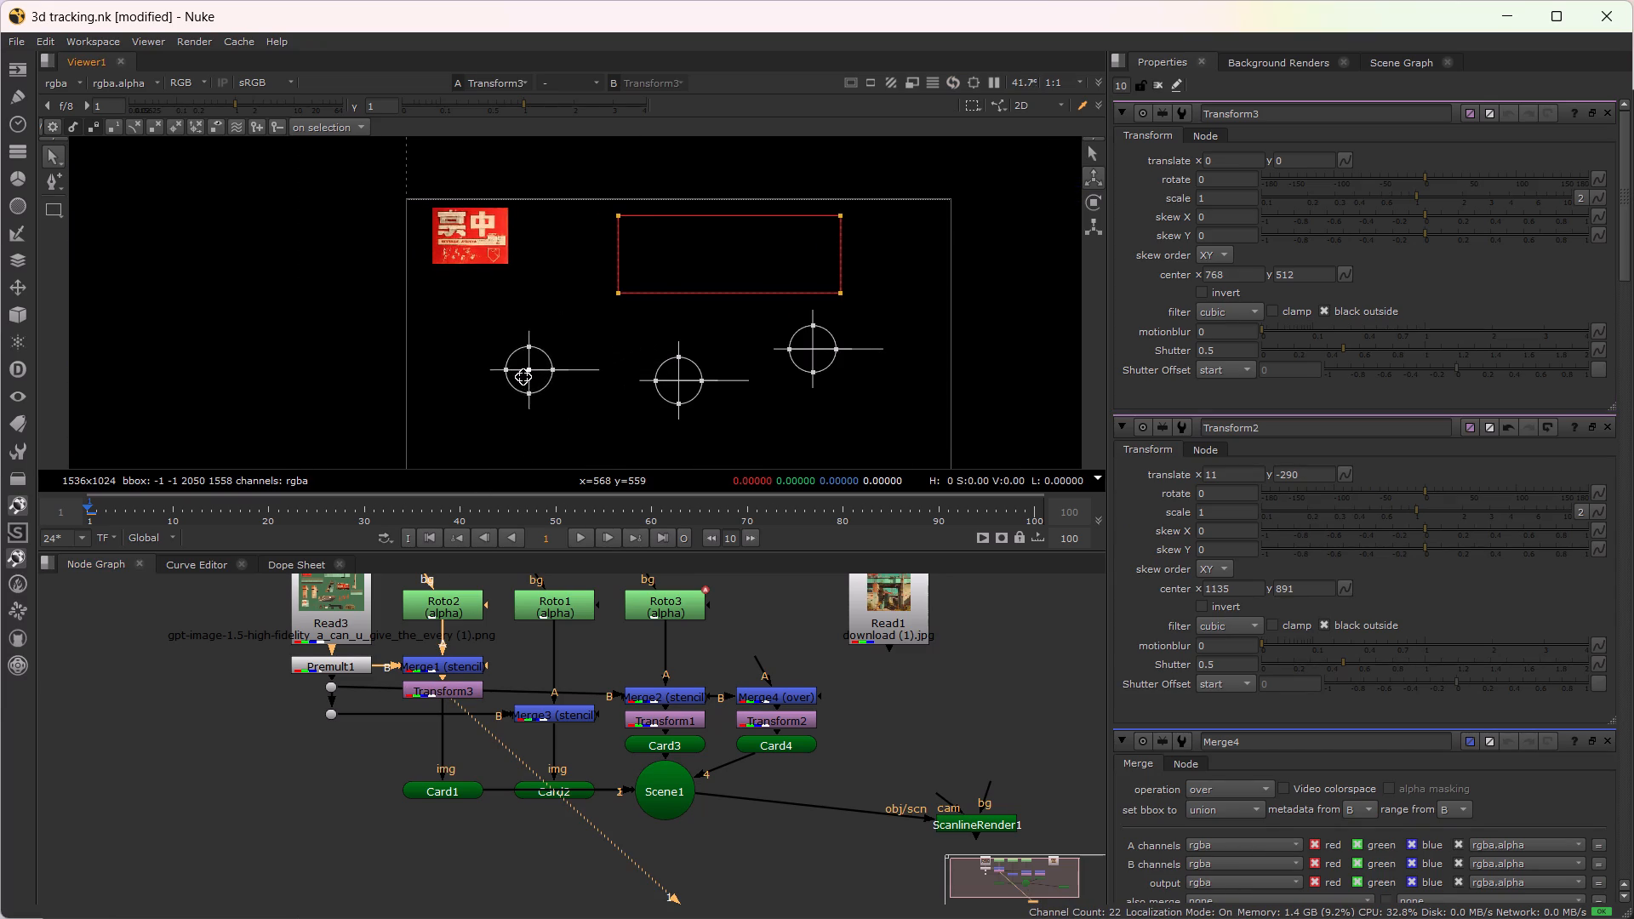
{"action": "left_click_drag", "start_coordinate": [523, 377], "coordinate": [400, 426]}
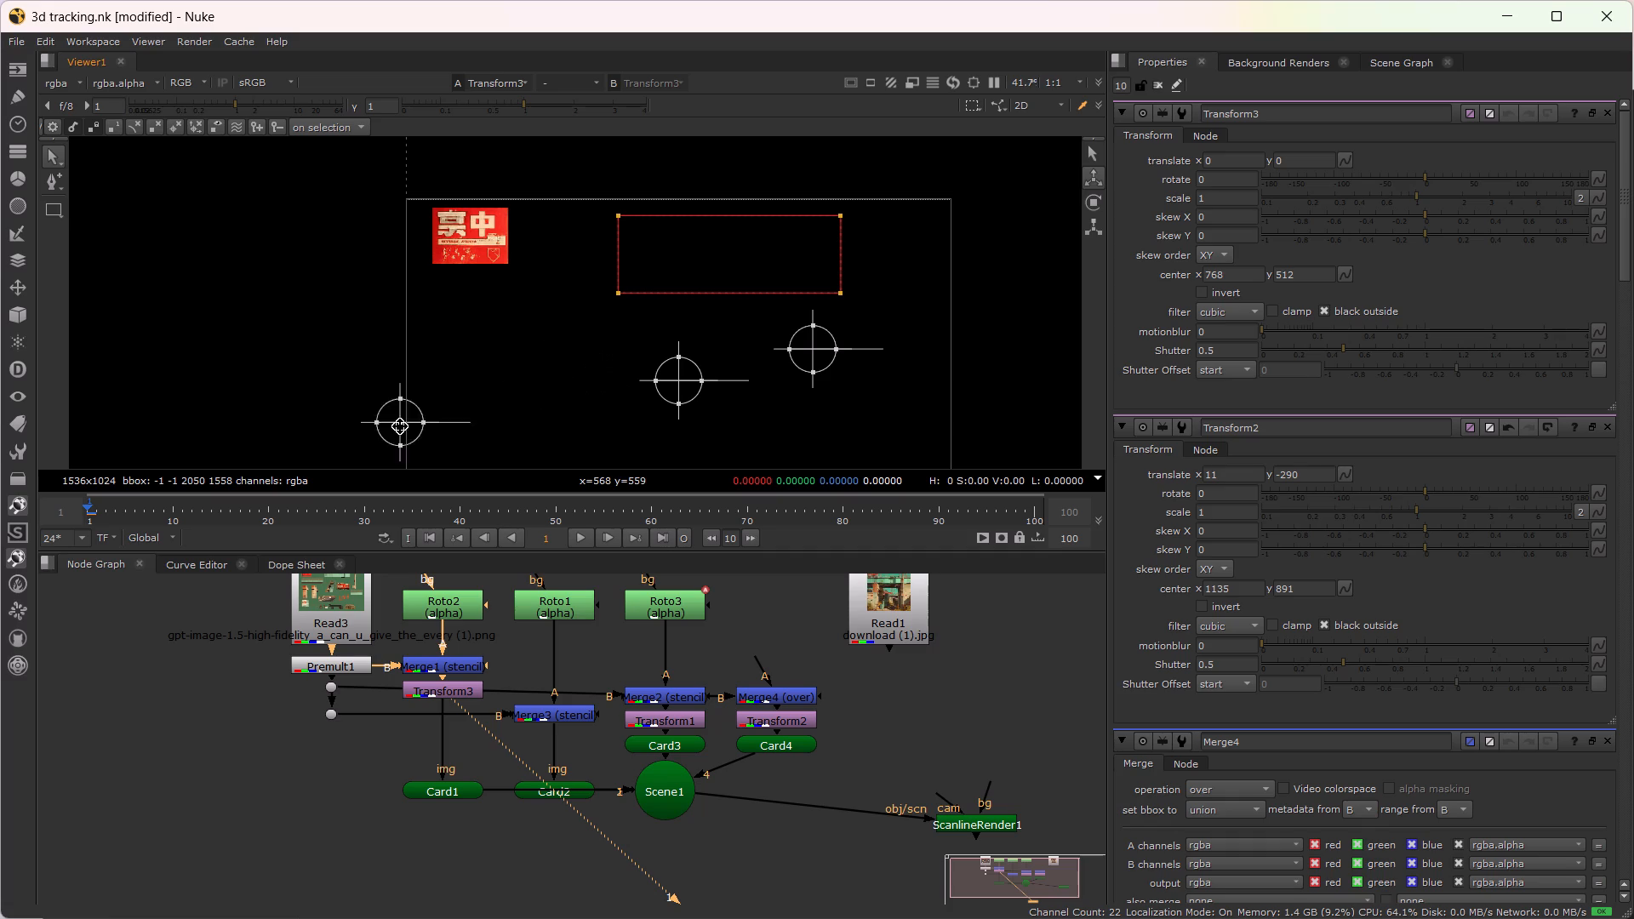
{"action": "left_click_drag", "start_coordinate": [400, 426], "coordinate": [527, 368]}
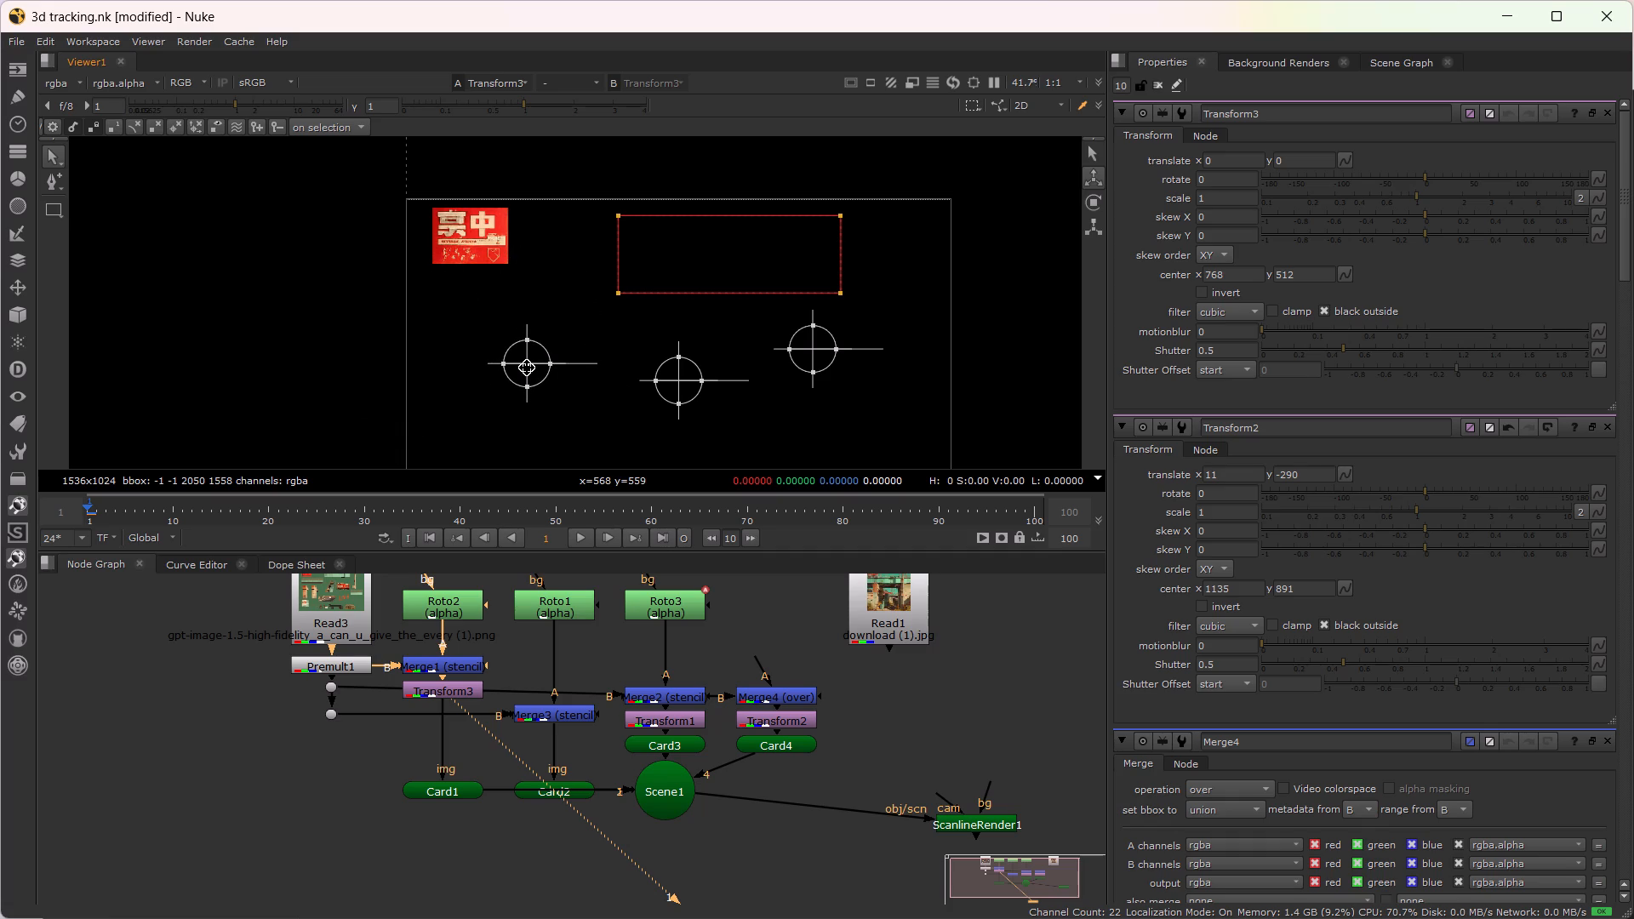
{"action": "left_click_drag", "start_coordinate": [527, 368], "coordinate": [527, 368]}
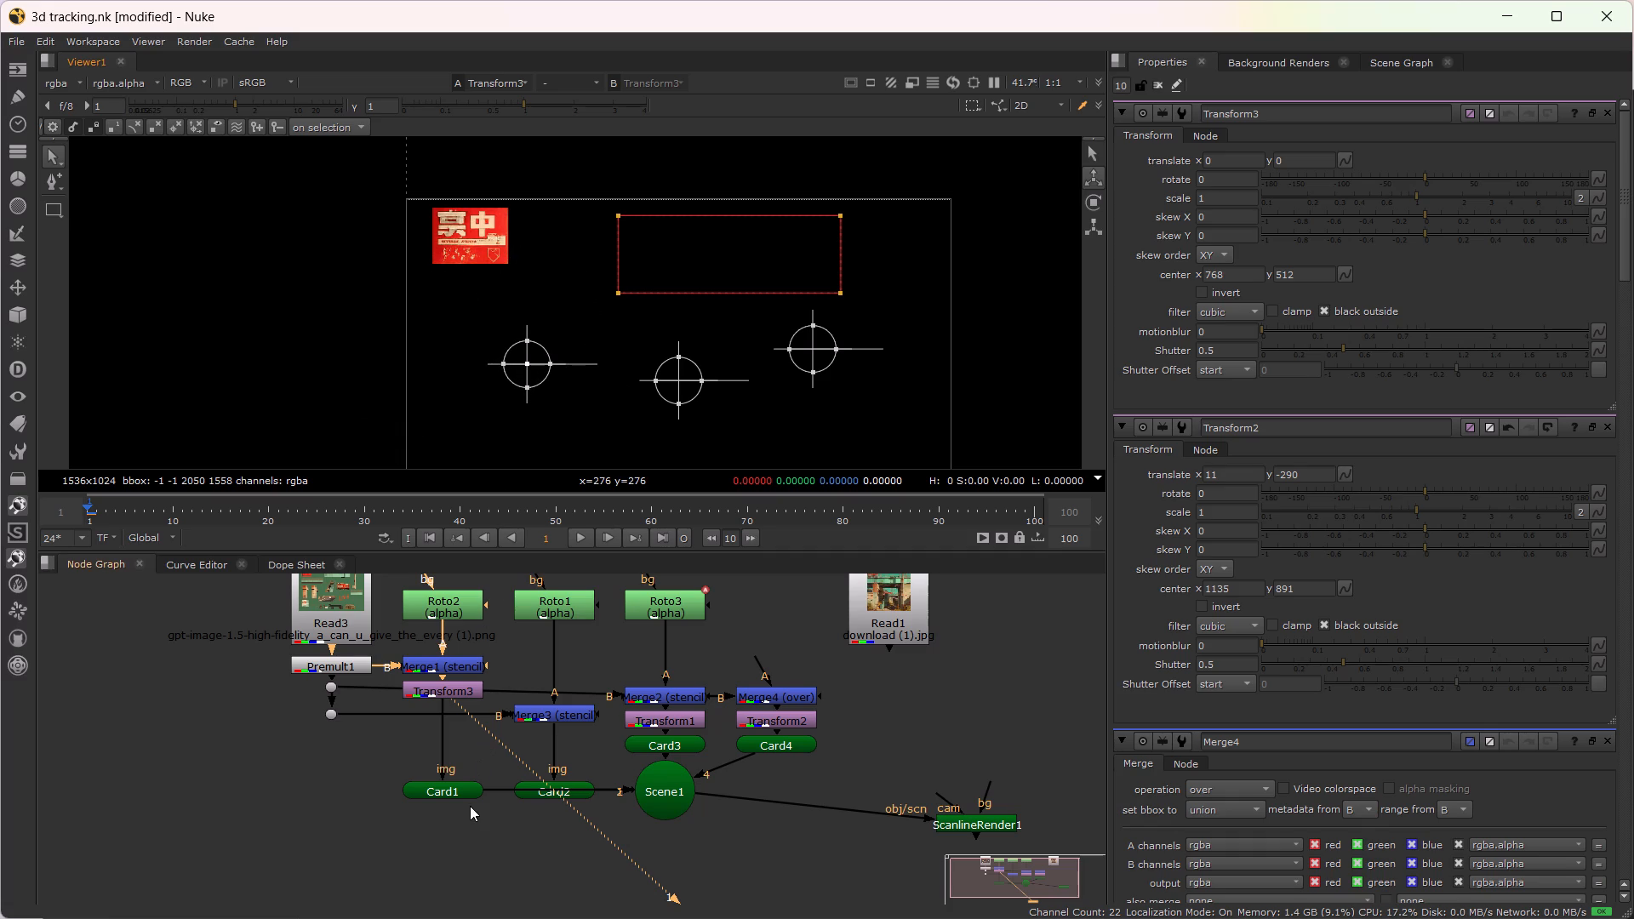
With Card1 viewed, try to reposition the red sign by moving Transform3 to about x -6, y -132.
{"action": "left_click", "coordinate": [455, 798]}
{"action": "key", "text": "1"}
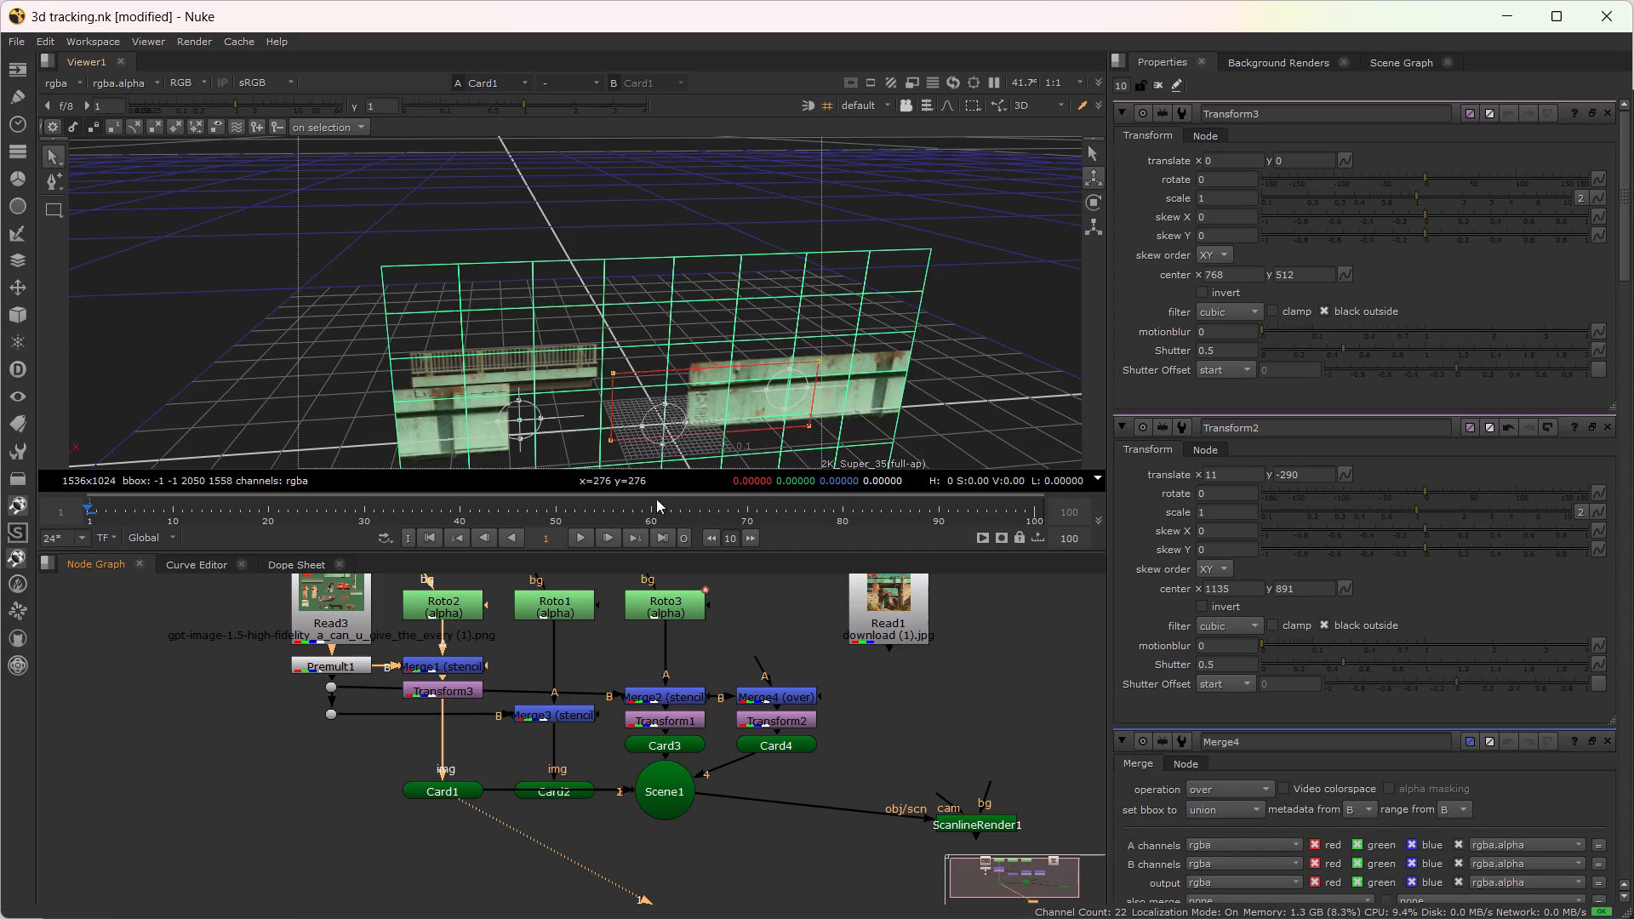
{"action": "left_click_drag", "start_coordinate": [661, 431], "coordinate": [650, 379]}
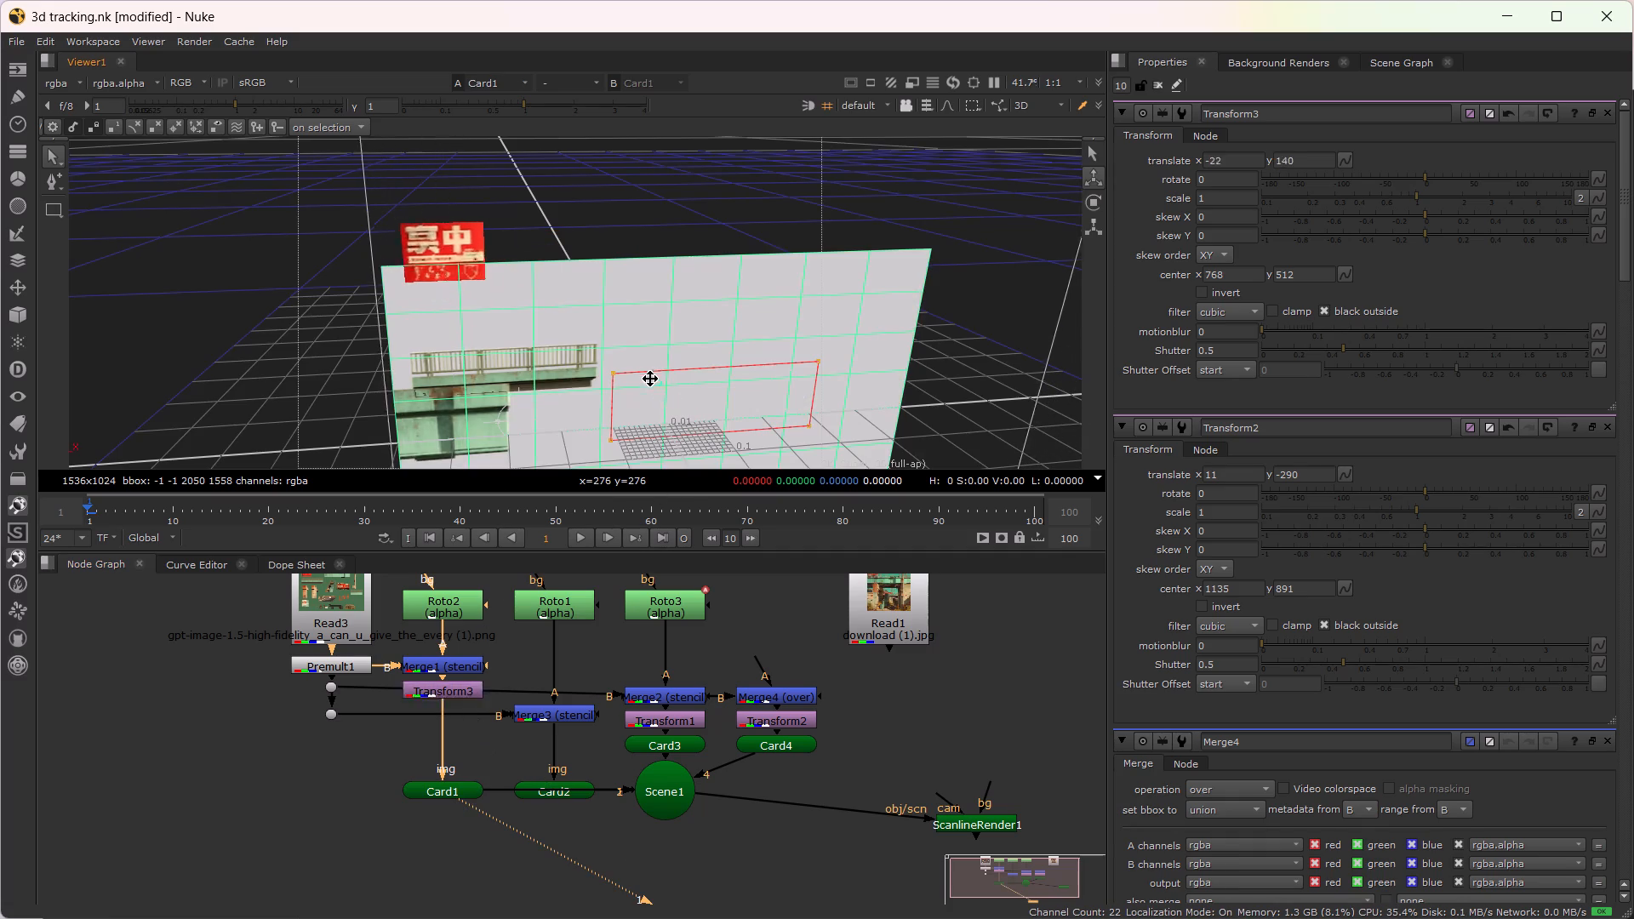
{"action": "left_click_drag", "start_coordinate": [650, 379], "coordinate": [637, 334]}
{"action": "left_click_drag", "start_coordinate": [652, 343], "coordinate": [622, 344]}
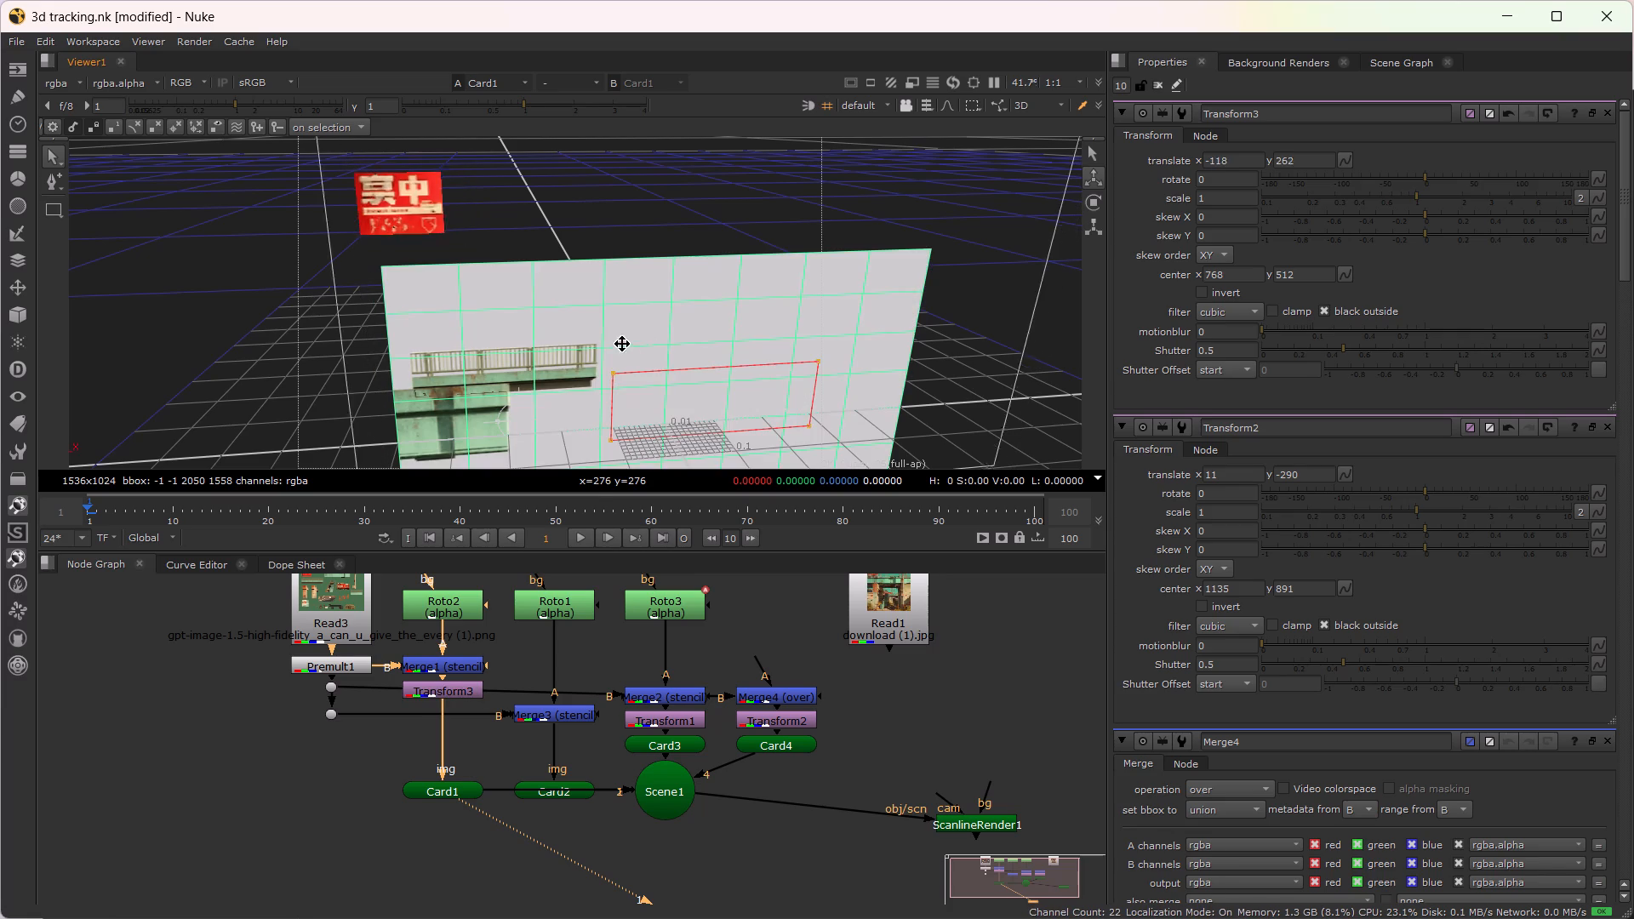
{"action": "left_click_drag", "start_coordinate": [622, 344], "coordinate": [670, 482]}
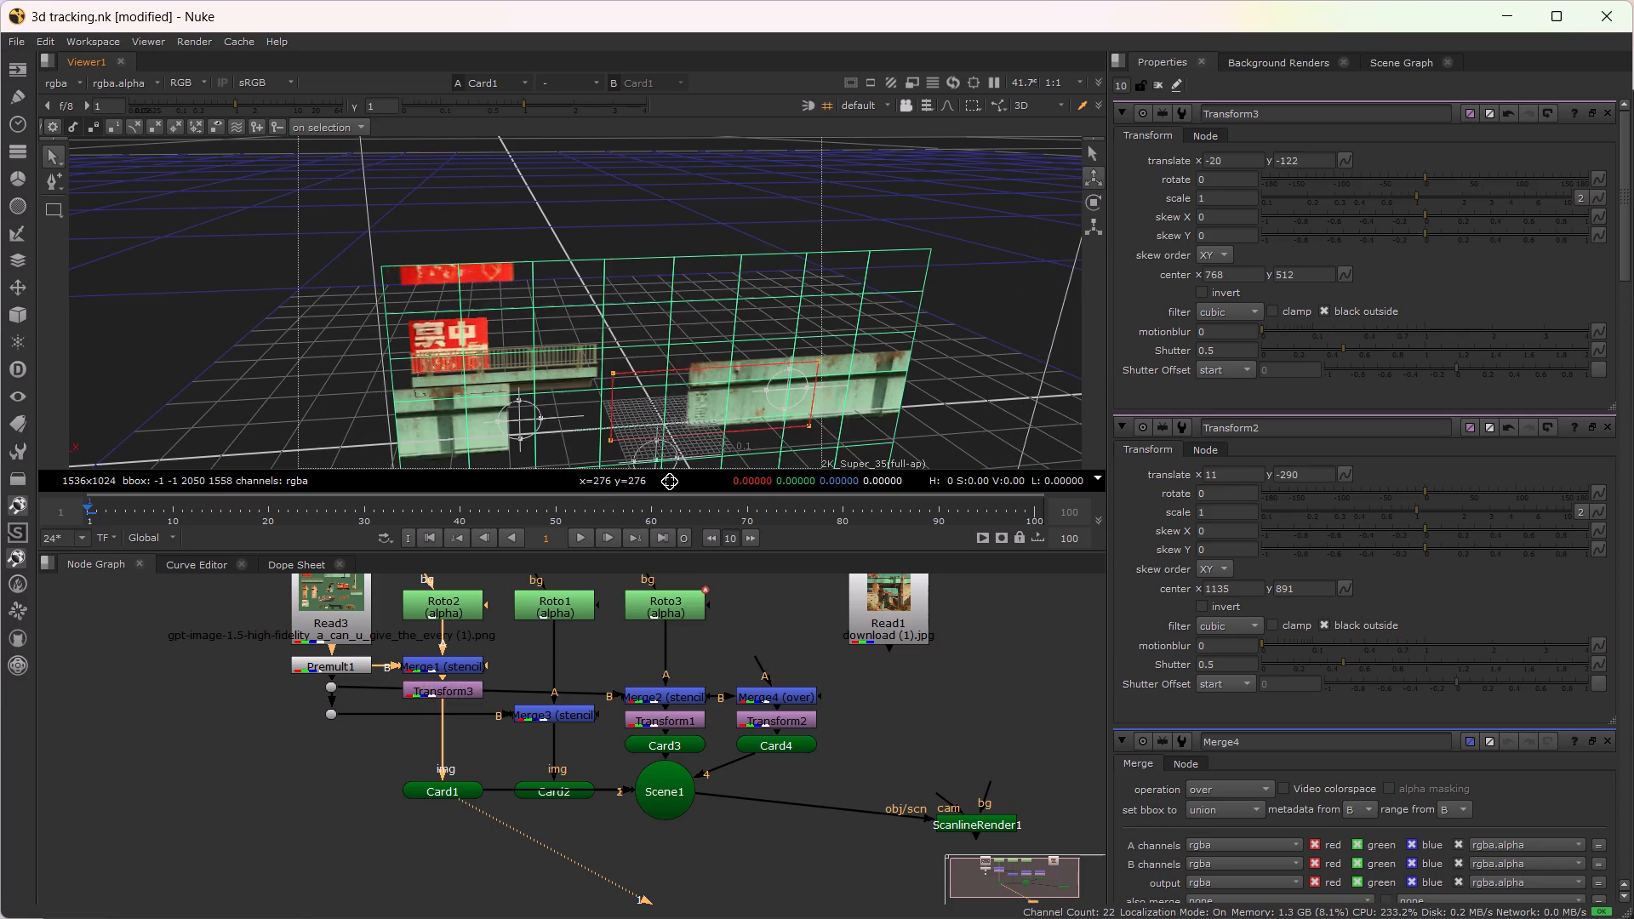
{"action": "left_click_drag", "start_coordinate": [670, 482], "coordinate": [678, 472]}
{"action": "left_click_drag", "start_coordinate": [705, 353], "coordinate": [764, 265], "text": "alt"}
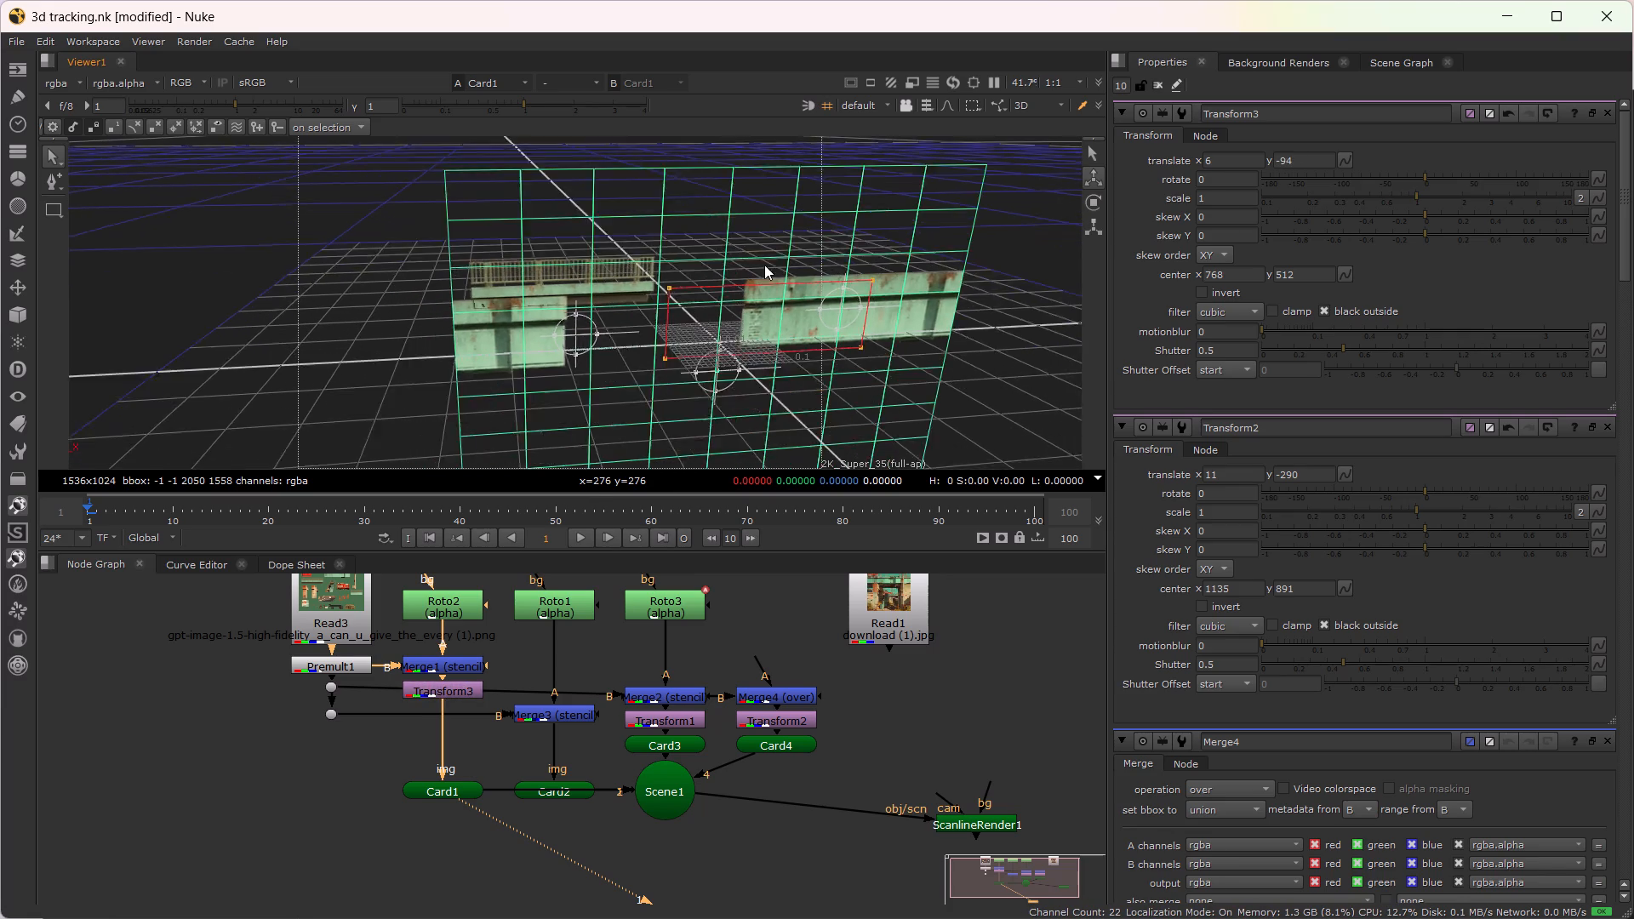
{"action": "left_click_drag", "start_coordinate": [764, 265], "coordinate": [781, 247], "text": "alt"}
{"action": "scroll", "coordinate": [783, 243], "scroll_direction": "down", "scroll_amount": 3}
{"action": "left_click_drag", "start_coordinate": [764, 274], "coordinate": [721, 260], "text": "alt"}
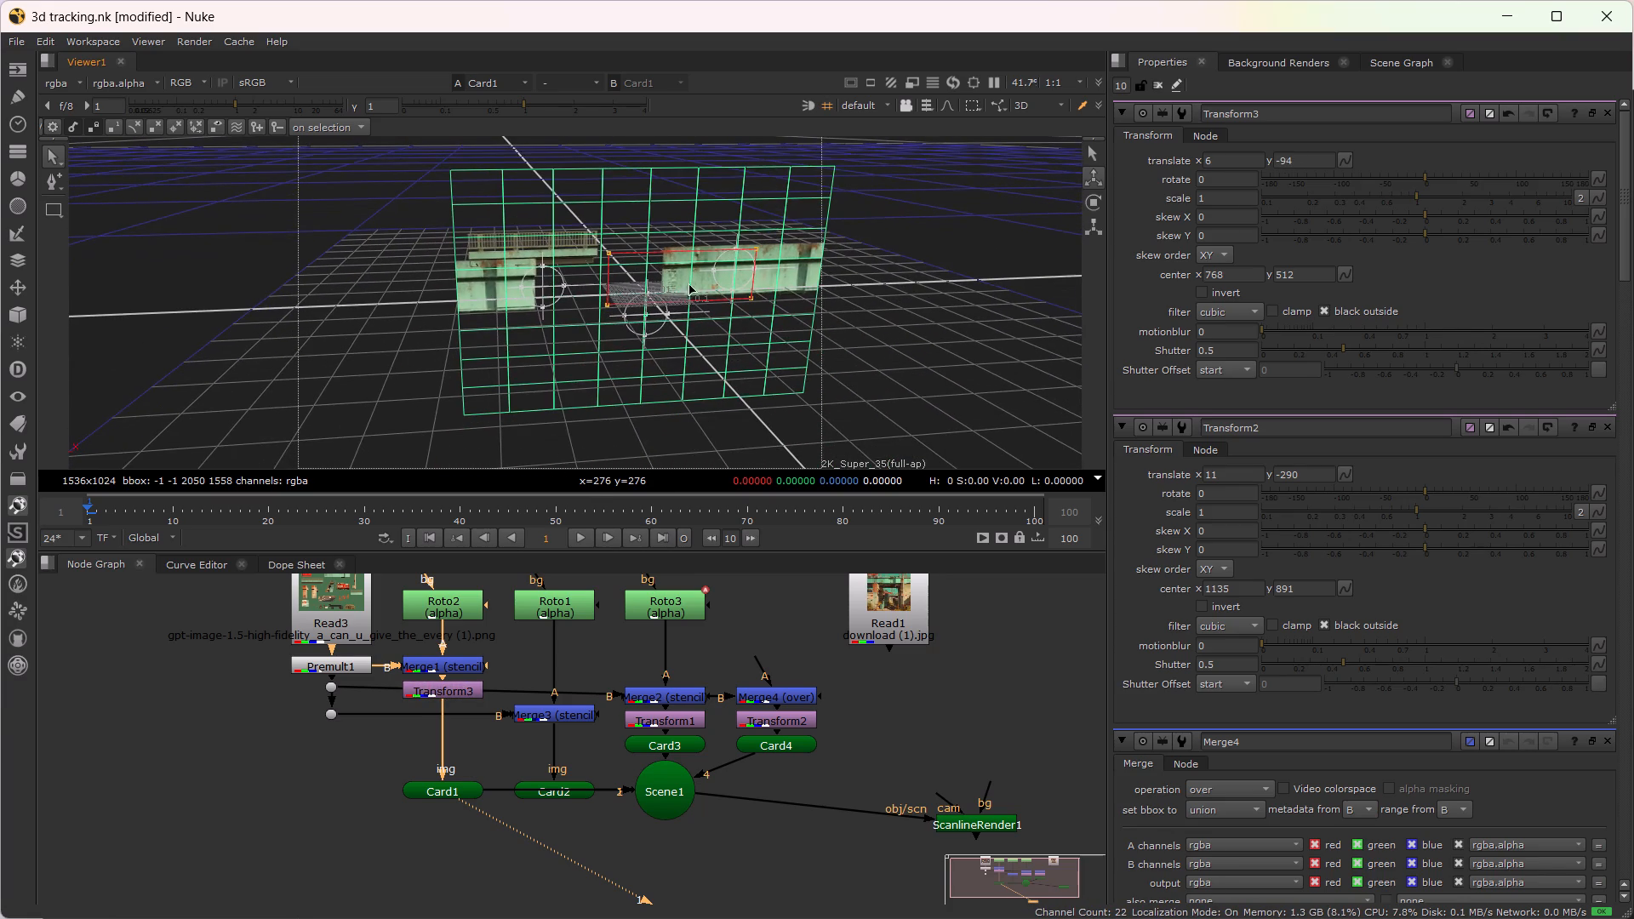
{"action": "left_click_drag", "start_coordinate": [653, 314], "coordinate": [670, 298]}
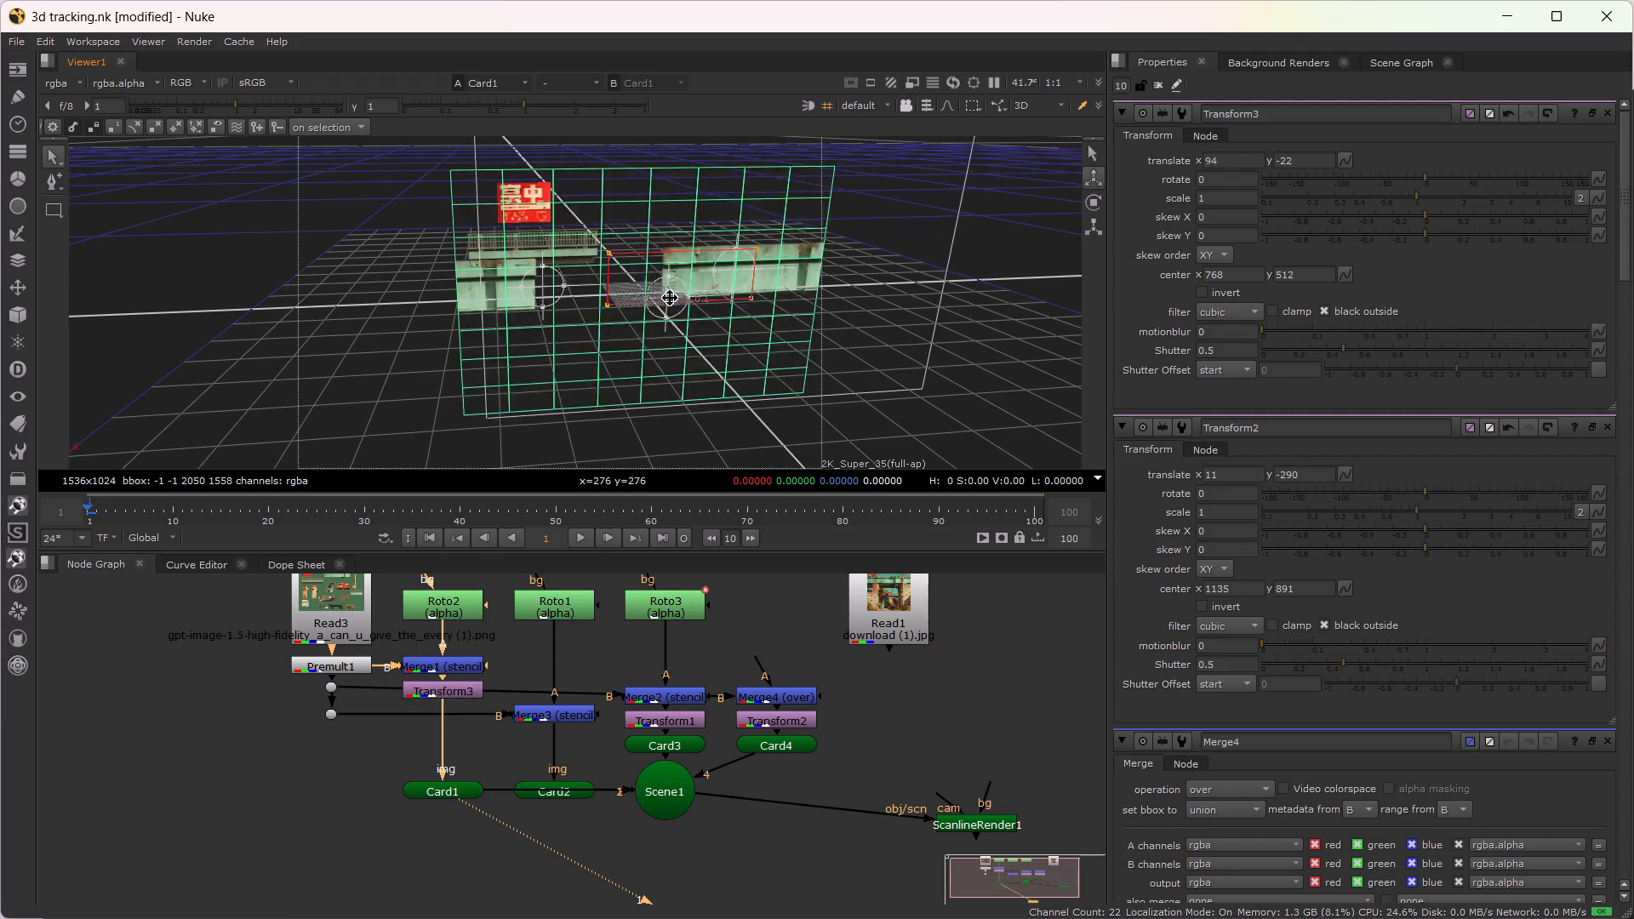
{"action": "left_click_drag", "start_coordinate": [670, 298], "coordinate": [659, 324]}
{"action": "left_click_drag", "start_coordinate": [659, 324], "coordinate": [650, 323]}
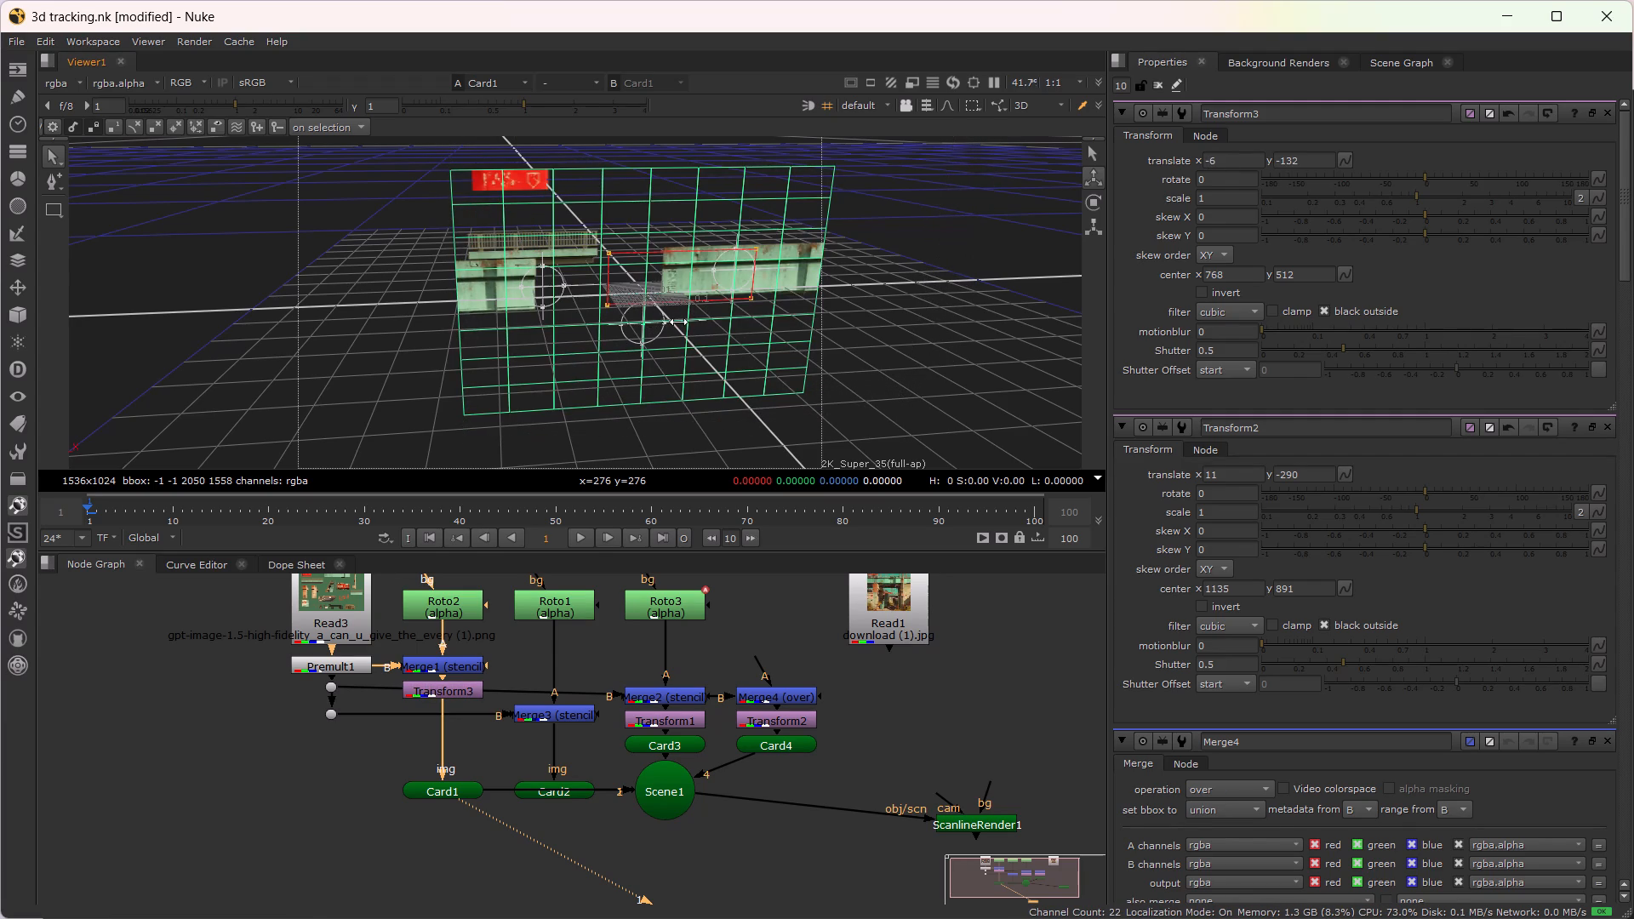
Examine the placement of the sign, railing and wall pieces from an angle, on Card1 and in the whole Scene1.
{"action": "left_click", "coordinate": [1088, 180]}
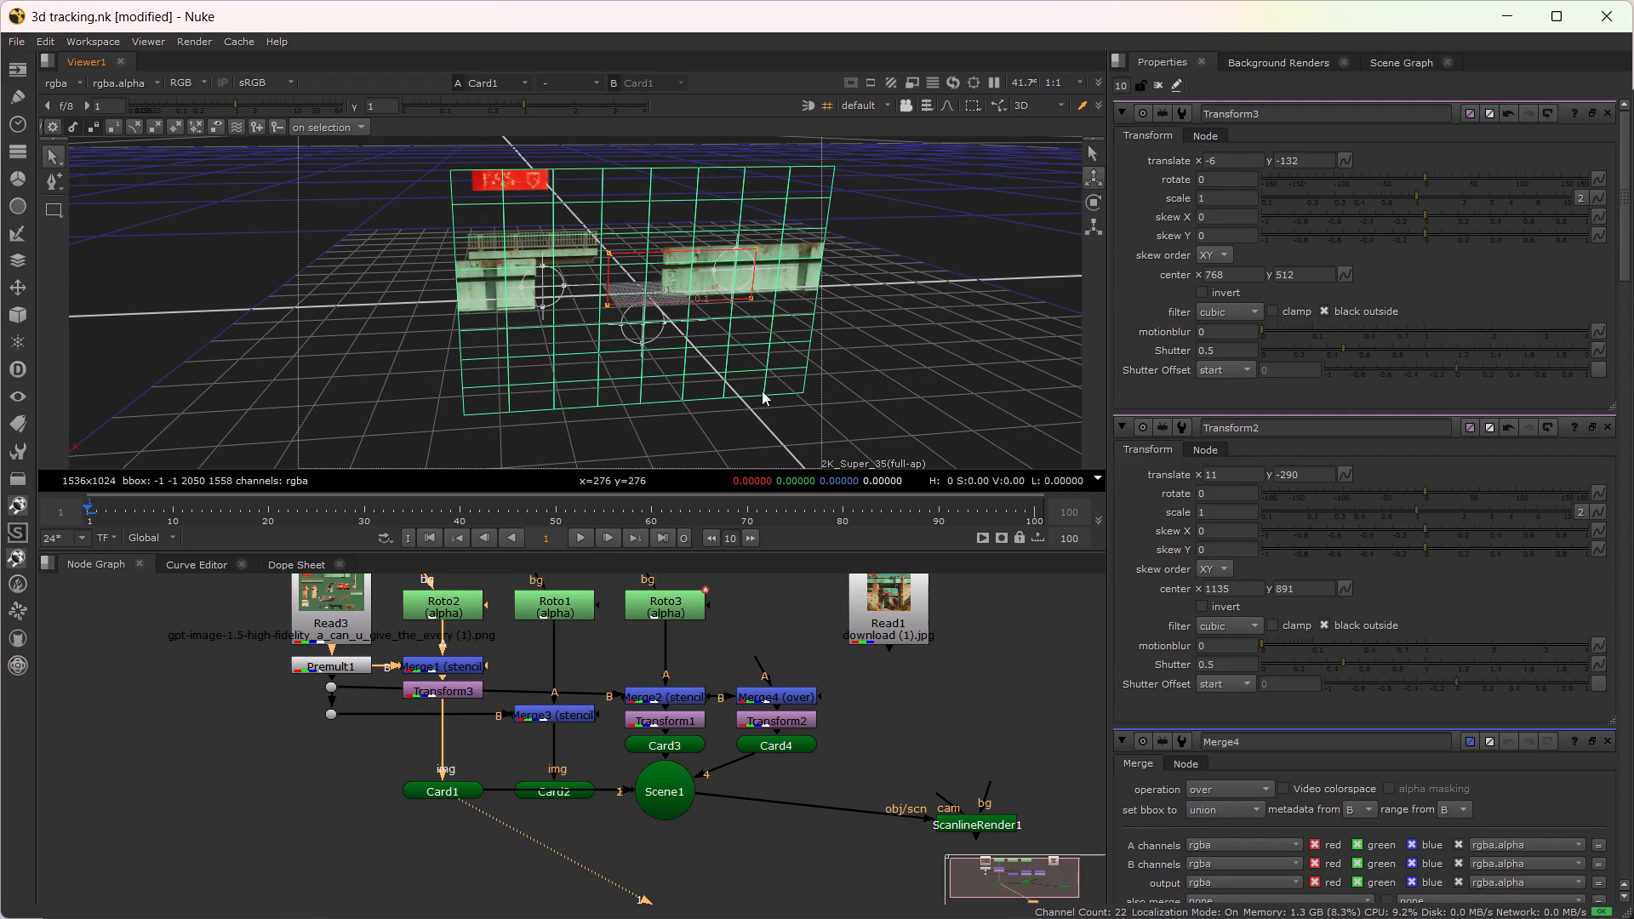
{"action": "key", "text": "w"}
{"action": "left_click_drag", "start_coordinate": [670, 395], "coordinate": [746, 409], "text": "alt"}
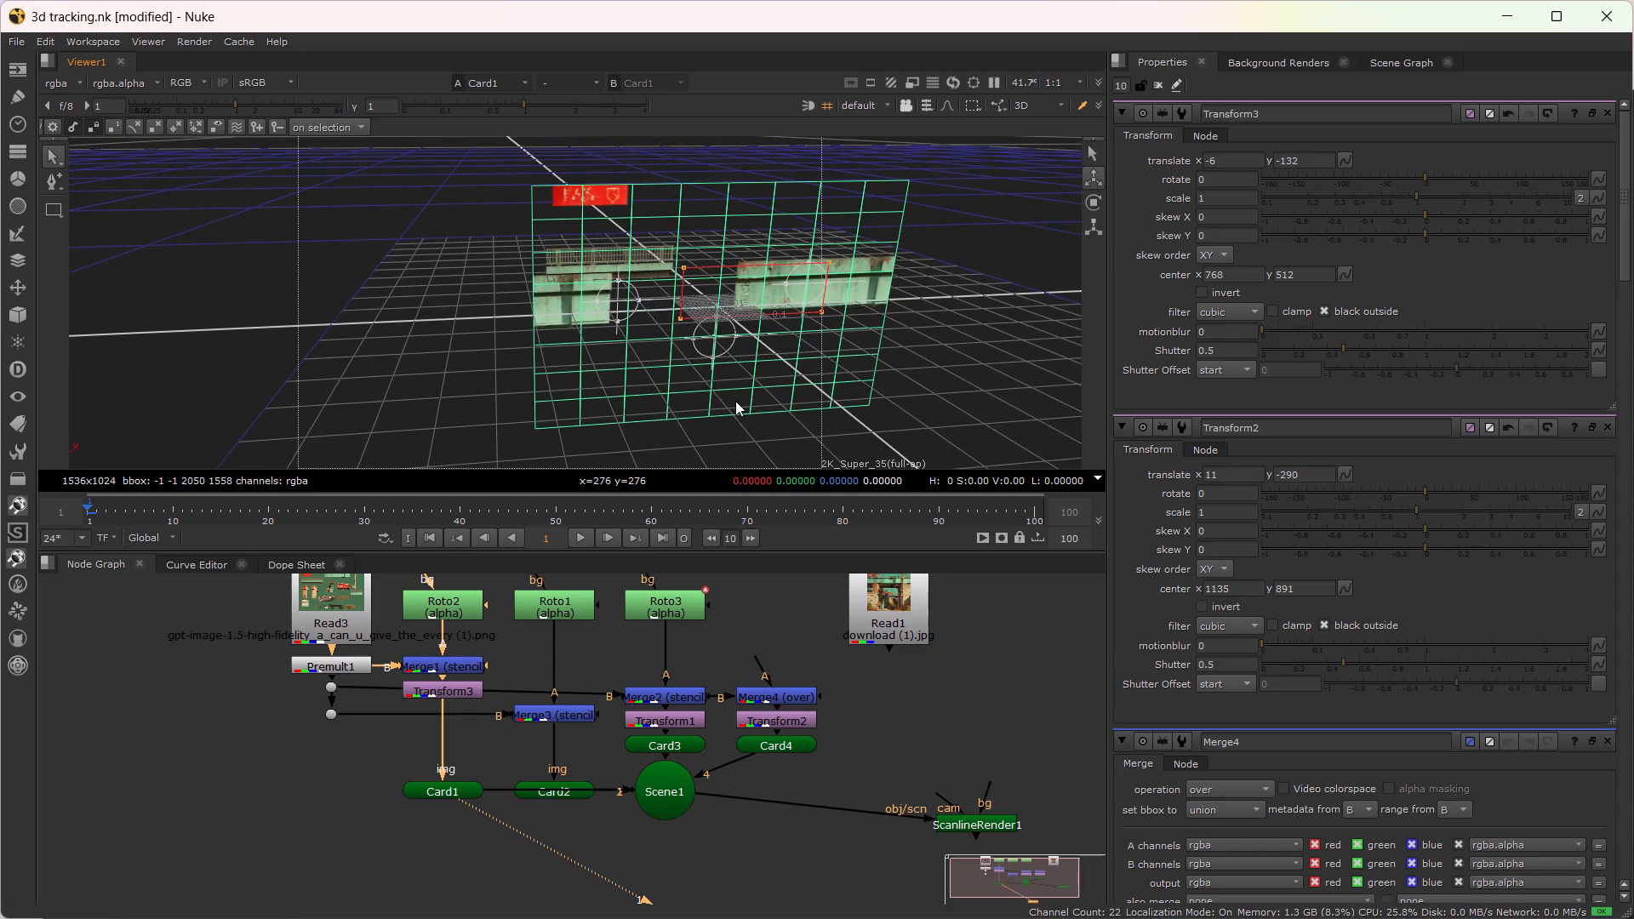
{"action": "left_click_drag", "start_coordinate": [735, 401], "coordinate": [862, 431], "text": "ctrl"}
{"action": "left_click", "coordinate": [854, 431], "text": "ctrl"}
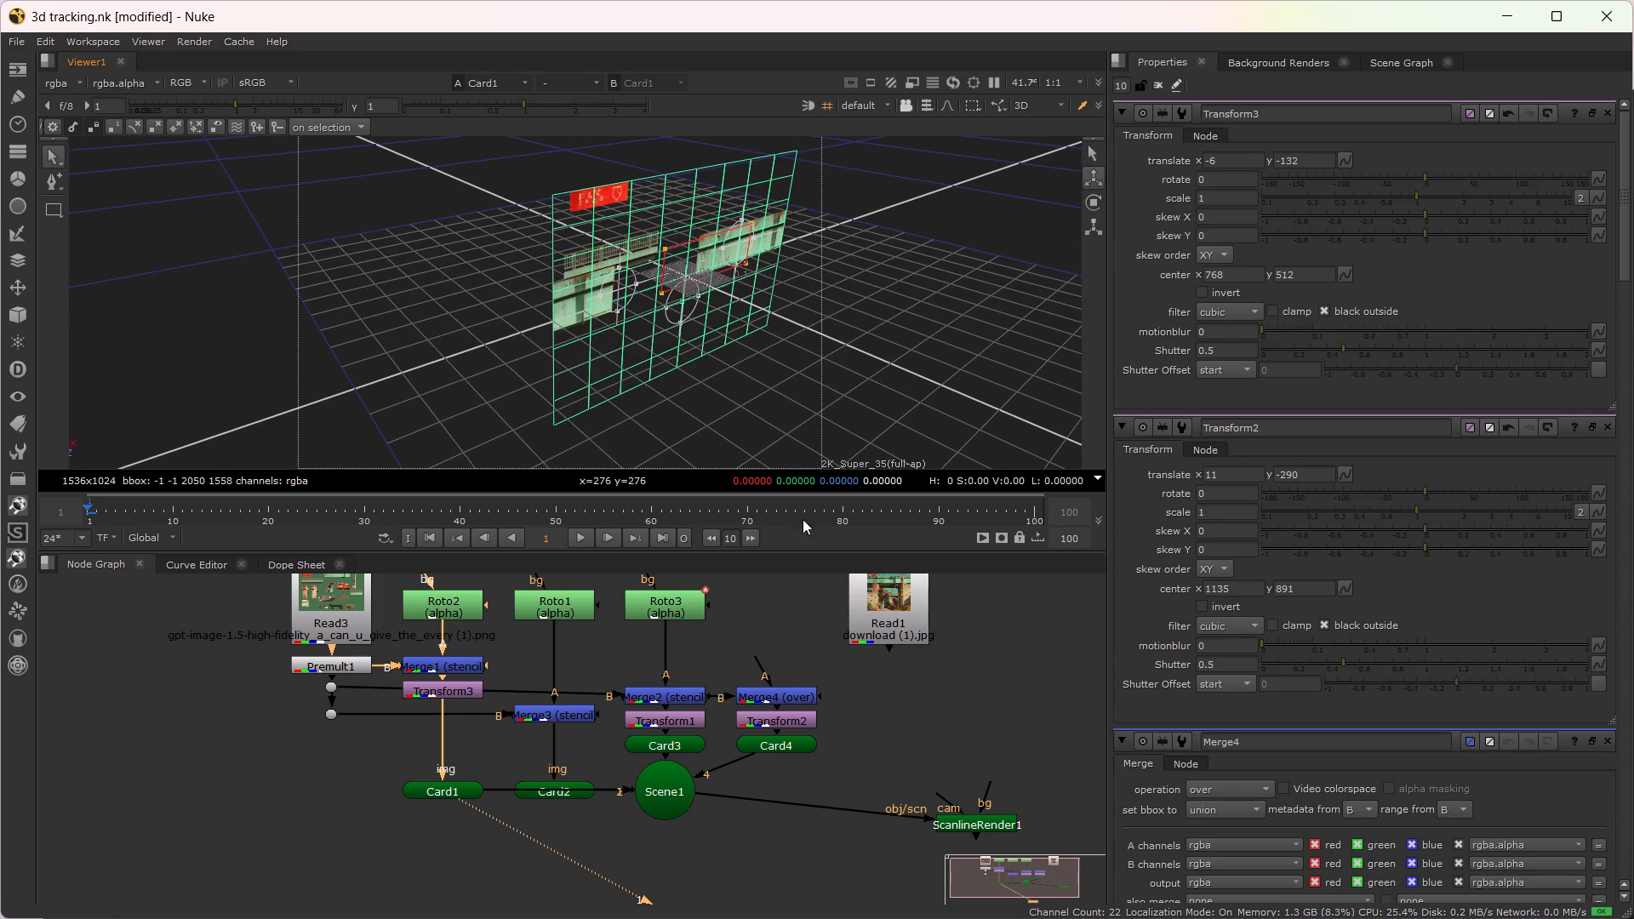
{"action": "left_click", "coordinate": [657, 808]}
{"action": "key", "text": "1"}
{"action": "scroll", "coordinate": [675, 233], "scroll_direction": "up", "scroll_amount": 3}
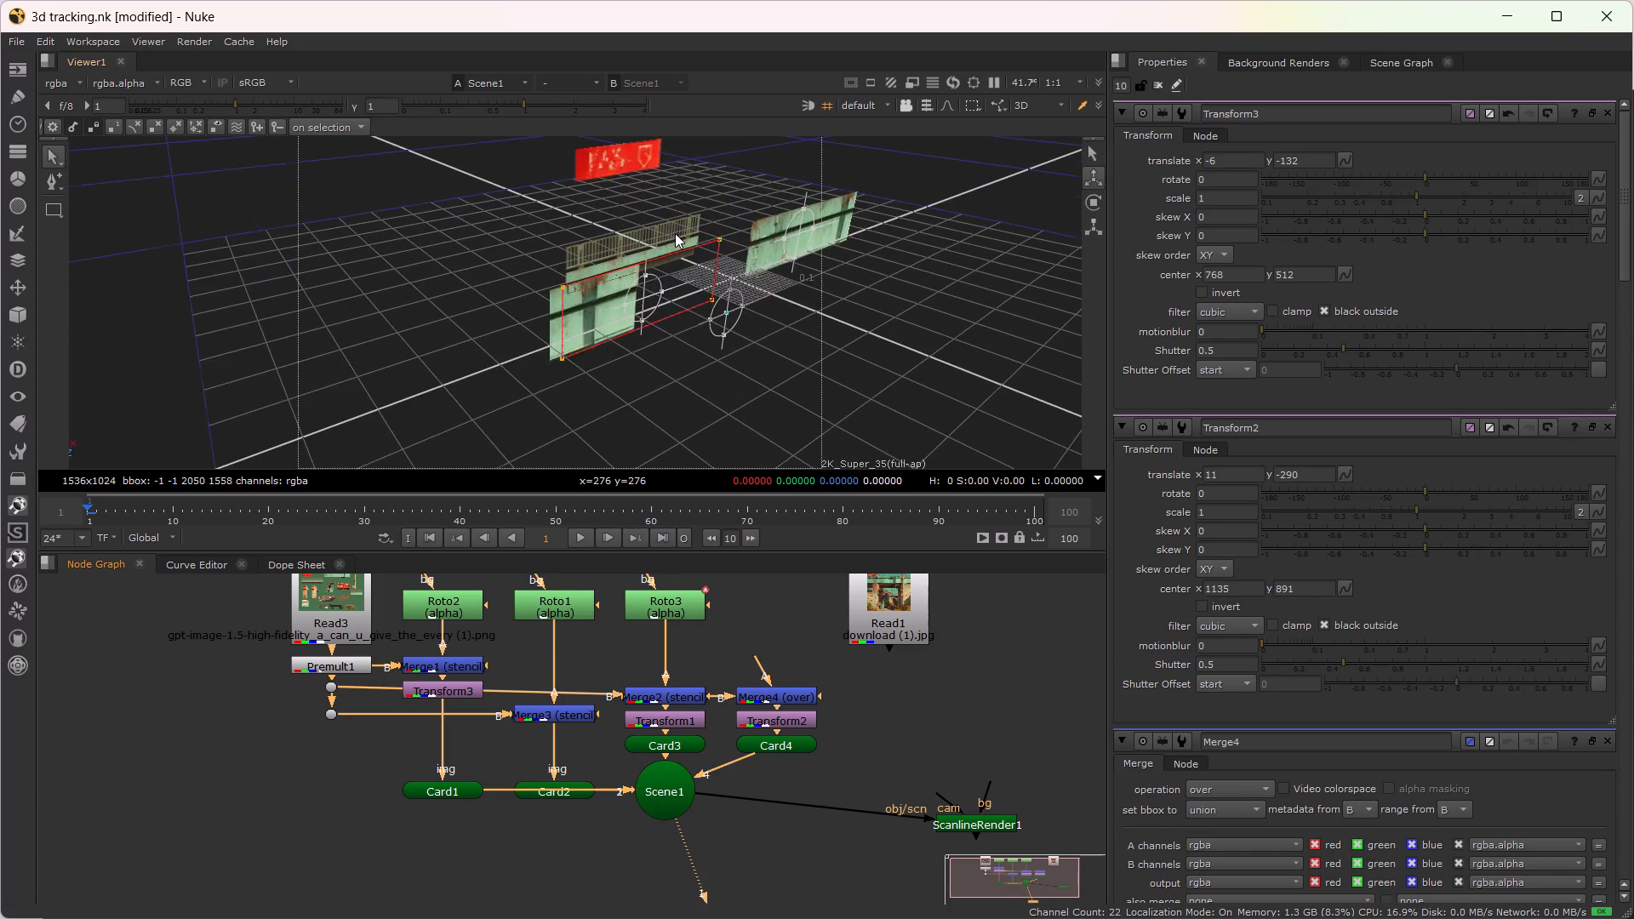
{"action": "scroll", "coordinate": [686, 231], "scroll_direction": "up", "scroll_amount": 2}
{"action": "left_click_drag", "start_coordinate": [854, 305], "coordinate": [659, 324], "text": "alt"}
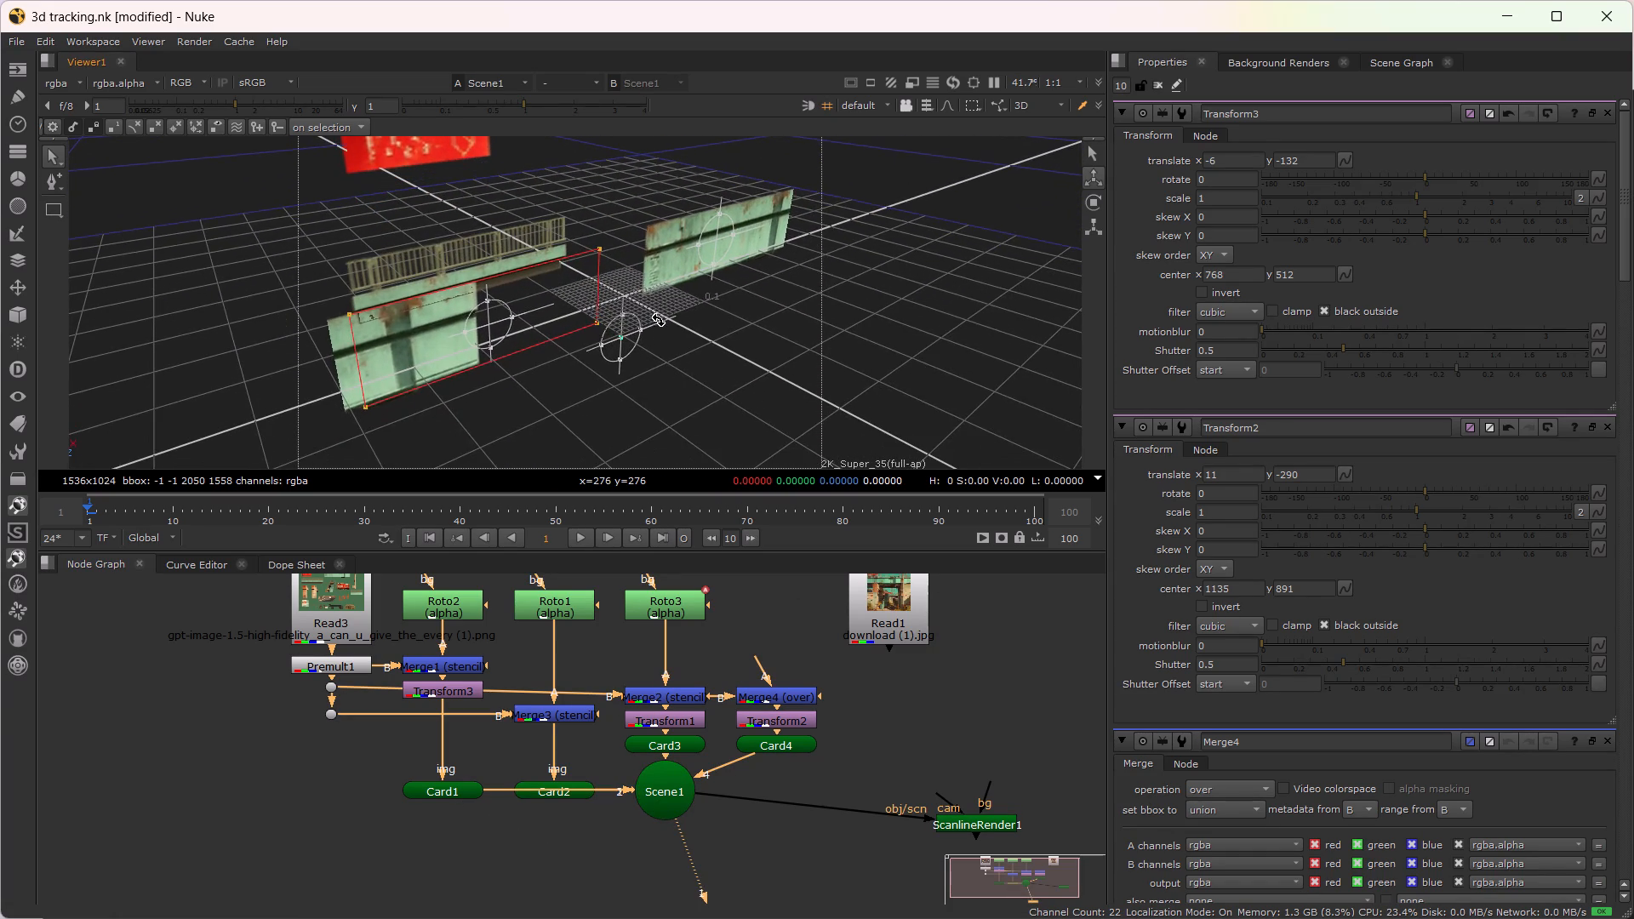
{"action": "scroll", "coordinate": [659, 311], "scroll_direction": "up", "scroll_amount": 3}
{"action": "left_click_drag", "start_coordinate": [662, 308], "coordinate": [680, 249], "text": "alt"}
{"action": "scroll", "coordinate": [692, 247], "scroll_direction": "down", "scroll_amount": 4}
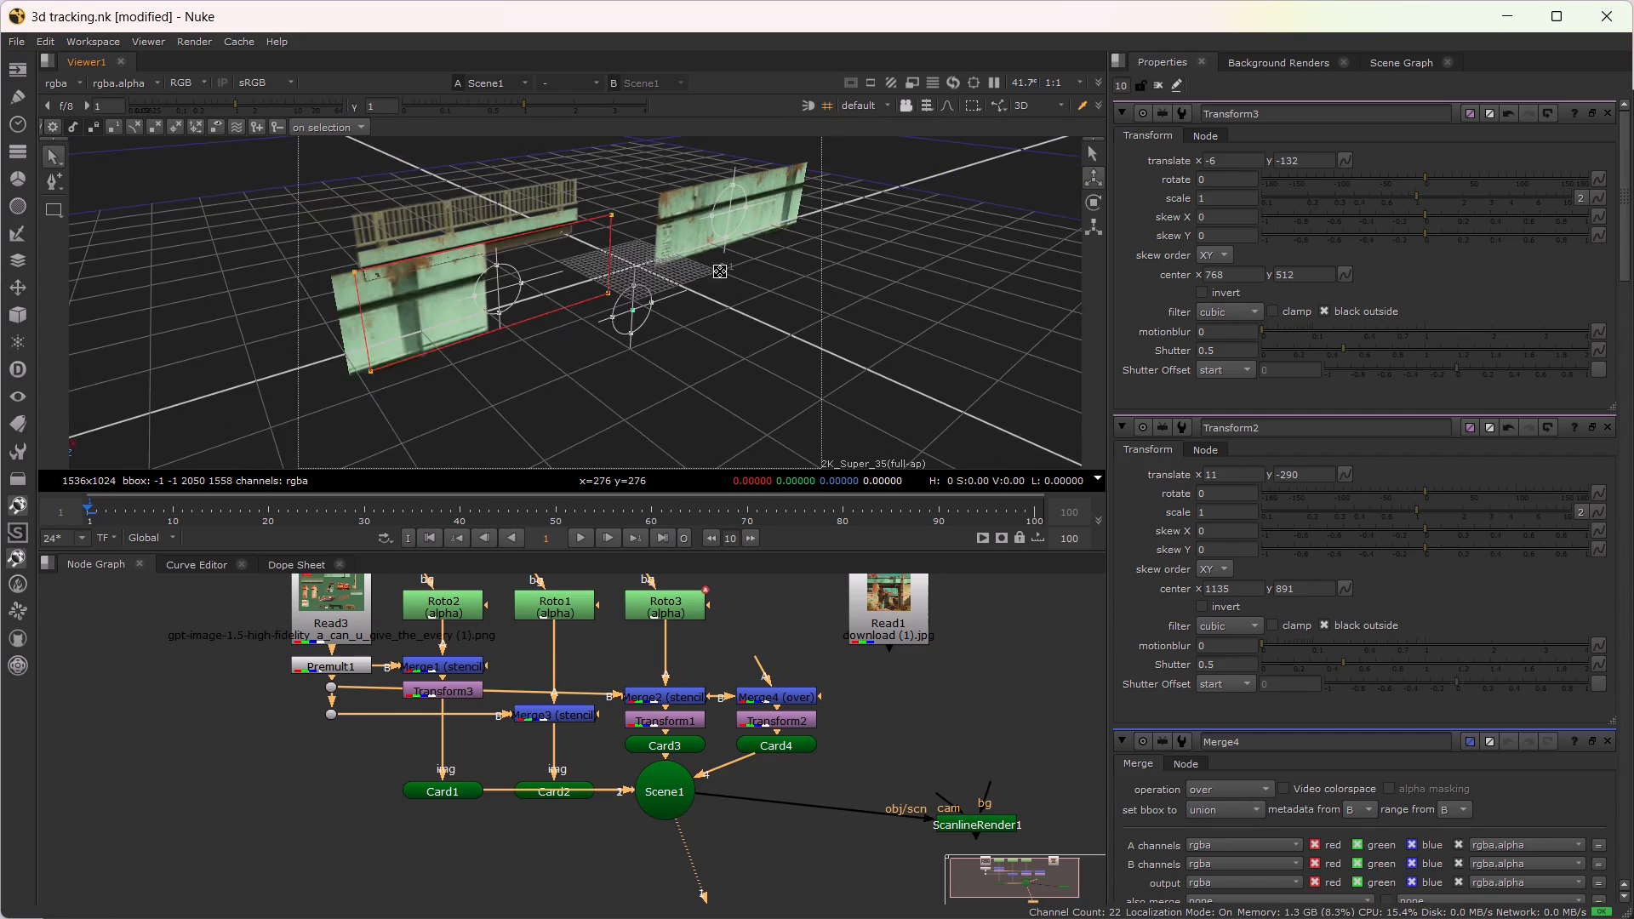
{"action": "left_click_drag", "start_coordinate": [706, 294], "coordinate": [716, 322], "text": "alt"}
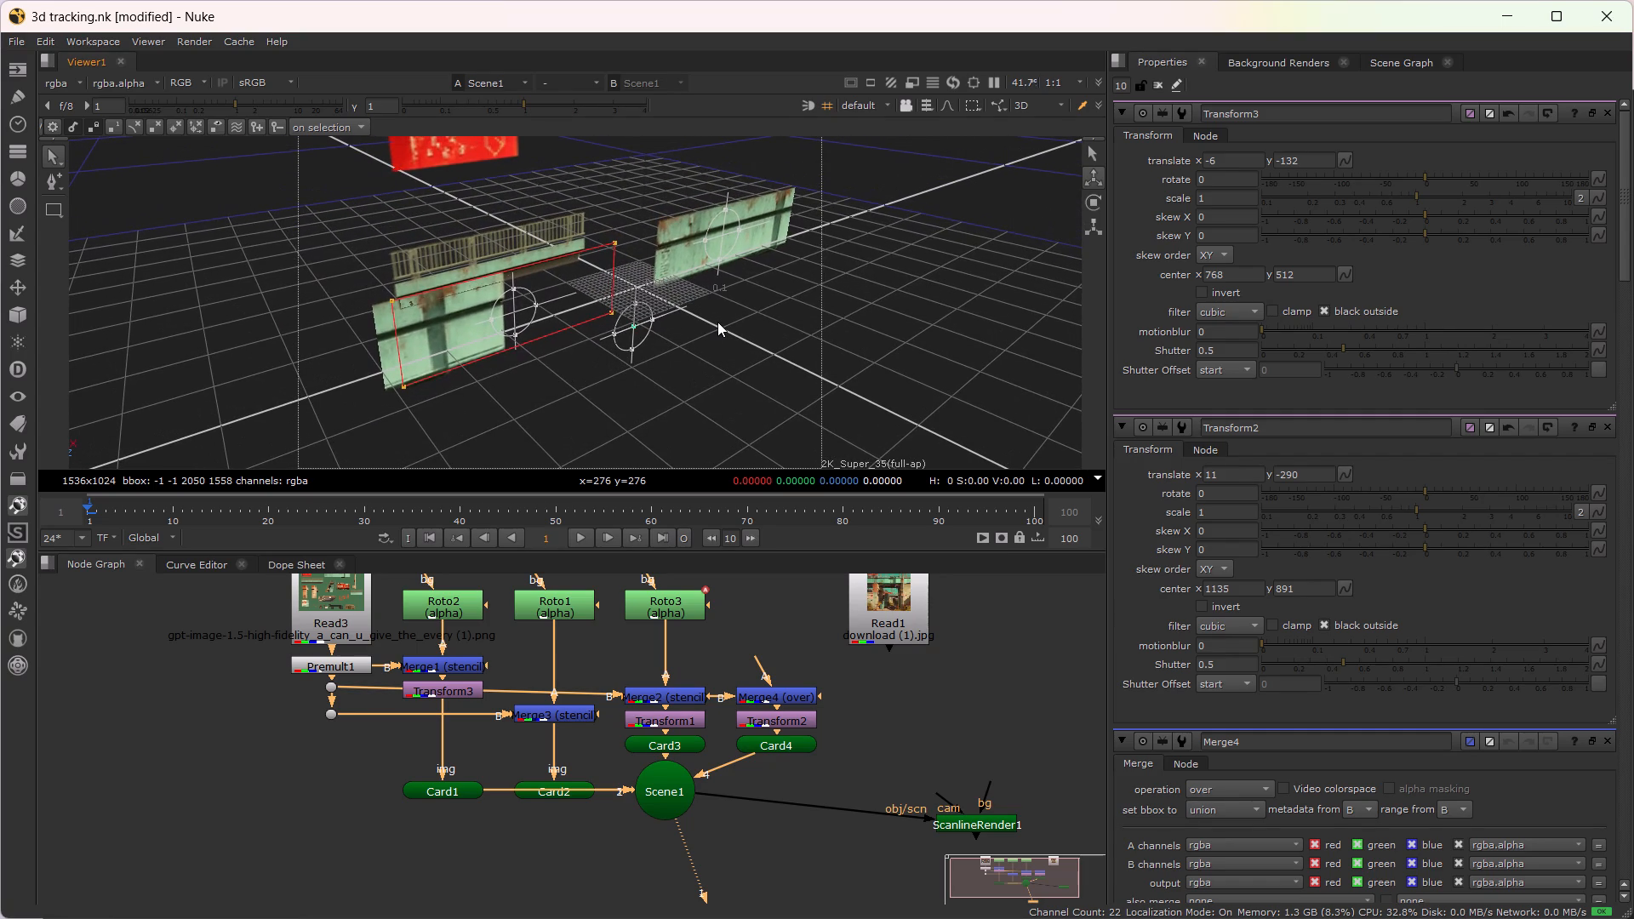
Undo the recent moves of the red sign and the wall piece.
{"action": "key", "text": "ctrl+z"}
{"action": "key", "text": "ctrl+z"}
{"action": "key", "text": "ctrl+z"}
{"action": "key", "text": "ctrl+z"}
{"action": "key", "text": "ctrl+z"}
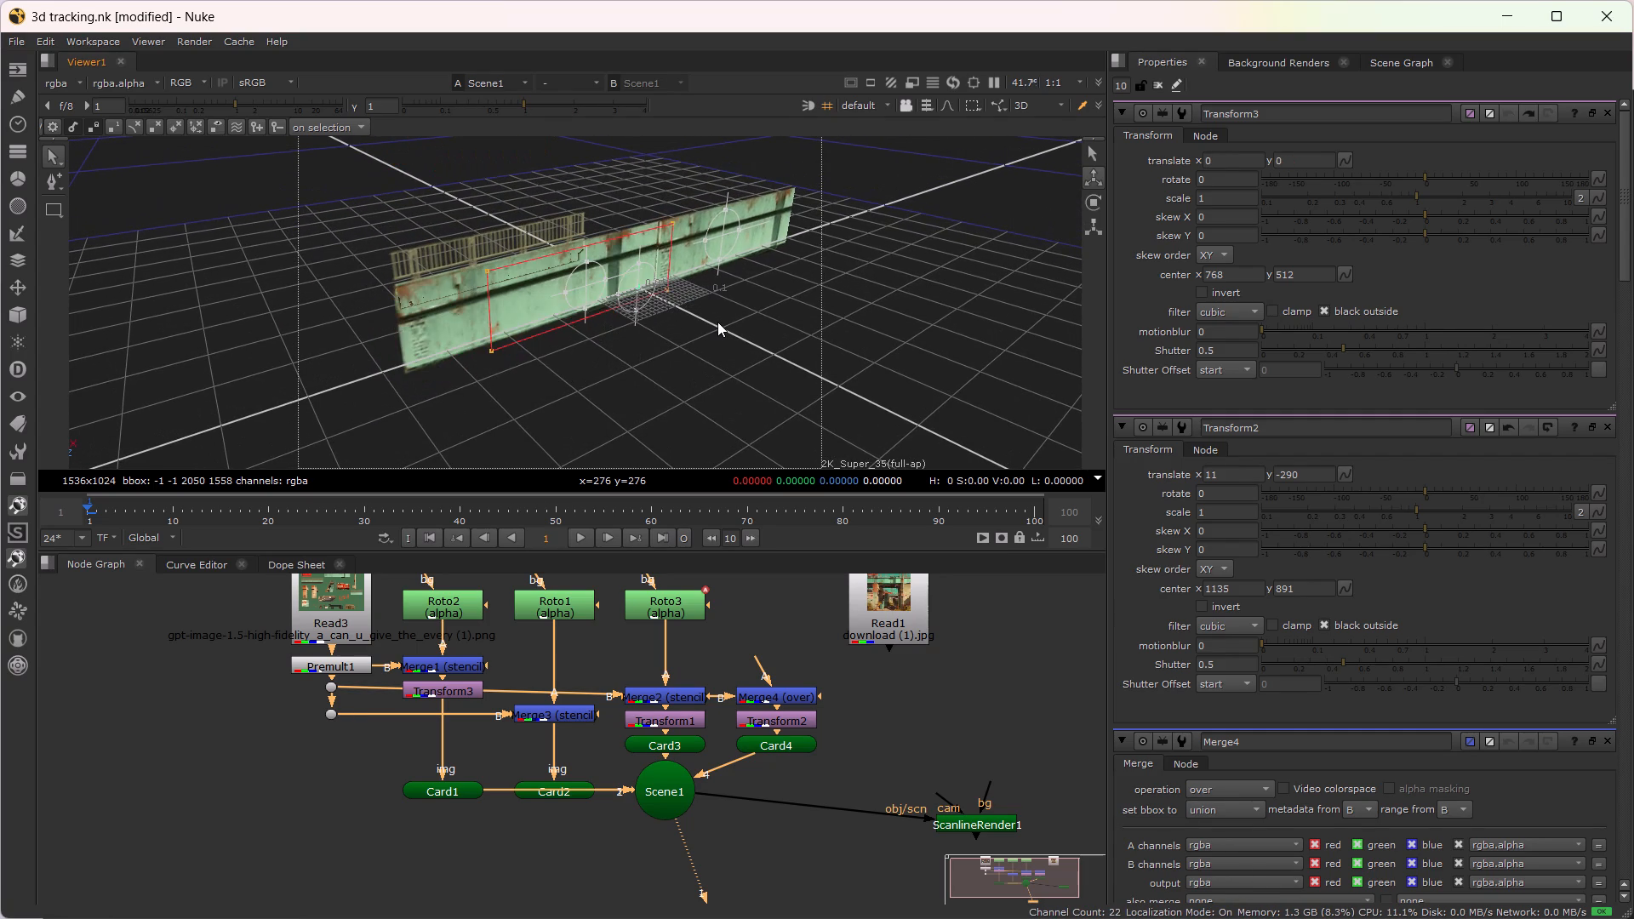
Move the red sign above the railing with Transform3, to about x 14, y -210, shifting its pivot to about x 391, y 1063.
{"action": "left_click_drag", "start_coordinate": [641, 288], "coordinate": [653, 348]}
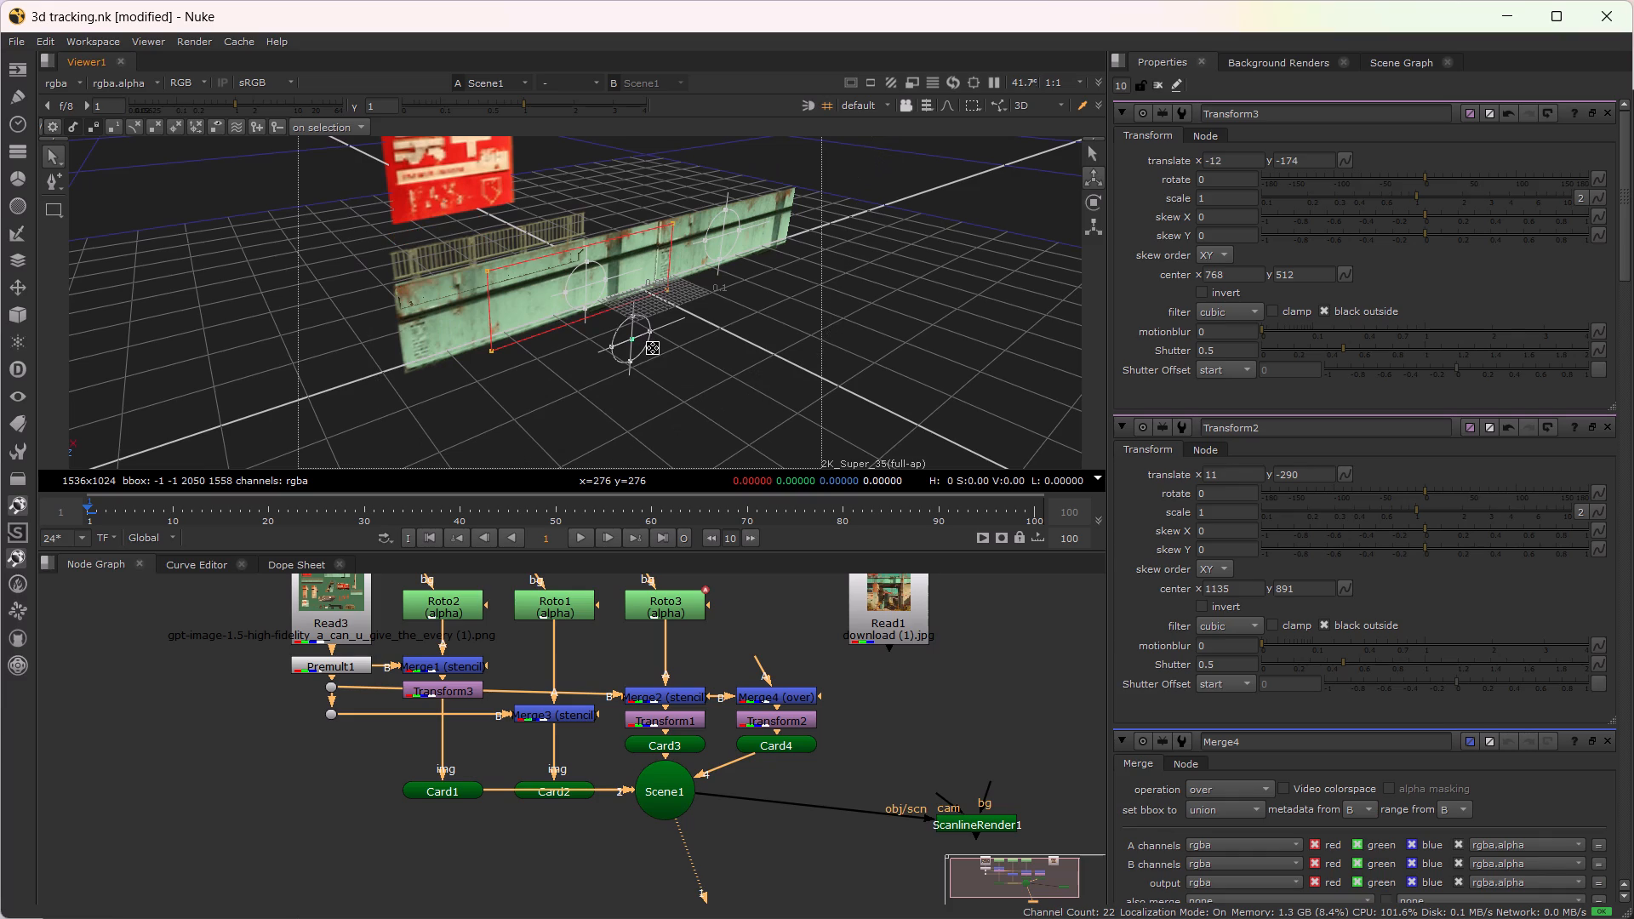
{"action": "left_click_drag", "start_coordinate": [631, 335], "coordinate": [679, 351]}
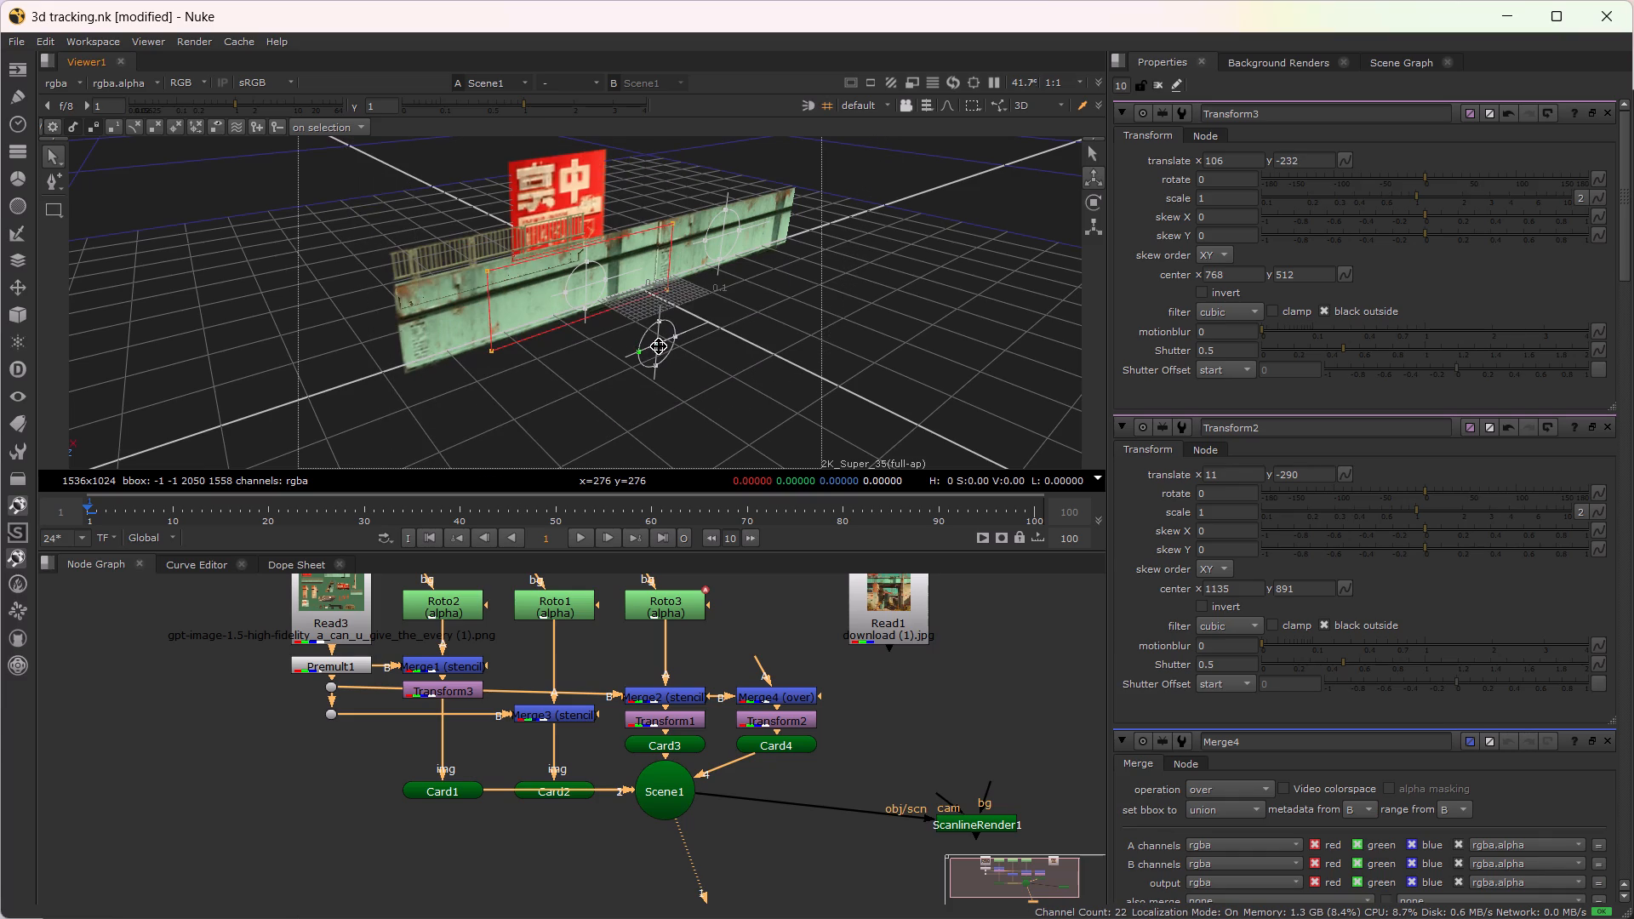
{"action": "left_click_drag", "start_coordinate": [659, 346], "coordinate": [488, 164], "text": "ctrl"}
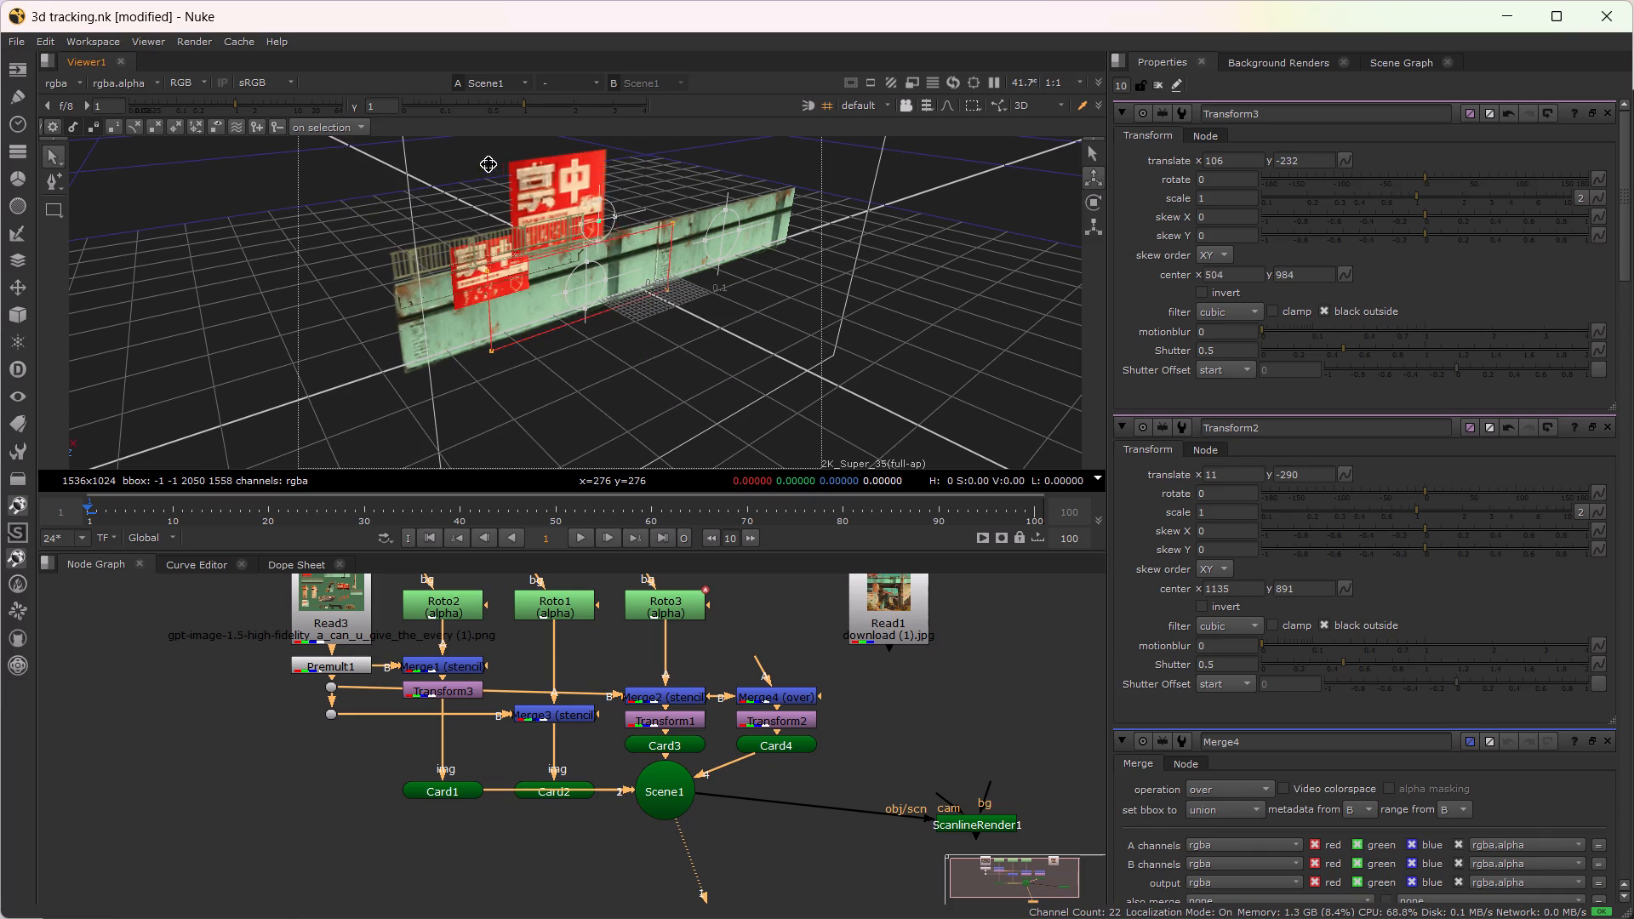
{"action": "left_click_drag", "start_coordinate": [488, 164], "coordinate": [407, 117], "text": "ctrl"}
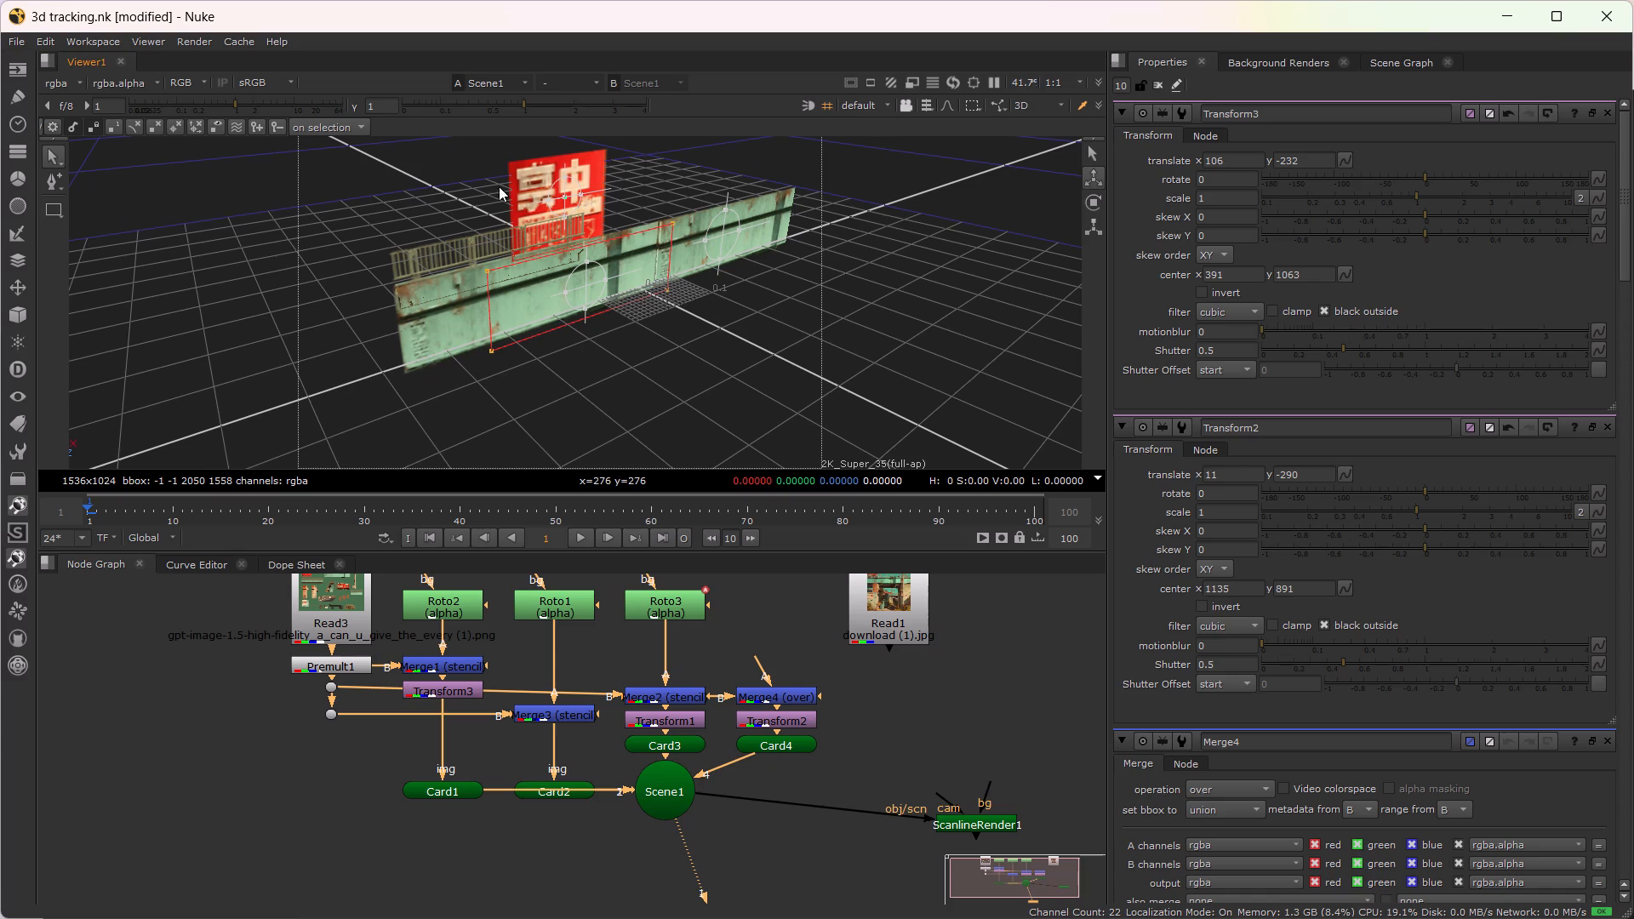
{"action": "left_click_drag", "start_coordinate": [561, 198], "coordinate": [500, 214]}
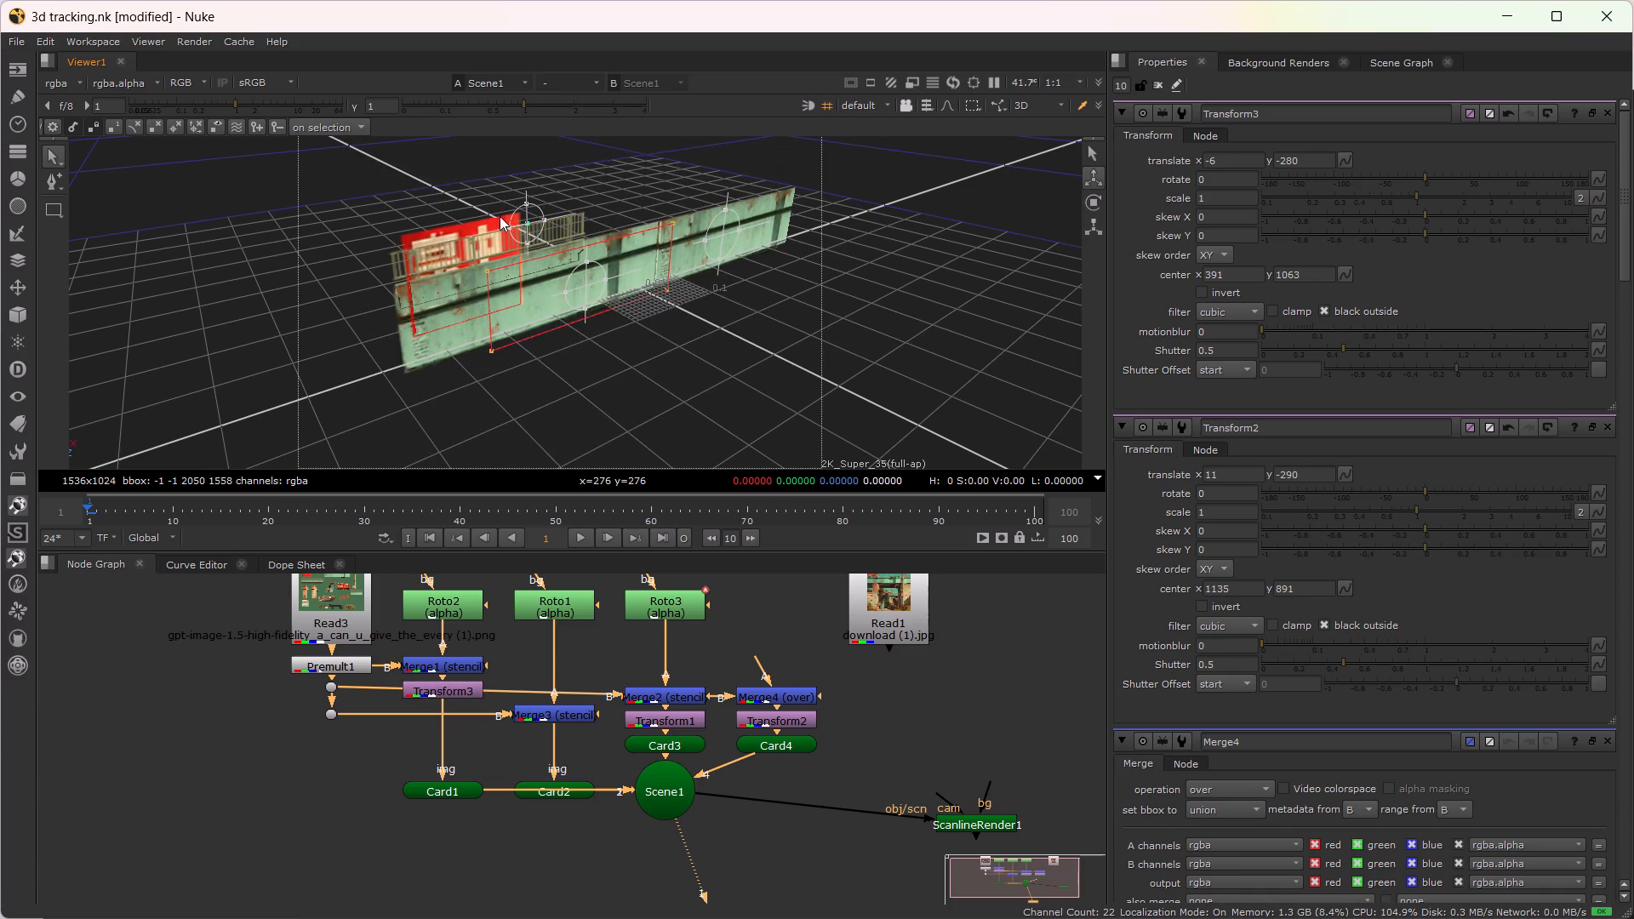
{"action": "left_click_drag", "start_coordinate": [526, 226], "coordinate": [532, 186]}
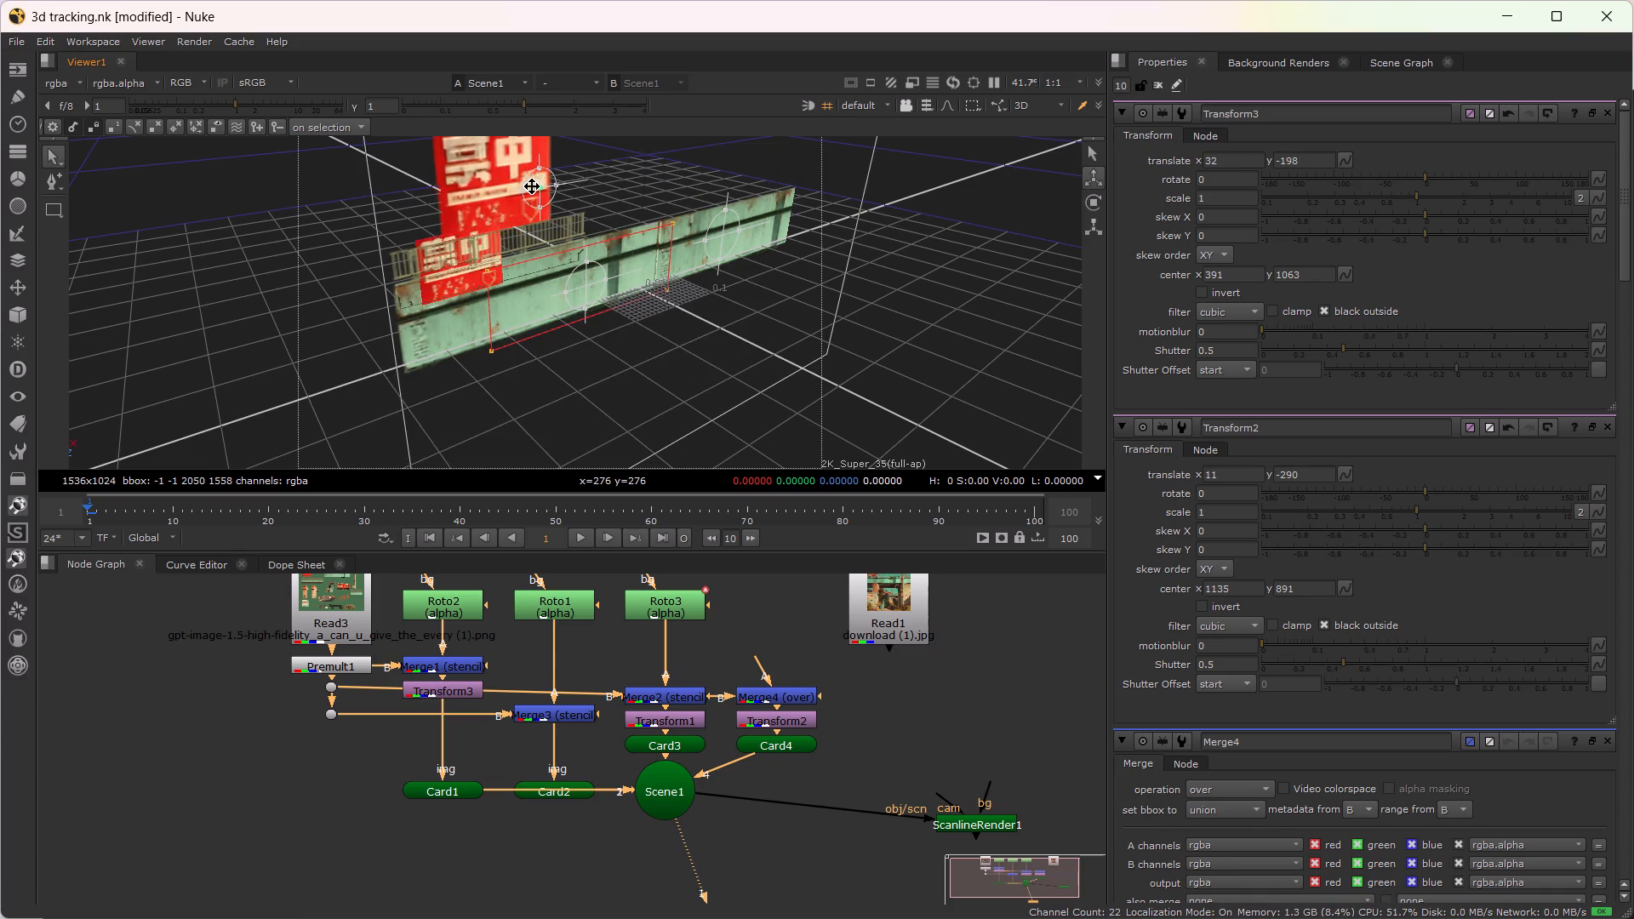
{"action": "left_click_drag", "start_coordinate": [532, 186], "coordinate": [523, 191]}
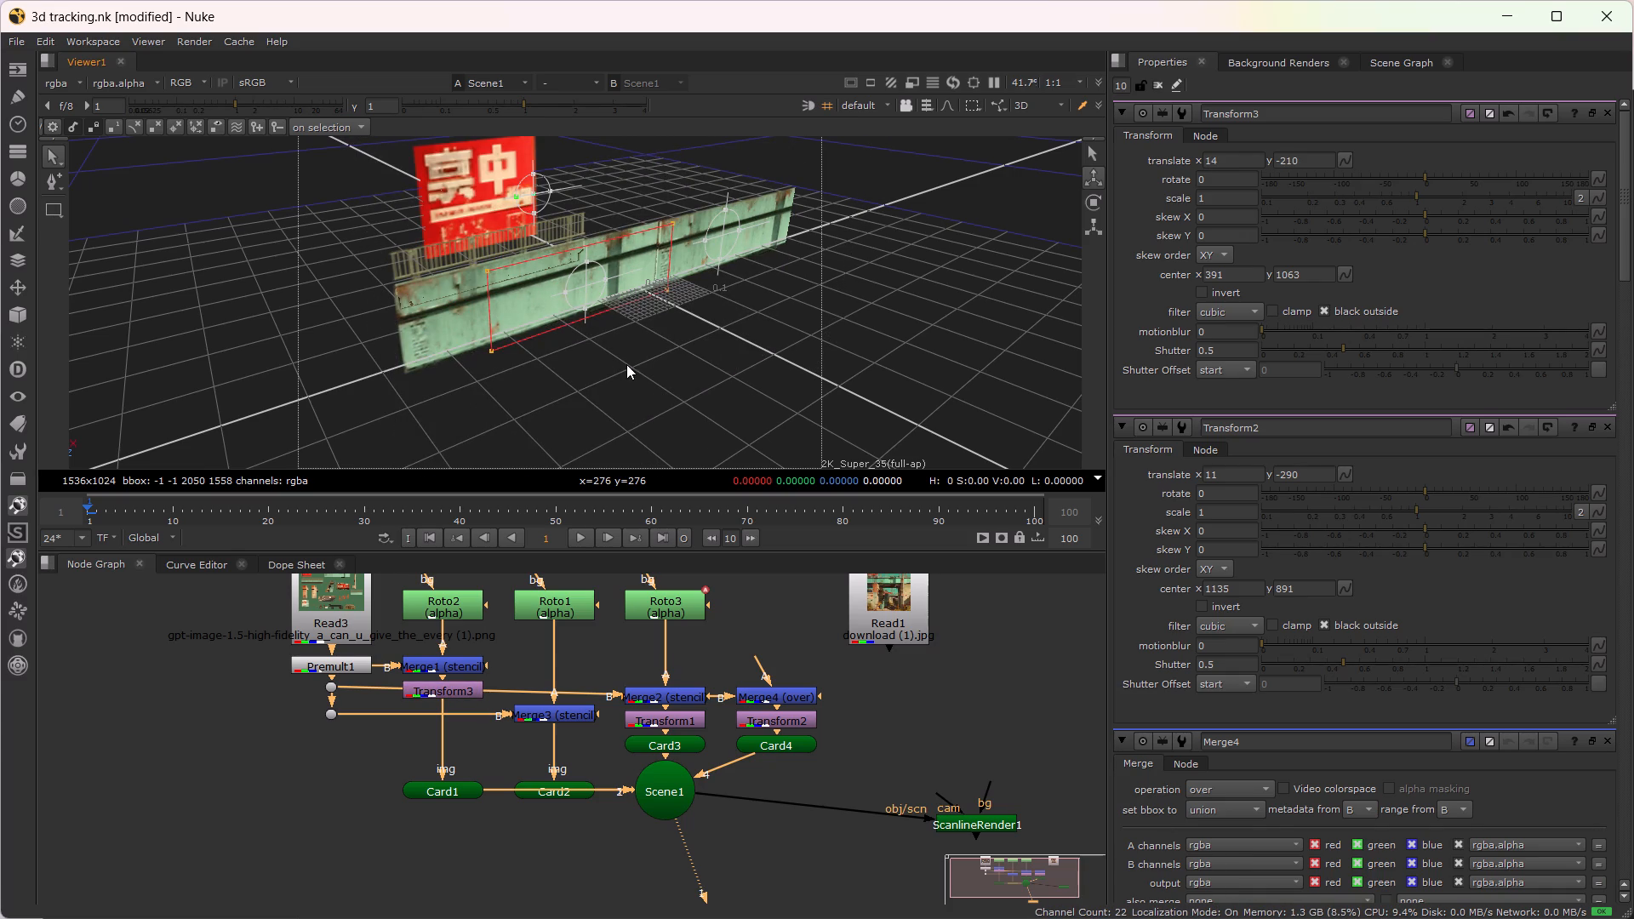
Examine the red sign's placement against the railing and wall in Scene1 from several angles, up close.
{"action": "left_click_drag", "start_coordinate": [606, 357], "coordinate": [759, 385], "text": "alt"}
{"action": "left_click_drag", "start_coordinate": [728, 361], "coordinate": [955, 397], "text": "alt"}
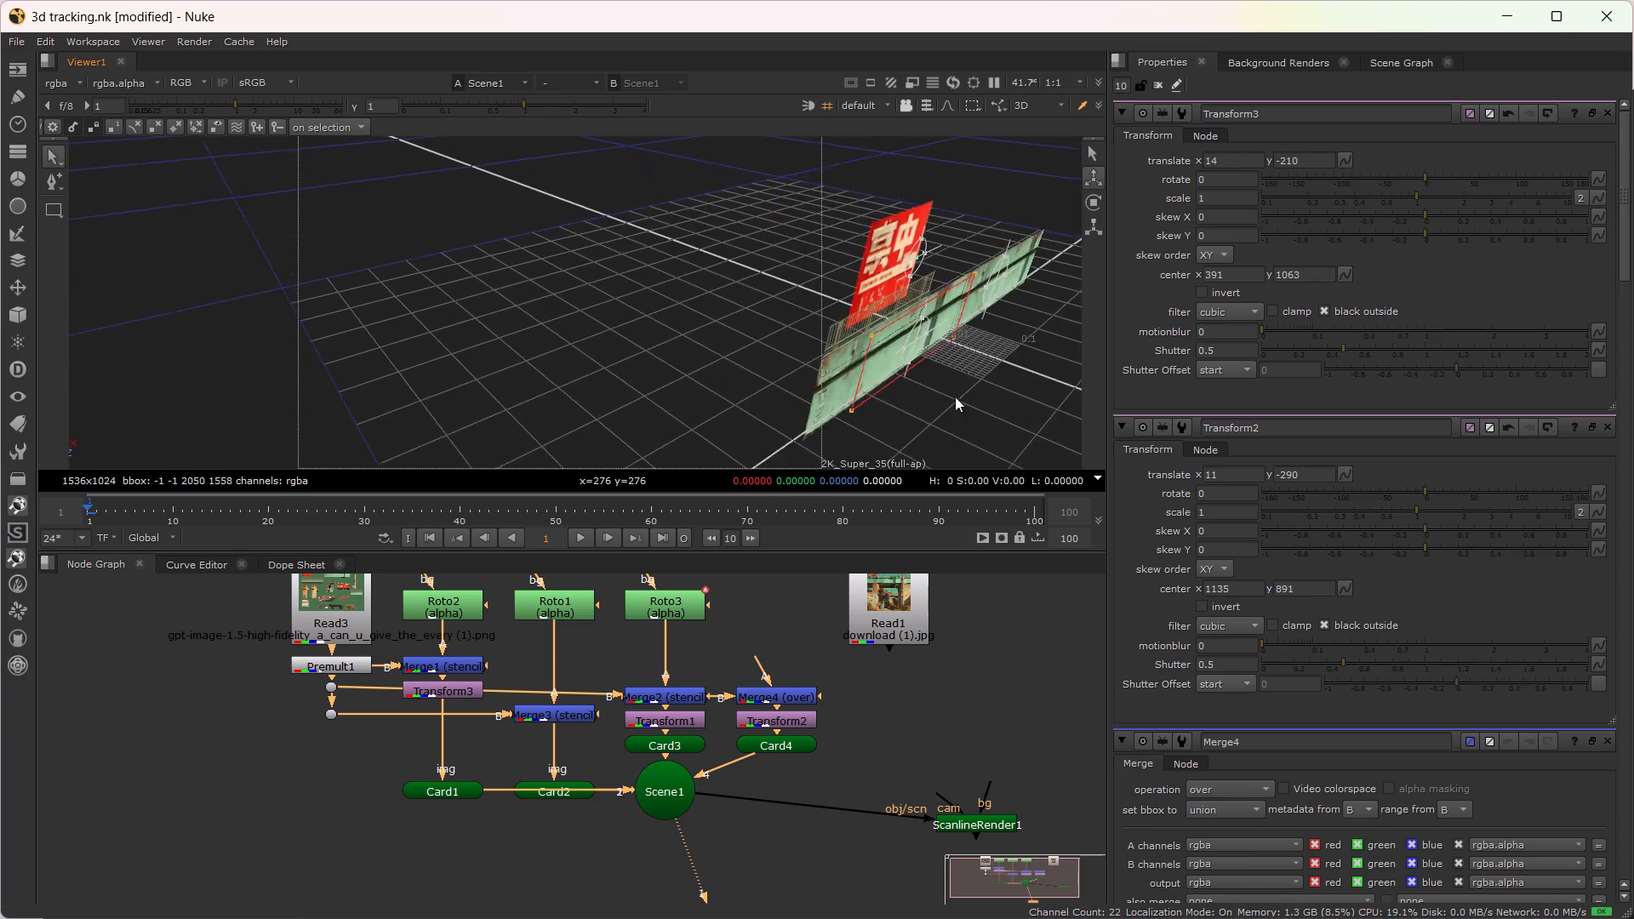
{"action": "left_click_drag", "start_coordinate": [955, 397], "coordinate": [864, 368], "text": "alt"}
{"action": "left_click_drag", "start_coordinate": [876, 377], "coordinate": [935, 316], "text": "ctrl"}
{"action": "scroll", "coordinate": [876, 271], "scroll_direction": "up", "scroll_amount": 3}
{"action": "left_click_drag", "start_coordinate": [855, 277], "coordinate": [677, 306], "text": "alt"}
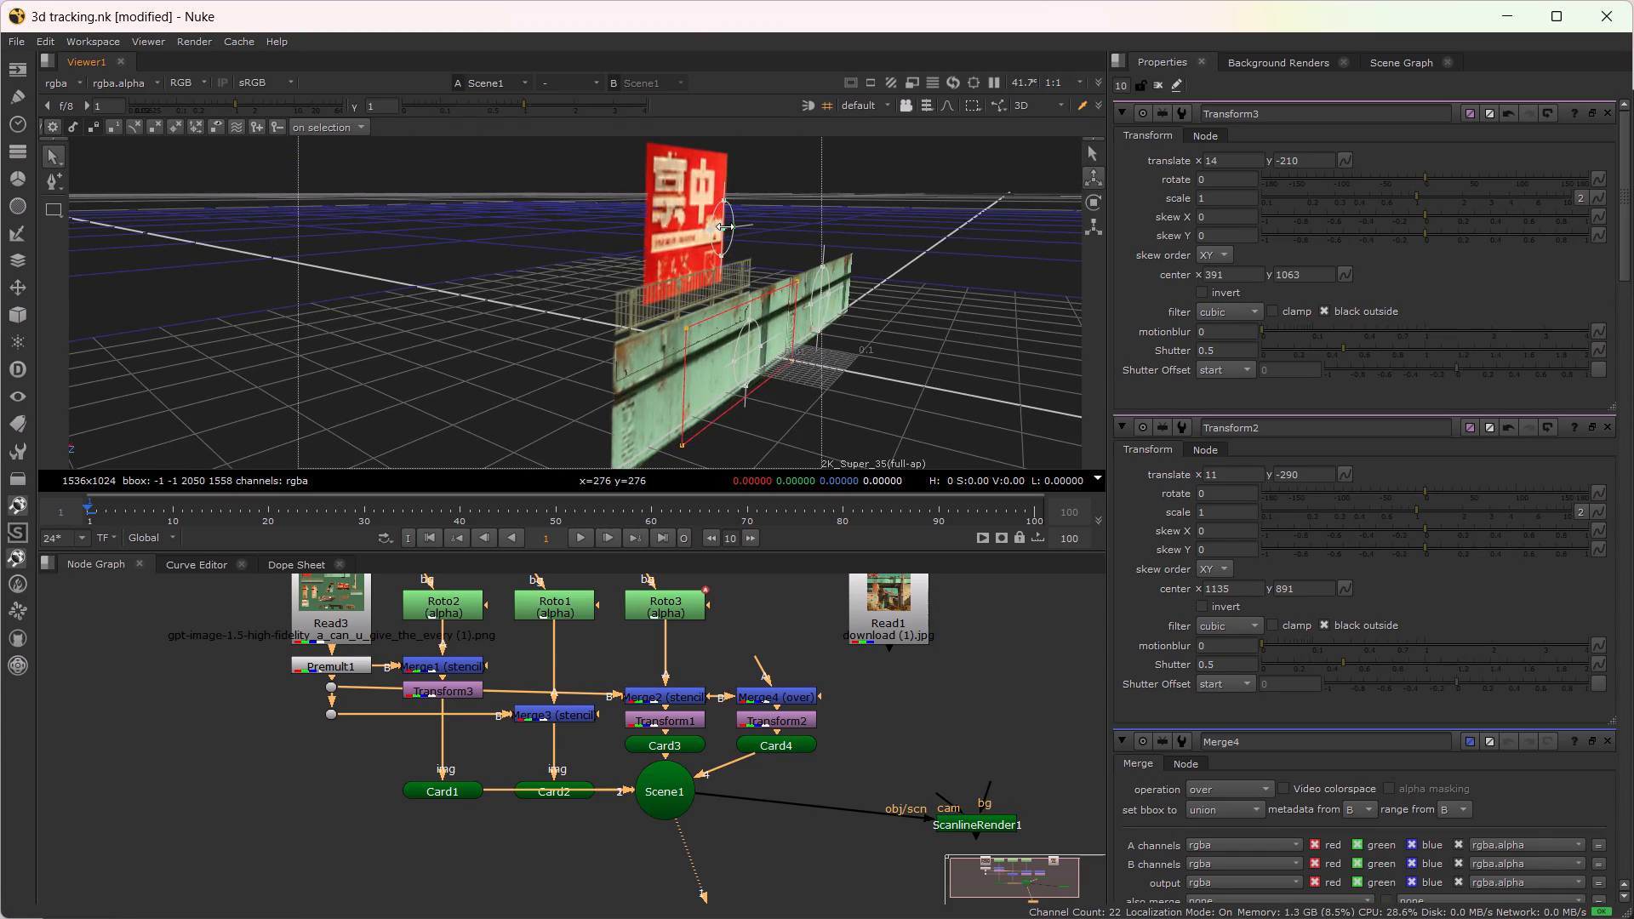
{"action": "left_click_drag", "start_coordinate": [751, 283], "coordinate": [667, 299], "text": "alt"}
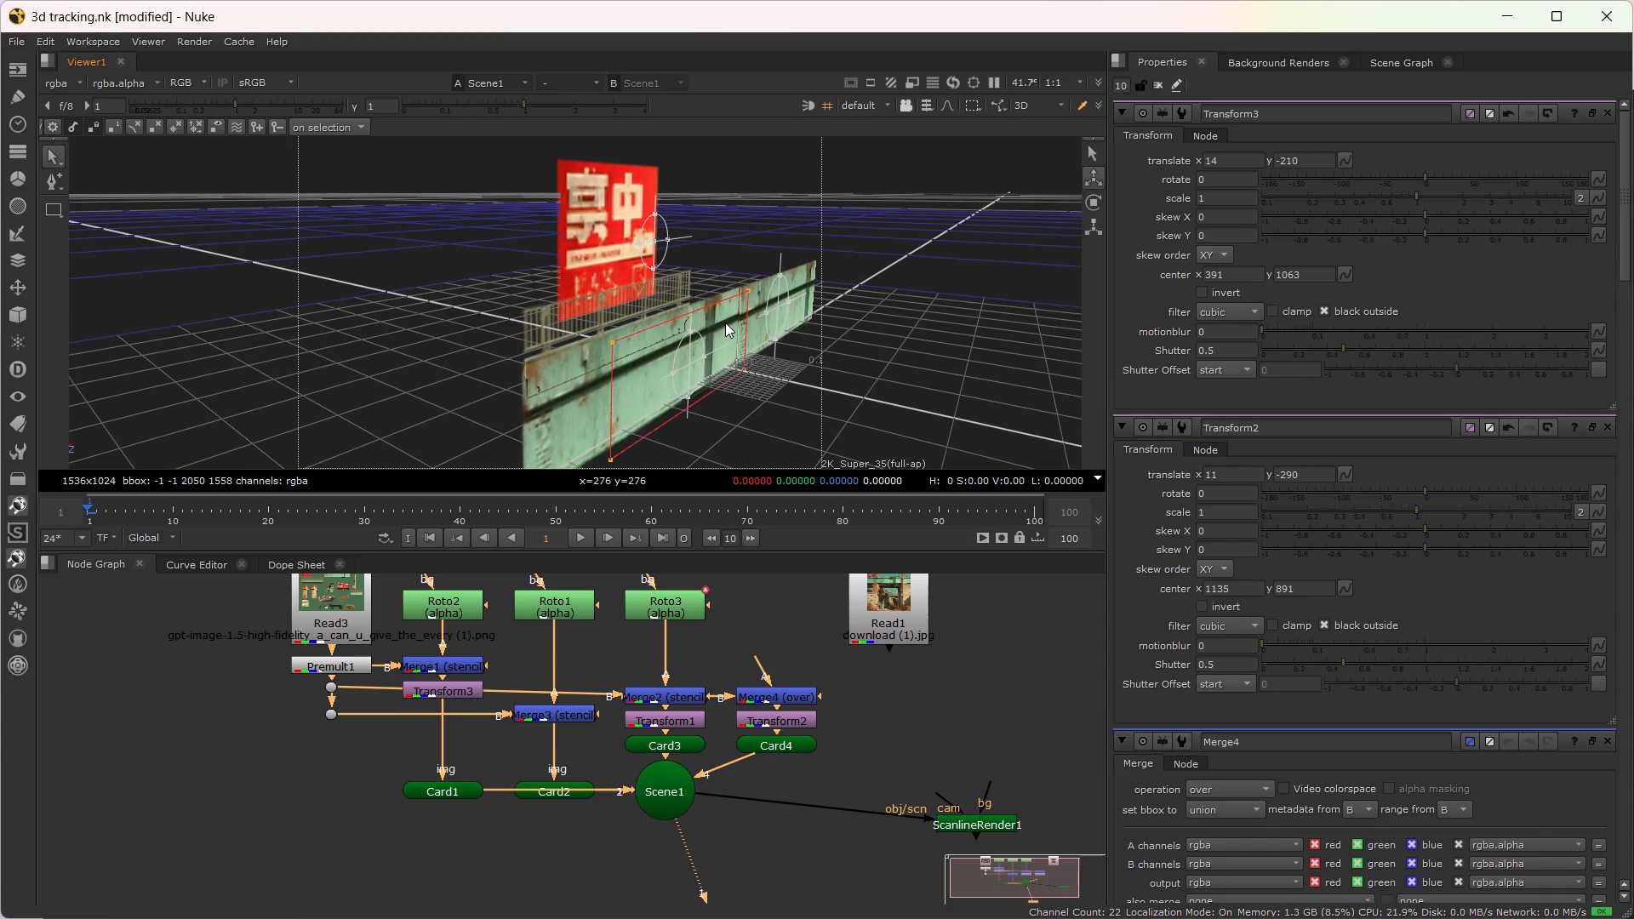
{"action": "left_click_drag", "start_coordinate": [723, 323], "coordinate": [581, 326], "text": "ctrl"}
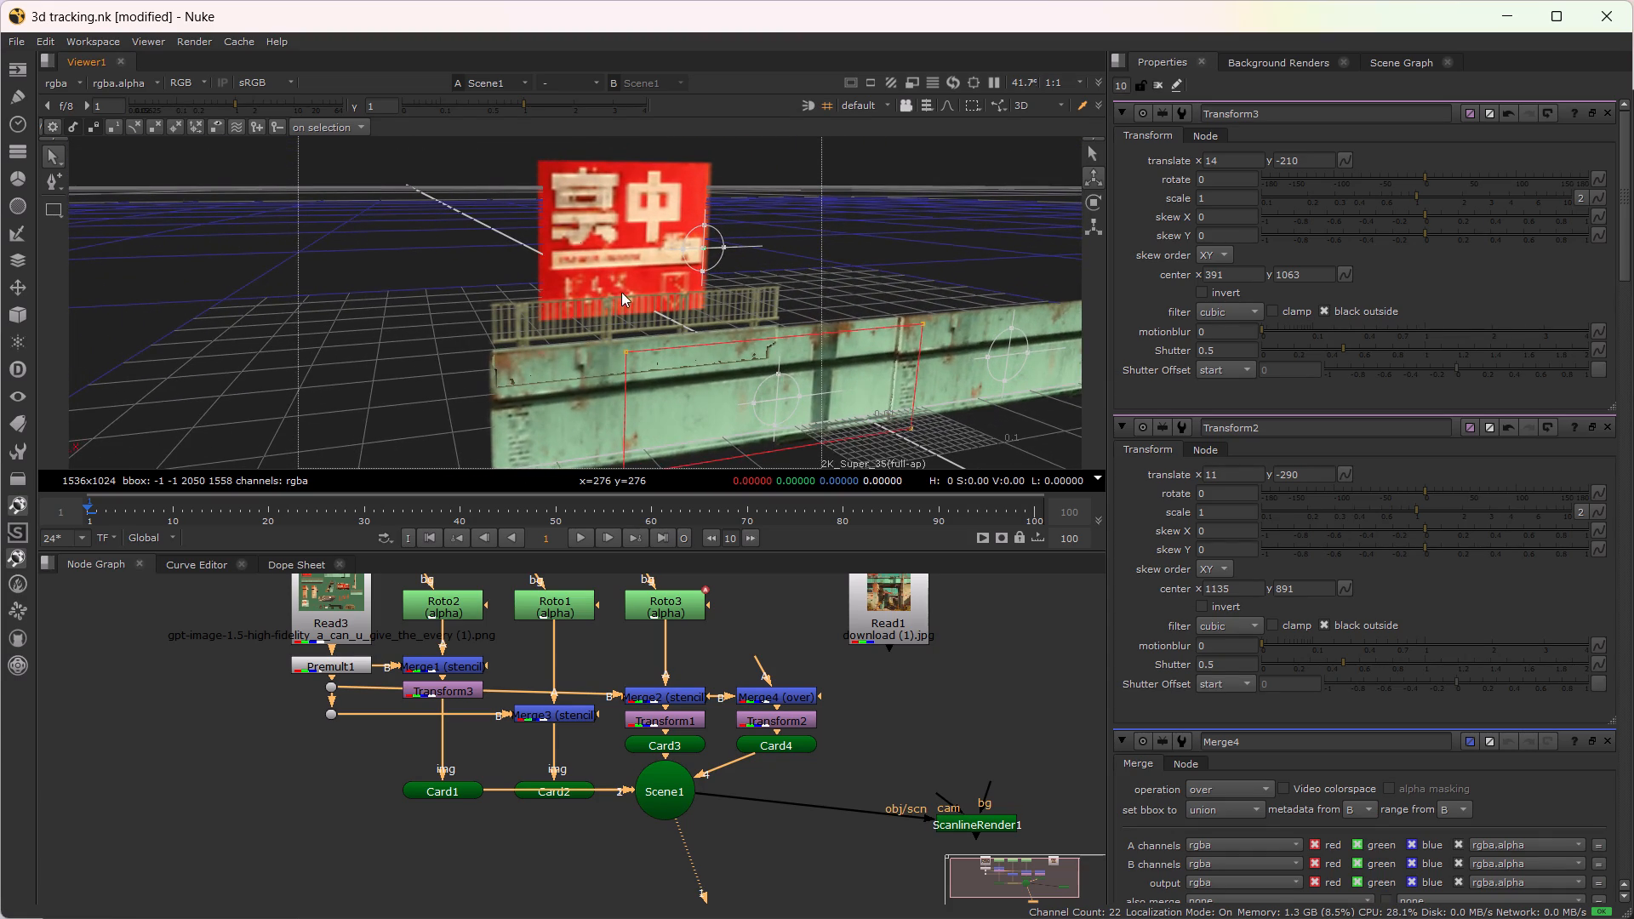
Move Transform3's pivot onto the red sign, to a center of about x 248, y 1093.
{"action": "left_click_drag", "start_coordinate": [705, 248], "coordinate": [637, 231], "text": "ctrl"}
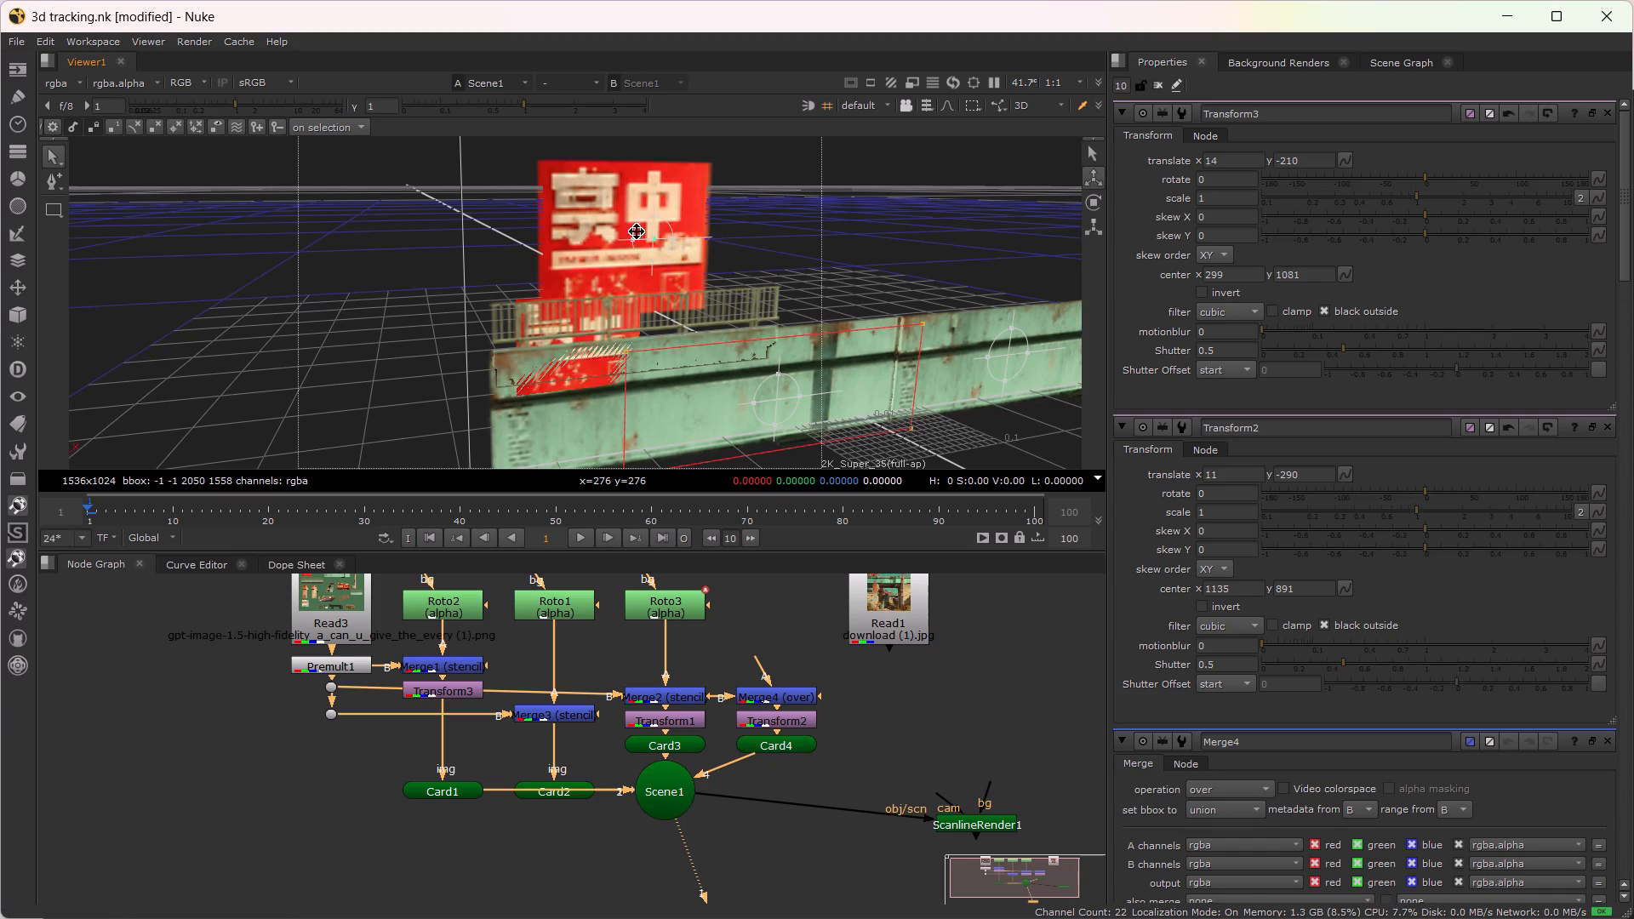
{"action": "left_click_drag", "start_coordinate": [637, 231], "coordinate": [602, 221], "text": "ctrl"}
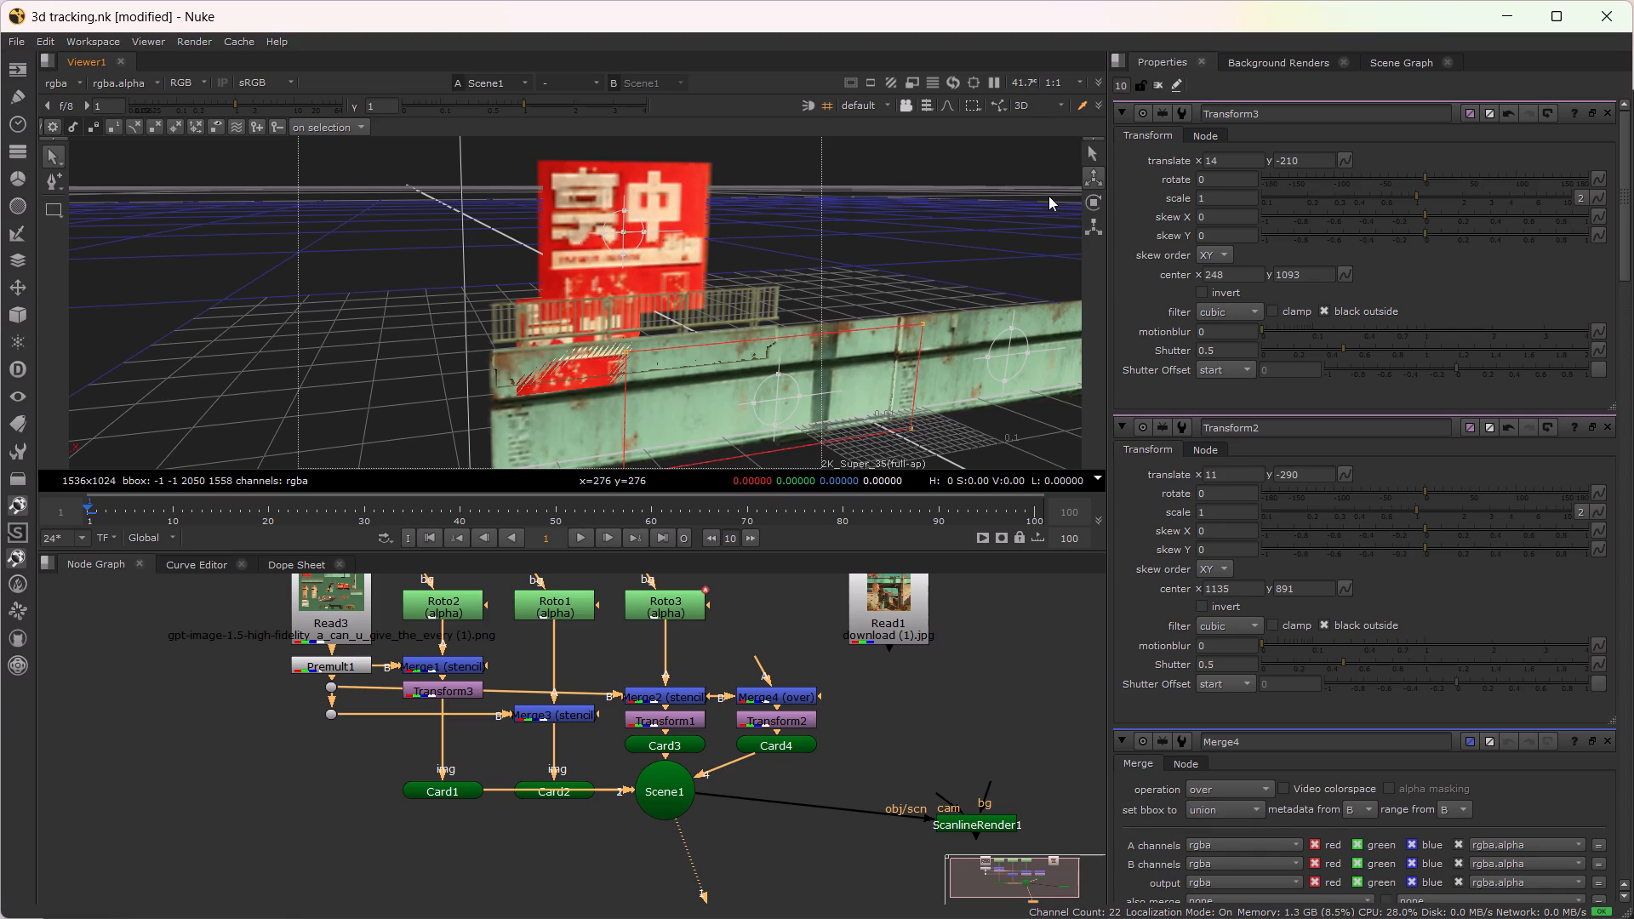
{"action": "left_click", "coordinate": [1098, 174]}
{"action": "left_click", "coordinate": [1089, 223]}
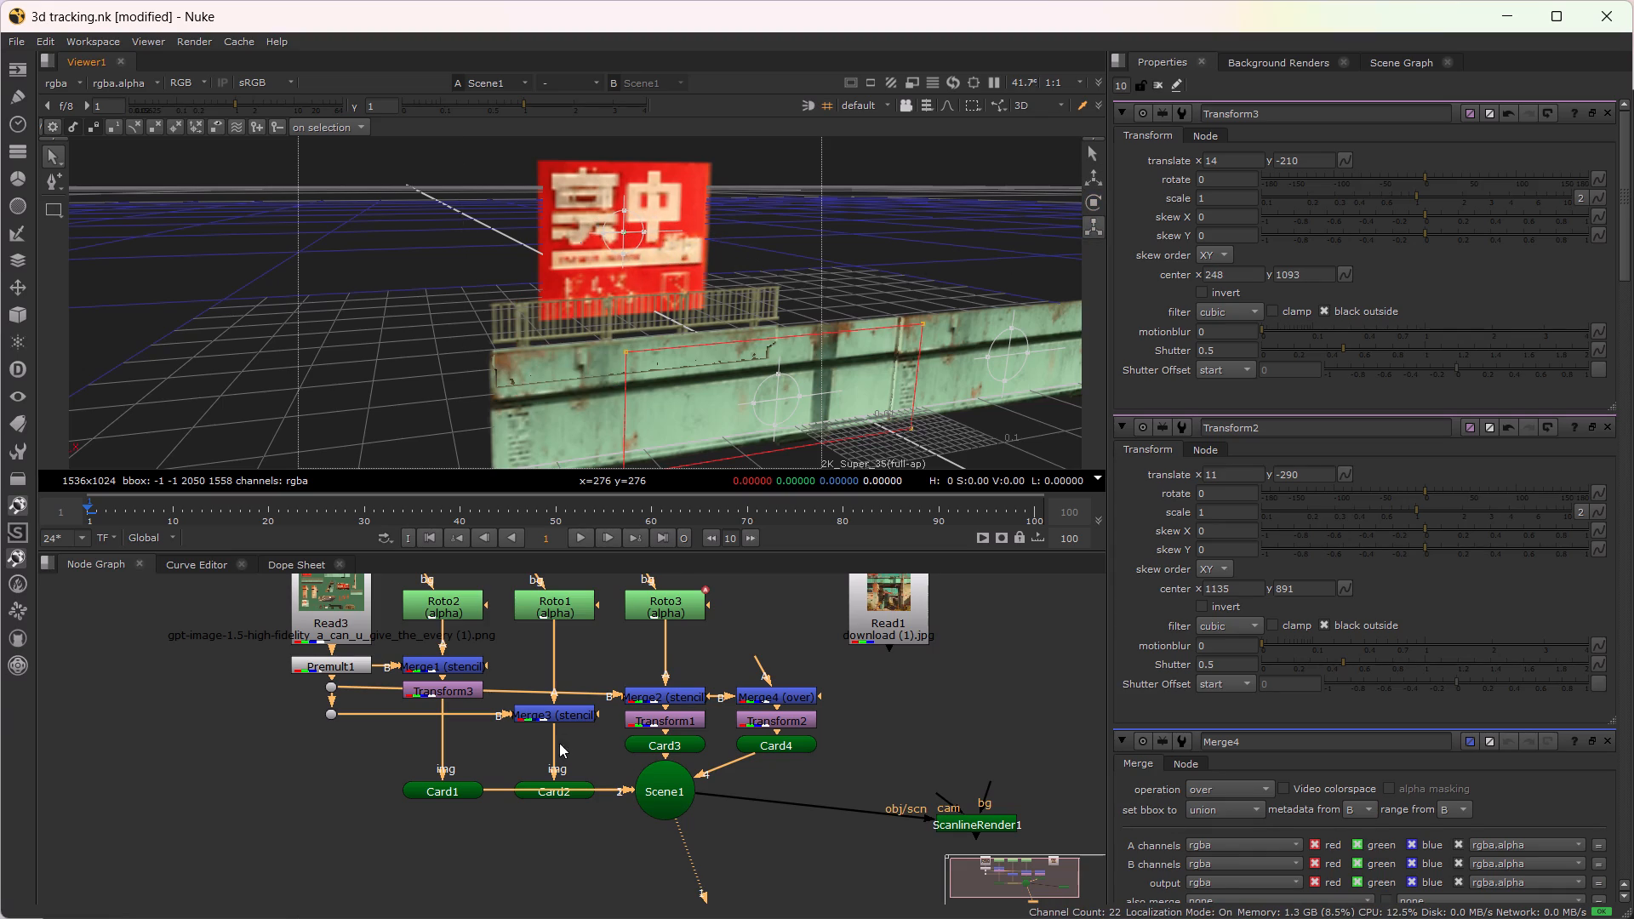
Save the script with Card1 shown in the viewer.
{"action": "left_click", "coordinate": [440, 800]}
{"action": "left_click", "coordinate": [442, 790]}
{"action": "key", "text": "1"}
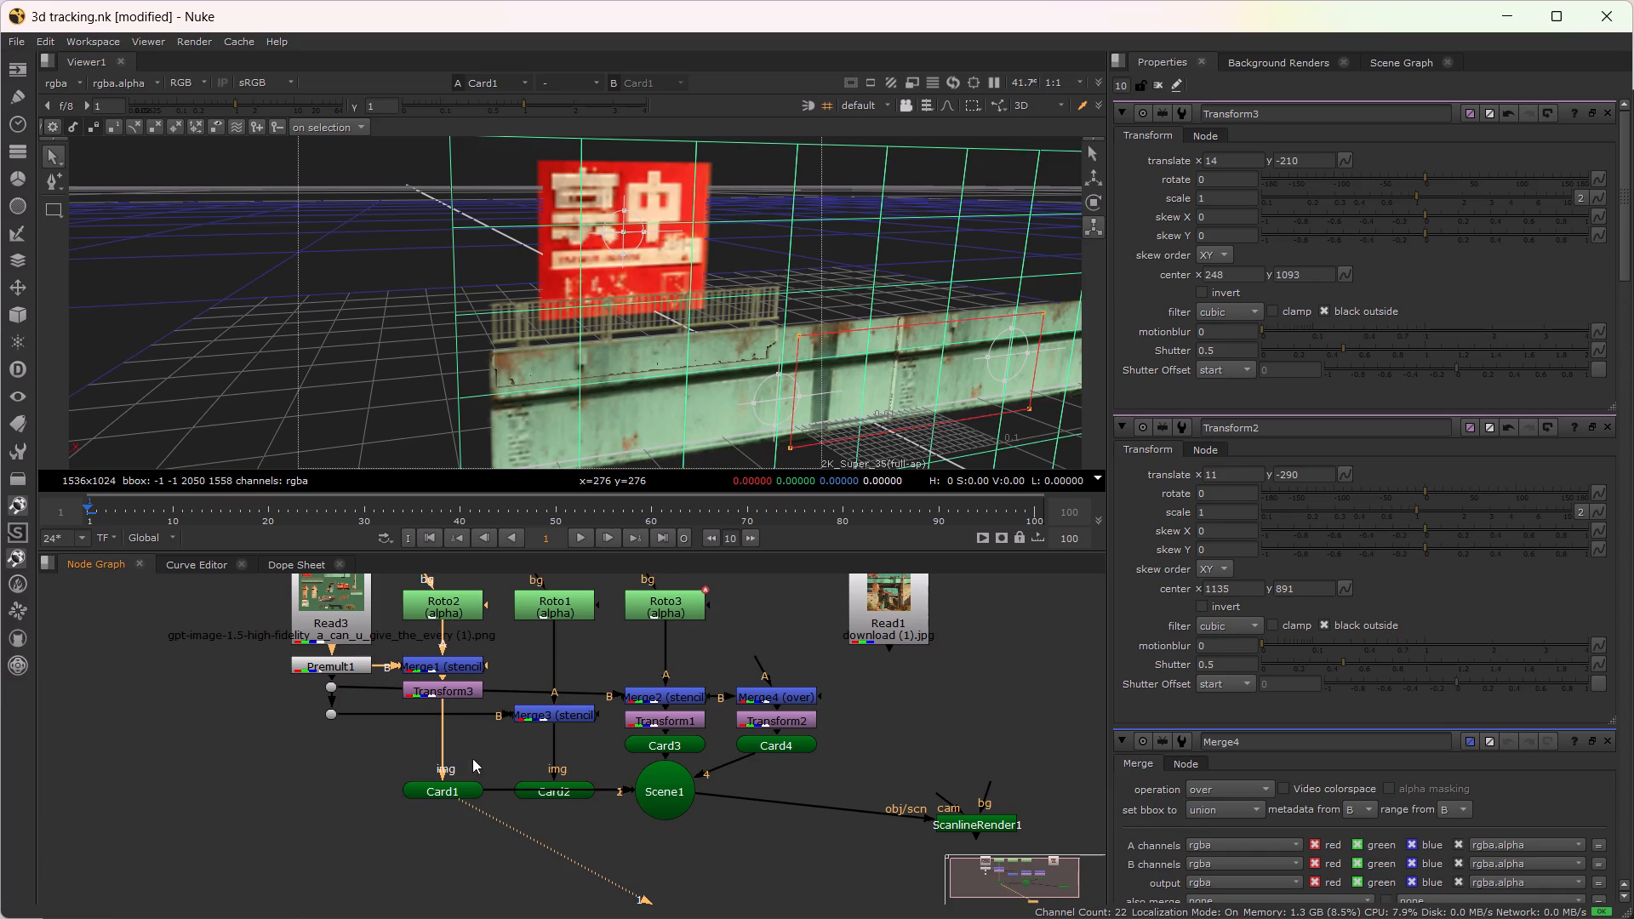
{"action": "scroll", "coordinate": [677, 314], "scroll_direction": "down", "scroll_amount": 4}
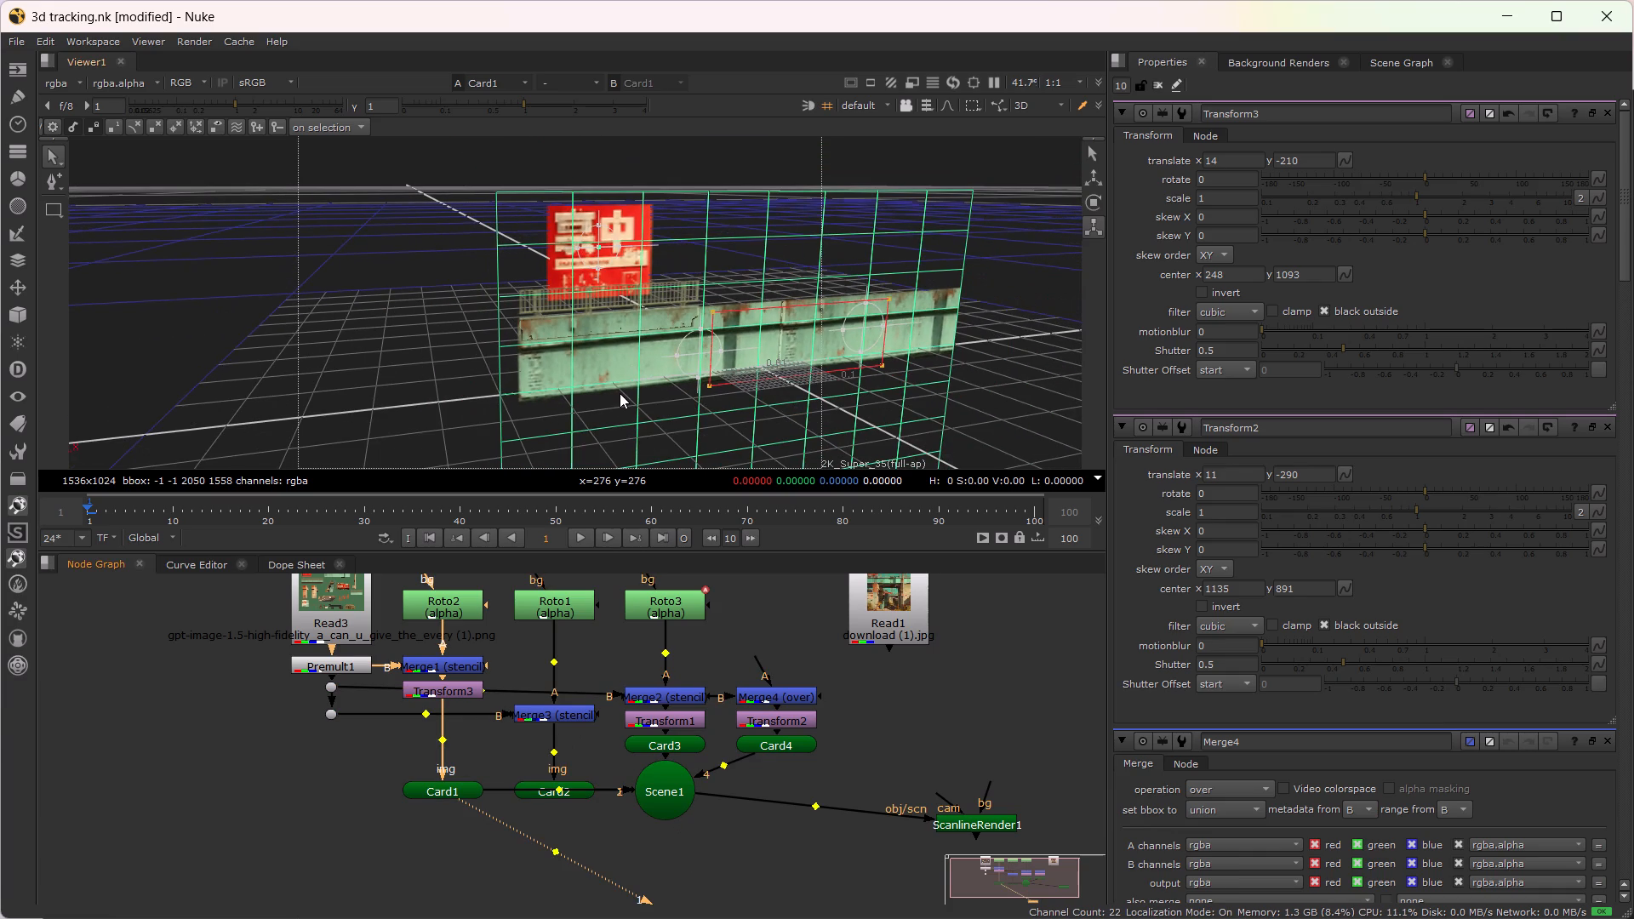
{"action": "key", "text": "ctrl+s"}
{"action": "key", "text": "ctrl+s"}
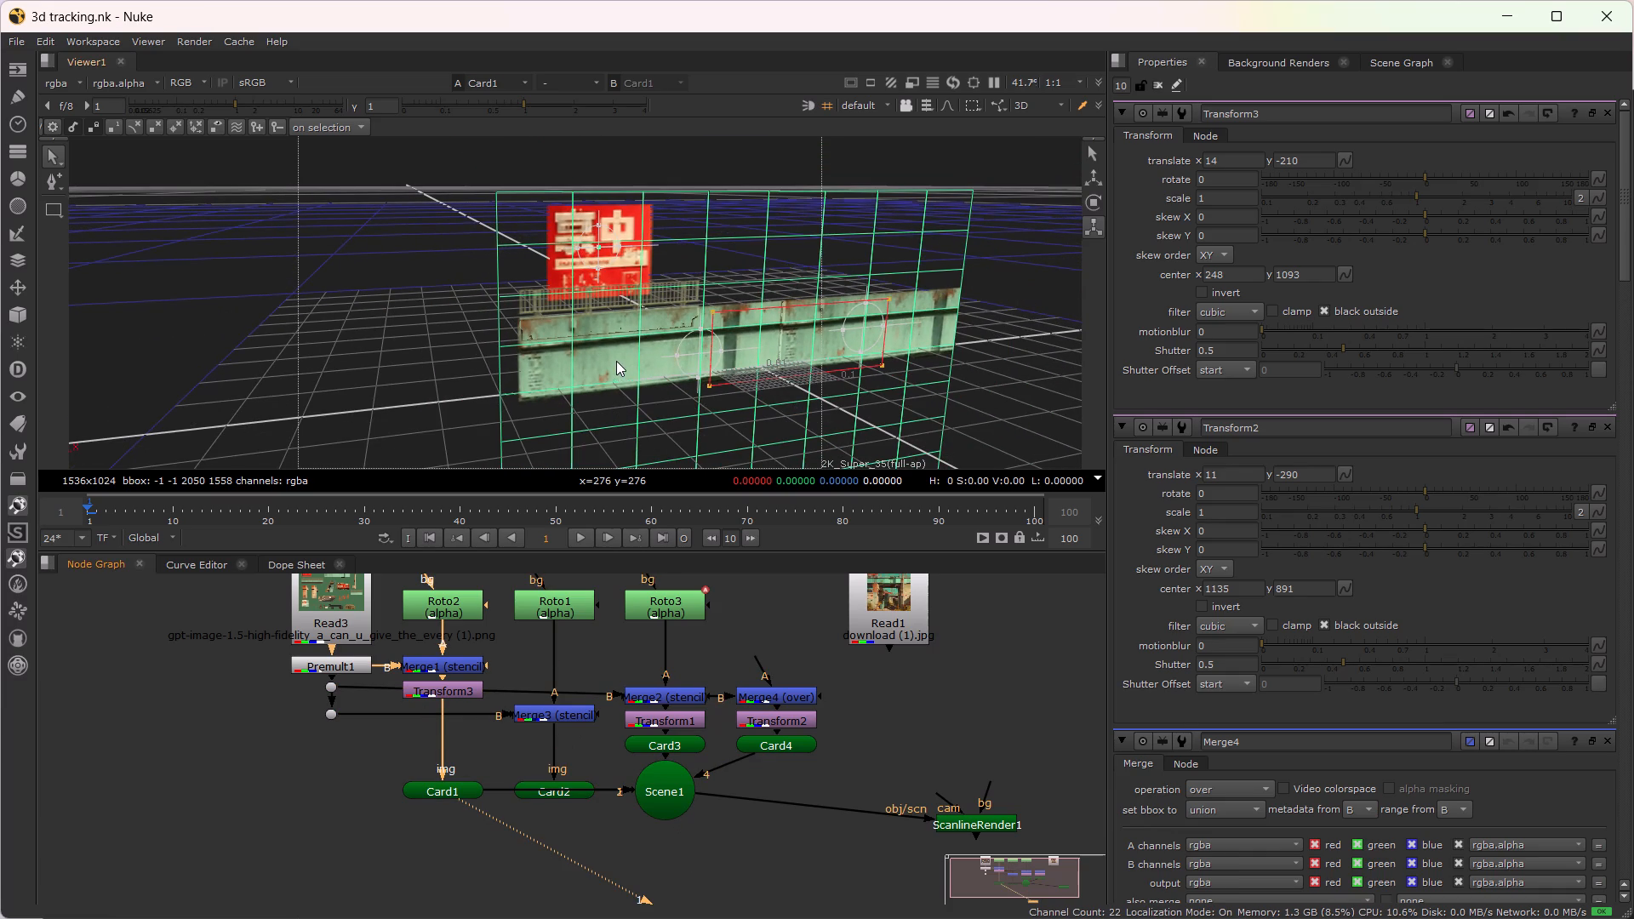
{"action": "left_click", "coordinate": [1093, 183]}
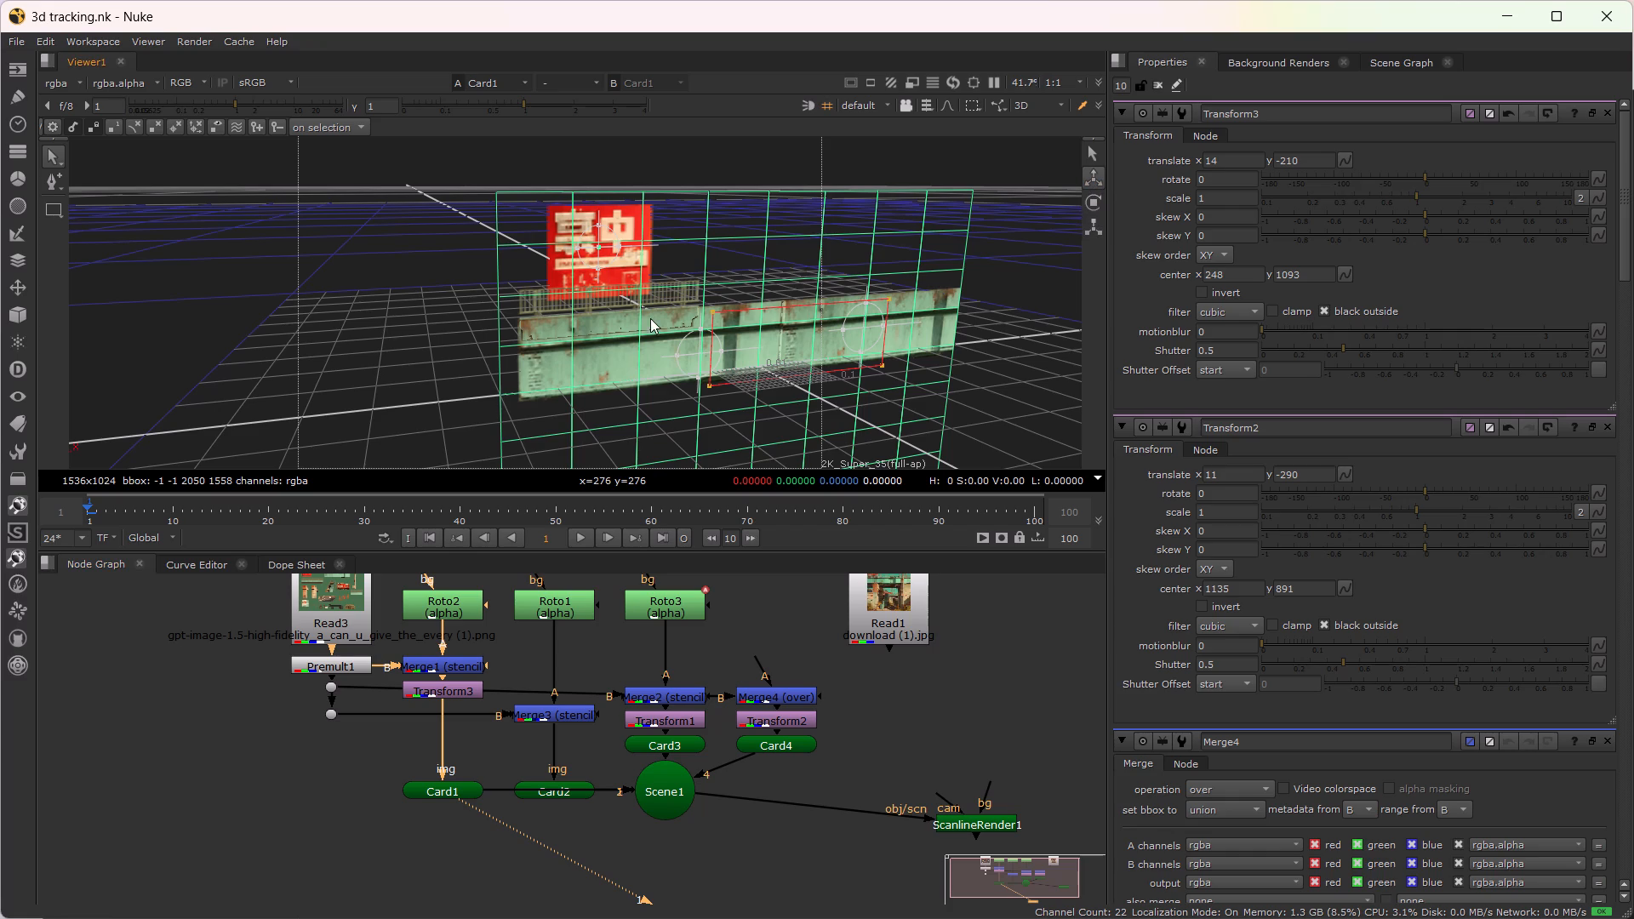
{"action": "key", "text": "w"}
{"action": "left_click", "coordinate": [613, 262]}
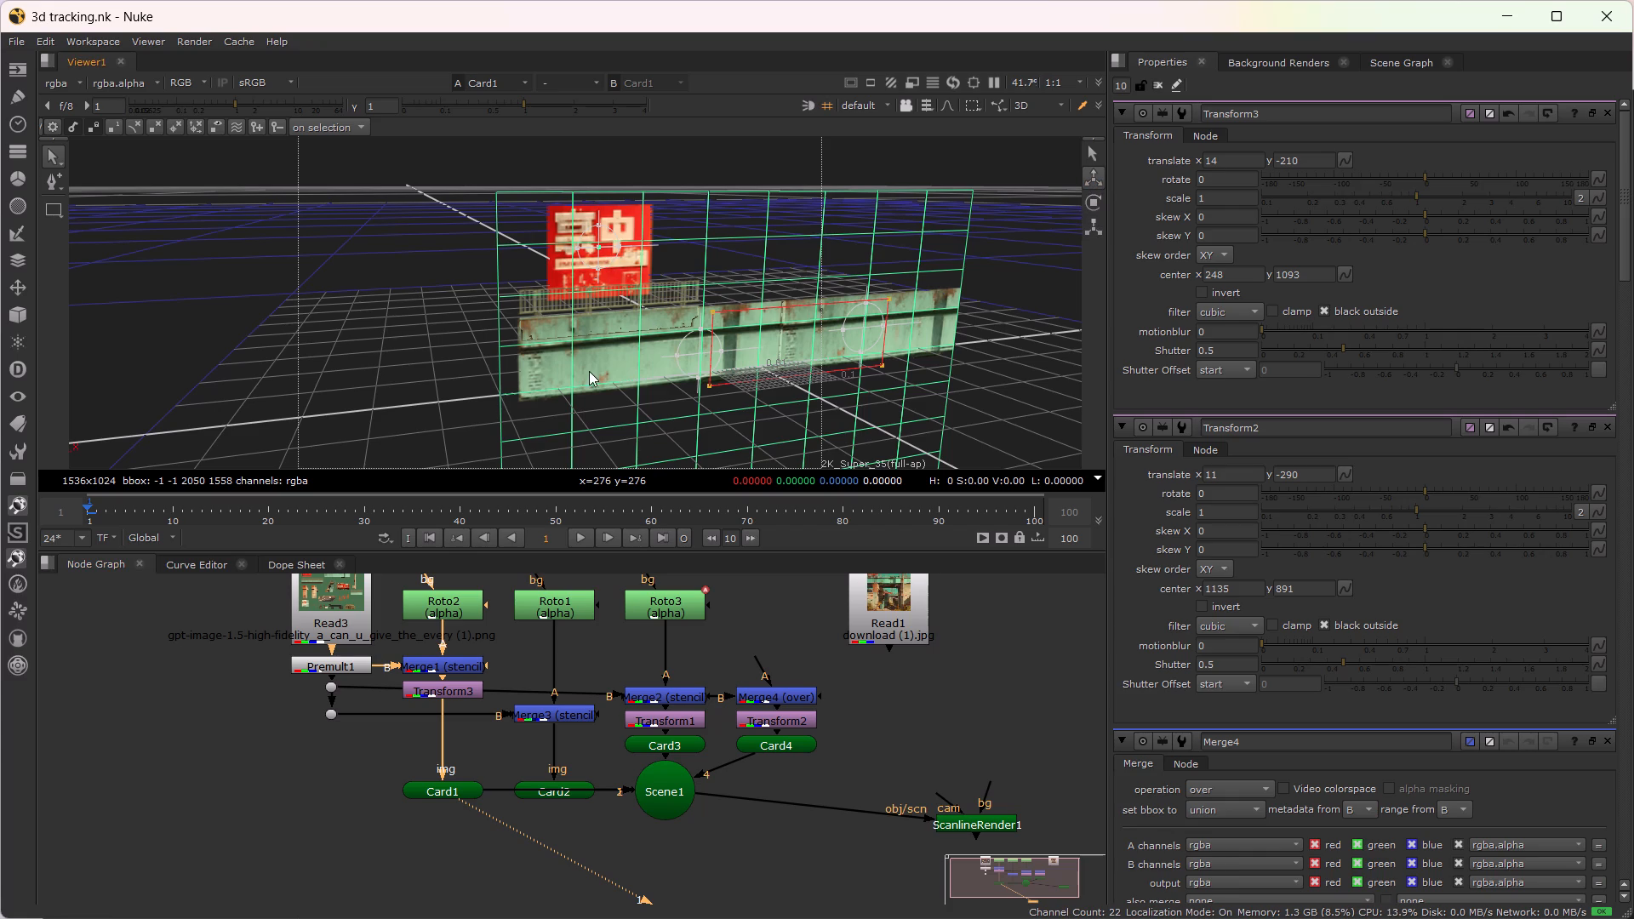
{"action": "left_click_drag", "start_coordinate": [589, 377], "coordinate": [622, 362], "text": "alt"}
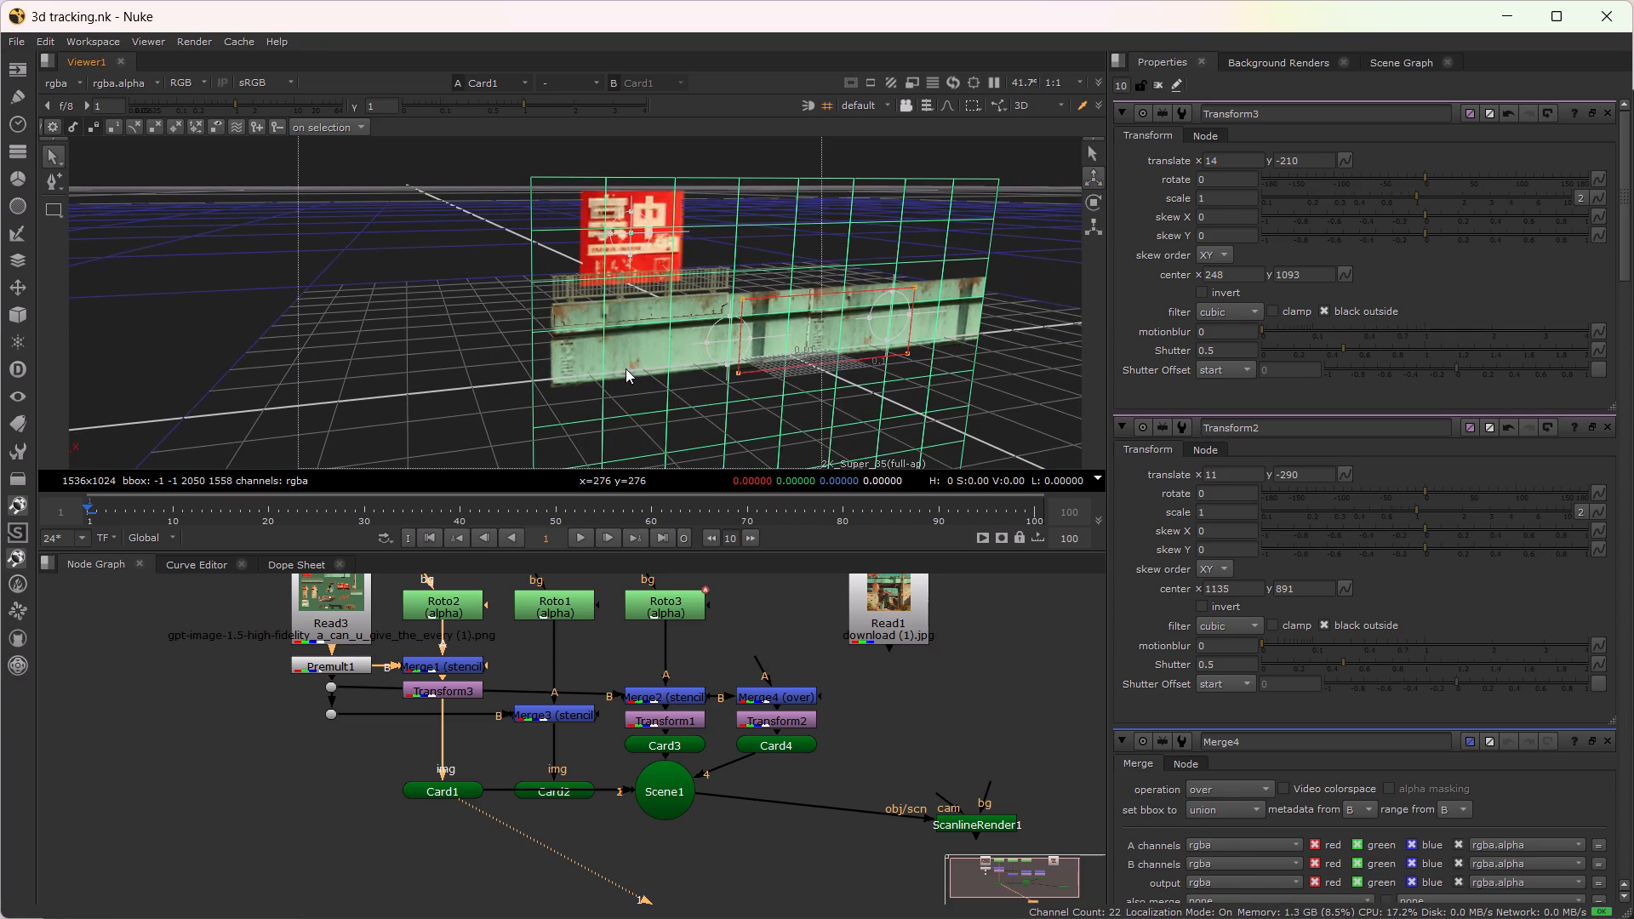
View Scene1 with its properties open and the whole card wireframe in frame.
{"action": "left_click", "coordinate": [675, 787]}
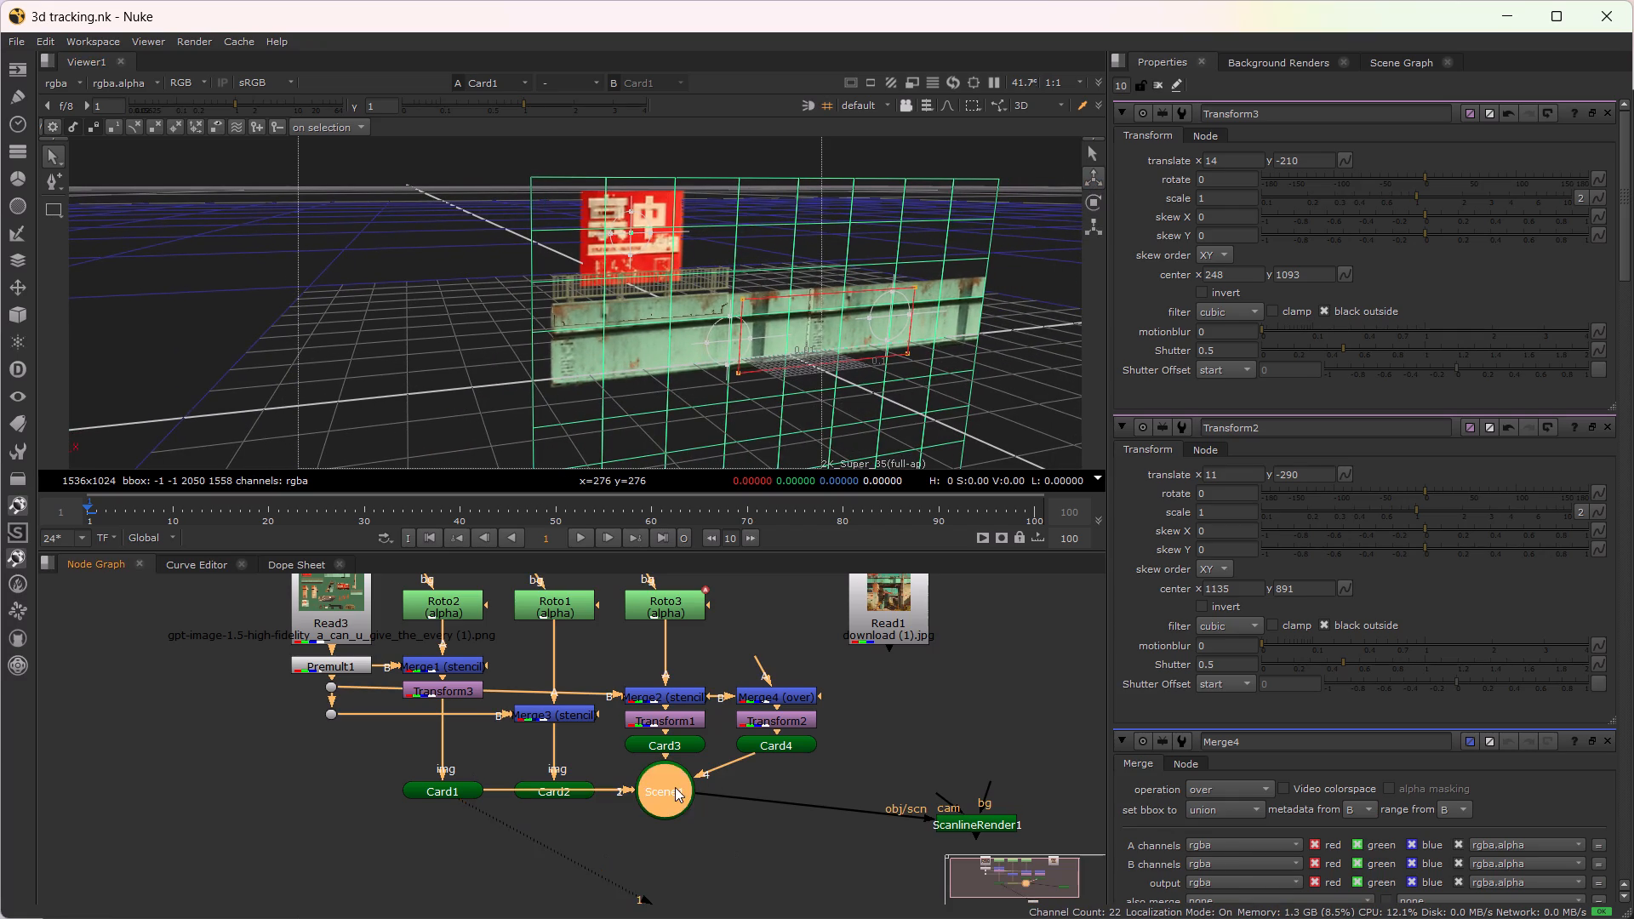
{"action": "key", "text": "1"}
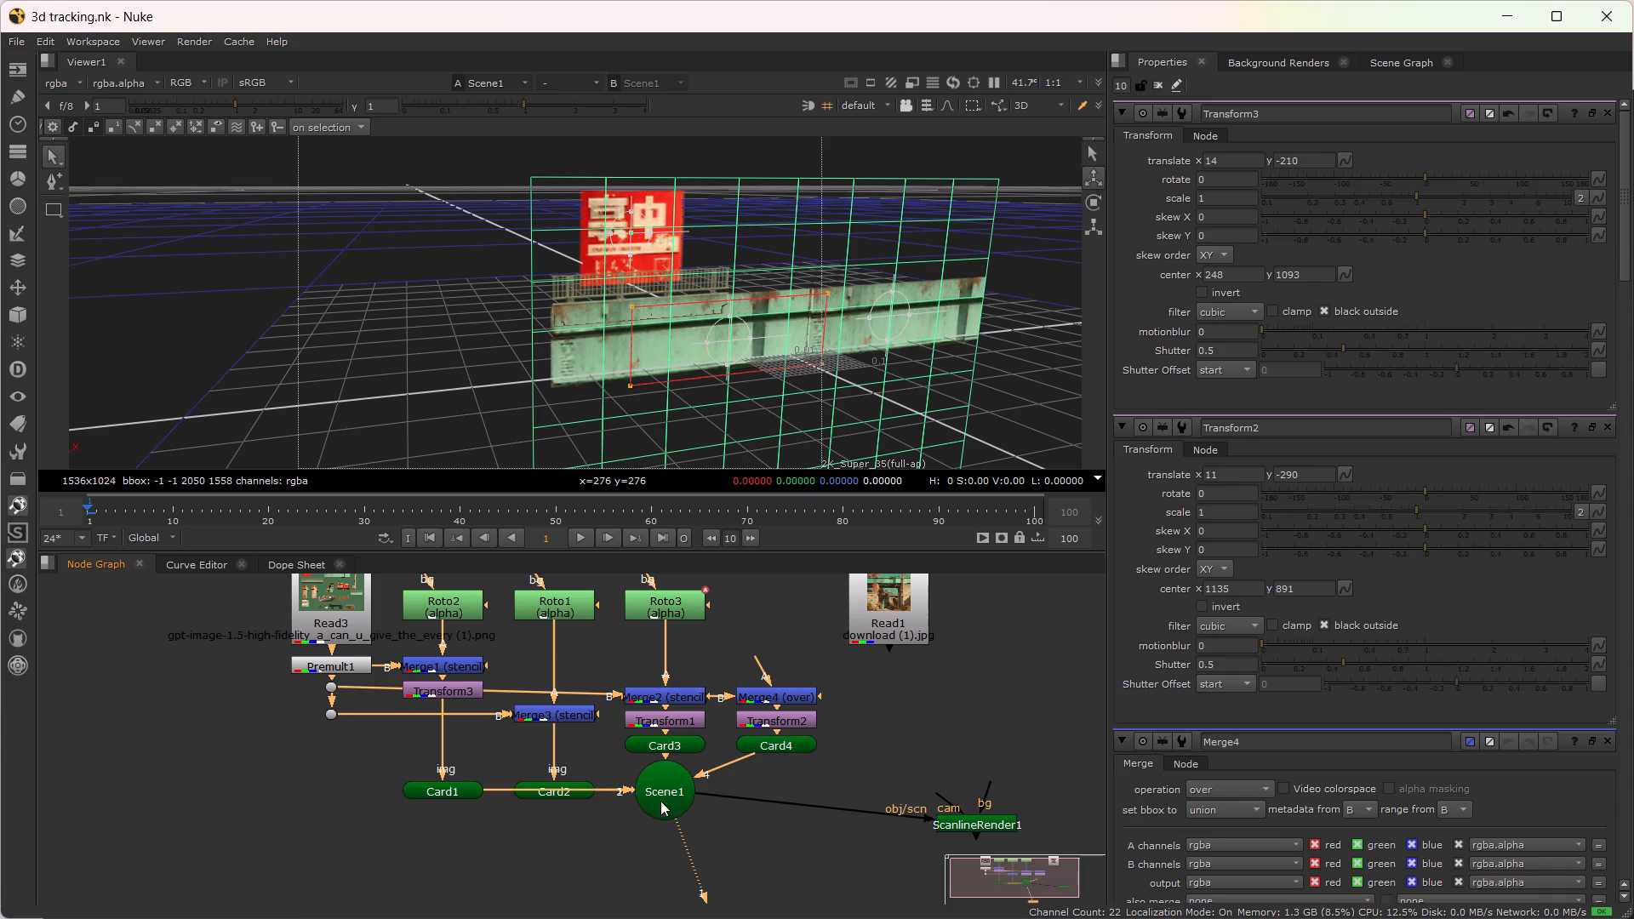
{"action": "left_click", "coordinate": [672, 778]}
{"action": "double_click", "coordinate": [672, 777]}
{"action": "key", "text": "w"}
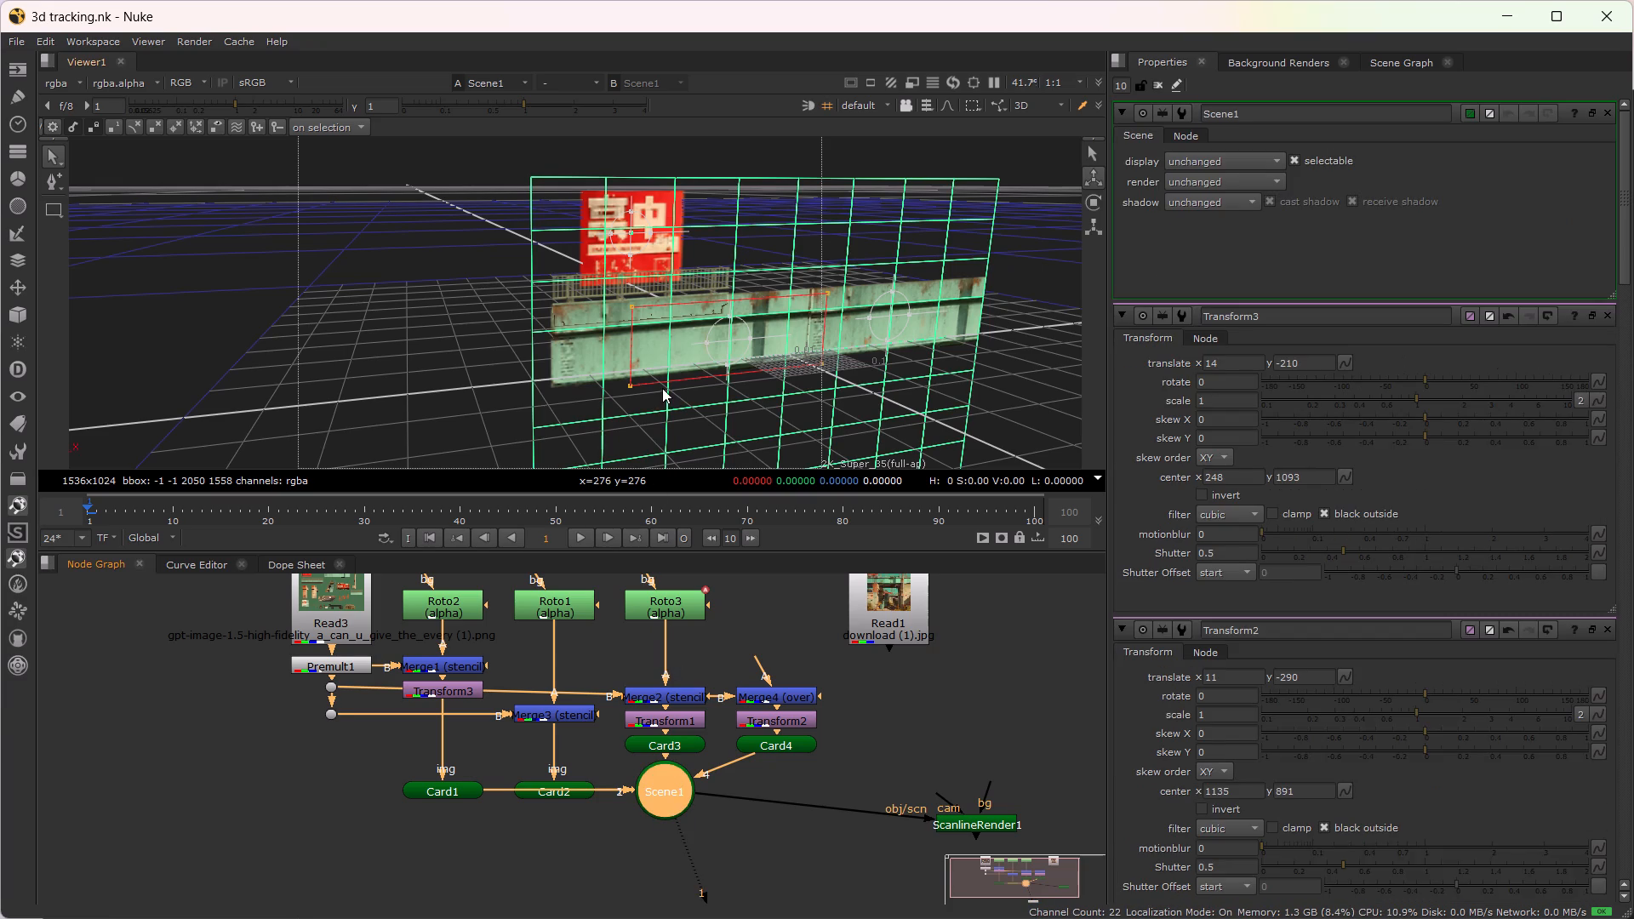
{"action": "type", "text": "ww"}
{"action": "scroll", "coordinate": [700, 395], "scroll_direction": "down", "scroll_amount": 4}
{"action": "left_click_drag", "start_coordinate": [744, 412], "coordinate": [698, 392], "text": "alt"}
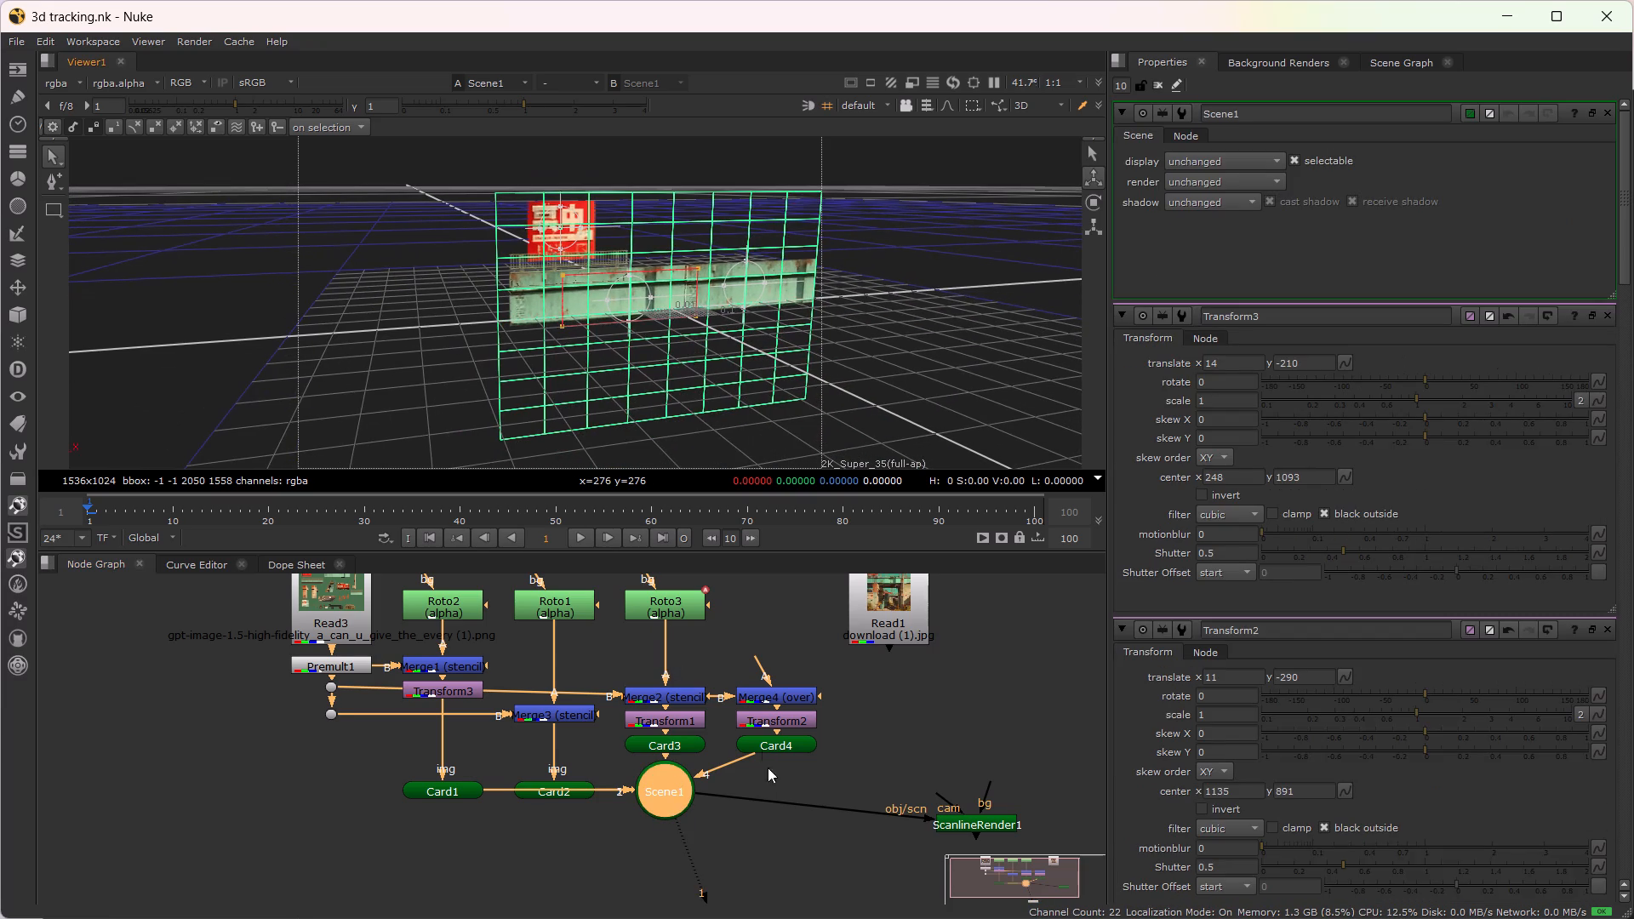
Check the ScanlineRender1 output in the viewer and return to viewing Scene1.
{"action": "left_click", "coordinate": [961, 828]}
{"action": "key", "text": "1"}
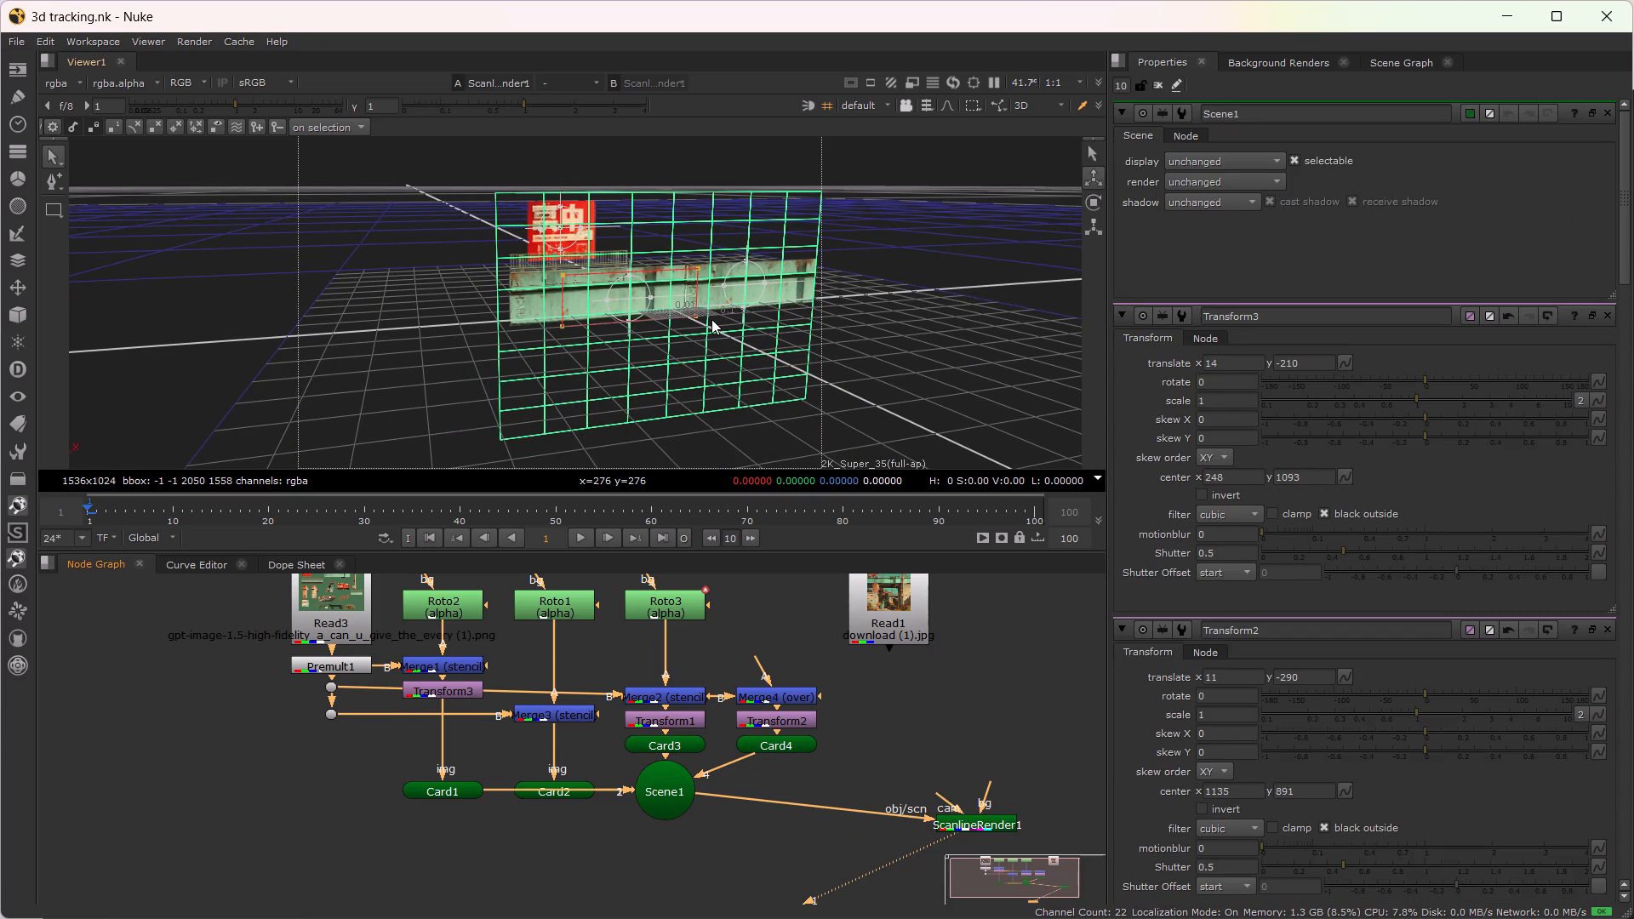
{"action": "left_click_drag", "start_coordinate": [712, 323], "coordinate": [689, 313], "text": "alt"}
{"action": "key", "text": "w"}
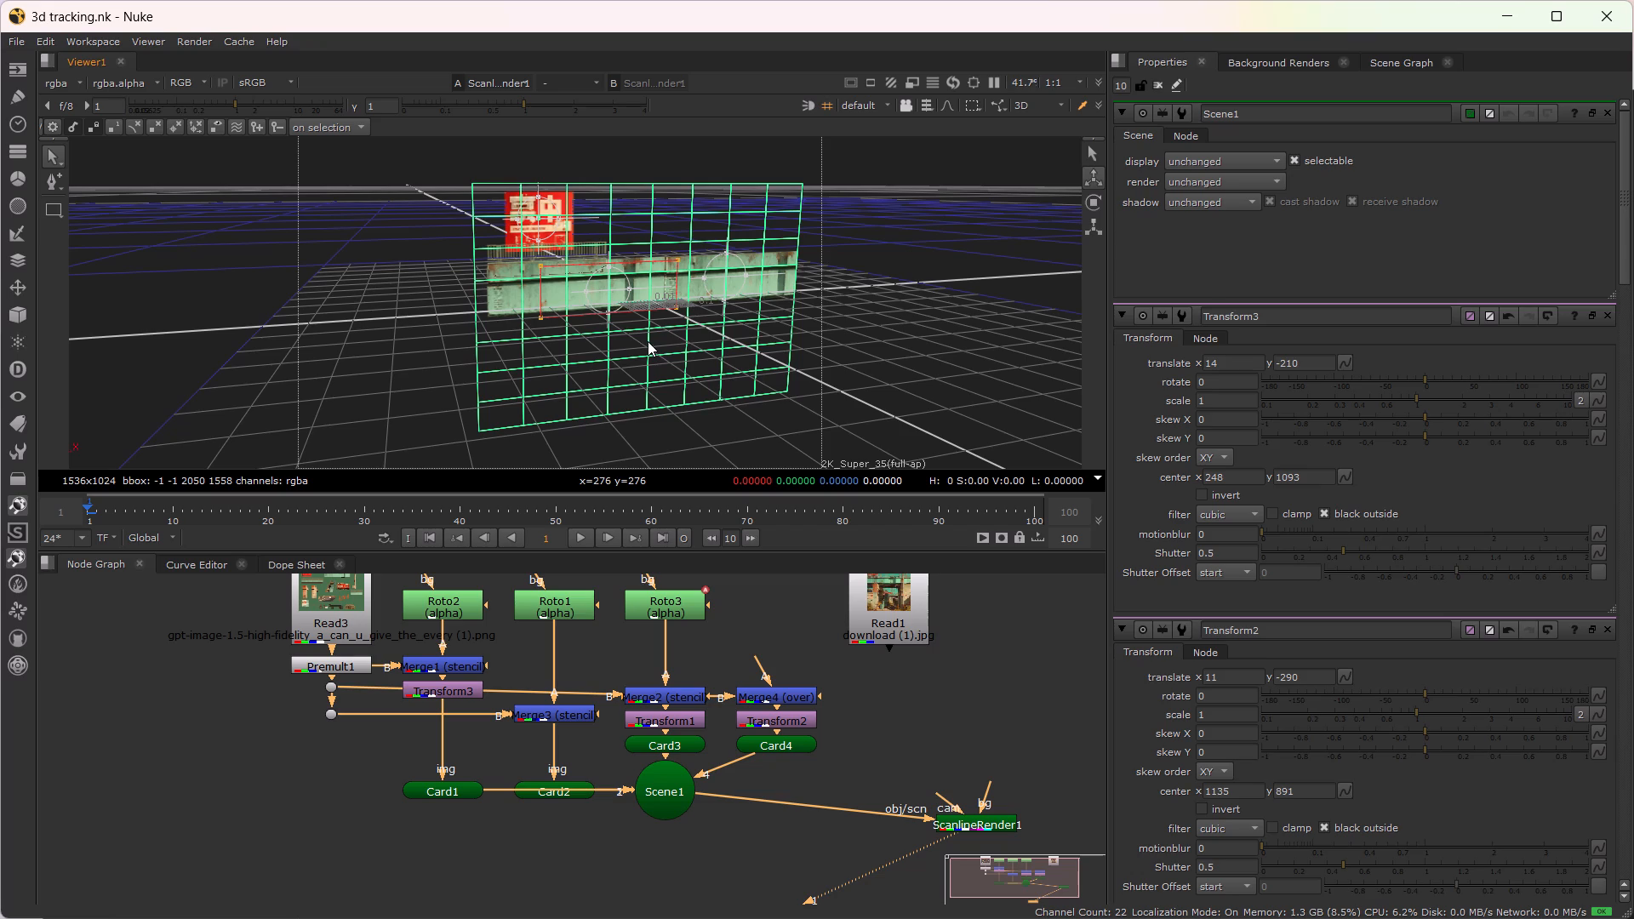
{"action": "left_click", "coordinate": [665, 806]}
{"action": "key", "text": "1"}
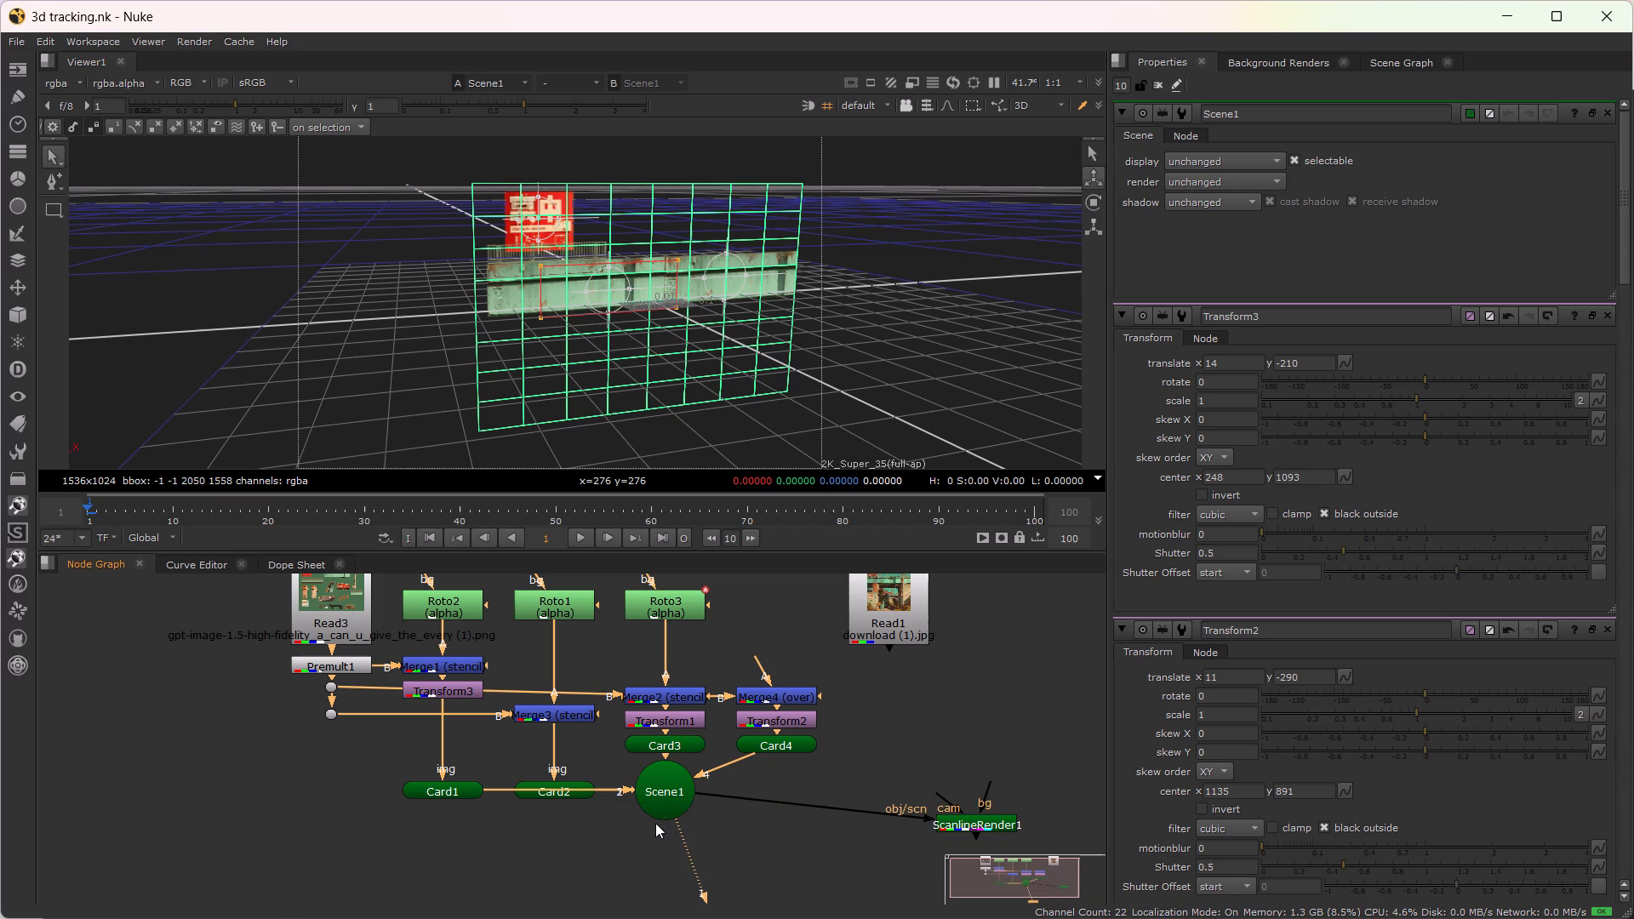
Save the script.
{"action": "key", "text": "ctrl+s"}
{"action": "key", "text": "ctrl+s"}
Lower the red sign slightly toward the wall in Scene1, moving Transform3 to about x 8, y -224.
{"action": "scroll", "coordinate": [583, 259], "scroll_direction": "up", "scroll_amount": 6}
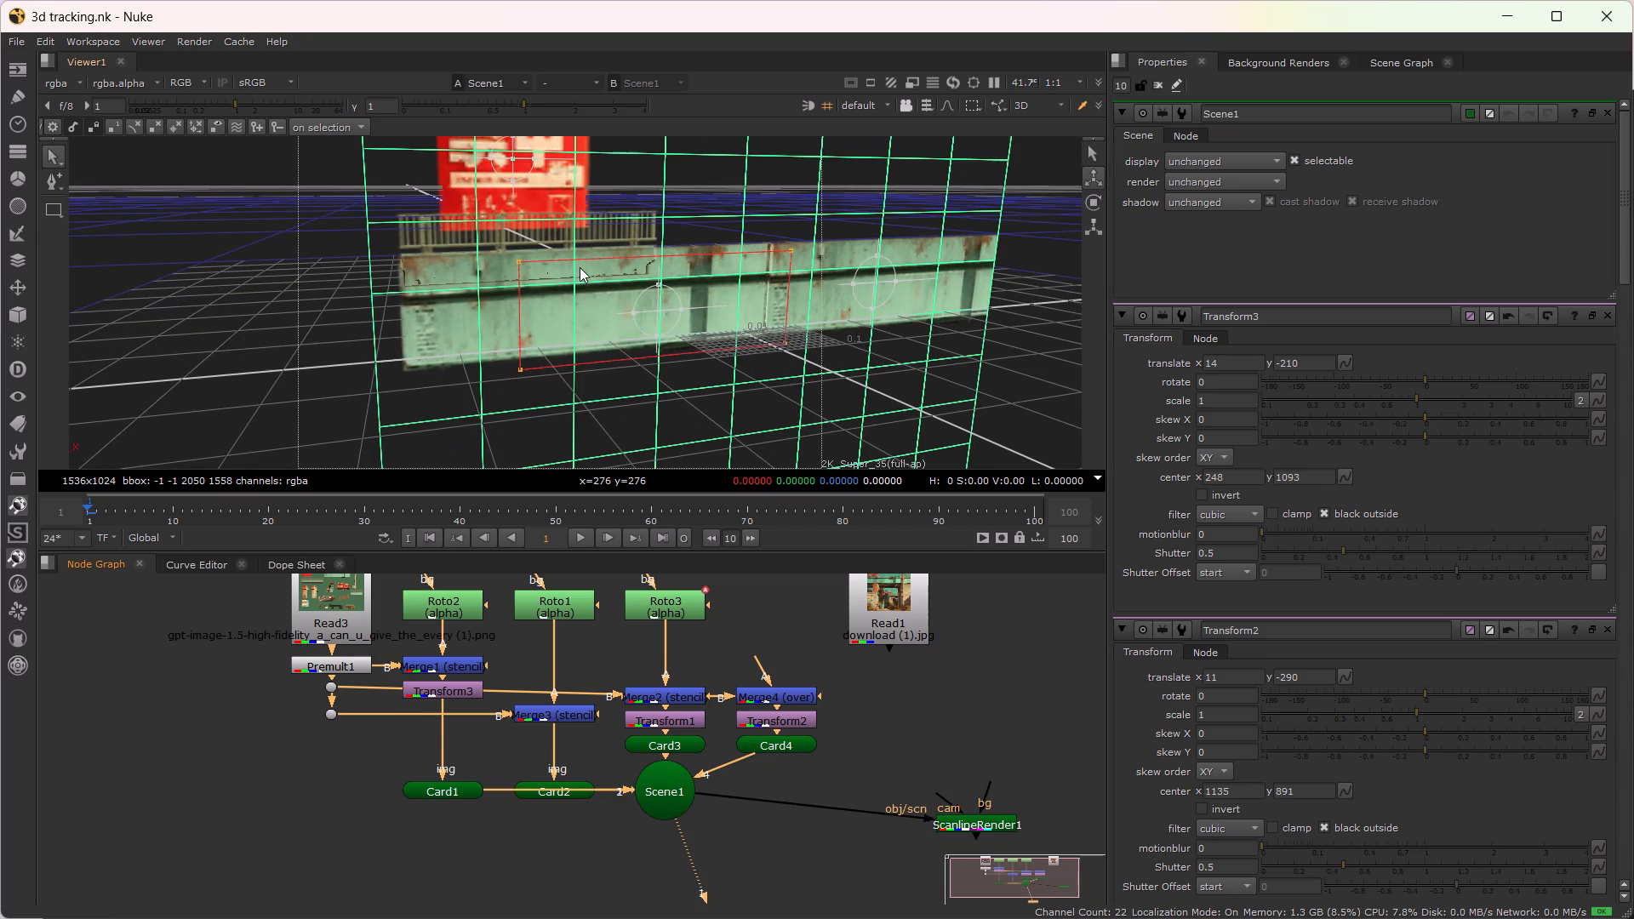
{"action": "left_click_drag", "start_coordinate": [575, 289], "coordinate": [560, 340], "text": "alt"}
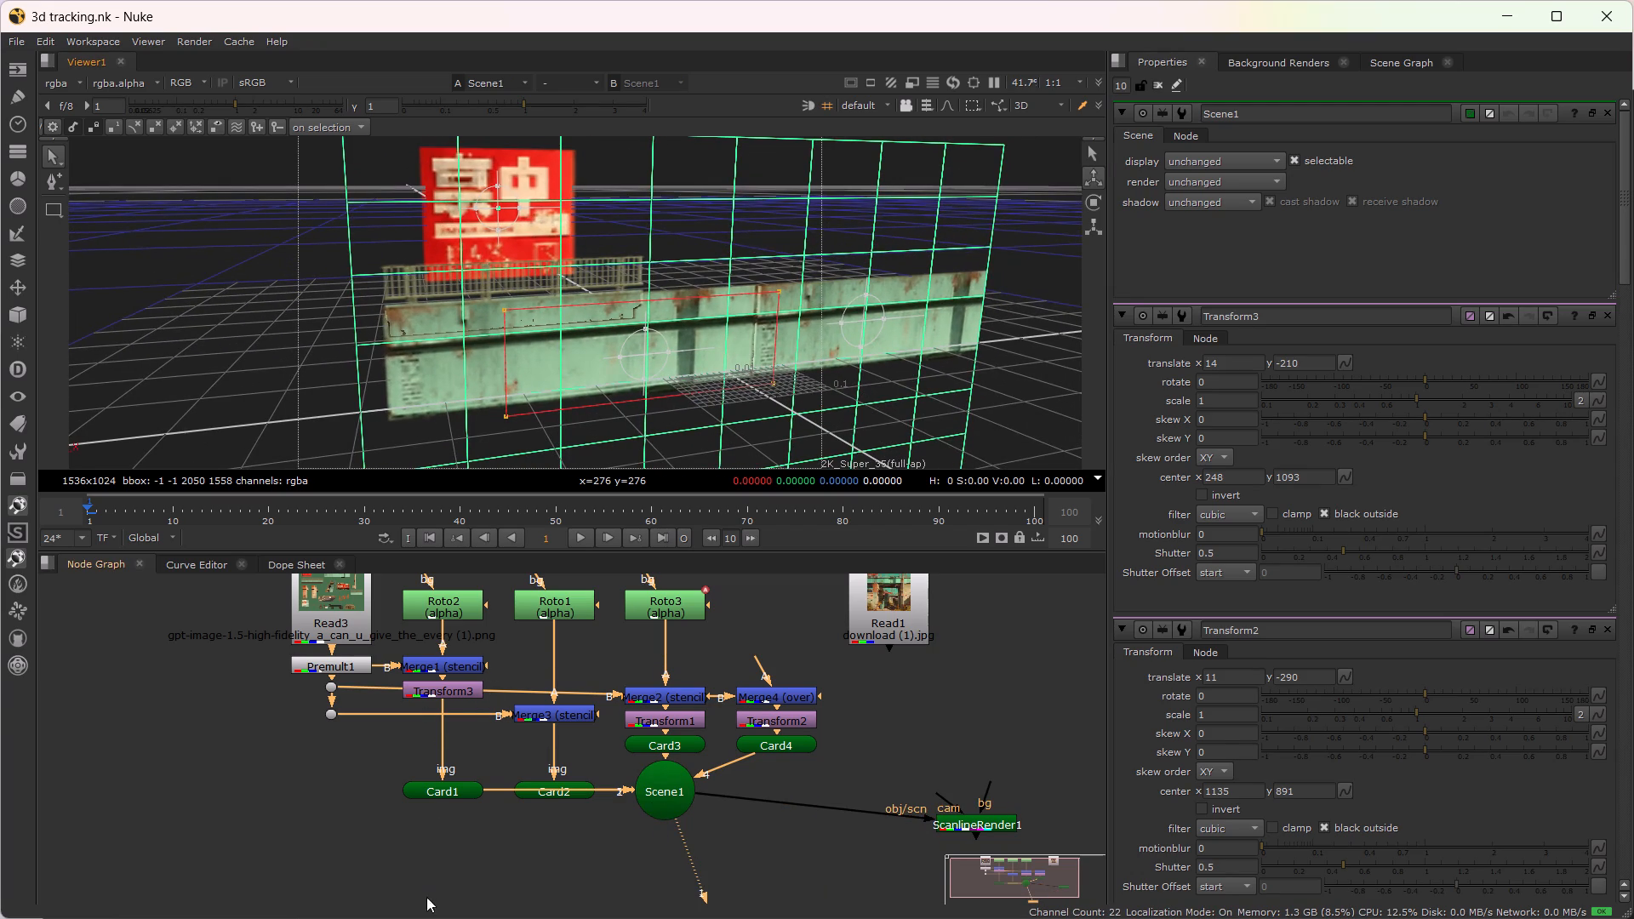
{"action": "double_click", "coordinate": [438, 694]}
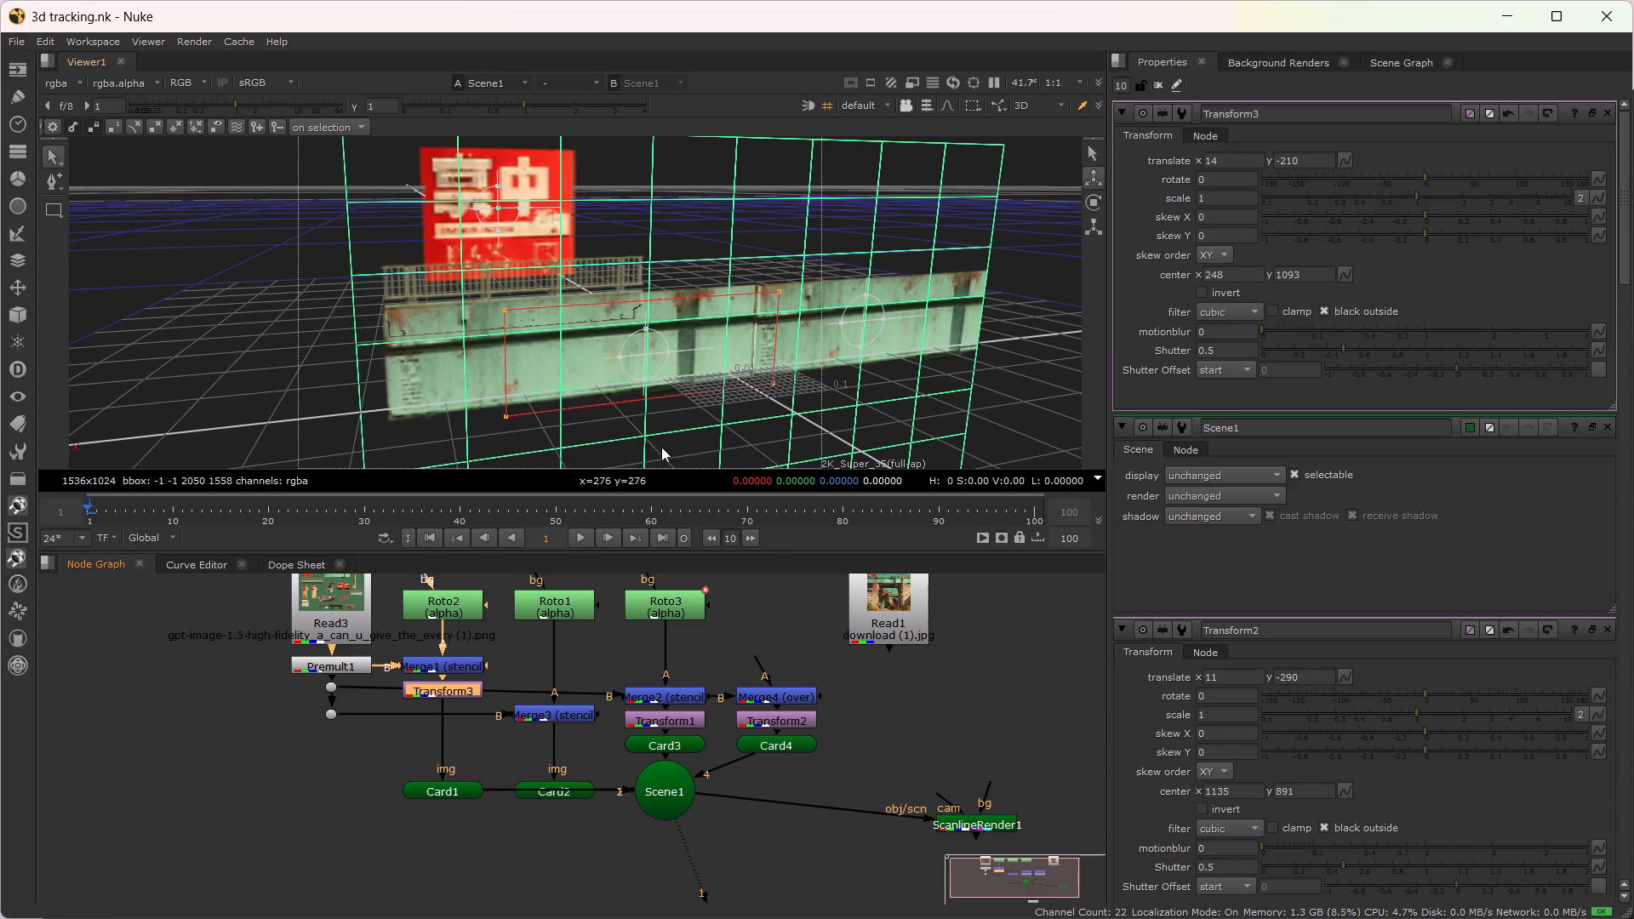
{"action": "left_click", "coordinate": [493, 206]}
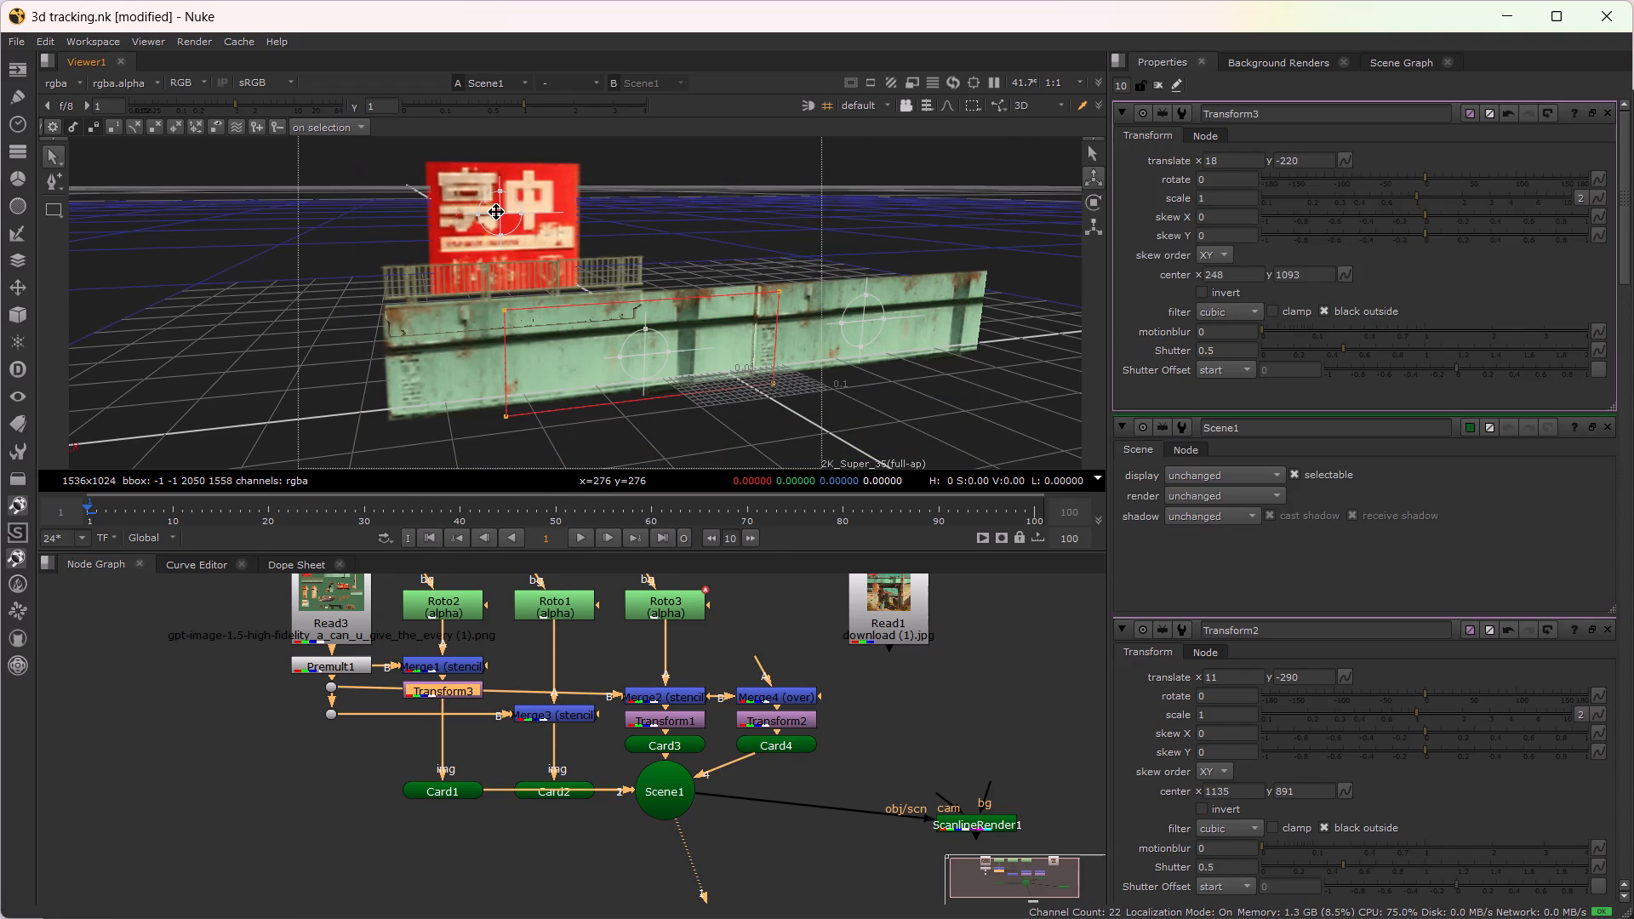
{"action": "left_click", "coordinate": [501, 217]}
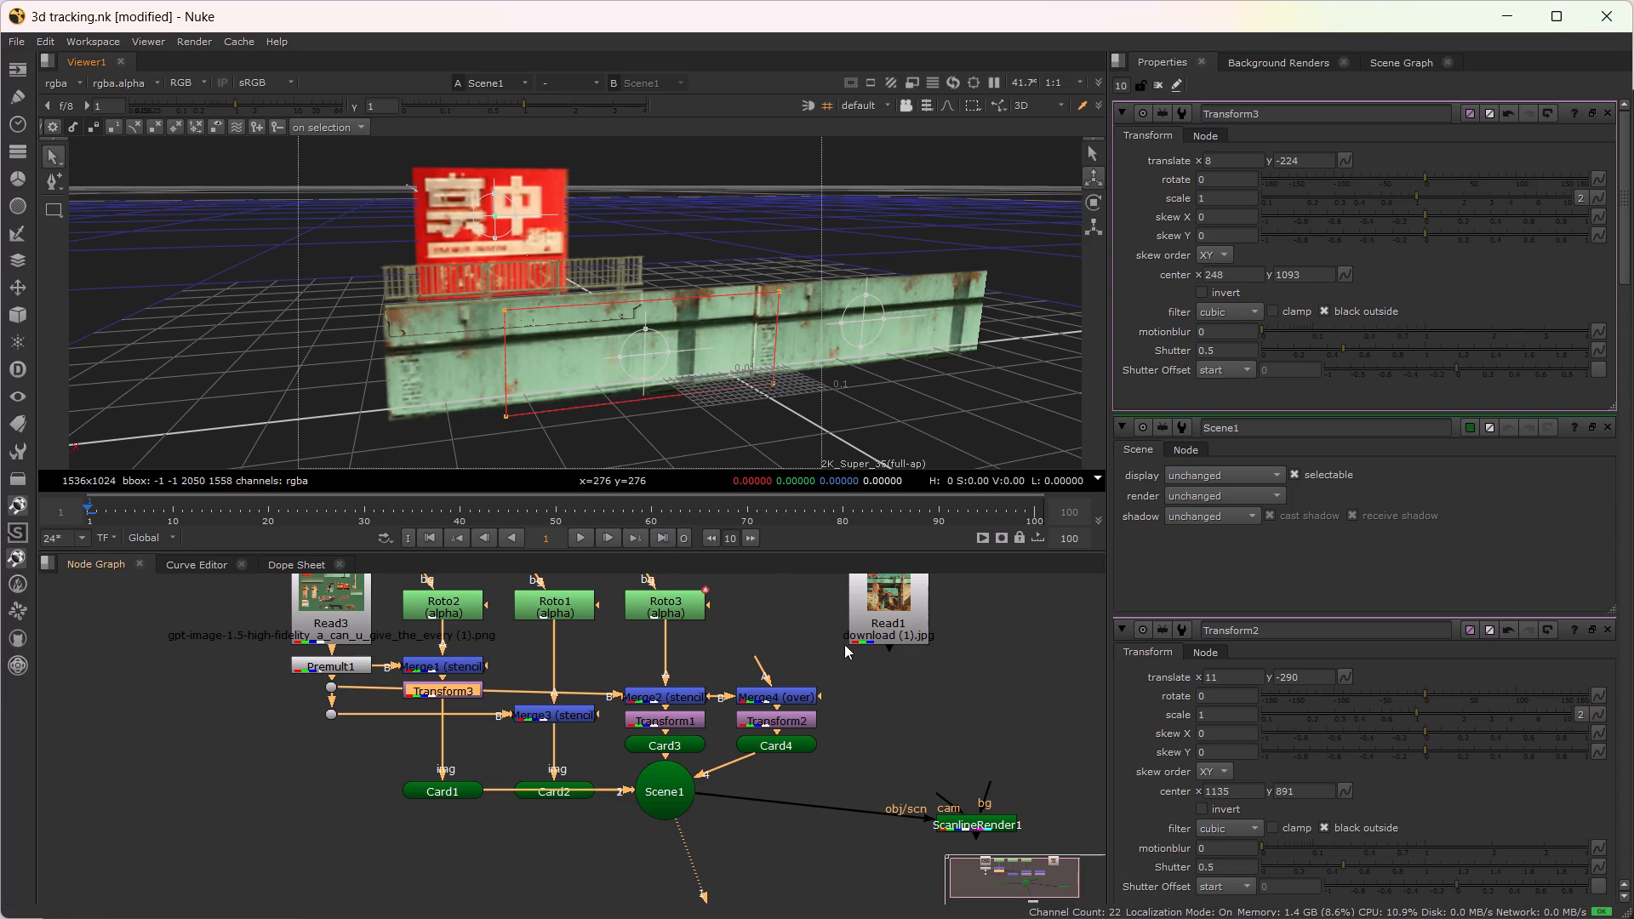
Compare the Read1 reference image with Card1 and the assembled Scene1 in the viewer.
{"action": "left_click", "coordinate": [893, 605]}
{"action": "key", "text": "1"}
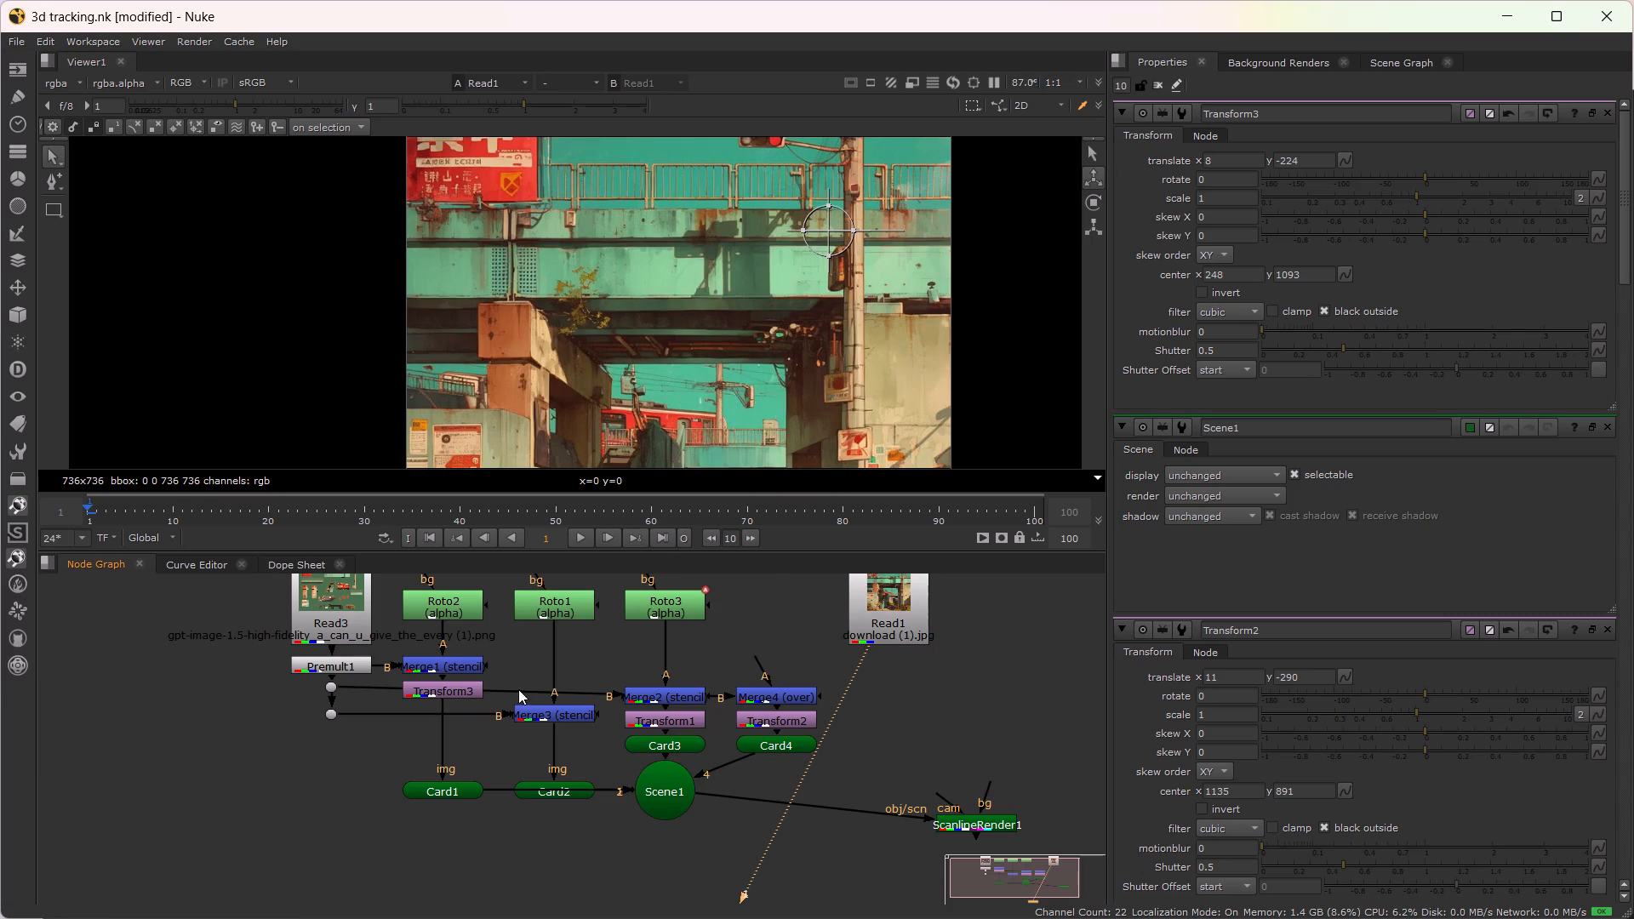
{"action": "left_click", "coordinate": [437, 791]}
{"action": "key", "text": "1"}
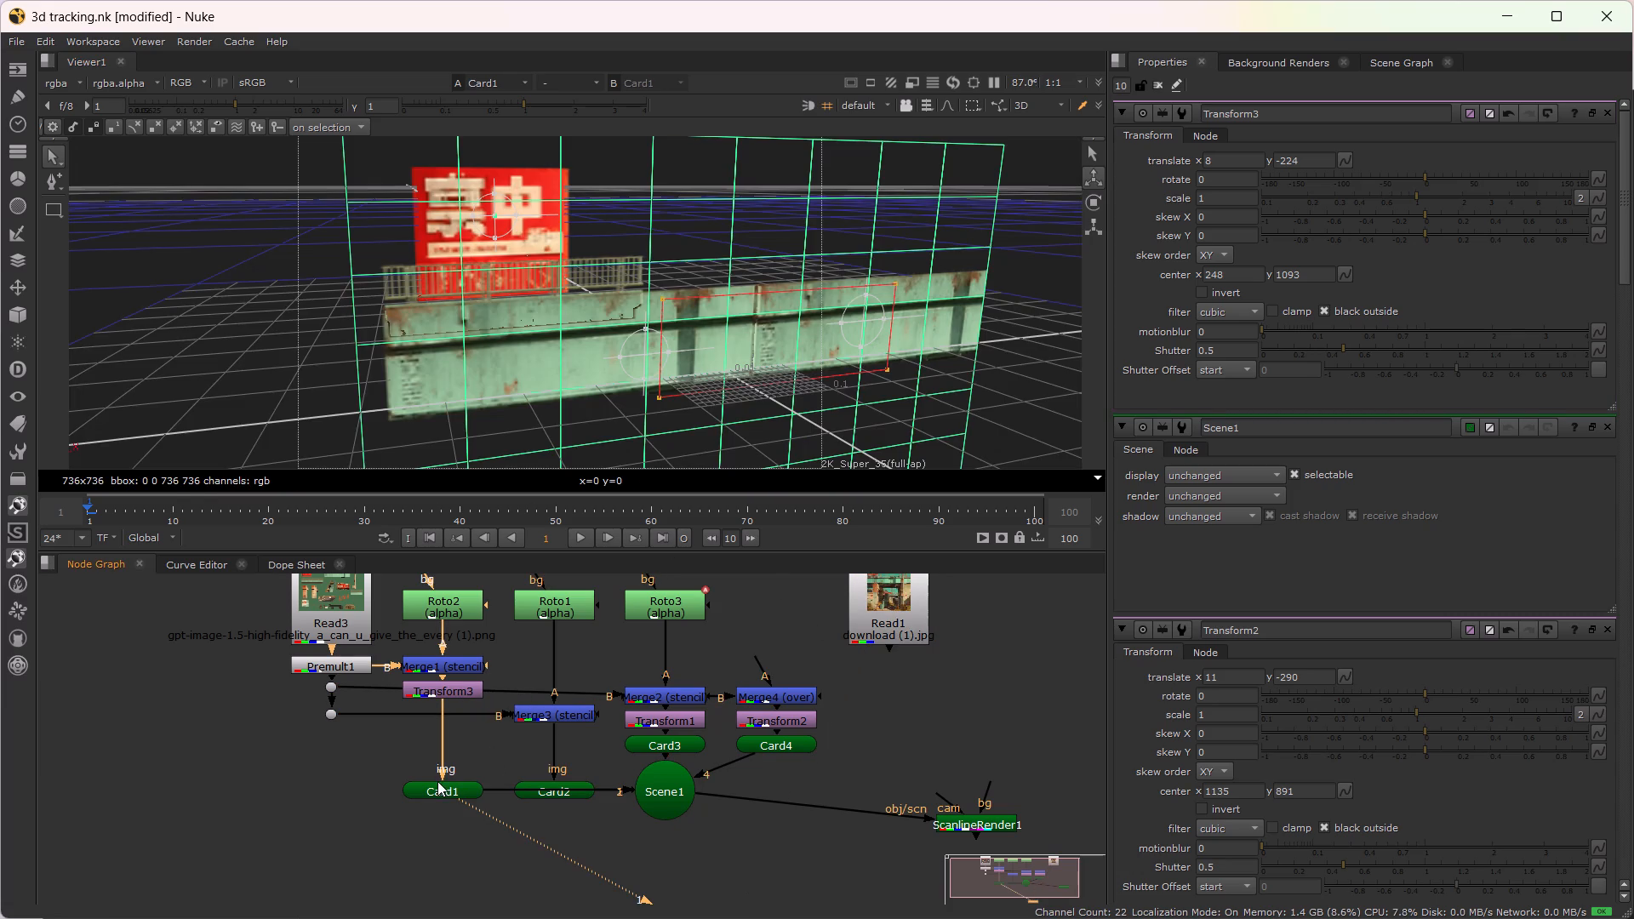
{"action": "left_click", "coordinate": [684, 778]}
{"action": "key", "text": "1"}
{"action": "left_click", "coordinate": [666, 796]}
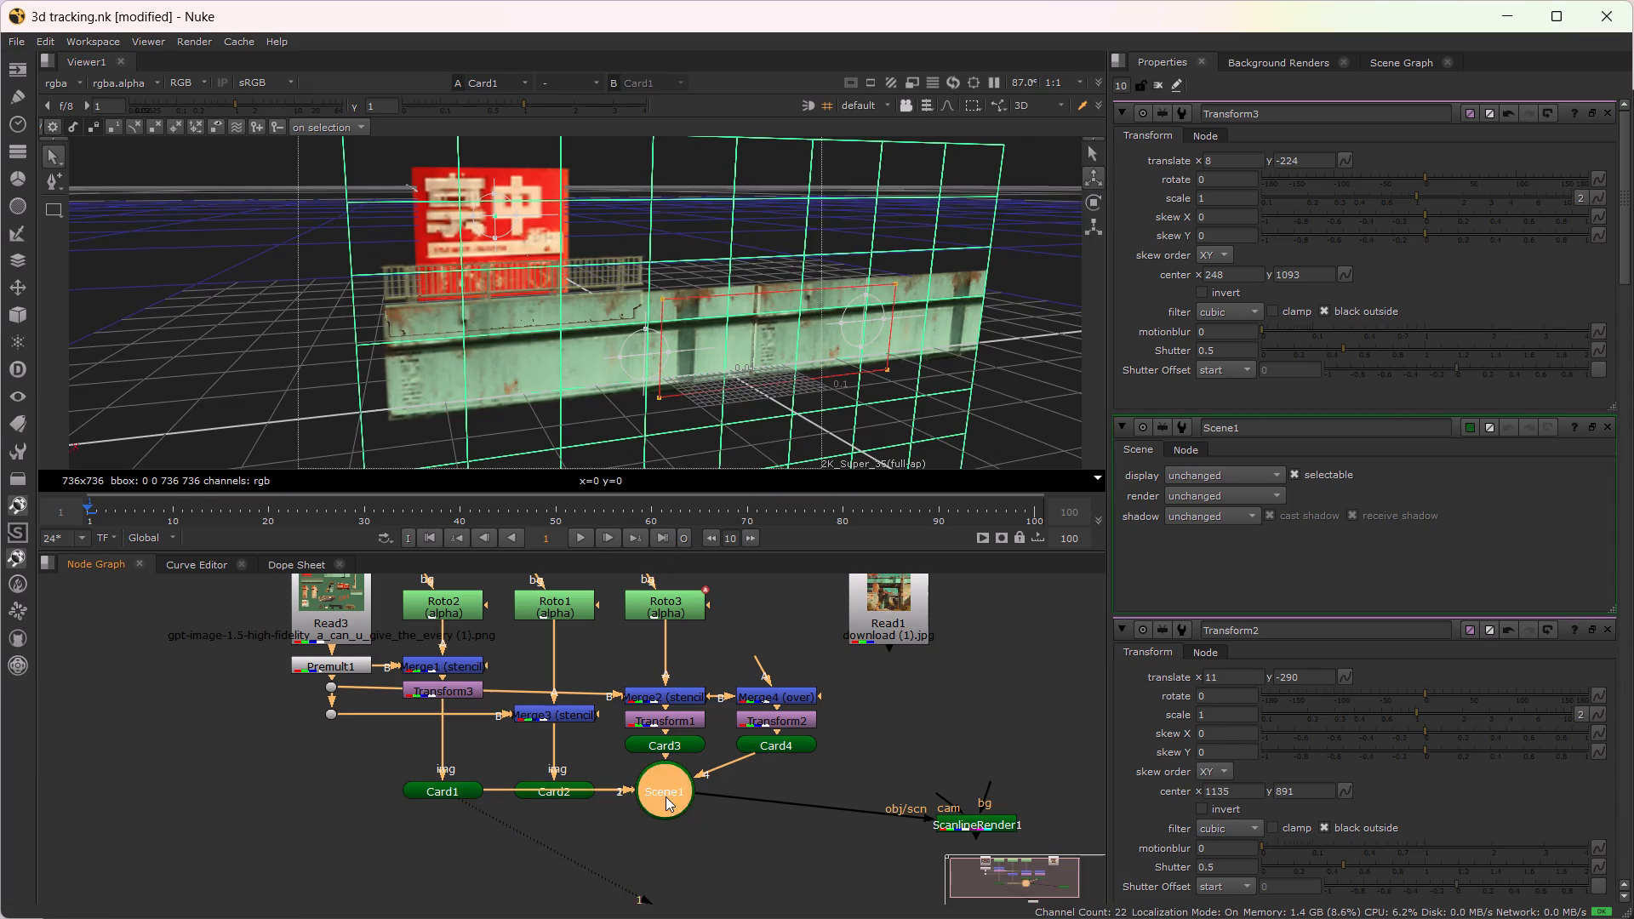
{"action": "key", "text": "1"}
Save the script.
{"action": "key", "text": "ctrl+s"}
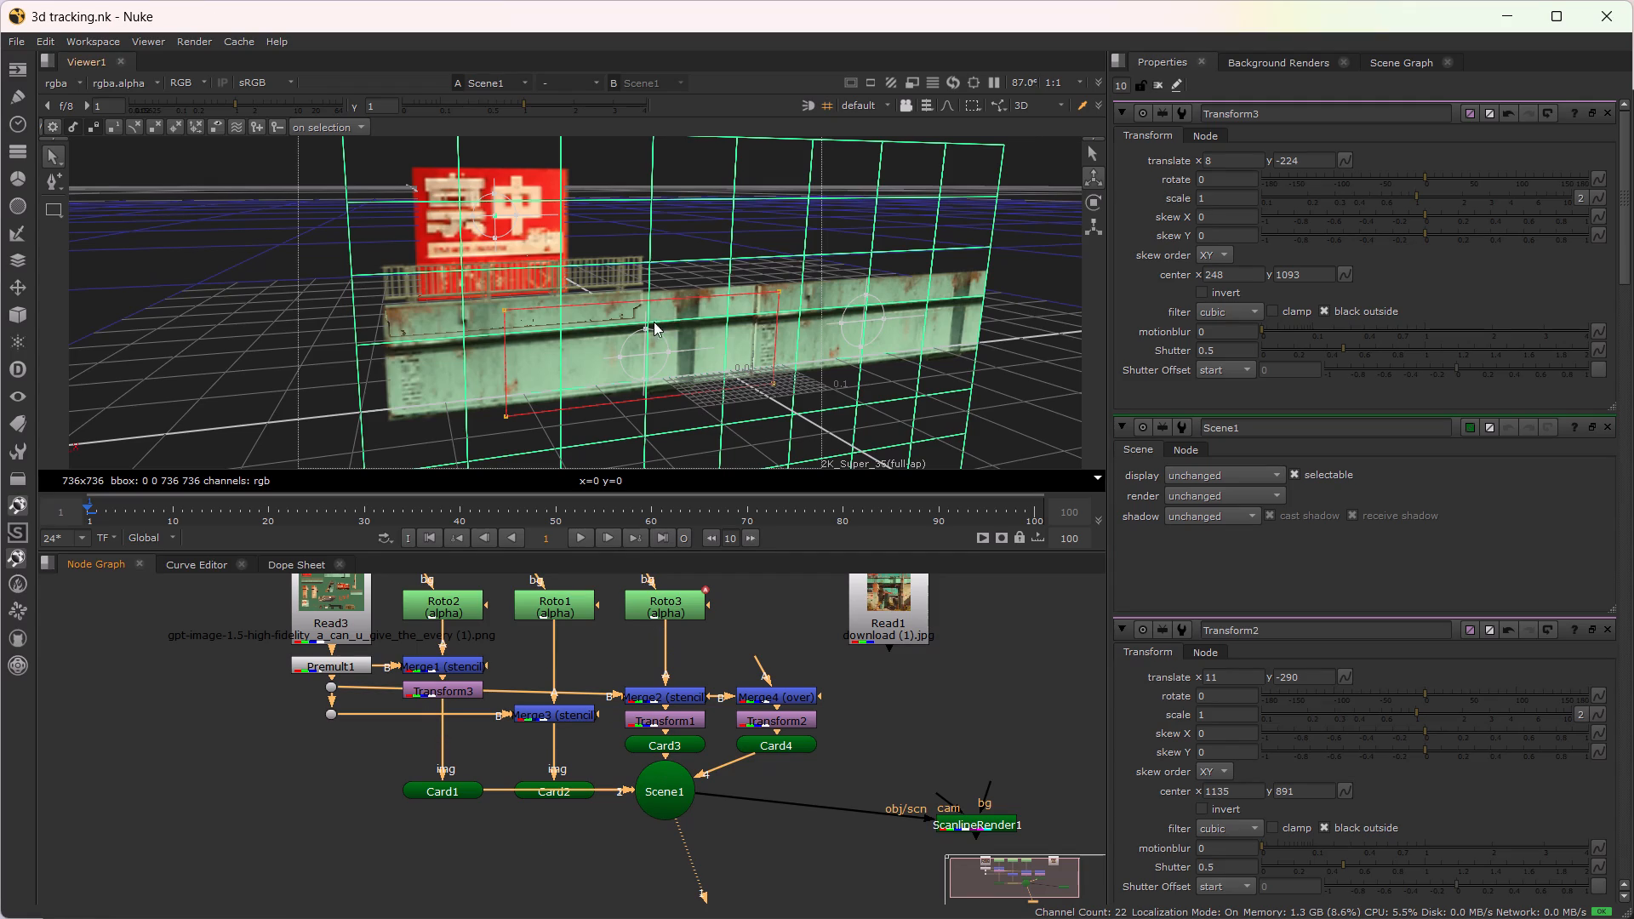
Check the layout of the sign and wall in Scene1 against the Read1 reference image once more.
{"action": "scroll", "coordinate": [648, 317], "scroll_direction": "down", "scroll_amount": 2}
{"action": "left_click_drag", "start_coordinate": [689, 349], "coordinate": [461, 326], "text": "alt"}
{"action": "scroll", "coordinate": [453, 325], "scroll_direction": "down", "scroll_amount": 1}
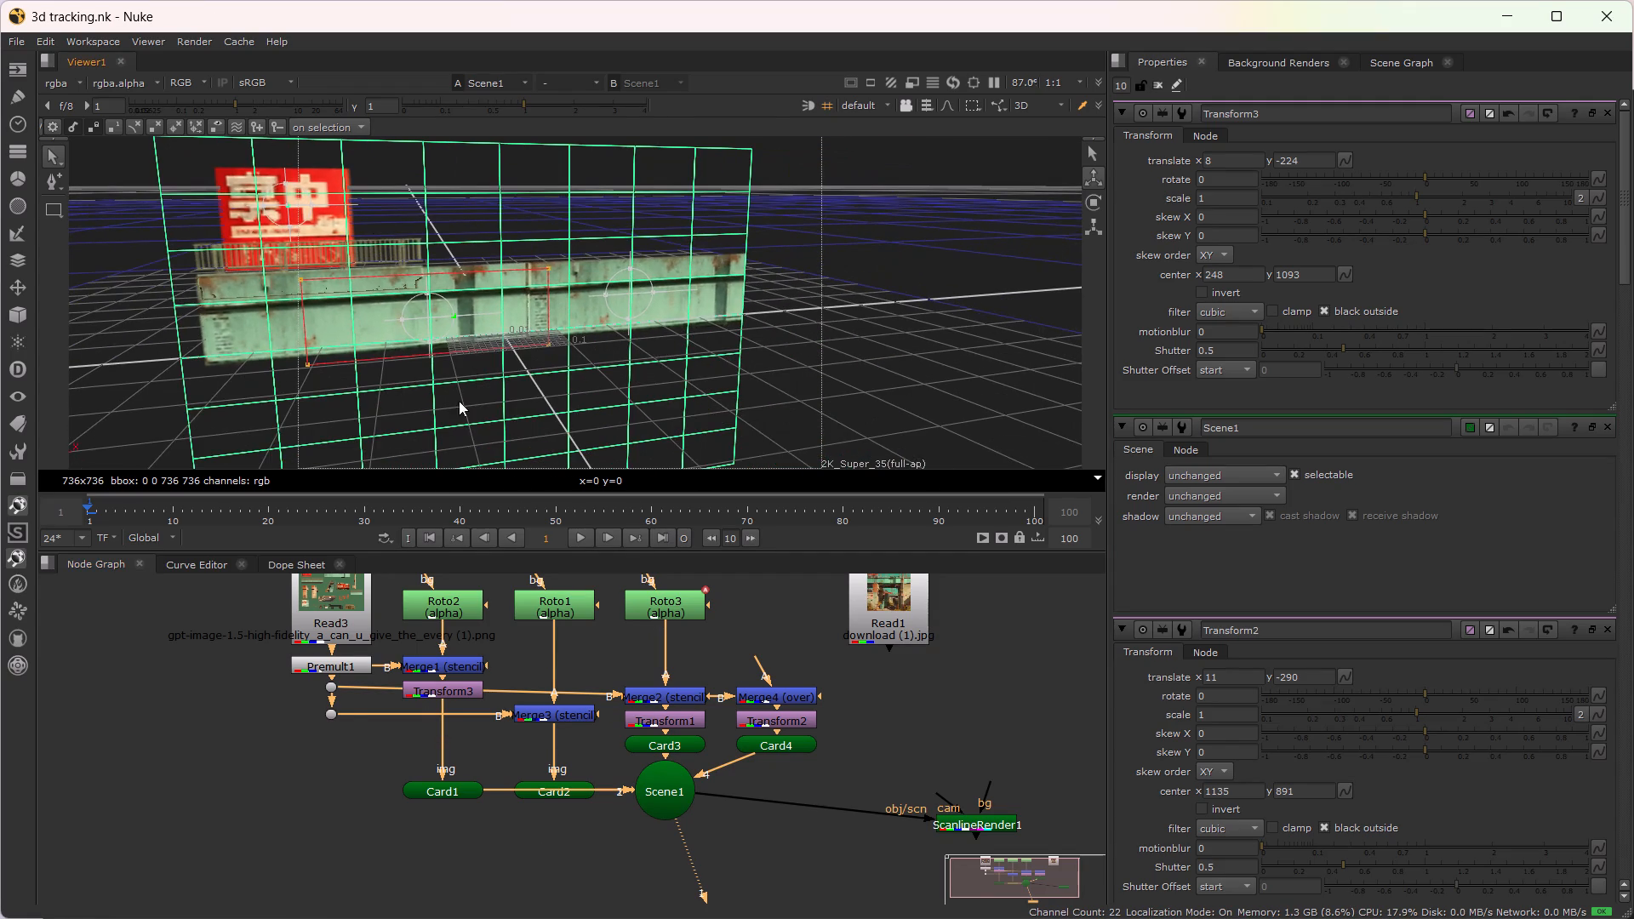
{"action": "left_click", "coordinate": [876, 583]}
{"action": "key", "text": "1"}
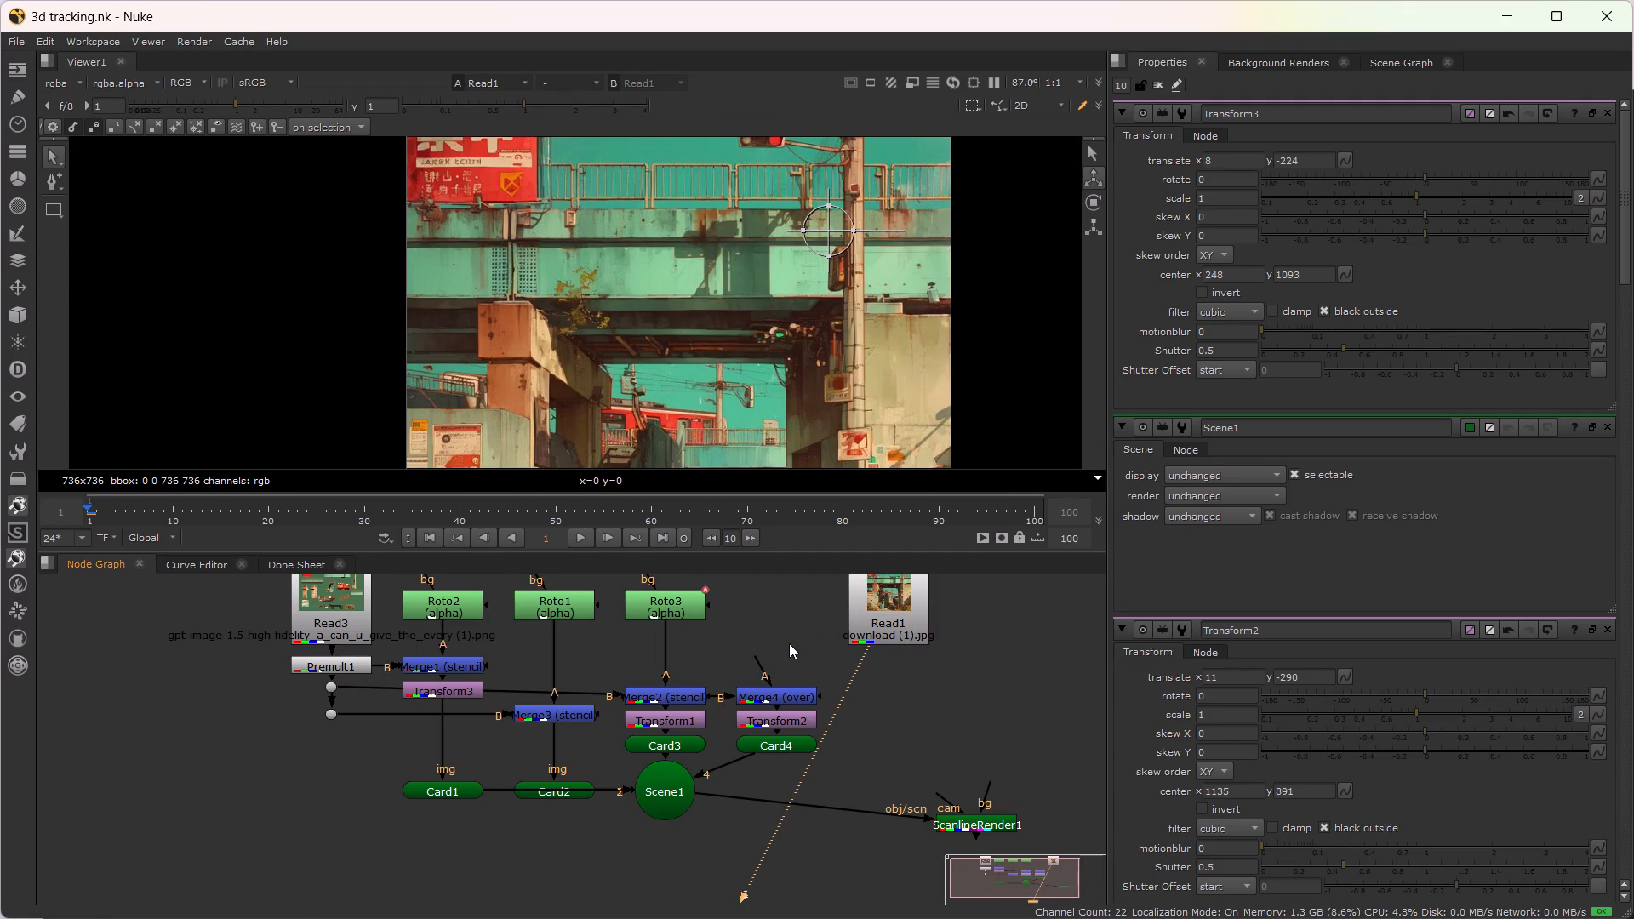
{"action": "left_click", "coordinate": [668, 797]}
{"action": "key", "text": "1"}
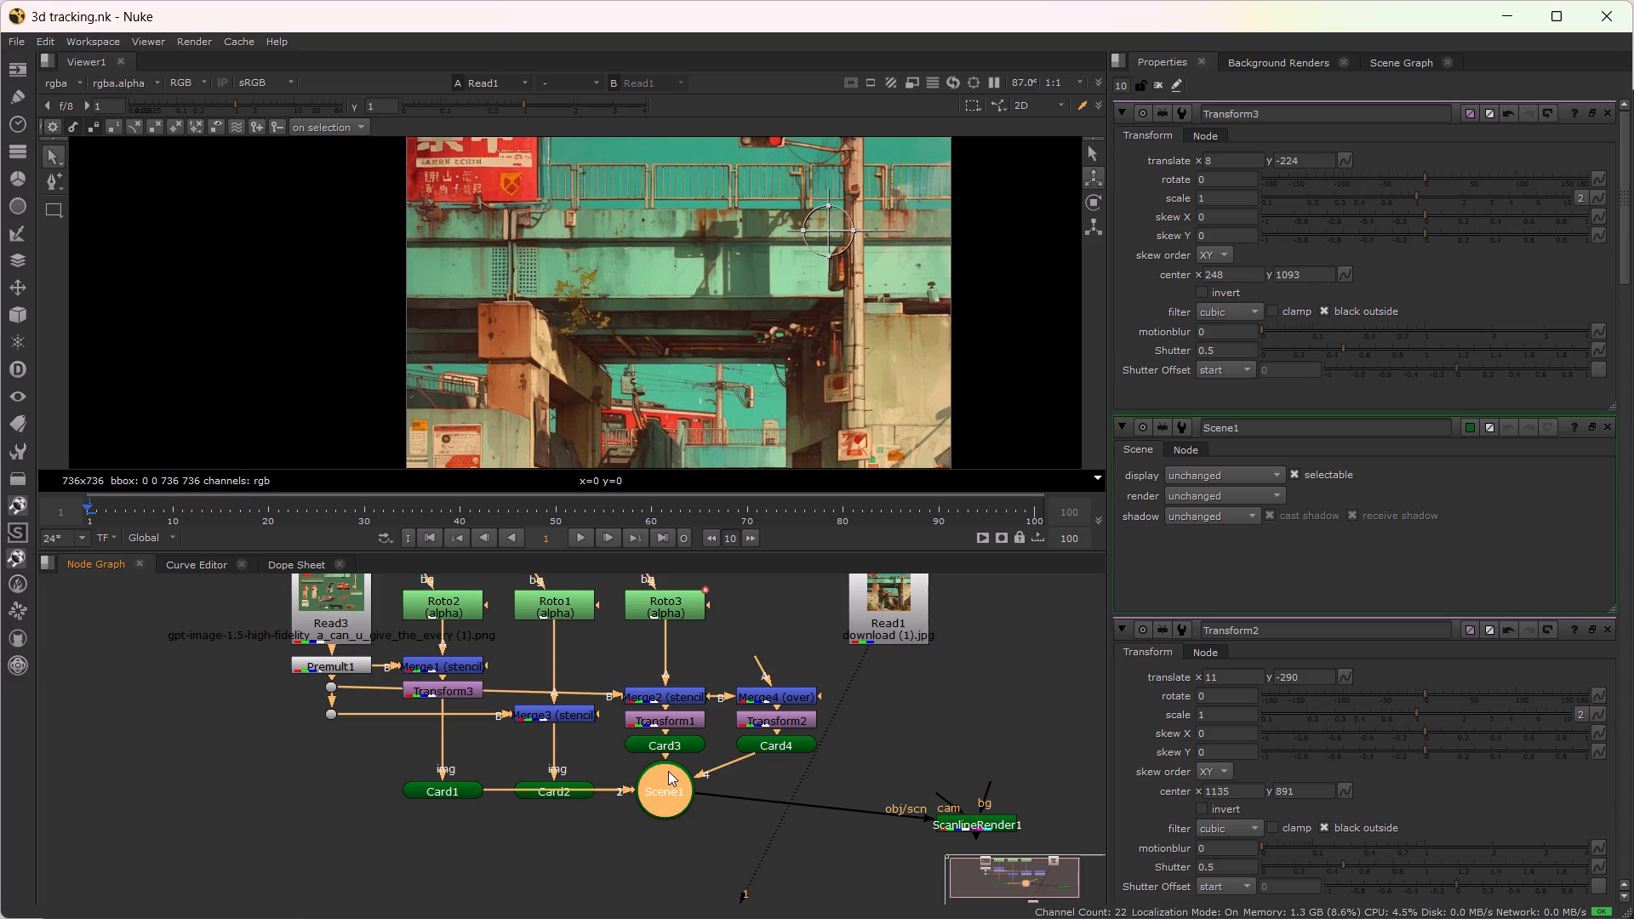
Save the script again with Scene1 shown in the viewer.
{"action": "key", "text": "ctrl+s"}
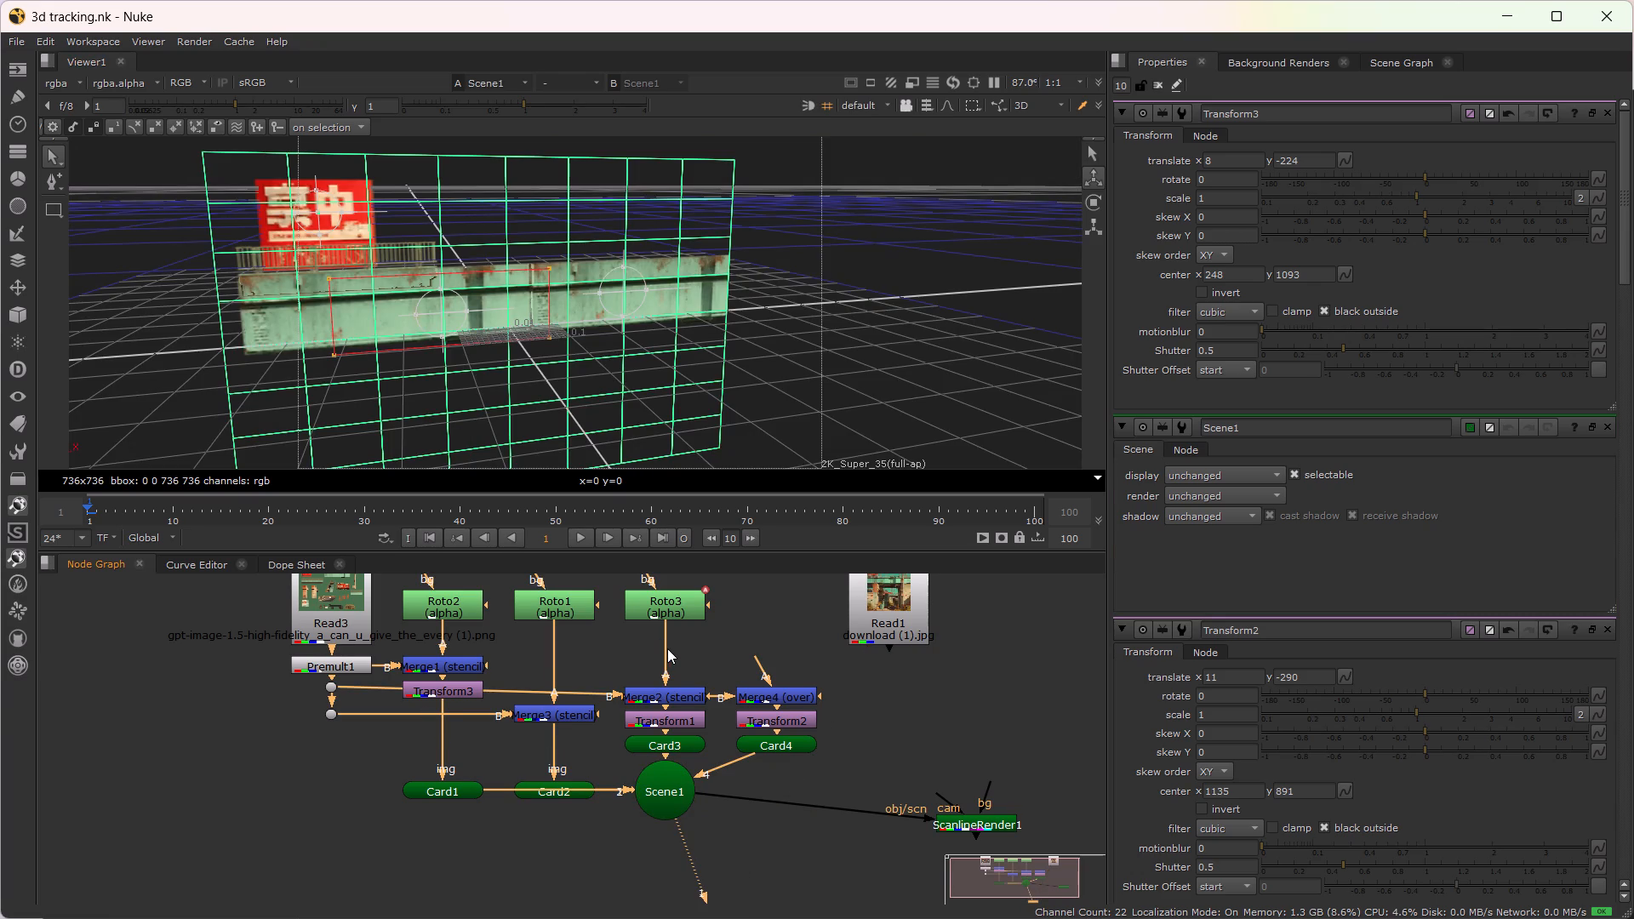
{"action": "left_click_drag", "start_coordinate": [667, 648], "coordinate": [577, 648], "text": "alt"}
{"action": "scroll", "coordinate": [577, 648], "scroll_direction": "down", "scroll_amount": 2}
{"action": "left_click_drag", "start_coordinate": [600, 747], "coordinate": [643, 707], "text": "alt"}
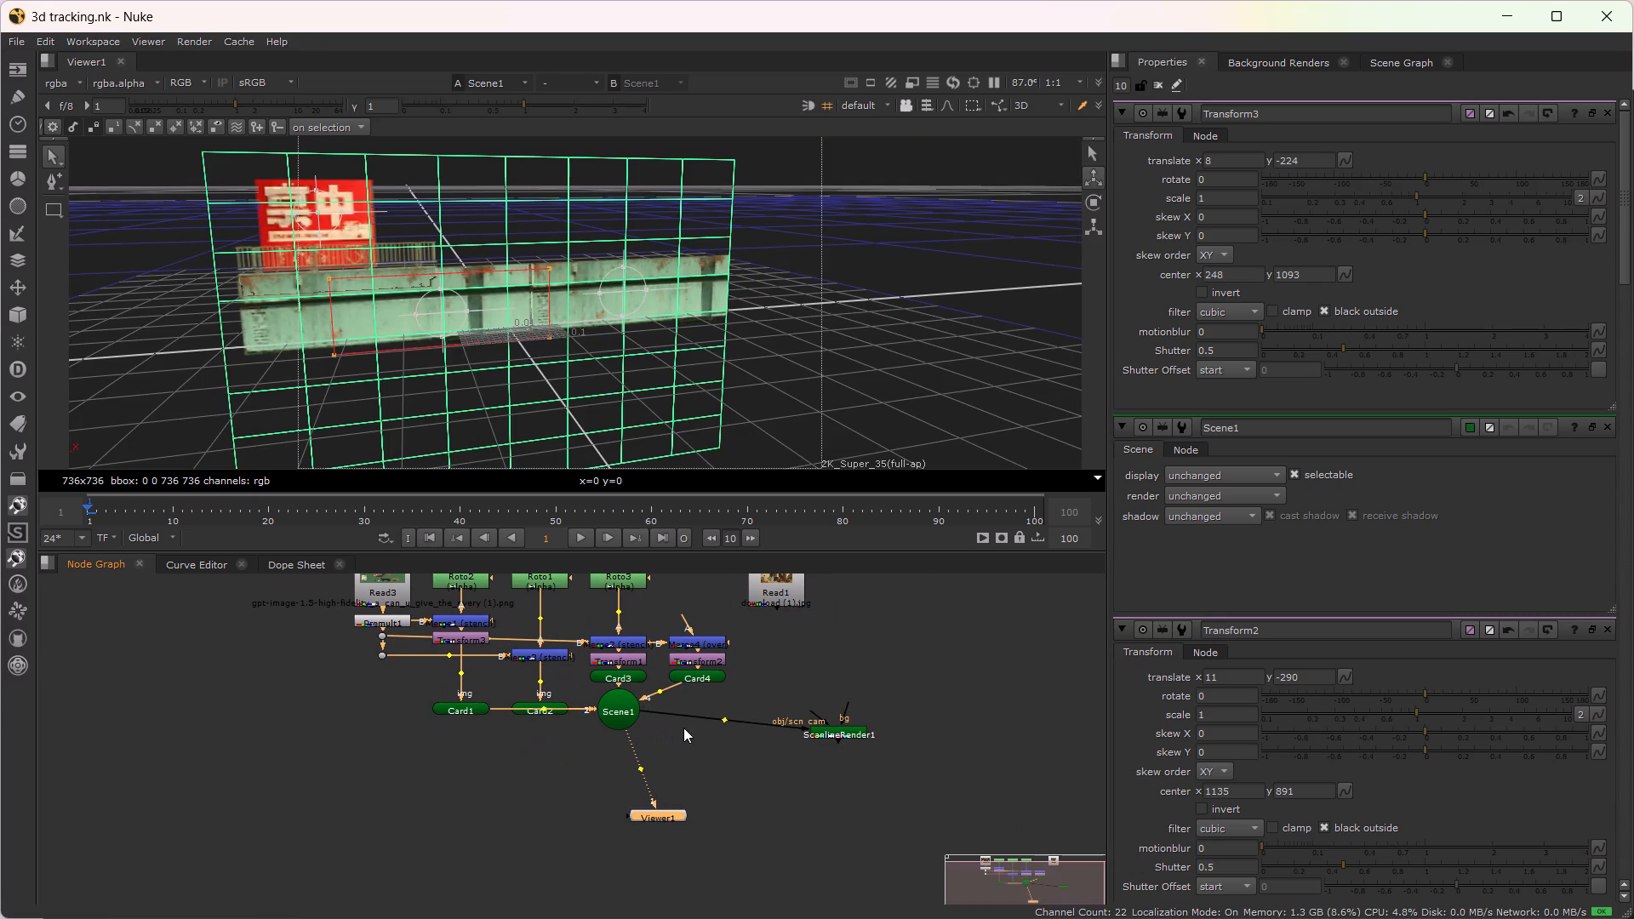
{"action": "key", "text": "ctrl+s"}
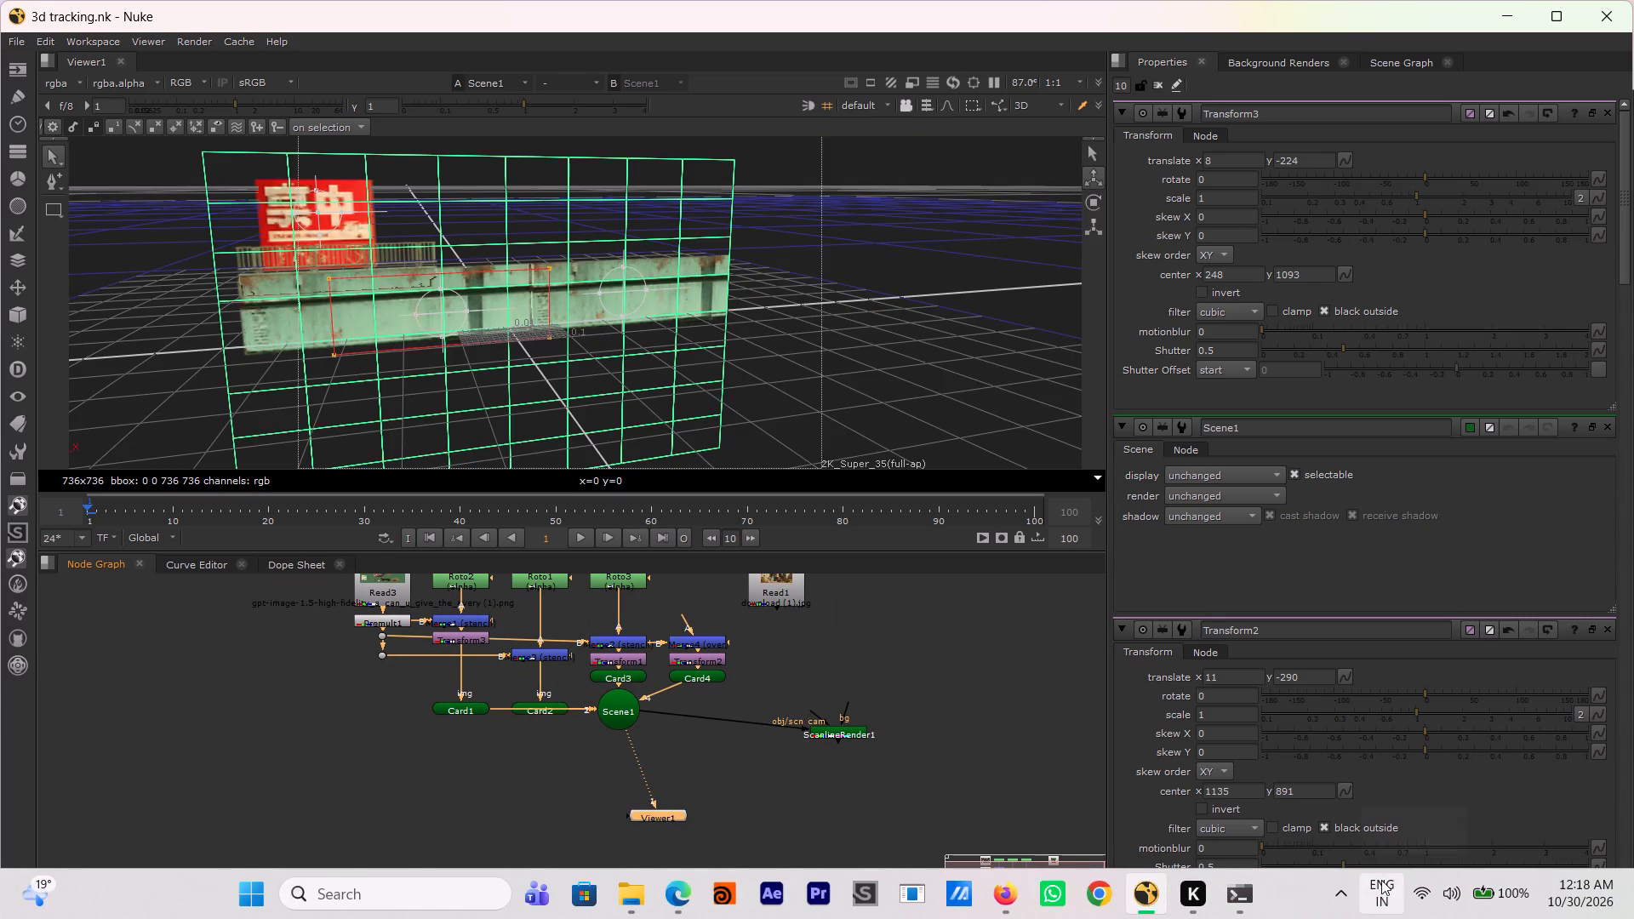